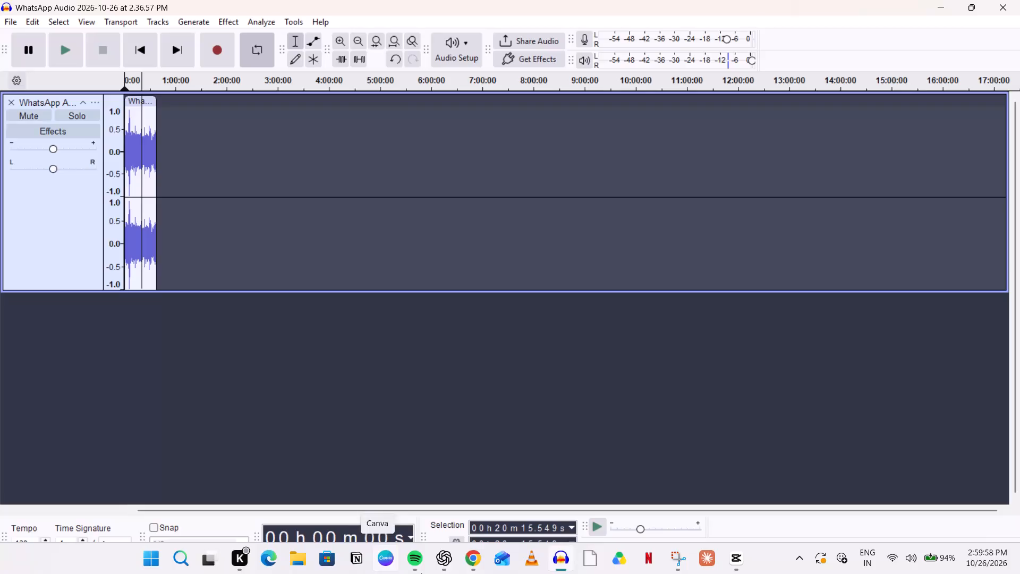
# Export the project's audio to the computer with the file name "it only takes one night".
pyautogui.click(6, 17)
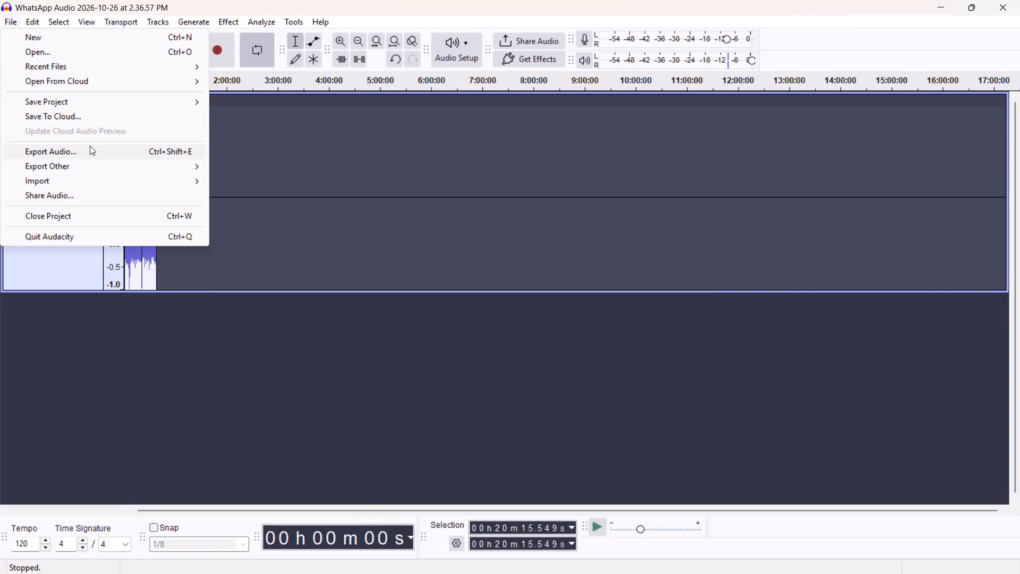
pyautogui.click(90, 146)
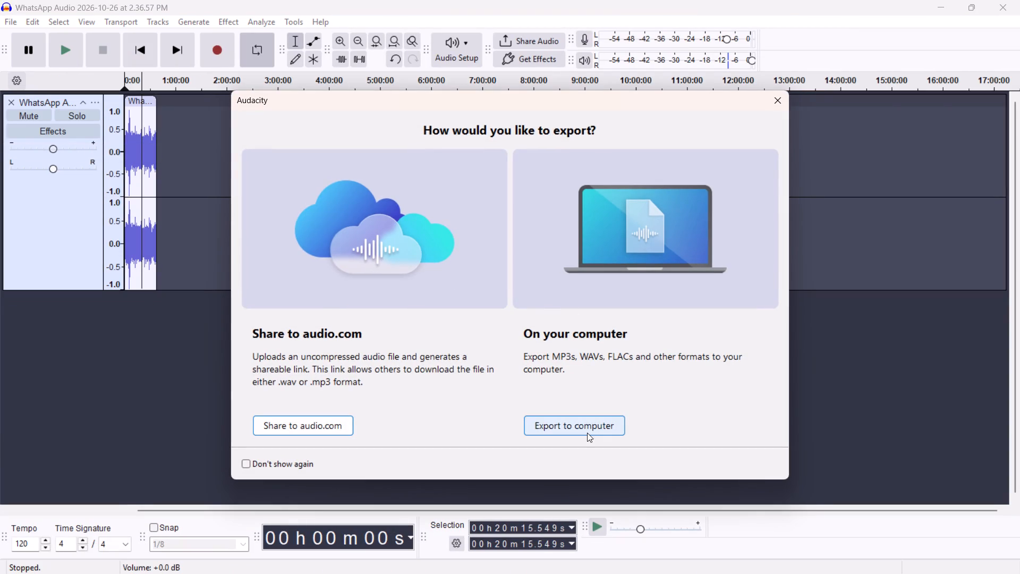
pyautogui.click(584, 425)
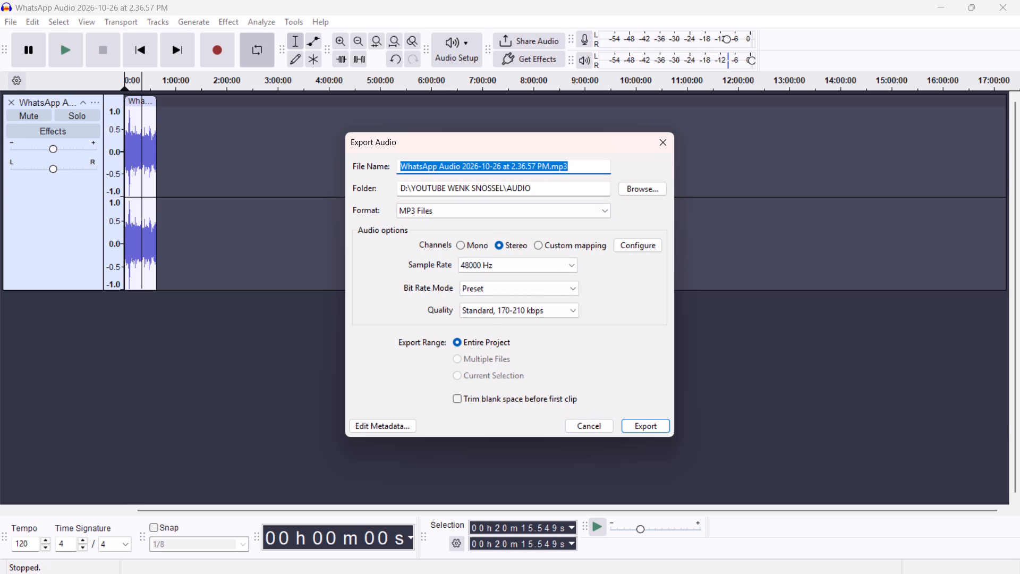
pyautogui.press('BackSpace')
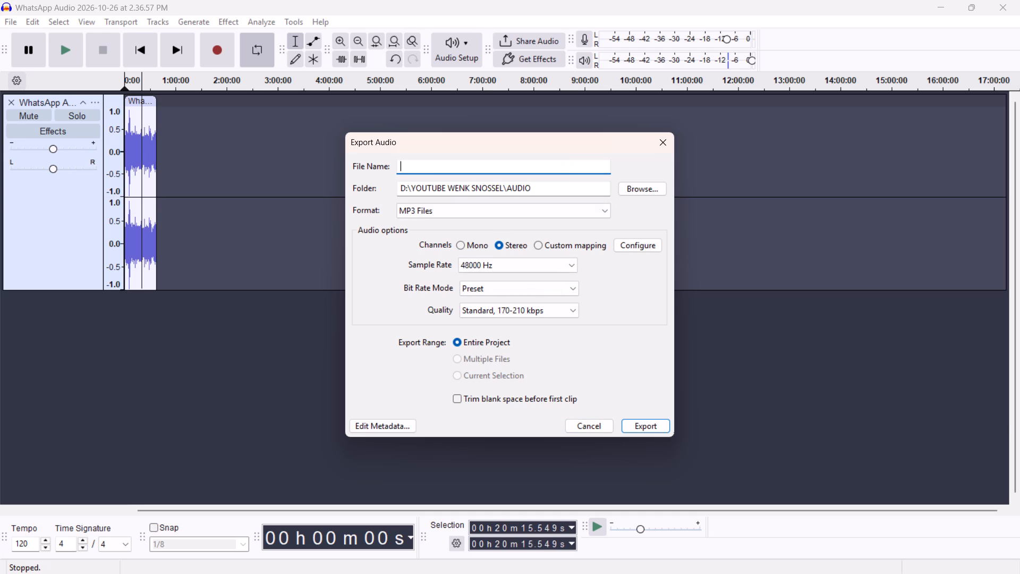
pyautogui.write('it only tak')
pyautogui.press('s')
# Complete the file name as "it only takes one night" and export the entire project as an MP3.
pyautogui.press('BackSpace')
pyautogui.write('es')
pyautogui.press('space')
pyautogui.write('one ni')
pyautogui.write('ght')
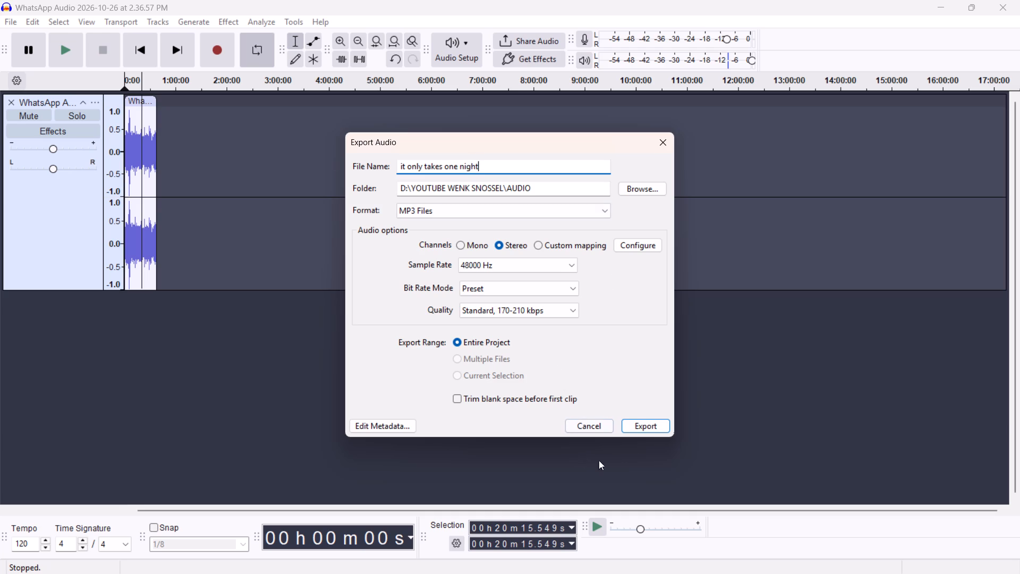
pyautogui.click(649, 430)
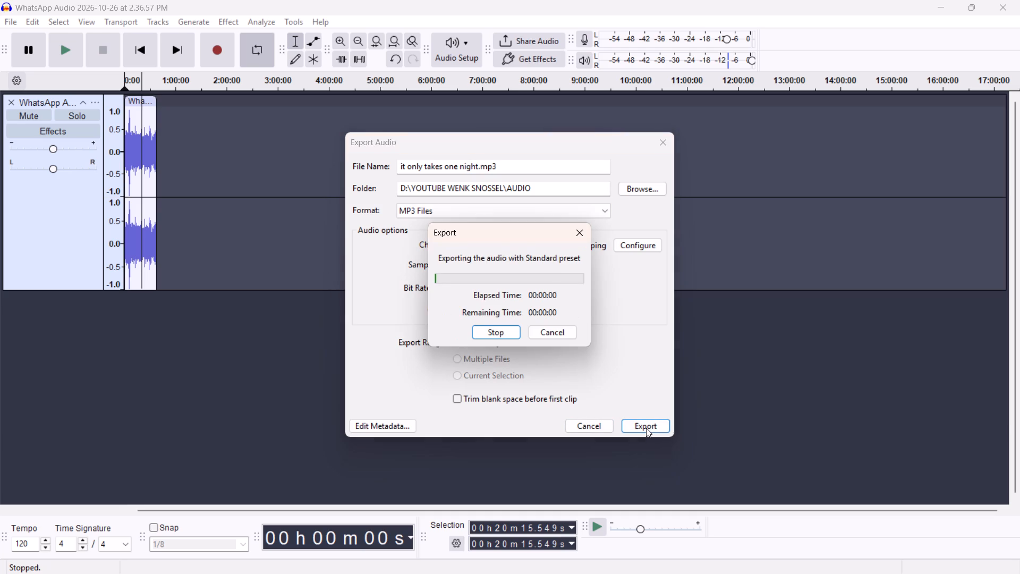
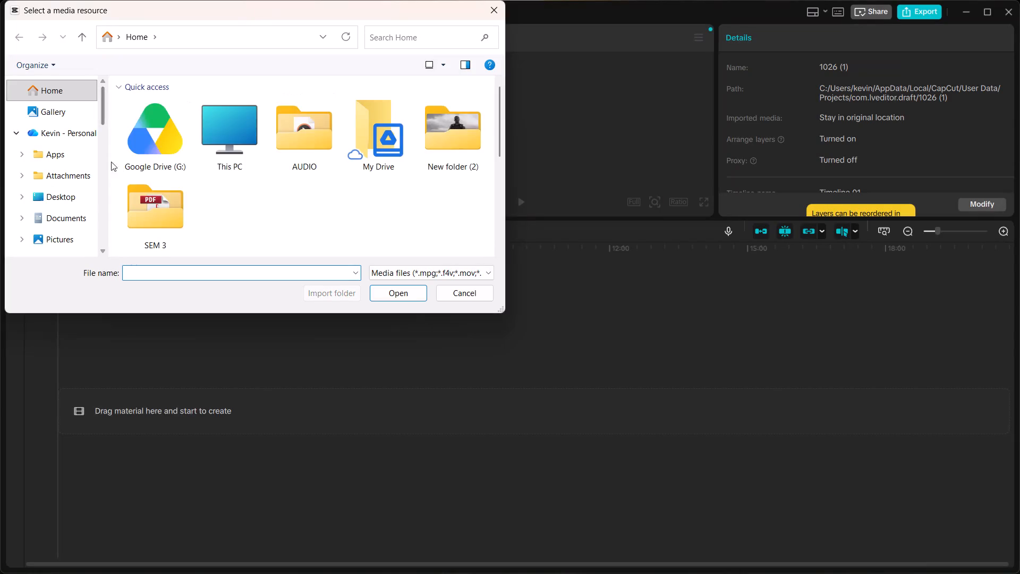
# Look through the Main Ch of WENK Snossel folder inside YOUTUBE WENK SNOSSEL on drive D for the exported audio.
pyautogui.scroll(-3, 135, 151)
pyautogui.scroll(-2, 182, 211)
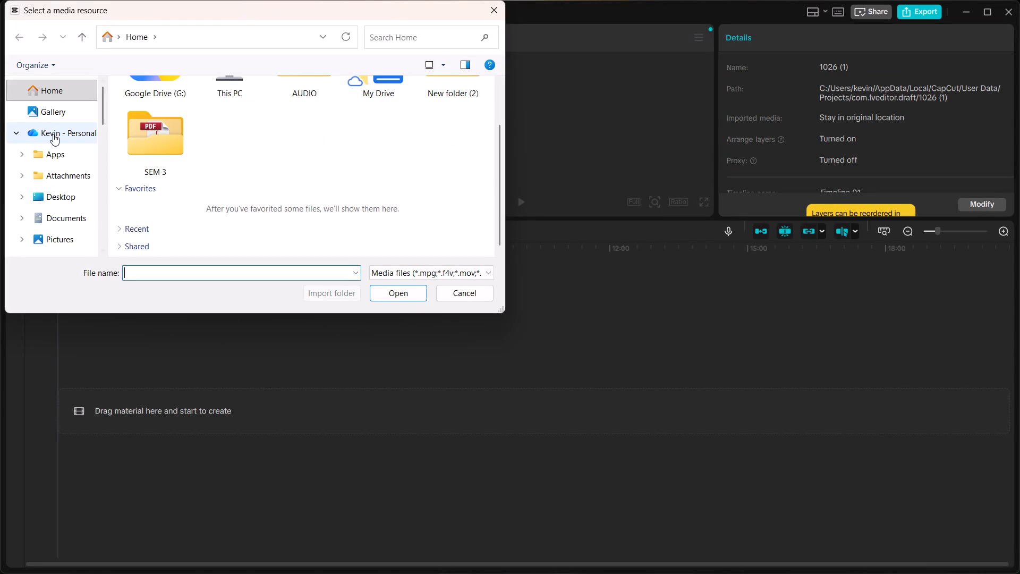
pyautogui.scroll(9, 50, 127)
pyautogui.scroll(-7, 59, 131)
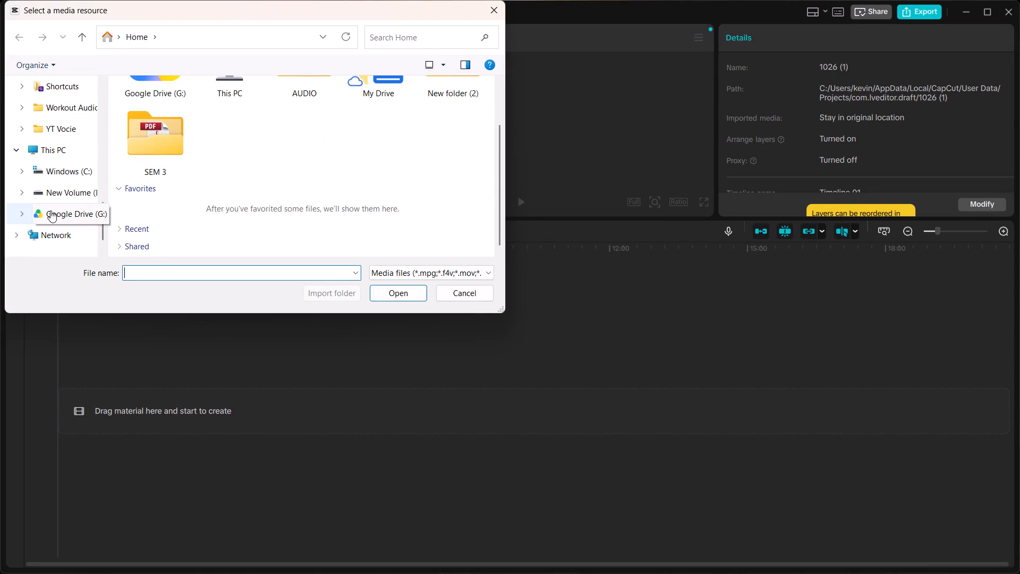
pyautogui.click(50, 210)
pyautogui.click(59, 191)
pyautogui.scroll(-9, 209, 139)
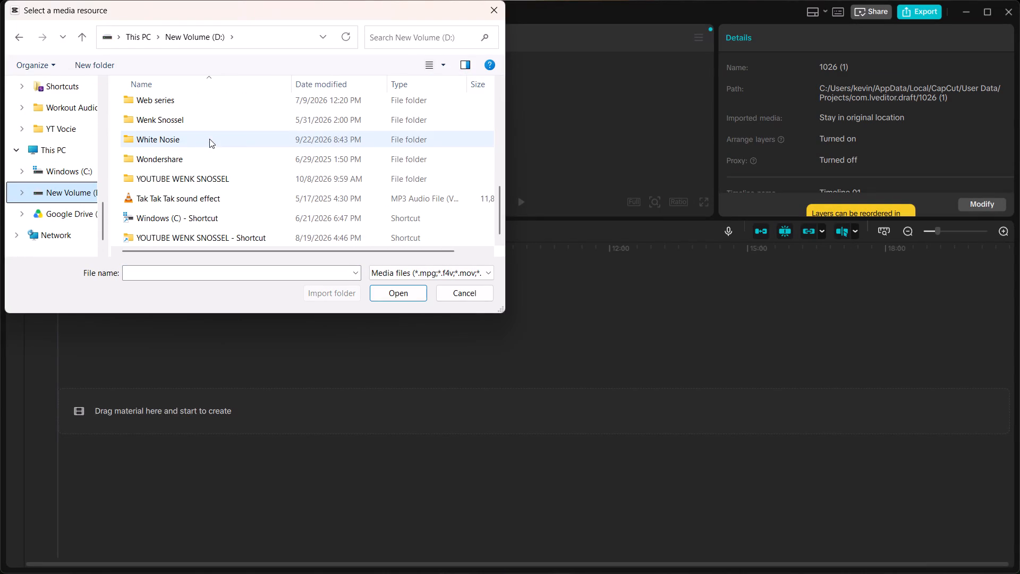
pyautogui.doubleClick(204, 180)
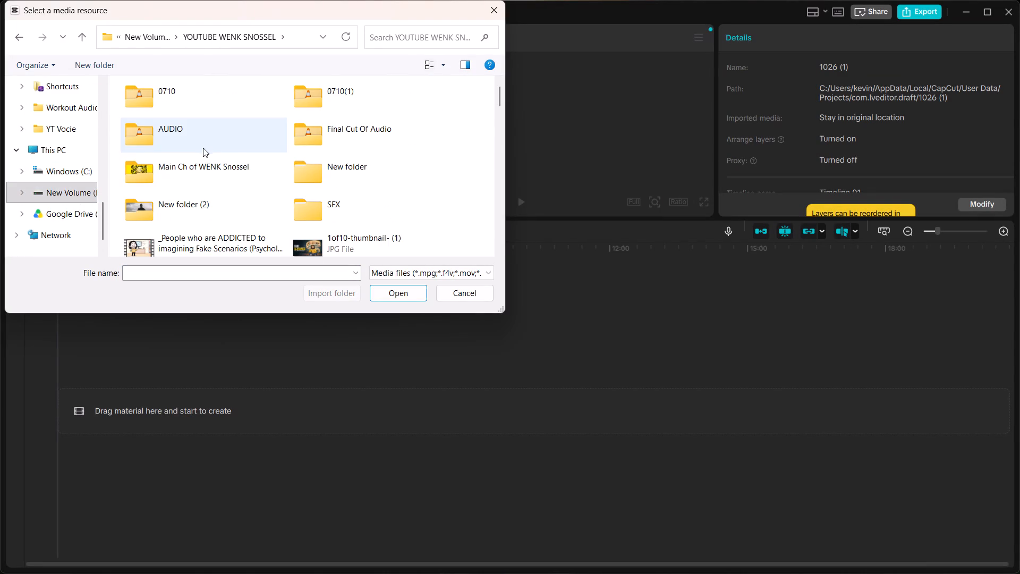
pyautogui.doubleClick(189, 180)
pyautogui.scroll(-2, 343, 139)
pyautogui.scroll(3, 343, 139)
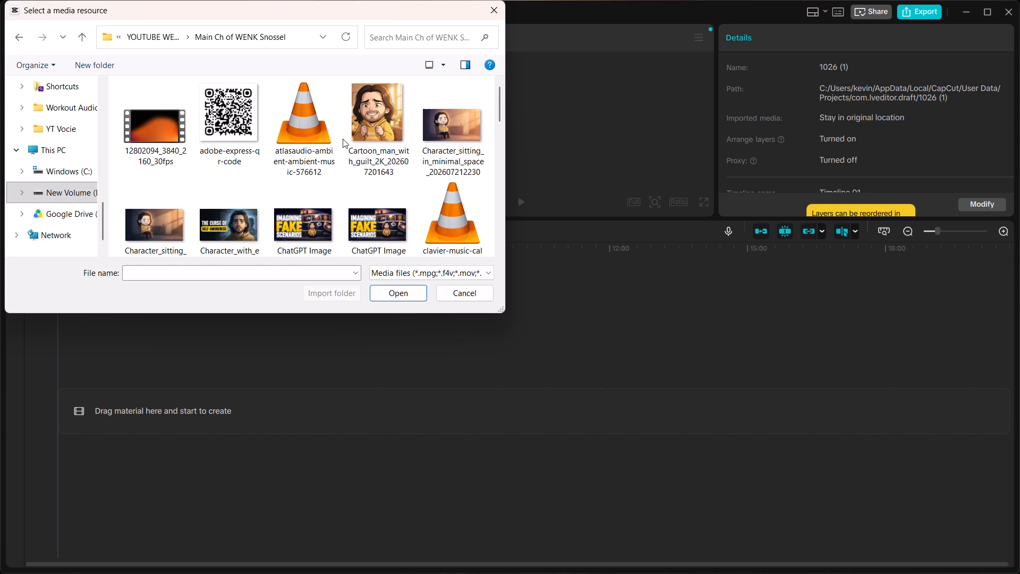
pyautogui.scroll(-2, 304, 144)
pyautogui.scroll(-2, 404, 126)
pyautogui.scroll(-2, 289, 174)
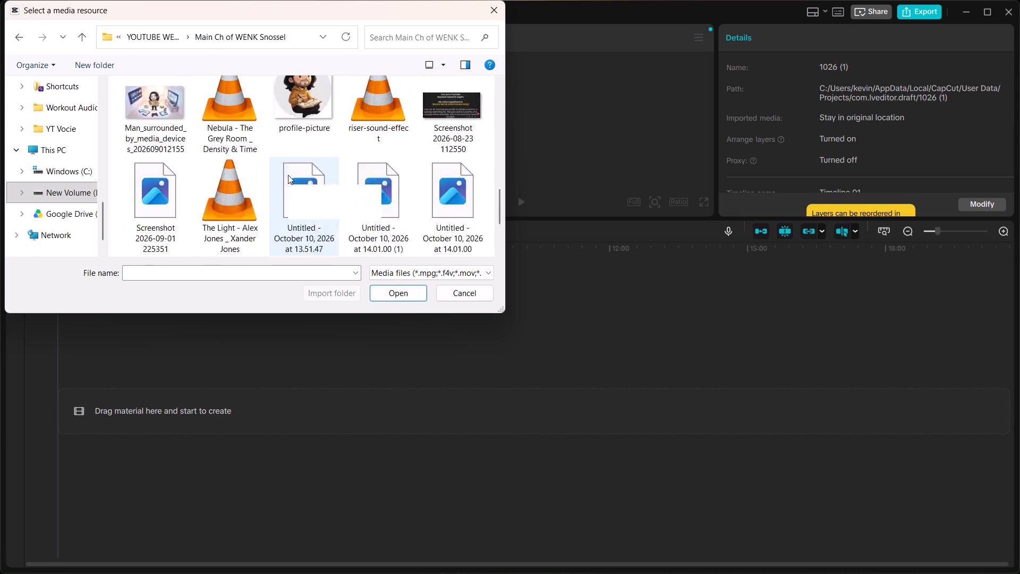
pyautogui.scroll(-2, 288, 175)
pyautogui.scroll(-5, 241, 174)
pyautogui.scroll(16, 241, 174)
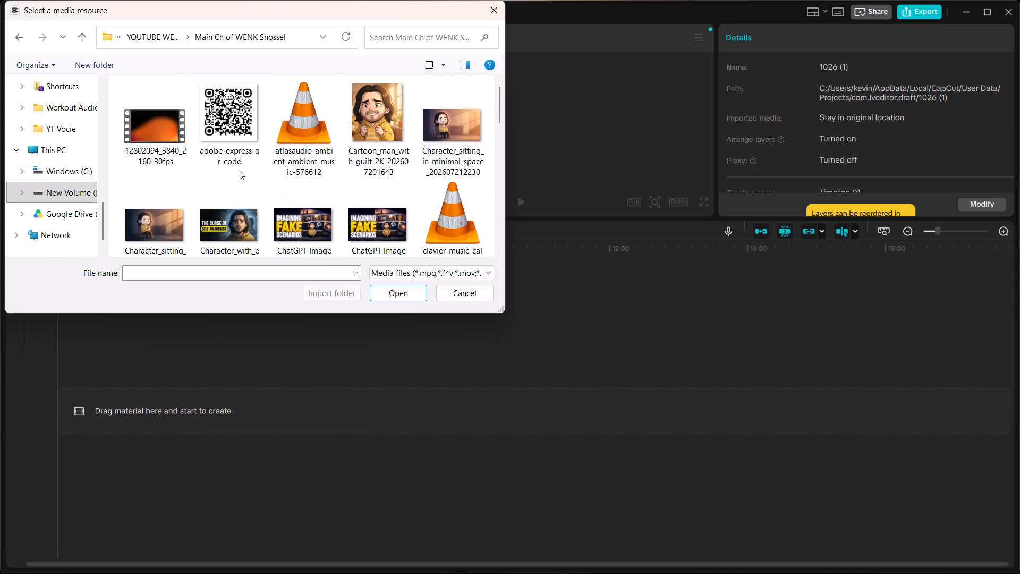
pyautogui.scroll(-2, 272, 111)
pyautogui.scroll(2, 248, 126)
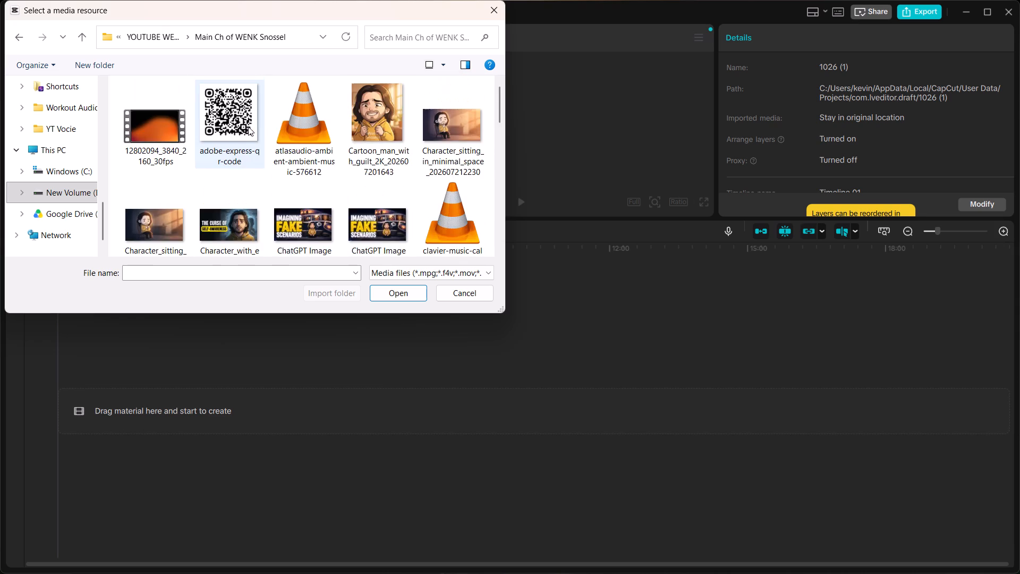
pyautogui.scroll(-3, 241, 130)
pyautogui.scroll(8, 228, 119)
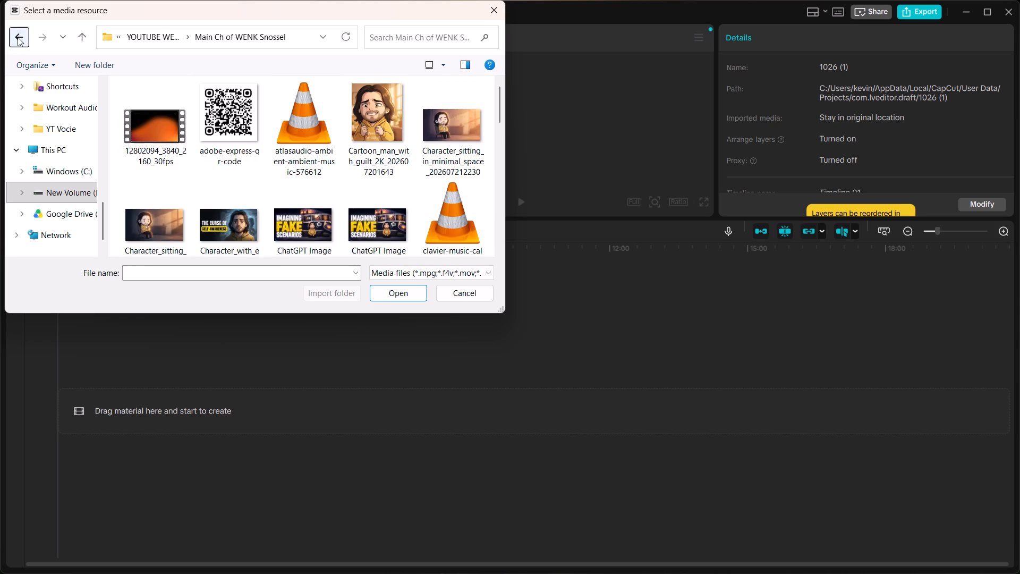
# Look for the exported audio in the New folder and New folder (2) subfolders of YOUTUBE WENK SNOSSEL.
pyautogui.click(18, 37)
pyautogui.doubleClick(321, 162)
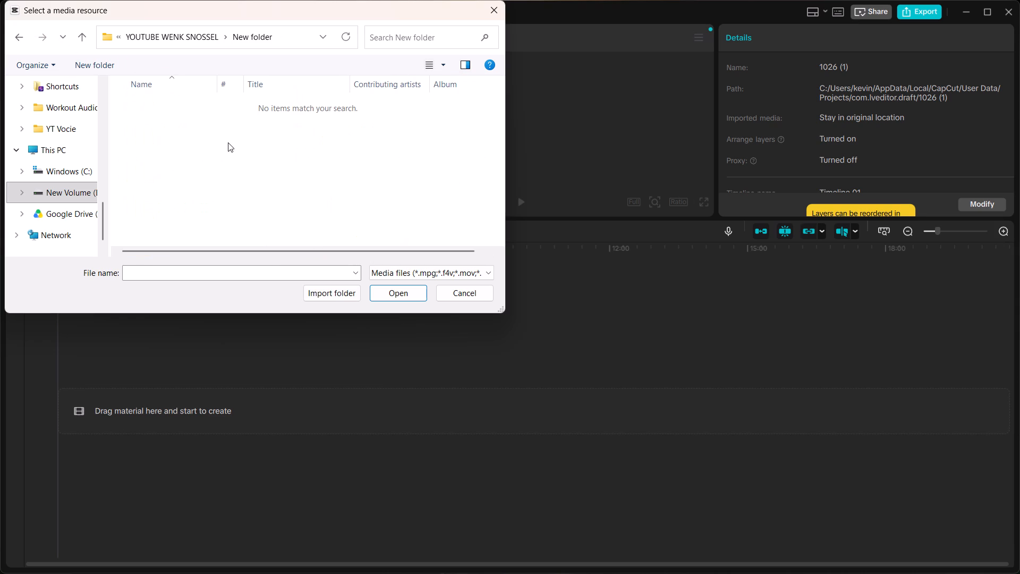
pyautogui.scroll(-2, 212, 153)
pyautogui.click(13, 43)
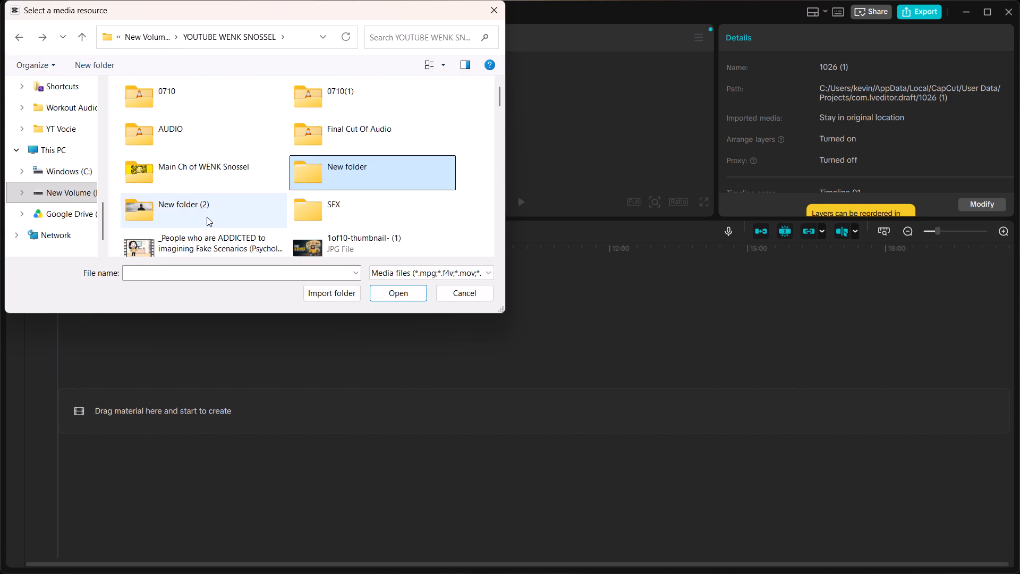
pyautogui.doubleClick(207, 217)
pyautogui.scroll(-11, 219, 165)
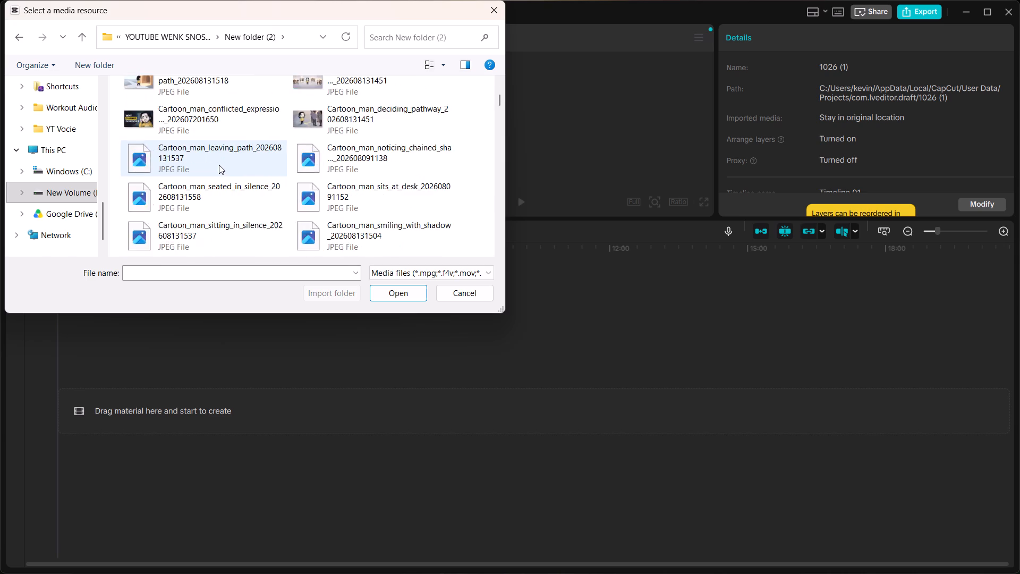
pyautogui.scroll(3, 219, 165)
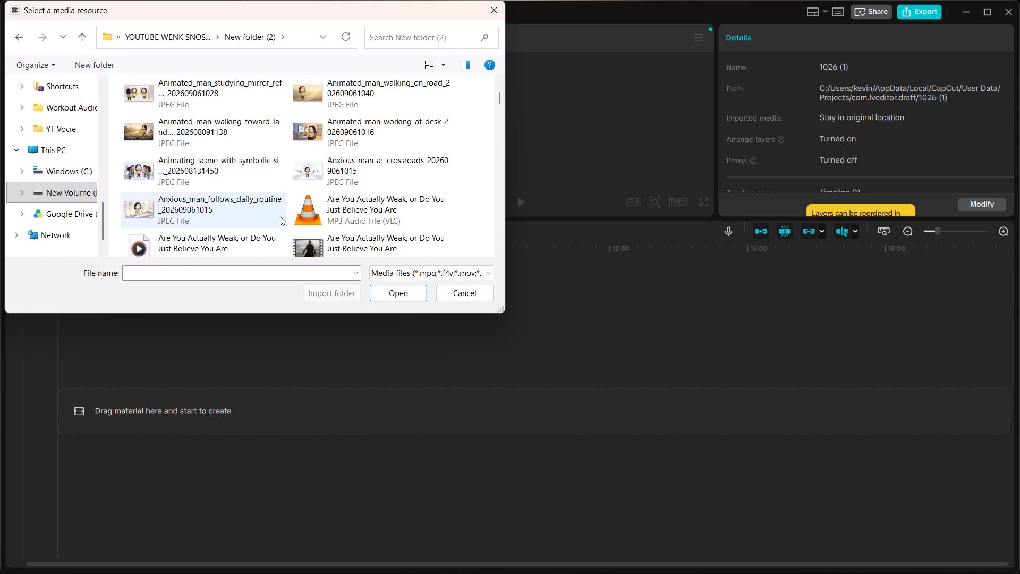
pyautogui.scroll(-11, 295, 193)
pyautogui.scroll(-8, 224, 199)
pyautogui.scroll(20, 224, 199)
pyautogui.scroll(9, 224, 199)
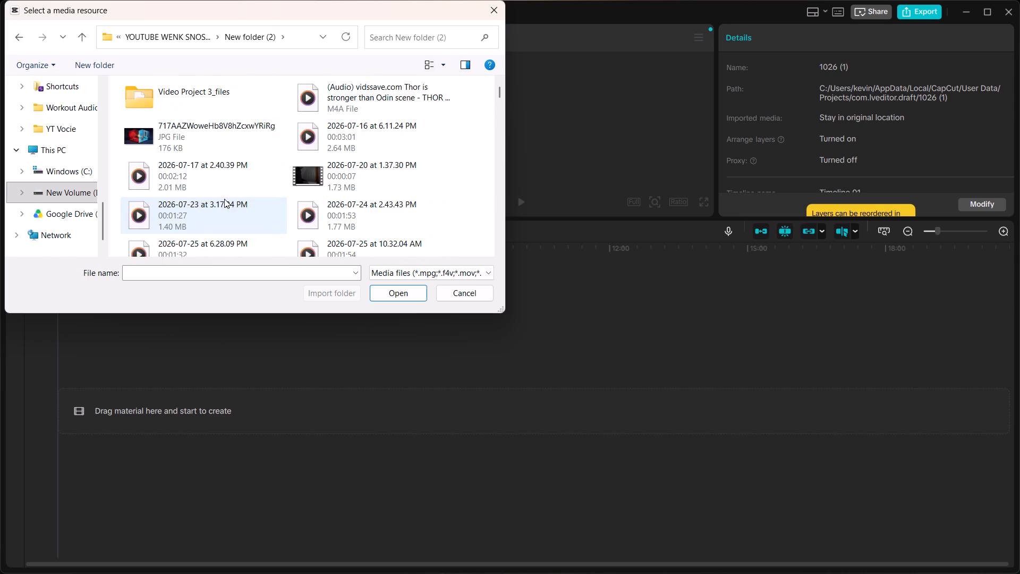
# Search New folder (2) for "it takes".
pyautogui.click(437, 38)
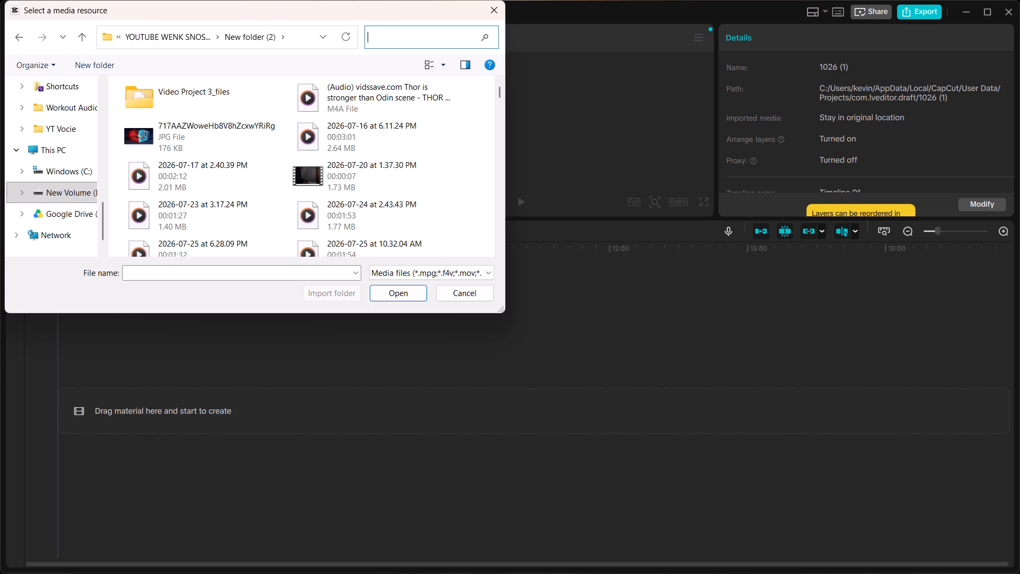
pyautogui.write('it t')
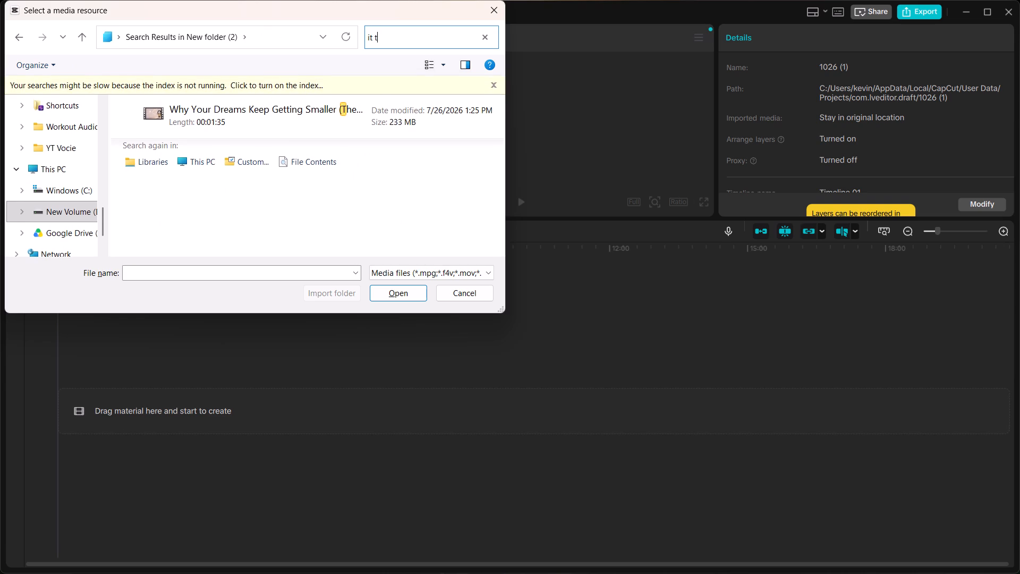
pyautogui.write('akes')
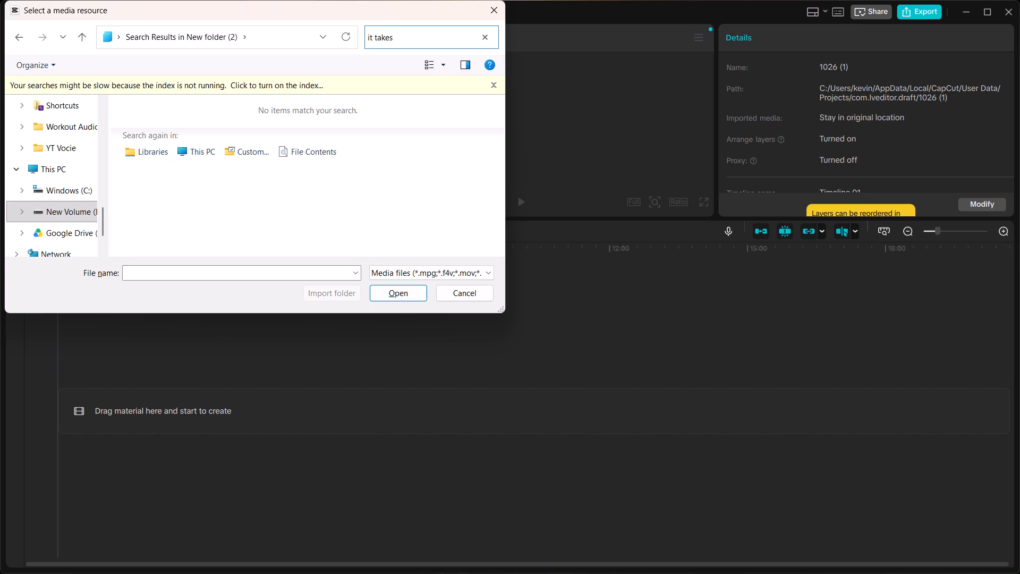
pyautogui.press(']')
pyautogui.click(490, 86)
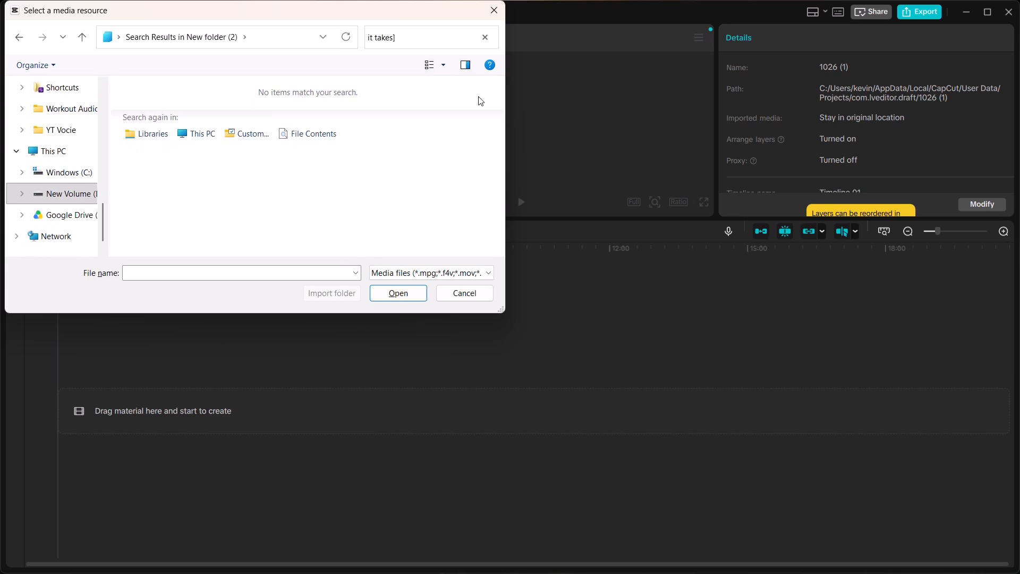
# Search drive D for "it" and import the audio file "it only takes one night" into the project.
pyautogui.click(47, 193)
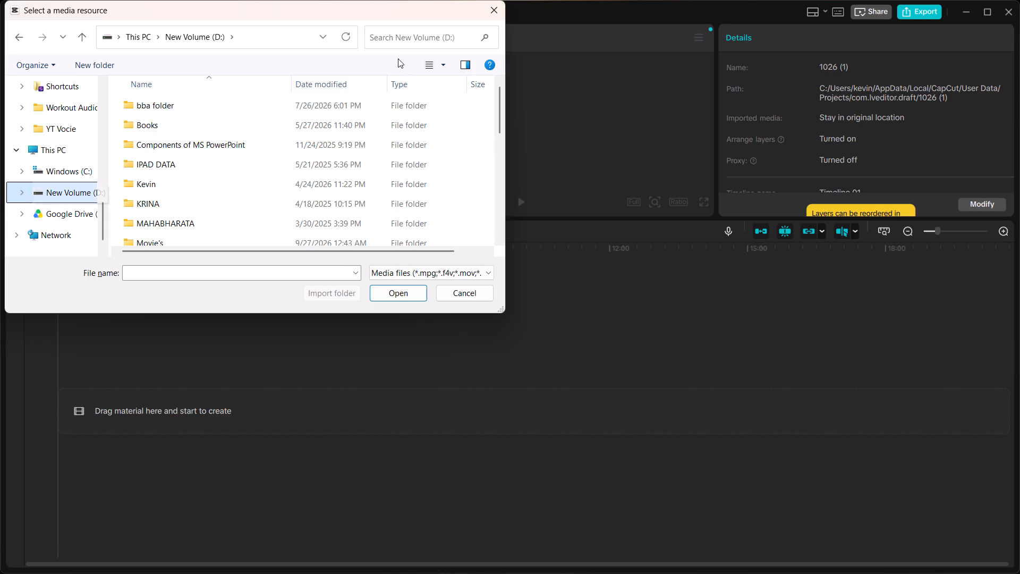
pyautogui.click(407, 35)
pyautogui.write('it')
pyautogui.press('space')
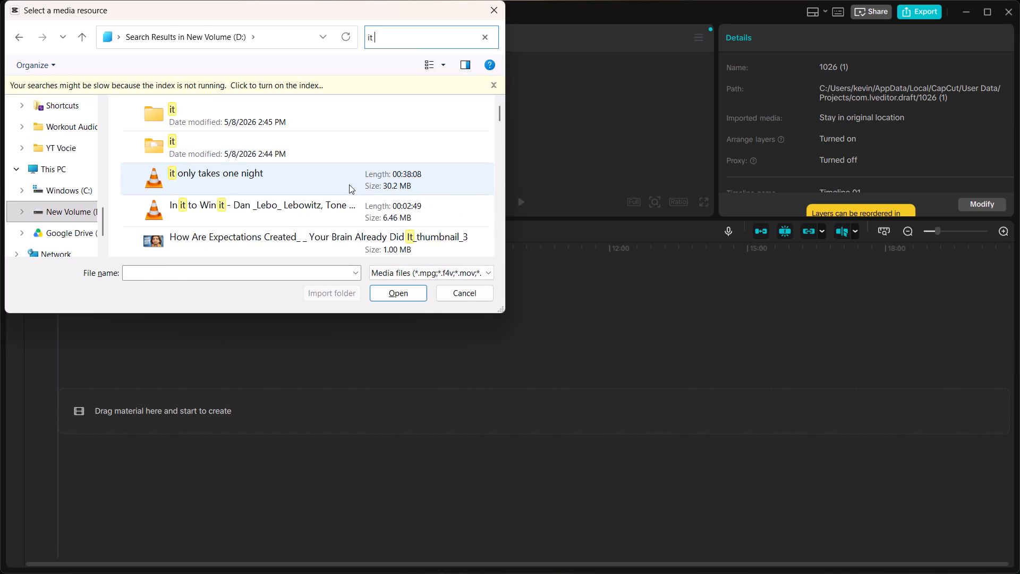
pyautogui.click(349, 184)
pyautogui.click(412, 290)
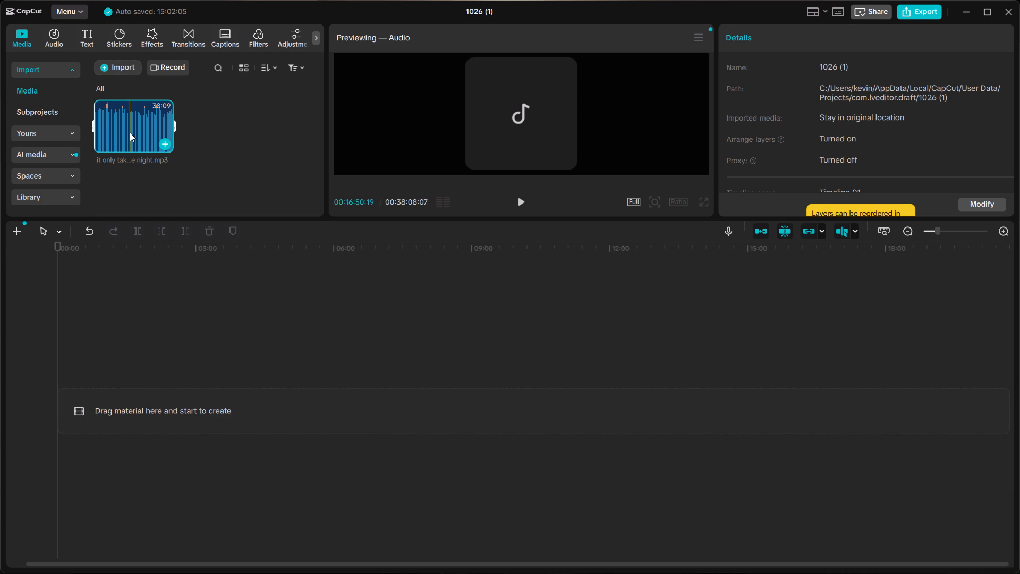
# Place the imported "it only takes one night" audio at the start of the timeline.
pyautogui.moveTo(139, 125); pyautogui.dragTo(228, 291)
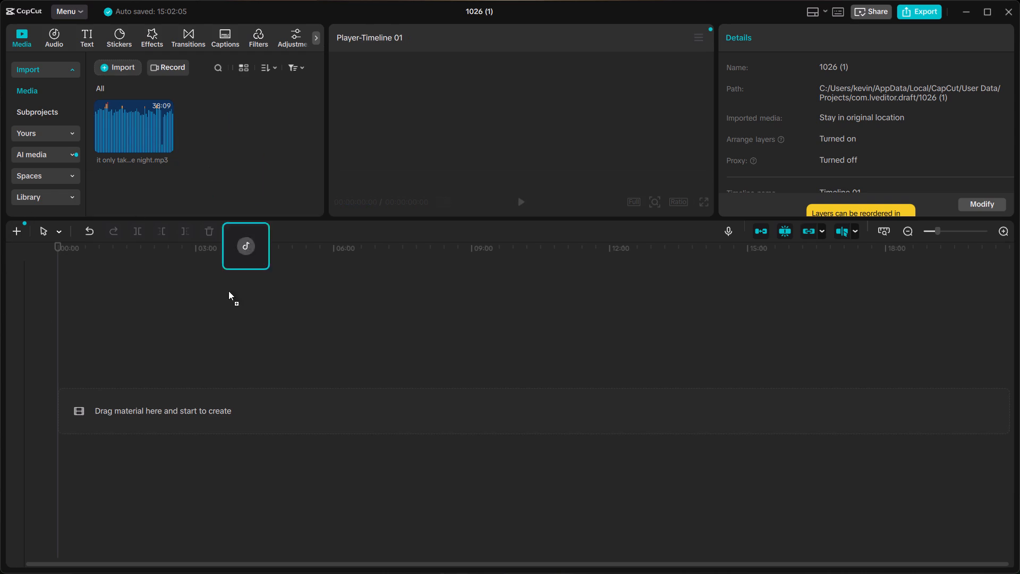
pyautogui.moveTo(228, 291); pyautogui.dragTo(144, 382)
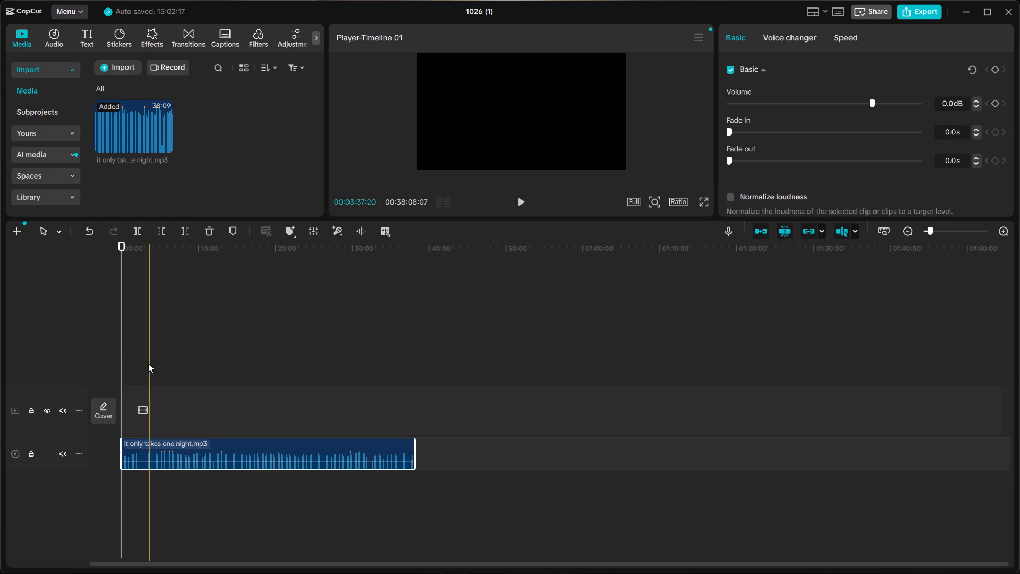
# Play a brief stretch of the audio from about 37 seconds in, and stop it.
pyautogui.click(126, 350)
pyautogui.press('space')
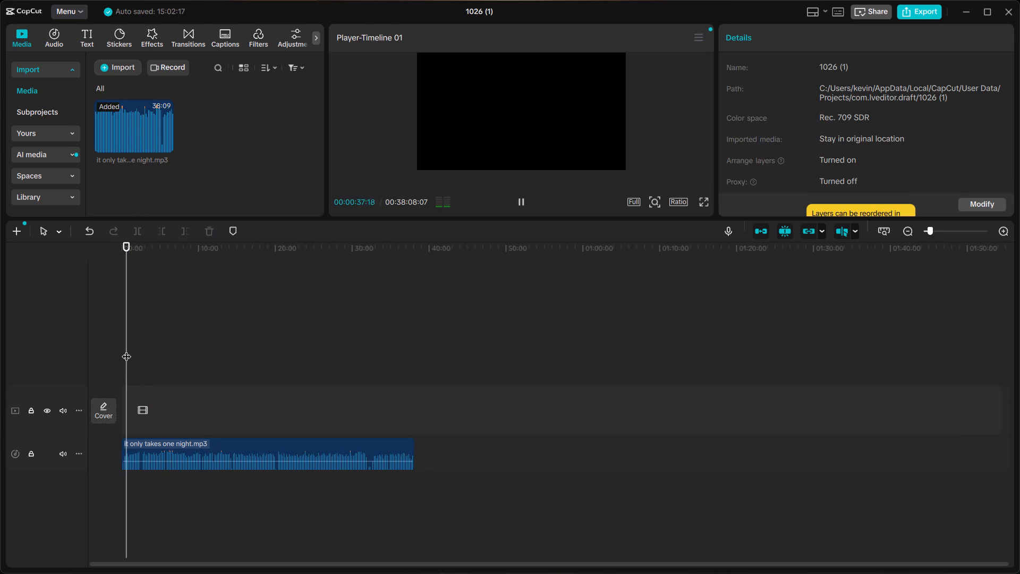
pyautogui.press('space')
# Listen to about the first 8 seconds of the audio clip from the beginning of the timeline.
pyautogui.keyDown('ctrl'); pyautogui.scroll(12, 159, 341); pyautogui.keyUp('ctrl')
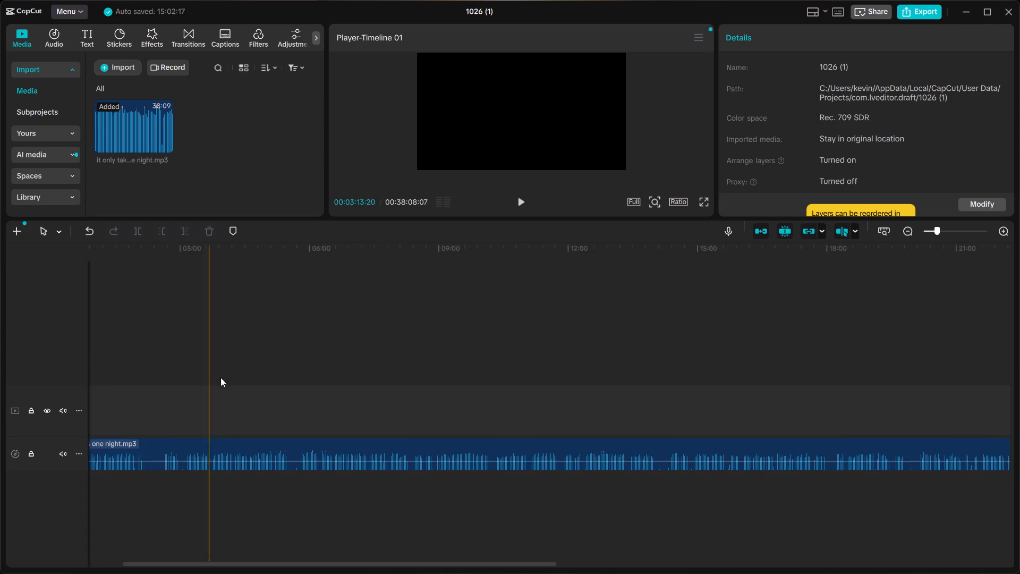
pyautogui.hscroll(10, 335, 448)
pyautogui.click(452, 445)
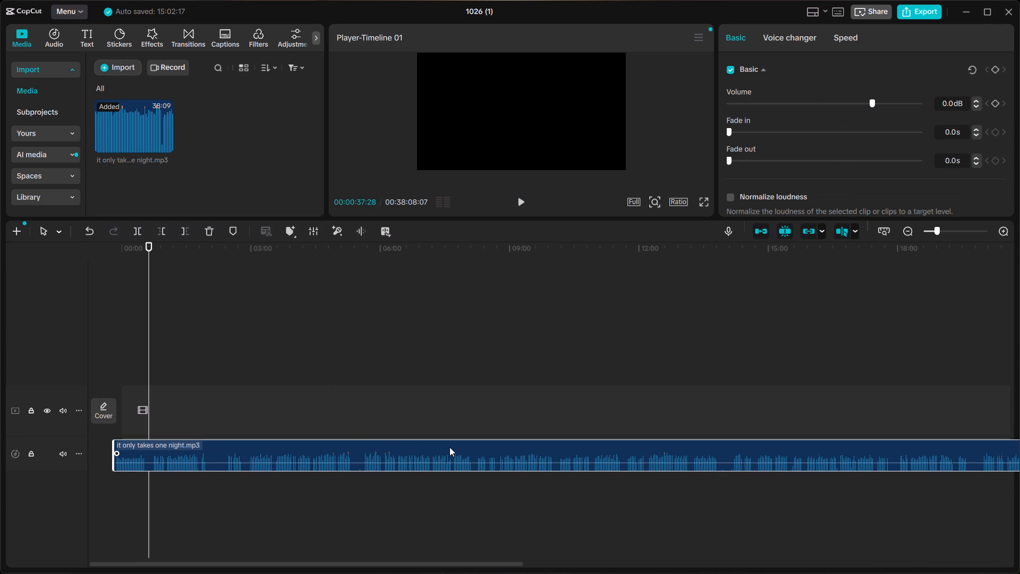
pyautogui.hscroll(1, 445, 447)
pyautogui.keyDown('ctrl'); pyautogui.scroll(5, 202, 379); pyautogui.keyUp('ctrl')
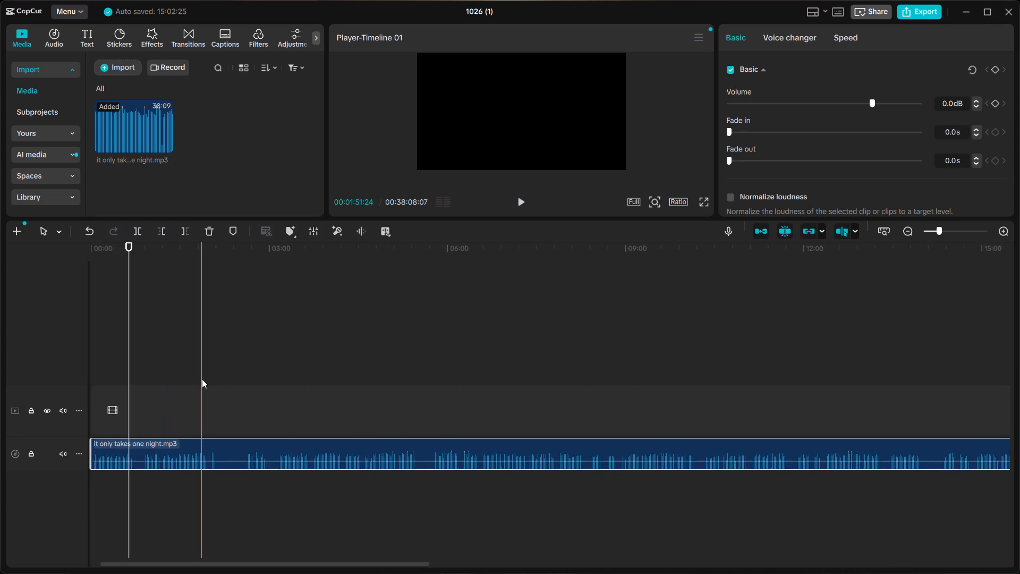
pyautogui.hscroll(8, 202, 379)
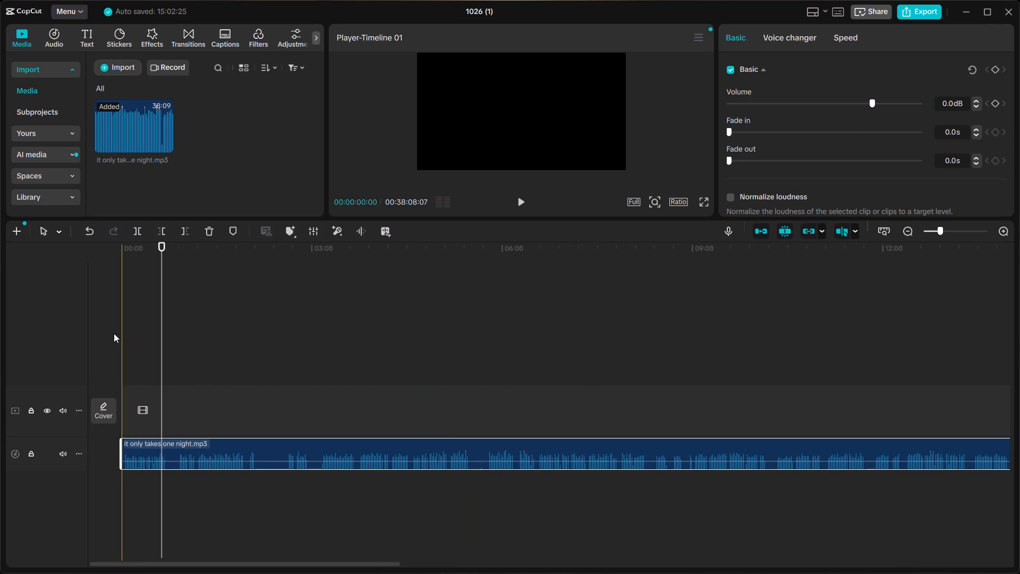
pyautogui.click(114, 333)
pyautogui.keyDown('ctrl'); pyautogui.scroll(17, 114, 333); pyautogui.keyUp('ctrl')
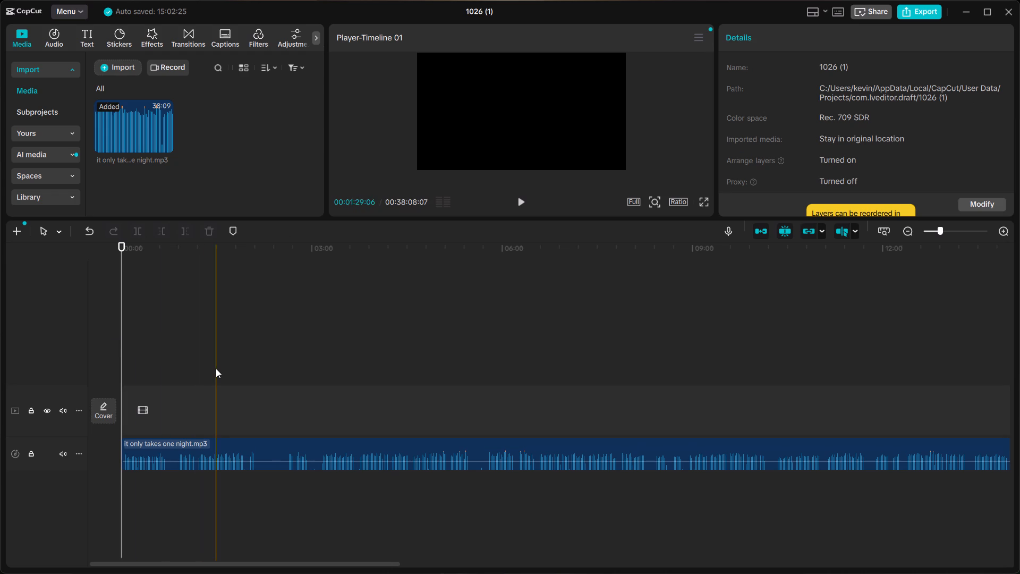
pyautogui.keyDown('ctrl'); pyautogui.scroll(7, 216, 368); pyautogui.keyUp('ctrl')
pyautogui.hscroll(8, 216, 368)
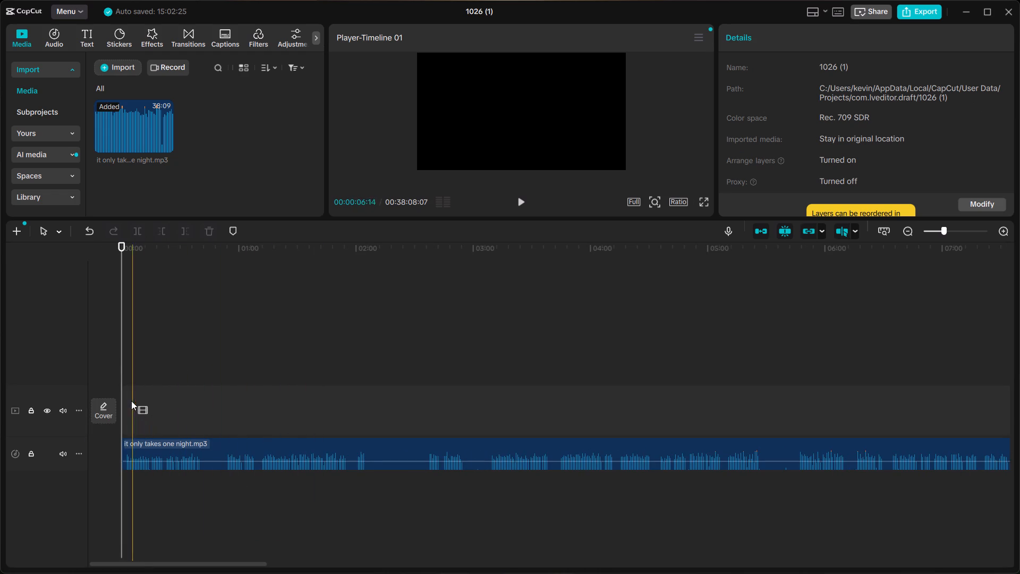
pyautogui.click(121, 389)
pyautogui.press('space')
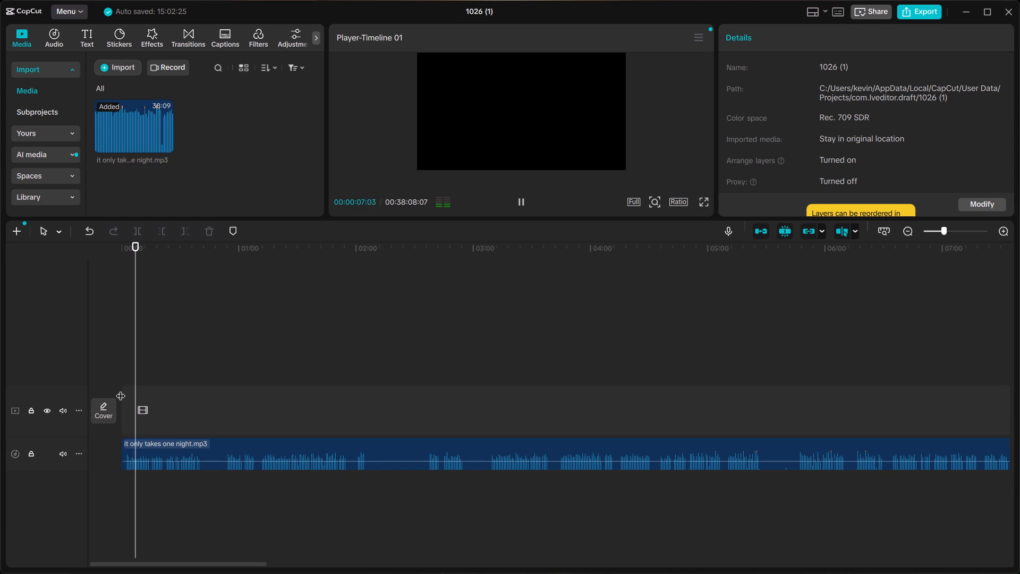
pyautogui.press('space')
# Split the audio just before the first speech at about 1.9 seconds, delete the silent lead-in, and move the remainder to the timeline start.
pyautogui.keyDown('ctrl'); pyautogui.scroll(4, 300, 378); pyautogui.keyUp('ctrl')
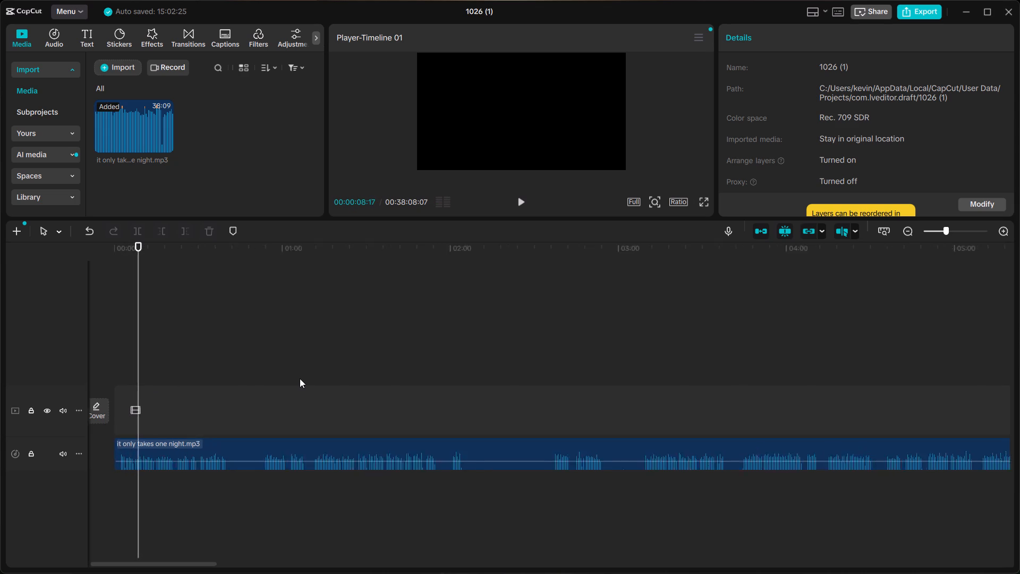
pyautogui.keyDown('ctrl'); pyautogui.scroll(14, 300, 378); pyautogui.keyUp('ctrl')
pyautogui.keyDown('ctrl'); pyautogui.scroll(10, 300, 378); pyautogui.keyUp('ctrl')
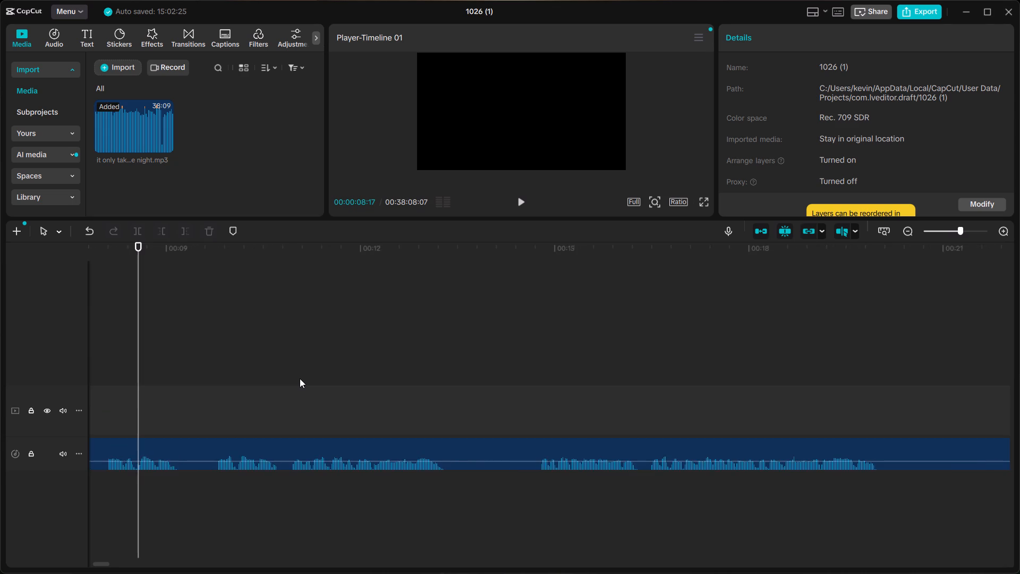
pyautogui.hscroll(9, 300, 378)
pyautogui.click(117, 352)
pyautogui.press('space')
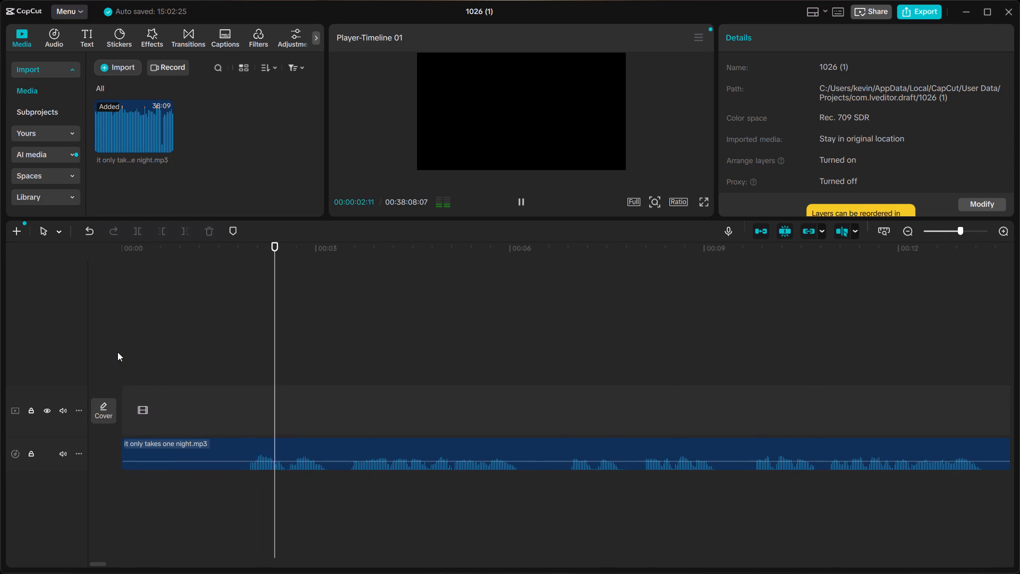
pyautogui.press('space')
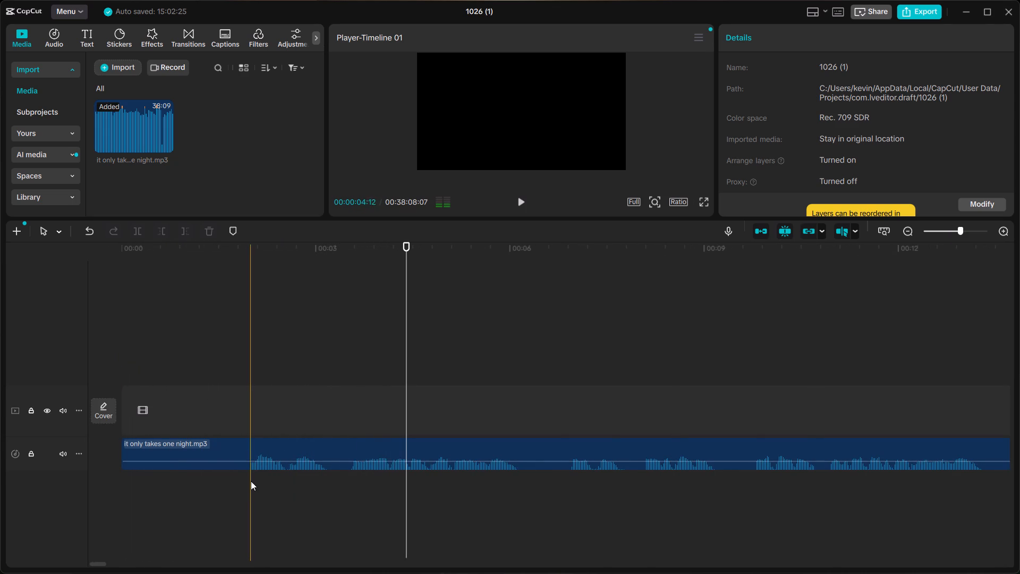
pyautogui.click(244, 447)
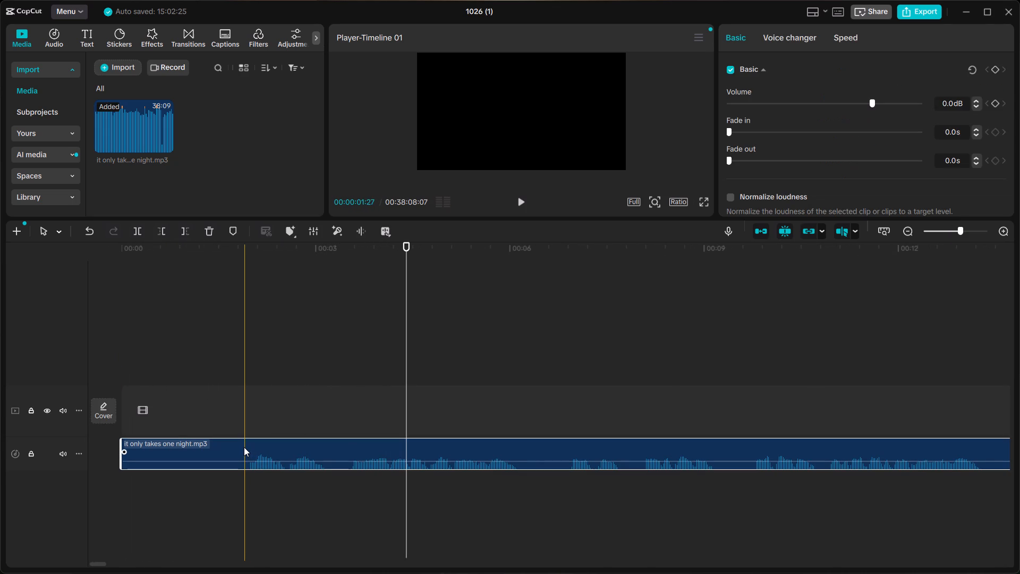
pyautogui.hotkey('ctrl', 'v')
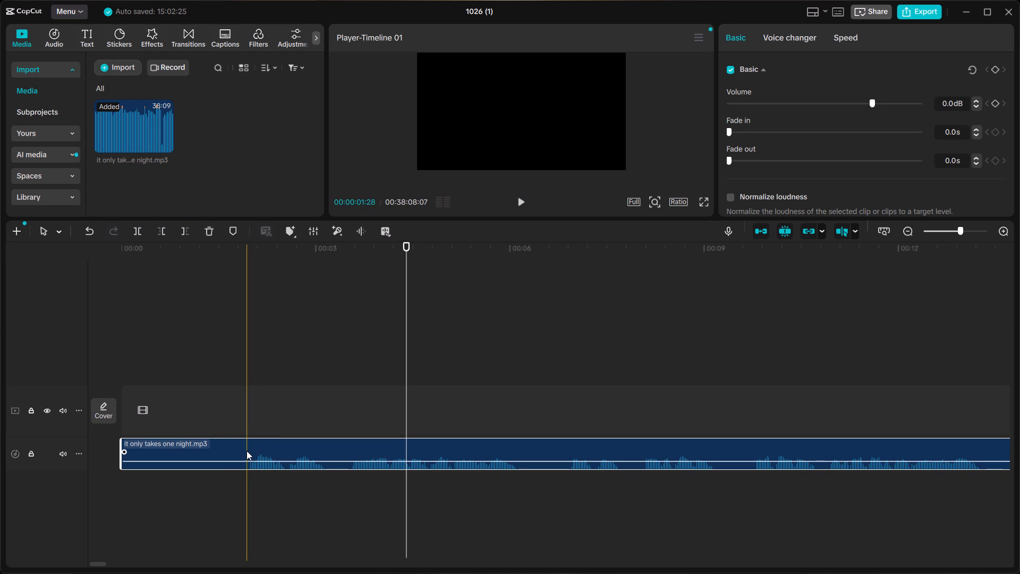
pyautogui.hotkey('ctrl', 'b')
pyautogui.click(233, 450)
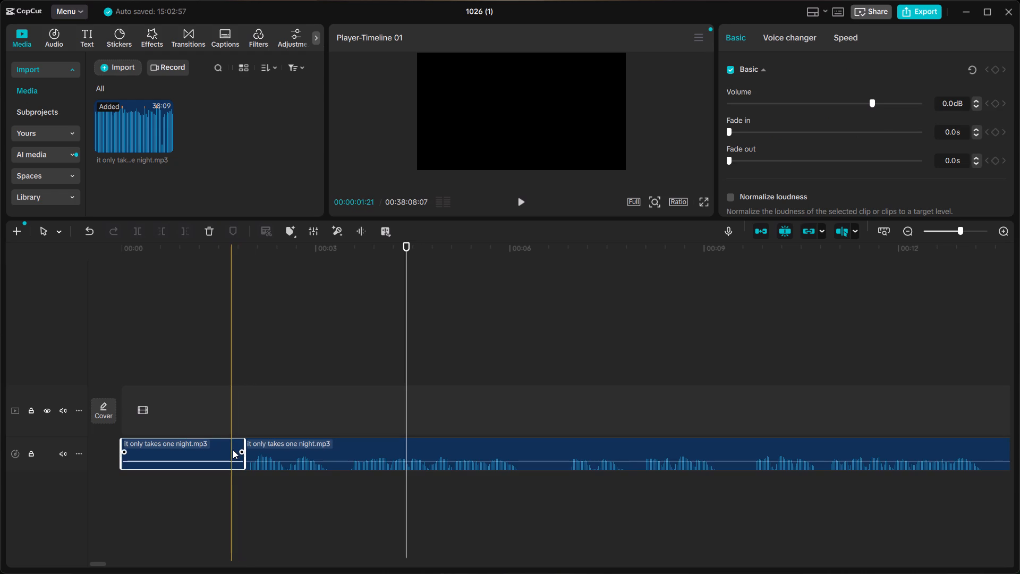
pyautogui.press('BackSpace')
pyautogui.moveTo(286, 450); pyautogui.dragTo(164, 458)
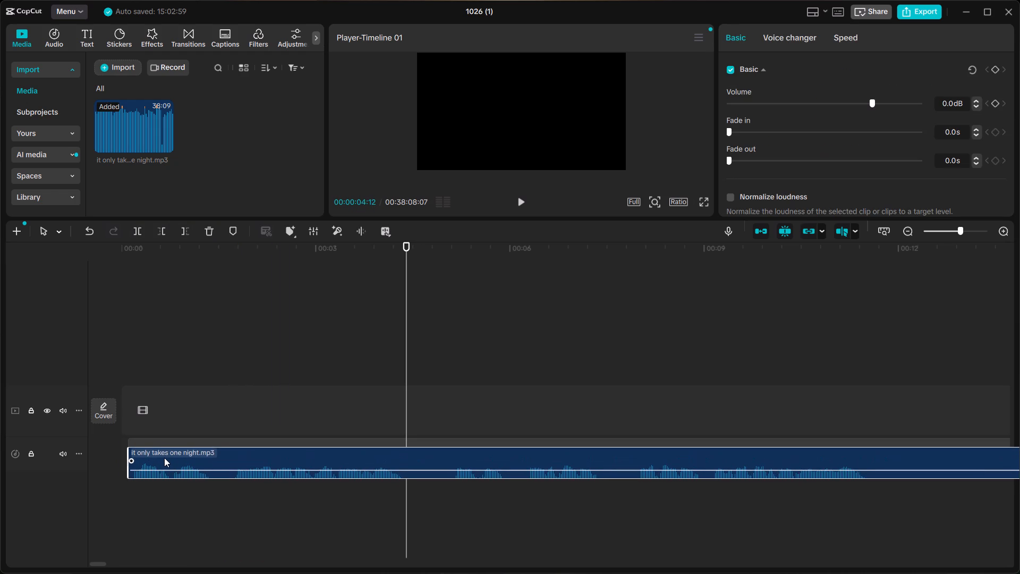
pyautogui.moveTo(164, 458); pyautogui.dragTo(161, 455)
# Play the trimmed audio from the beginning and split it in the pause at about 4.4 seconds.
pyautogui.click(99, 347)
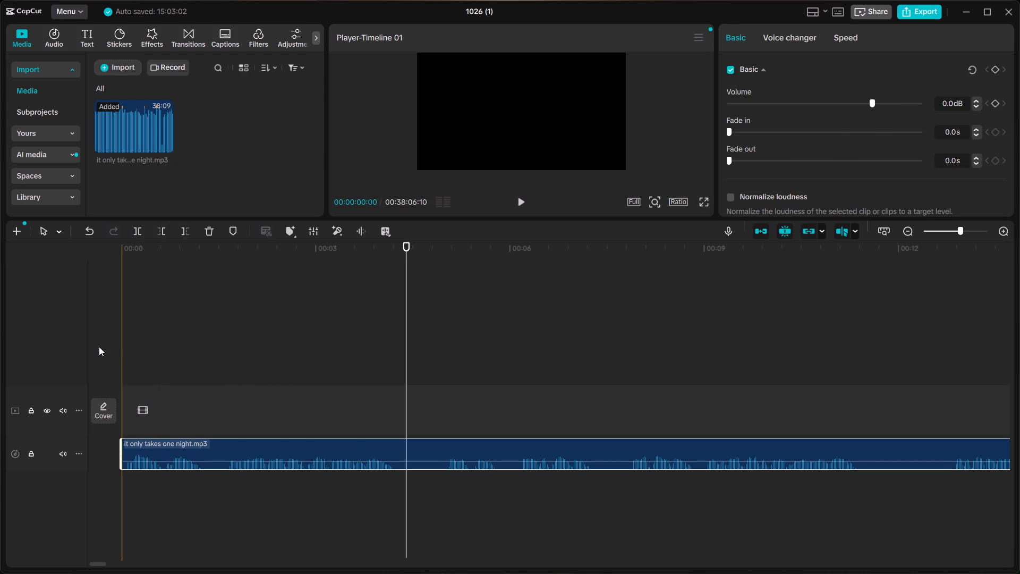
pyautogui.press('space')
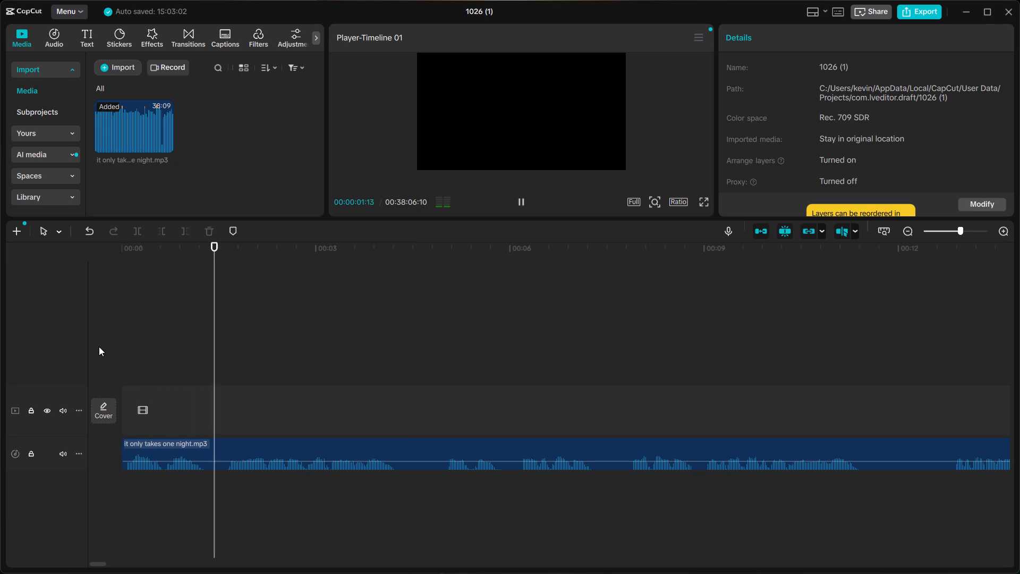
pyautogui.keyDown('ctrl'); pyautogui.scroll(2, 99, 347); pyautogui.keyUp('ctrl')
pyautogui.keyDown('ctrl'); pyautogui.scroll(-2, 99, 347); pyautogui.keyUp('ctrl')
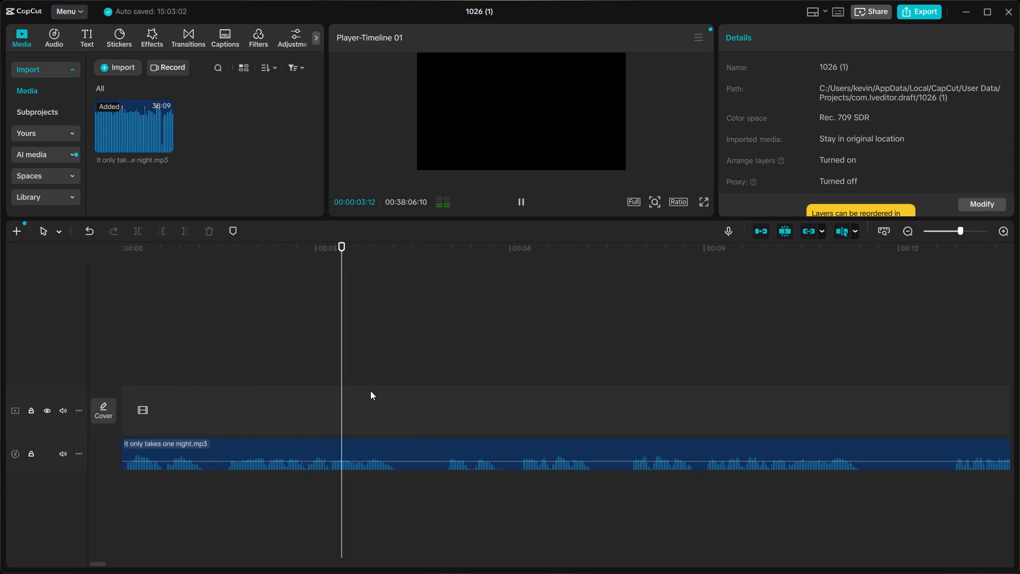
pyautogui.press('space')
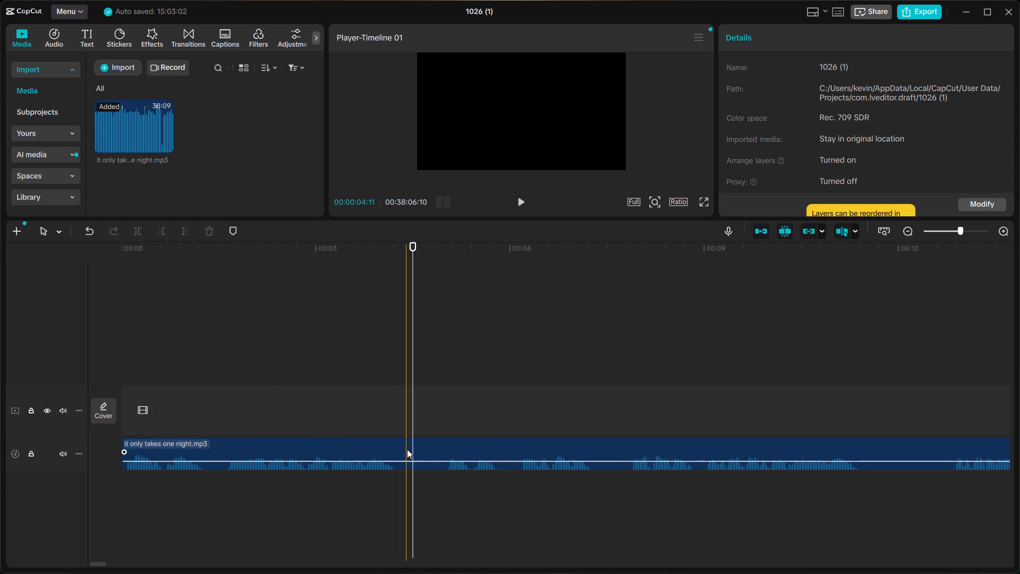
pyautogui.click(407, 447)
pyautogui.hotkey('ctrl', 'b')
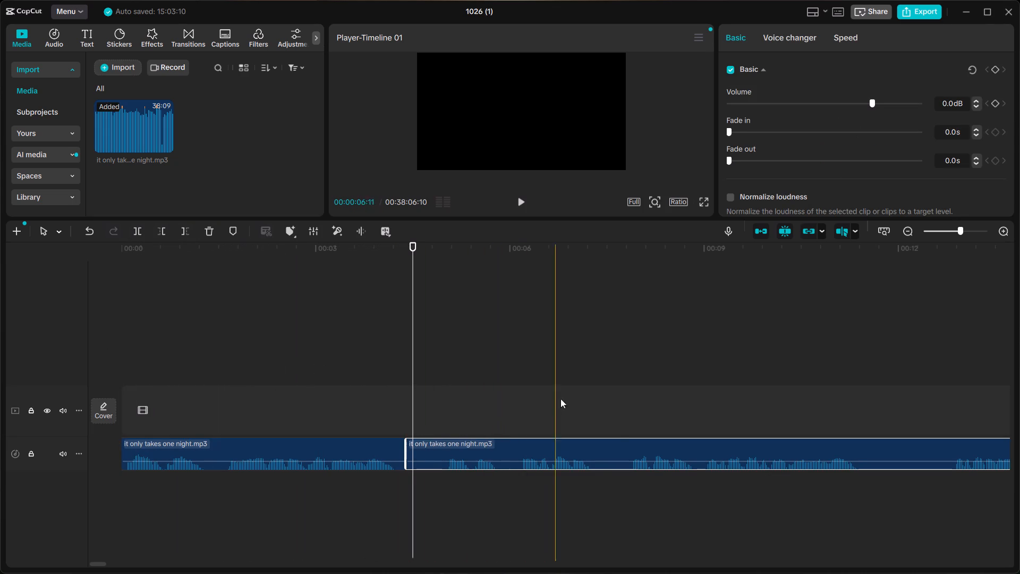
# Listen to the audio following the 4.4-second cut and split it again at about 7.8 seconds, just before speech resumes.
pyautogui.click(619, 387)
pyautogui.press('space')
pyautogui.hscroll(-3, 620, 386)
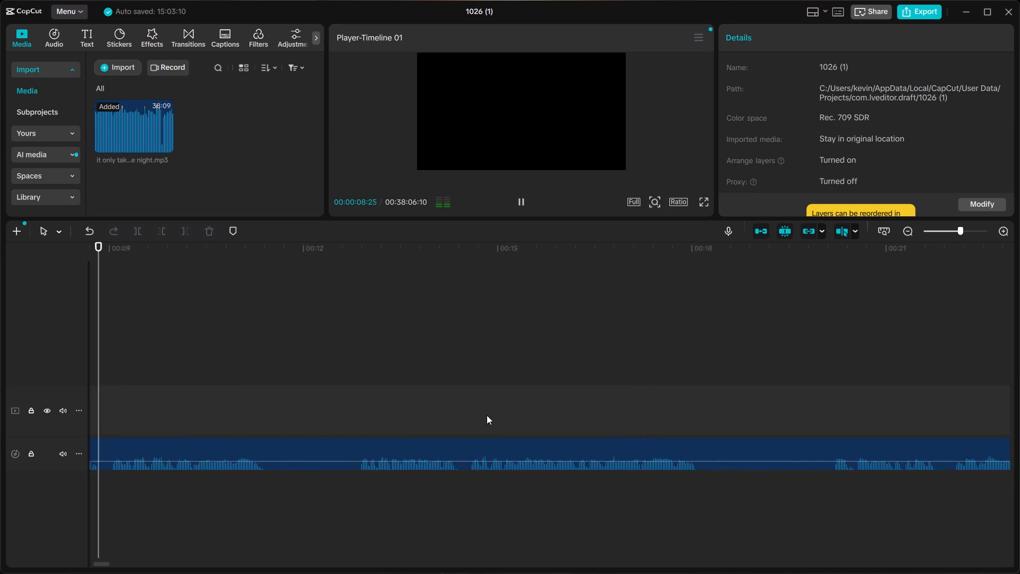
pyautogui.hscroll(1, 487, 415)
pyautogui.click(489, 407)
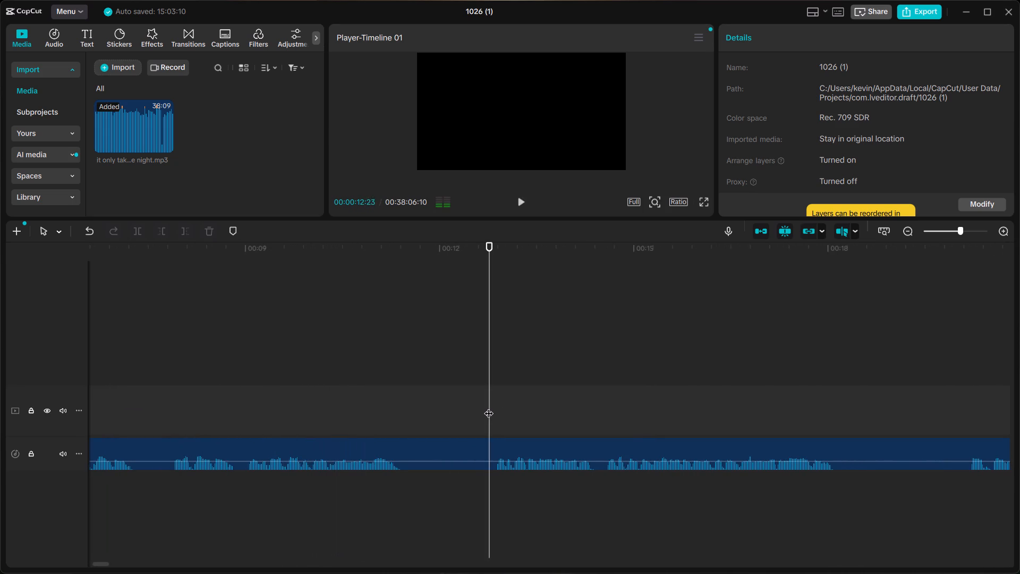
pyautogui.press('space')
pyautogui.press('space')
pyautogui.hscroll(1, 364, 420)
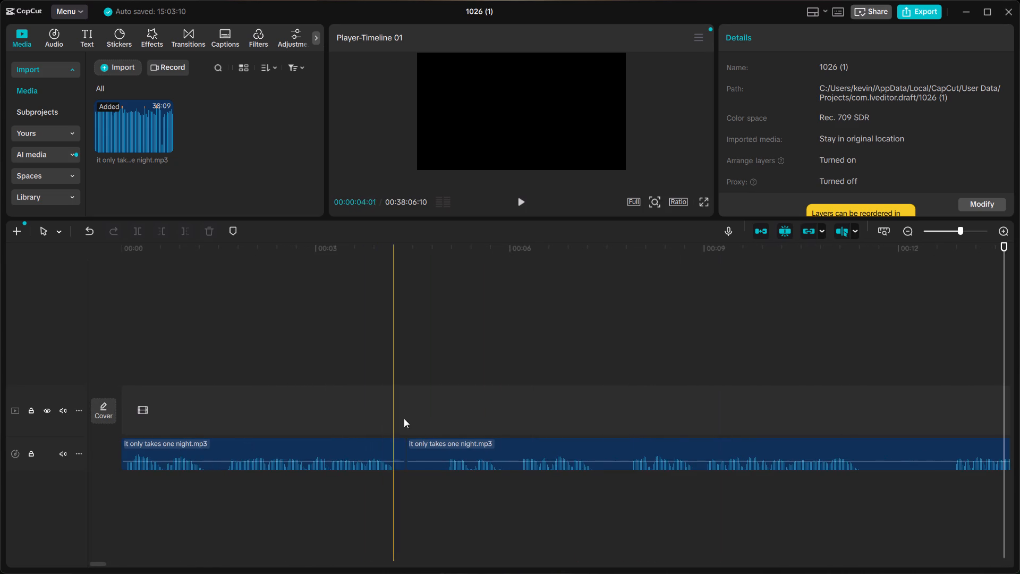
pyautogui.hscroll(1, 404, 418)
pyautogui.click(519, 415)
pyautogui.press('space')
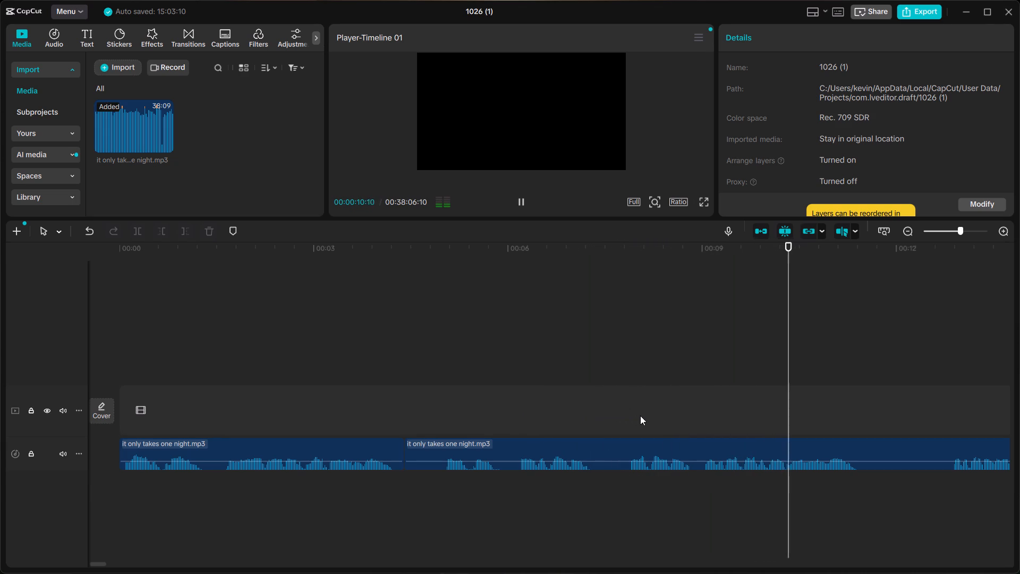
pyautogui.press('space')
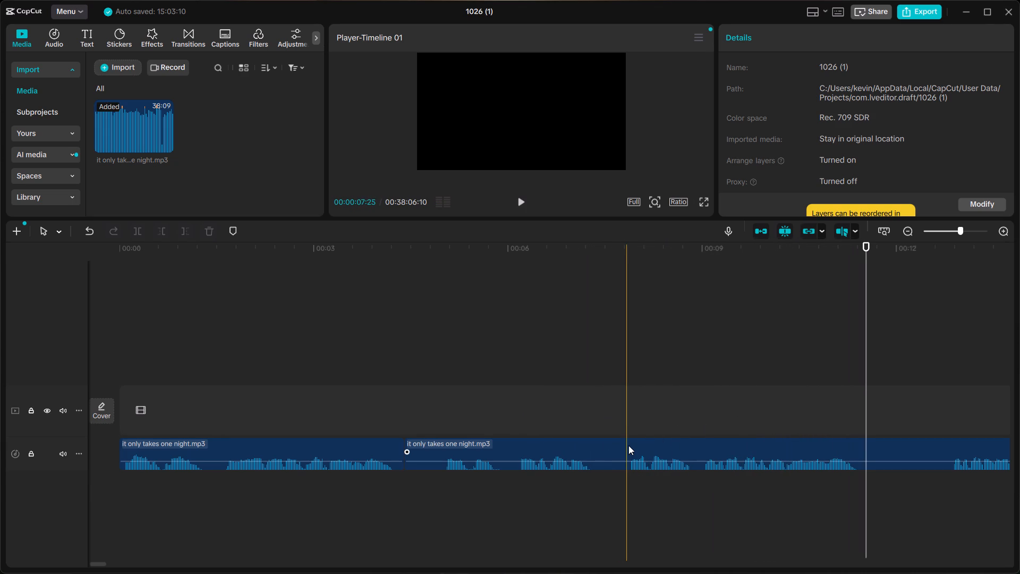
pyautogui.click(626, 445)
pyautogui.hotkey('ctrl', 'b')
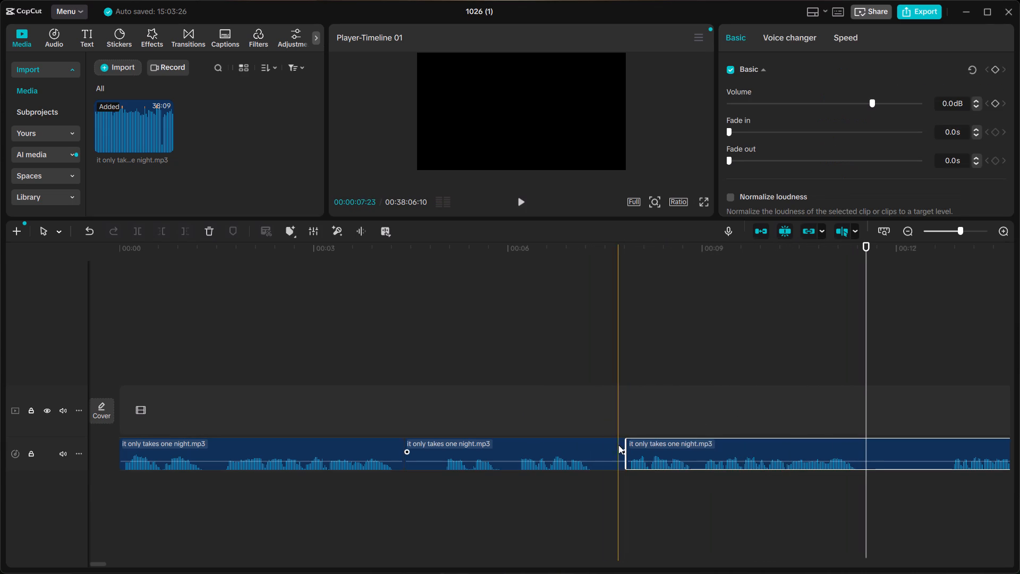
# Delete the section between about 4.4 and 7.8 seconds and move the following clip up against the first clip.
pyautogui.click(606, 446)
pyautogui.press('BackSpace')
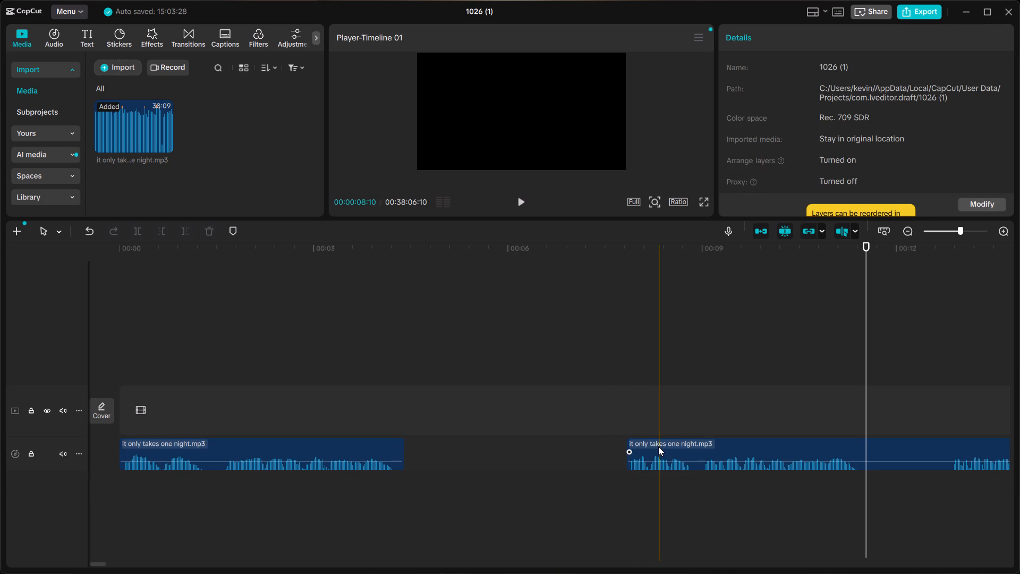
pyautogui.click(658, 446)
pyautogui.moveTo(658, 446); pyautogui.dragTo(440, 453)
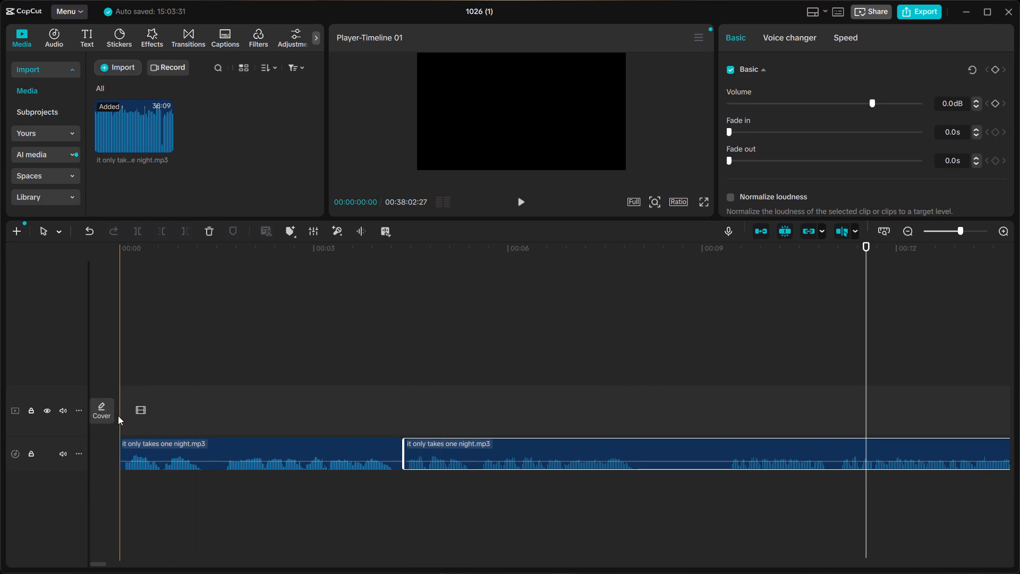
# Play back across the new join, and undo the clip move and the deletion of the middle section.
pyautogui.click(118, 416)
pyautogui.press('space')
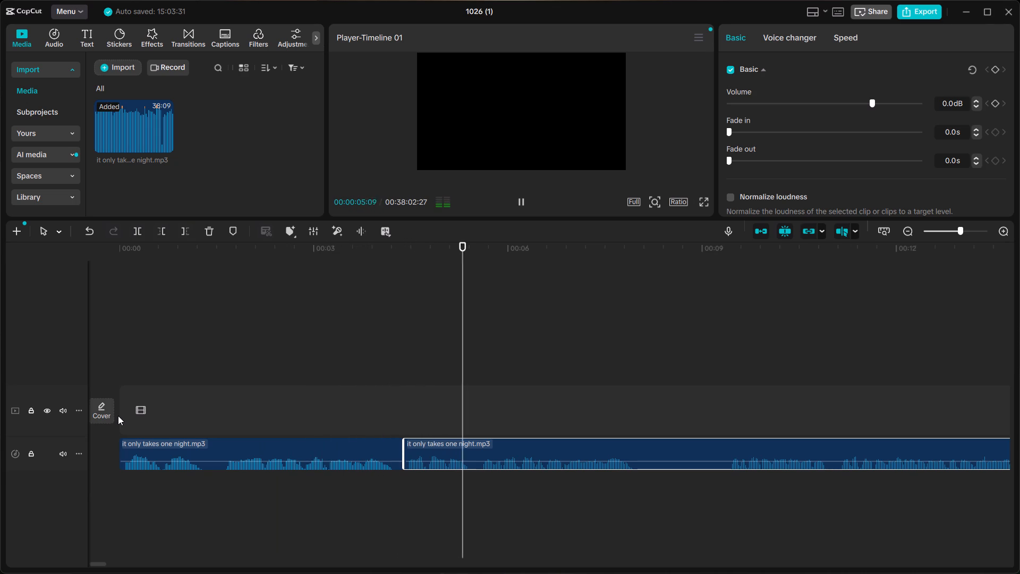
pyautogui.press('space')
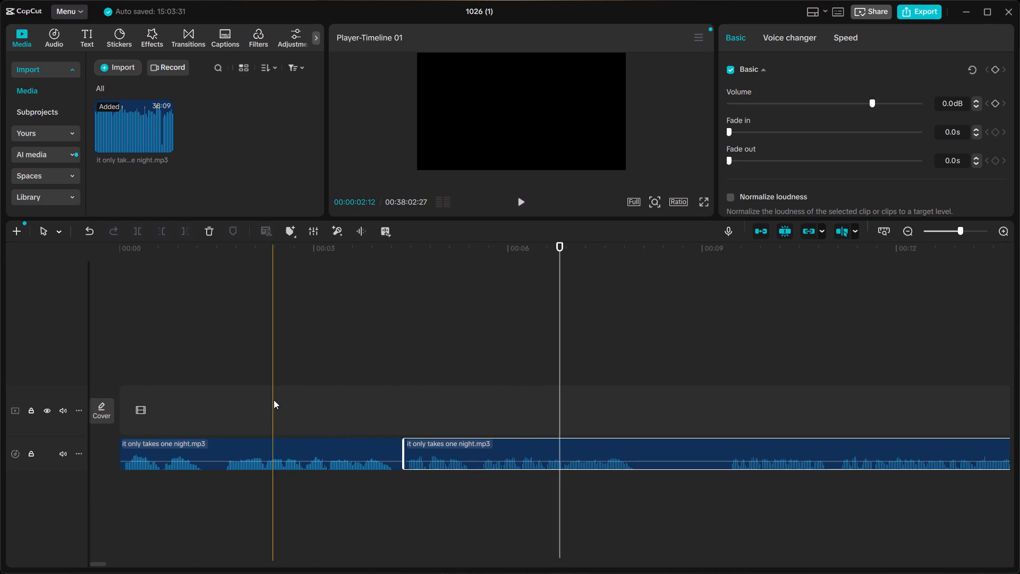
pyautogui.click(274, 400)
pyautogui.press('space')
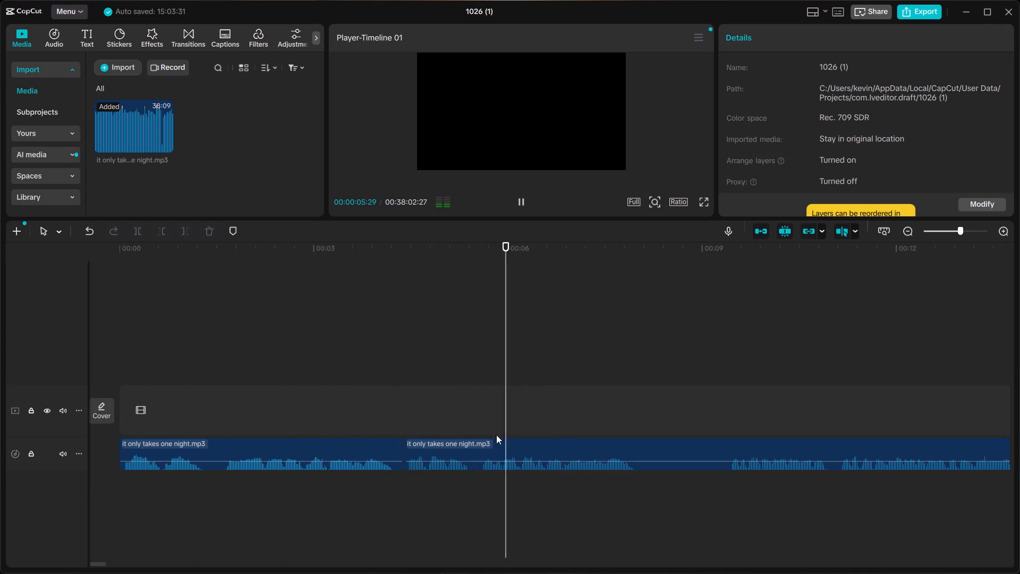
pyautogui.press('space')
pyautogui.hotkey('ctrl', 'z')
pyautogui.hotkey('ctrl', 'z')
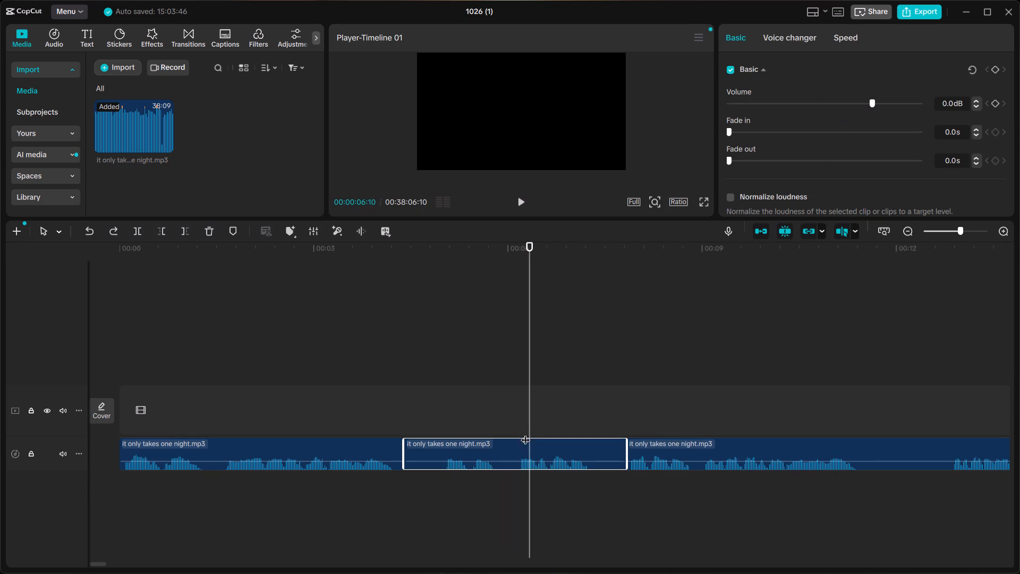
# Split the middle clip at about 6.1 seconds, delete its first part, and move its second part up against the first clip.
pyautogui.click(433, 416)
pyautogui.press('space')
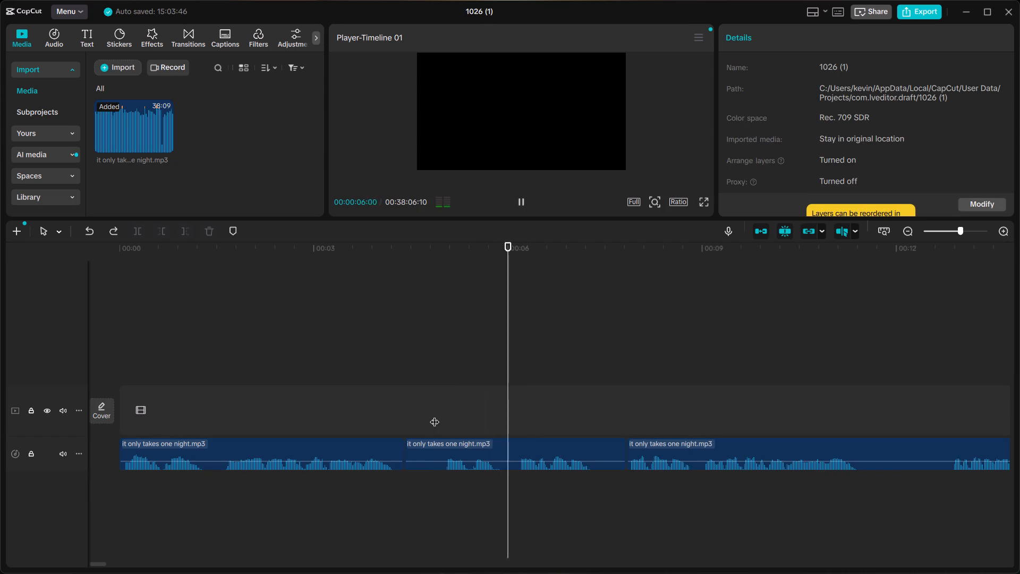
pyautogui.press('space')
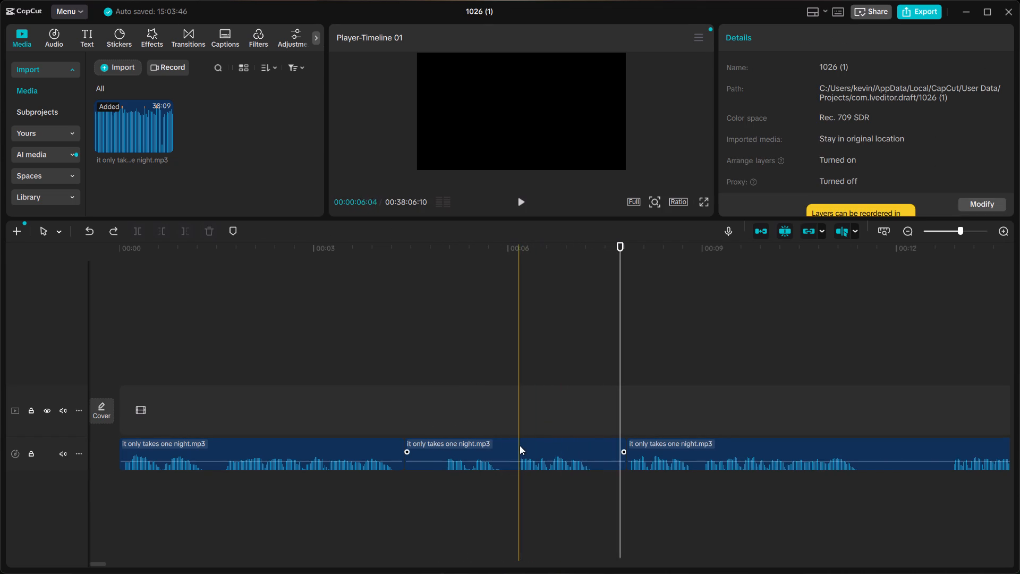
pyautogui.click(517, 445)
pyautogui.hotkey('ctrl', 'b')
pyautogui.click(504, 446)
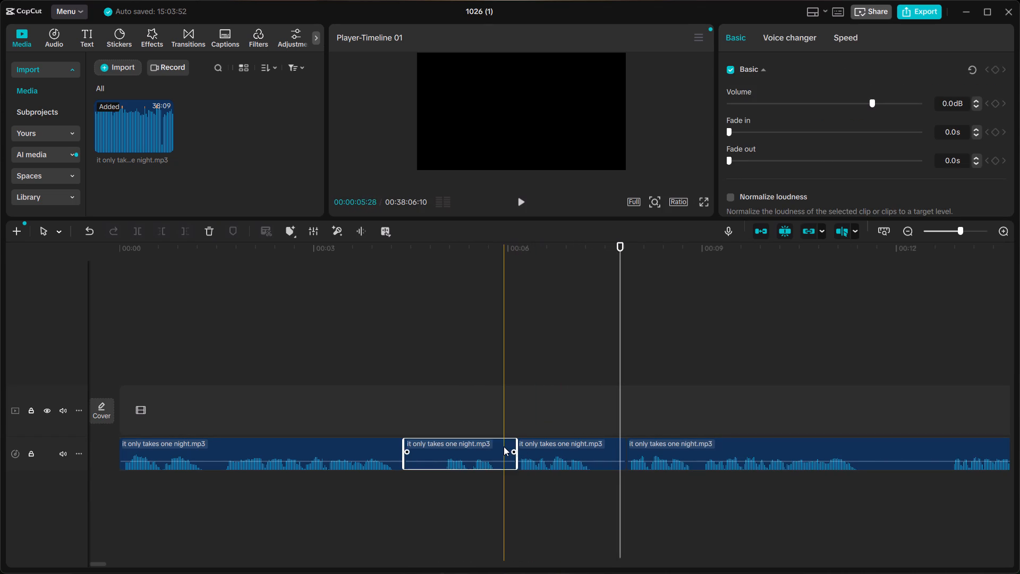
pyautogui.press('BackSpace')
pyautogui.moveTo(544, 444); pyautogui.dragTo(436, 446)
# Split the last clip at 9 seconds, delete its opening part, and move the remainder up against the second clip.
pyautogui.click(701, 431)
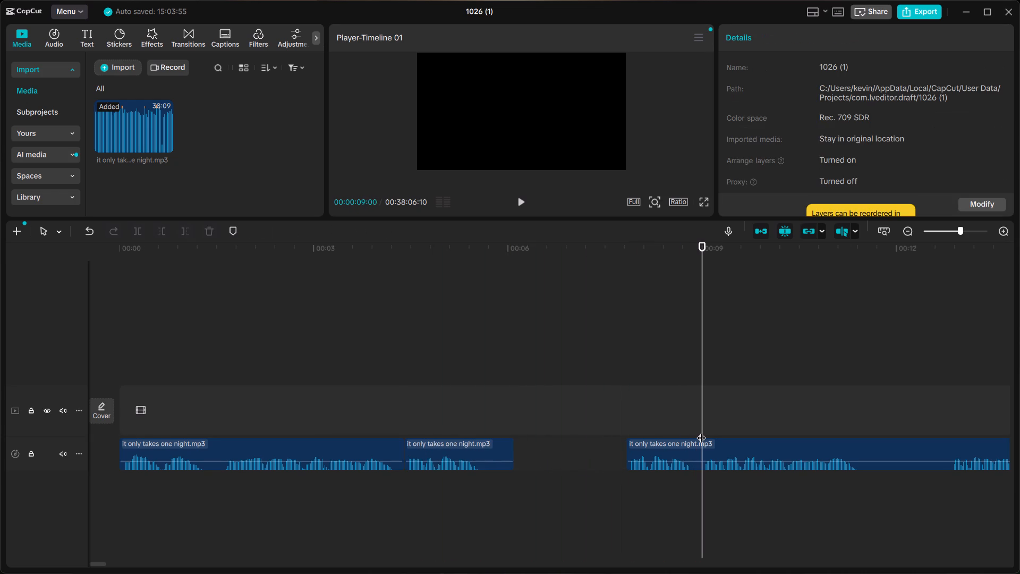
pyautogui.keyDown('ctrl'); pyautogui.click(702, 443); pyautogui.keyUp('ctrl')
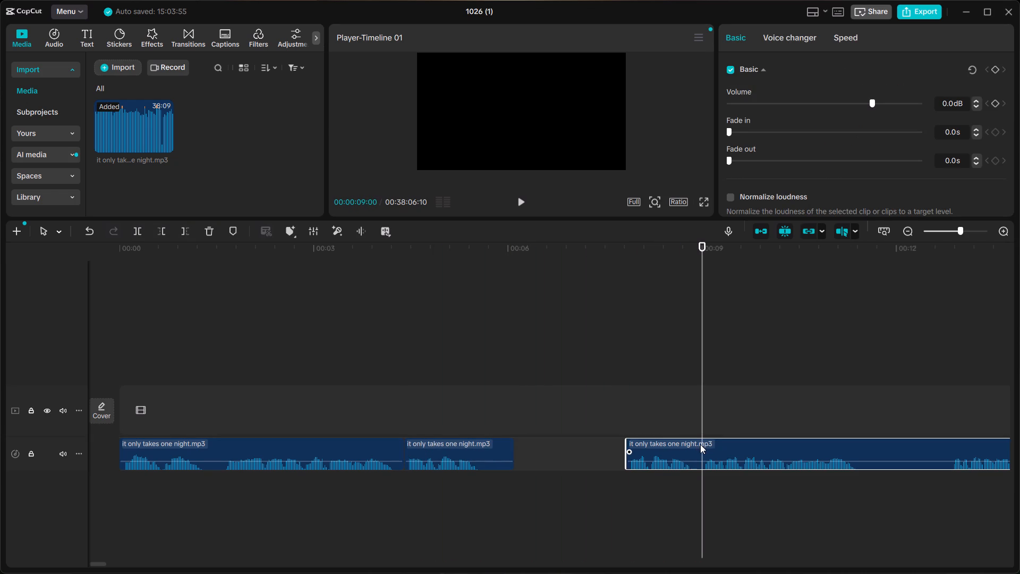
pyautogui.hotkey('ctrl', 'b')
pyautogui.click(688, 449)
pyautogui.press('BackSpace')
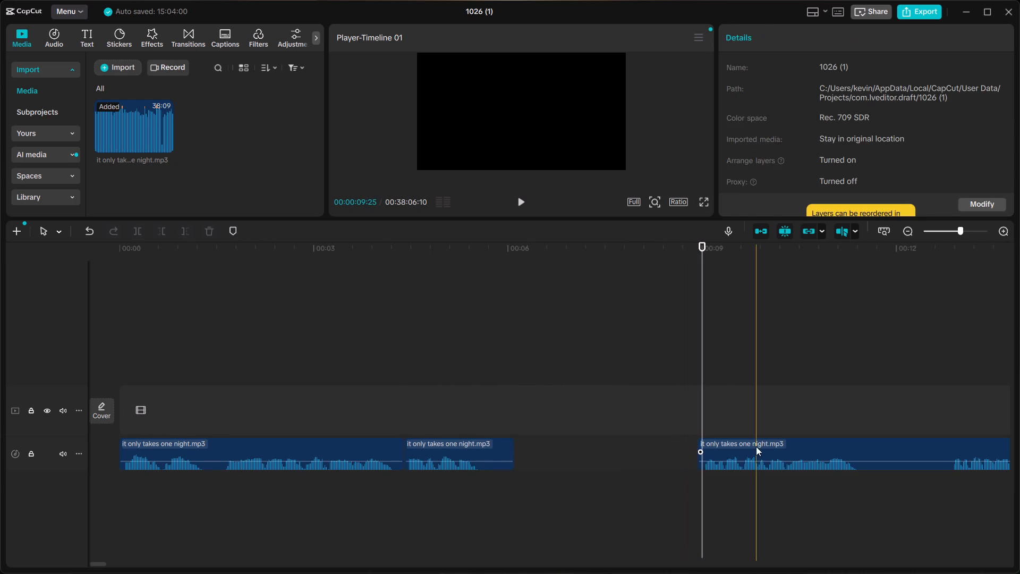
pyautogui.click(756, 446)
pyautogui.moveTo(755, 445); pyautogui.dragTo(571, 453)
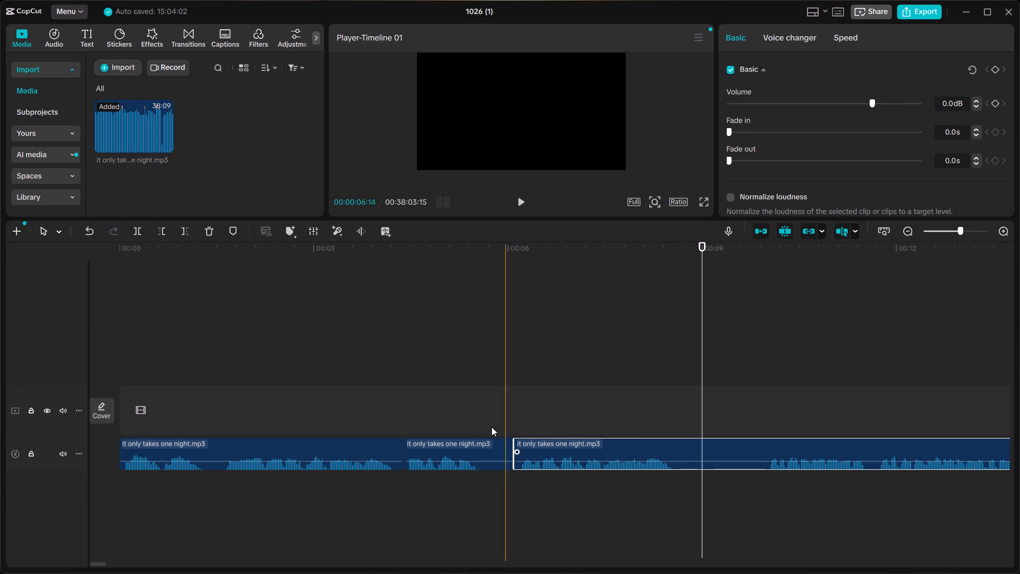
# Listen across the joins between the audio clips, from about 2 seconds to nearly 6 seconds.
pyautogui.click(316, 399)
pyautogui.press('space')
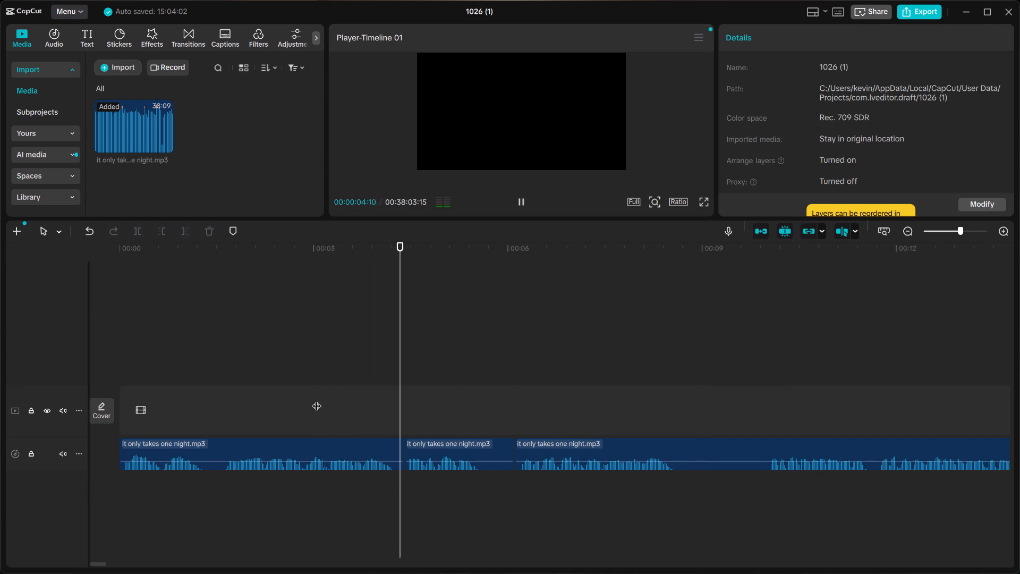
pyautogui.click(249, 412)
pyautogui.press('space')
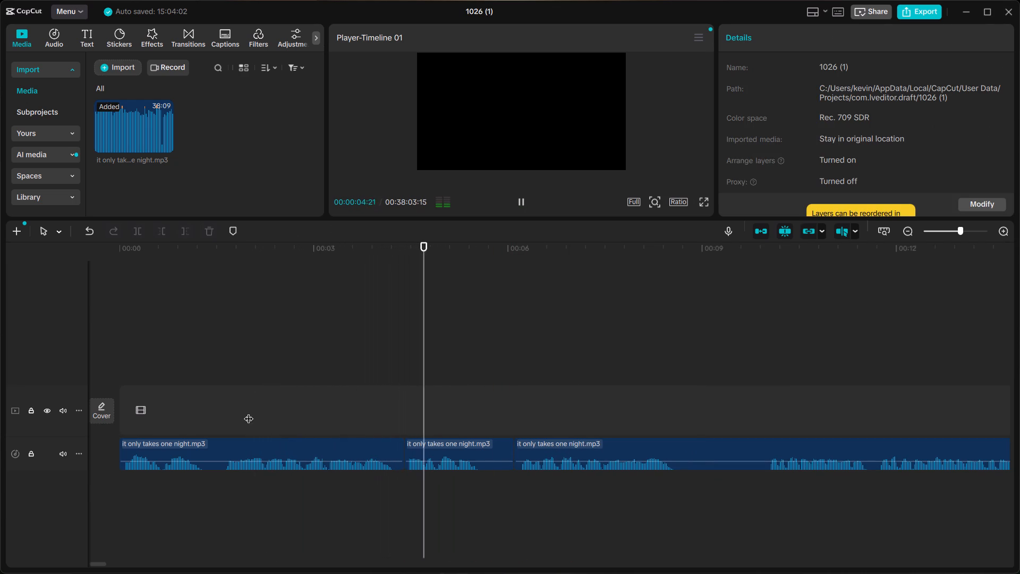
pyautogui.press('space')
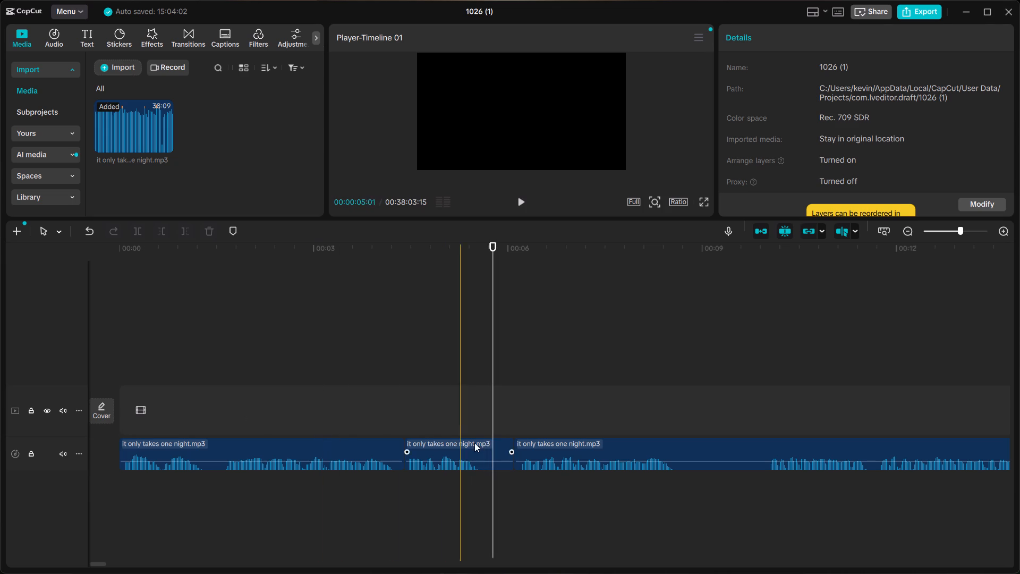
# Split the second clip at about 5.7 seconds, delete its silent tail, and move the last clip up against it.
pyautogui.click(486, 443)
pyautogui.hotkey('ctrl', 'b')
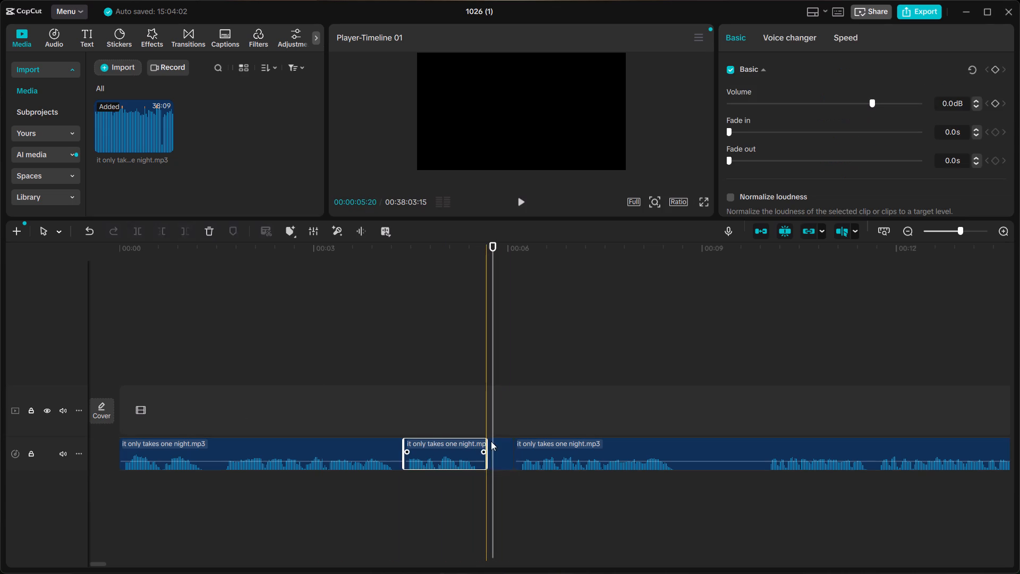
pyautogui.press('BackSpace')
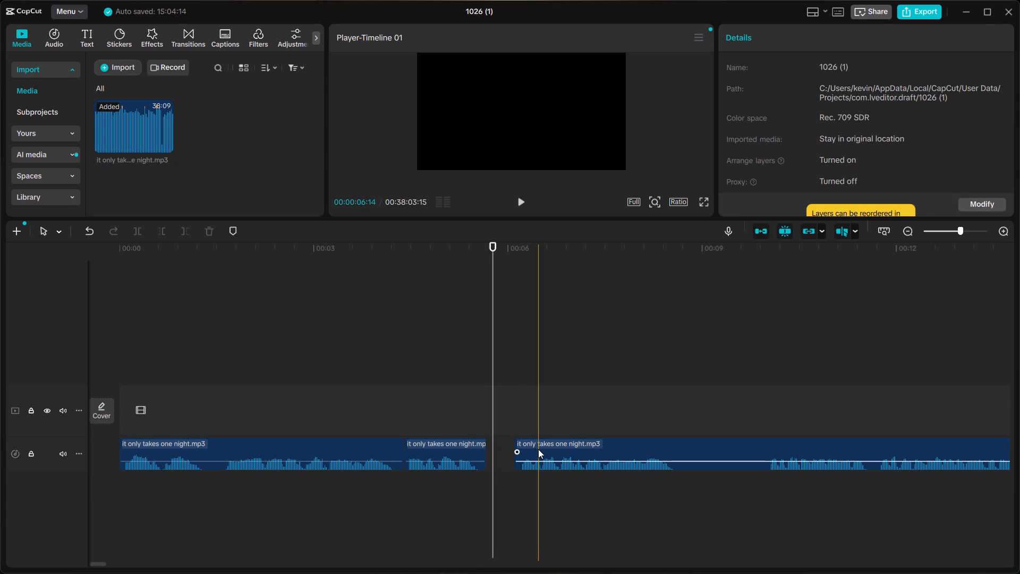
pyautogui.click(534, 446)
pyautogui.moveTo(533, 446); pyautogui.dragTo(504, 453)
# Listen across the closed gap and split the last clip at about 8.2 seconds, just after its first phrase.
pyautogui.click(438, 397)
pyautogui.press('space')
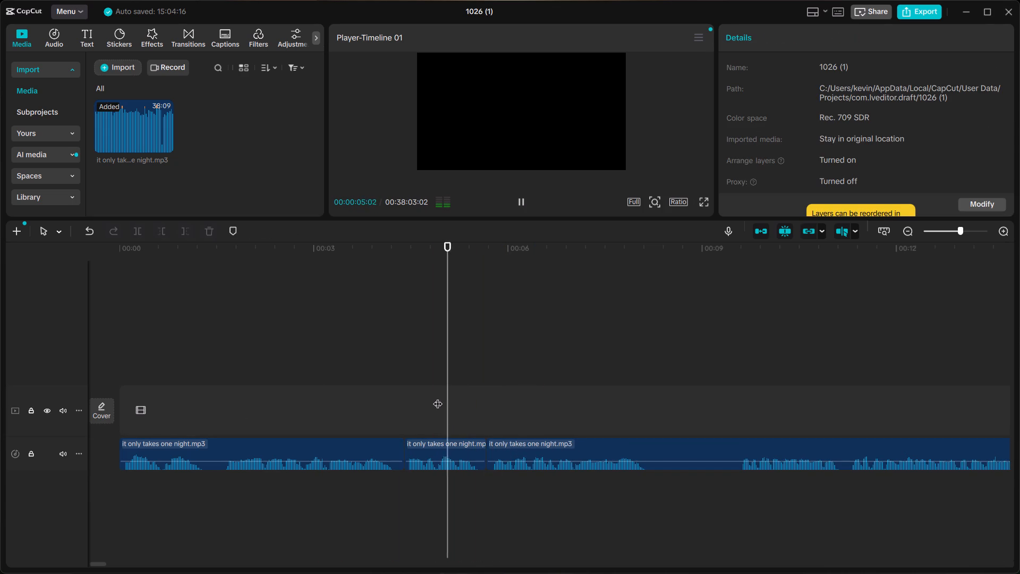
pyautogui.click(332, 417)
pyautogui.press('space')
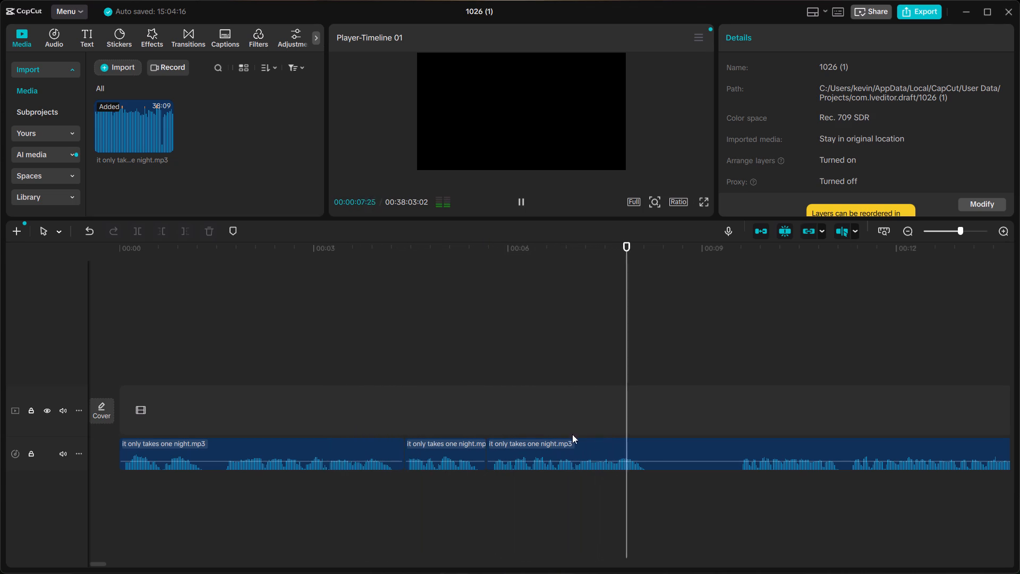
pyautogui.press('space')
pyautogui.hscroll(-1, 724, 437)
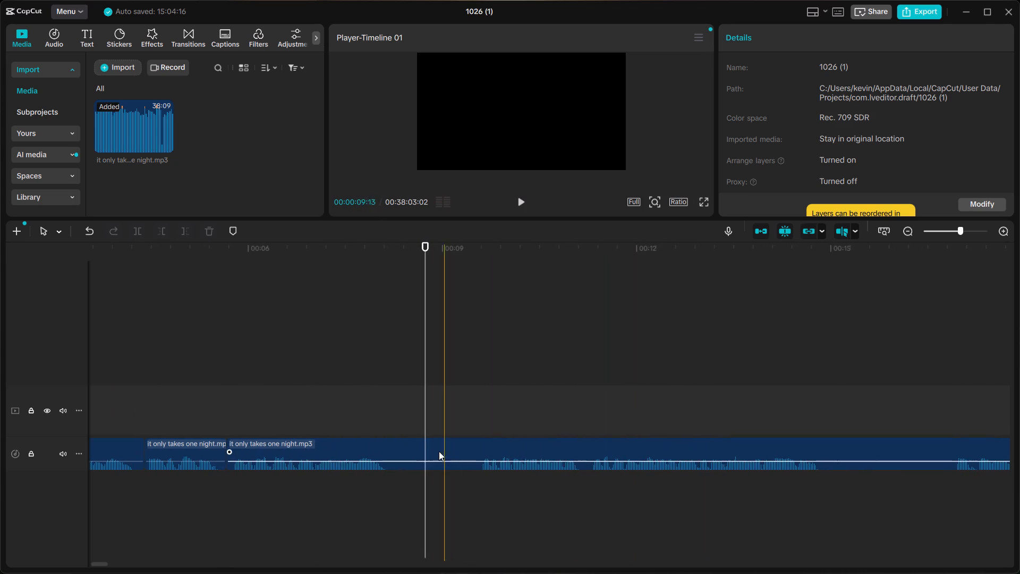
pyautogui.click(394, 452)
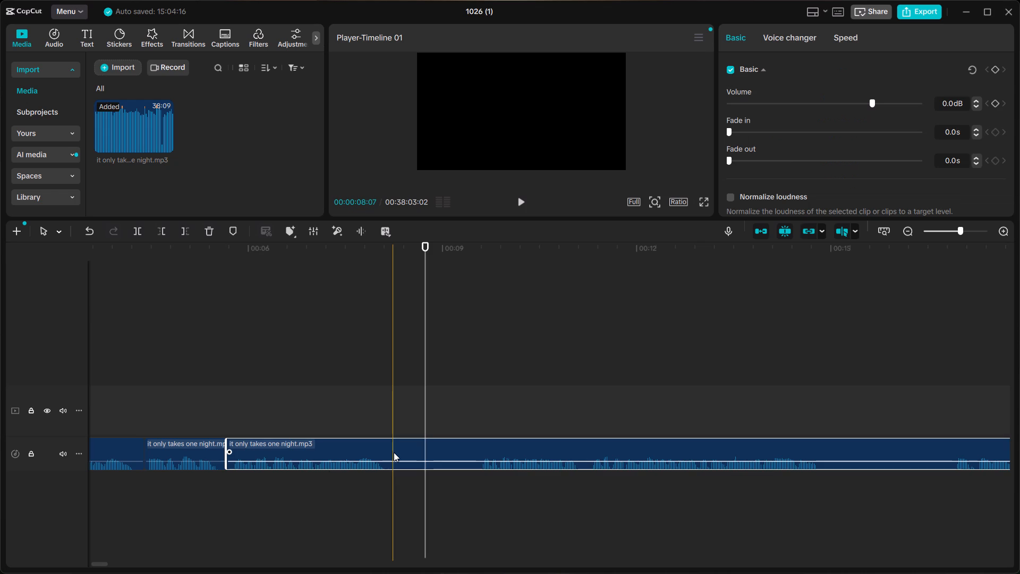
pyautogui.hotkey('ctrl', 'b')
# Play through the newly split last clip, cut it at about 11.2 seconds, delete its opening part, and close the gap.
pyautogui.click(478, 413)
pyautogui.press('space')
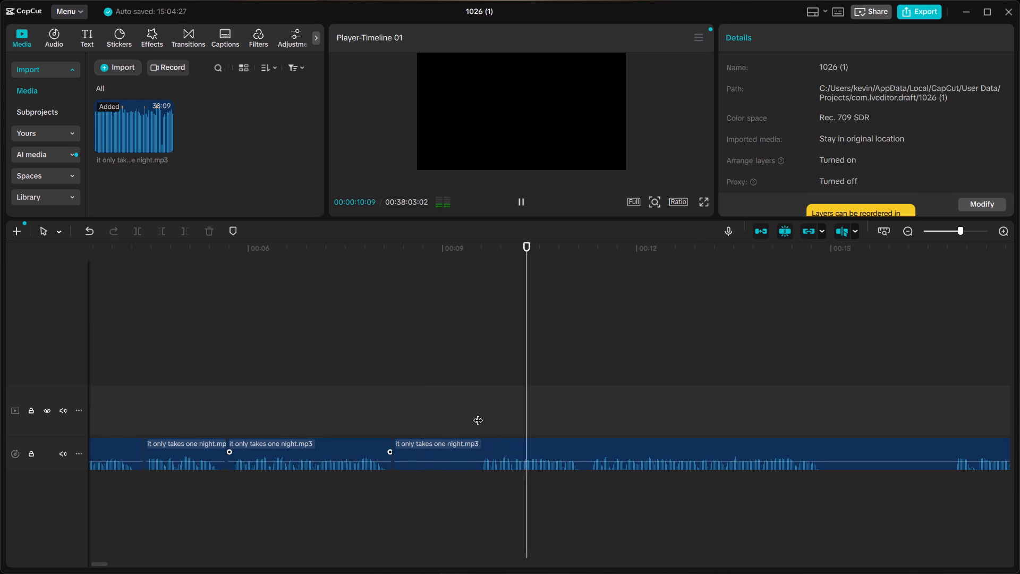
pyautogui.hscroll(-1, 478, 413)
pyautogui.hscroll(1, 478, 413)
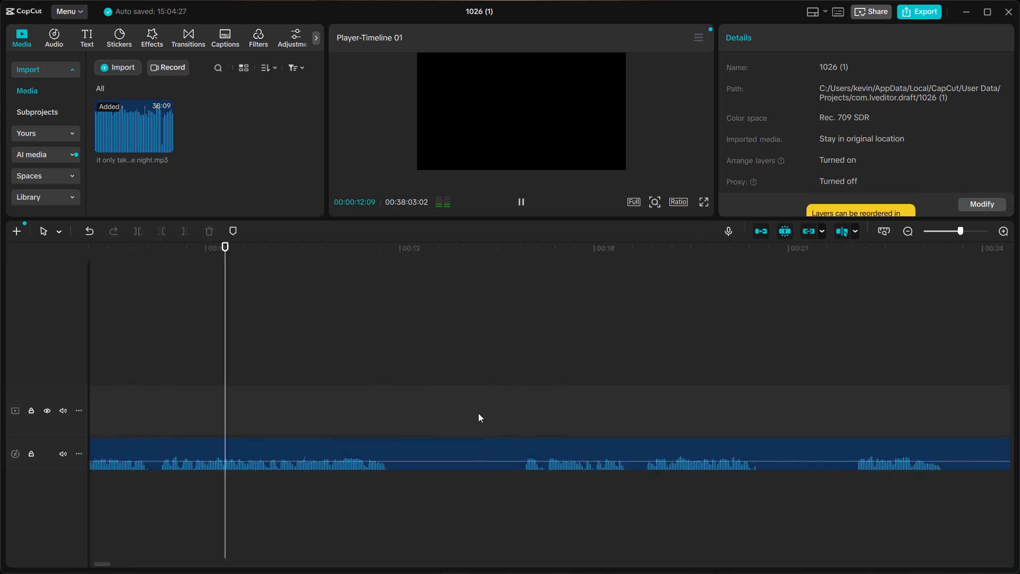
pyautogui.hscroll(1, 478, 413)
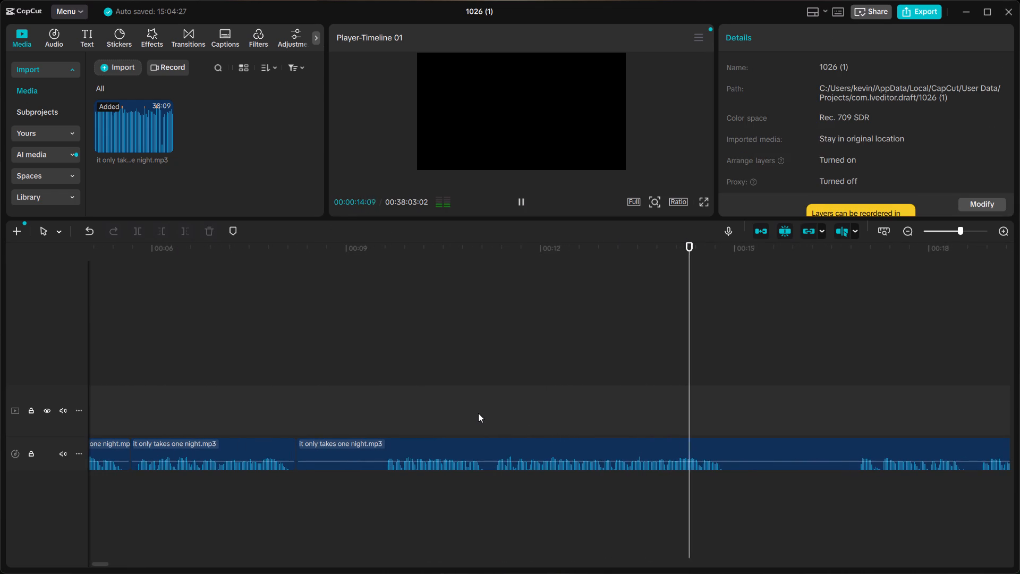
pyautogui.click(850, 426)
pyautogui.press('space')
pyautogui.press('space')
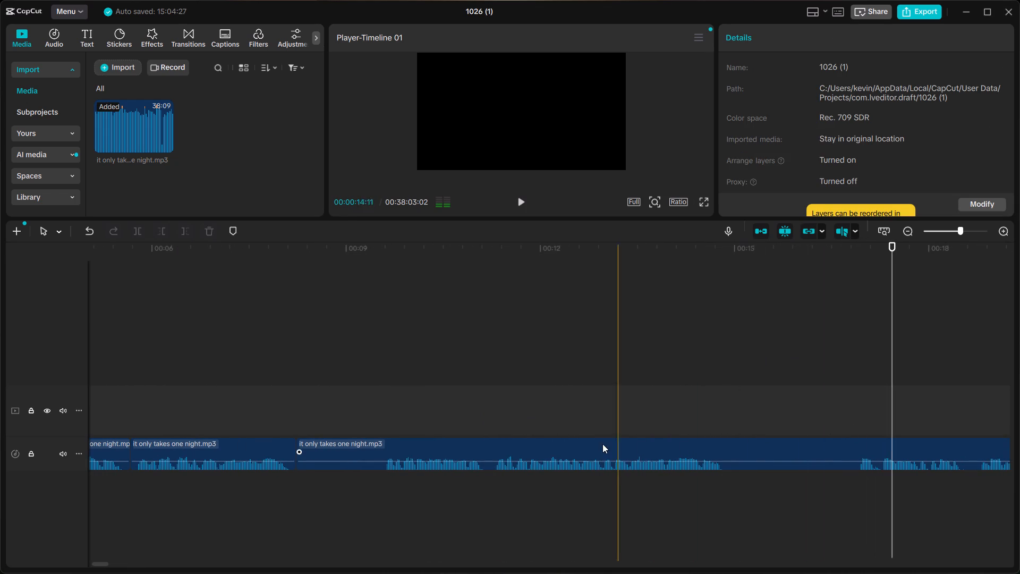
pyautogui.click(491, 441)
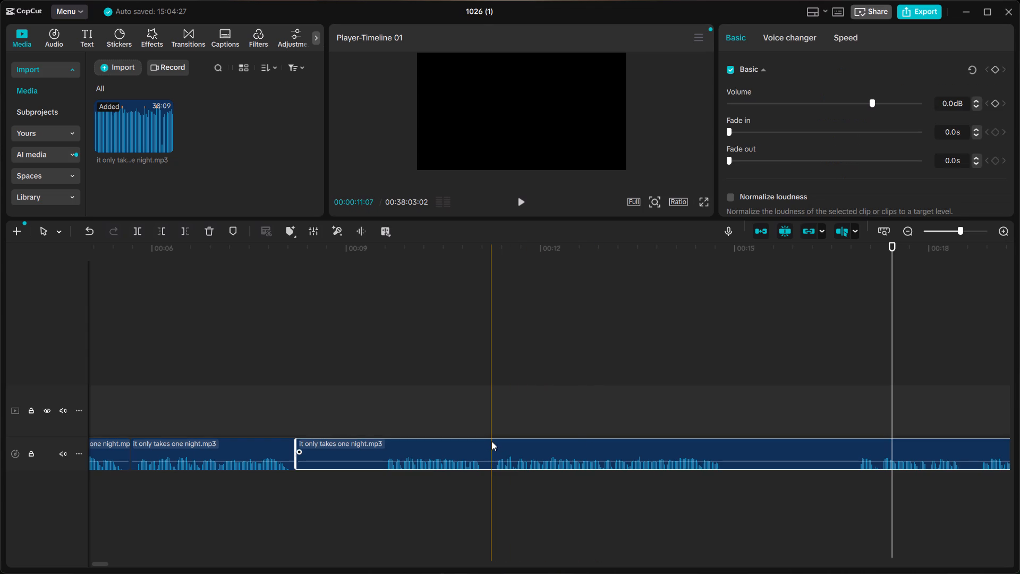
pyautogui.hotkey('ctrl', 'b')
pyautogui.click(473, 445)
pyautogui.press('BackSpace')
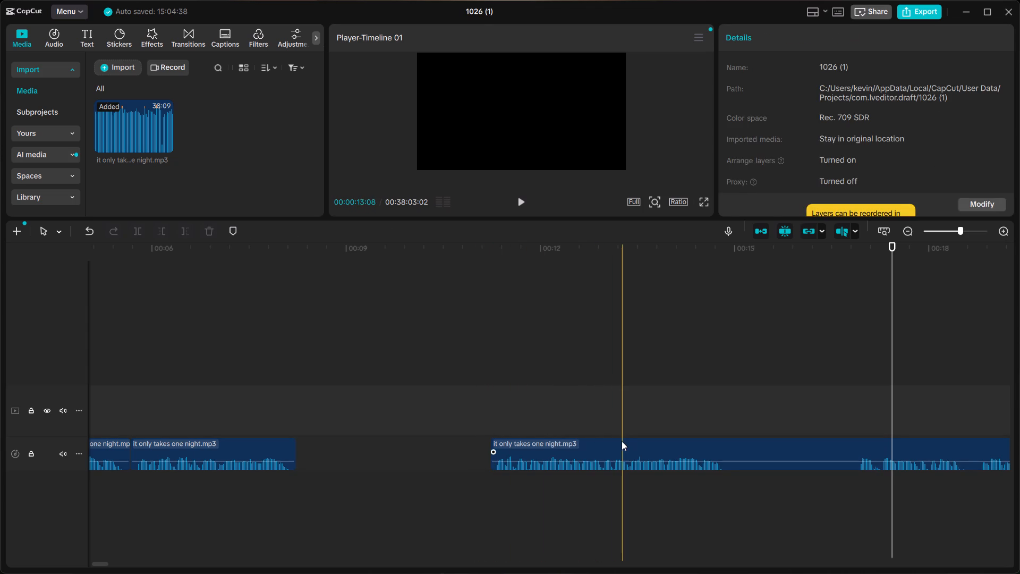
pyautogui.click(622, 441)
pyautogui.moveTo(618, 441); pyautogui.dragTo(428, 442)
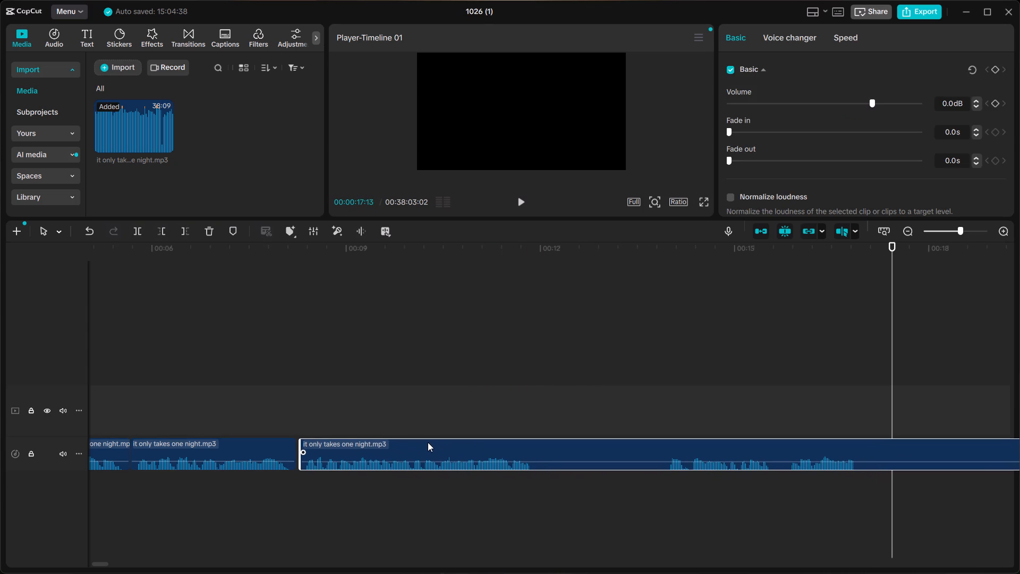
pyautogui.moveTo(428, 442); pyautogui.dragTo(425, 442)
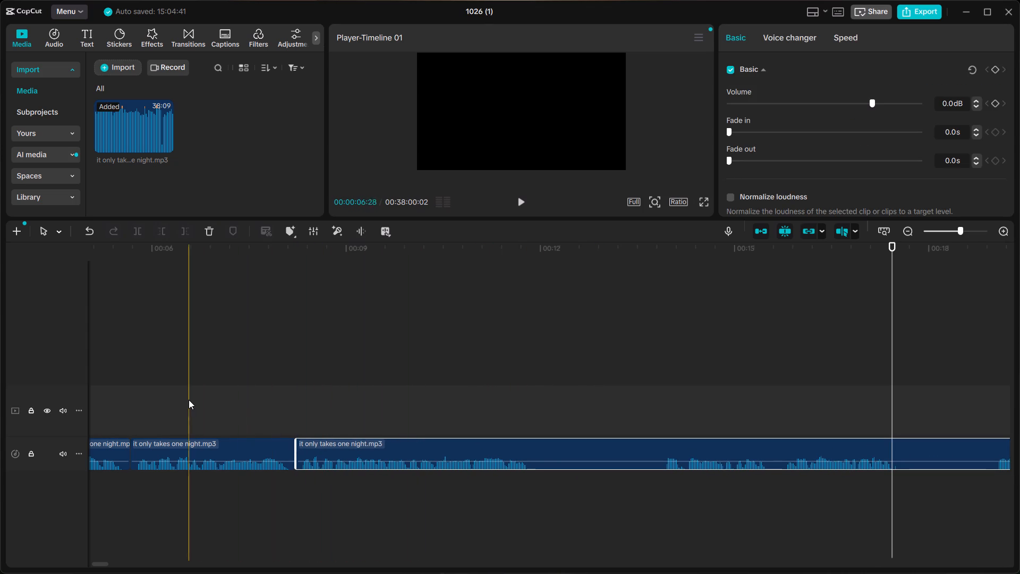
# Listen across the join at about 8.2 seconds and shift the last clip slightly forward, leaving a short gap before it.
pyautogui.click(157, 402)
pyautogui.press('space')
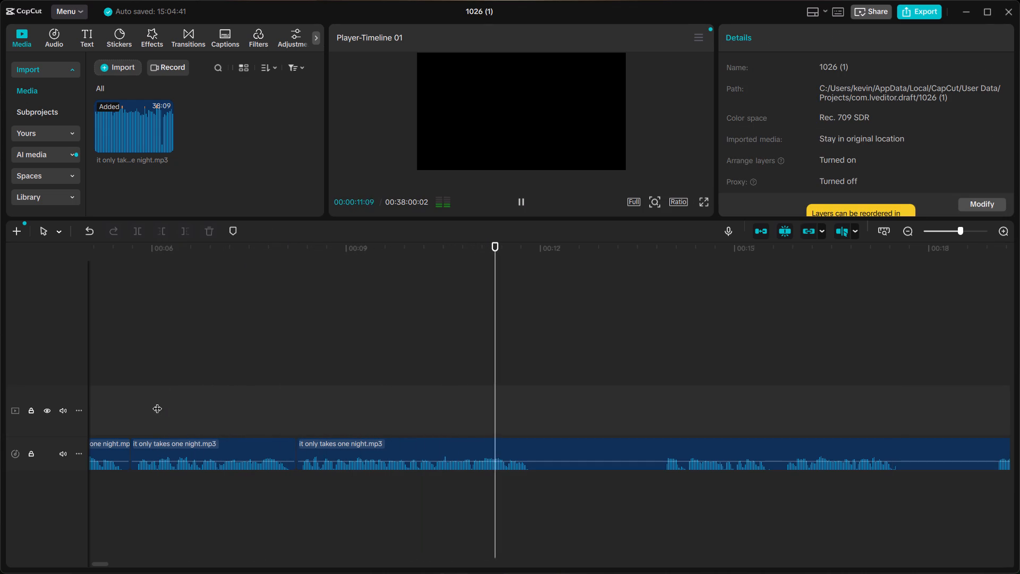
pyautogui.press('space')
pyautogui.hscroll(1, 157, 402)
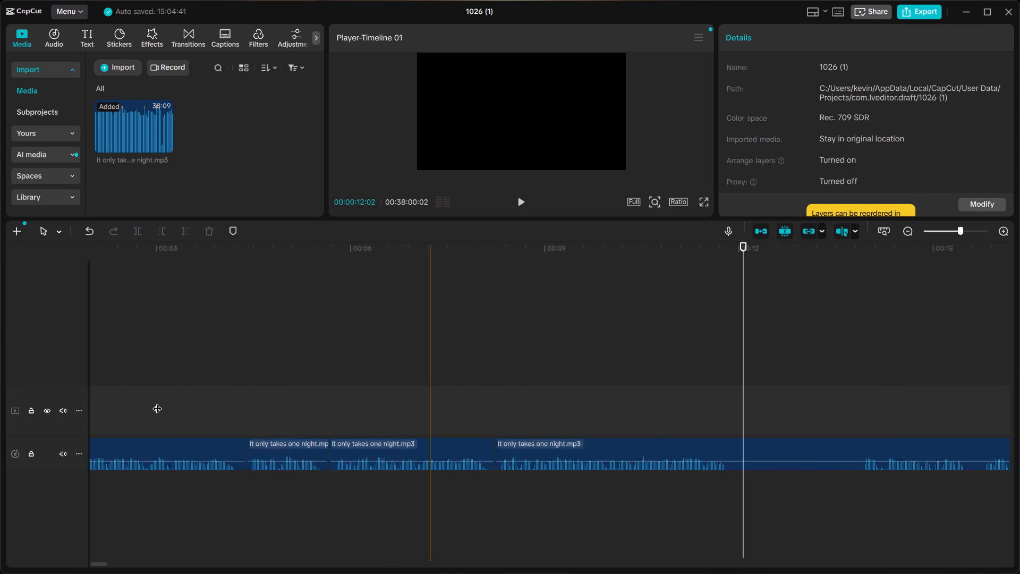
pyautogui.hscroll(1, 157, 402)
pyautogui.click(674, 442)
pyautogui.moveTo(674, 442); pyautogui.dragTo(679, 445)
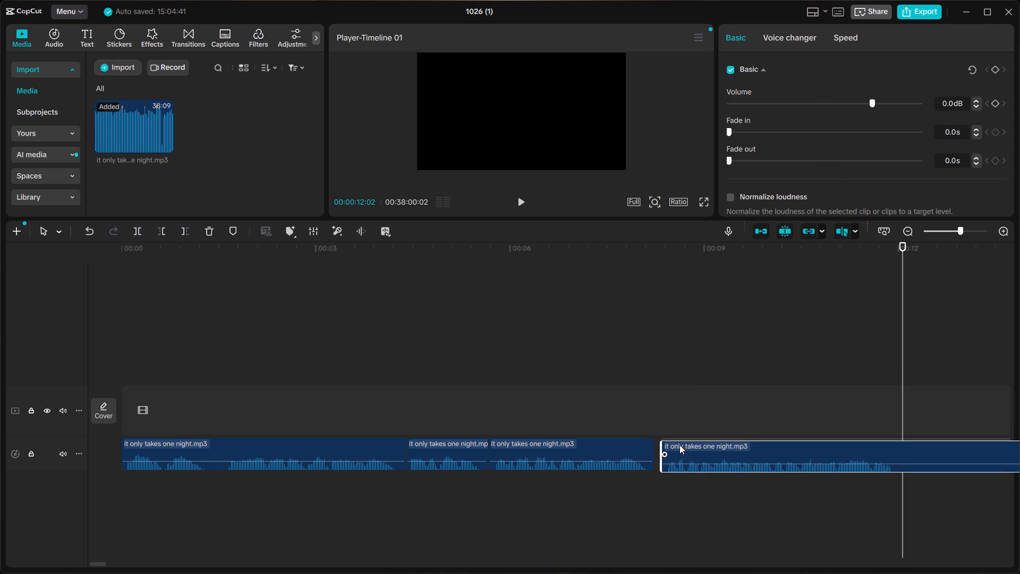
pyautogui.moveTo(679, 445); pyautogui.dragTo(678, 441)
# Play back across the short gap and split the last clip at about 12 seconds, where its first phrase ends.
pyautogui.click(495, 392)
pyautogui.press('space')
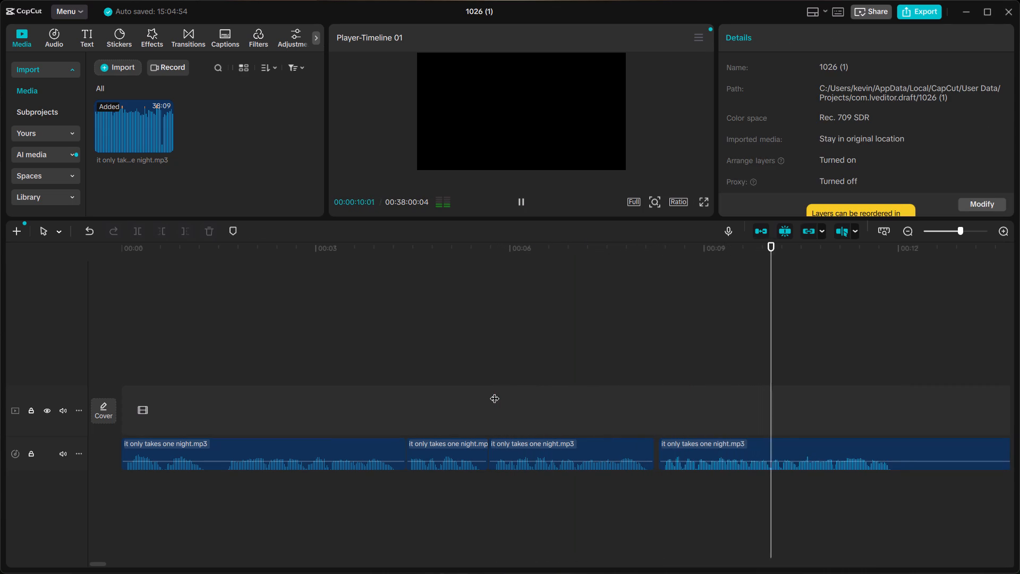
pyautogui.click(427, 392)
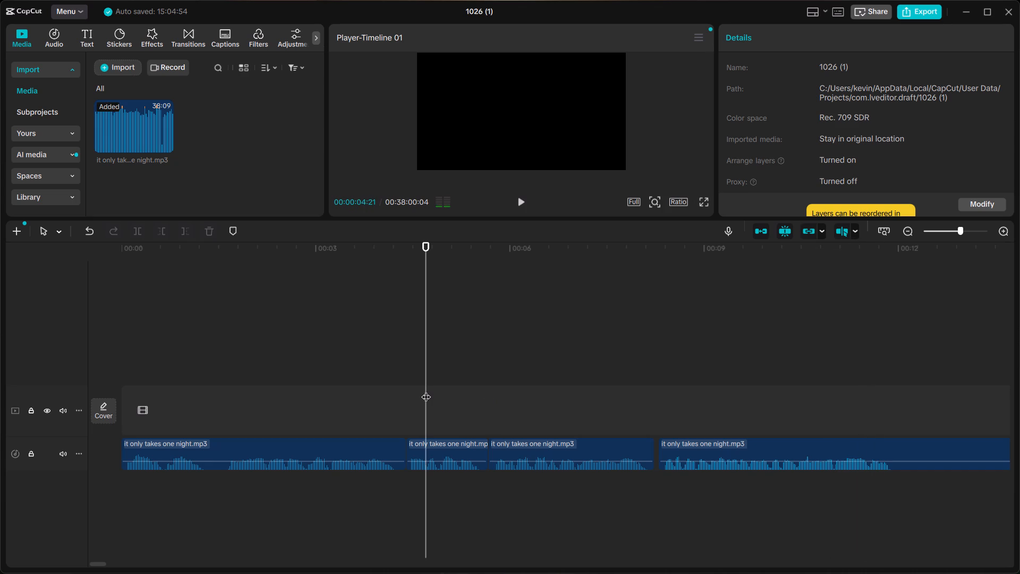
pyautogui.press('space')
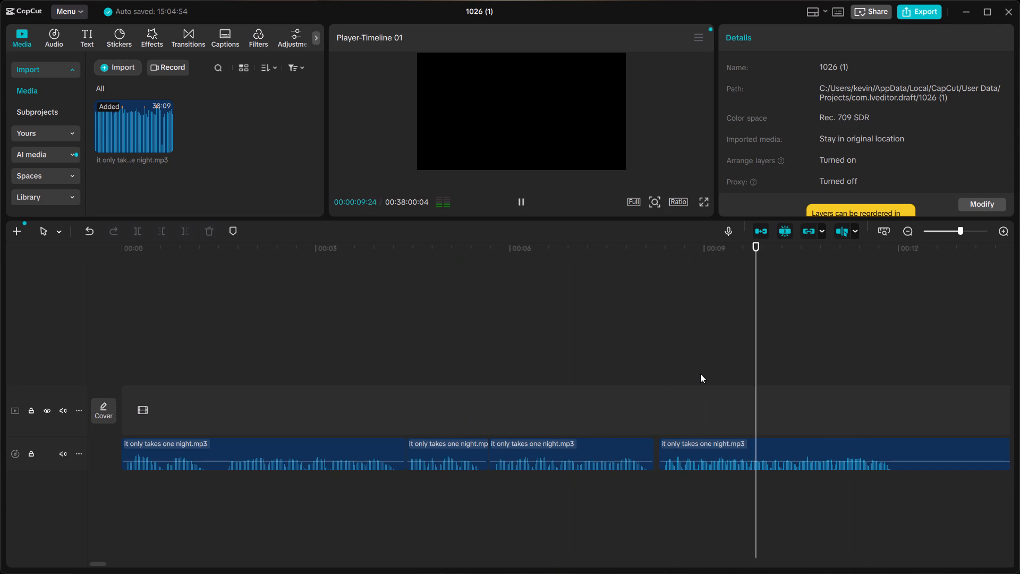
pyautogui.hscroll(-8, 700, 374)
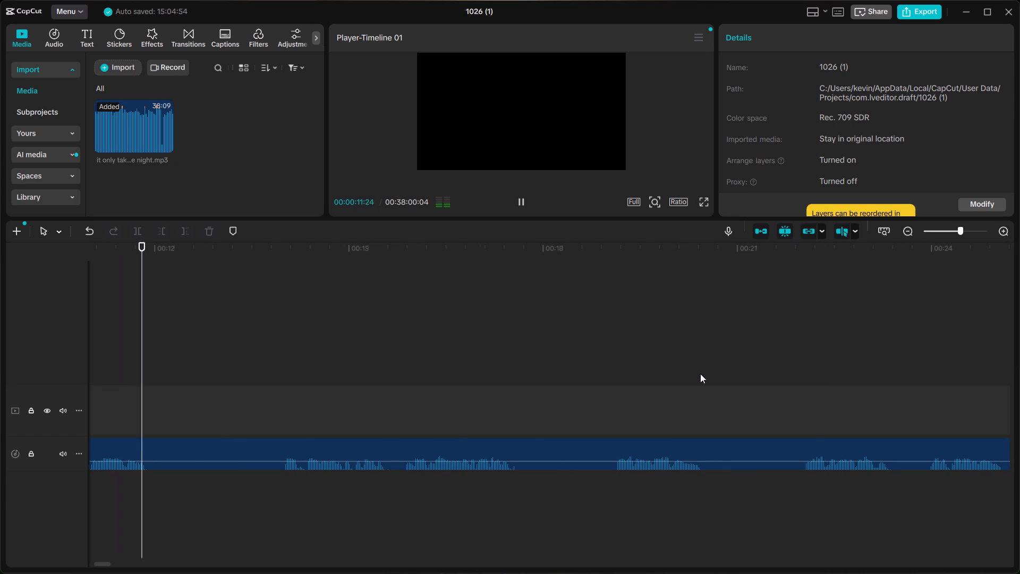
pyautogui.press('space')
pyautogui.hscroll(1, 378, 420)
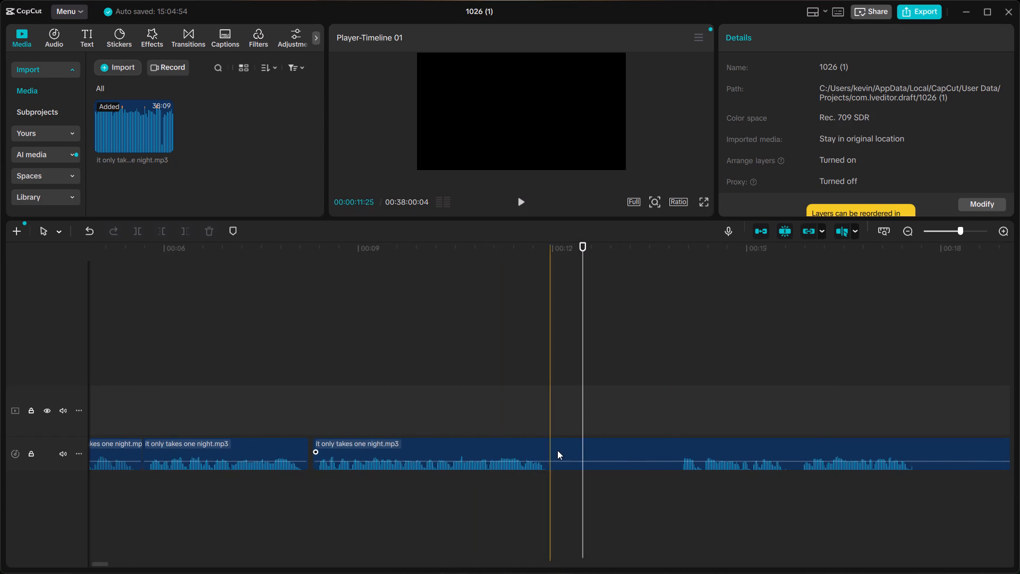
pyautogui.click(557, 448)
pyautogui.hotkey('ctrl', 'b')
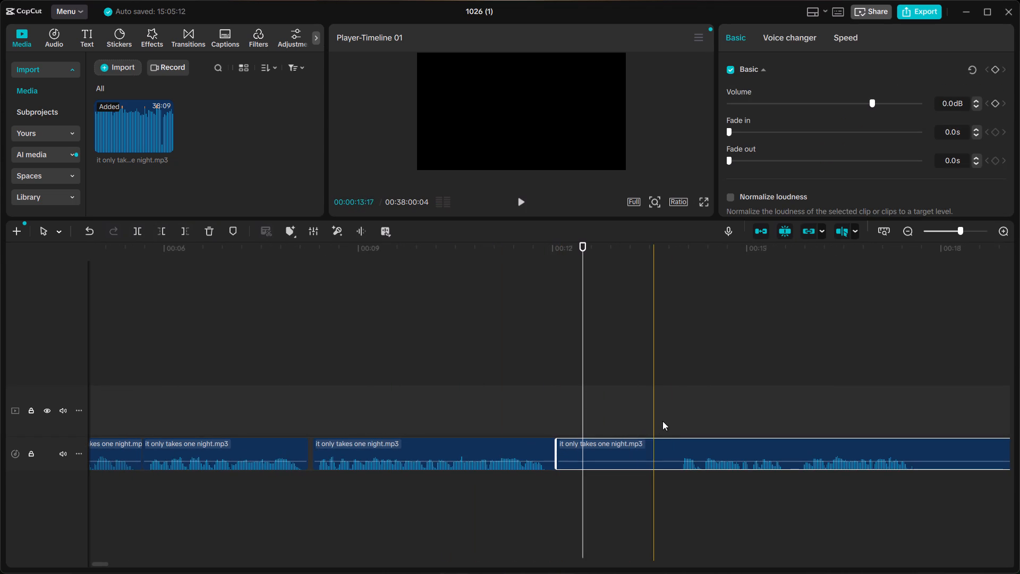
# Listen to the phrases after the 12-second cut, split the last clip at about 15.8 seconds, delete its opening part, and close the gap.
pyautogui.click(673, 417)
pyautogui.press('space')
pyautogui.hscroll(-1, 677, 404)
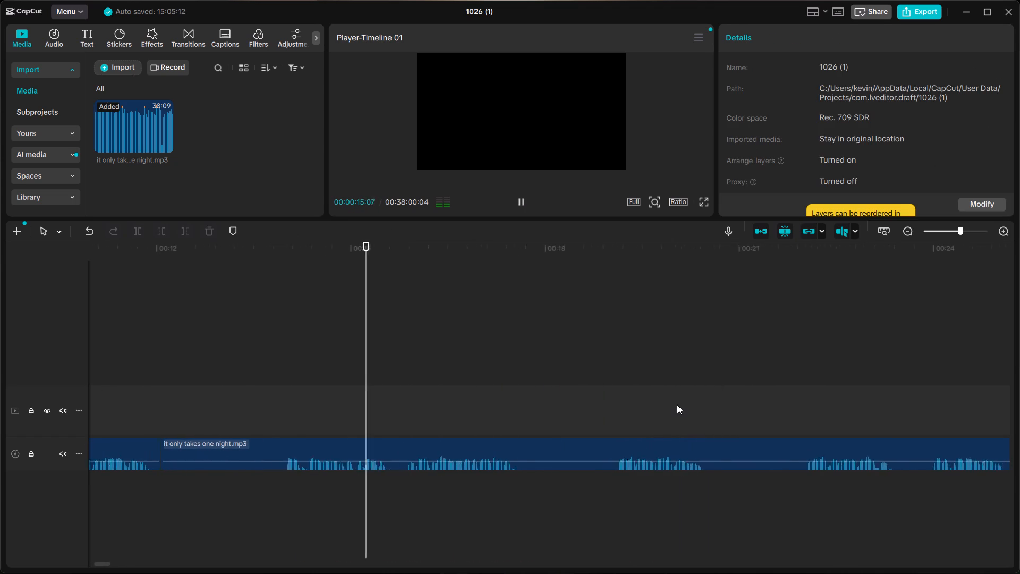
pyautogui.hscroll(-1, 677, 404)
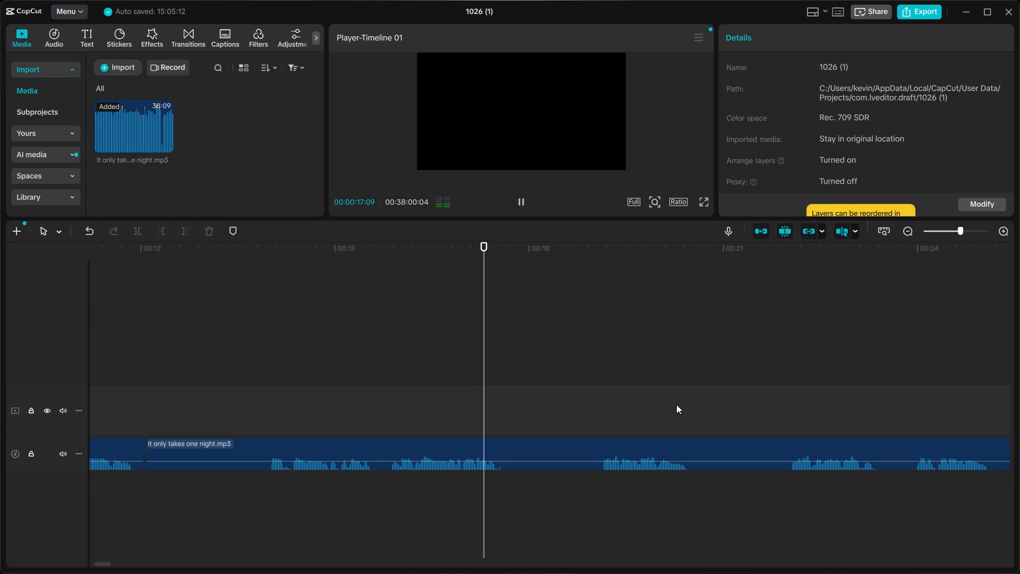
pyautogui.click(597, 413)
pyautogui.press('space')
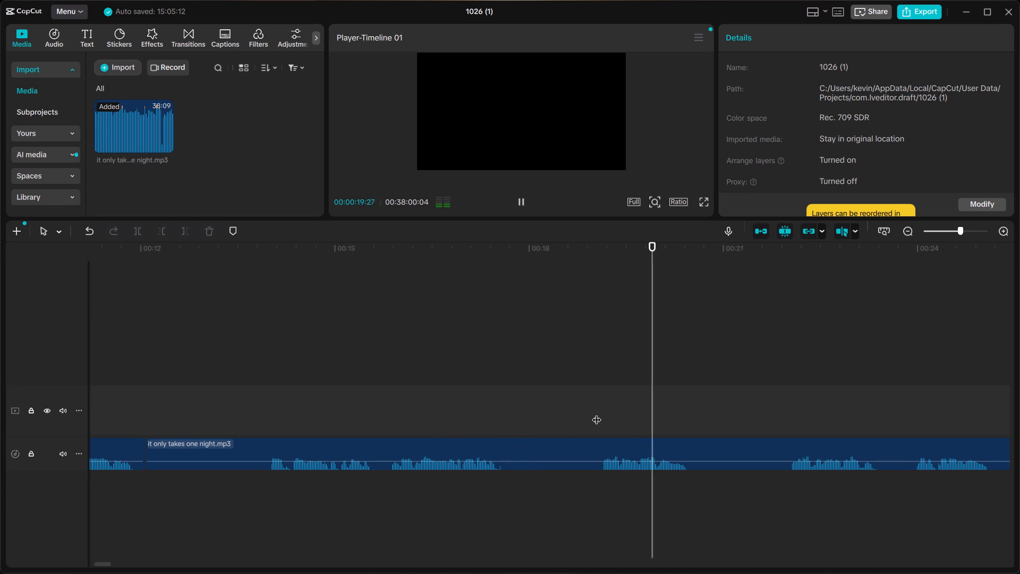
pyautogui.press('space')
pyautogui.click(387, 445)
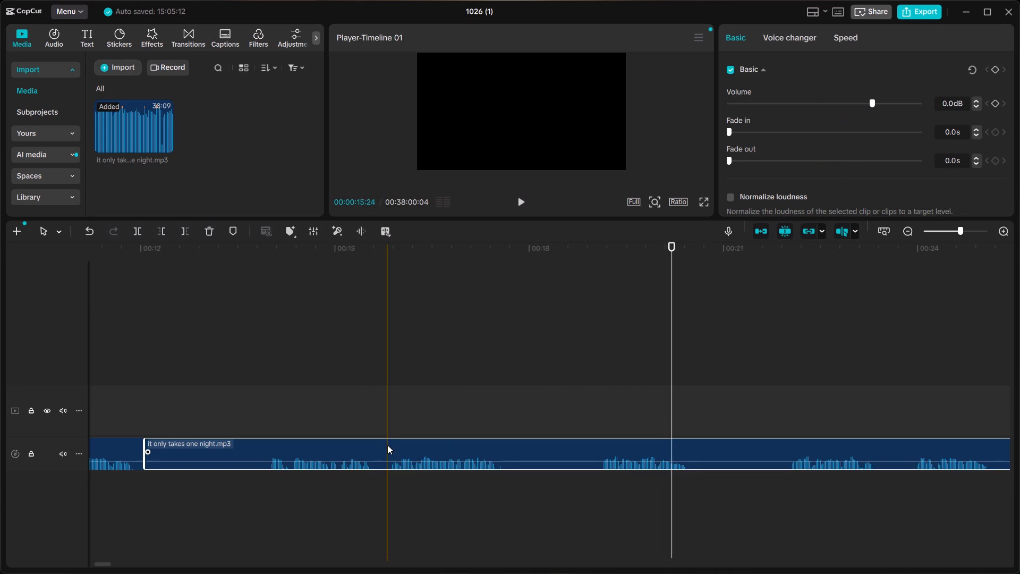
pyautogui.hotkey('ctrl', 'b')
pyautogui.click(365, 443)
pyautogui.press('BackSpace')
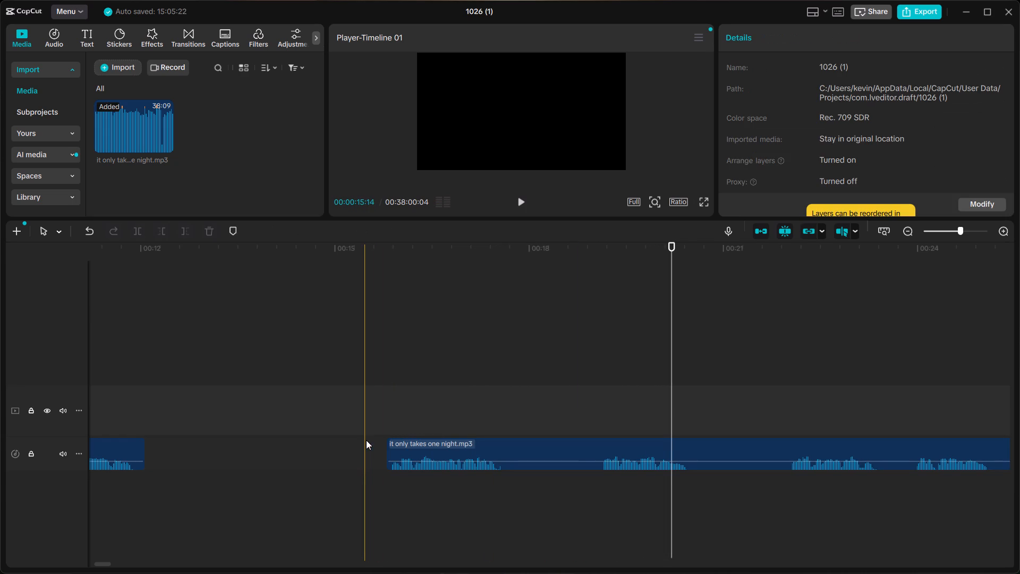
pyautogui.click(432, 440)
pyautogui.moveTo(432, 440); pyautogui.dragTo(195, 443)
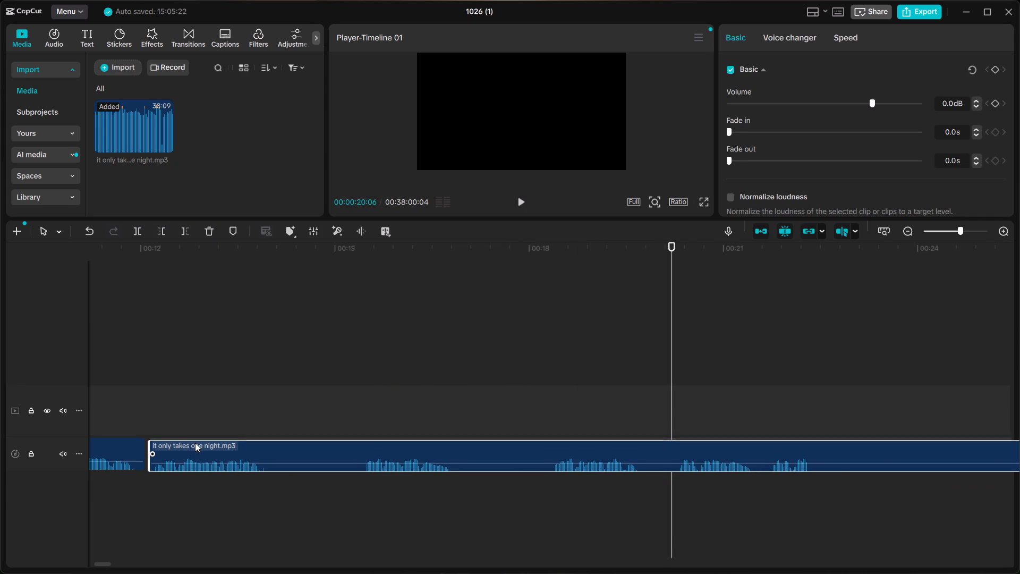
pyautogui.moveTo(195, 443); pyautogui.dragTo(192, 443)
# Listen across the join at about 12 seconds and shift the last clip slightly forward, leaving a short gap before it.
pyautogui.hscroll(1, 195, 433)
pyautogui.click(258, 385)
pyautogui.press('space')
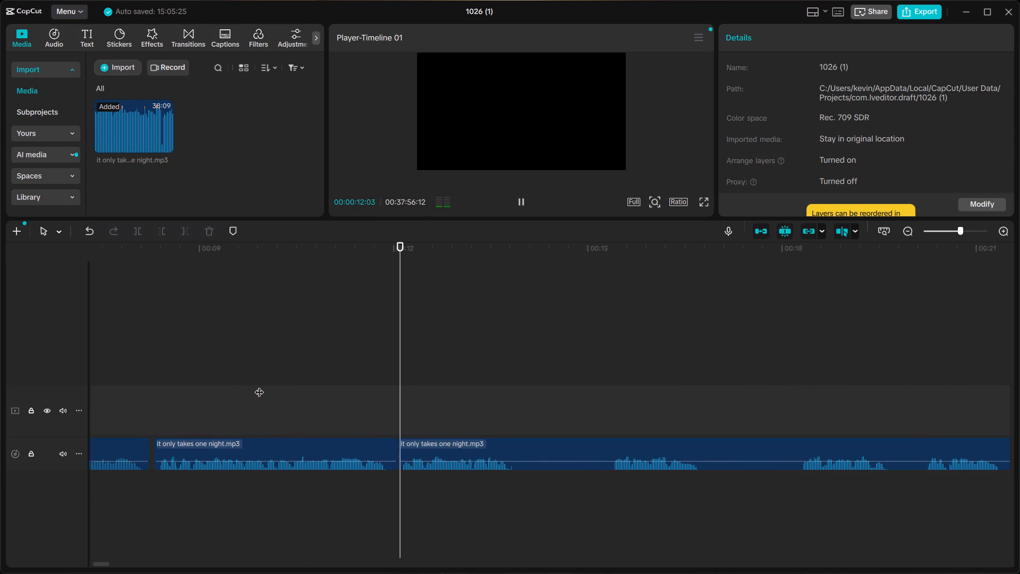
pyautogui.press('space')
pyautogui.click(421, 443)
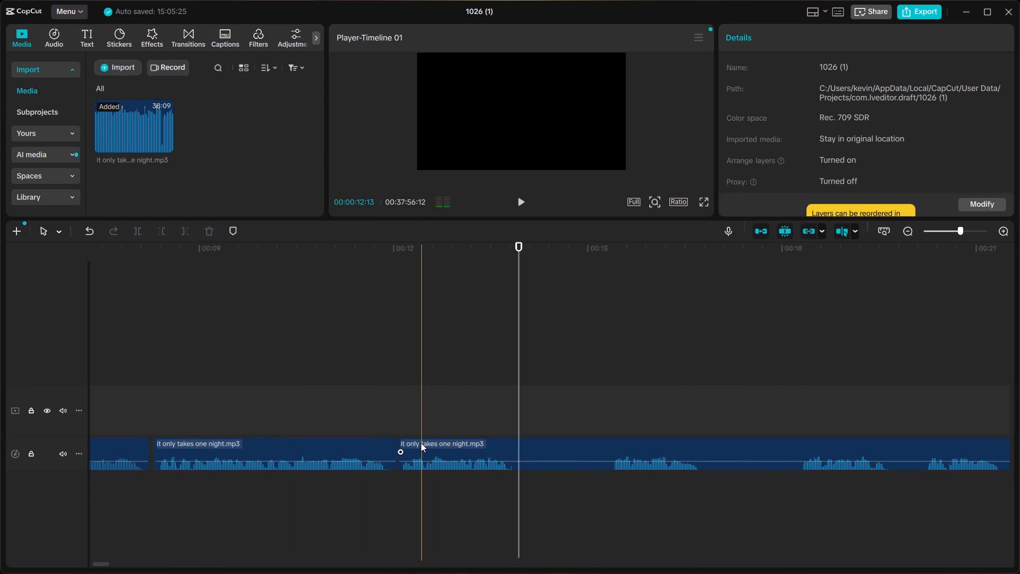
pyautogui.moveTo(421, 443); pyautogui.dragTo(432, 445)
# Listen across the gap at about 12 seconds and on through the following phrases, and split the last clip at about 14 seconds.
pyautogui.click(177, 426)
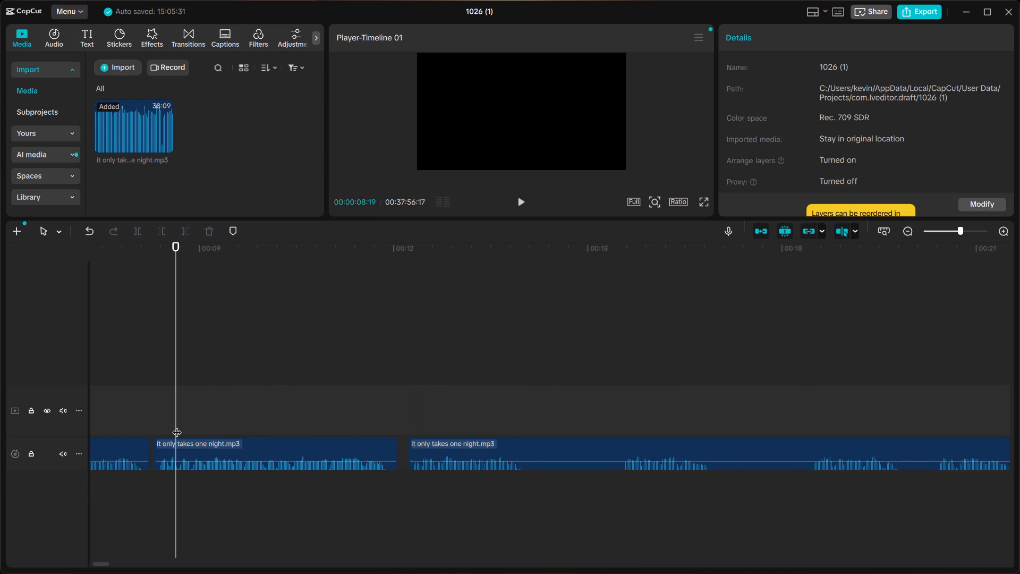
pyautogui.press('space')
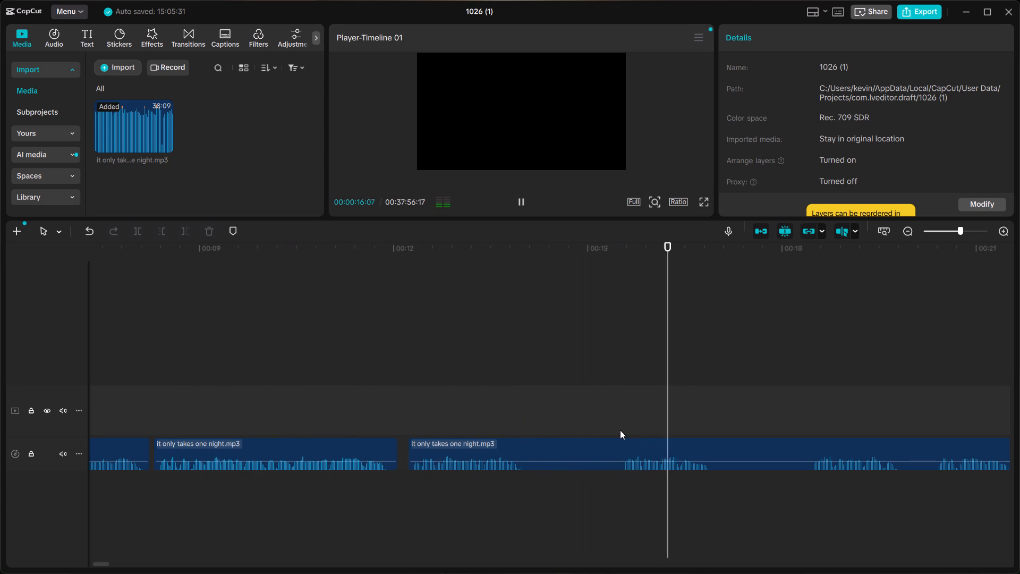
pyautogui.click(787, 411)
pyautogui.click(803, 411)
pyautogui.press('space')
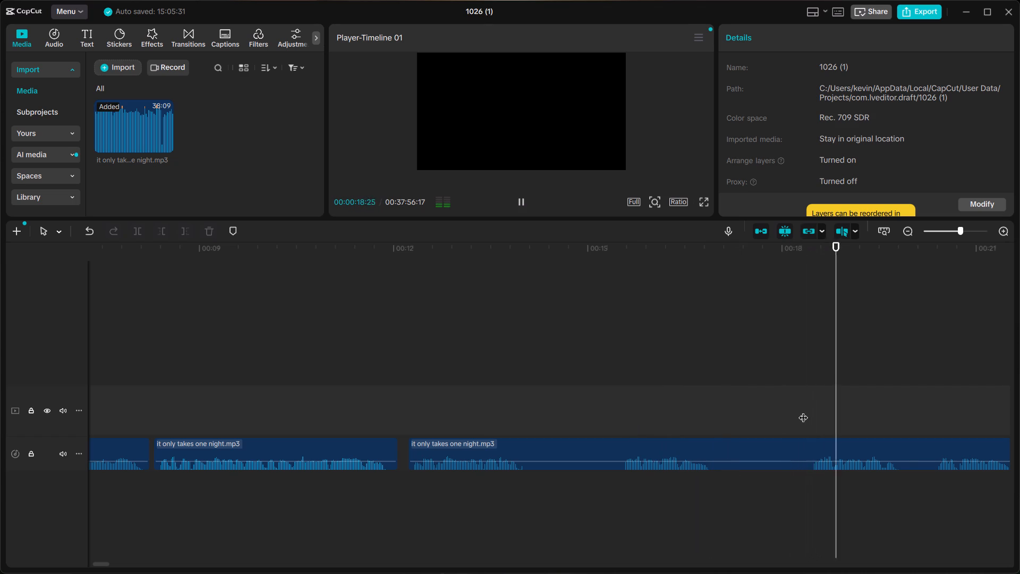
pyautogui.hscroll(-2, 803, 411)
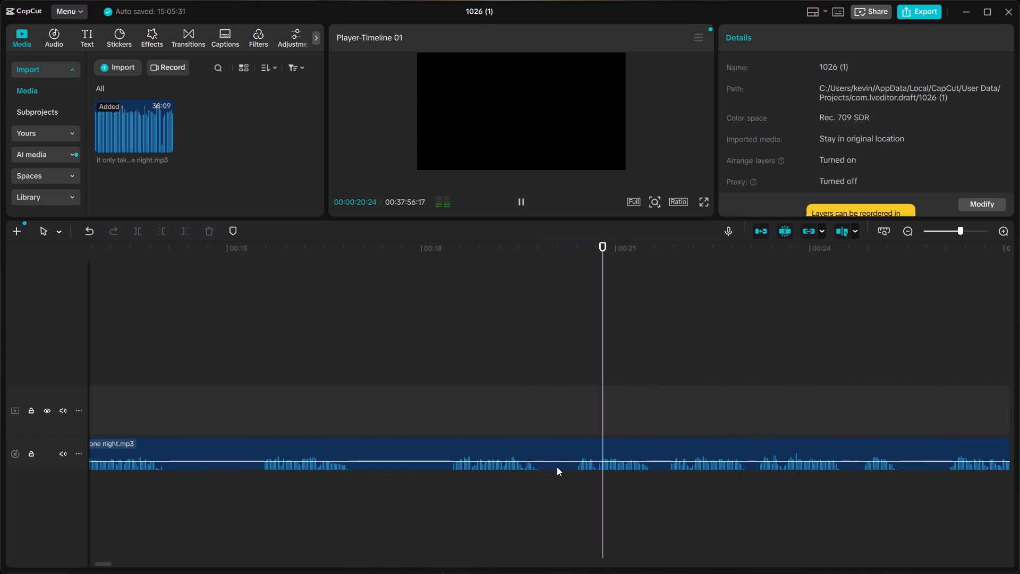
pyautogui.press('space')
pyautogui.hscroll(2, 557, 467)
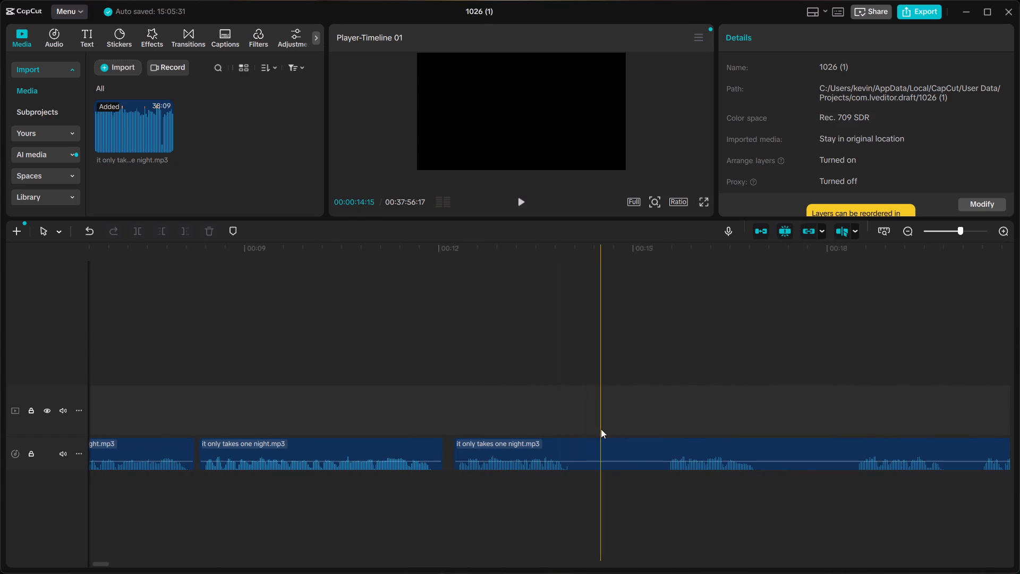
pyautogui.click(576, 456)
pyautogui.hotkey('ctrl', 'b')
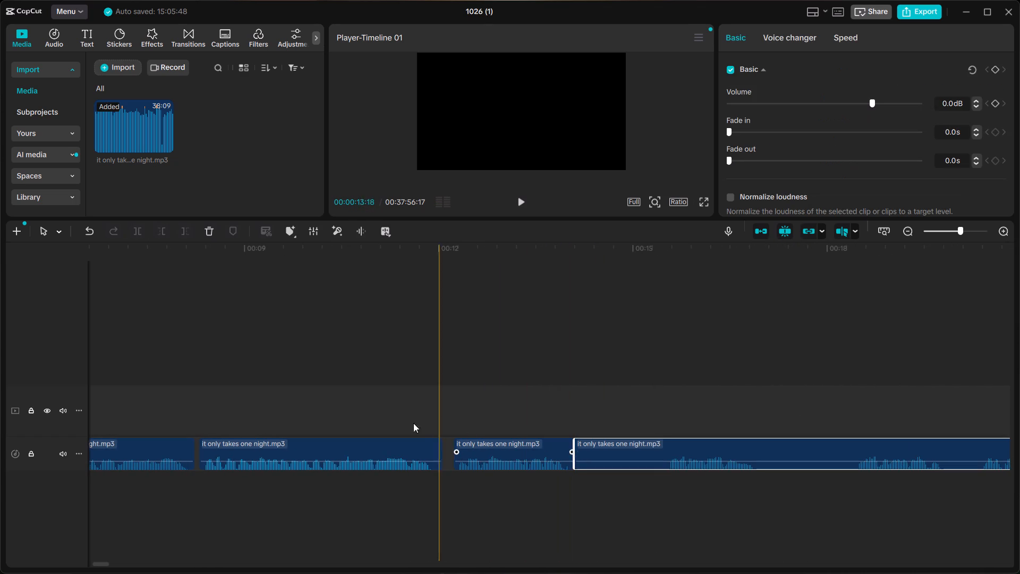
# Listen to the phrases after the 14-second cut, split the last clip at about 23.1 seconds, and delete the part between the two cuts.
pyautogui.click(212, 402)
pyautogui.press('space')
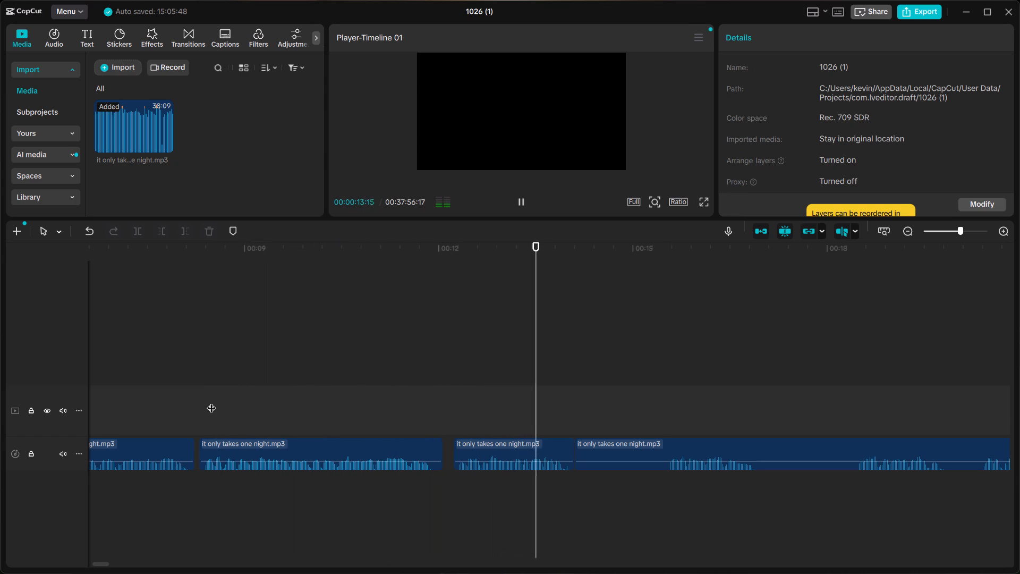
pyautogui.hscroll(-1, 336, 418)
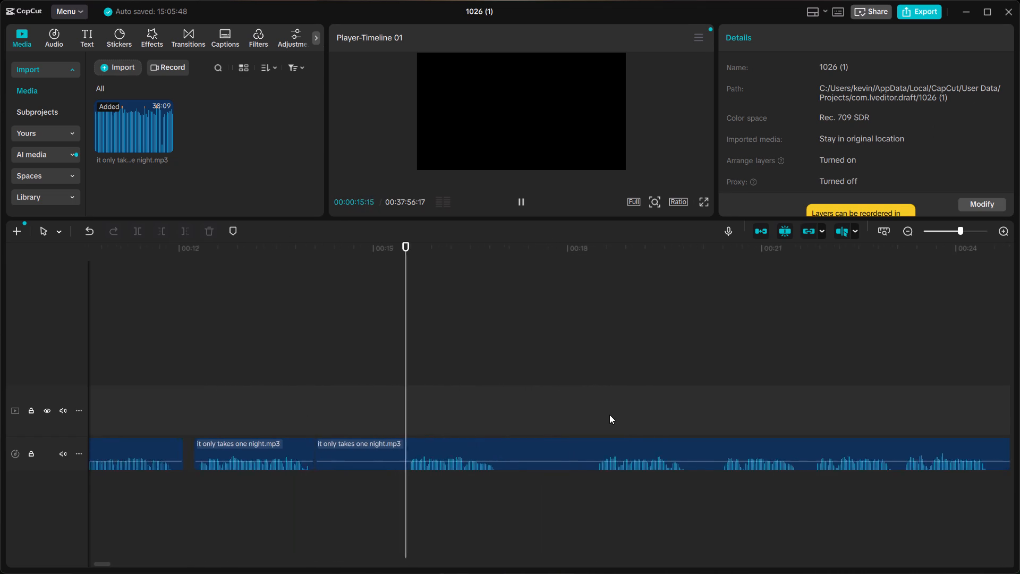
pyautogui.hscroll(-1, 609, 415)
pyautogui.click(747, 411)
pyautogui.press('space')
pyautogui.hscroll(-1, 747, 411)
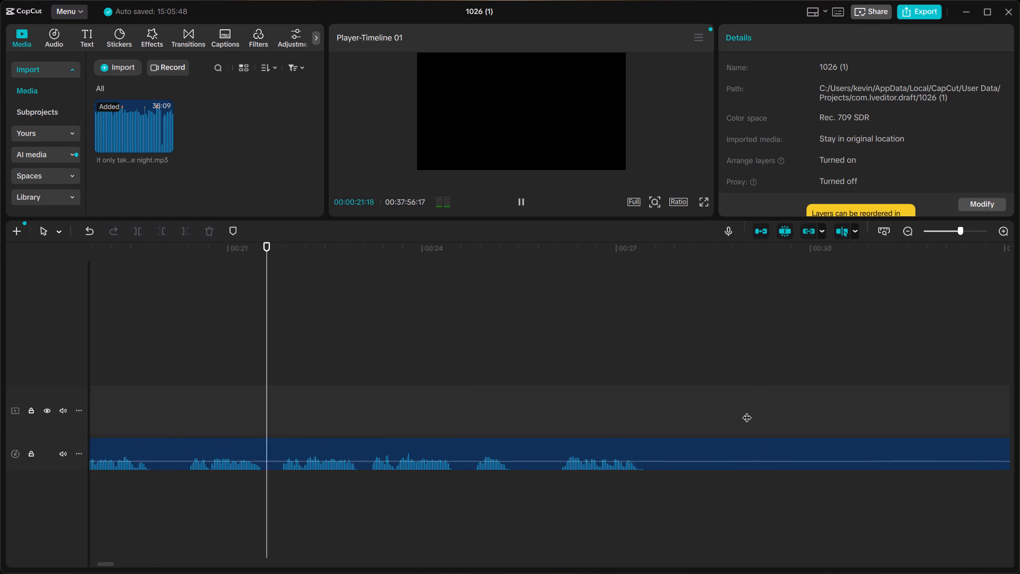
pyautogui.hscroll(-1, 747, 411)
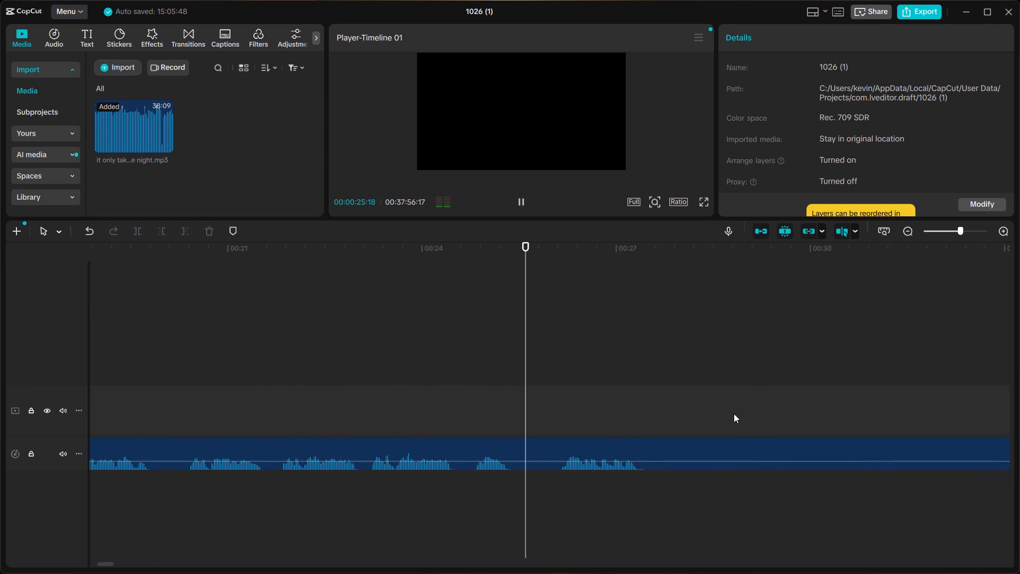
pyautogui.press('space')
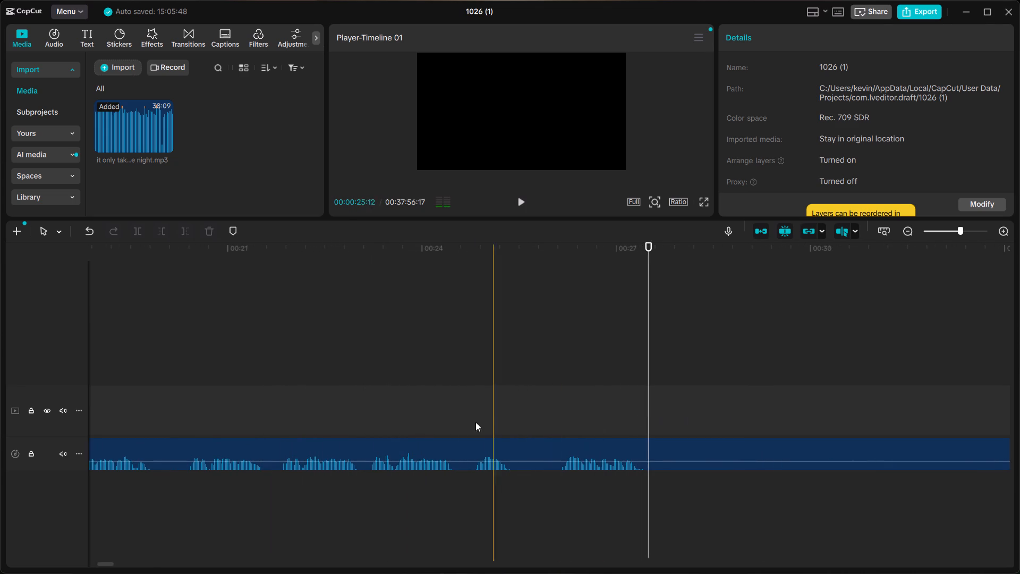
pyautogui.click(367, 446)
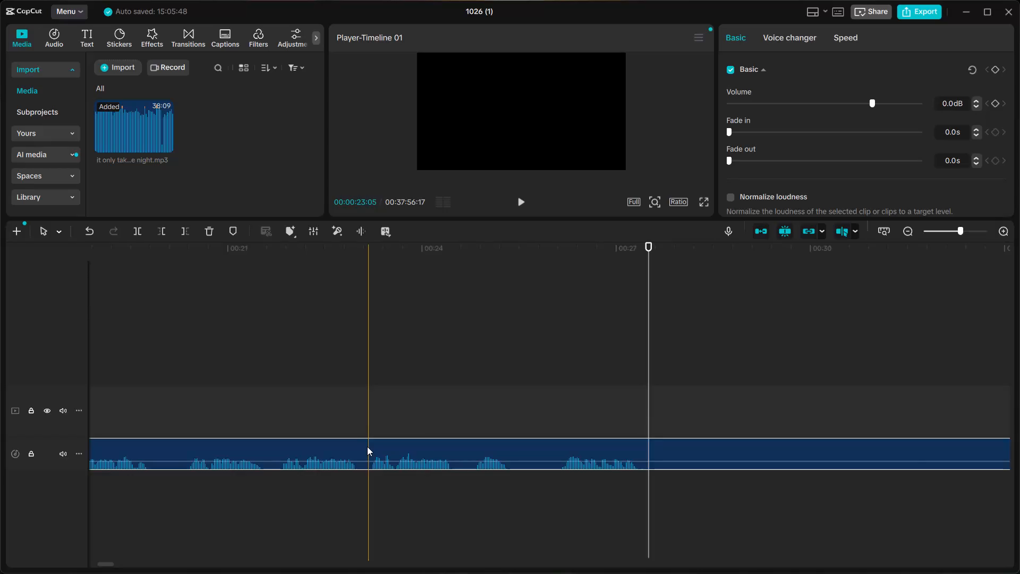
pyautogui.hotkey('ctrl', 'b')
pyautogui.click(325, 447)
pyautogui.hscroll(2, 325, 447)
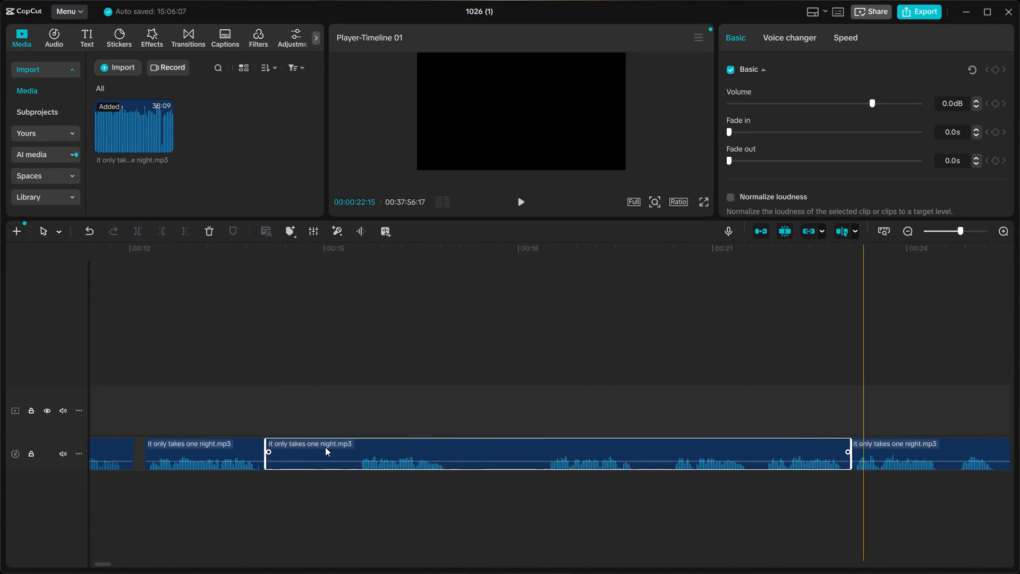
pyautogui.hscroll(1, 325, 447)
pyautogui.press('BackSpace')
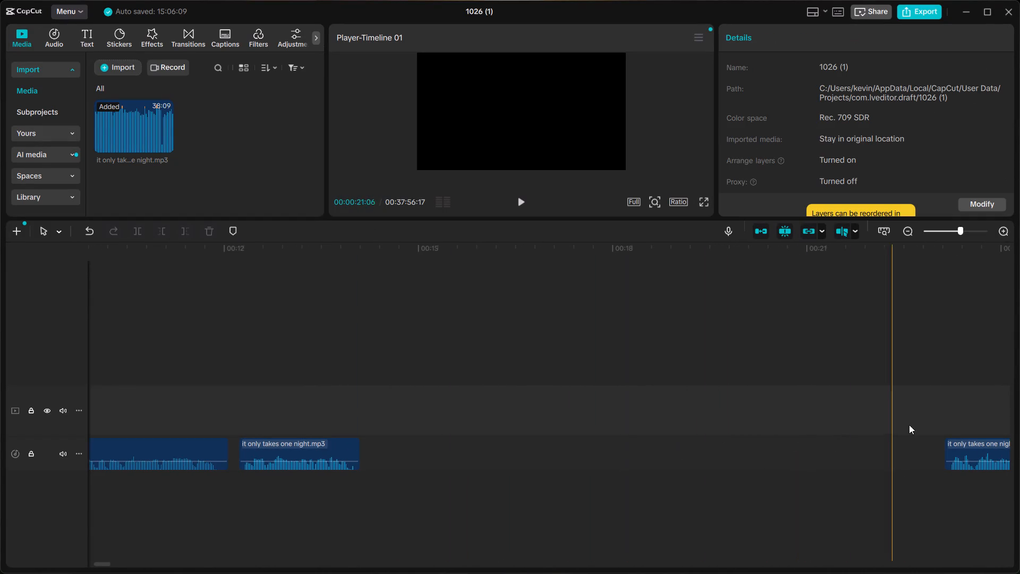
# Move the last clip back to the 14-second cut, listen across the join, and leave a short gap before the clip.
pyautogui.click(965, 446)
pyautogui.moveTo(965, 446); pyautogui.dragTo(387, 448)
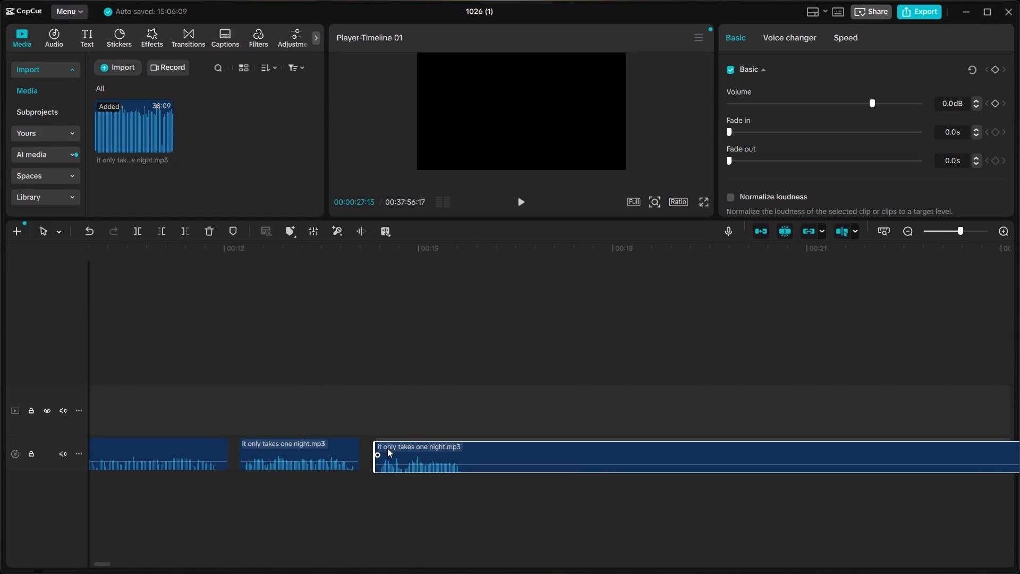
pyautogui.moveTo(387, 448); pyautogui.dragTo(384, 448)
pyautogui.click(274, 407)
pyautogui.press('space')
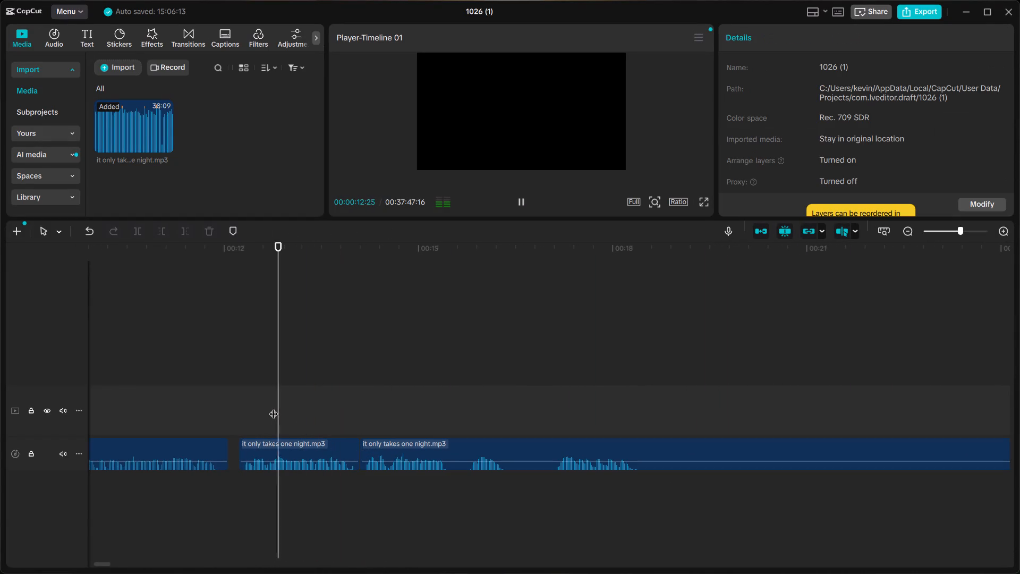
pyautogui.press('space')
pyautogui.click(385, 445)
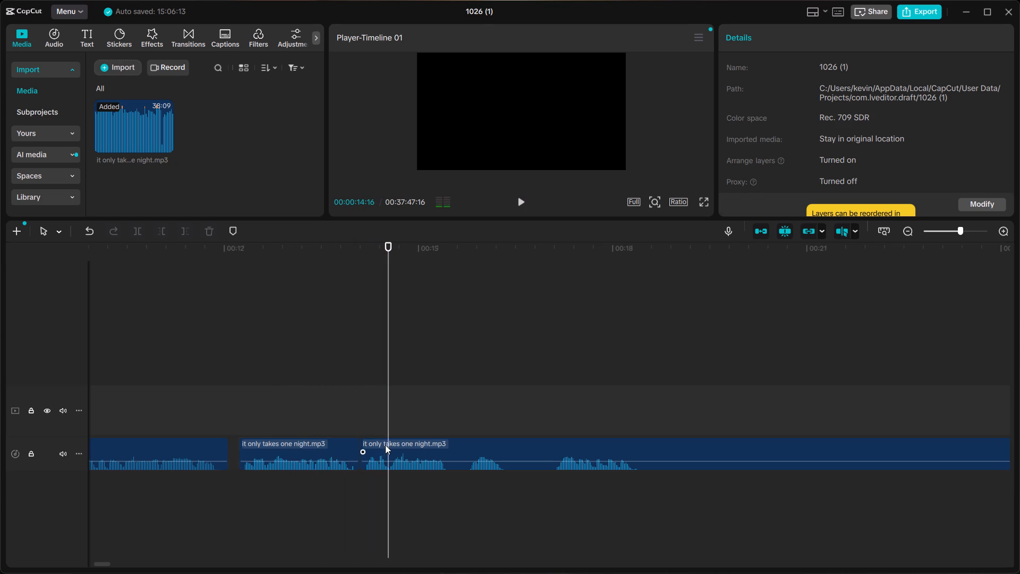
pyautogui.moveTo(385, 445); pyautogui.dragTo(394, 444)
# Play the edited audio from the start, replay the gap at about 14 seconds, and shift the last clip slightly forward to widen it.
pyautogui.hscroll(1, 260, 413)
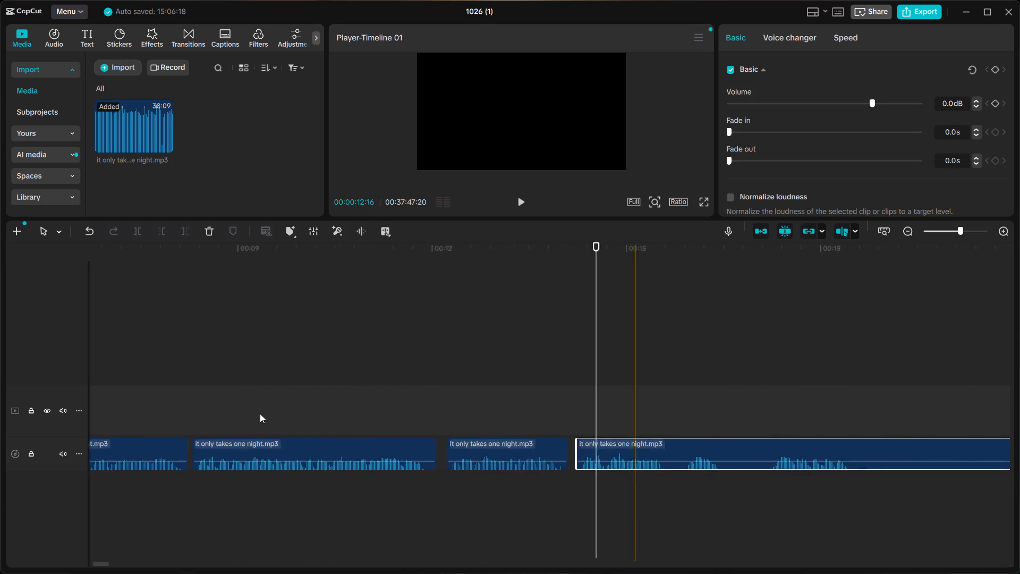
pyautogui.hscroll(1, 260, 413)
pyautogui.keyDown('ctrl'); pyautogui.scroll(-6, 260, 413); pyautogui.keyUp('ctrl')
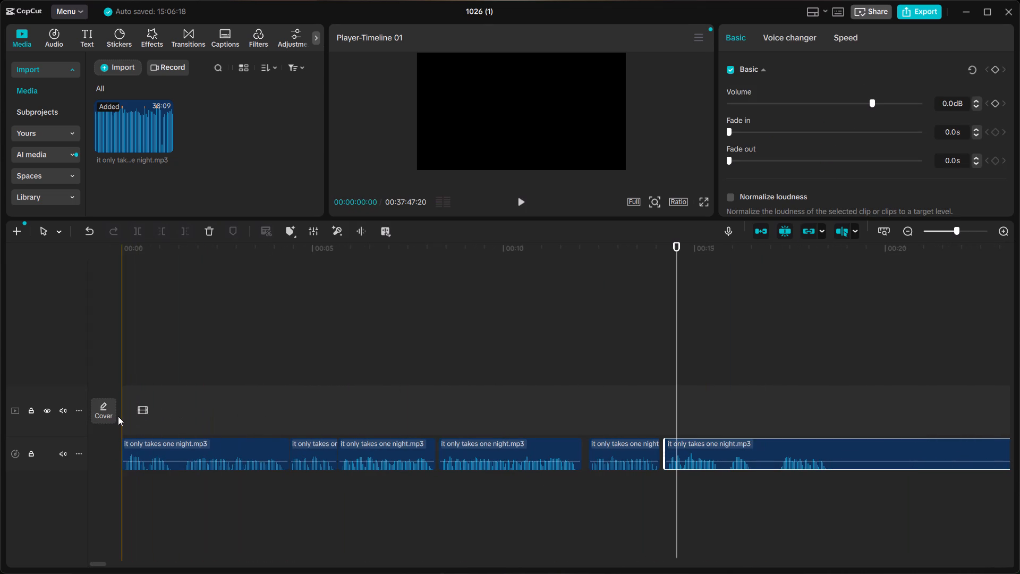
pyautogui.click(118, 416)
pyautogui.press('space')
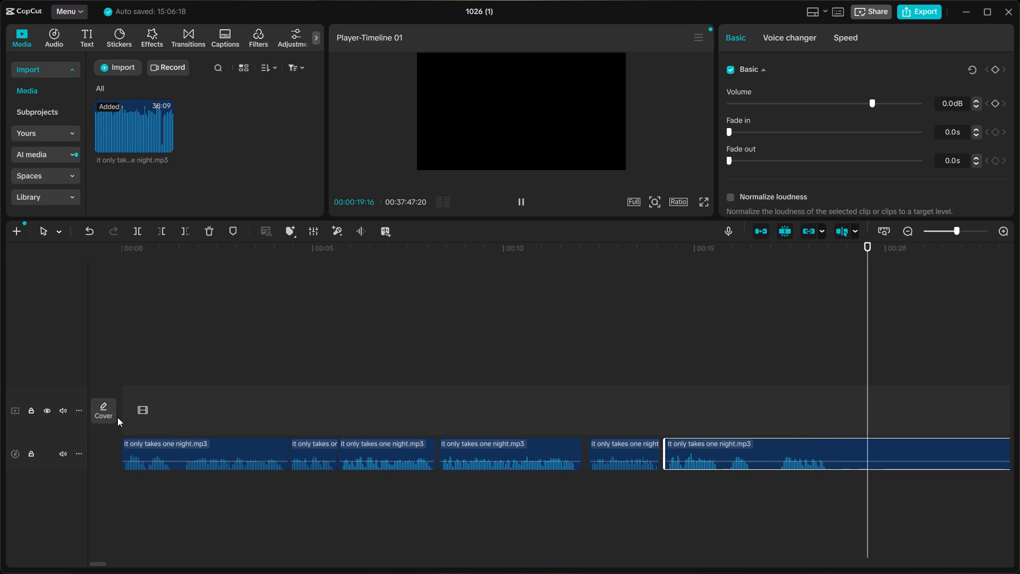
pyautogui.press('space')
pyautogui.click(575, 413)
pyautogui.press('space')
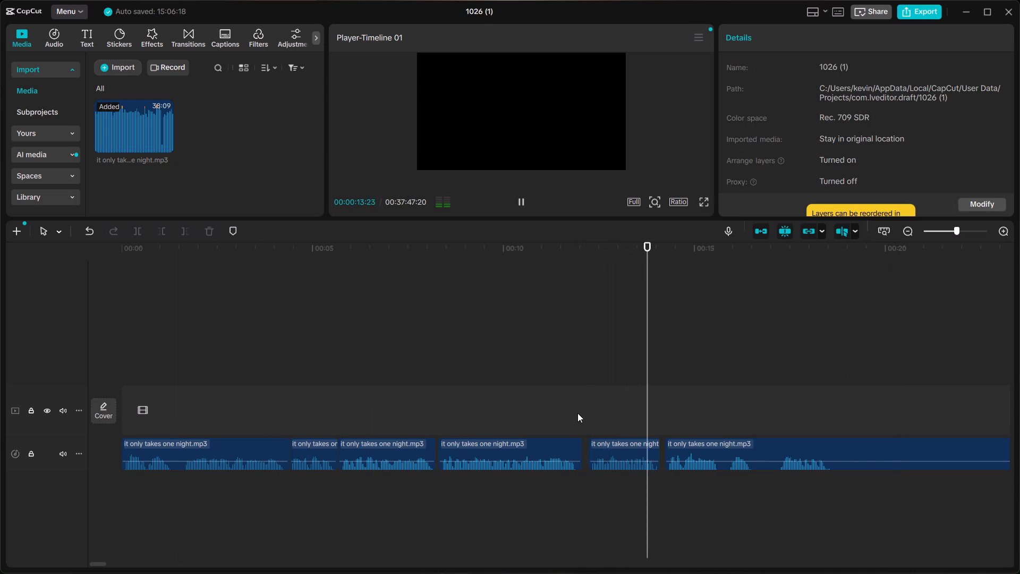
pyautogui.press('space')
pyautogui.doubleClick(682, 446)
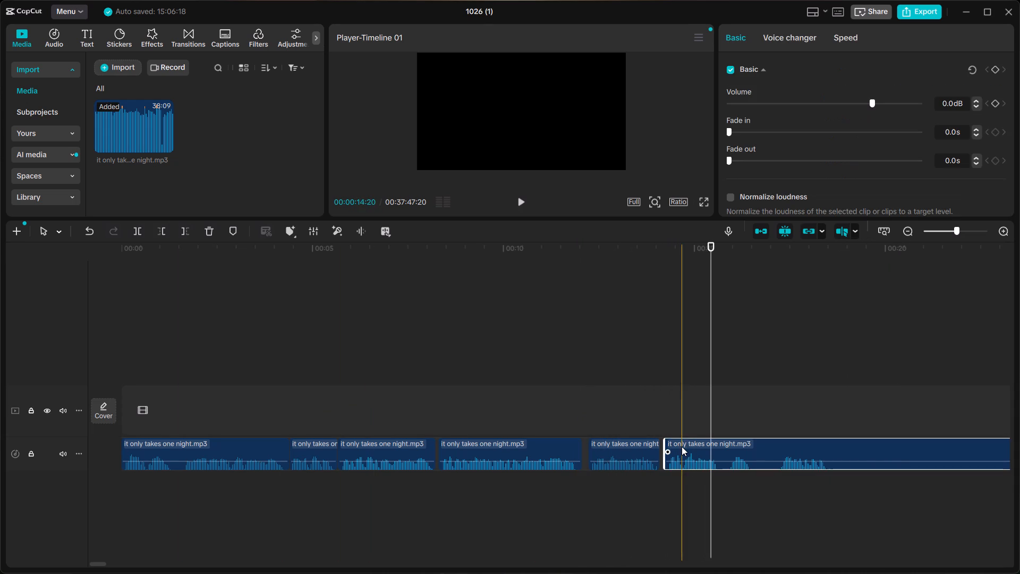
# Listen past the 14-second gap, cut out the last clip's silence between about 16.7 and 17.2 seconds, and close the gap.
pyautogui.click(593, 406)
pyautogui.press('space')
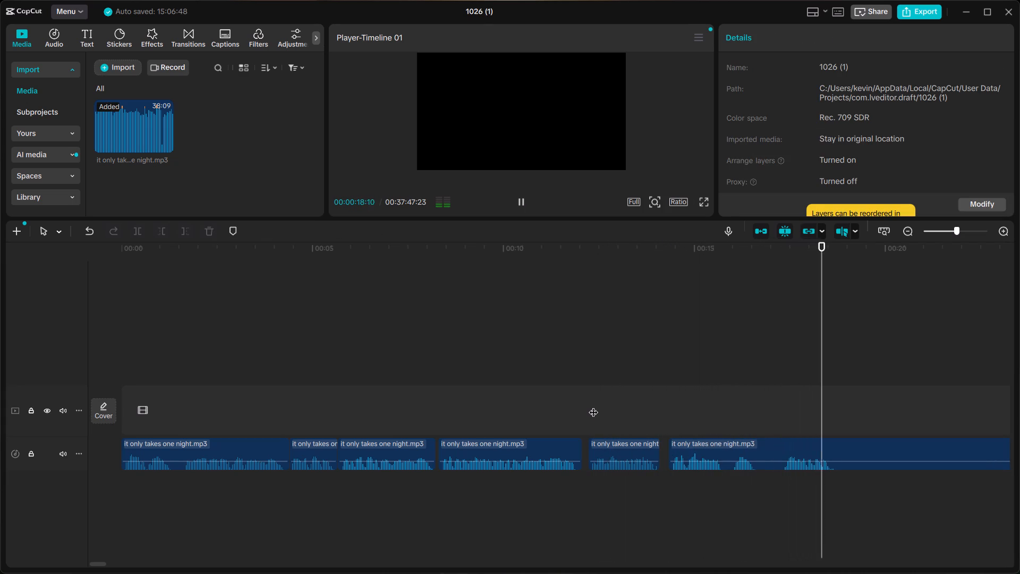
pyautogui.press('space')
pyautogui.hscroll(-1, 593, 406)
pyautogui.keyDown('ctrl'); pyautogui.scroll(4, 806, 437); pyautogui.keyUp('ctrl')
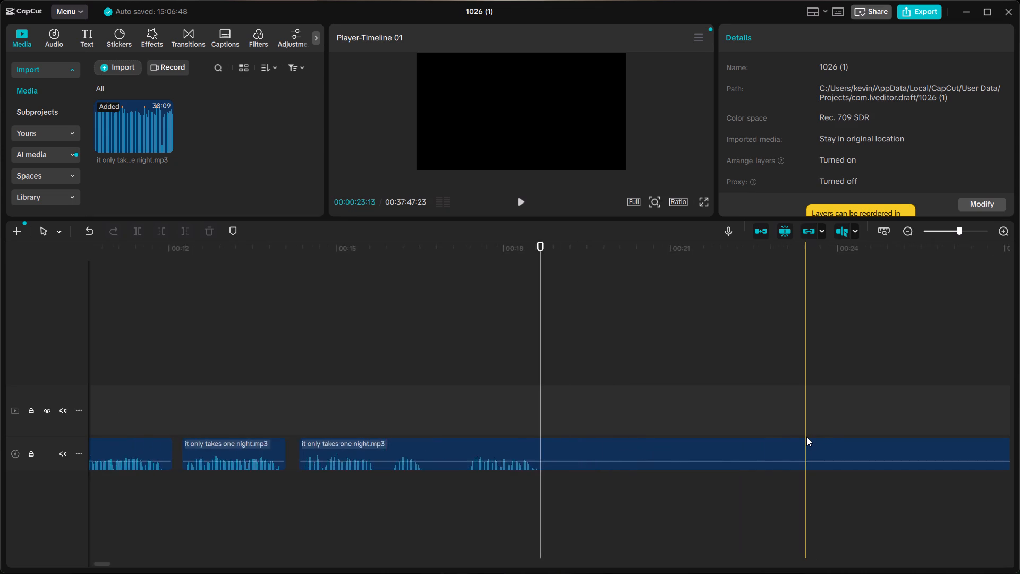
pyautogui.keyDown('ctrl'); pyautogui.scroll(1, 806, 437); pyautogui.keyUp('ctrl')
pyautogui.click(430, 451)
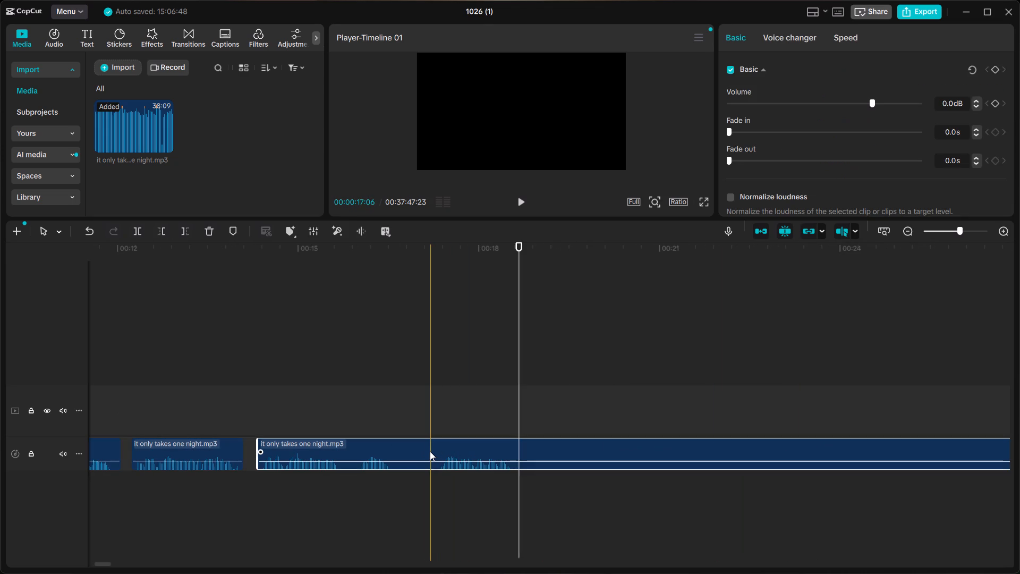
pyautogui.hotkey('ctrl', 'b')
pyautogui.hotkey('ctrl', 'b')
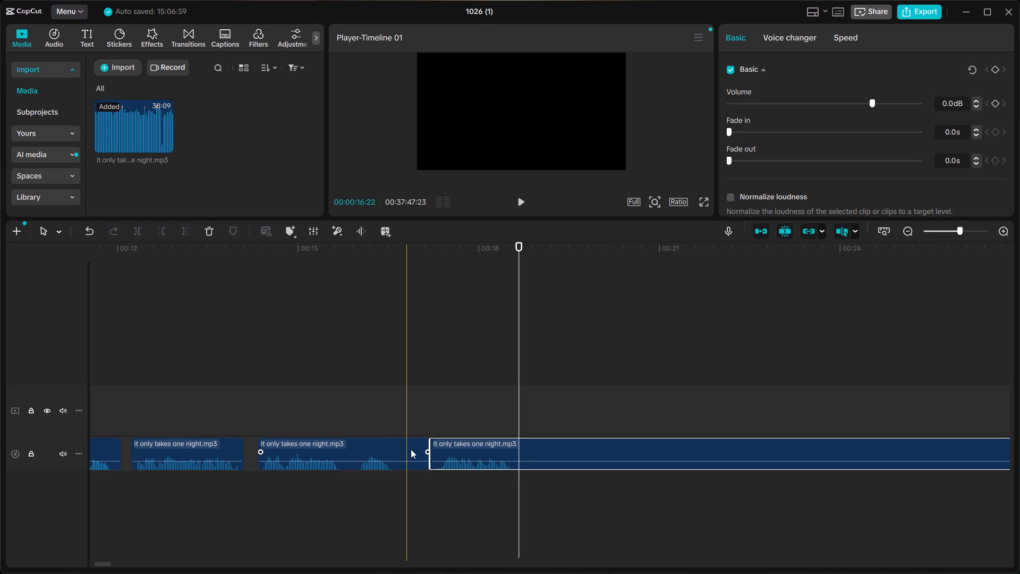
pyautogui.keyDown('ctrl'); pyautogui.click(399, 446); pyautogui.keyUp('ctrl')
pyautogui.hotkey('ctrl', 'b')
pyautogui.click(412, 453)
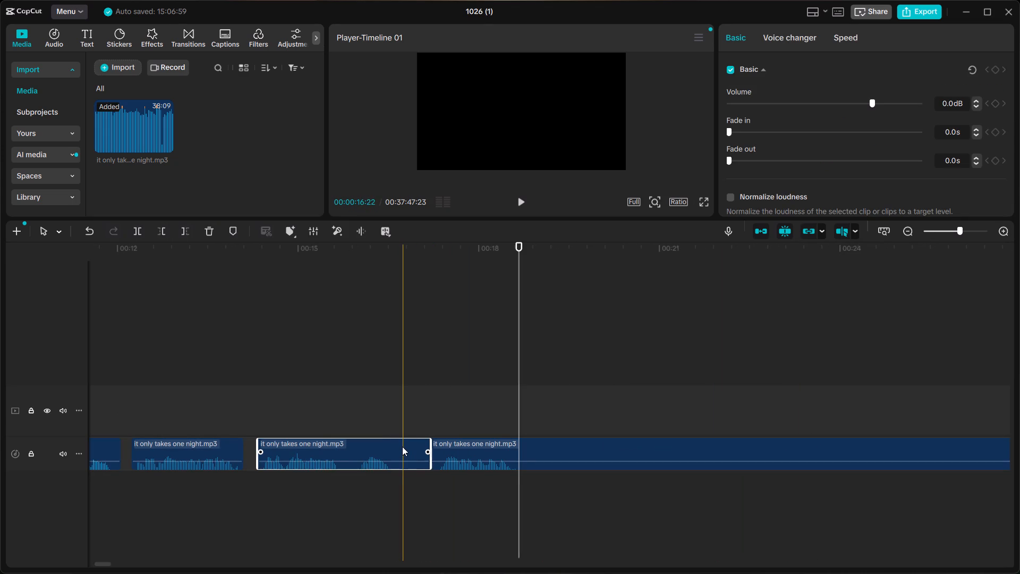
pyautogui.hotkey('ctrl', 'b')
pyautogui.press('BackSpace')
pyautogui.click(442, 454)
pyautogui.moveTo(441, 451); pyautogui.dragTo(415, 450)
# Play back across the join at about 16.7 seconds and split the last clip at about 18.3 seconds, where its phrase ends.
pyautogui.click(283, 411)
pyautogui.press('space')
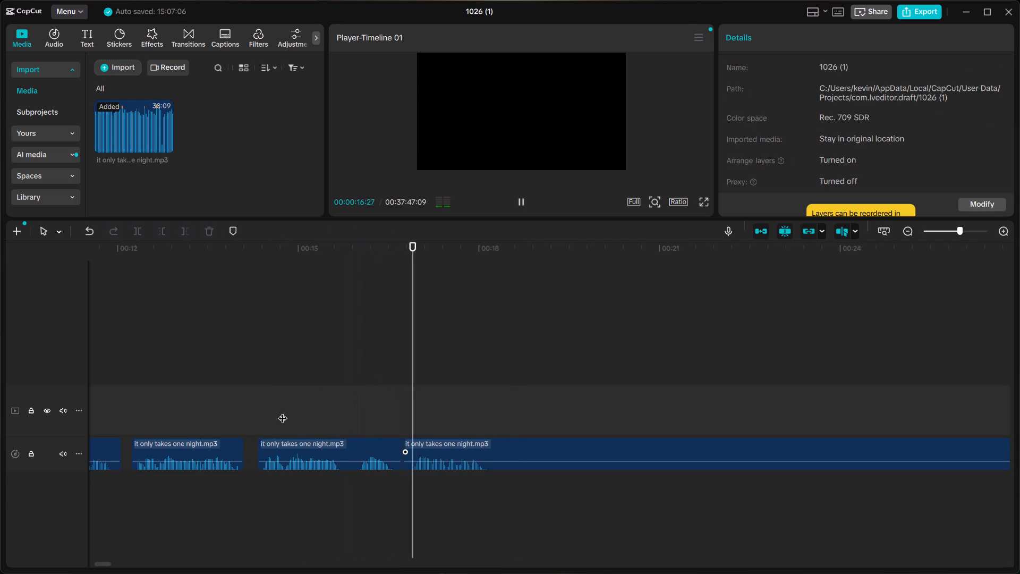
pyautogui.press('space')
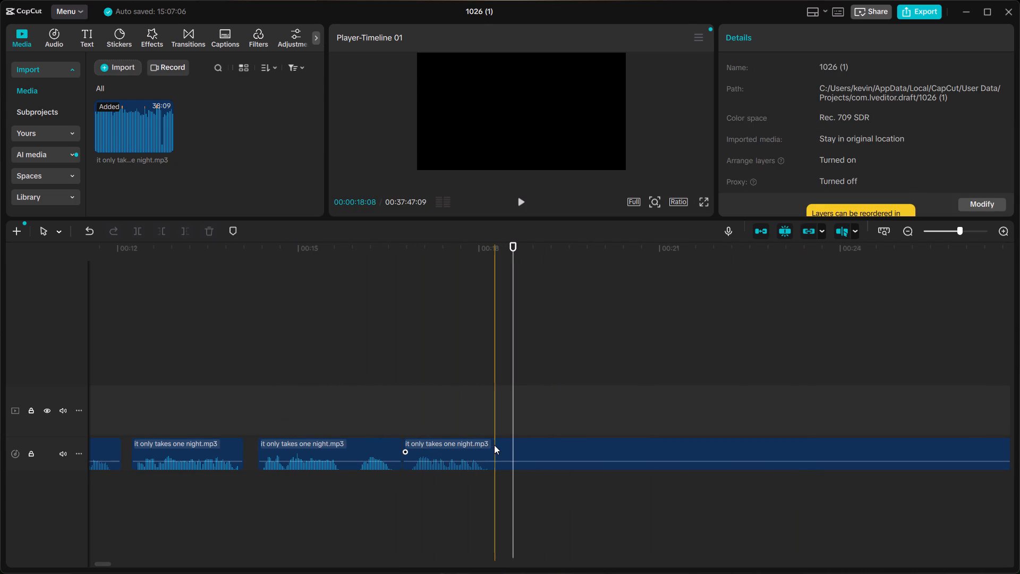
pyautogui.hotkey('ctrl', 'b')
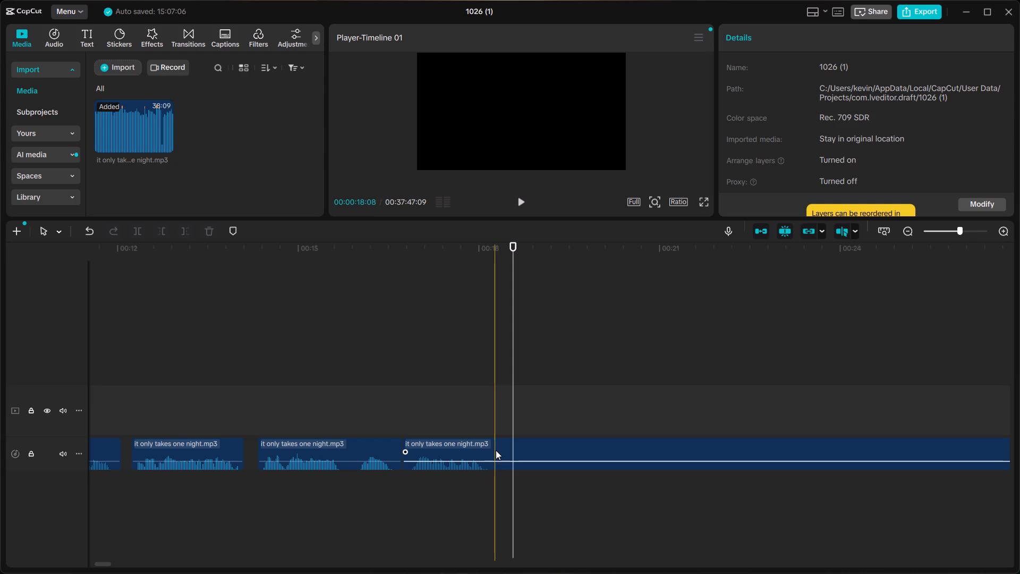
pyautogui.hotkey('ctrl', 'b')
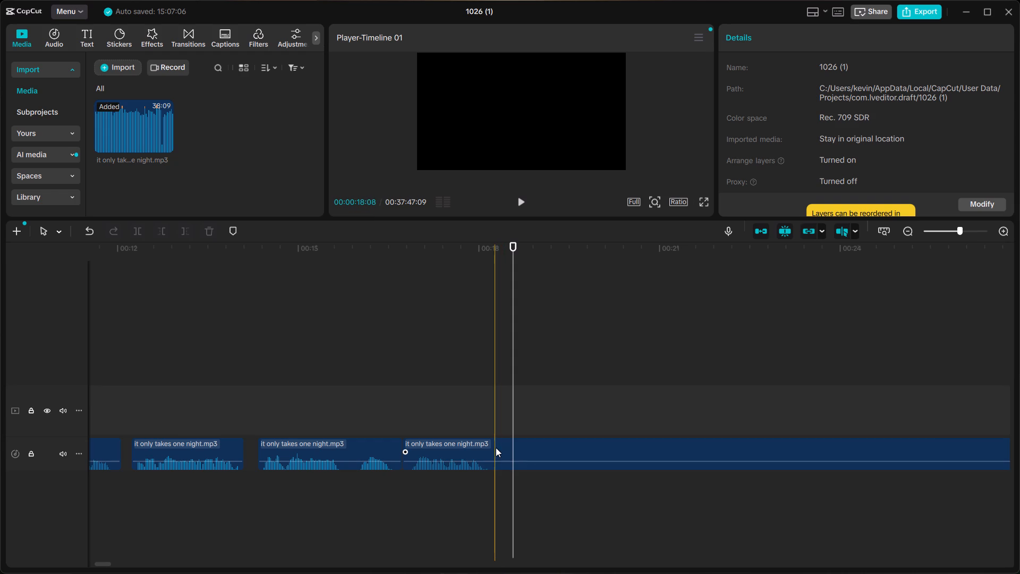
pyautogui.click(496, 448)
pyautogui.hotkey('ctrl', 'b')
# Listen through the last clip's phrases from about 32 to 51 seconds to find where the wanted audio resumes.
pyautogui.hscroll(-1, 619, 424)
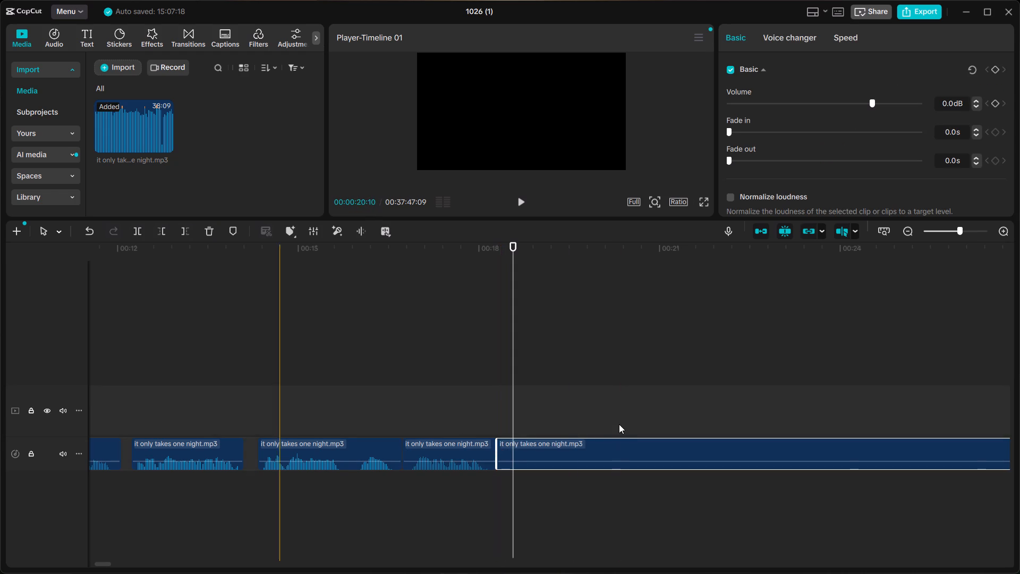
pyautogui.hscroll(-1, 619, 424)
pyautogui.click(573, 410)
pyautogui.press('space')
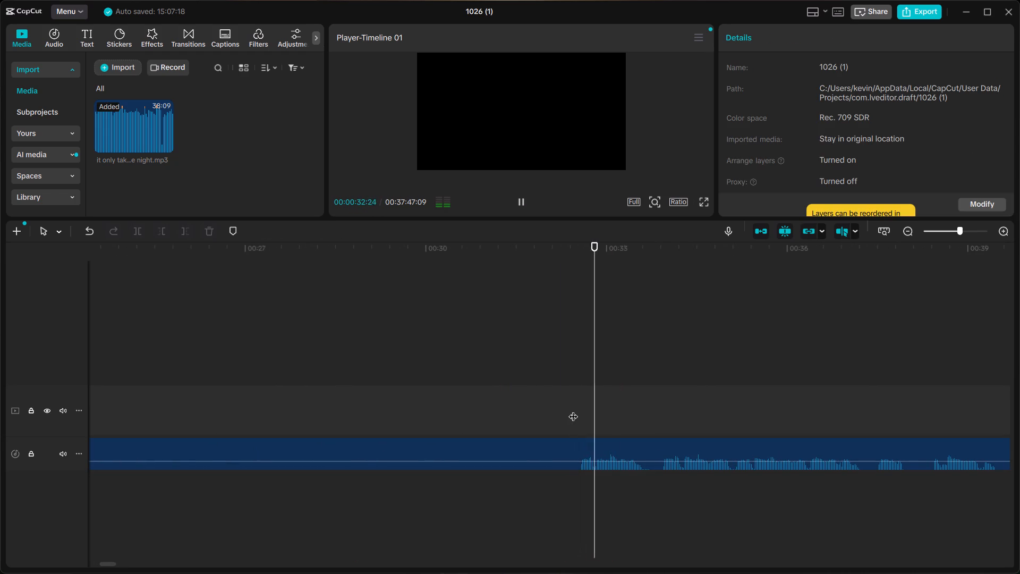
pyautogui.hscroll(-1, 573, 410)
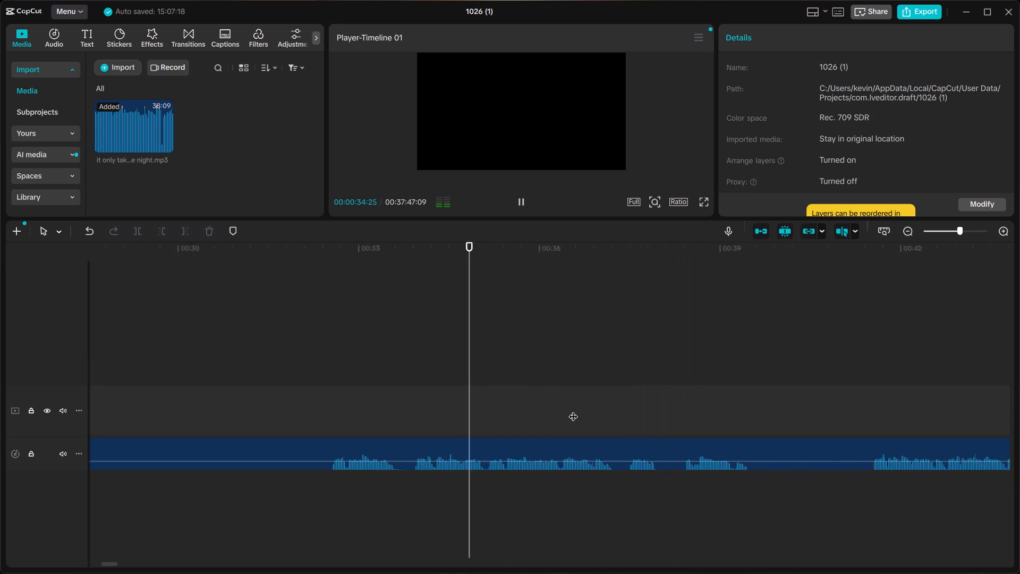
pyautogui.hscroll(-1, 573, 410)
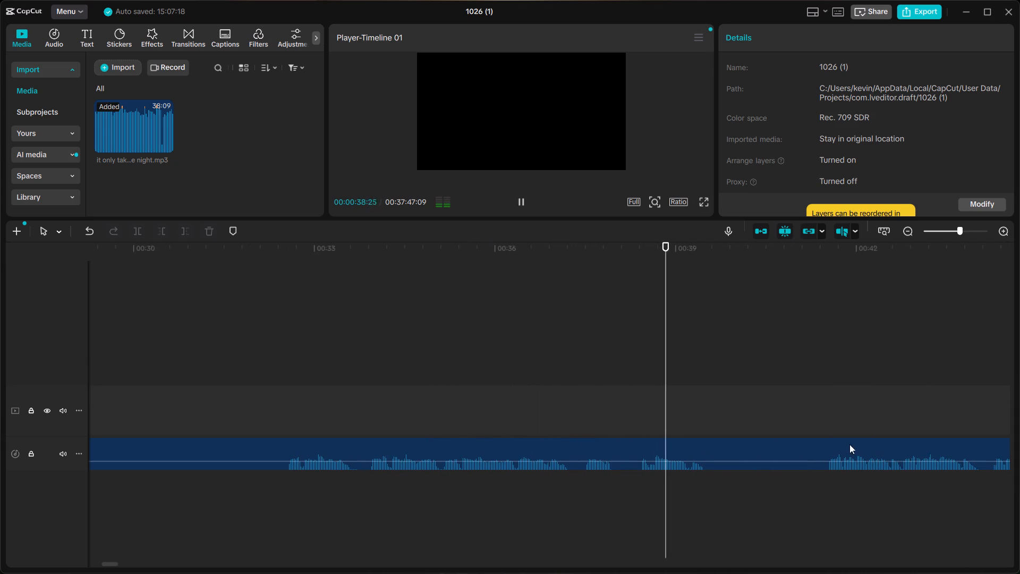
pyautogui.click(827, 419)
pyautogui.press('space')
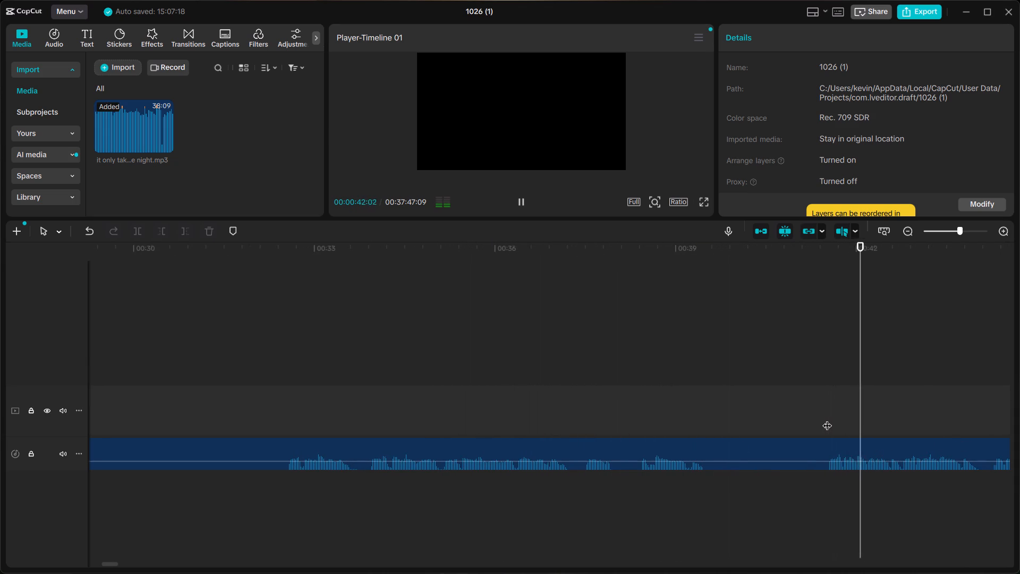
pyautogui.hscroll(-1, 827, 419)
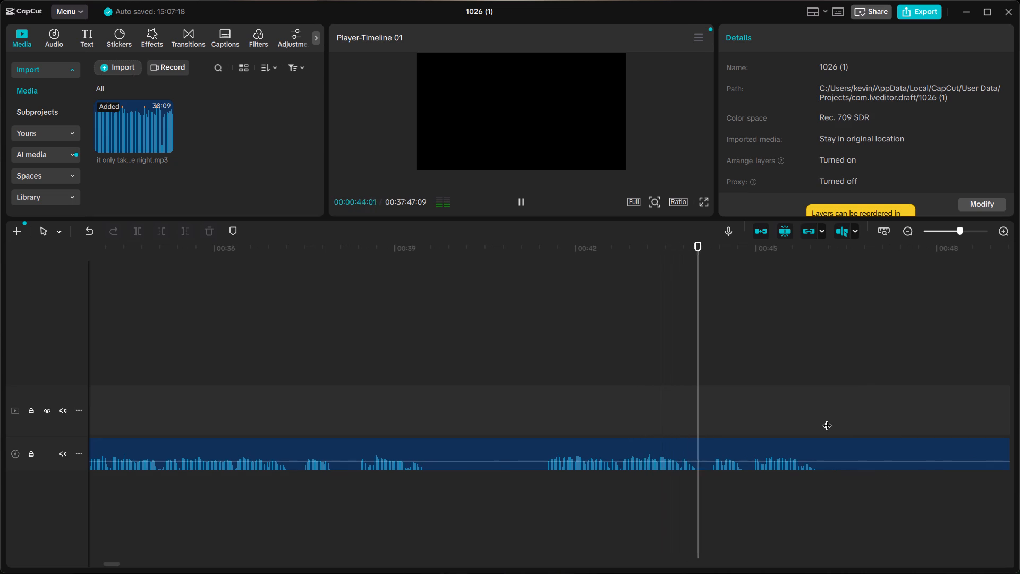
pyautogui.hscroll(-1, 827, 419)
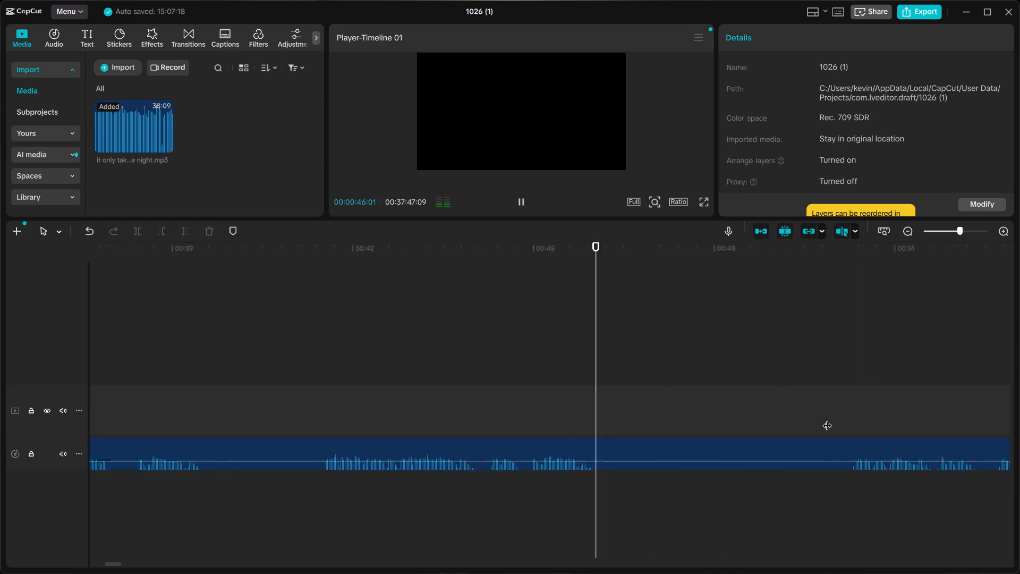
pyautogui.hscroll(-1, 827, 419)
pyautogui.click(653, 428)
pyautogui.click(659, 418)
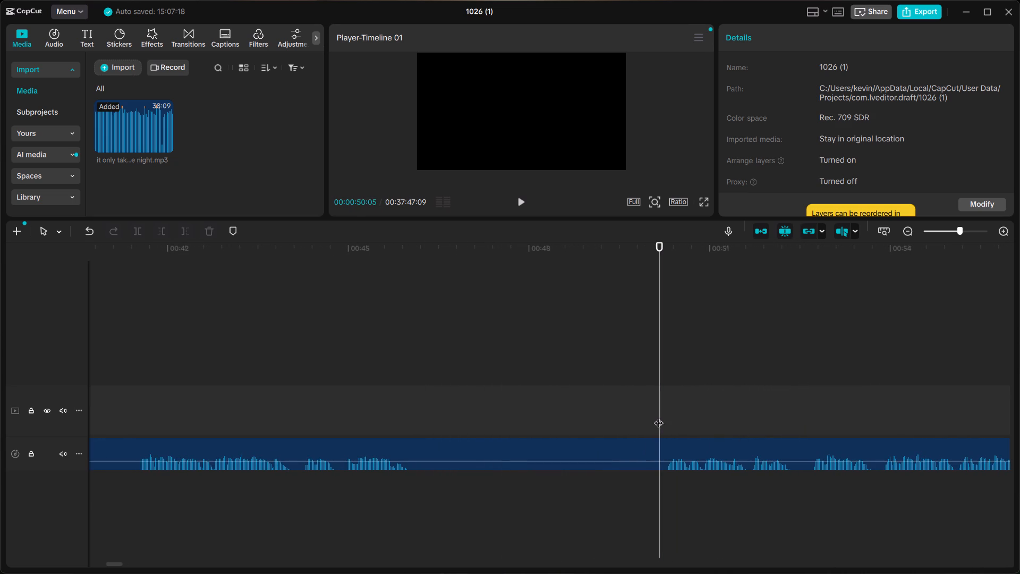
pyautogui.press('space')
pyautogui.press('space')
# Replay the phrase starting at about 41.5 seconds, split the clip at about 42.7 seconds, and delete the part before the split.
pyautogui.hscroll(1, 466, 459)
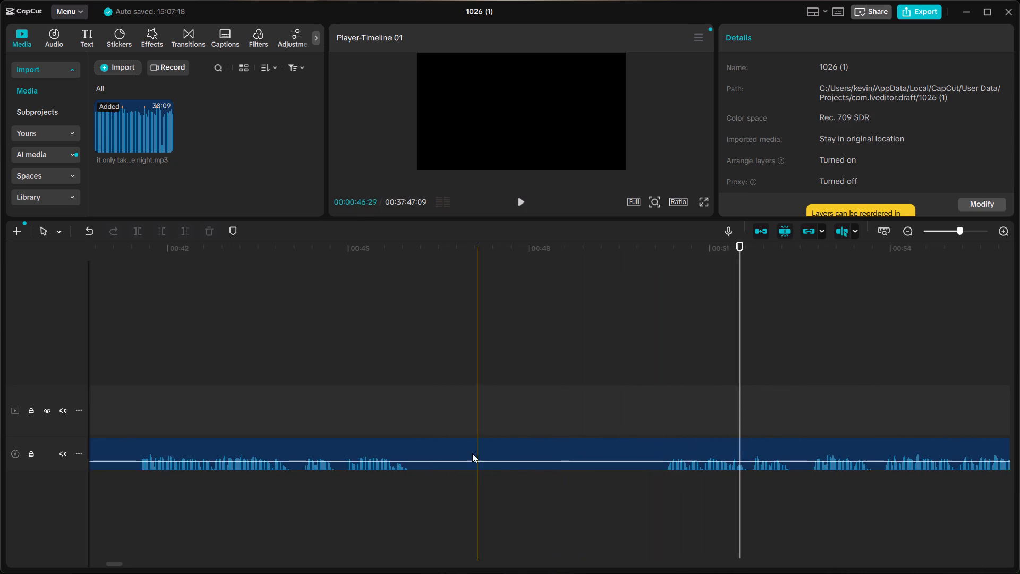
pyautogui.hscroll(1, 472, 453)
pyautogui.keyDown('ctrl'); pyautogui.scroll(6, 530, 436); pyautogui.keyUp('ctrl')
pyautogui.keyDown('ctrl'); pyautogui.scroll(7, 592, 429); pyautogui.keyUp('ctrl')
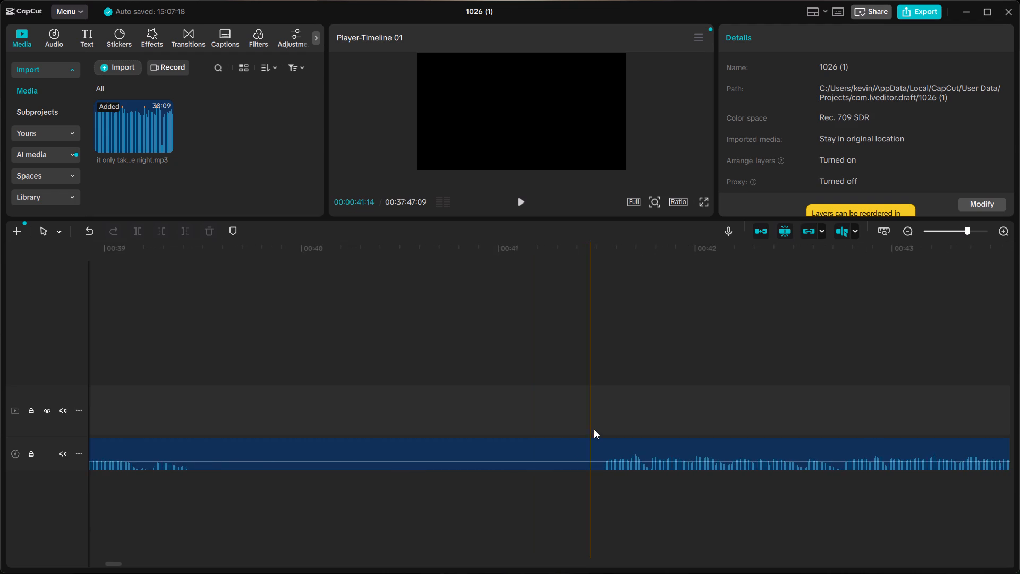
pyautogui.keyDown('ctrl'); pyautogui.scroll(3, 601, 428); pyautogui.keyUp('ctrl')
pyautogui.click(581, 426)
pyautogui.press('space')
pyautogui.hscroll(-1, 581, 426)
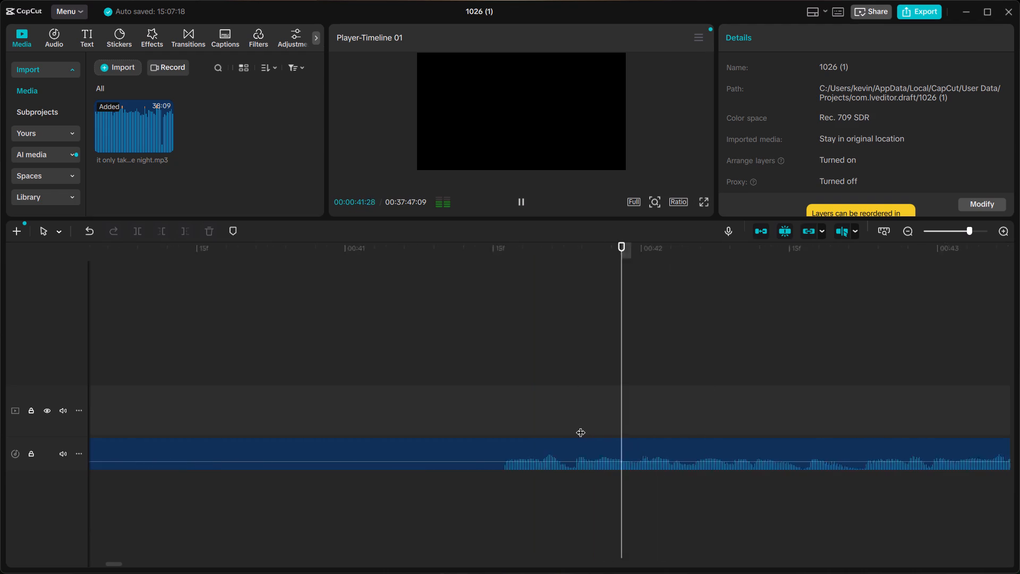
pyautogui.hscroll(-1, 581, 426)
pyautogui.press('space')
pyautogui.press('space')
pyautogui.press('space')
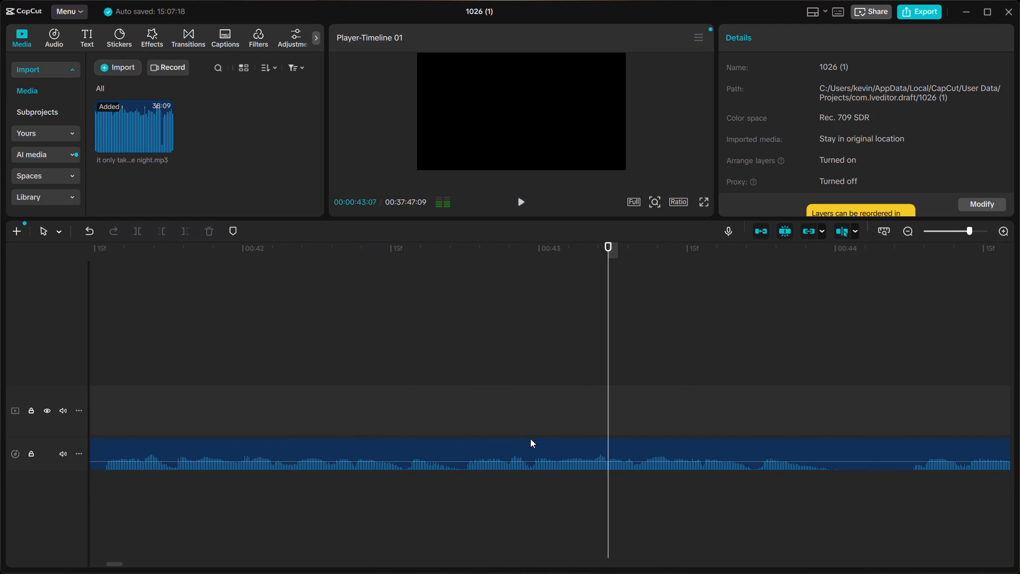
pyautogui.click(463, 432)
pyautogui.press('space')
pyautogui.press('space')
pyautogui.click(463, 432)
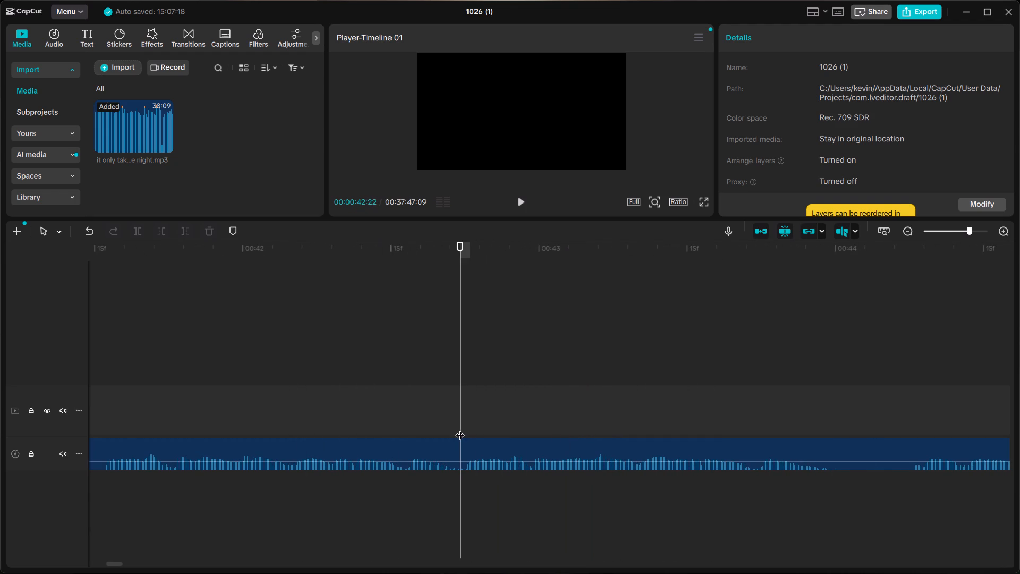
pyautogui.click(458, 443)
pyautogui.hotkey('ctrl', 'b')
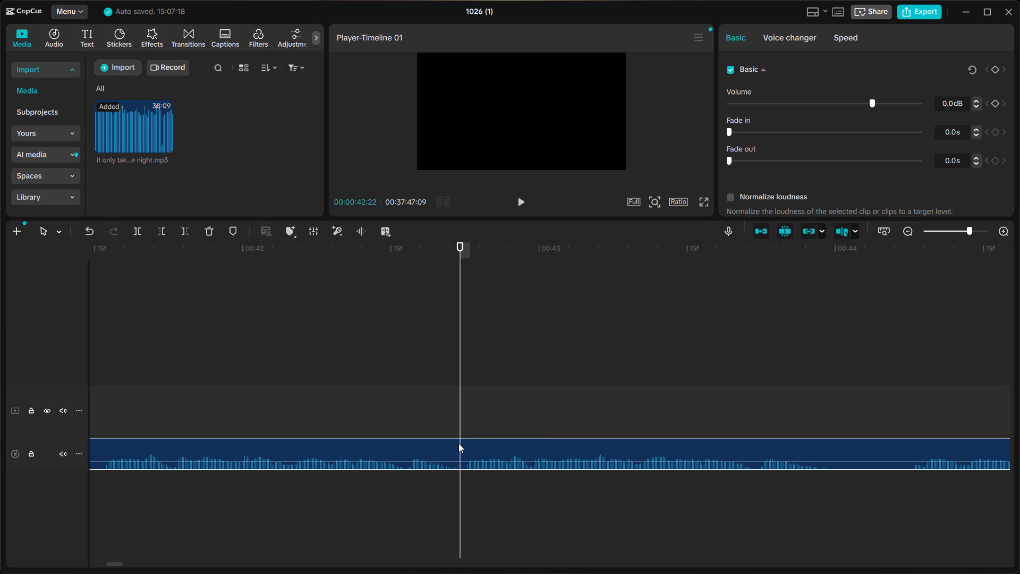
pyautogui.click(423, 444)
pyautogui.press('BackSpace')
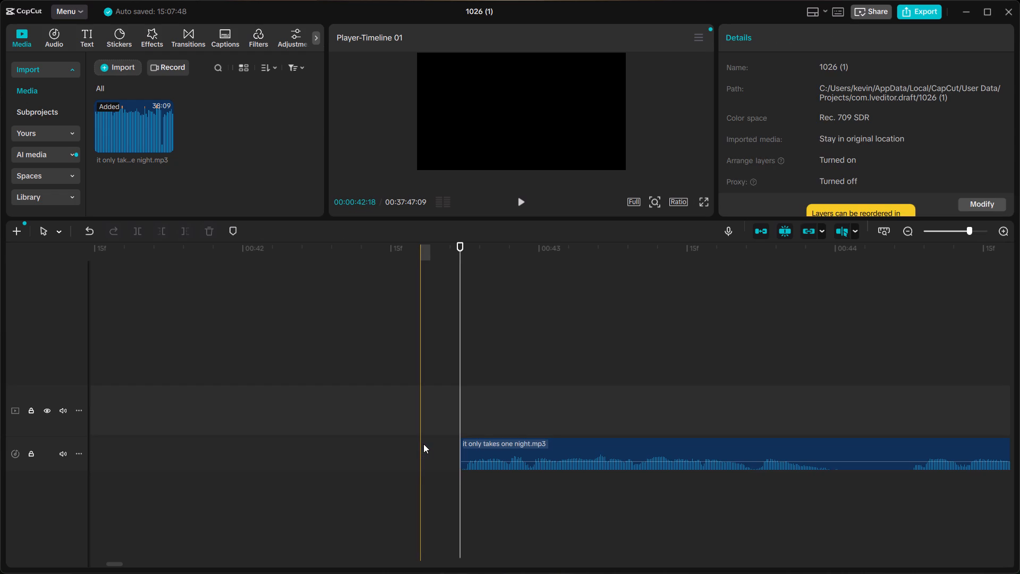
# Move the remaining last clip back to the 18.3-second cut, directly against the end of the previous clip.
pyautogui.click(565, 441)
pyautogui.moveTo(565, 441); pyautogui.dragTo(514, 453)
pyautogui.hscroll(19, 514, 453)
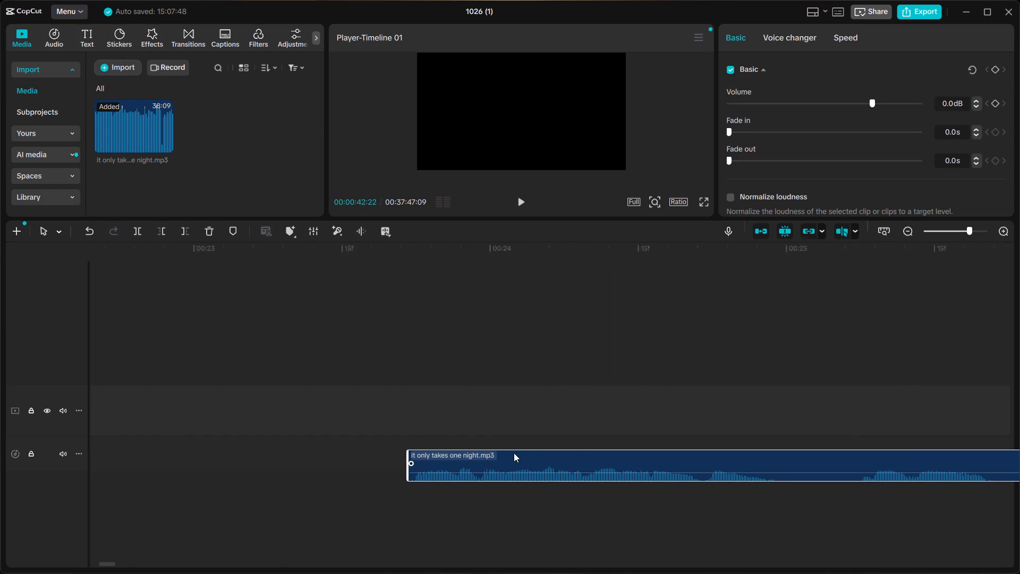
pyautogui.moveTo(514, 453); pyautogui.dragTo(495, 453)
pyautogui.hscroll(7, 514, 453)
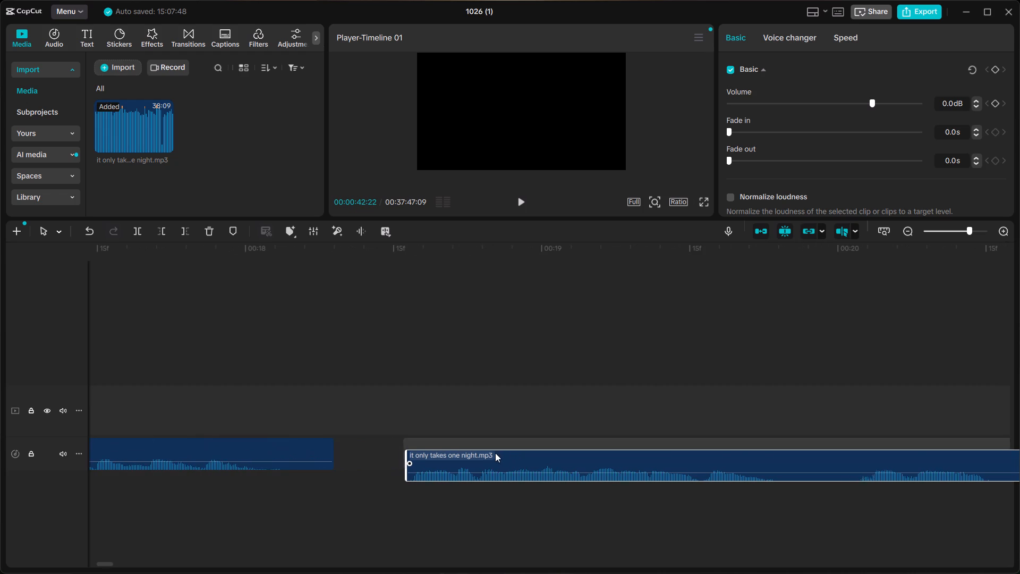
pyautogui.hscroll(1, 495, 453)
pyautogui.moveTo(495, 453); pyautogui.dragTo(444, 450)
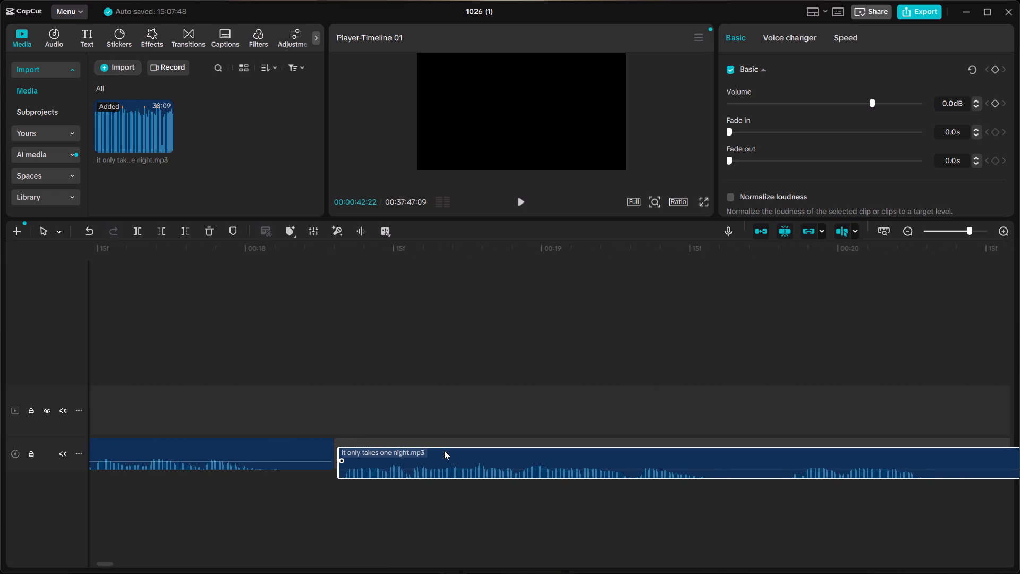
pyautogui.moveTo(444, 450); pyautogui.dragTo(443, 450)
# Listen across the joins at about 16.7 and 18.3 seconds and shift the last clip forward about 5 frames to leave a gap.
pyautogui.hscroll(3, 956, 387)
pyautogui.keyDown('ctrl'); pyautogui.scroll(-3, 501, 404); pyautogui.keyUp('ctrl')
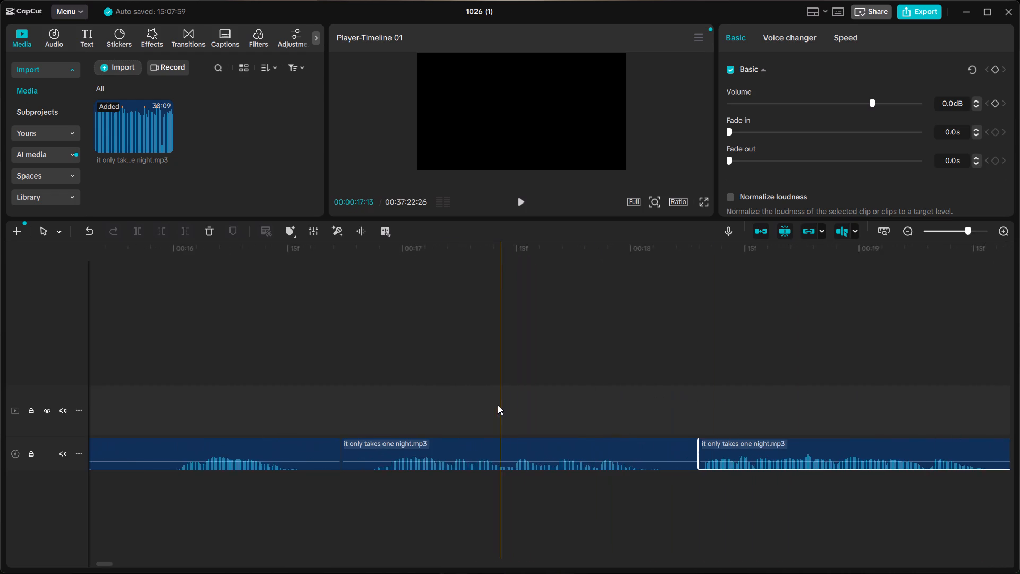
pyautogui.keyDown('ctrl'); pyautogui.scroll(-2, 466, 412); pyautogui.keyUp('ctrl')
pyautogui.click(378, 402)
pyautogui.press('space')
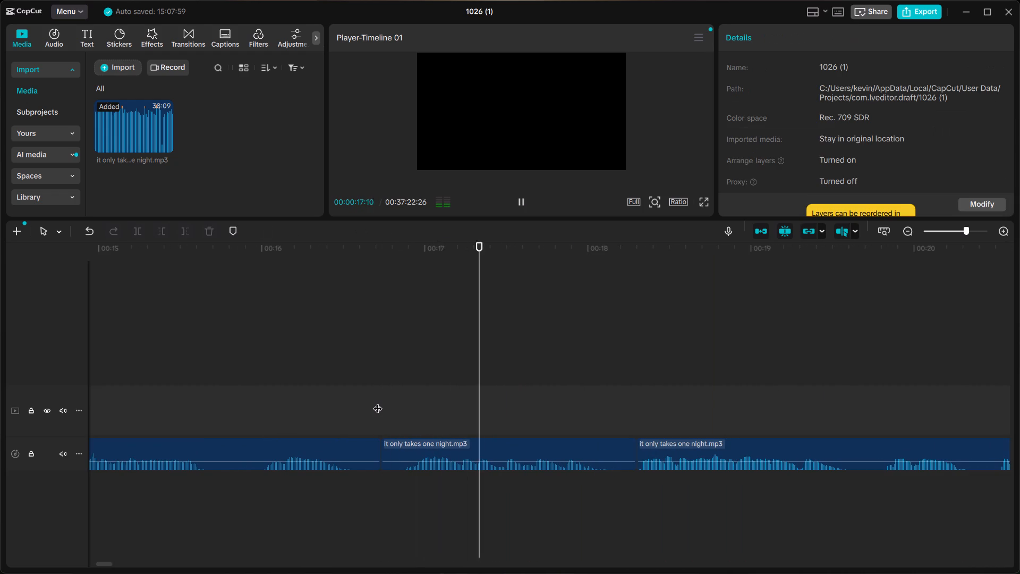
pyautogui.press('space')
pyautogui.keyDown('ctrl'); pyautogui.scroll(-3, 378, 402); pyautogui.keyUp('ctrl')
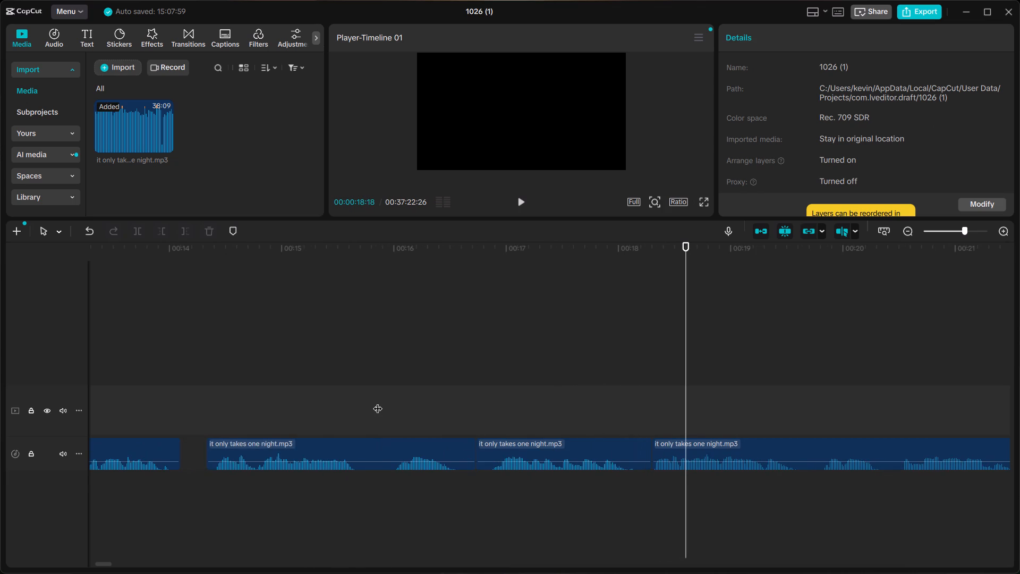
pyautogui.click(252, 409)
pyautogui.press('space')
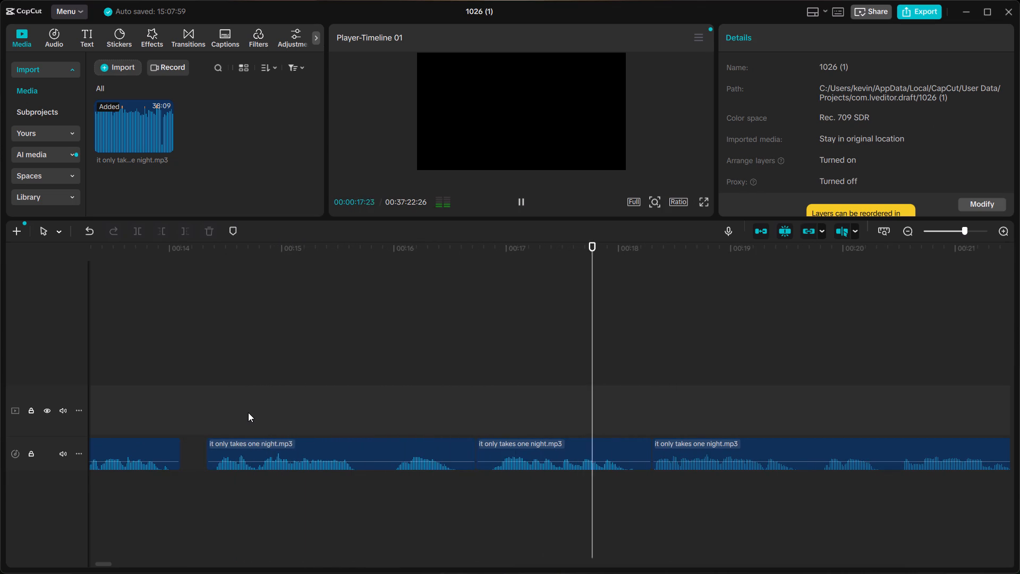
pyautogui.press('space')
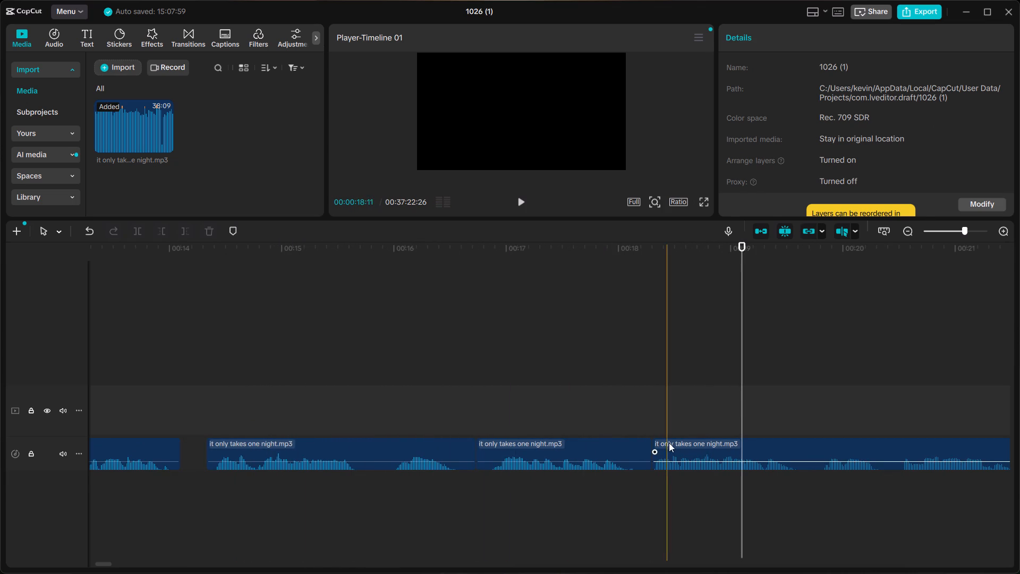
pyautogui.click(671, 446)
pyautogui.moveTo(671, 448); pyautogui.dragTo(690, 452)
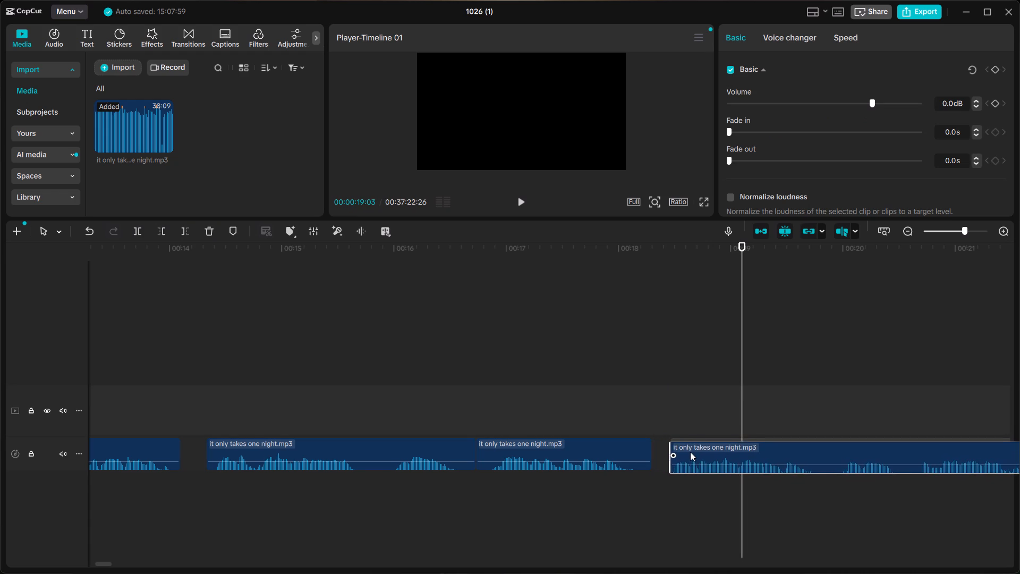
# Play the edited audio from the start through the gap at about 18.3 seconds to check the pacing.
pyautogui.keyDown('ctrl'); pyautogui.scroll(-4, 157, 404); pyautogui.keyUp('ctrl')
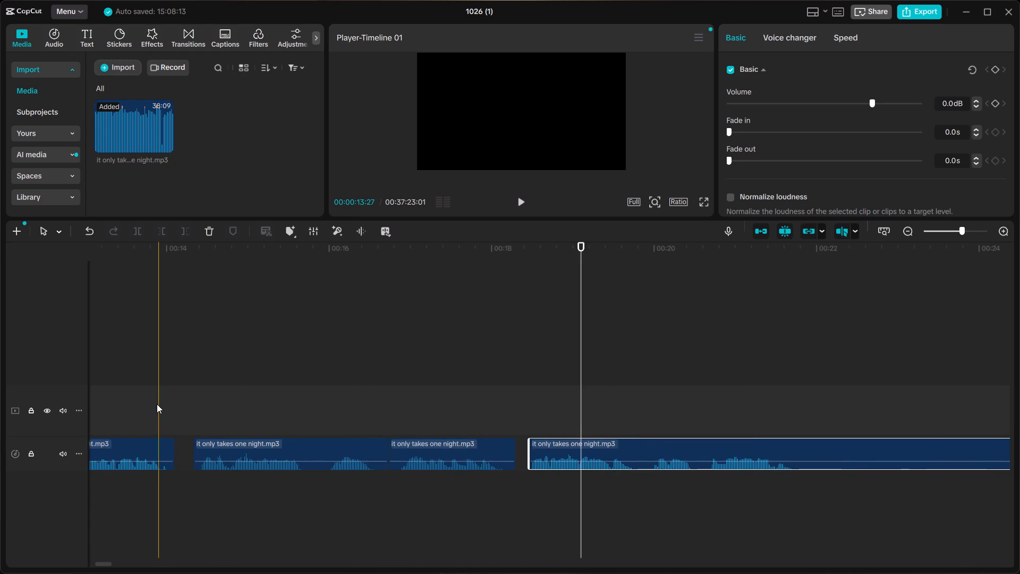
pyautogui.keyDown('ctrl'); pyautogui.scroll(-17, 157, 404); pyautogui.keyUp('ctrl')
pyautogui.keyDown('ctrl'); pyautogui.scroll(-5, 157, 404); pyautogui.keyUp('ctrl')
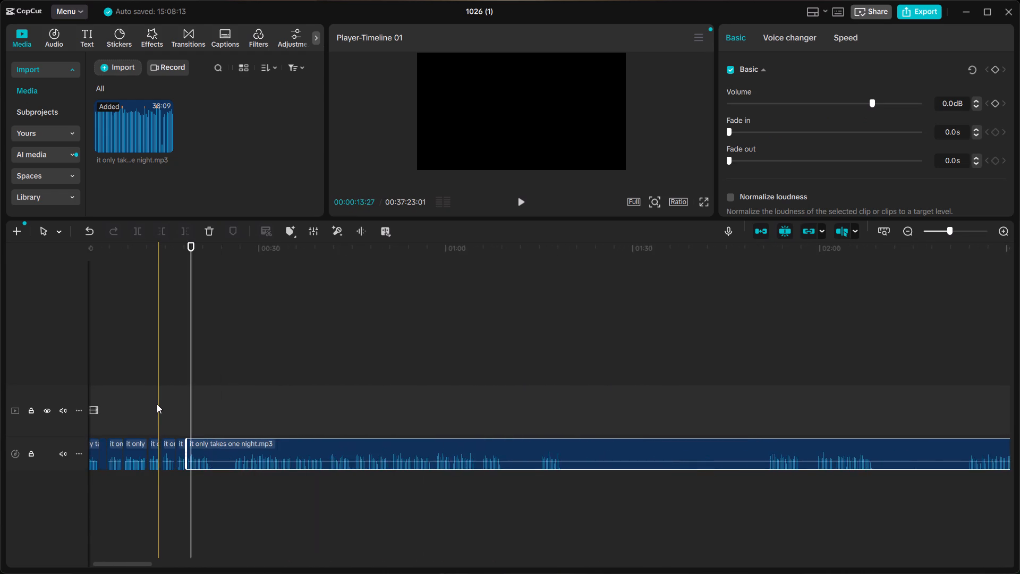
pyautogui.hscroll(7, 157, 404)
pyautogui.click(117, 396)
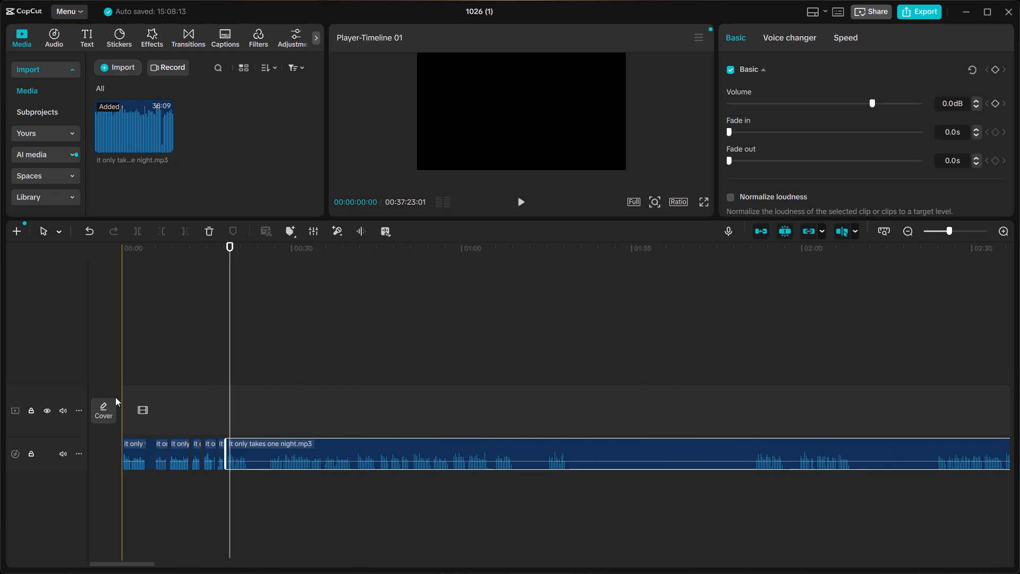
pyautogui.press('space')
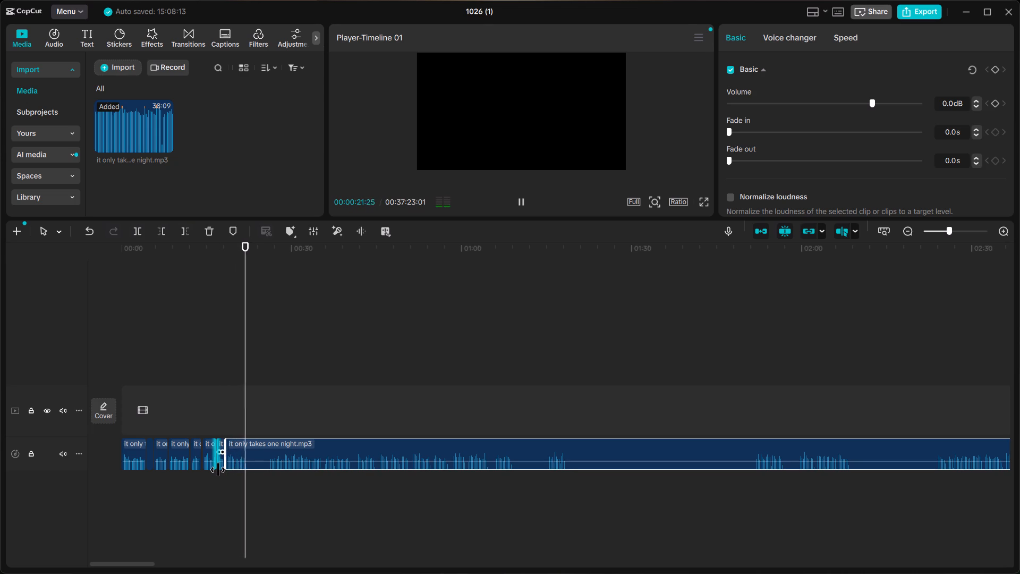
pyautogui.press('space')
# Shift the last clip forward about 3 more frames to widen the gap at about 18.3 seconds.
pyautogui.hscroll(1, 349, 468)
pyautogui.keyDown('ctrl'); pyautogui.scroll(8, 391, 461); pyautogui.keyUp('ctrl')
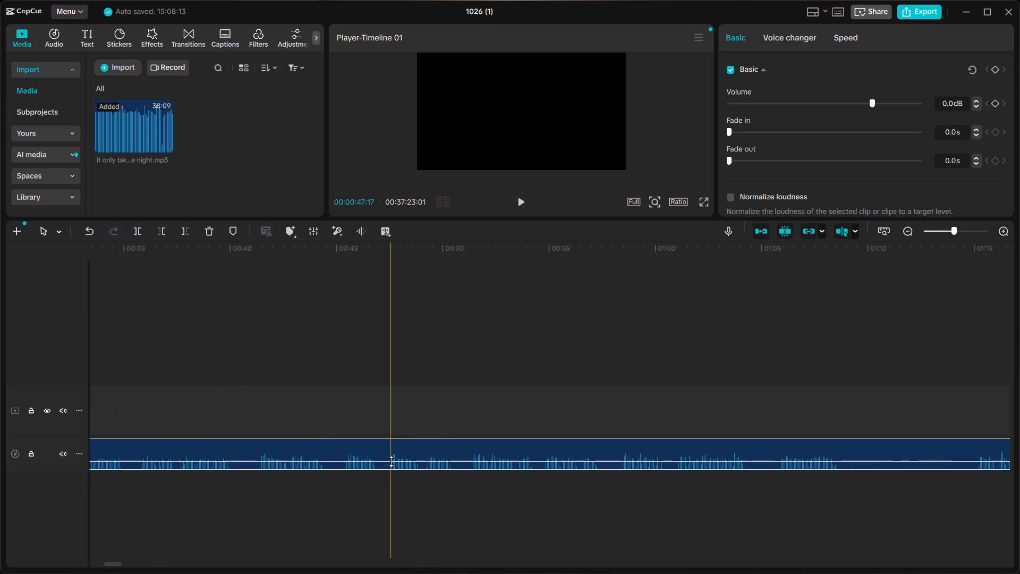
pyautogui.keyDown('ctrl'); pyautogui.scroll(6, 391, 461); pyautogui.keyUp('ctrl')
pyautogui.hscroll(8, 391, 469)
pyautogui.hscroll(-1, 652, 455)
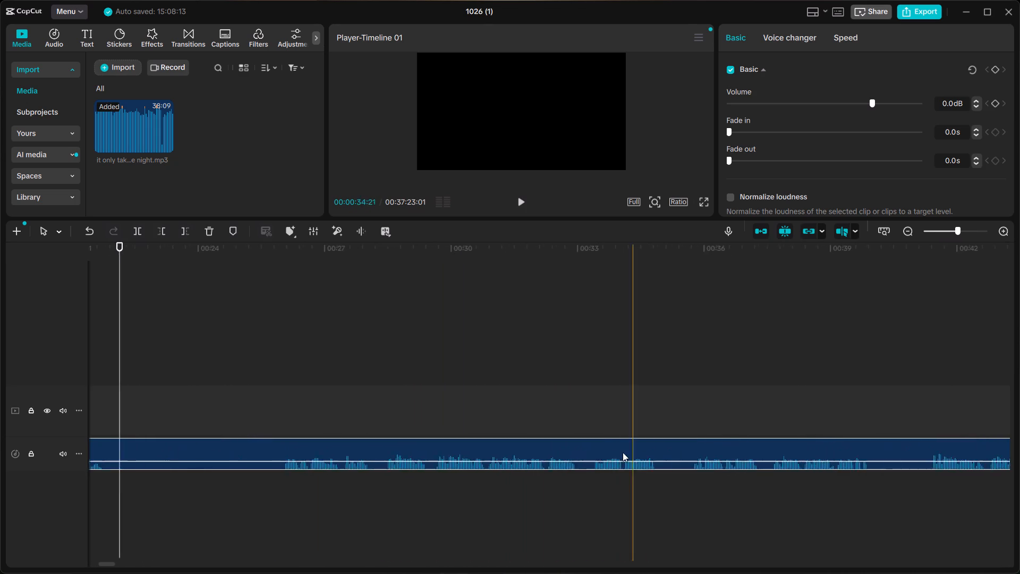
pyautogui.keyDown('ctrl'); pyautogui.scroll(4, 485, 457); pyautogui.keyUp('ctrl')
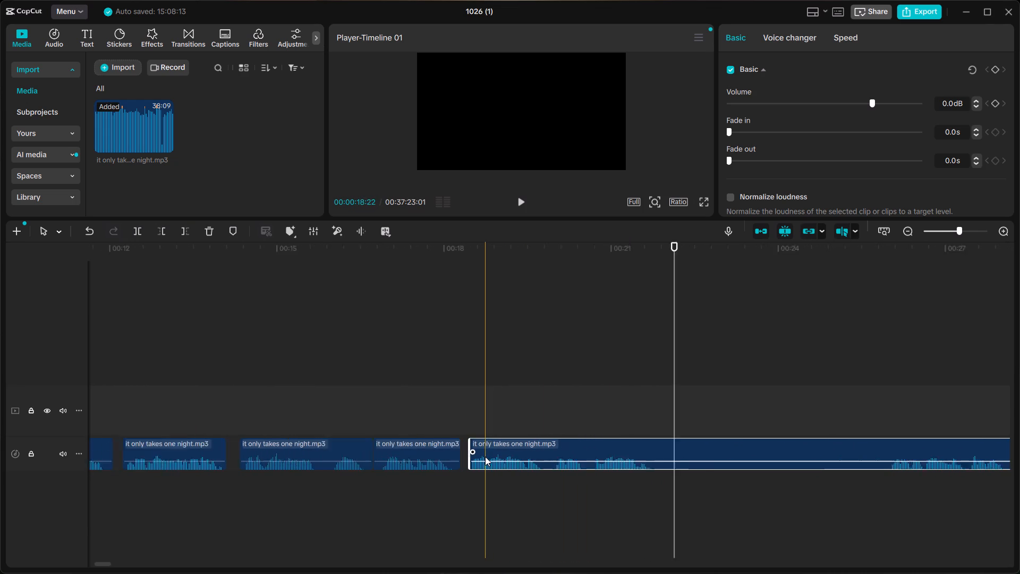
pyautogui.keyDown('ctrl'); pyautogui.scroll(6, 485, 457); pyautogui.keyUp('ctrl')
pyautogui.moveTo(472, 454); pyautogui.dragTo(481, 454)
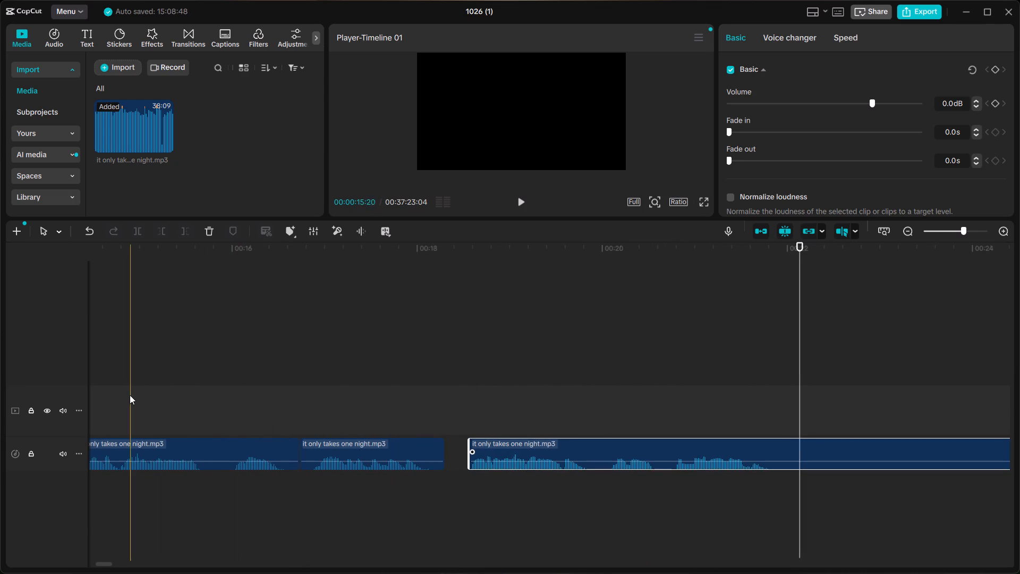
# Listen across the gap at about 18.3 seconds and cut out the last clip's section from about 19.9 to 20.7 seconds.
pyautogui.click(128, 395)
pyautogui.press('space')
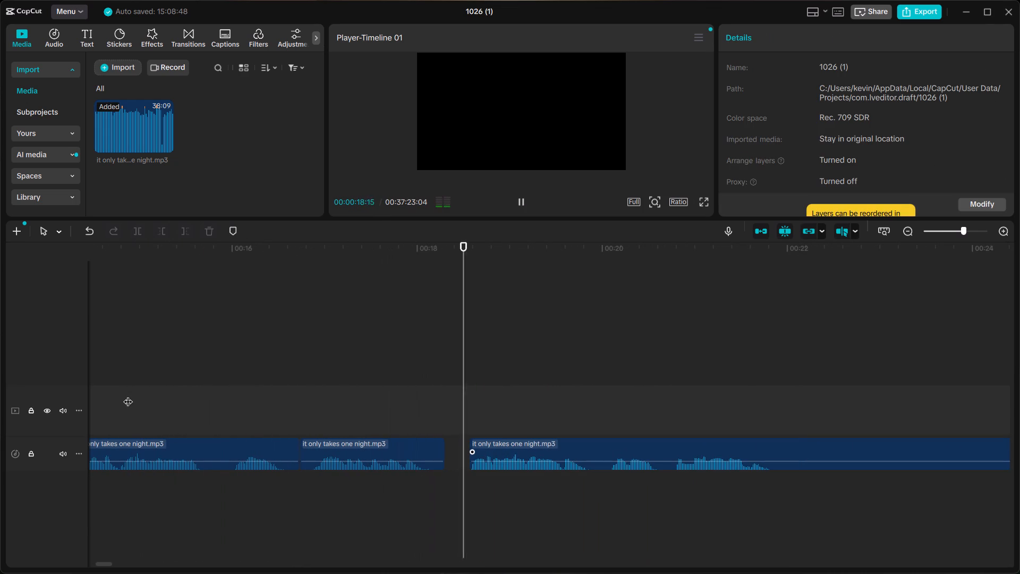
pyautogui.hscroll(-1, 128, 395)
pyautogui.press('space')
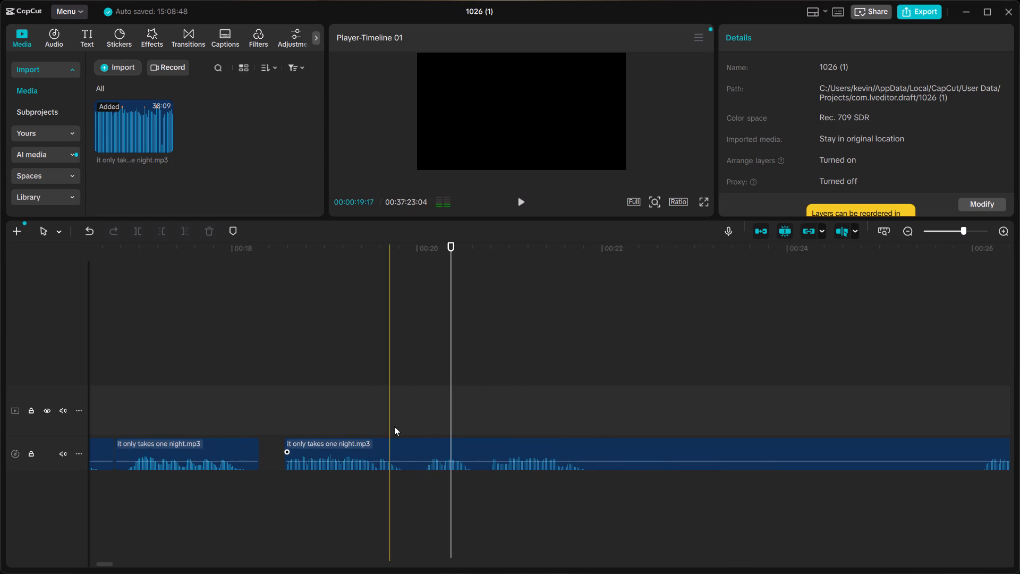
pyautogui.click(419, 438)
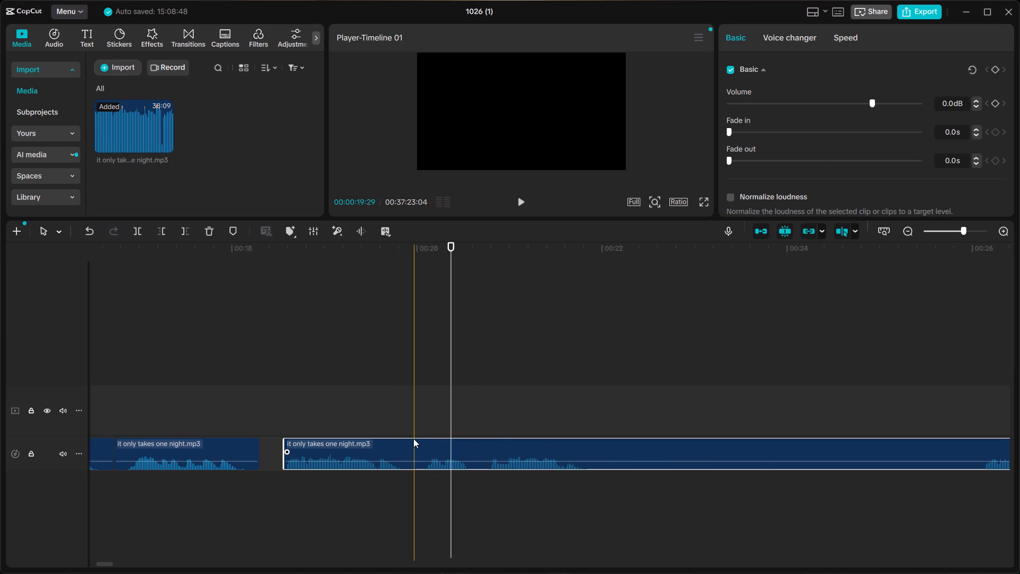
pyautogui.hotkey('ctrl', 'b')
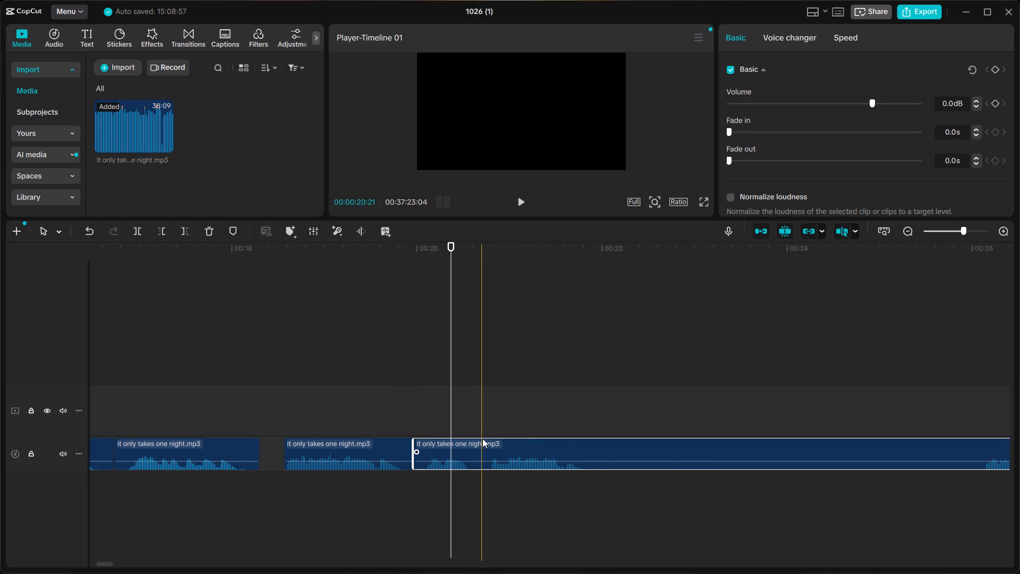
pyautogui.hotkey('ctrl', 'b')
pyautogui.click(466, 457)
pyautogui.press('BackSpace')
# Move the remaining last clip back 18 frames, leaving a short gap after the cut at about 19.9 seconds.
pyautogui.click(511, 451)
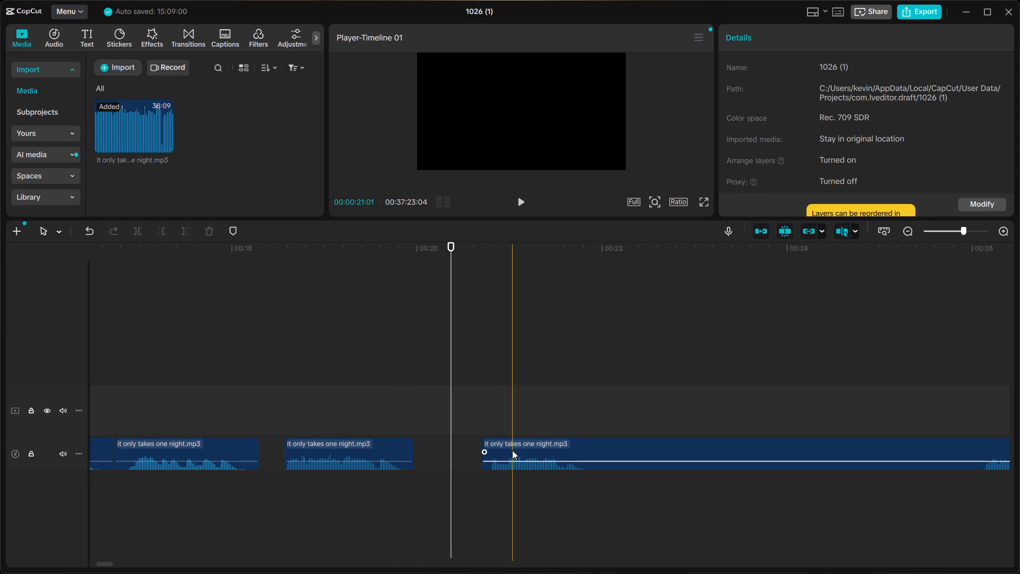
pyautogui.moveTo(513, 449); pyautogui.dragTo(456, 451)
# Listen across the gap at about 20 seconds and shift the last clip forward 2 frames to widen it.
pyautogui.click(293, 403)
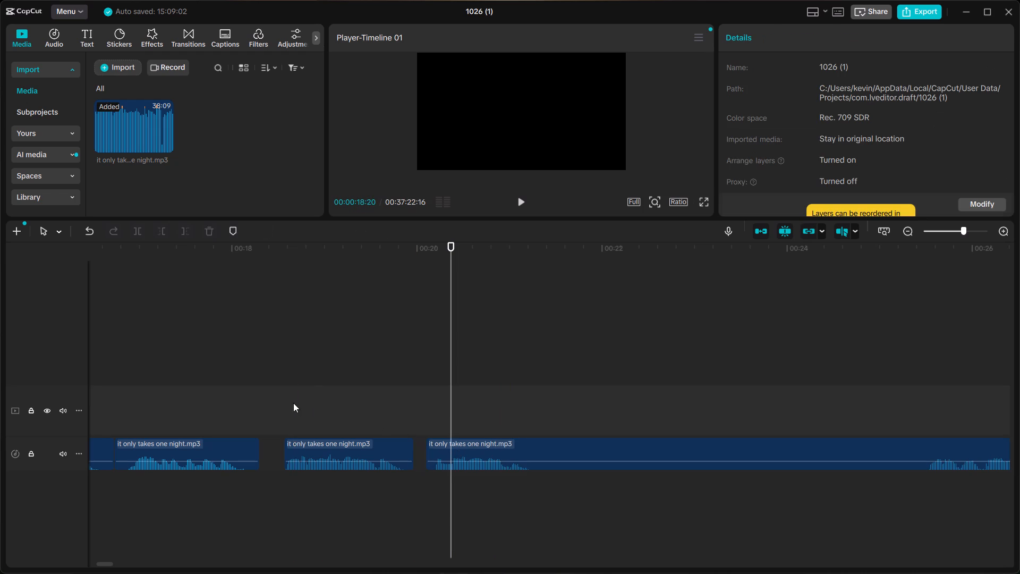
pyautogui.press('space')
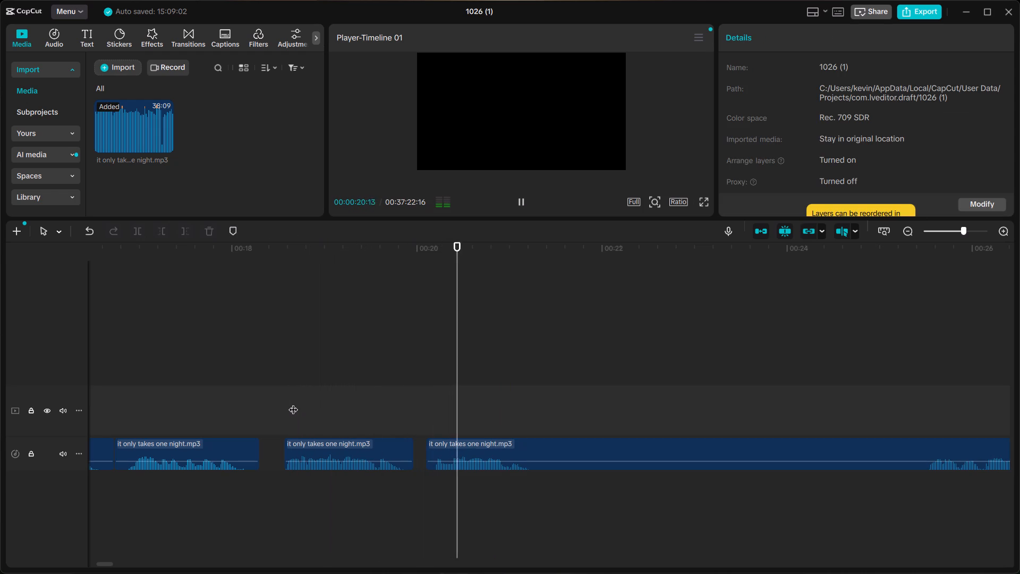
pyautogui.click(266, 404)
pyautogui.press('space')
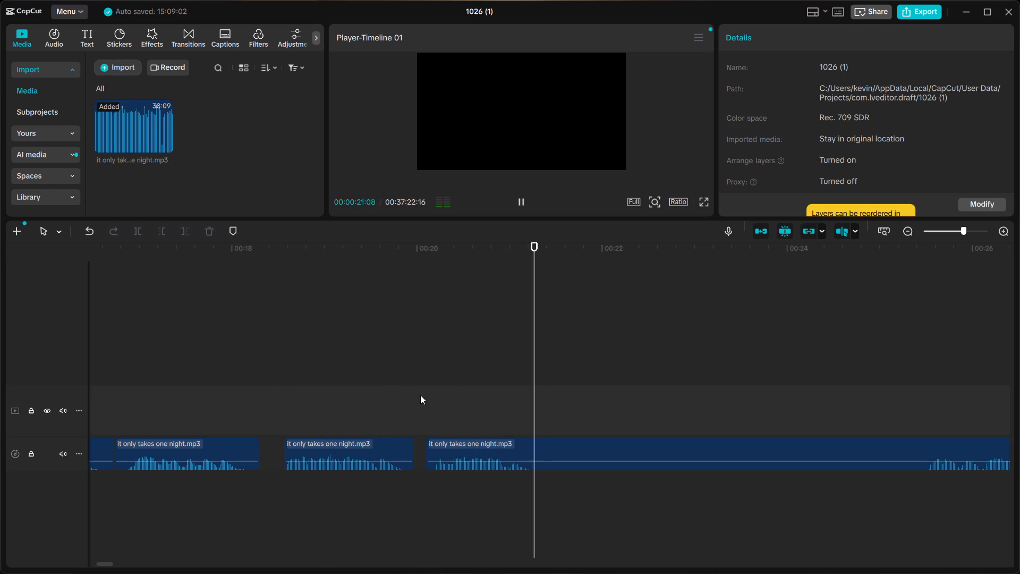
pyautogui.press('space')
pyautogui.click(454, 446)
pyautogui.moveTo(455, 446); pyautogui.dragTo(461, 446)
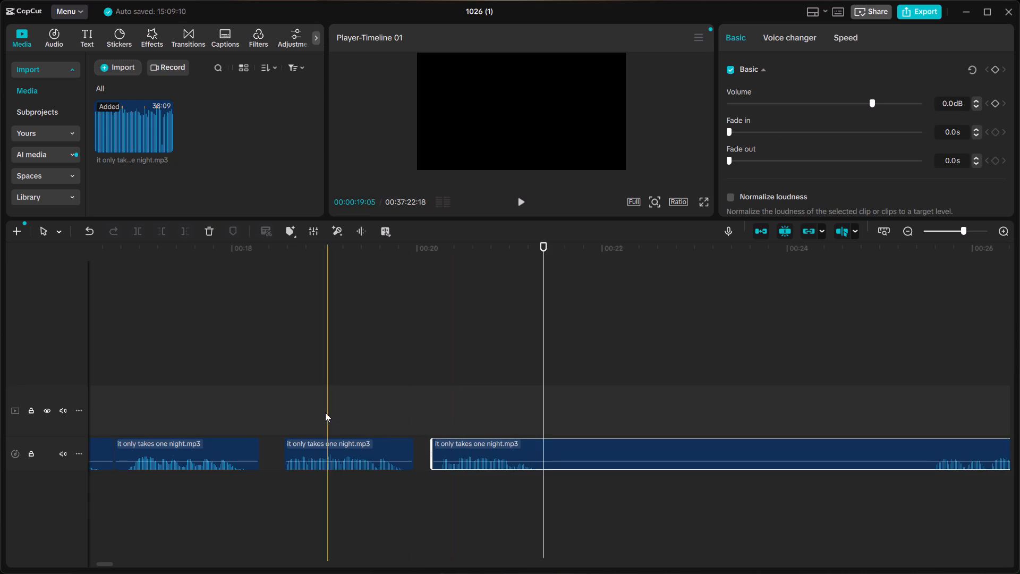
# Recheck the gap at about 20 seconds and split the last clip at about 21.4 seconds, where the phrase ends.
pyautogui.click(285, 402)
pyautogui.press('space')
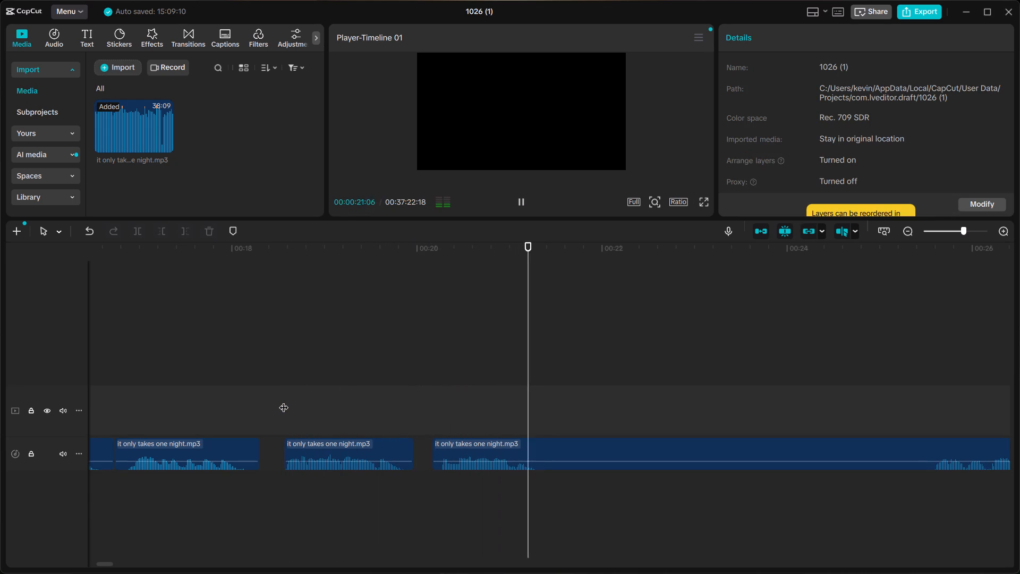
pyautogui.press('space')
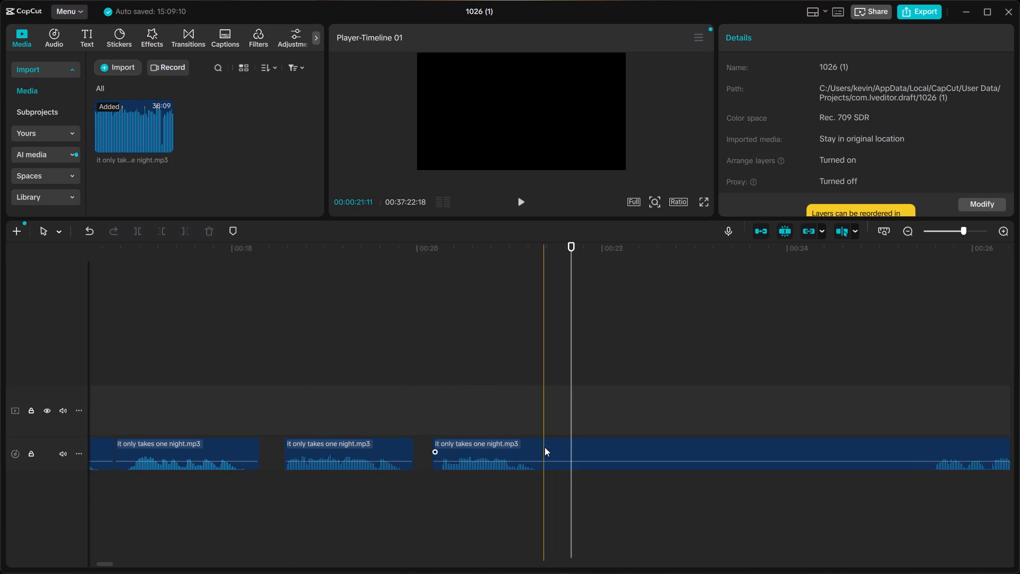
pyautogui.click(545, 447)
pyautogui.hotkey('ctrl', 'b')
# Listen to the takes between about 25 and 35 seconds to find where the wanted phrase starts.
pyautogui.hscroll(-1, 544, 447)
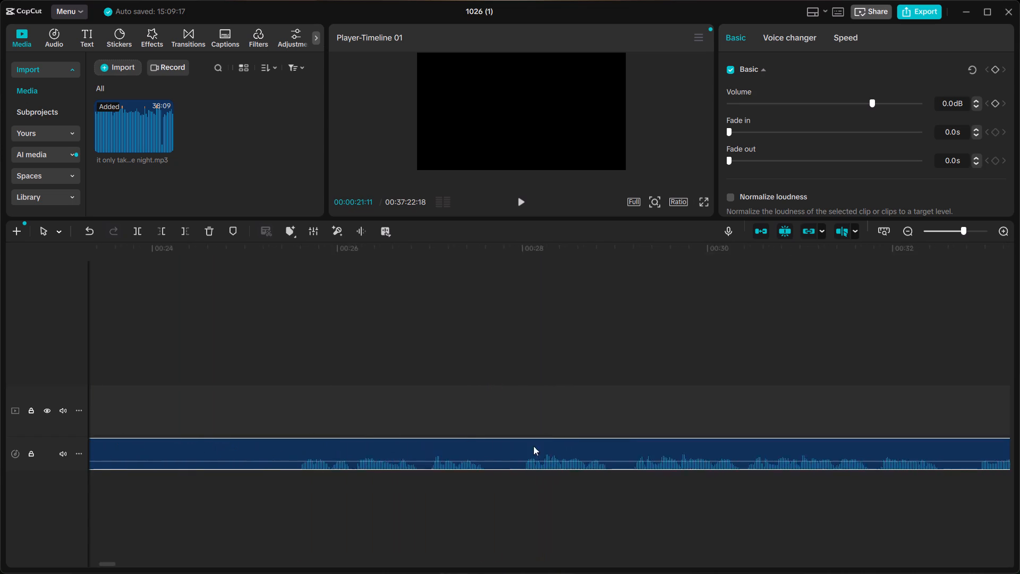
pyautogui.hscroll(-1, 533, 446)
pyautogui.click(521, 369)
pyautogui.press('space')
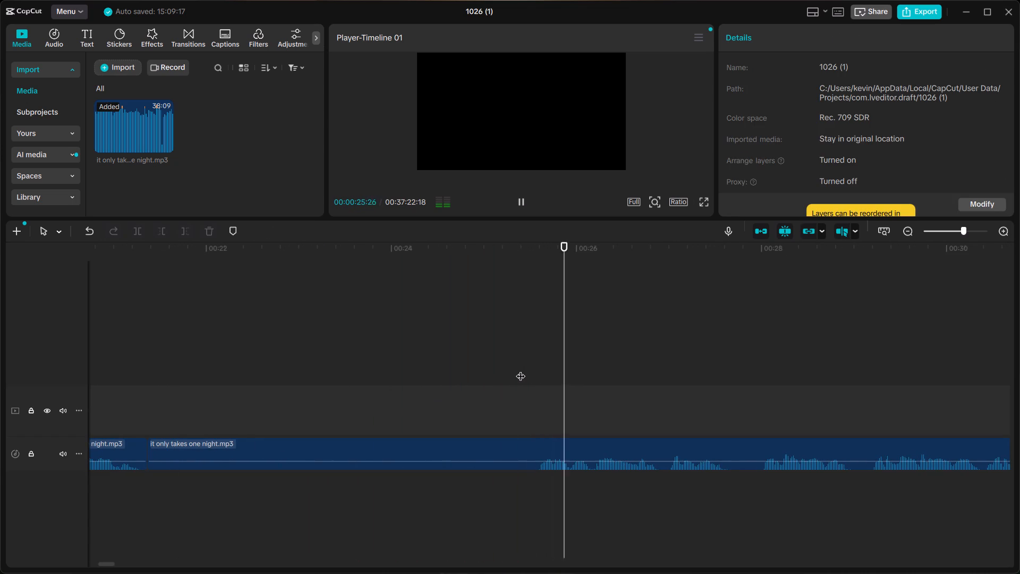
pyautogui.hscroll(-1, 521, 369)
pyautogui.press('space')
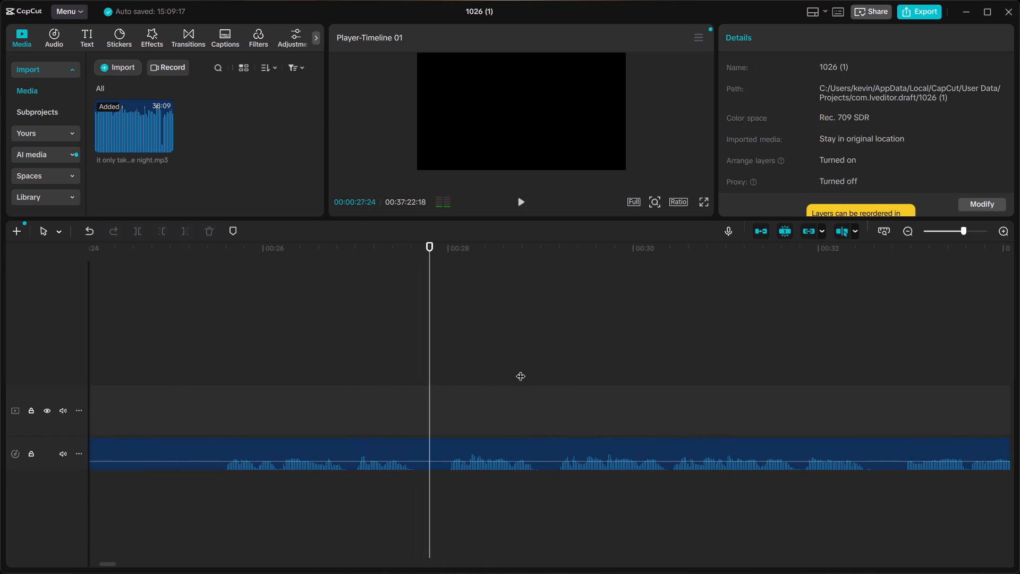
pyautogui.hscroll(1, 465, 379)
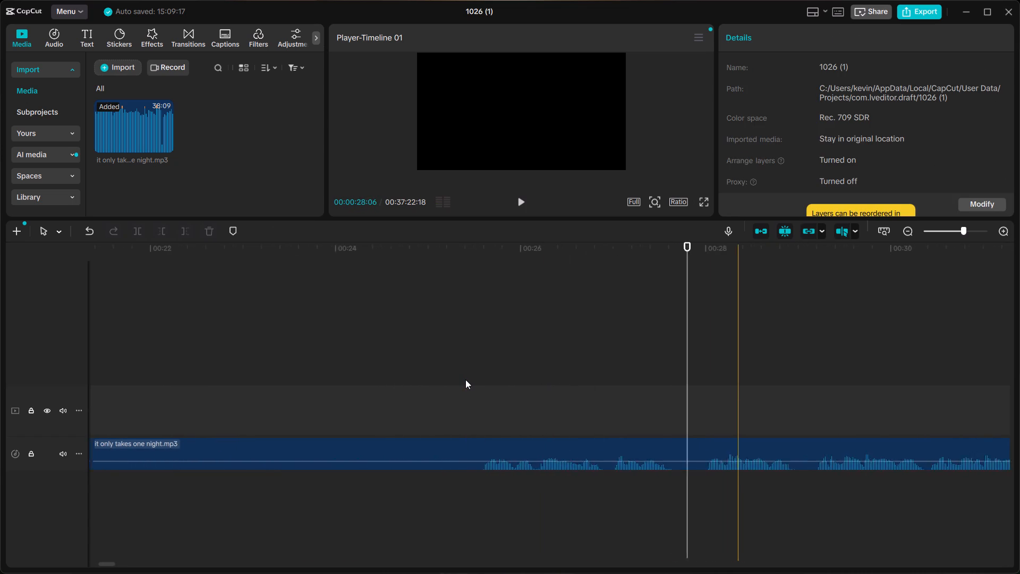
pyautogui.hscroll(1, 465, 379)
pyautogui.click(489, 401)
pyautogui.press('space')
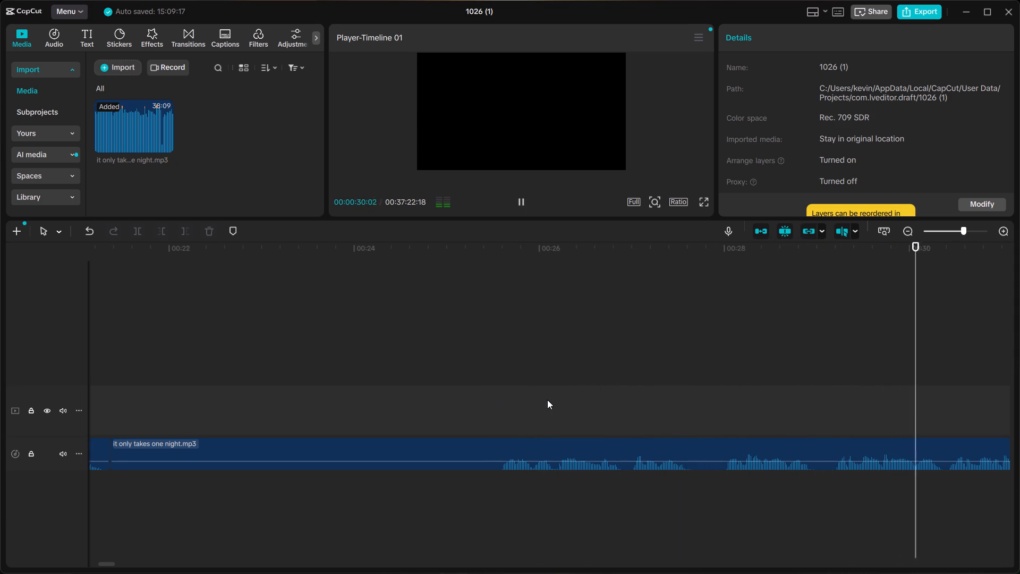
pyautogui.press('space')
pyautogui.hscroll(-2, 641, 375)
pyautogui.hscroll(-1, 928, 366)
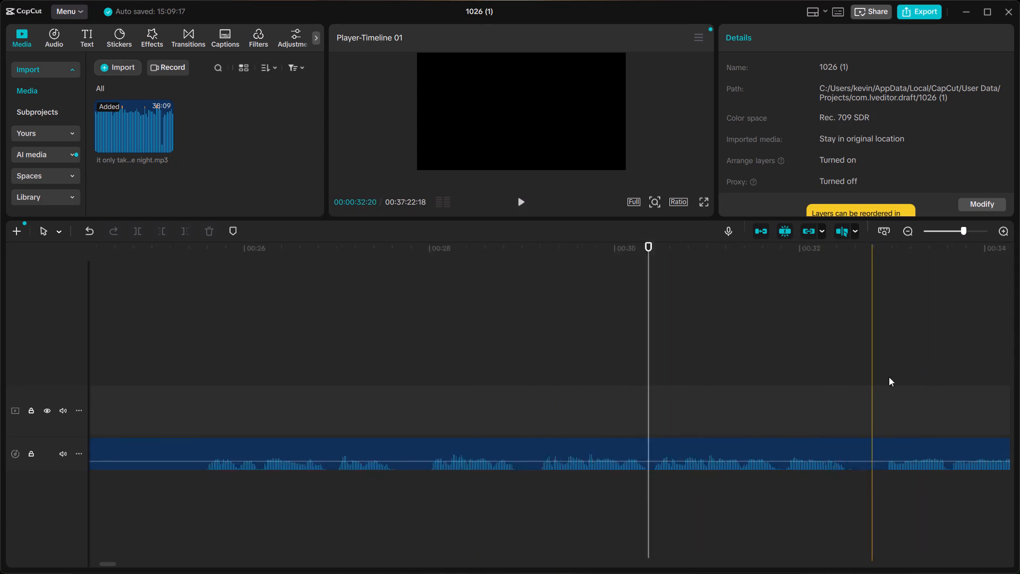
pyautogui.hscroll(-1, 889, 377)
pyautogui.click(249, 428)
pyautogui.press('space')
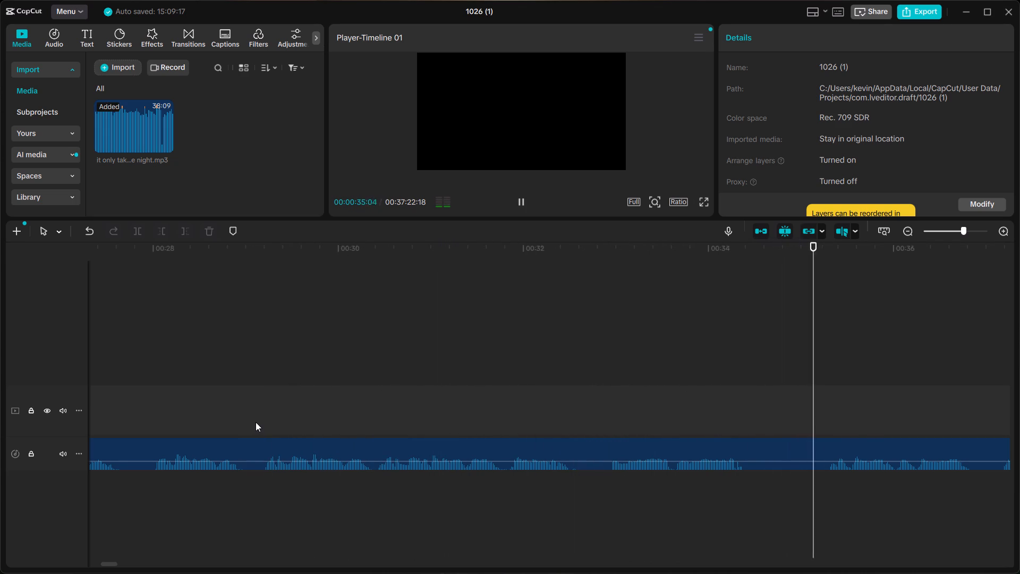
pyautogui.press('space')
pyautogui.click(264, 427)
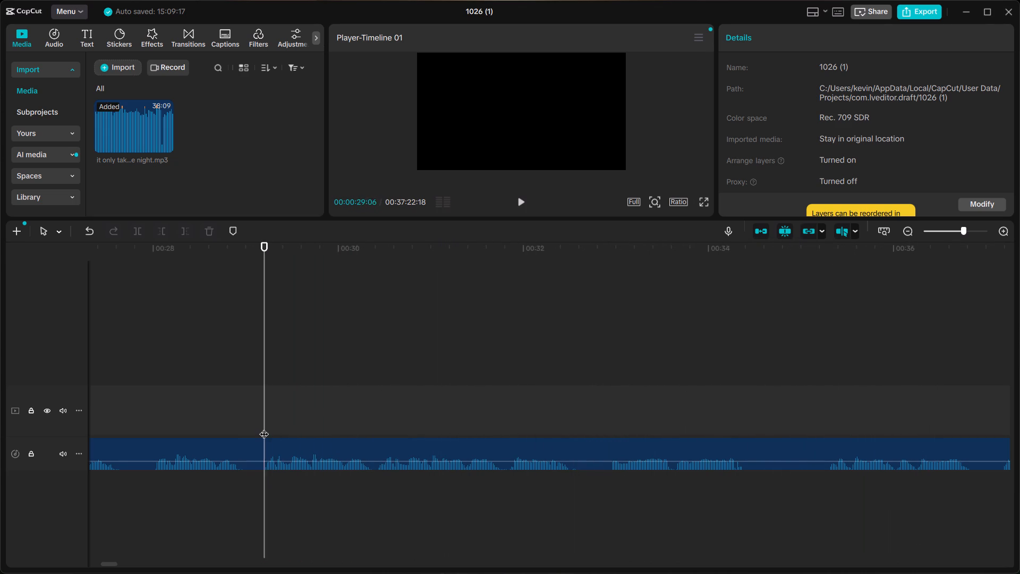
pyautogui.press('space')
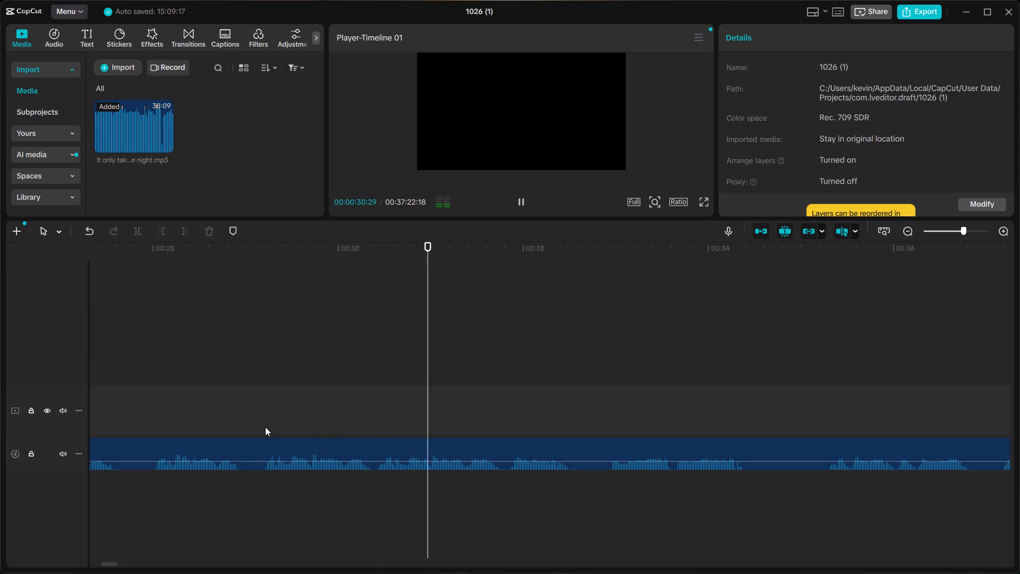
pyautogui.press('space')
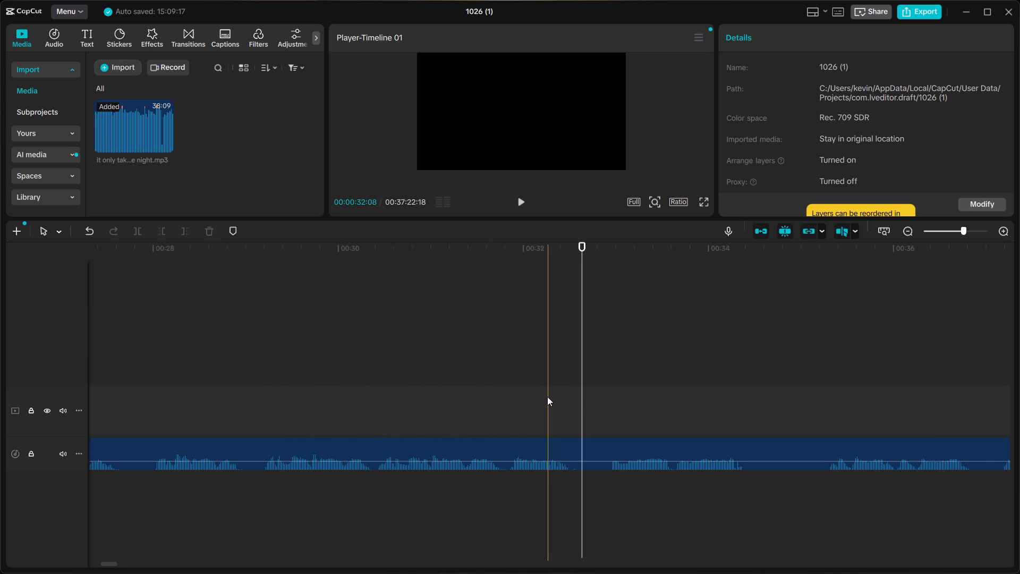
# Split the last clip at about 30.4 seconds and delete the section between 21.4 and 30.4 seconds.
pyautogui.keyDown('ctrl'); pyautogui.scroll(1, 547, 396); pyautogui.keyUp('ctrl')
pyautogui.keyDown('ctrl'); pyautogui.scroll(3, 418, 448); pyautogui.keyUp('ctrl')
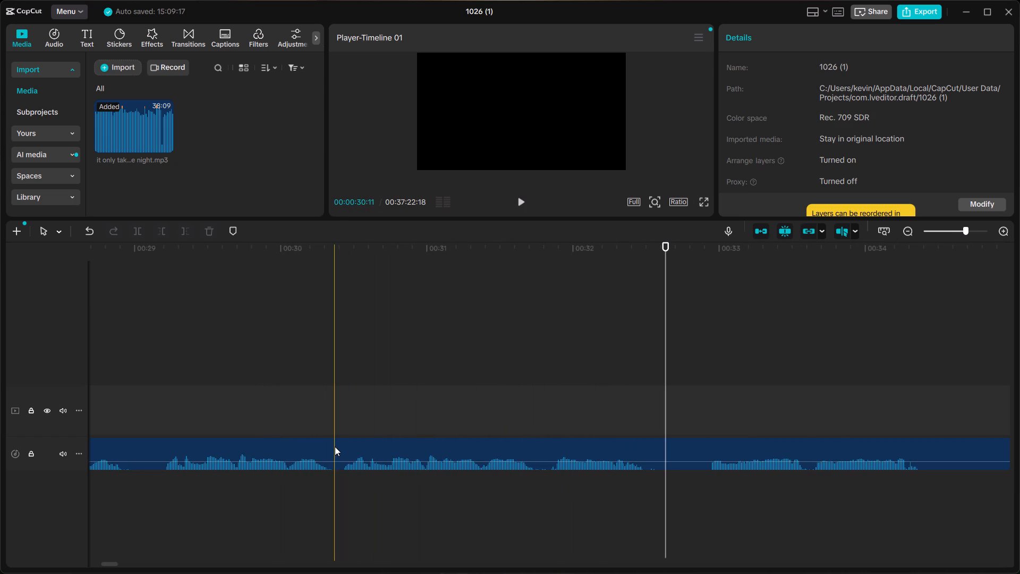
pyautogui.click(338, 447)
pyautogui.hotkey('ctrl', 'b')
pyautogui.click(316, 448)
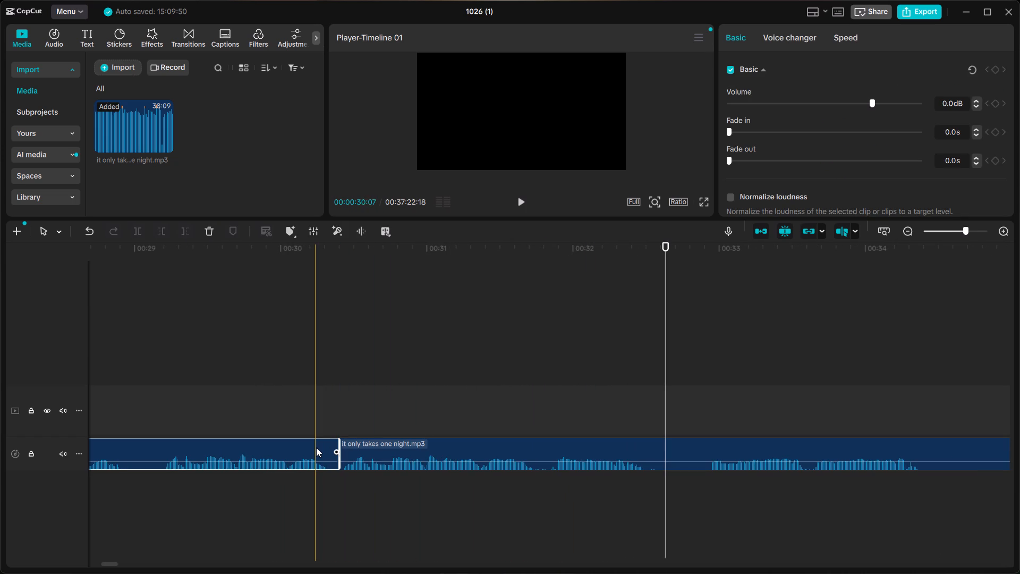
pyautogui.press('BackSpace')
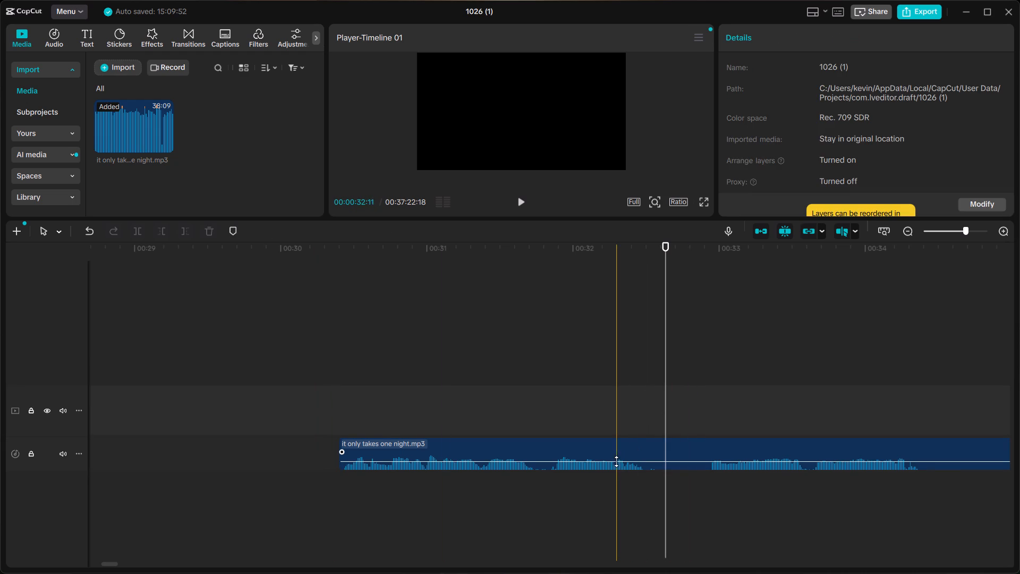
# Move the remaining last clip back 9 seconds so it starts at about 21.4 seconds, just after the previous clip.
pyautogui.click(618, 443)
pyautogui.moveTo(618, 438); pyautogui.dragTo(594, 438)
pyautogui.hscroll(2, 594, 438)
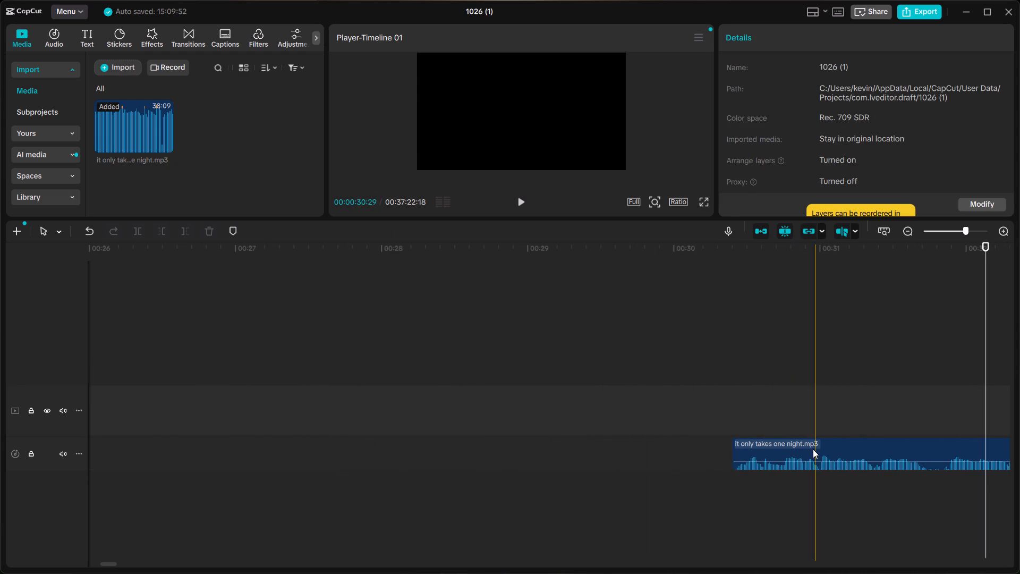
pyautogui.moveTo(812, 450); pyautogui.dragTo(597, 460)
pyautogui.hscroll(4, 609, 472)
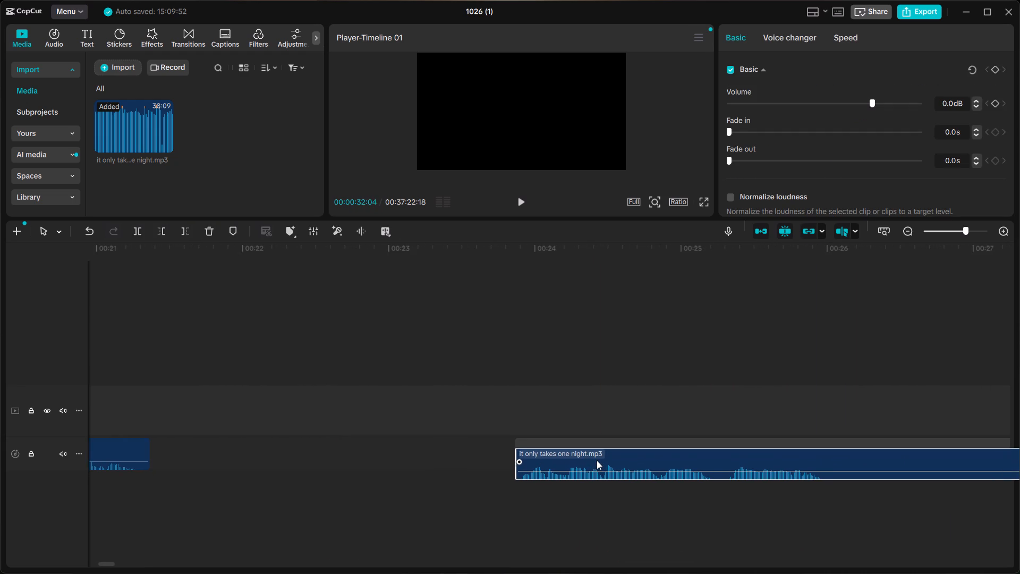
pyautogui.moveTo(597, 460); pyautogui.dragTo(496, 466)
pyautogui.hscroll(1, 593, 457)
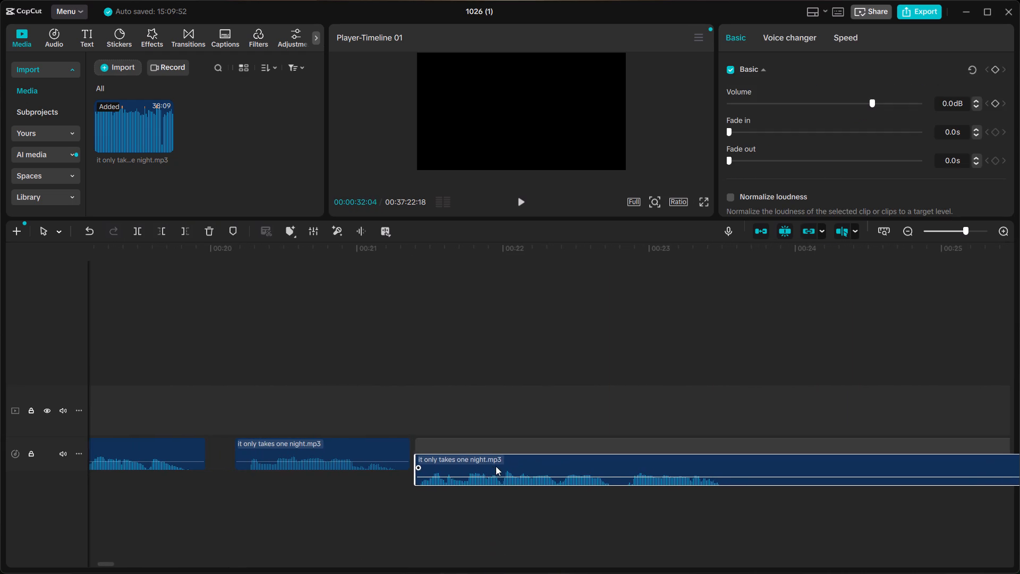
pyautogui.moveTo(496, 466); pyautogui.dragTo(496, 455)
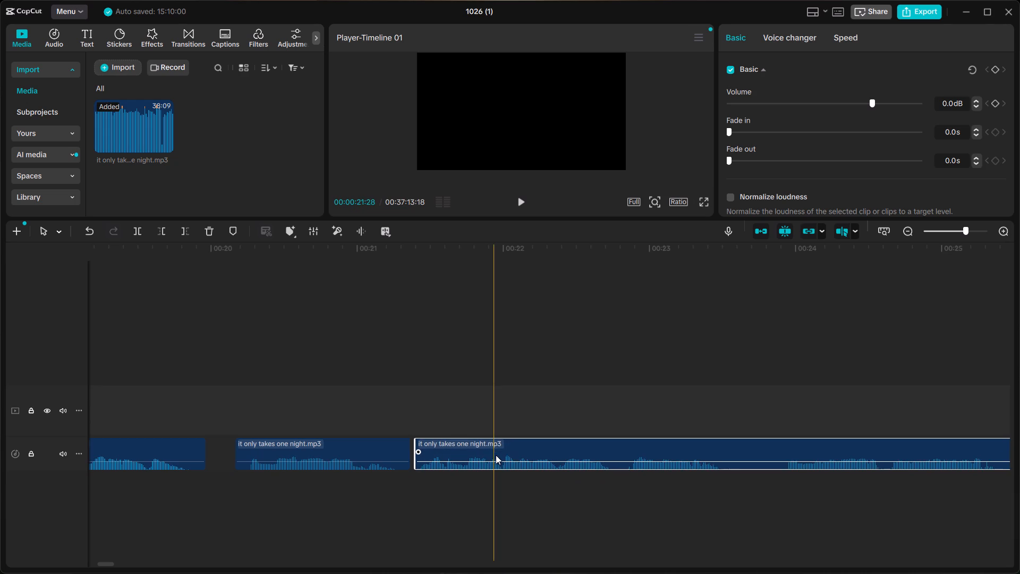
# Listen across the join at about 21.4 seconds and shift the last clip forward 2 frames to widen the gap.
pyautogui.click(236, 413)
pyautogui.press('space')
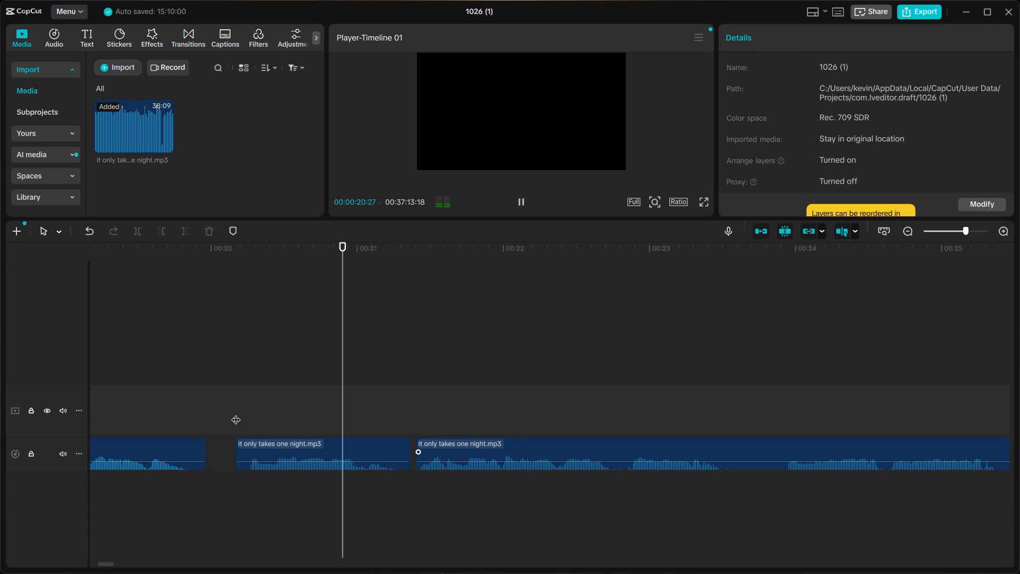
pyautogui.press('space')
pyautogui.click(438, 443)
pyautogui.moveTo(438, 443); pyautogui.dragTo(444, 446)
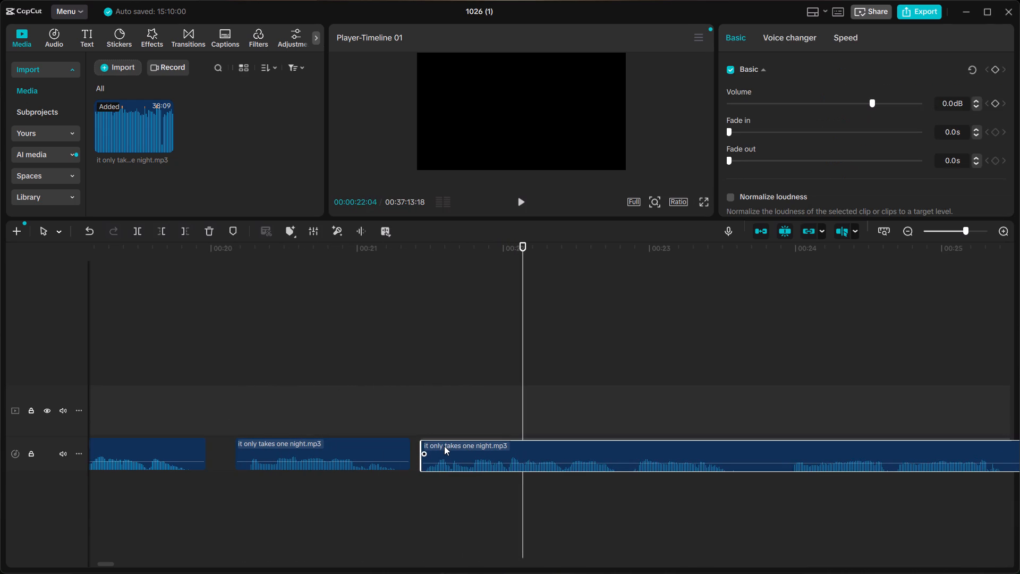
pyautogui.moveTo(444, 446); pyautogui.dragTo(445, 446)
# Listen across the joins between about 11 and 25 seconds to judge the gaps between the clips.
pyautogui.keyDown('ctrl'); pyautogui.scroll(-4, 443, 445); pyautogui.keyUp('ctrl')
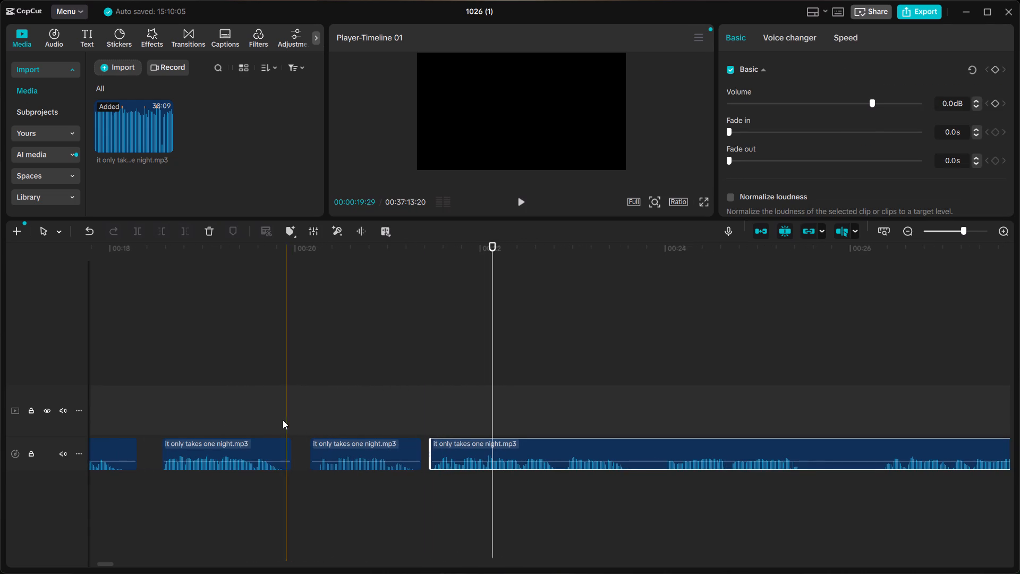
pyautogui.click(251, 415)
pyautogui.press('space')
pyautogui.keyDown('ctrl'); pyautogui.scroll(-6, 251, 415); pyautogui.keyUp('ctrl')
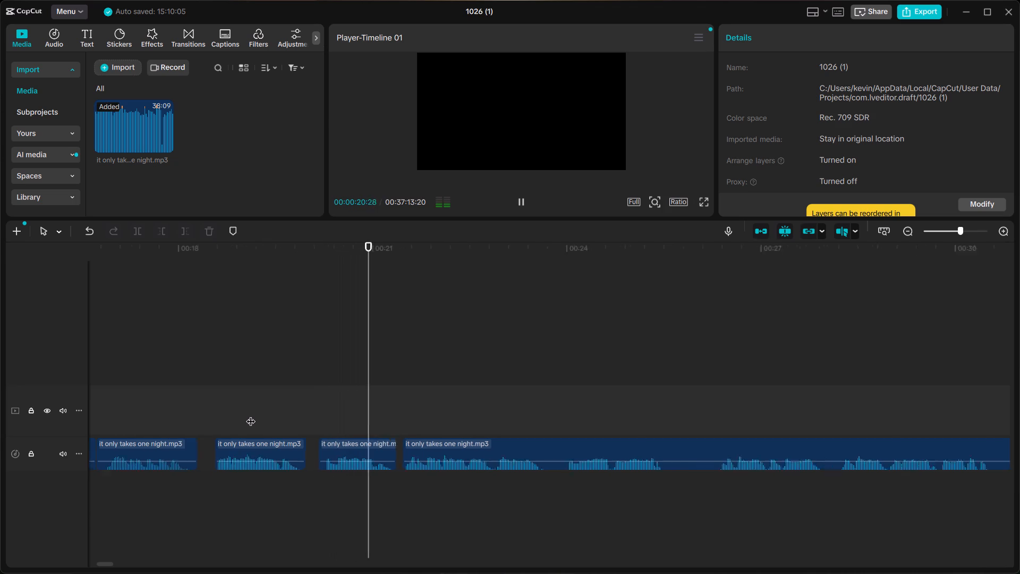
pyautogui.keyDown('ctrl'); pyautogui.scroll(-1, 251, 415); pyautogui.keyUp('ctrl')
pyautogui.press('space')
pyautogui.hscroll(1, 175, 401)
pyautogui.click(174, 401)
pyautogui.press('space')
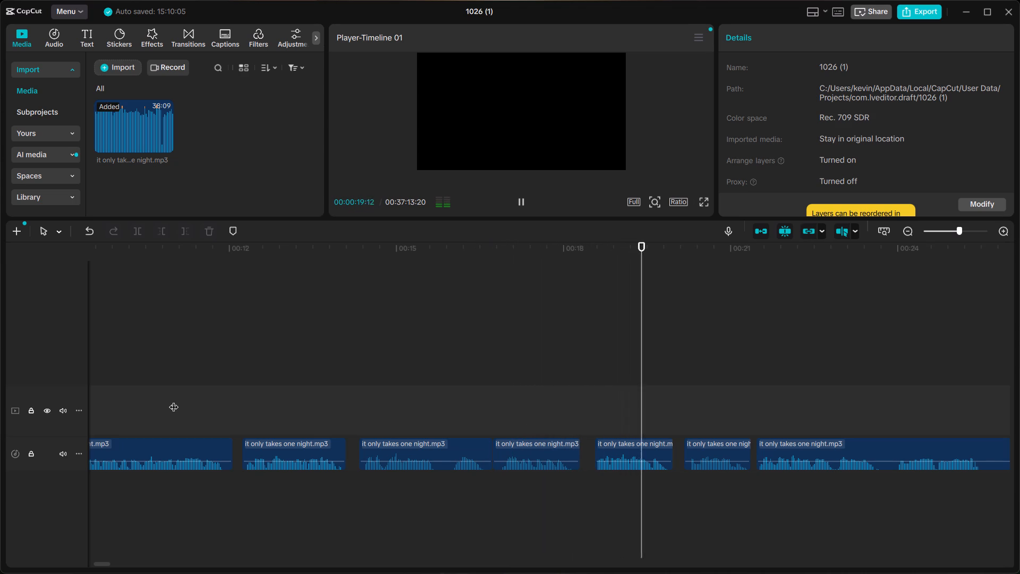
pyautogui.press('space')
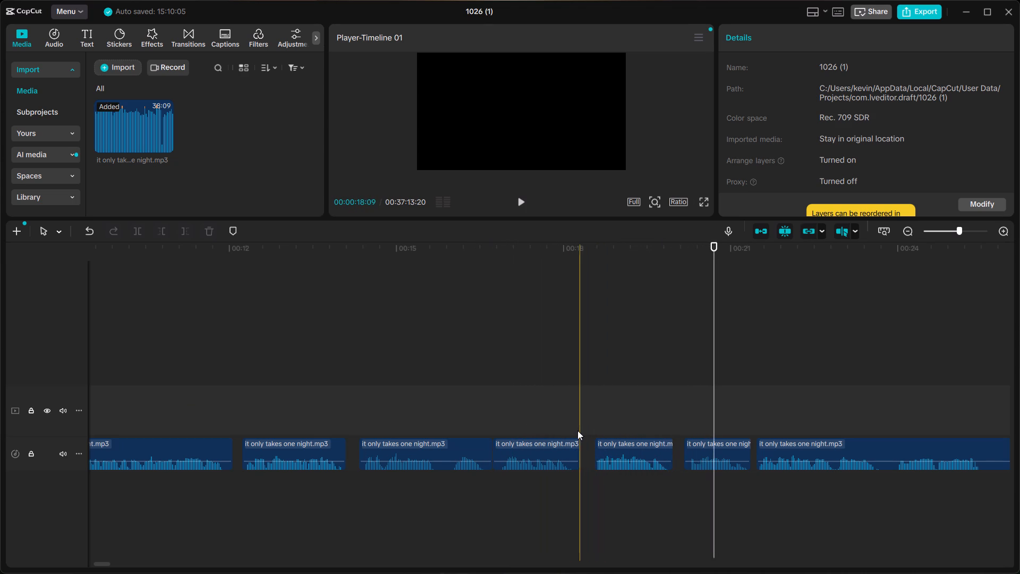
pyautogui.click(576, 430)
pyautogui.click(541, 419)
pyautogui.press('space')
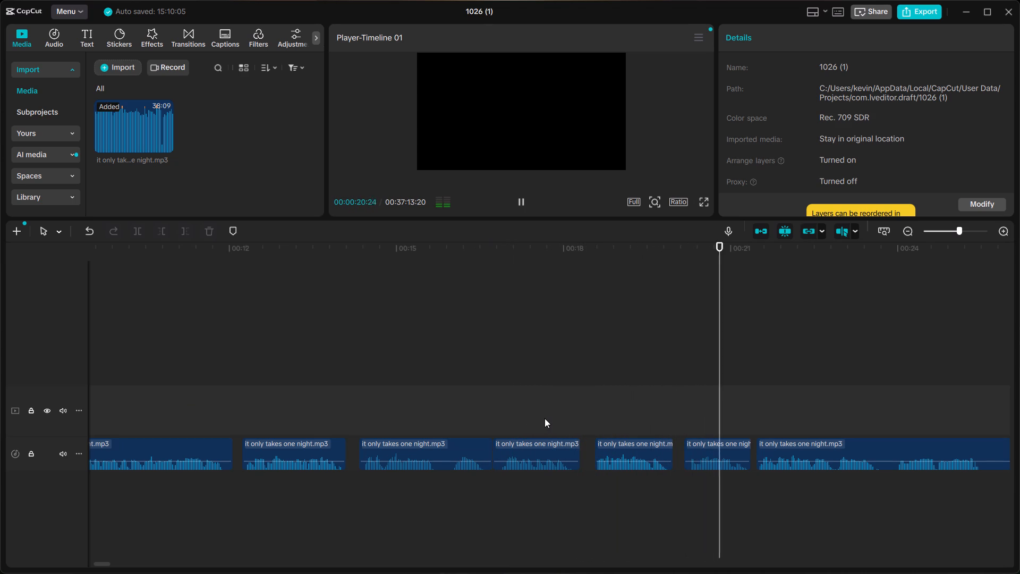
pyautogui.hscroll(-1, 547, 417)
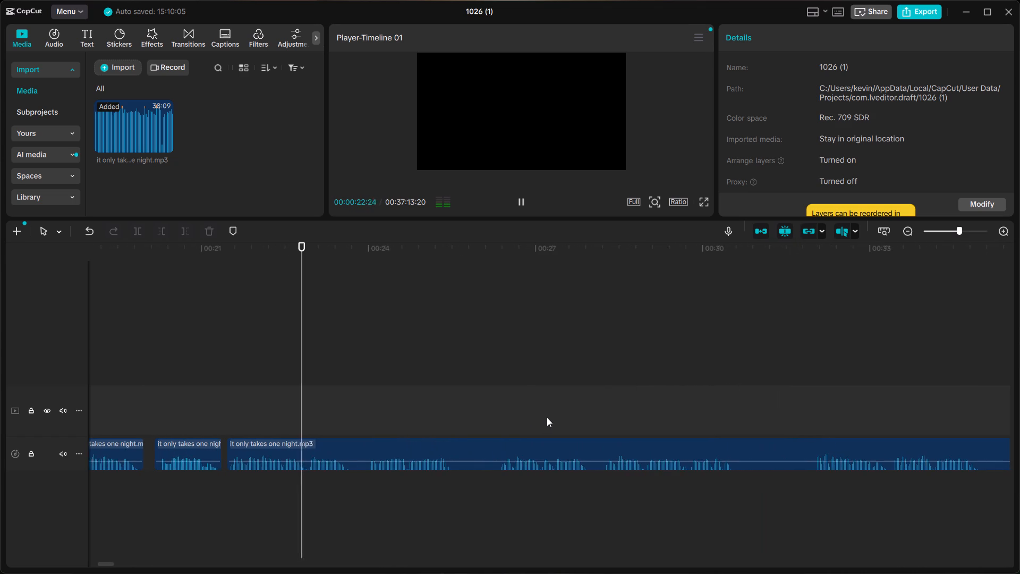
pyautogui.hscroll(-1, 547, 417)
pyautogui.press('space')
pyautogui.hscroll(1, 436, 449)
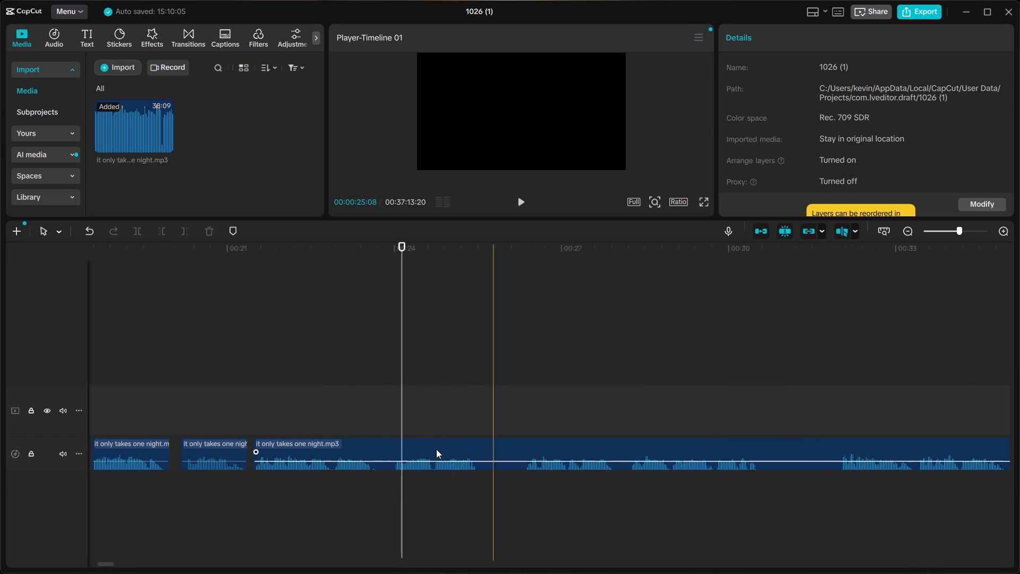
pyautogui.hscroll(1, 436, 449)
pyautogui.keyDown('ctrl'); pyautogui.scroll(2, 364, 448); pyautogui.keyUp('ctrl')
pyautogui.hscroll(2, 364, 448)
pyautogui.keyDown('ctrl'); pyautogui.scroll(1, 443, 446); pyautogui.keyUp('ctrl')
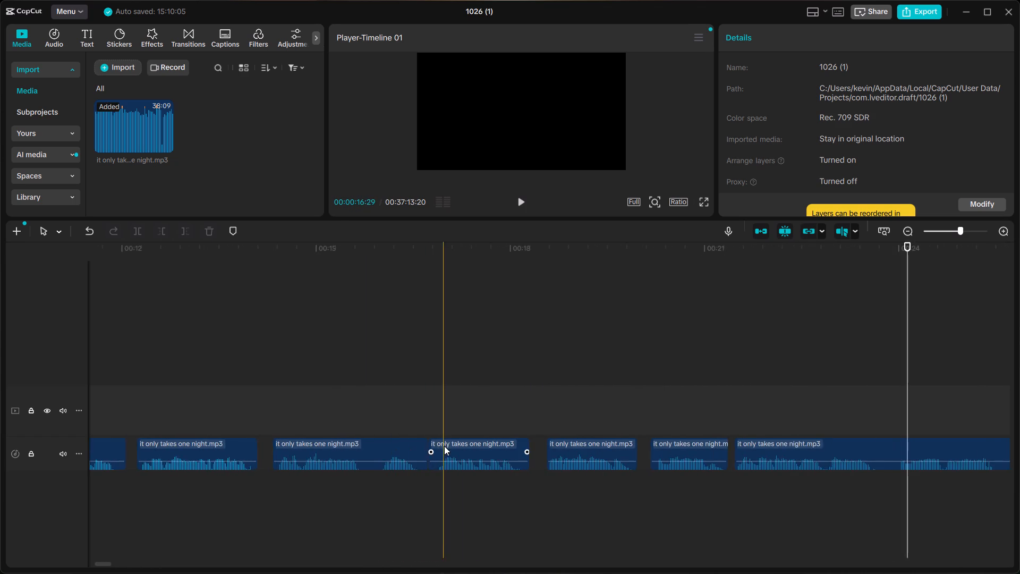
pyautogui.keyDown('ctrl'); pyautogui.scroll(2, 444, 446); pyautogui.keyUp('ctrl')
pyautogui.click(709, 417)
pyautogui.press('space')
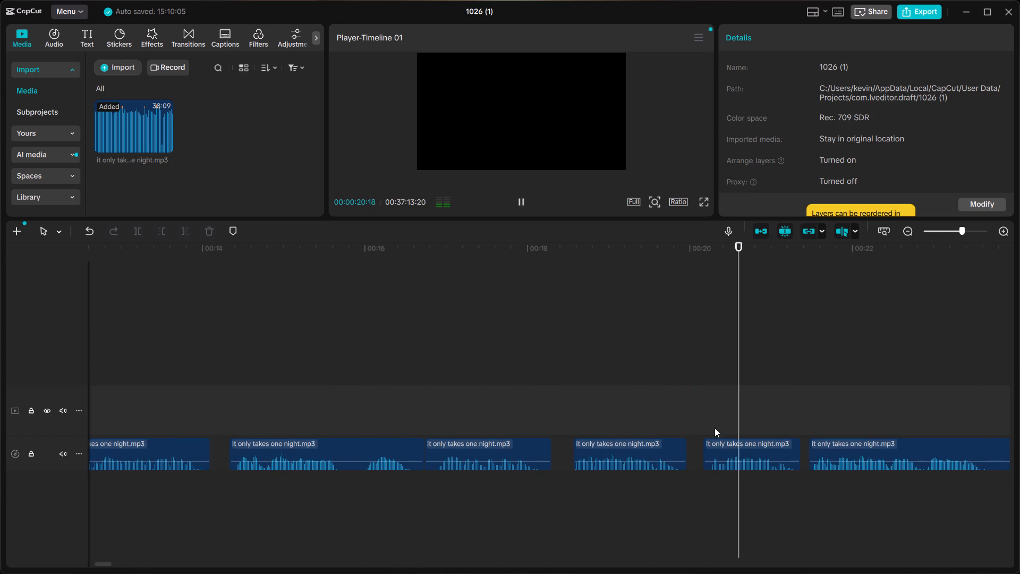
pyautogui.press('space')
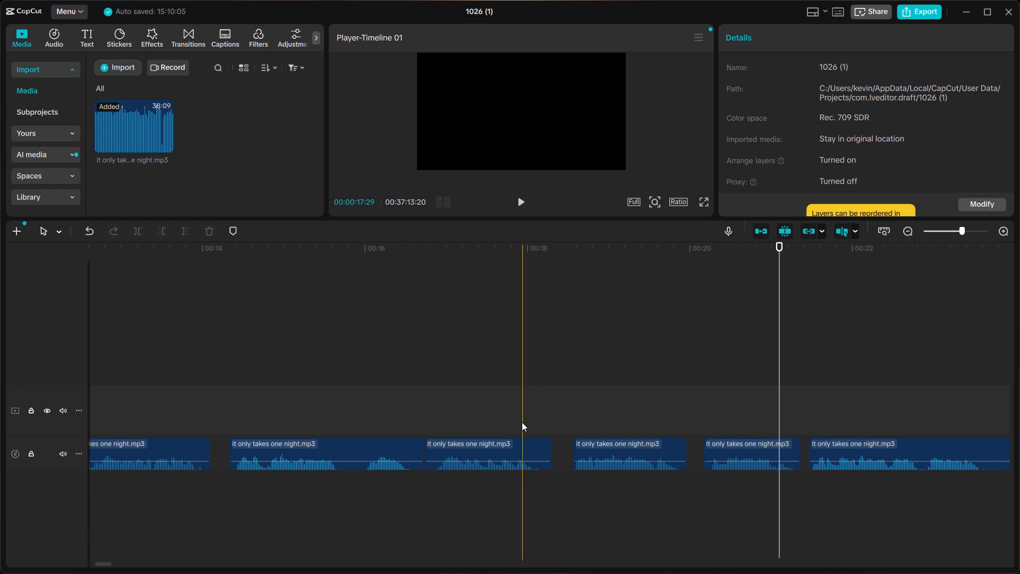
# Listen from about 16.5 seconds and move the next two clips slightly earlier, to start at about 18.5 and 20.1 seconds.
pyautogui.click(522, 422)
pyautogui.press('space')
pyautogui.click(426, 445)
pyautogui.click(410, 411)
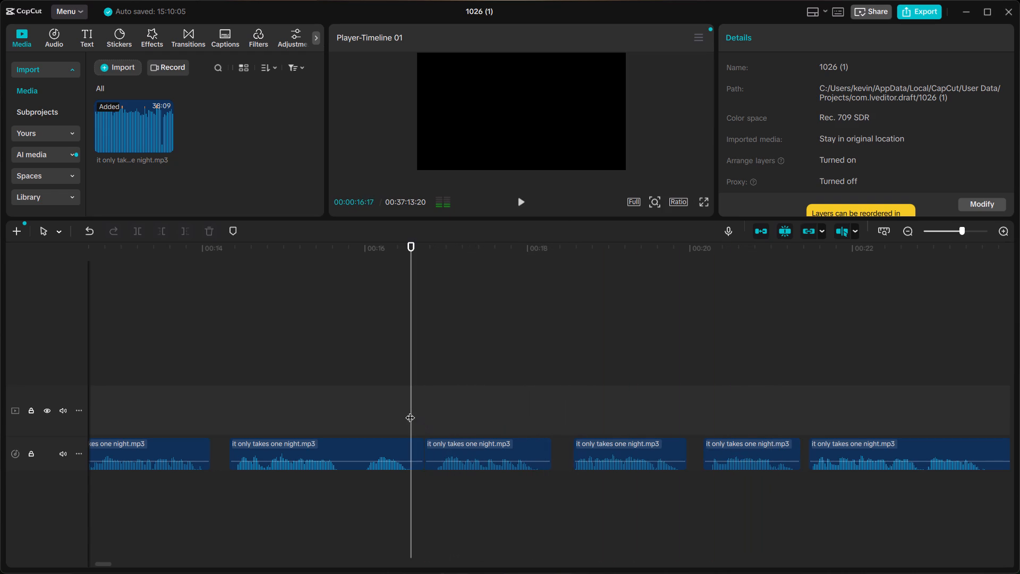
pyautogui.press('space')
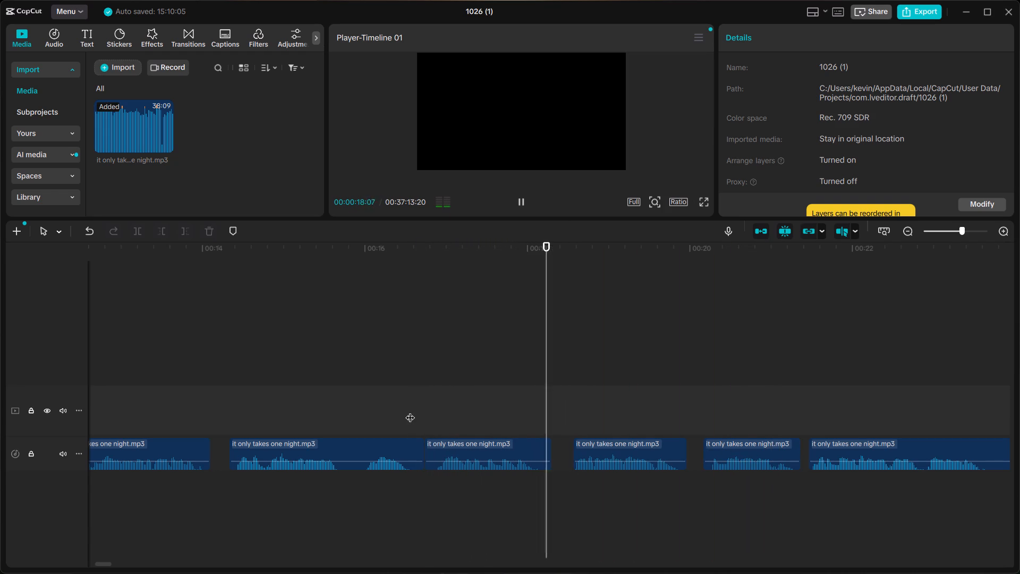
pyautogui.press('space')
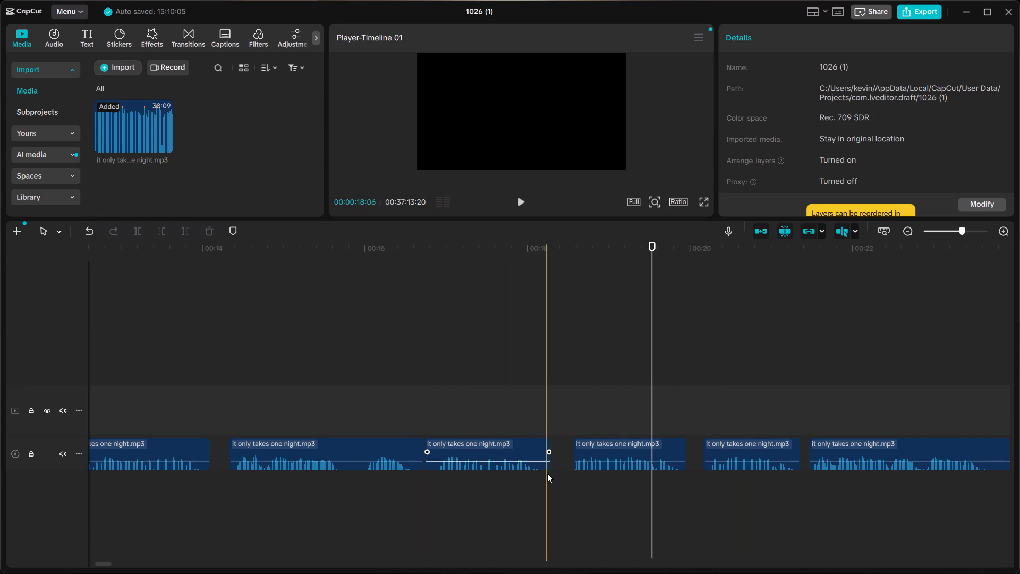
pyautogui.click(600, 443)
pyautogui.moveTo(600, 443); pyautogui.dragTo(594, 446)
pyautogui.moveTo(733, 441); pyautogui.dragTo(723, 440)
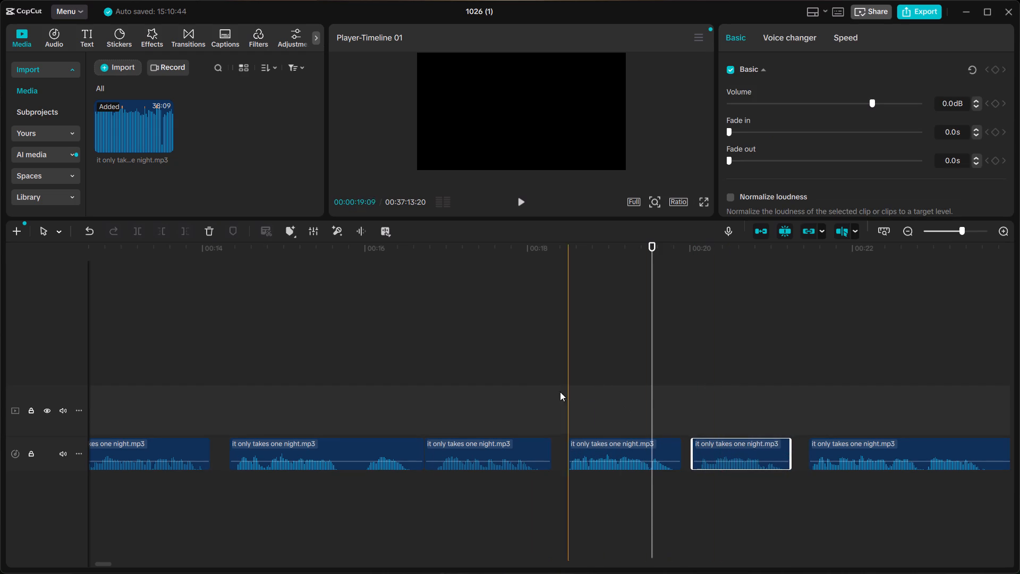
# Listen through the adjusted gaps from about 17 seconds and split the last clip at the pause at about 23.8 seconds.
pyautogui.click(442, 382)
pyautogui.press('space')
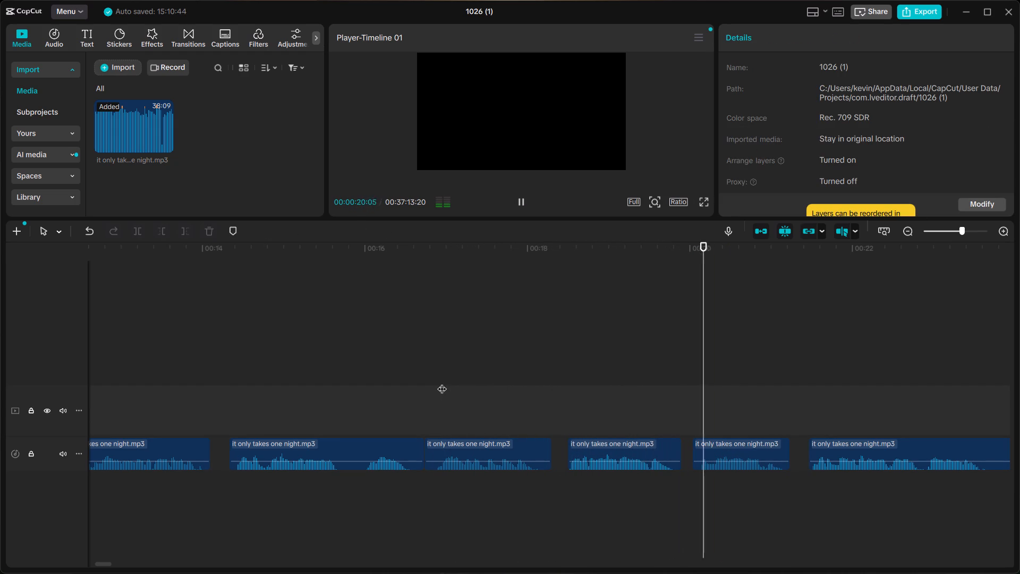
pyautogui.hscroll(-1, 442, 382)
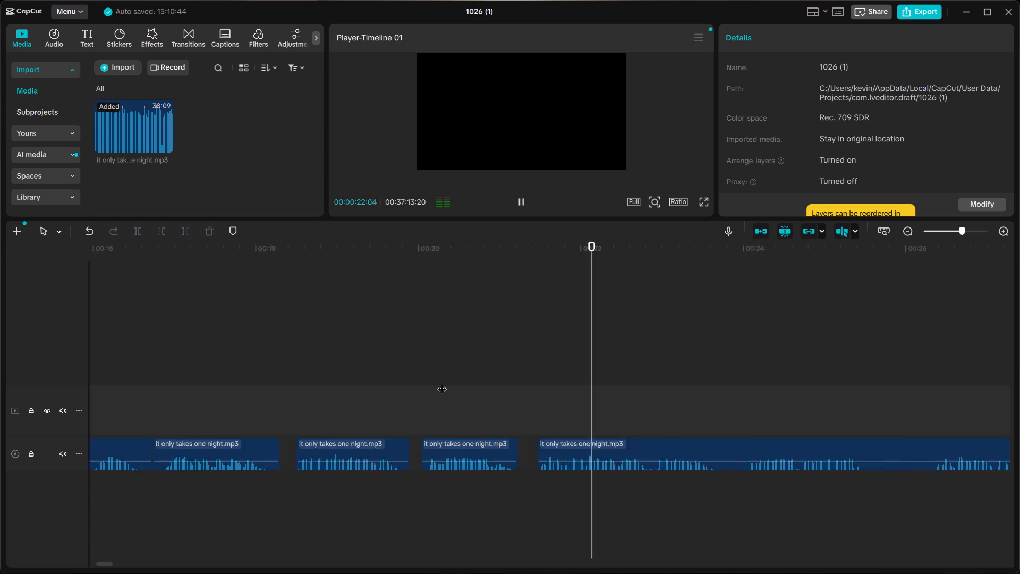
pyautogui.hscroll(-1, 442, 382)
pyautogui.press('space')
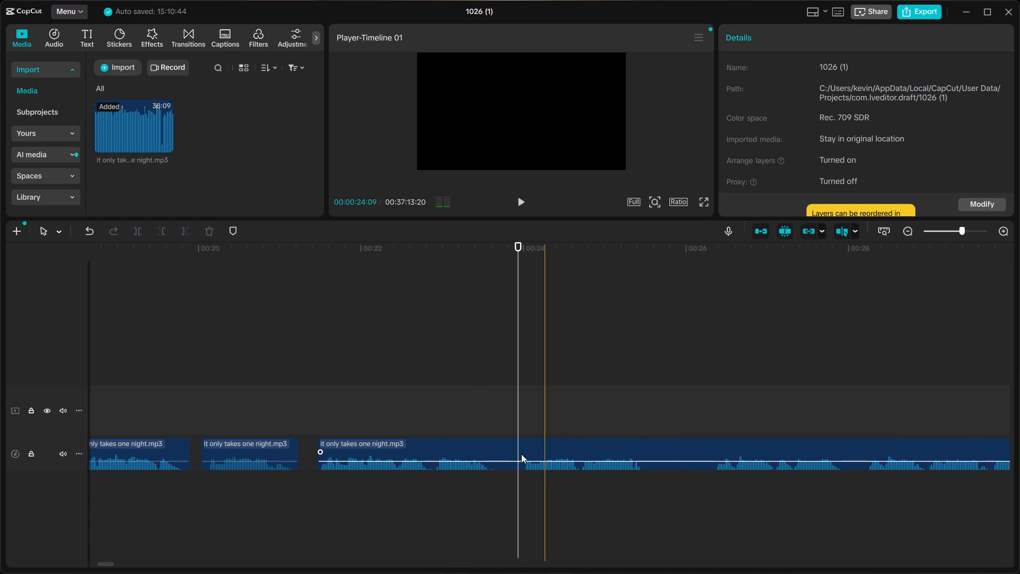
pyautogui.click(504, 448)
pyautogui.hotkey('ctrl', 'b')
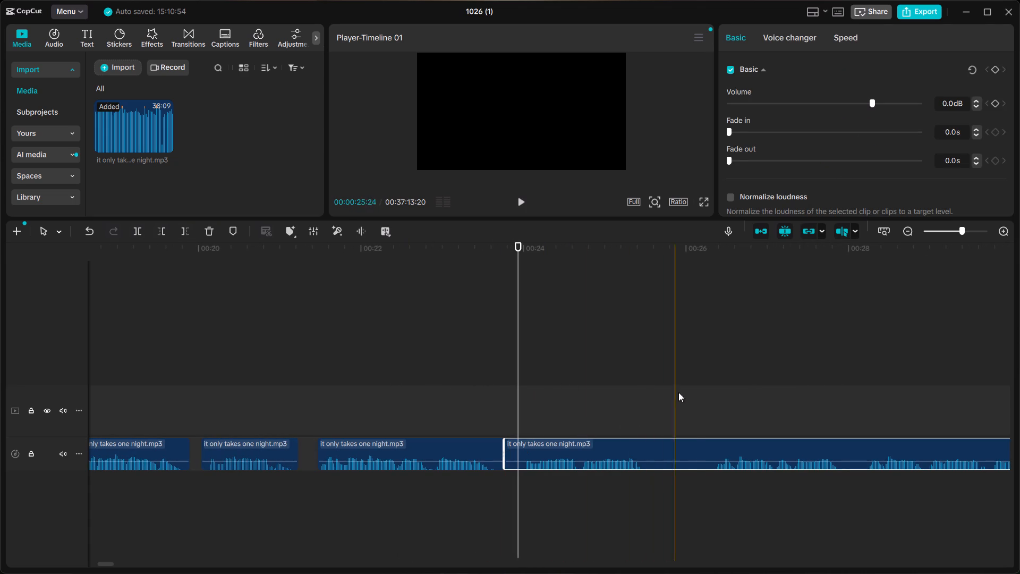
# Listen to the following takes, split the last clip at about 28.2 seconds and delete the section between 23.8 and 28.2 seconds.
pyautogui.click(697, 389)
pyautogui.press('space')
pyautogui.hscroll(-1, 697, 389)
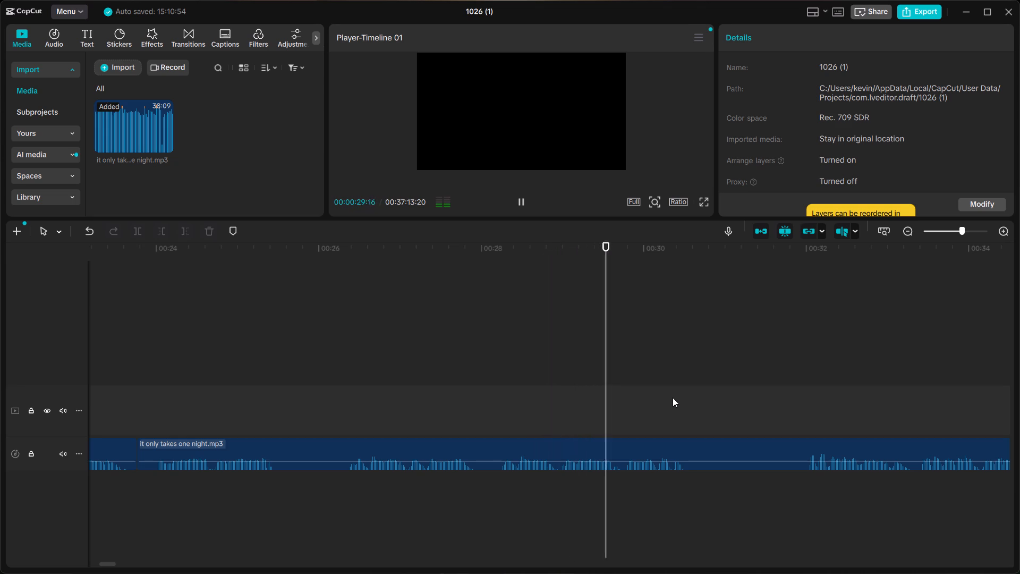
pyautogui.press('space')
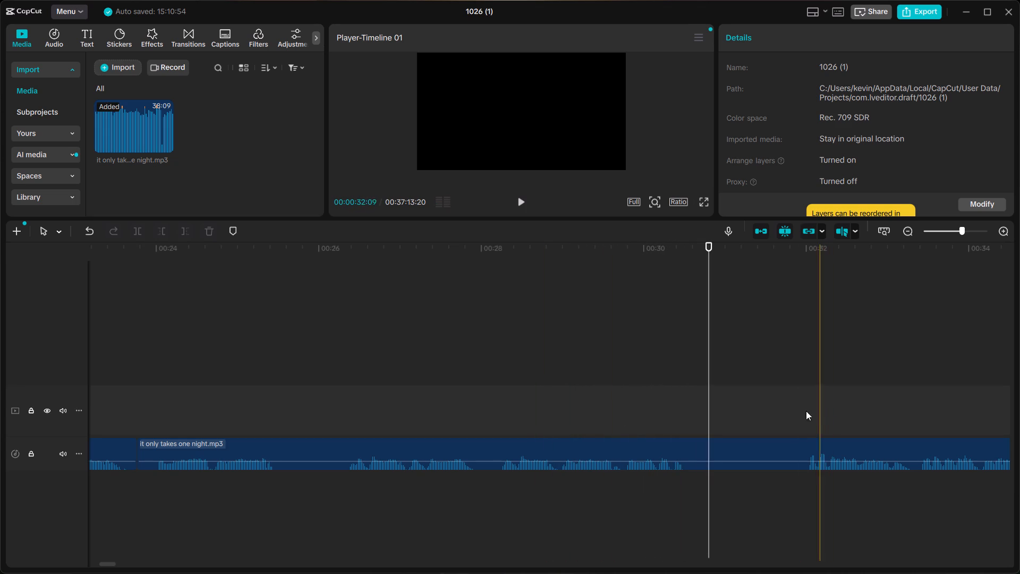
pyautogui.click(794, 412)
pyautogui.press('space')
pyautogui.press('space')
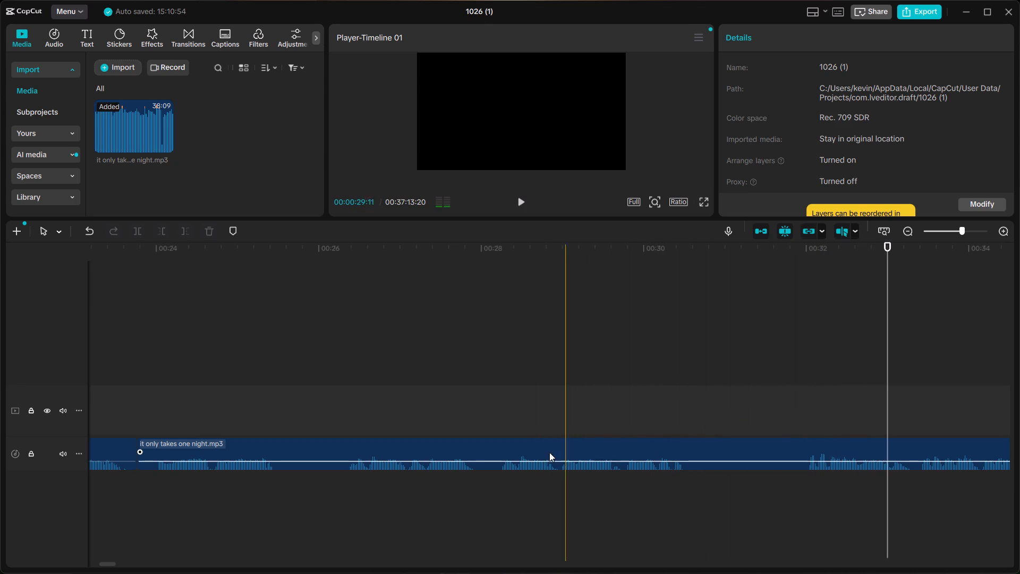
pyautogui.click(499, 453)
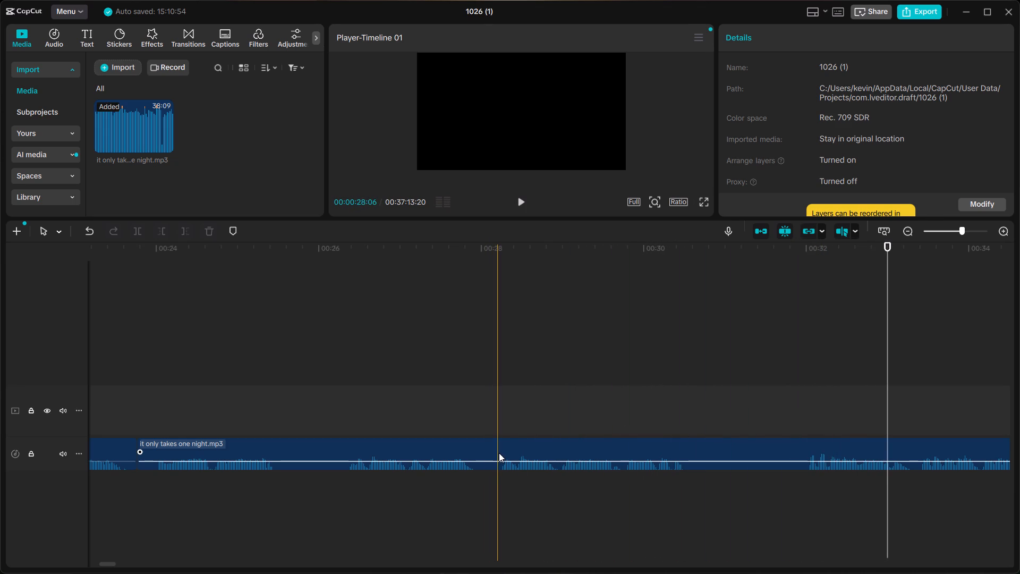
pyautogui.hotkey('ctrl', 'b')
pyautogui.click(472, 450)
pyautogui.hscroll(1, 472, 450)
pyautogui.click(506, 398)
pyautogui.press('space')
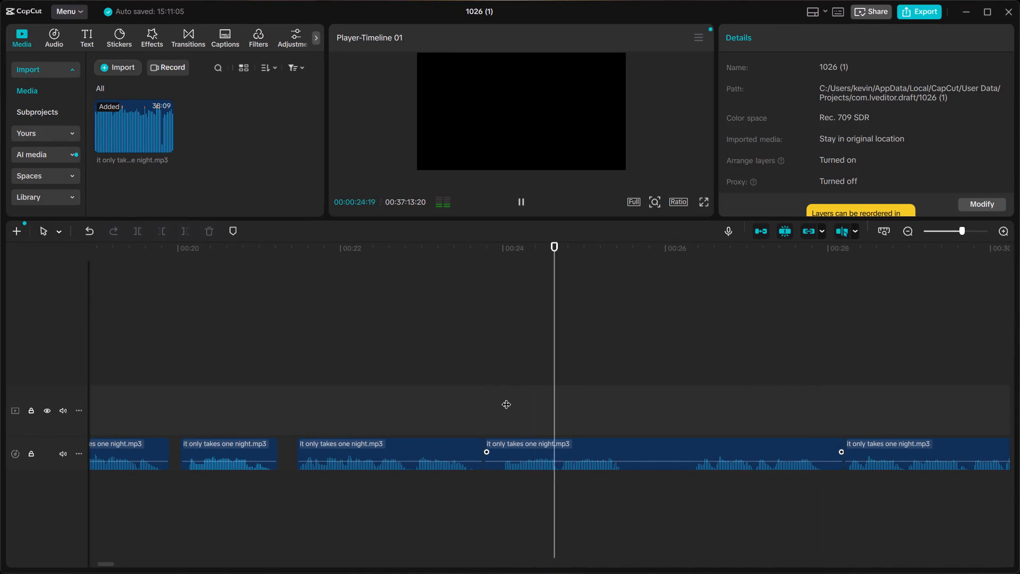
pyautogui.press('space')
pyautogui.click(573, 442)
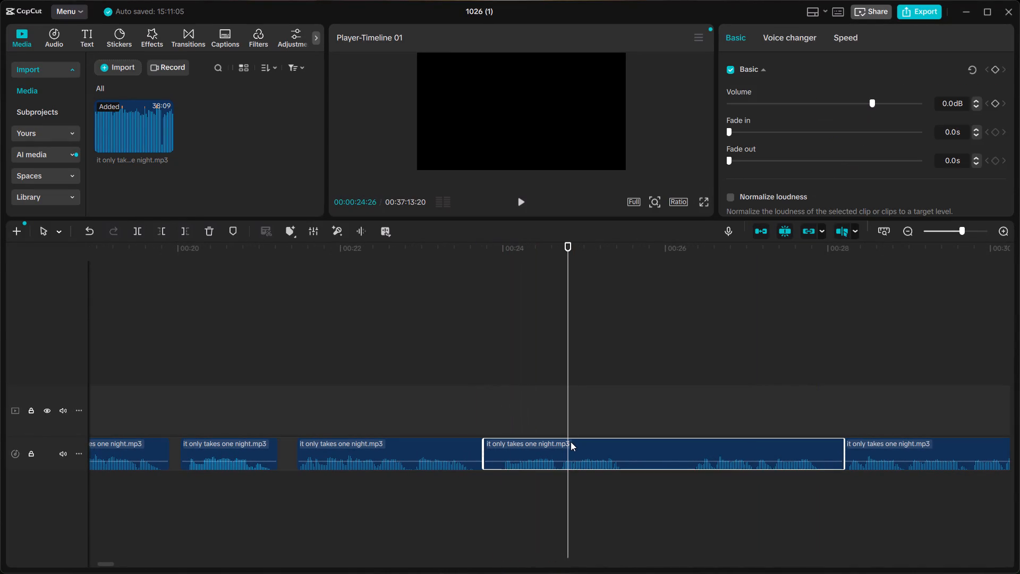
pyautogui.press('BackSpace')
# Move the remaining last clip back about 4.4 seconds so it starts directly after the previous clip at about 23.8 seconds.
pyautogui.click(272, 353)
pyautogui.click(350, 357)
pyautogui.press('space')
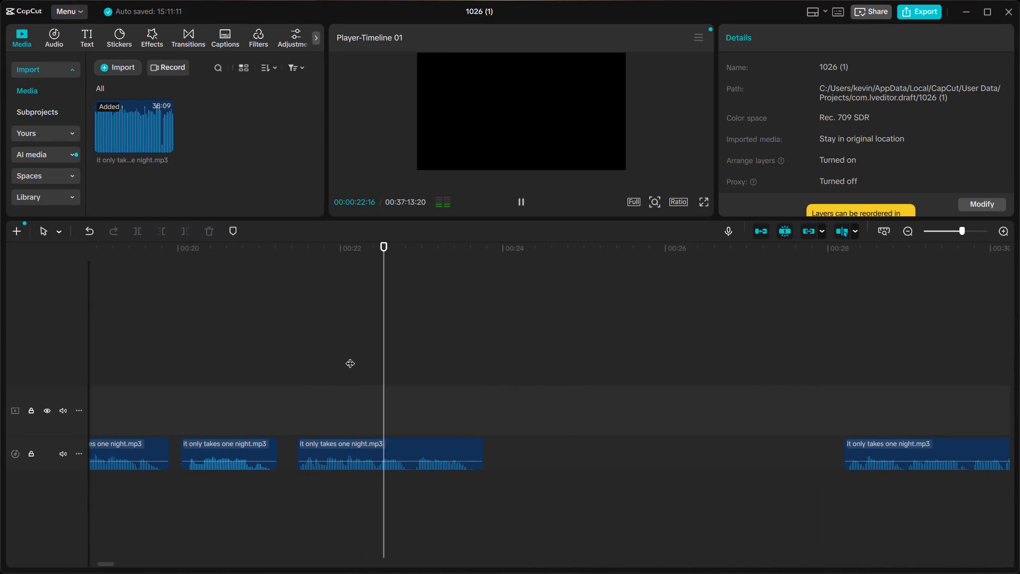
pyautogui.press('space')
pyautogui.click(904, 444)
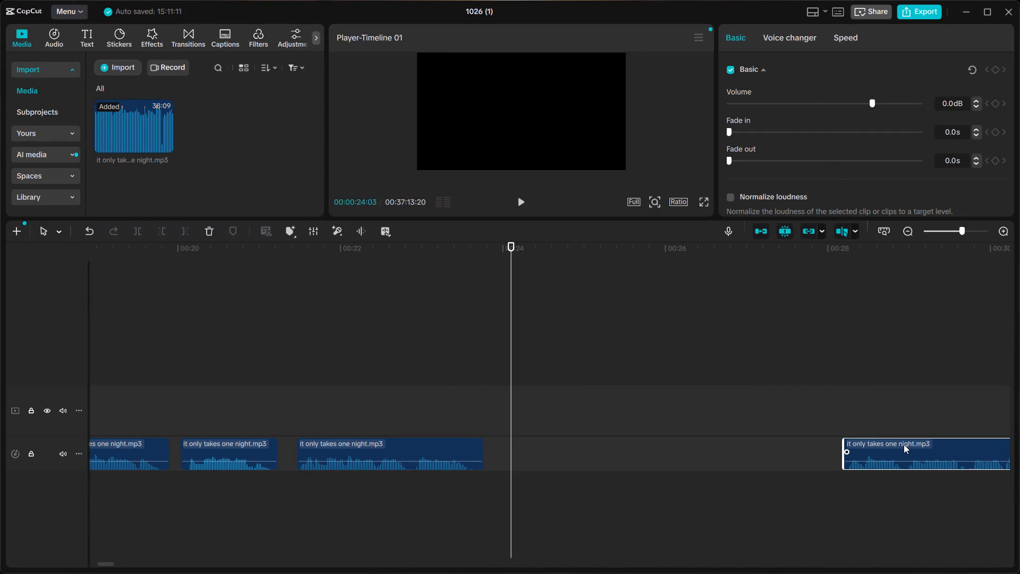
pyautogui.moveTo(904, 444); pyautogui.dragTo(547, 452)
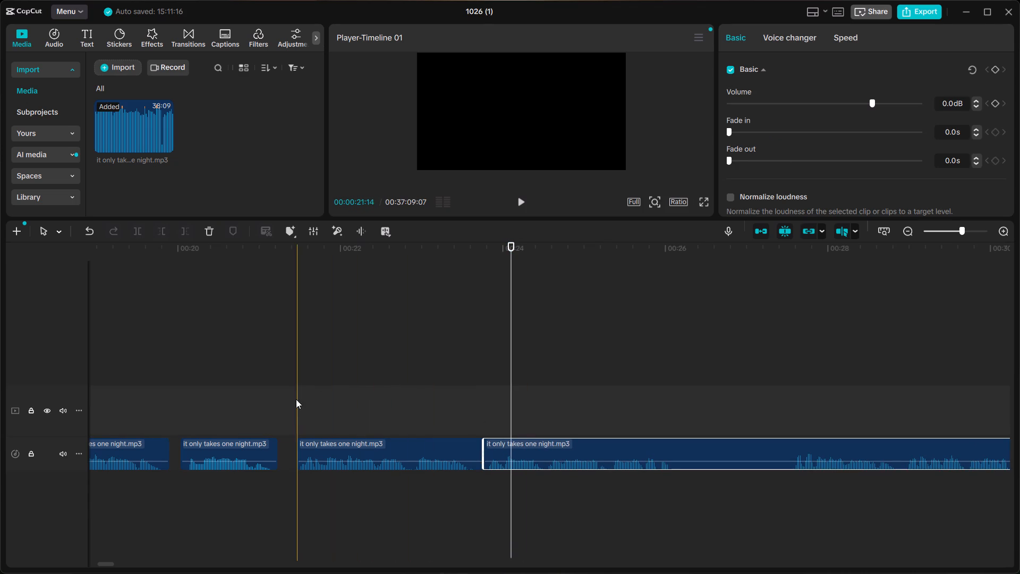
# Listen across the join at about 23.8 seconds and shift the last clip forward 3 frames to open a small gap.
pyautogui.click(296, 399)
pyautogui.press('space')
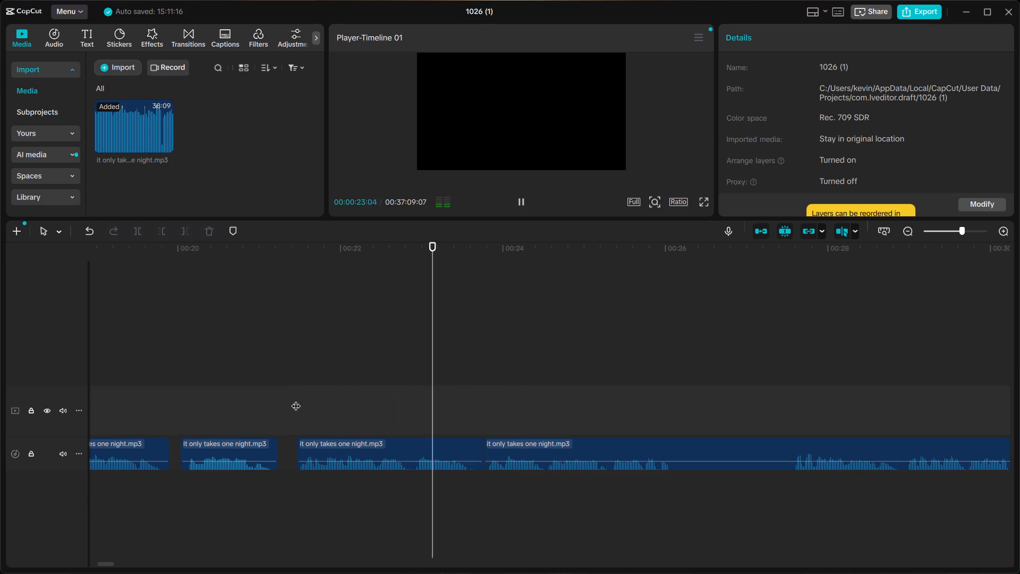
pyautogui.press('space')
pyautogui.click(529, 448)
pyautogui.moveTo(528, 449); pyautogui.dragTo(532, 449)
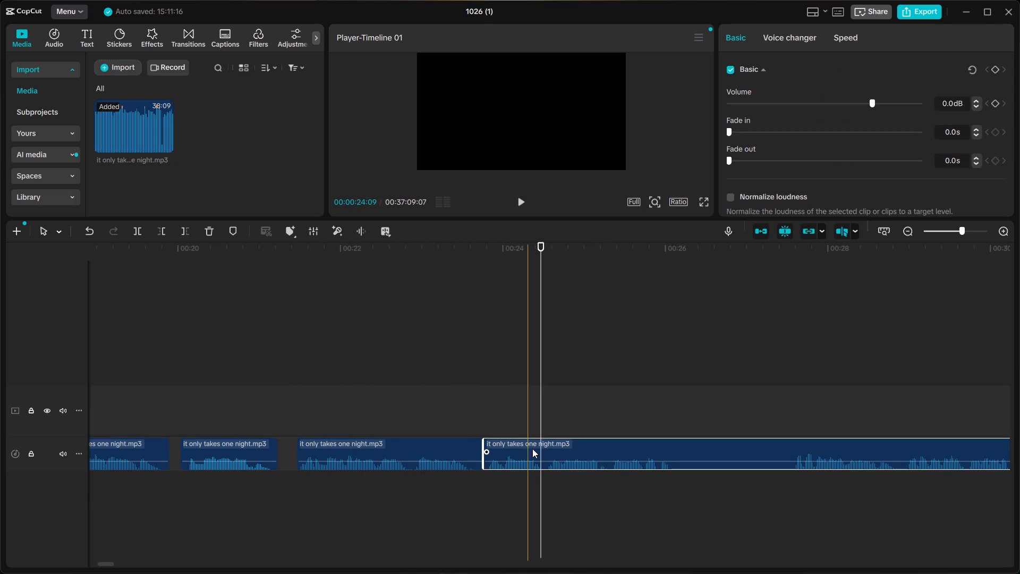
pyautogui.moveTo(532, 449); pyautogui.dragTo(534, 449)
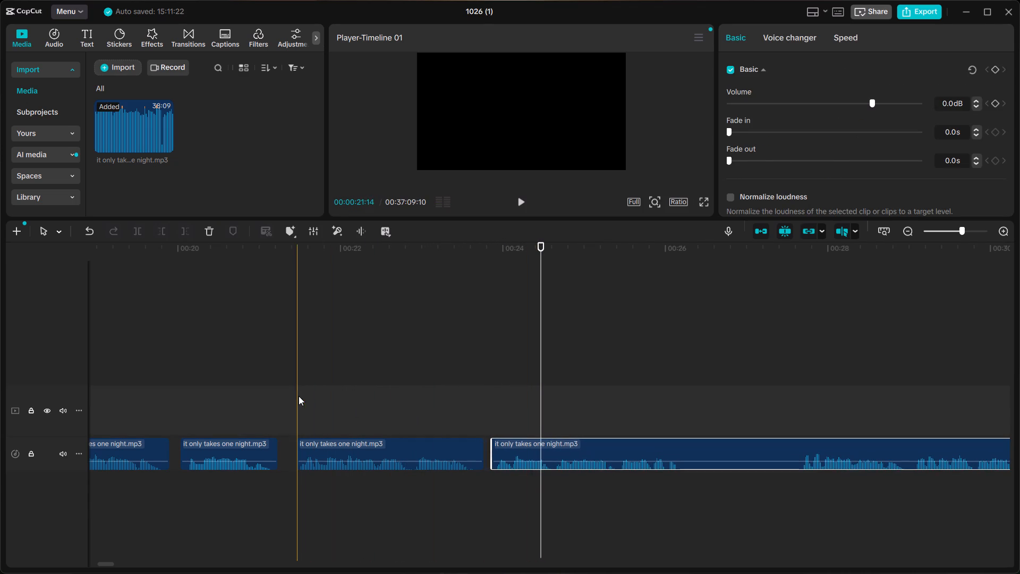
# Listen across the widened gap from about 21.5 seconds and split the last clip at the phrase's end, about 26.3 seconds.
pyautogui.click(299, 396)
pyautogui.press('space')
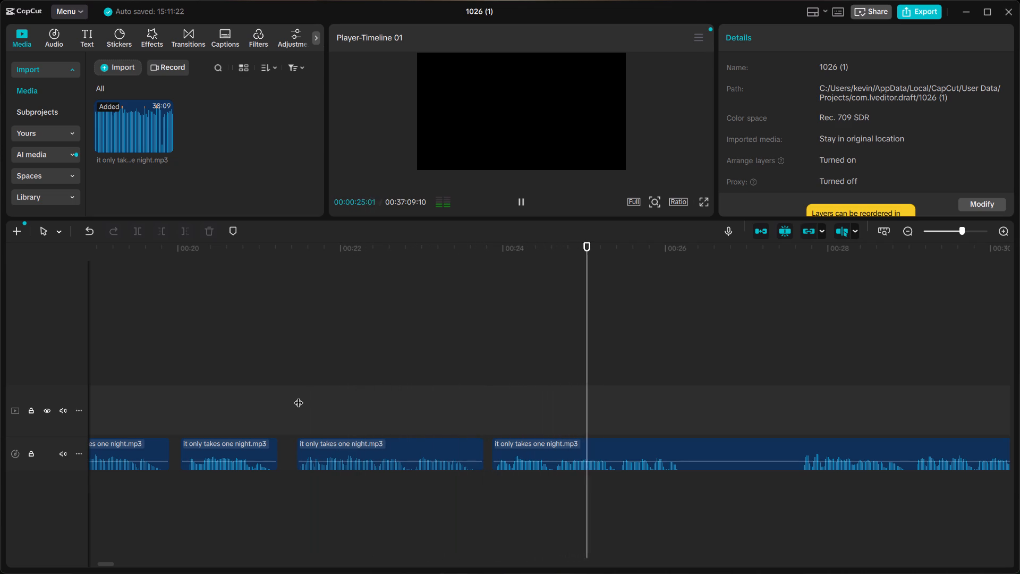
pyautogui.press('space')
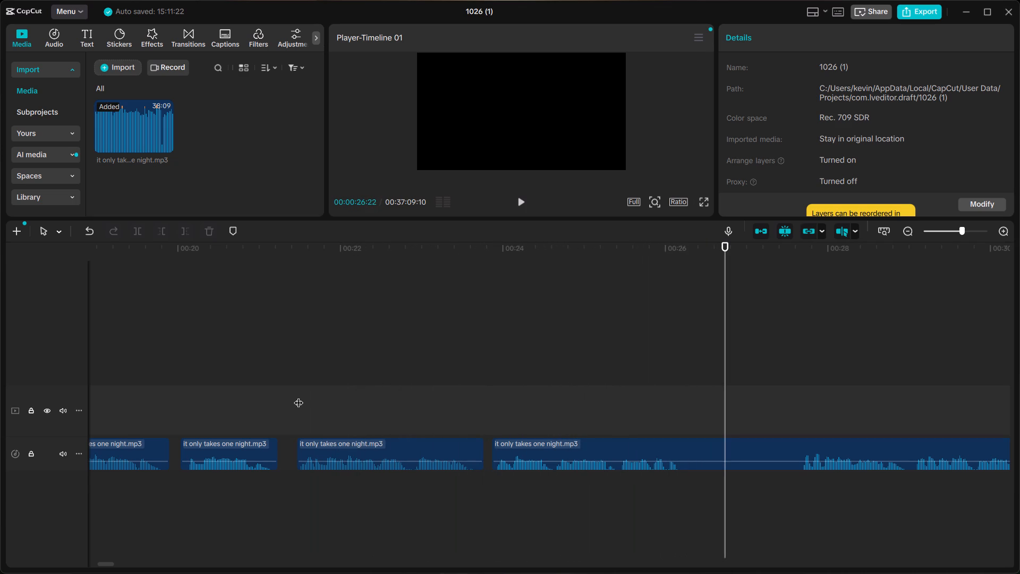
pyautogui.click(691, 440)
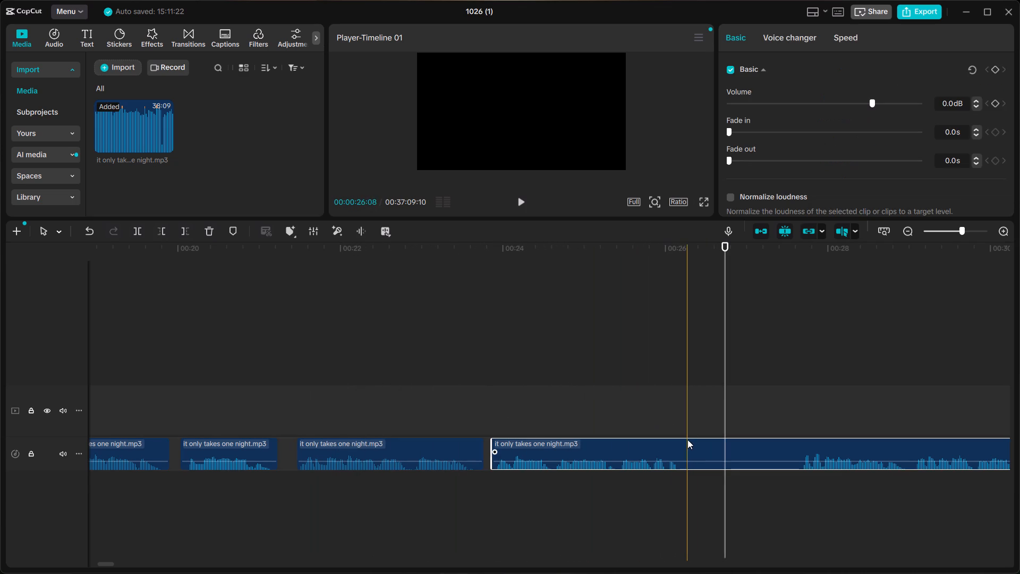
pyautogui.hotkey('ctrl', 'b')
# Listen to the takes between about 27.5 and 36 seconds to find where the usable take begins.
pyautogui.click(798, 423)
pyautogui.press('space')
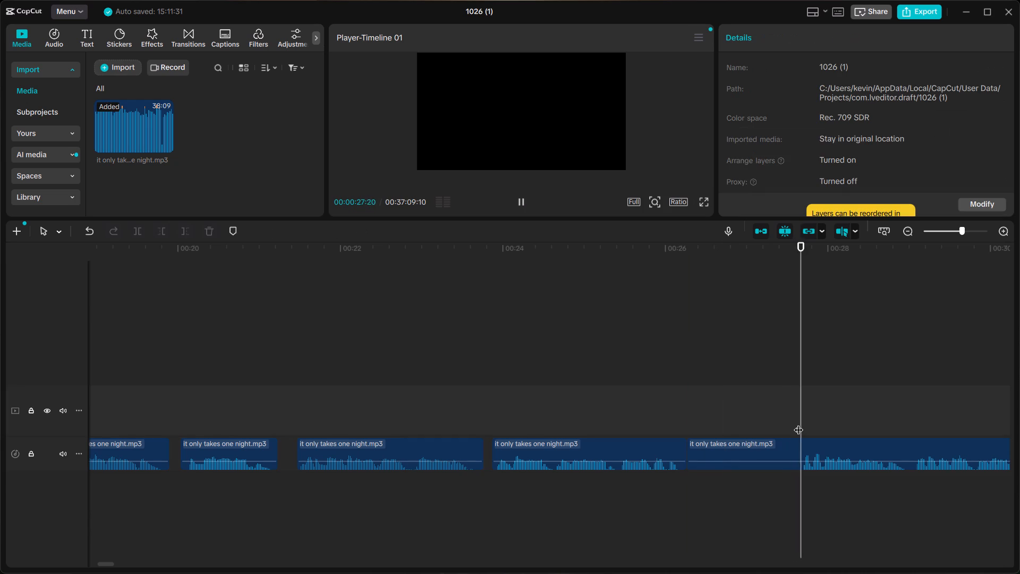
pyautogui.hscroll(-3, 798, 423)
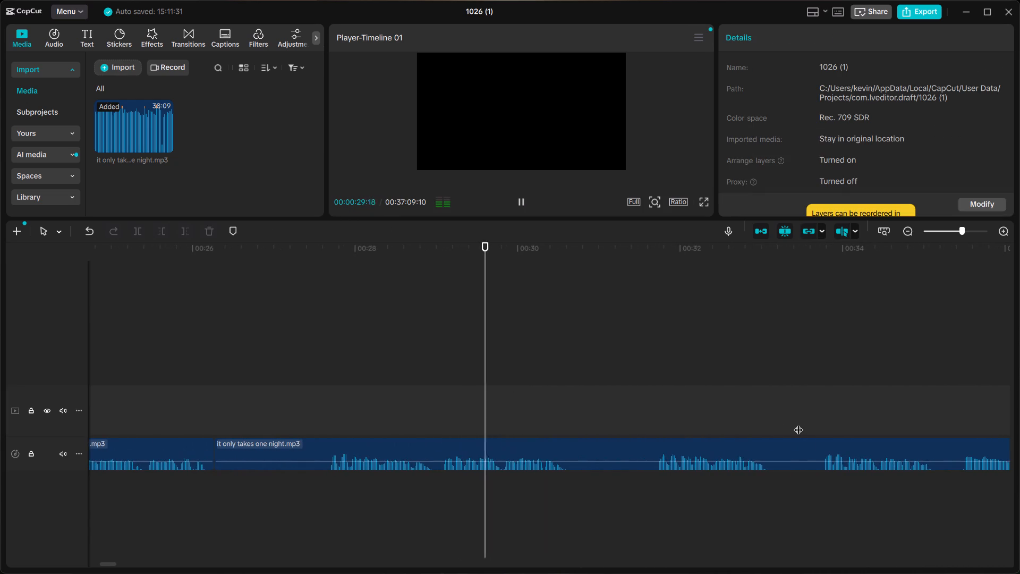
pyautogui.click(652, 415)
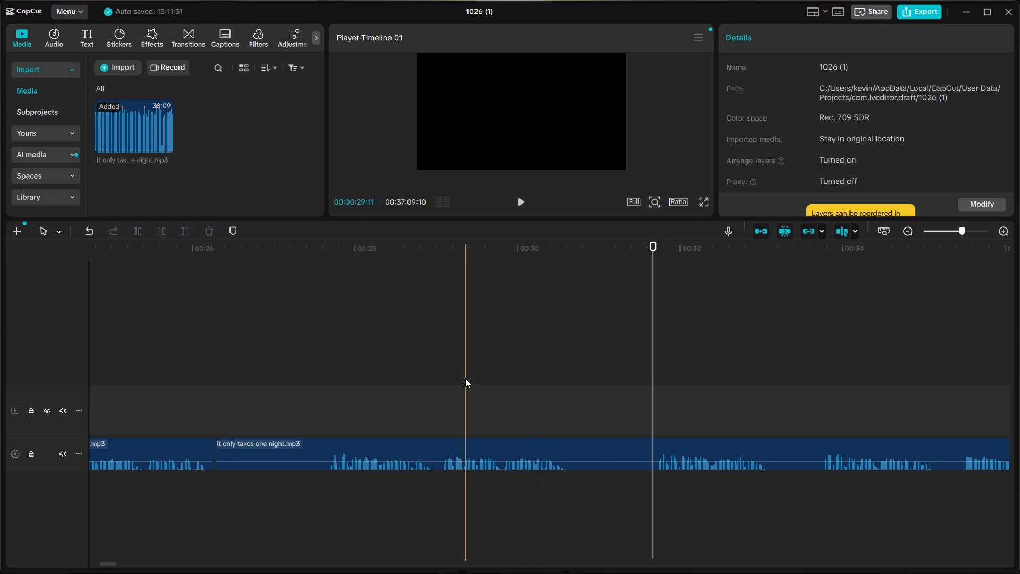
pyautogui.click(637, 361)
pyautogui.press('space')
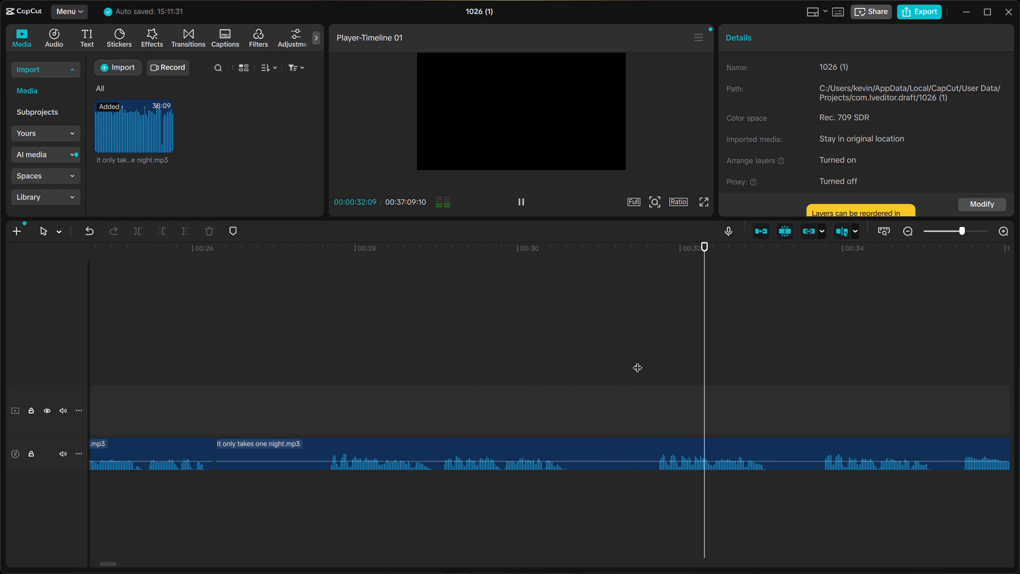
pyautogui.hscroll(-1, 637, 361)
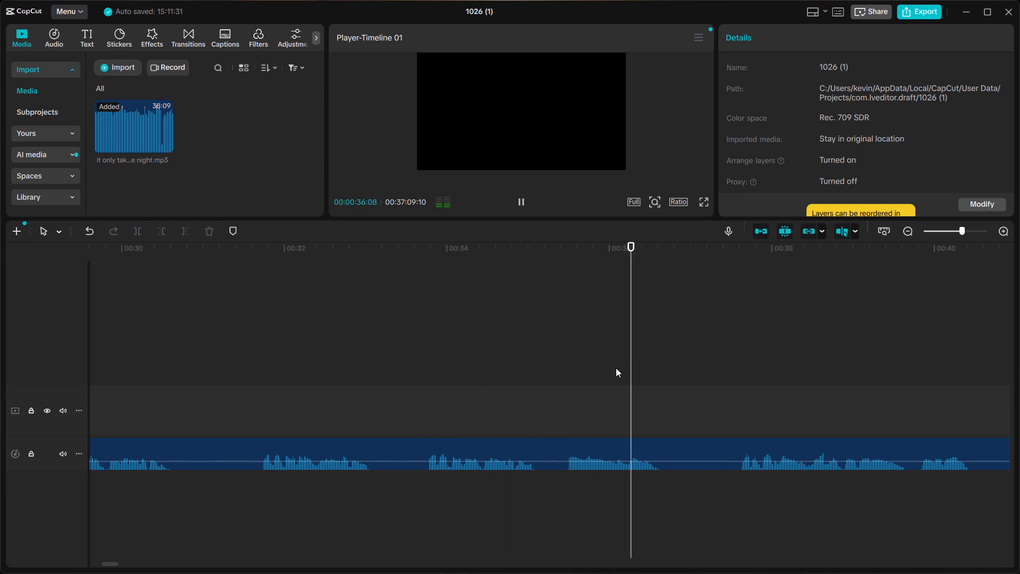
pyautogui.press('space')
pyautogui.click(415, 426)
pyautogui.press('space')
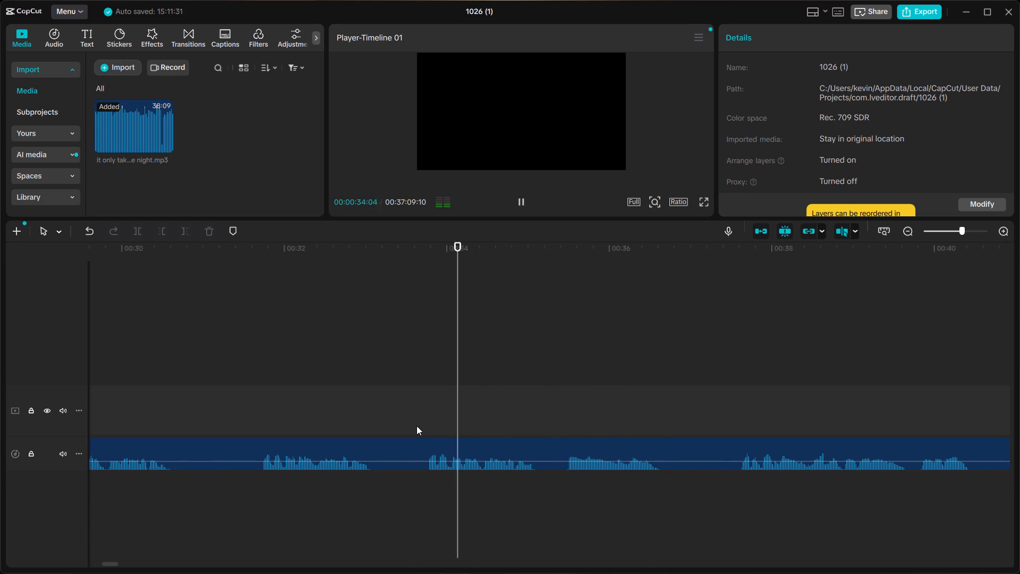
pyautogui.press('space')
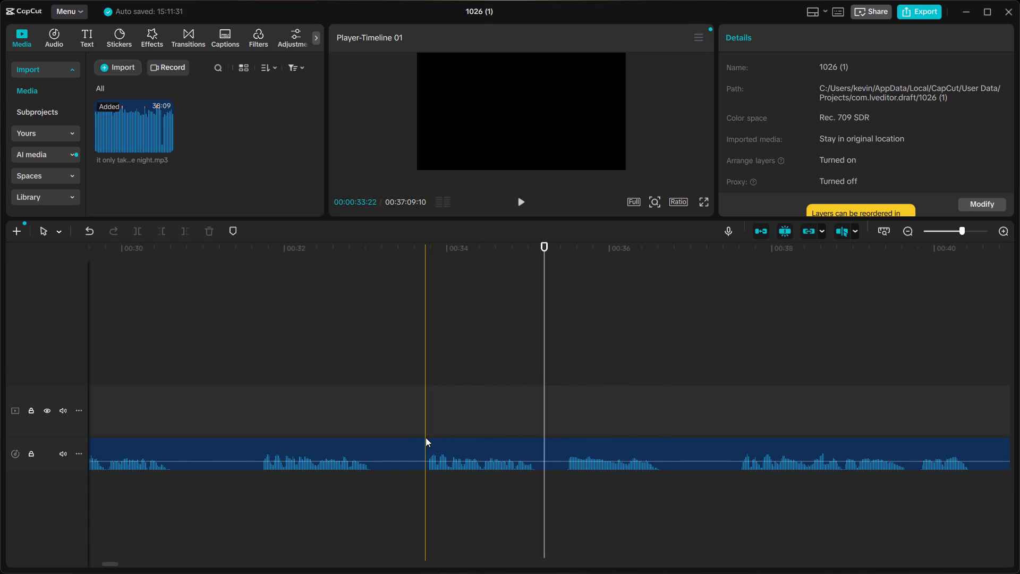
# Split the last clip at about 33.7 seconds and delete the section between 26.3 and 33.7 seconds.
pyautogui.click(426, 437)
pyautogui.hotkey('ctrl', 'b')
pyautogui.keyDown('ctrl'); pyautogui.click(426, 437); pyautogui.keyUp('ctrl')
pyautogui.hotkey('ctrl', 'b')
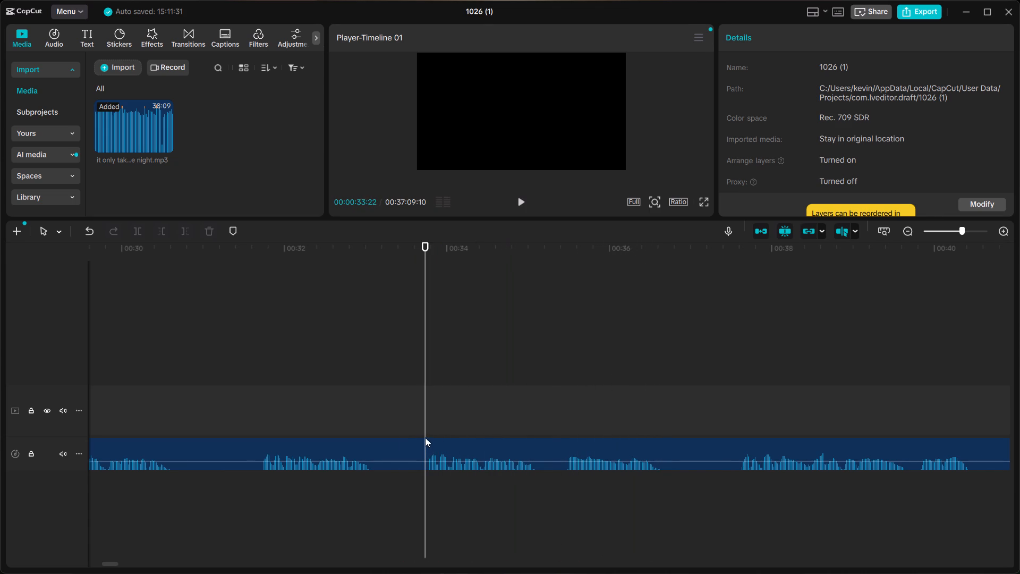
pyautogui.keyDown('ctrl'); pyautogui.click(424, 440); pyautogui.keyUp('ctrl')
pyautogui.hotkey('ctrl', 'b')
pyautogui.click(407, 442)
pyautogui.hscroll(2, 406, 442)
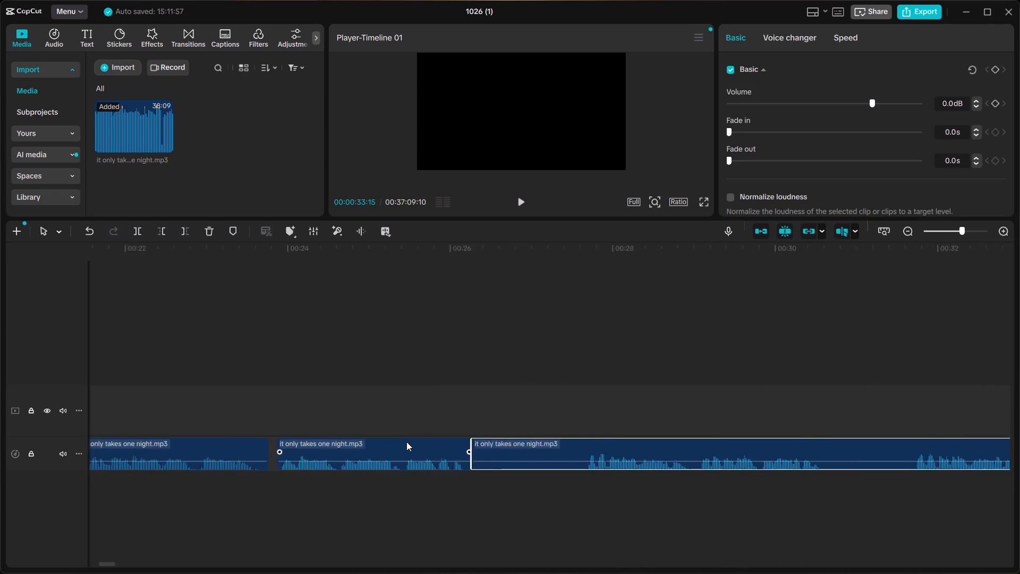
pyautogui.hscroll(1, 406, 442)
pyautogui.click(454, 396)
pyautogui.press('space')
pyautogui.press('space')
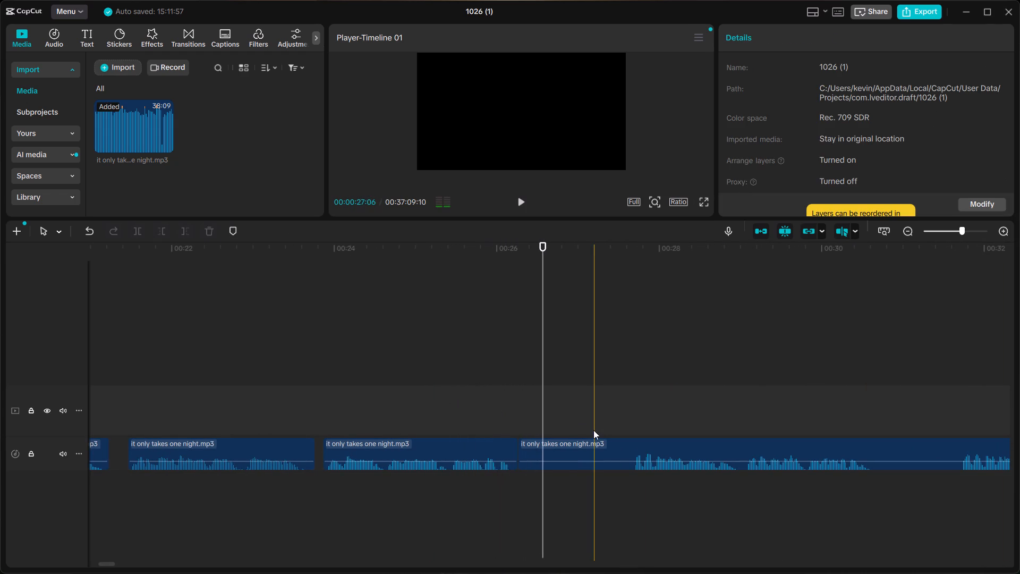
pyautogui.click(582, 449)
pyautogui.press('BackSpace')
# Move the remaining last clip back about 7.3 seconds so it starts just after the previous clip, at about 26.4 seconds.
pyautogui.hscroll(-2, 582, 449)
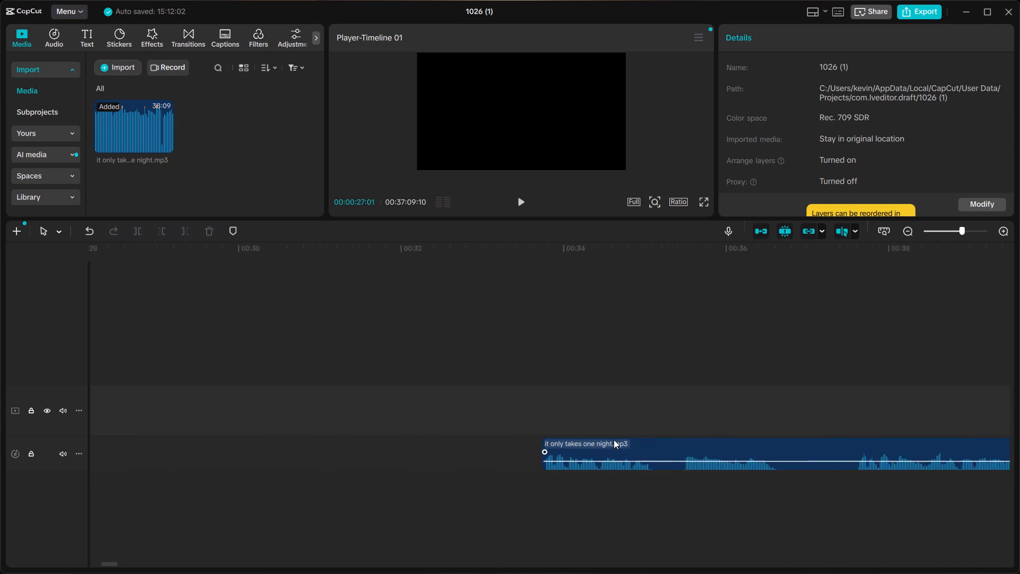
pyautogui.hscroll(-1, 614, 440)
pyautogui.click(607, 452)
pyautogui.moveTo(607, 451); pyautogui.dragTo(601, 453)
pyautogui.hscroll(1, 604, 452)
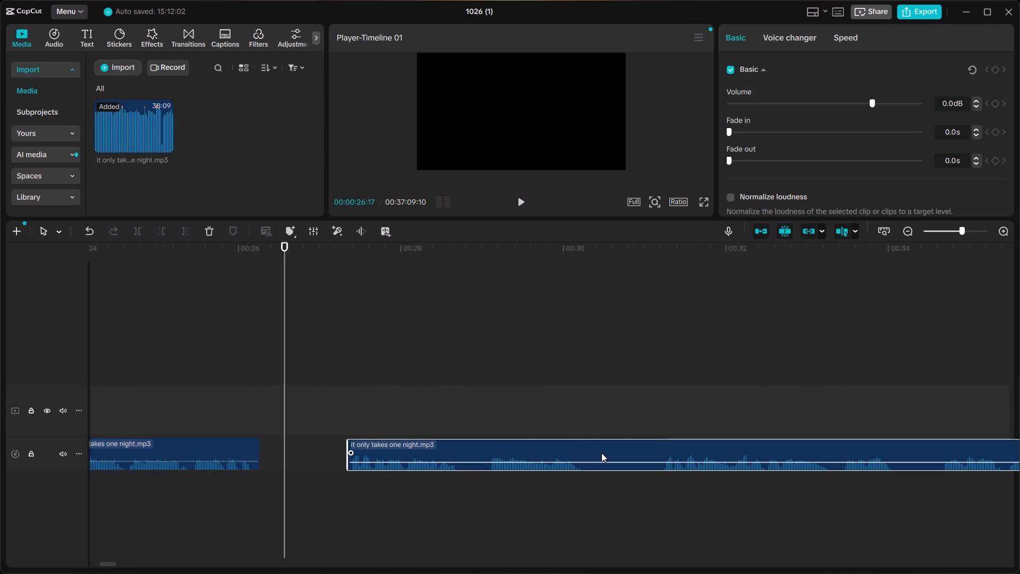
pyautogui.hscroll(2, 601, 453)
pyautogui.moveTo(601, 453); pyautogui.dragTo(590, 461)
pyautogui.hscroll(3, 590, 461)
# Listen across the gap at about 26.4 seconds and shift the last clip forward 1 frame.
pyautogui.click(512, 389)
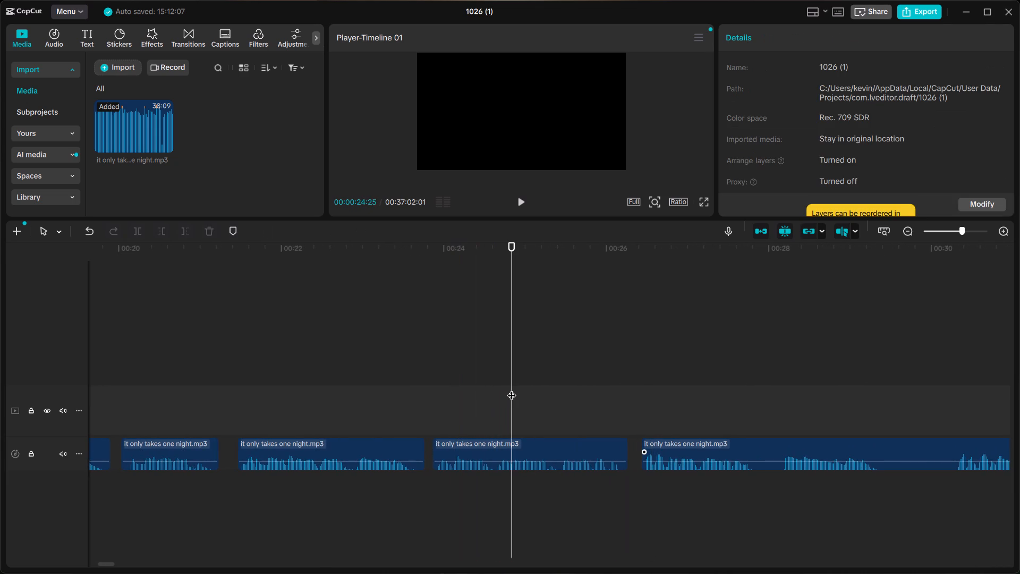
pyautogui.click(432, 395)
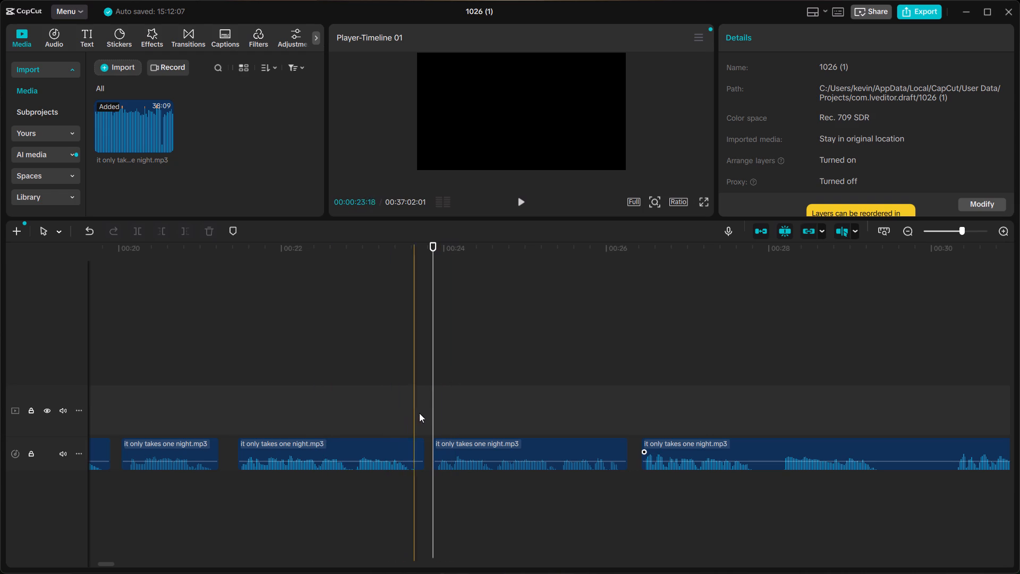
pyautogui.click(426, 417)
pyautogui.click(343, 412)
pyautogui.press('space')
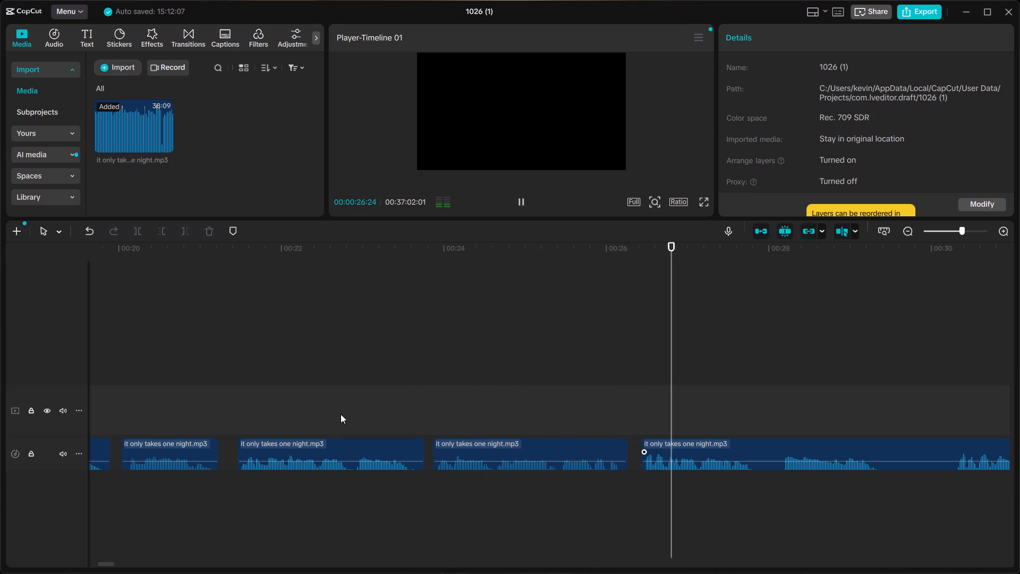
pyautogui.press('space')
pyautogui.click(509, 395)
pyautogui.press('space')
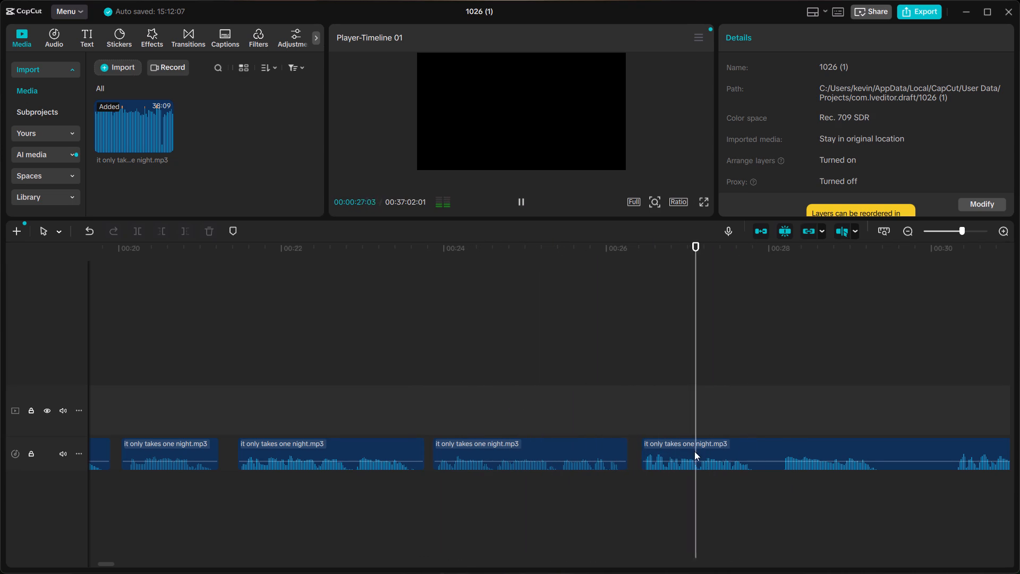
pyautogui.press('space')
pyautogui.doubleClick(675, 446)
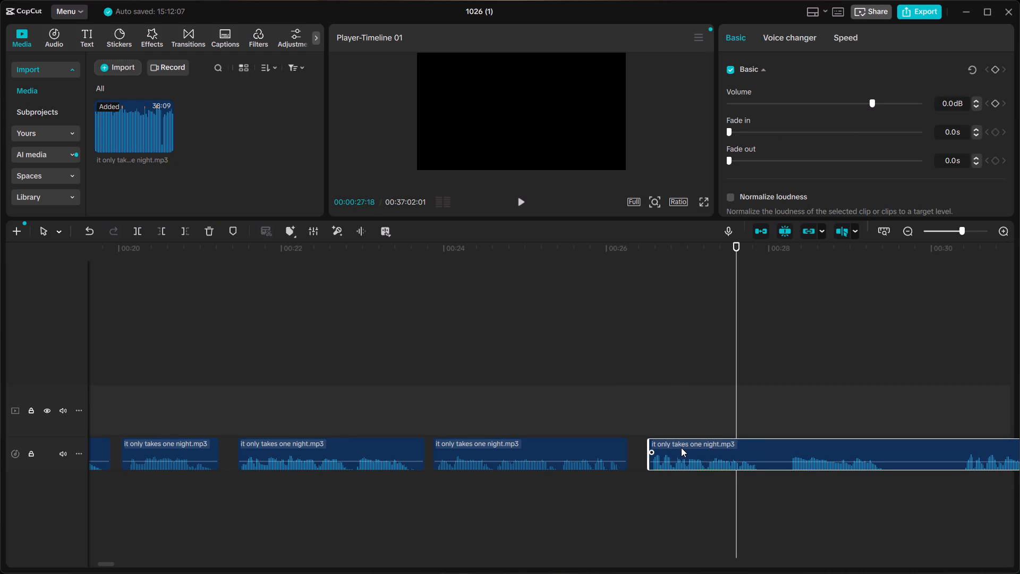
# Listen across the adjusted gap from about 22 seconds and split the last clip at the phrase's end, about 27.9 seconds.
pyautogui.click(295, 390)
pyautogui.press('space')
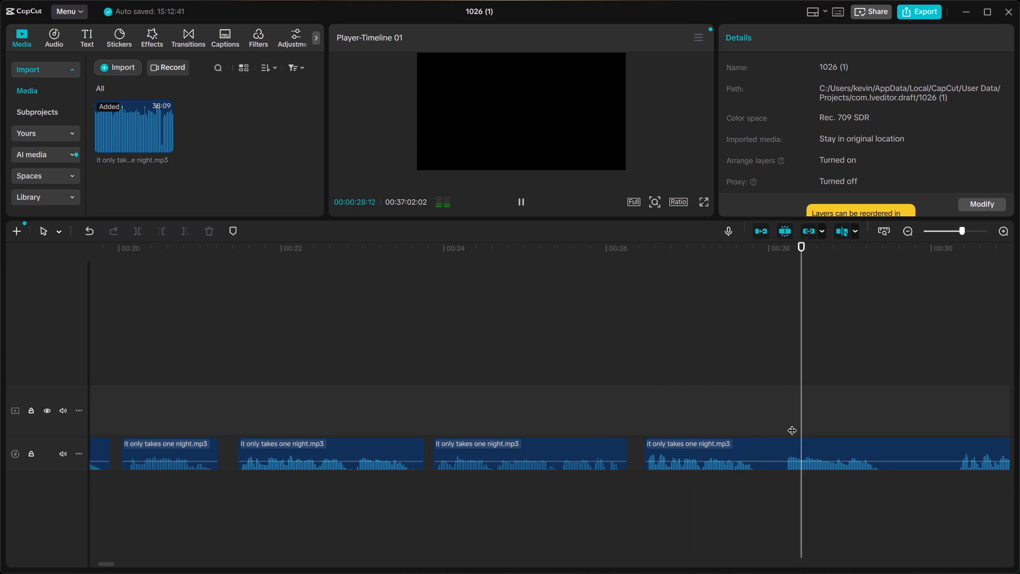
pyautogui.press('space')
pyautogui.hscroll(-1, 875, 436)
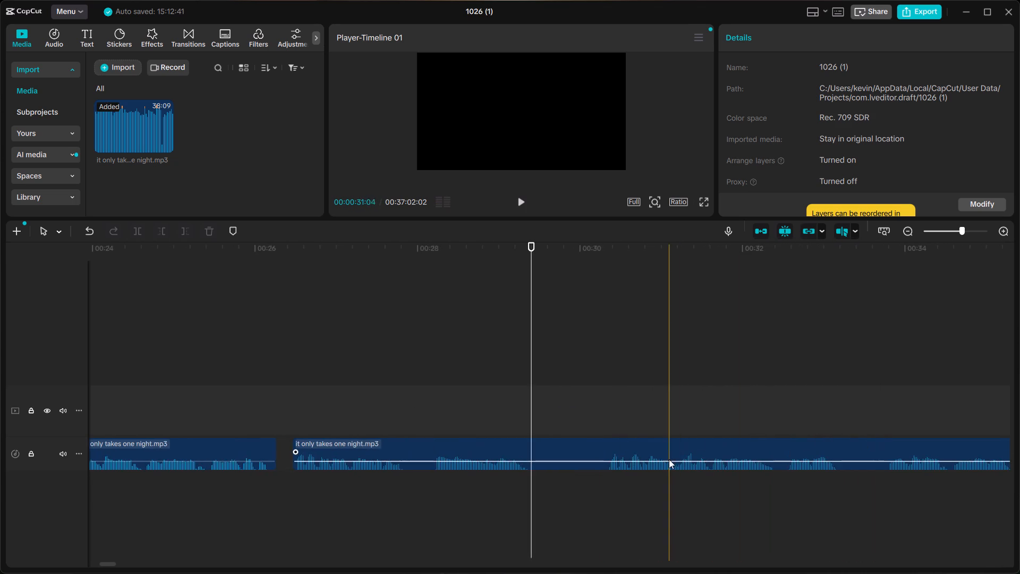
pyautogui.keyDown('ctrl'); pyautogui.scroll(6, 668, 460); pyautogui.keyUp('ctrl')
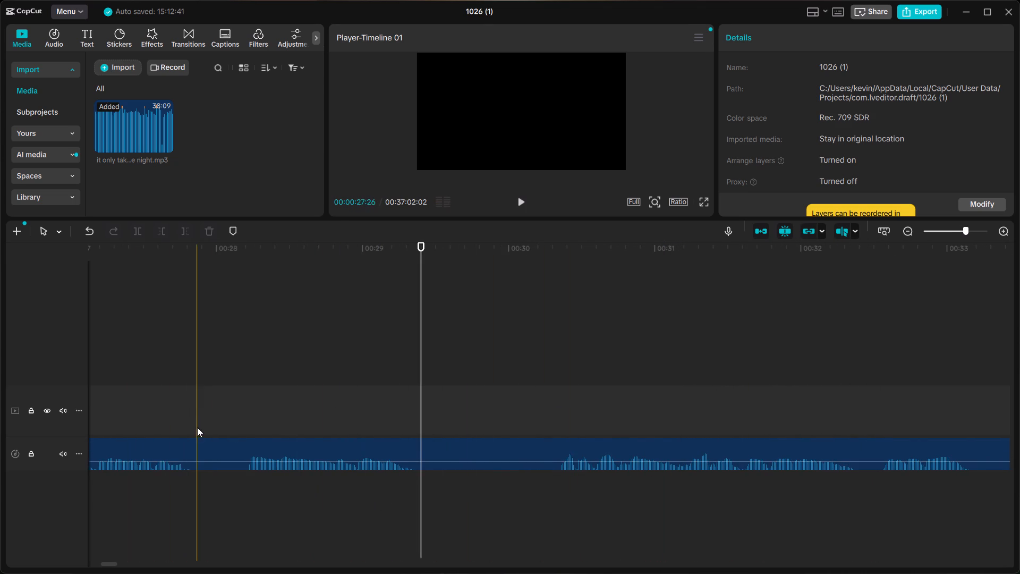
pyautogui.click(201, 437)
pyautogui.keyDown('ctrl'); pyautogui.click(201, 437); pyautogui.keyUp('ctrl')
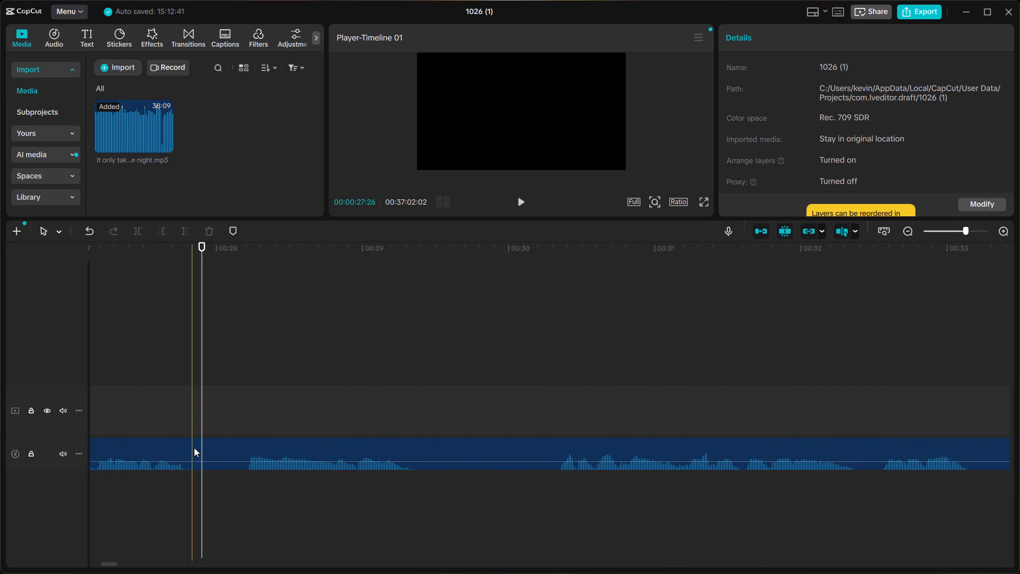
pyautogui.keyDown('ctrl'); pyautogui.click(194, 448); pyautogui.keyUp('ctrl')
pyautogui.hotkey('ctrl', 'b')
# Listen to the following phrases, split the last clip at about 28.2 seconds and delete the silence between 27.9 and 28.2 seconds.
pyautogui.click(241, 413)
pyautogui.press('space')
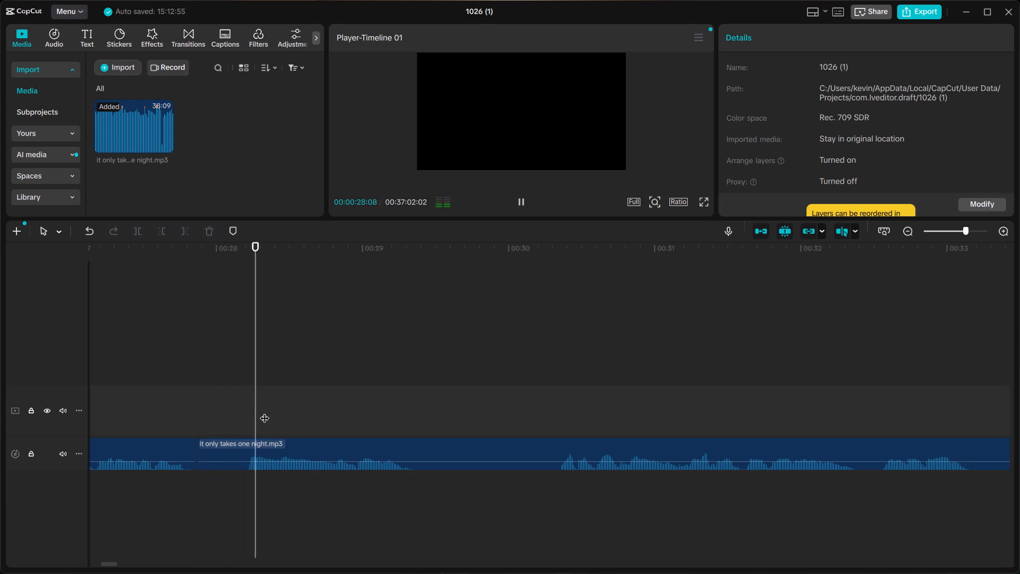
pyautogui.click(545, 411)
pyautogui.press('space')
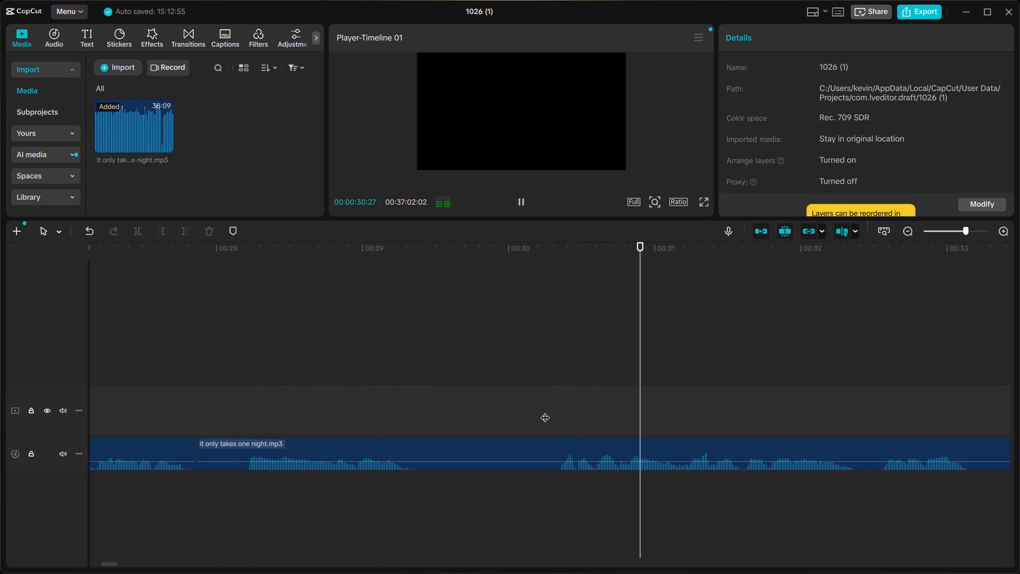
pyautogui.press('space')
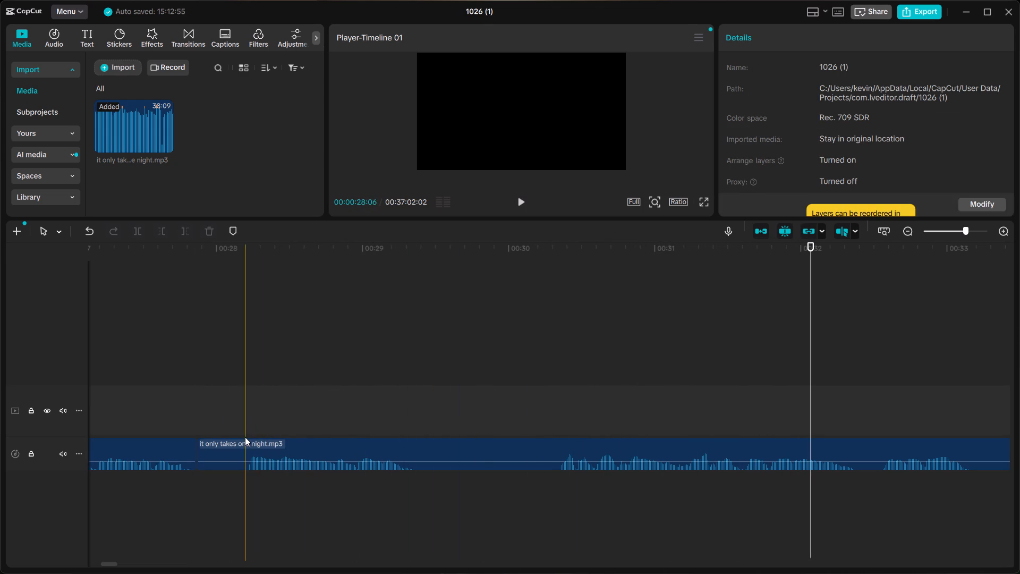
pyautogui.click(245, 438)
pyautogui.click(240, 444)
pyautogui.hotkey('ctrl', 'b')
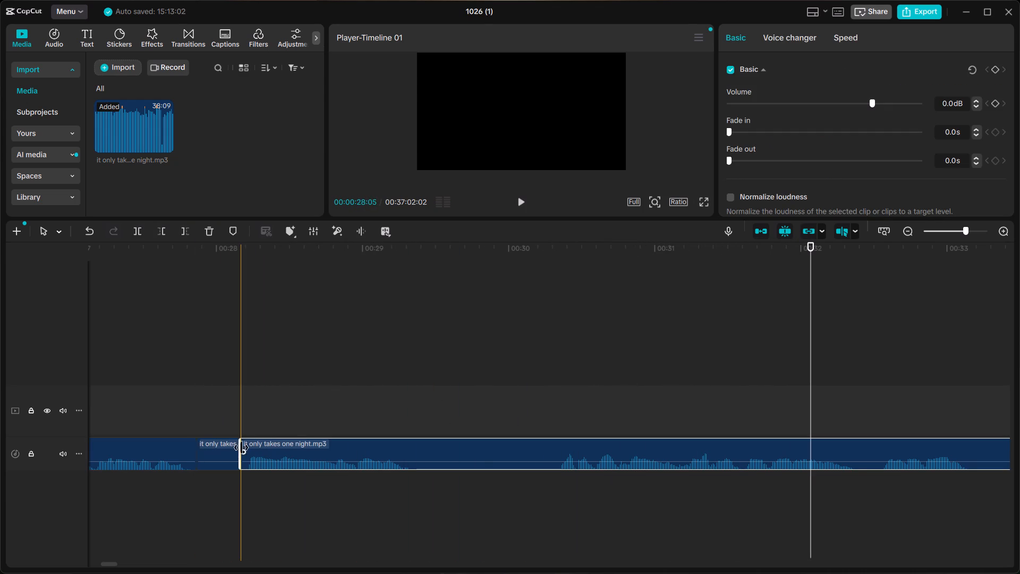
pyautogui.click(221, 448)
pyautogui.press('BackSpace')
# Move the remaining last clip back 8 frames so it starts just after the previous clip, at about 27.9 seconds.
pyautogui.click(271, 445)
pyautogui.moveTo(271, 444); pyautogui.dragTo(244, 445)
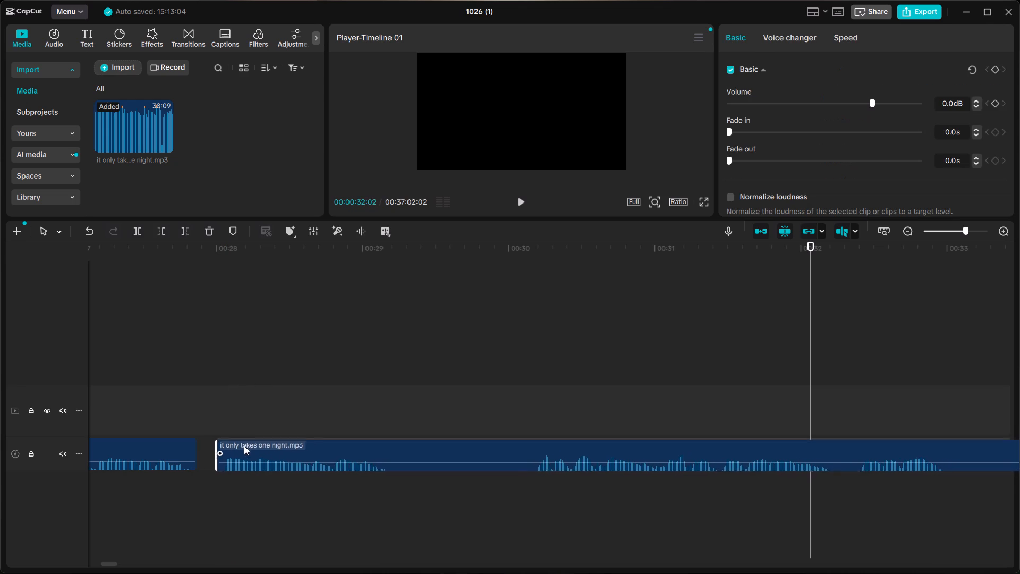
pyautogui.moveTo(244, 445); pyautogui.dragTo(234, 445)
# Listen across the join at about 27.9 seconds and shift the last clip forward 2 frames to widen the gap.
pyautogui.hscroll(2, 231, 445)
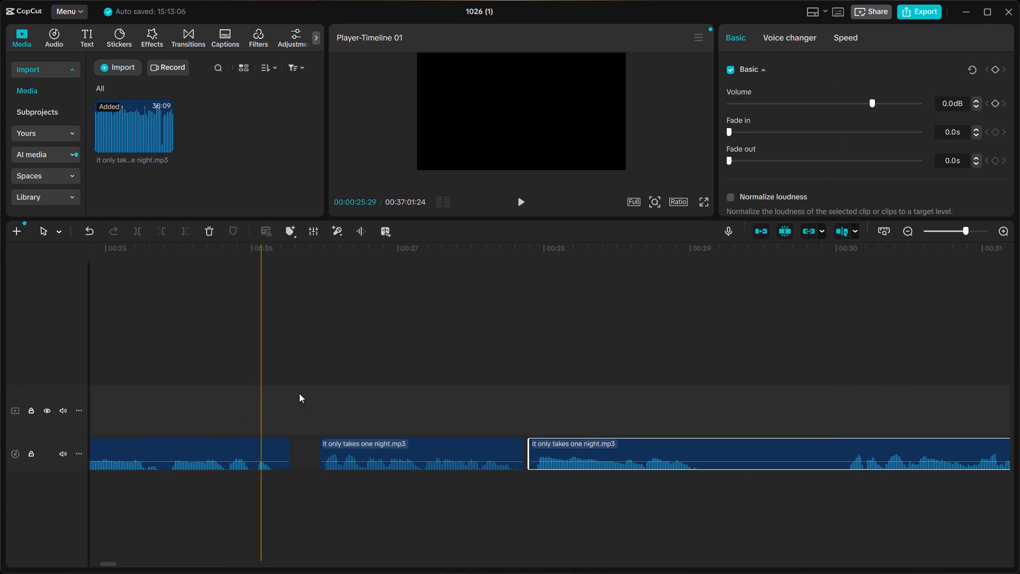
pyautogui.click(419, 372)
pyautogui.press('space')
pyautogui.click(319, 374)
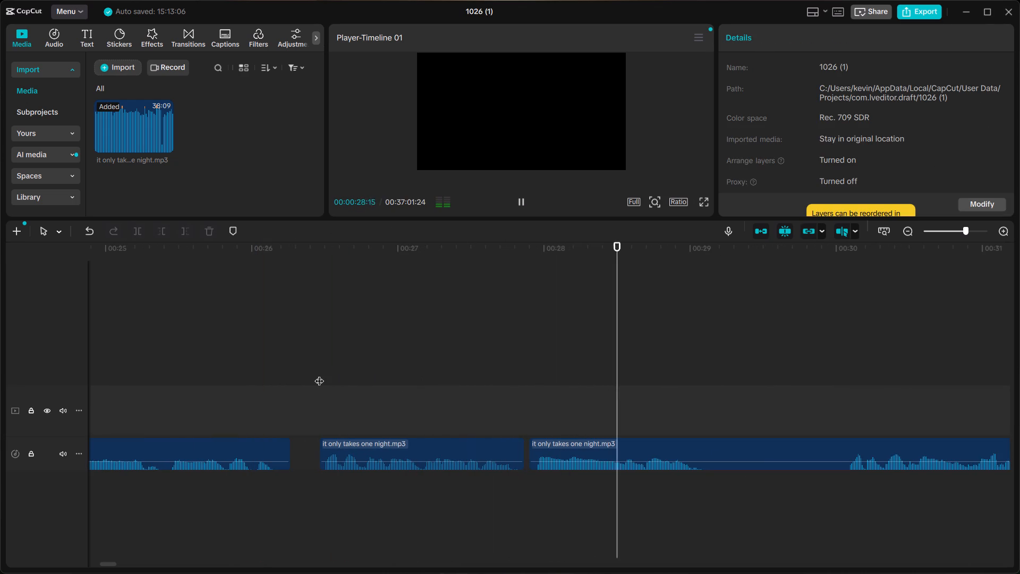
pyautogui.press('space')
pyautogui.press('space')
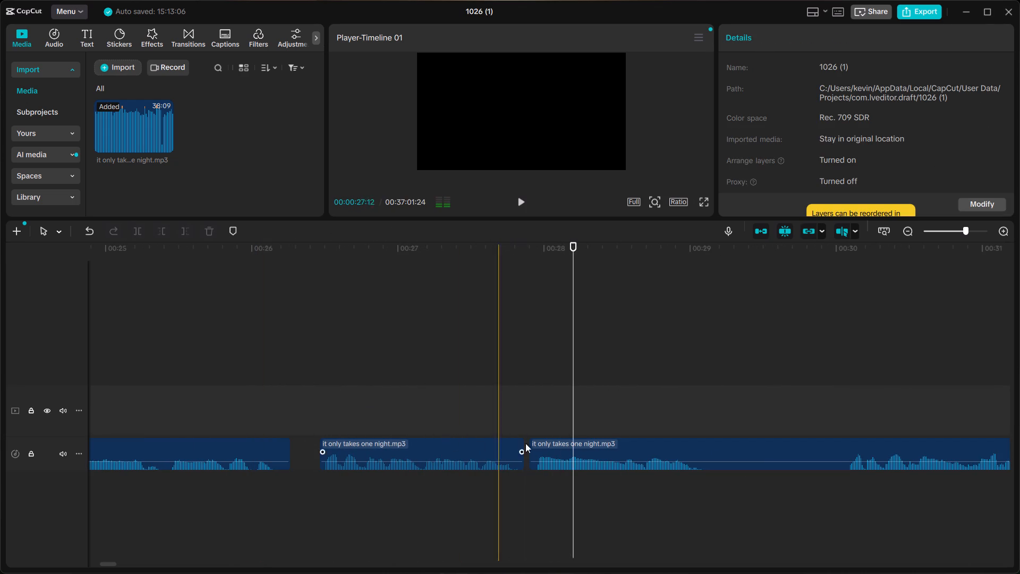
pyautogui.click(557, 443)
pyautogui.moveTo(557, 443); pyautogui.dragTo(567, 443)
# Listen across the widened gap from about 26.6 seconds and split the last clip at the phrase's end, about 29.2 seconds.
pyautogui.click(345, 394)
pyautogui.press('space')
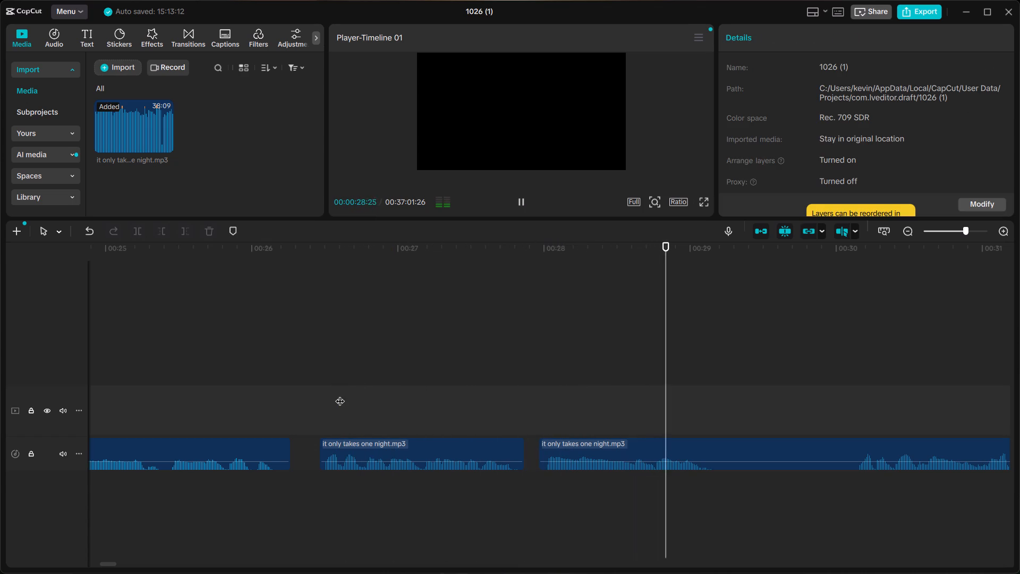
pyautogui.press('space')
pyautogui.click(721, 449)
pyautogui.hotkey('ctrl', 'b')
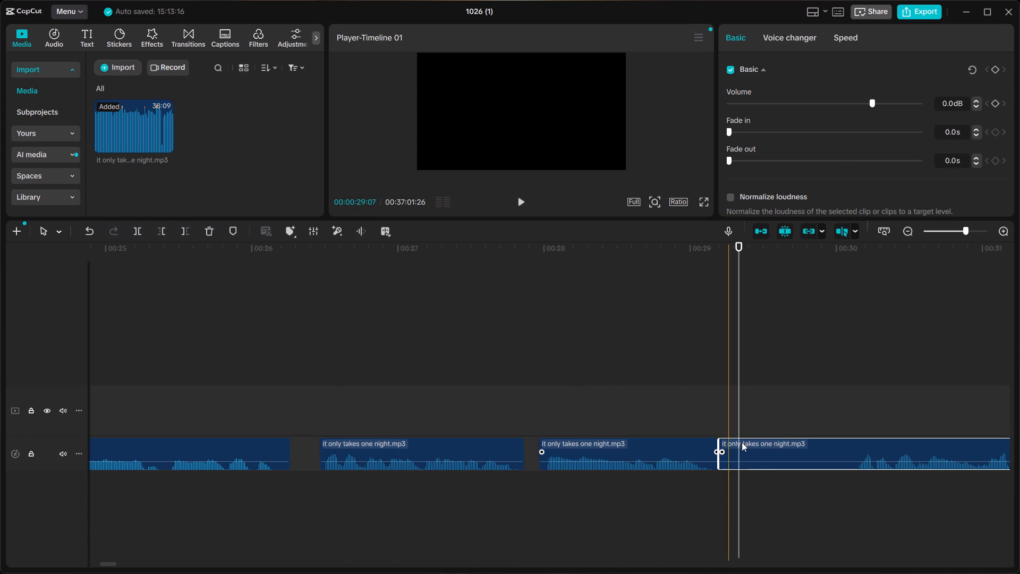
# Listen to the takes in the last clip from about 30 to 46 seconds to find which phrases to keep.
pyautogui.hscroll(-1, 770, 435)
pyautogui.keyDown('ctrl'); pyautogui.scroll(-1, 770, 435); pyautogui.keyUp('ctrl')
pyautogui.hscroll(-1, 840, 407)
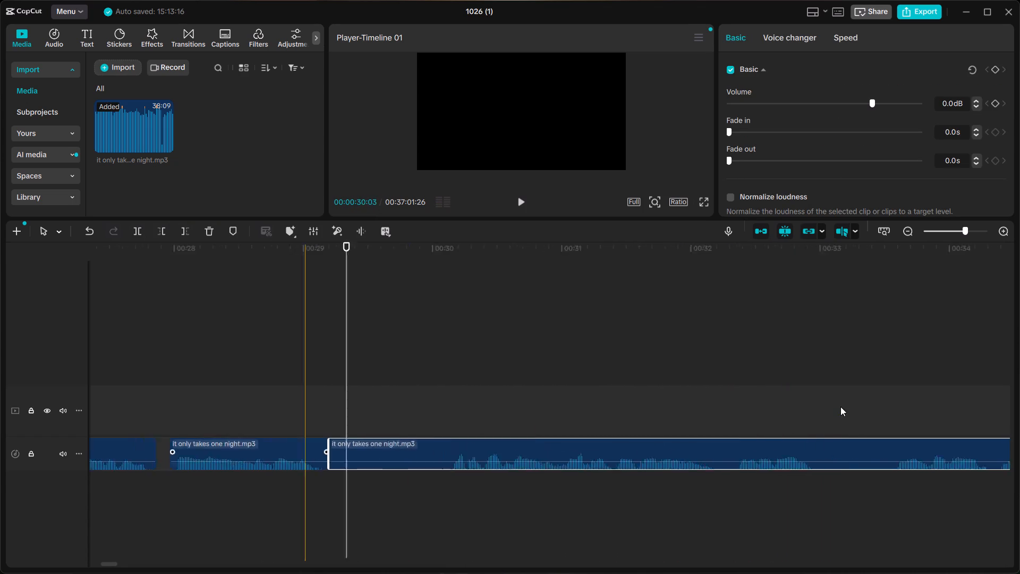
pyautogui.hscroll(-1, 840, 407)
pyautogui.click(243, 383)
pyautogui.click(238, 382)
pyautogui.press('space')
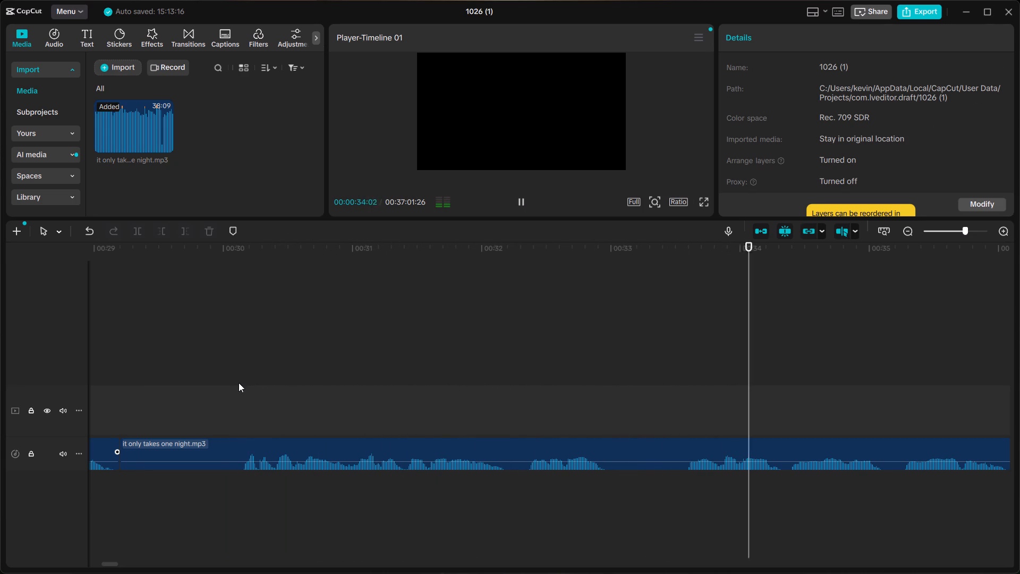
pyautogui.hscroll(-1, 684, 411)
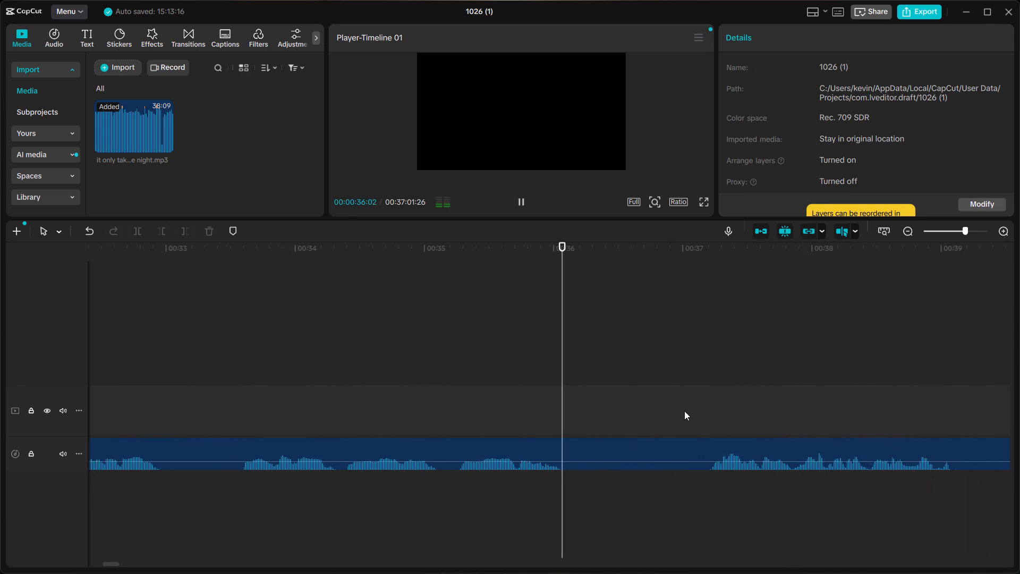
pyautogui.hscroll(-2, 684, 411)
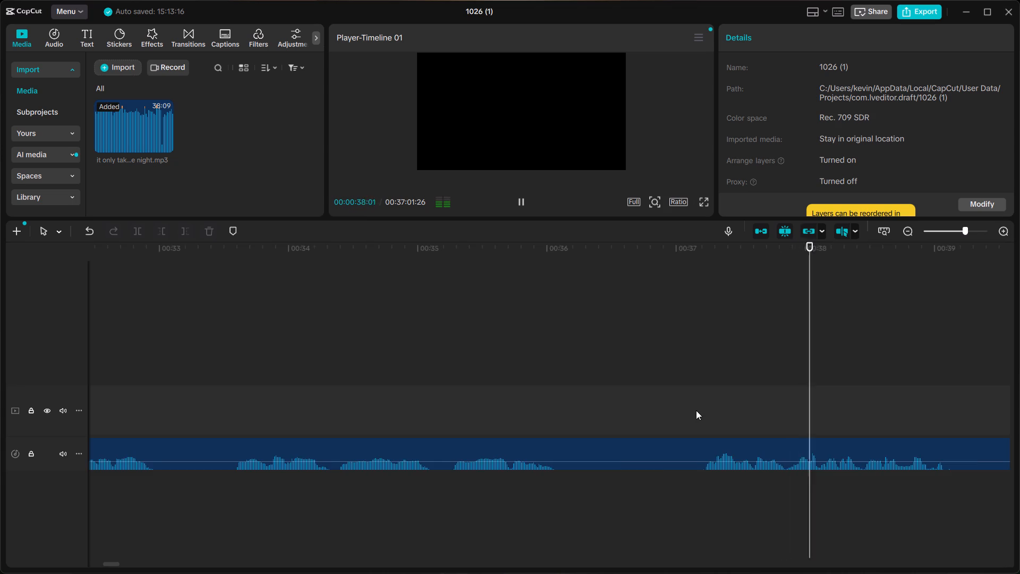
pyautogui.hscroll(-1, 696, 410)
pyautogui.press('space')
pyautogui.click(410, 417)
pyautogui.press('space')
pyautogui.hscroll(-1, 424, 415)
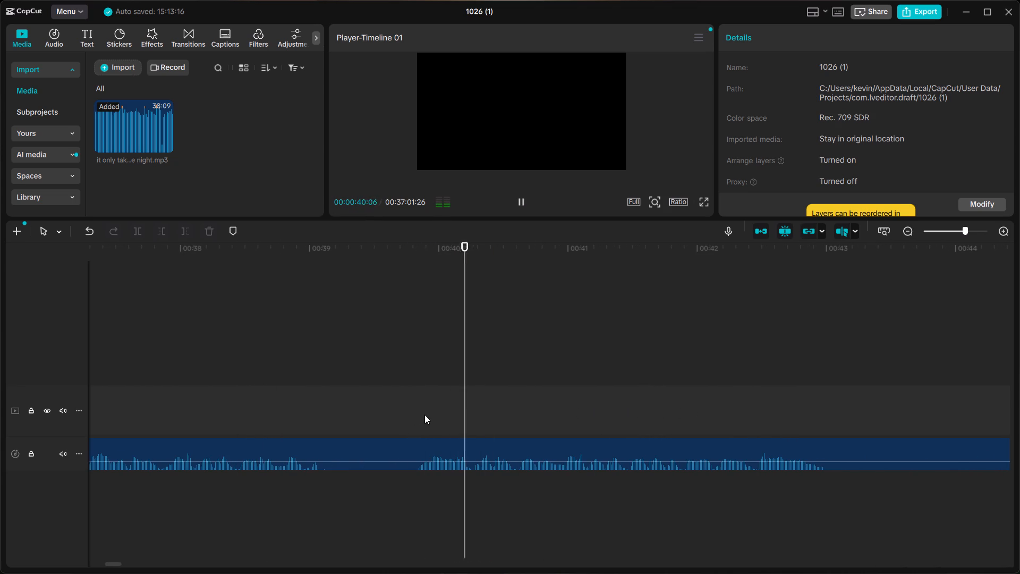
pyautogui.hscroll(-1, 424, 415)
pyautogui.press('space')
pyautogui.click(634, 399)
pyautogui.press('space')
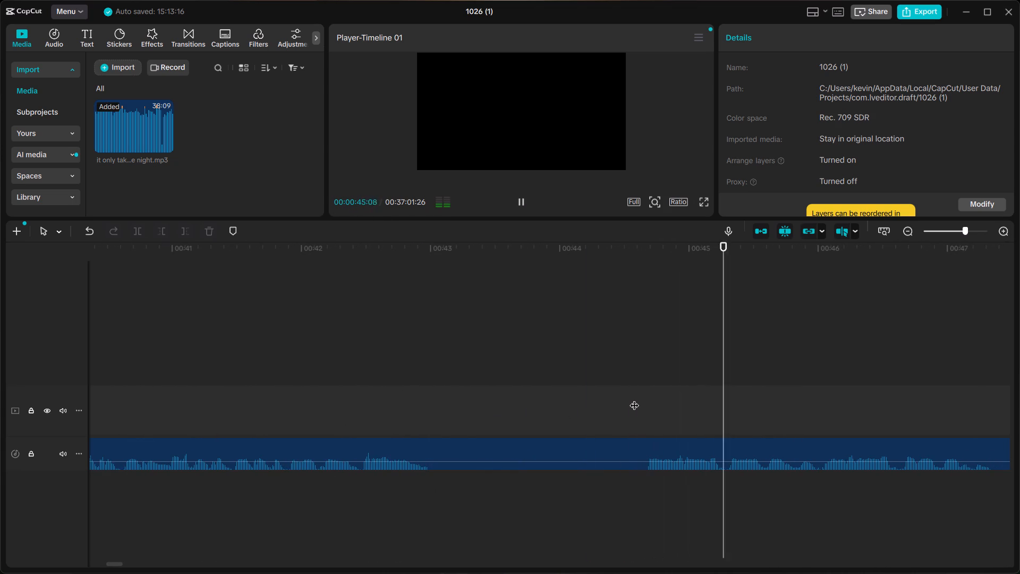
pyautogui.press('space')
# Replay the audio from about 28.2 seconds across the split into the last clip.
pyautogui.hscroll(4, 634, 398)
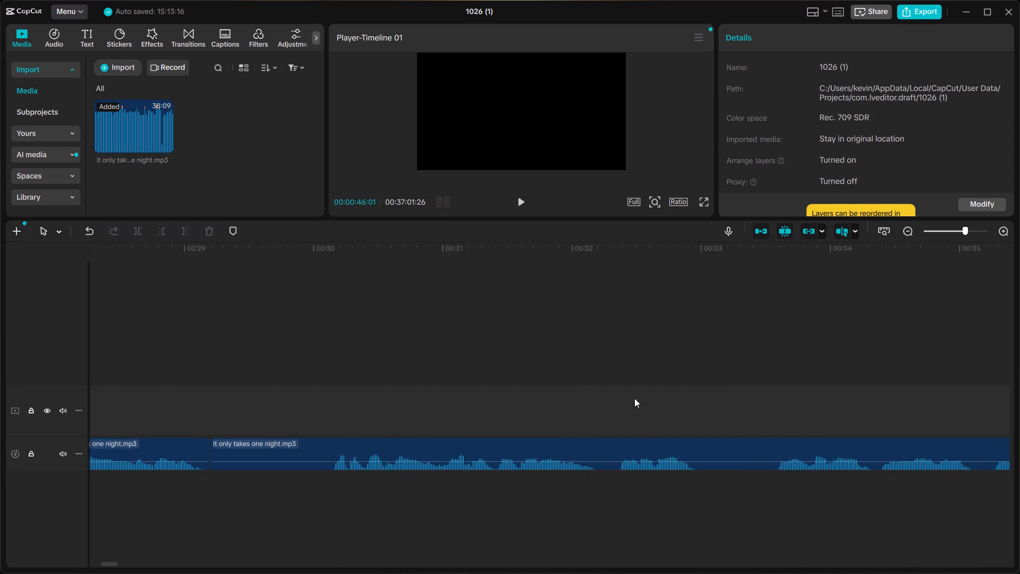
pyautogui.hscroll(4, 634, 398)
pyautogui.click(546, 400)
pyautogui.press('space')
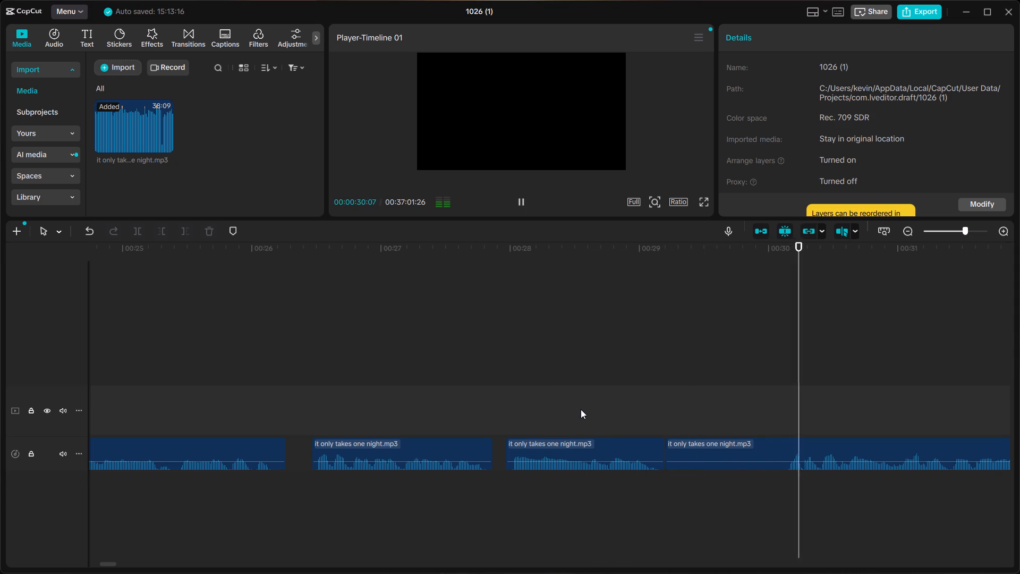
pyautogui.hscroll(-2, 581, 409)
pyautogui.press('space')
# Listen closely from about 30.1 seconds, split the last clip at 30 seconds 28 frames and delete the section between 29.2 seconds and the split.
pyautogui.keyDown('ctrl'); pyautogui.scroll(7, 581, 411); pyautogui.keyUp('ctrl')
pyautogui.hscroll(1, 580, 413)
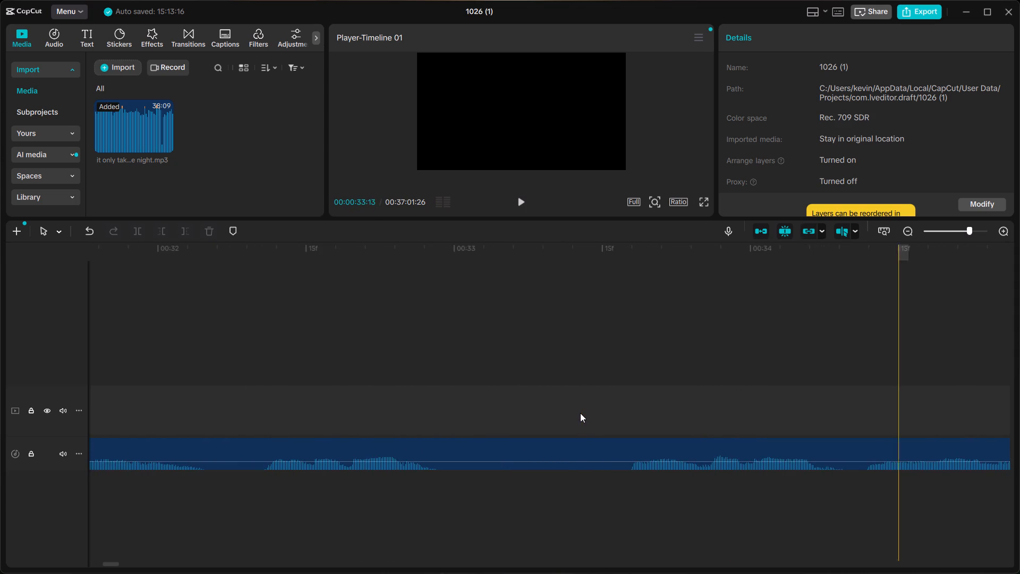
pyautogui.hscroll(1, 580, 413)
pyautogui.keyDown('ctrl'); pyautogui.scroll(12, 546, 433); pyautogui.keyUp('ctrl')
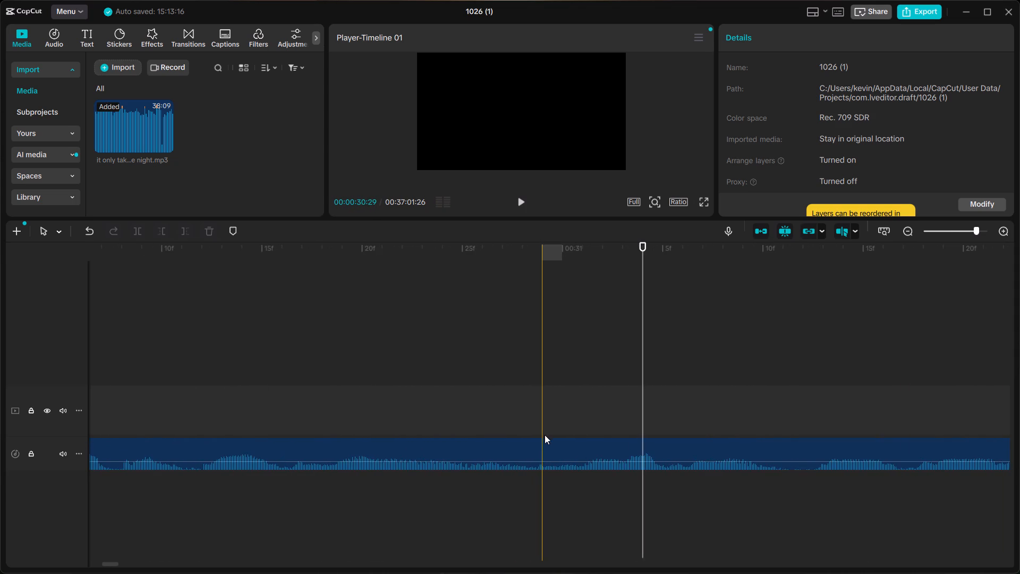
pyautogui.hscroll(1, 545, 435)
pyautogui.click(215, 428)
pyautogui.press('space')
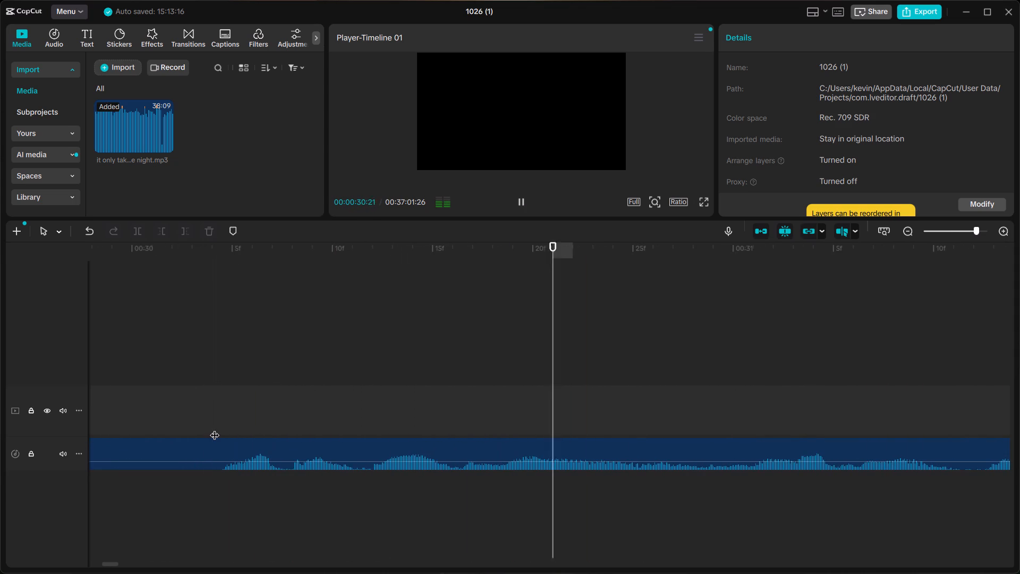
pyautogui.press('space')
pyautogui.click(215, 428)
pyautogui.press('space')
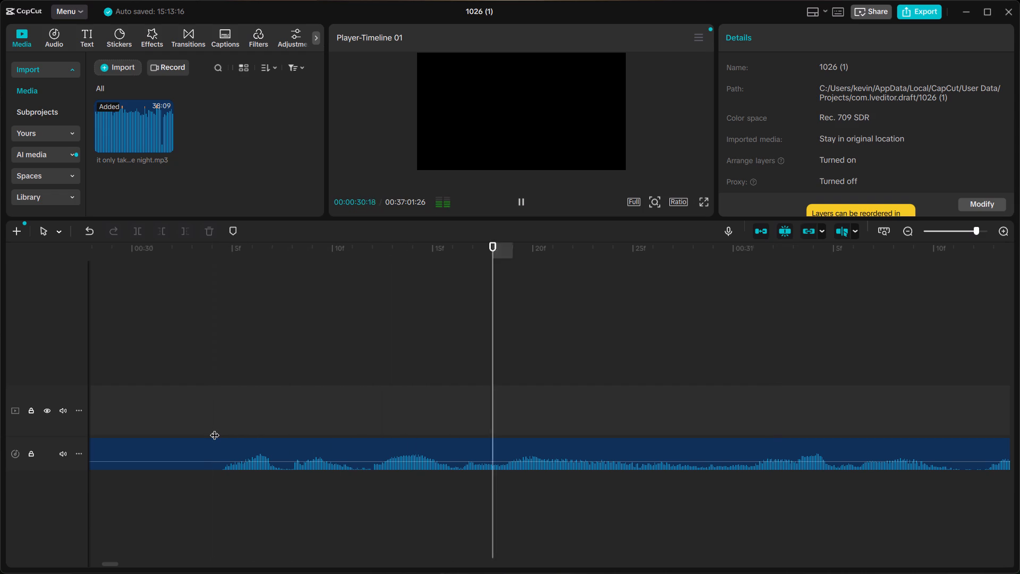
pyautogui.press('space')
pyautogui.click(694, 447)
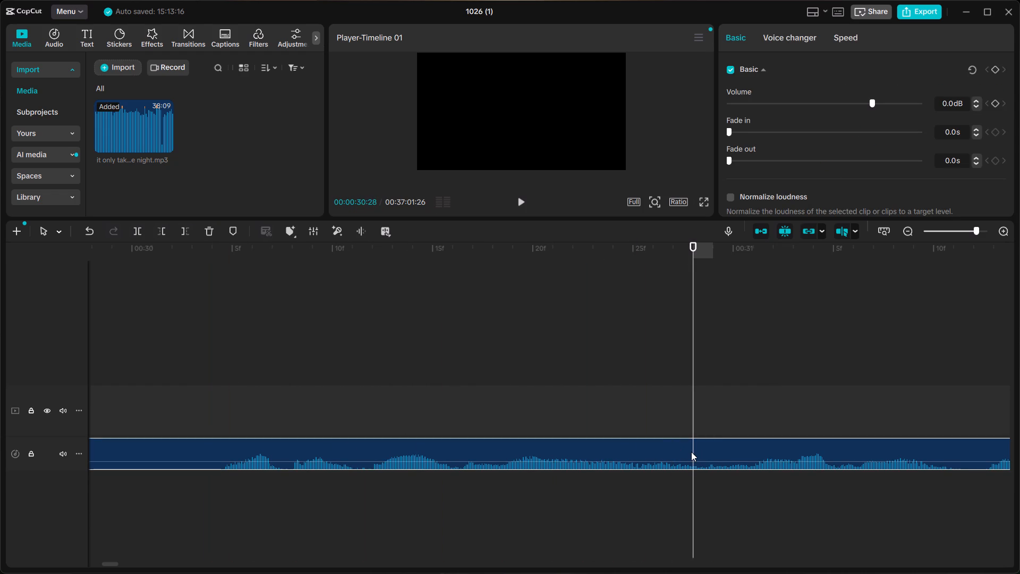
pyautogui.hotkey('ctrl', 'b')
pyautogui.click(664, 445)
pyautogui.keyDown('ctrl'); pyautogui.scroll(-1, 664, 445); pyautogui.keyUp('ctrl')
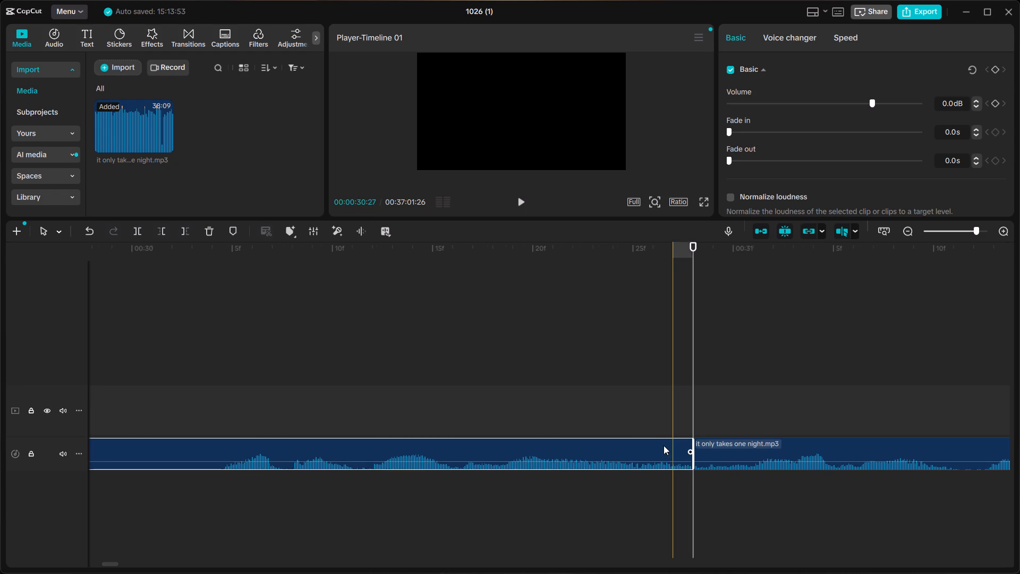
pyautogui.keyDown('ctrl'); pyautogui.scroll(-11, 664, 445); pyautogui.keyUp('ctrl')
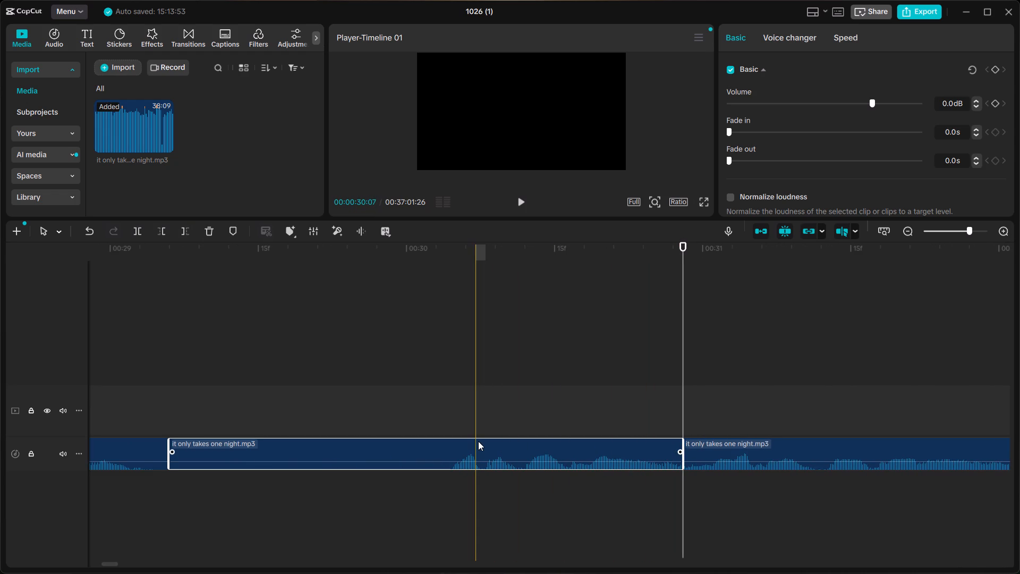
pyautogui.press('BackSpace')
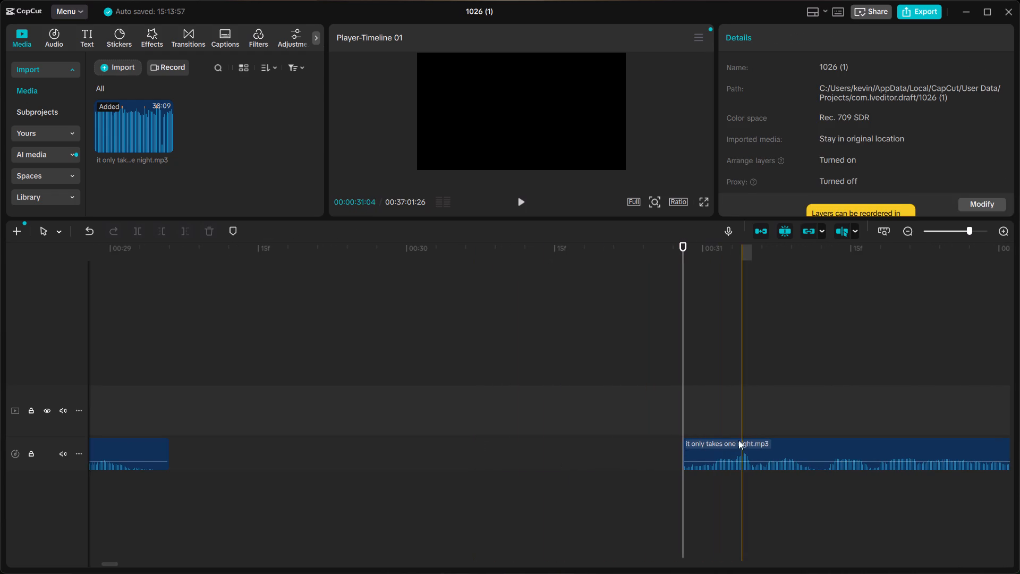
# Move the remaining last clip back to start at about 29.3 seconds, leaving a small gap after the previous clip.
pyautogui.click(735, 448)
pyautogui.moveTo(730, 448); pyautogui.dragTo(249, 459)
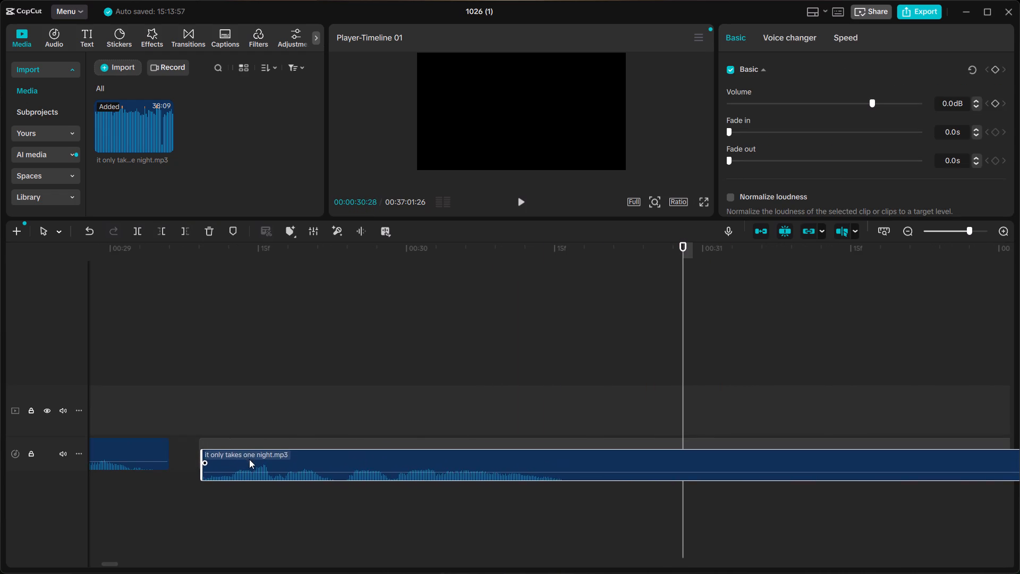
pyautogui.moveTo(249, 459); pyautogui.dragTo(244, 455)
# Listen across the gap before 29.3 seconds and shift the last clip forward 1 frame.
pyautogui.hscroll(2, 244, 455)
pyautogui.keyDown('ctrl'); pyautogui.scroll(-2, 309, 409); pyautogui.keyUp('ctrl')
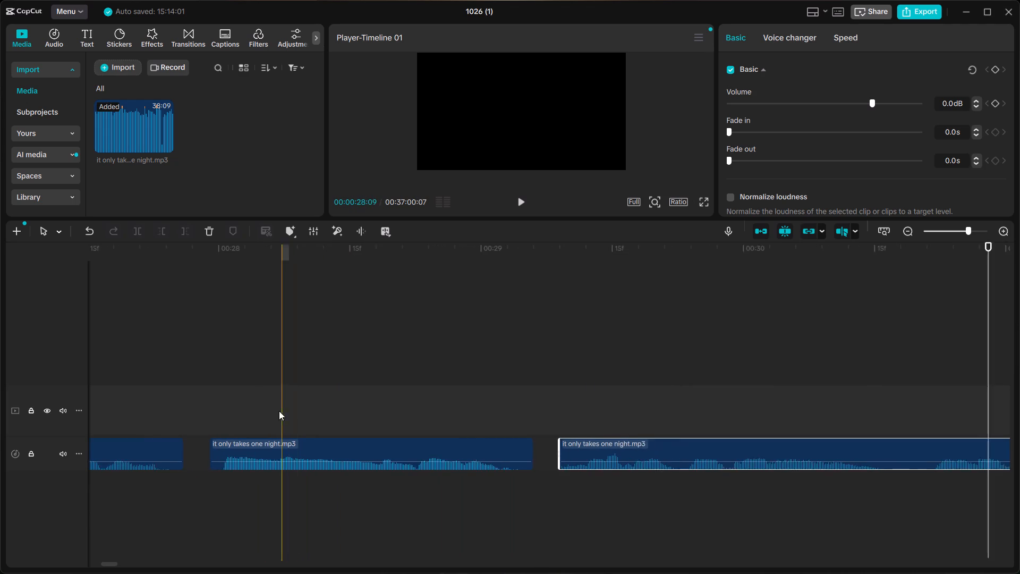
pyautogui.click(254, 411)
pyautogui.press('space')
pyautogui.press('space')
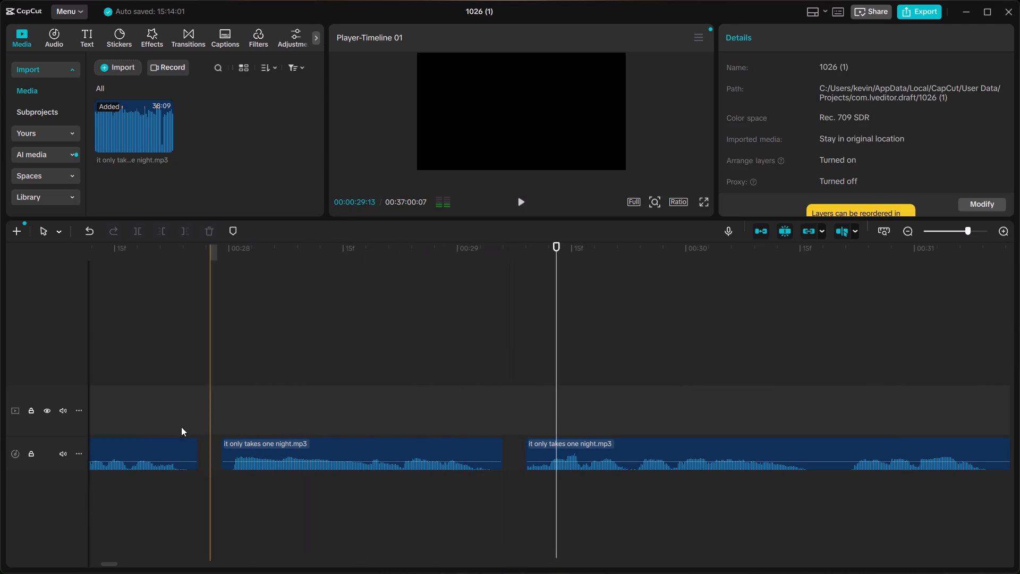
pyautogui.click(220, 394)
pyautogui.press('space')
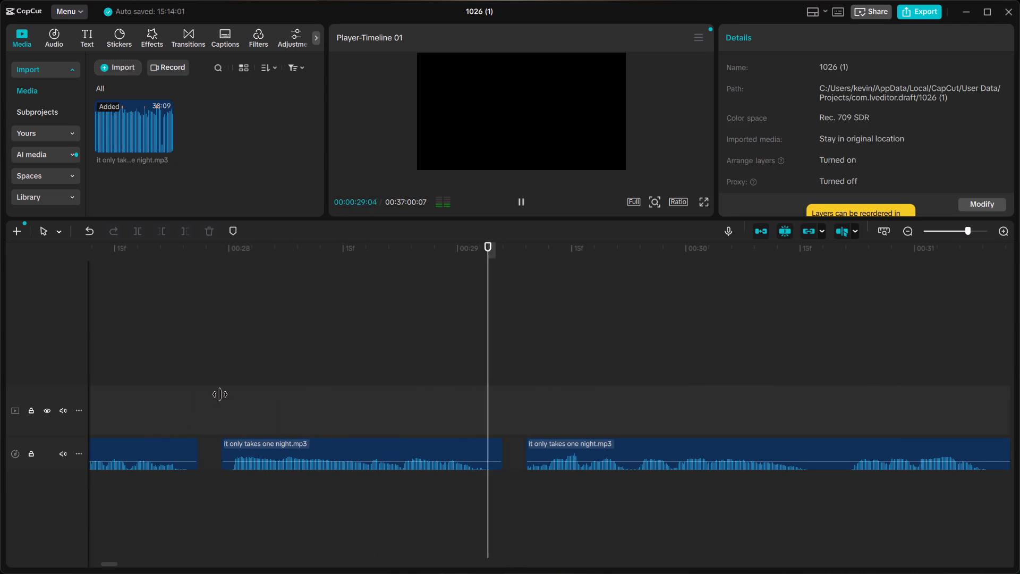
pyautogui.press('space')
pyautogui.click(549, 446)
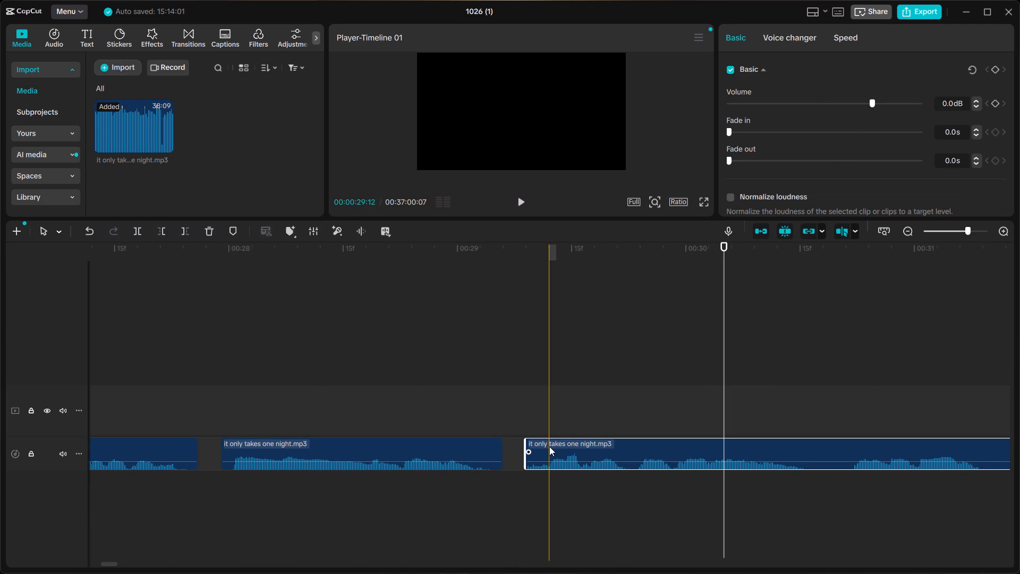
pyautogui.moveTo(549, 446); pyautogui.dragTo(555, 449)
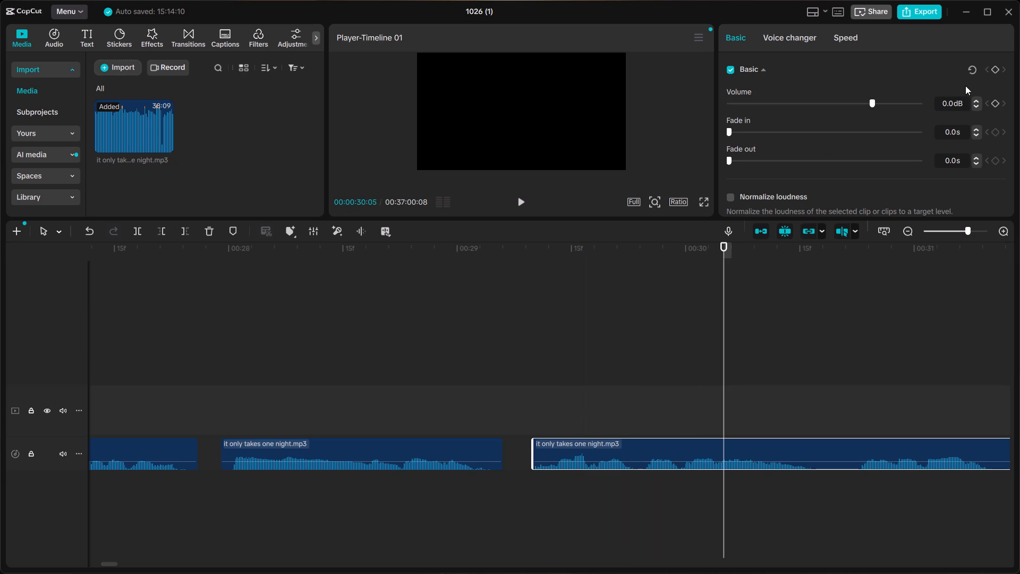
# Set the last clip's fade-in to 0.2 s and listen from about 27.5 seconds through the following phrases.
pyautogui.doubleClick(974, 129)
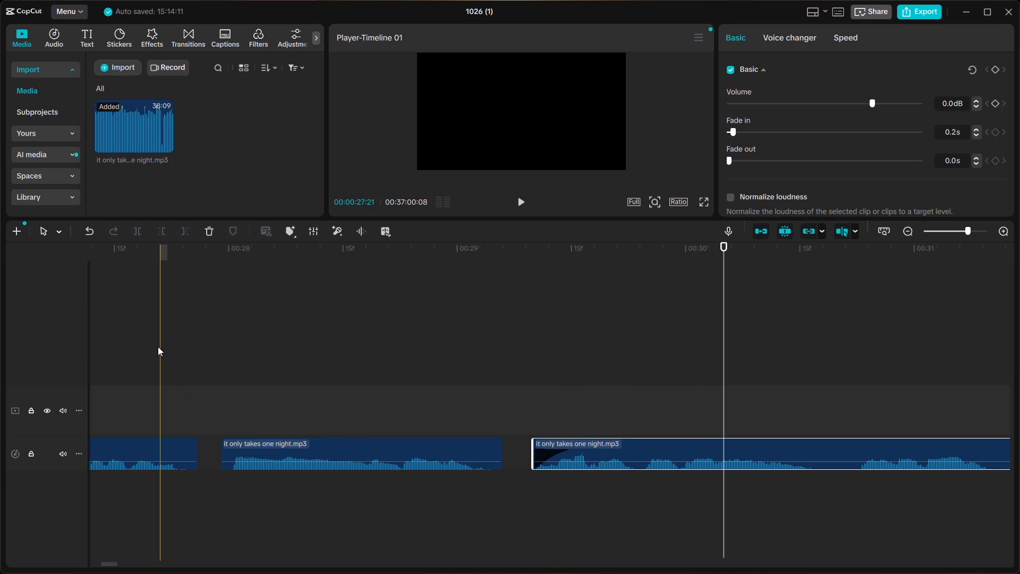
pyautogui.keyDown('ctrl'); pyautogui.scroll(-3, 158, 347); pyautogui.keyUp('ctrl')
pyautogui.click(126, 354)
pyautogui.press('space')
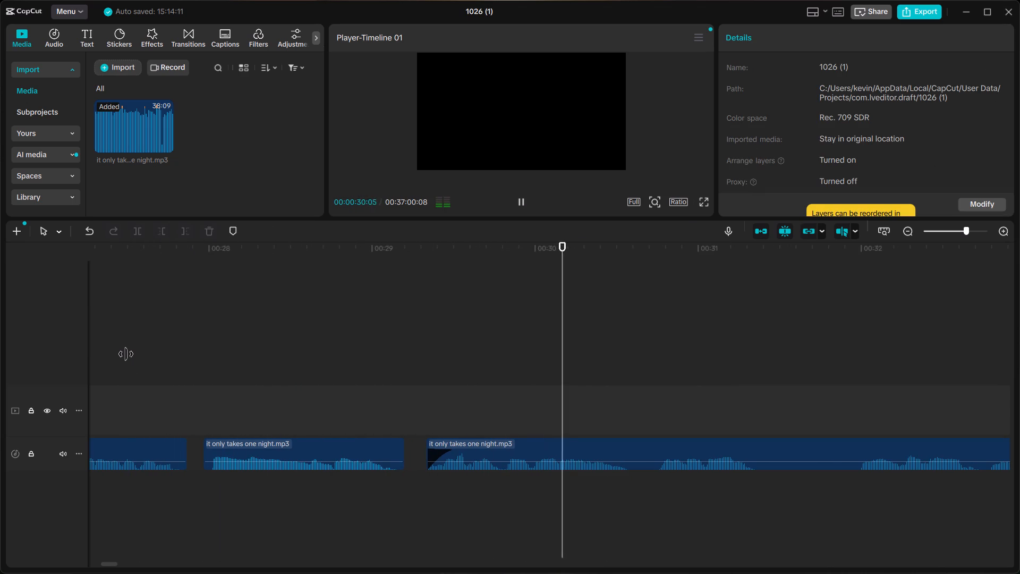
pyautogui.hscroll(-1, 126, 354)
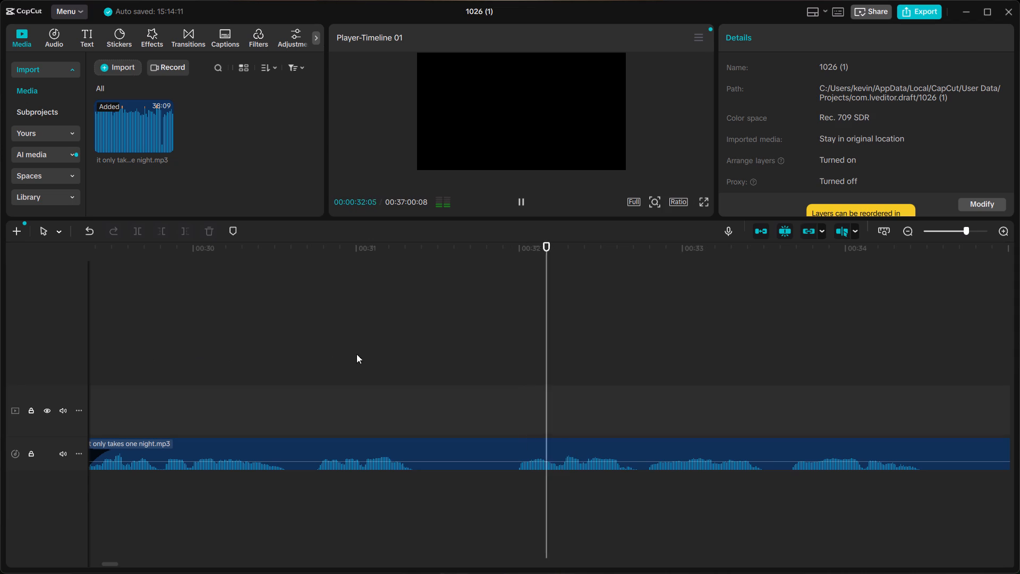
pyautogui.press('space')
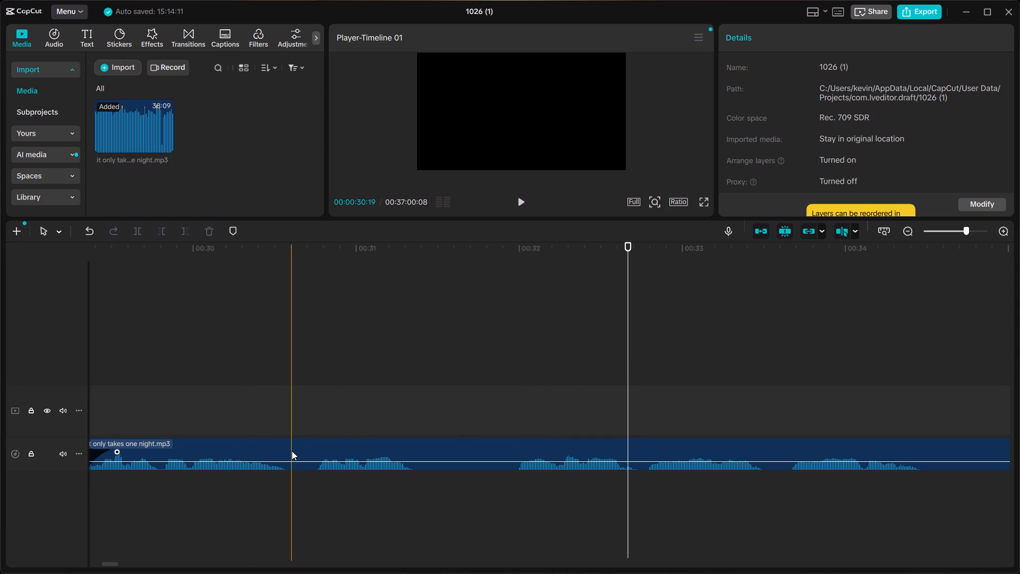
# Split the last clip at about 30.6 and 32.0 seconds and delete the short phrase between the splits.
pyautogui.click(292, 450)
pyautogui.hotkey('ctrl', 'b')
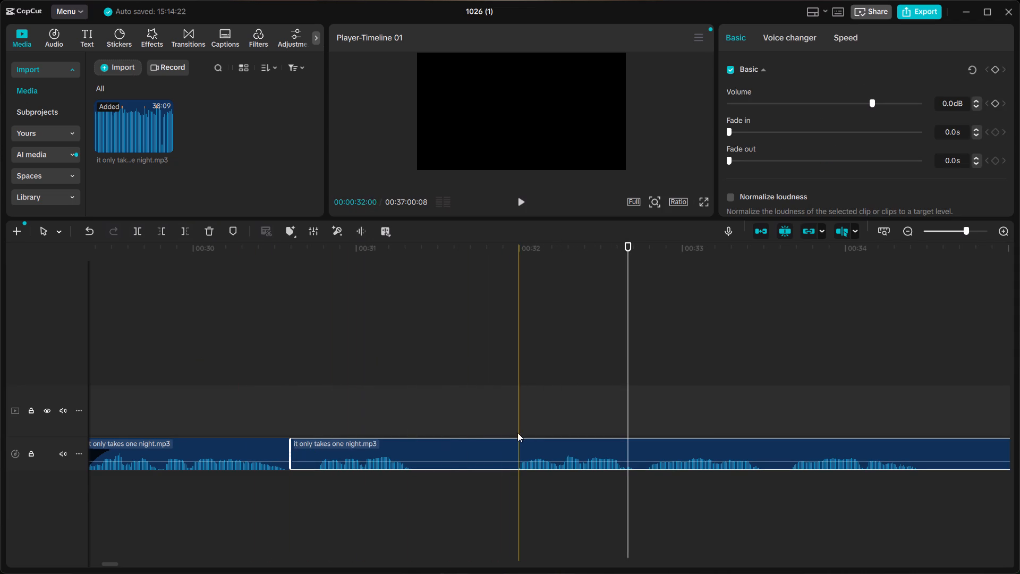
pyautogui.hotkey('ctrl', 'b')
pyautogui.click(503, 442)
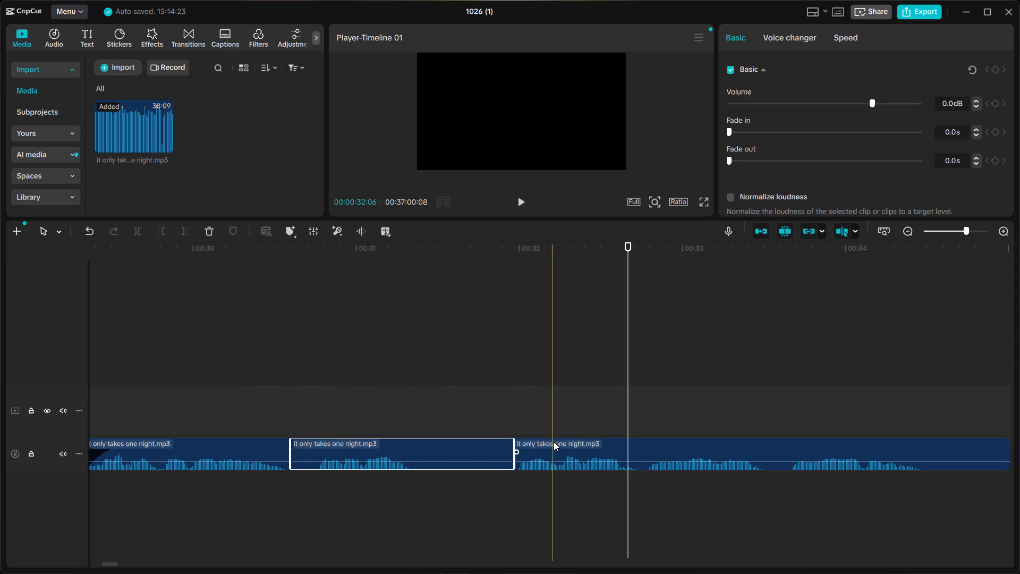
pyautogui.press('BackSpace')
# Move the remaining last clip back to start just after the previous clip, at about 30.6 seconds.
pyautogui.click(618, 438)
pyautogui.moveTo(618, 438); pyautogui.dragTo(601, 441)
pyautogui.click(614, 442)
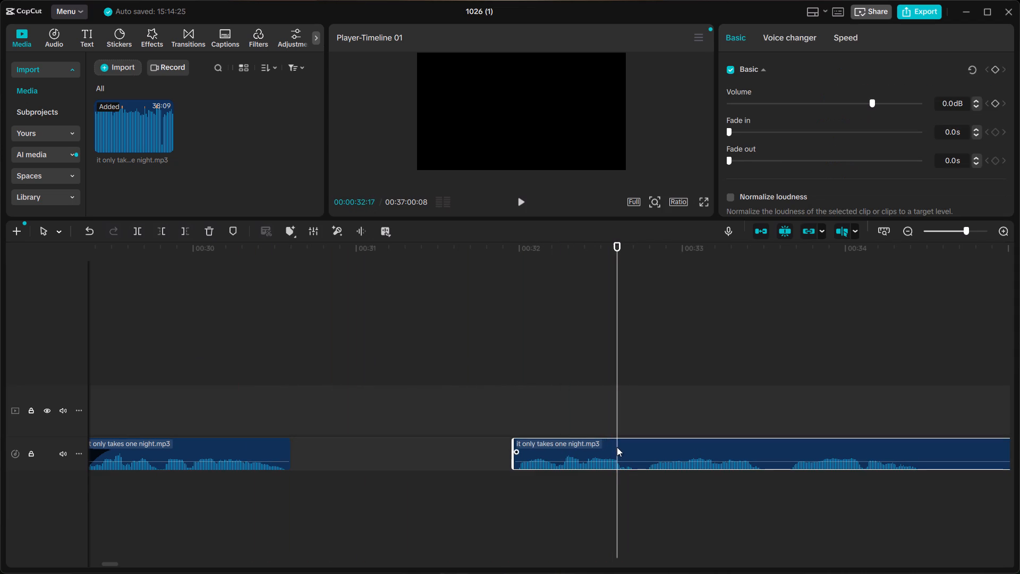
pyautogui.moveTo(618, 448); pyautogui.dragTo(402, 451)
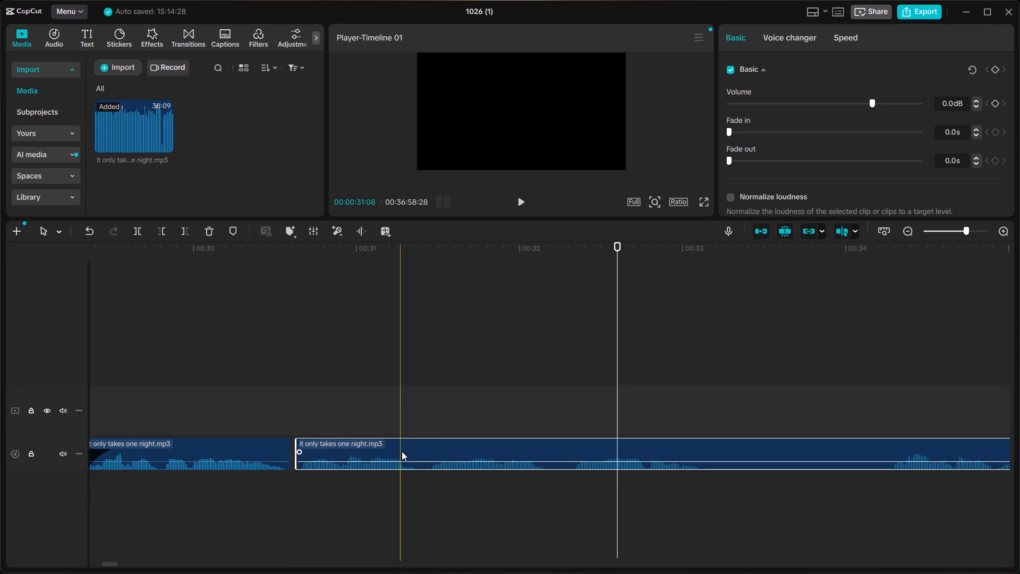
# Listen from about 26.8 seconds through the phrases up to about 32.7 seconds, replaying the start of the last clip.
pyautogui.hscroll(2, 419, 442)
pyautogui.click(314, 409)
pyautogui.press('space')
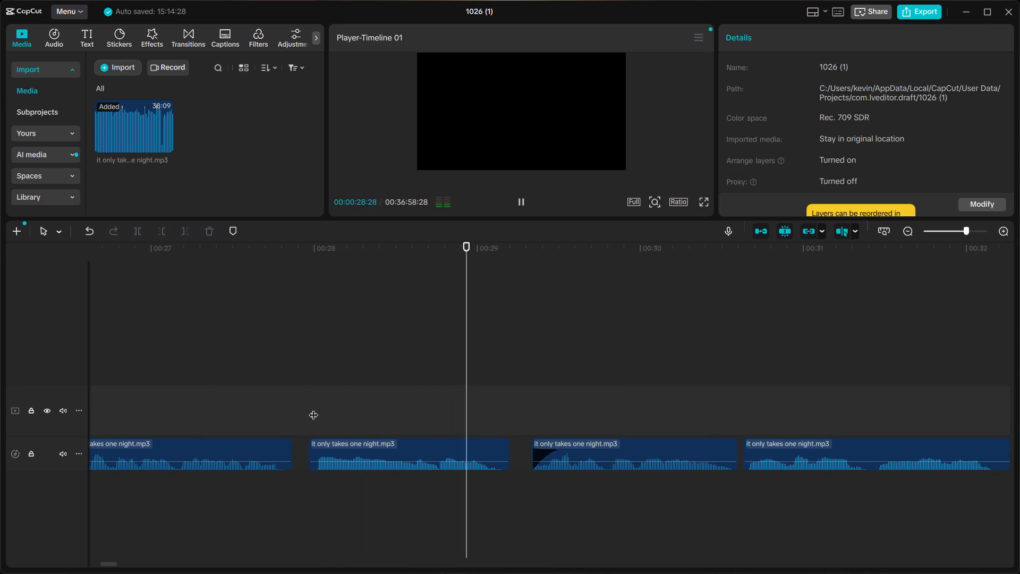
pyautogui.press('space')
pyautogui.click(126, 410)
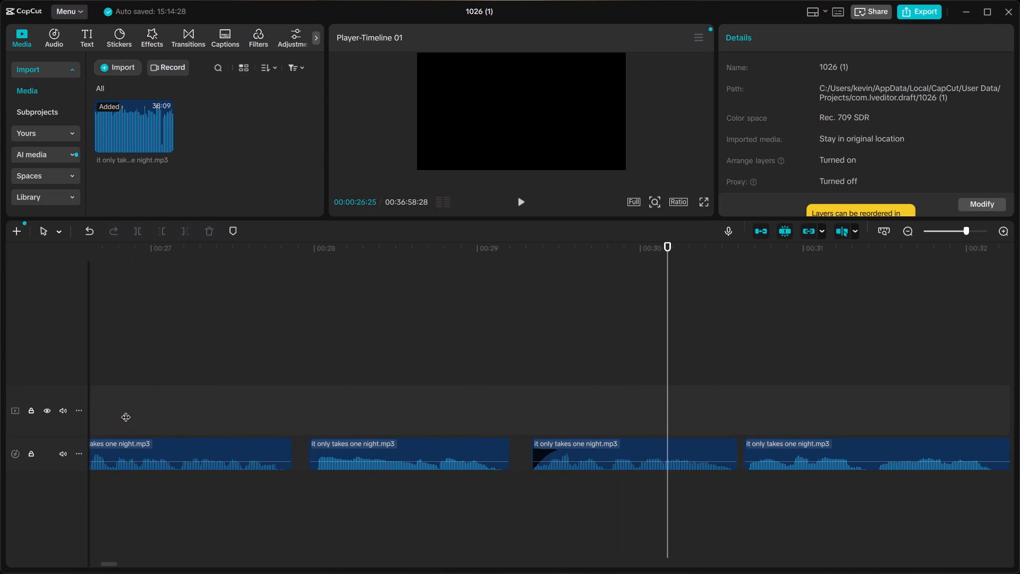
pyautogui.press('space')
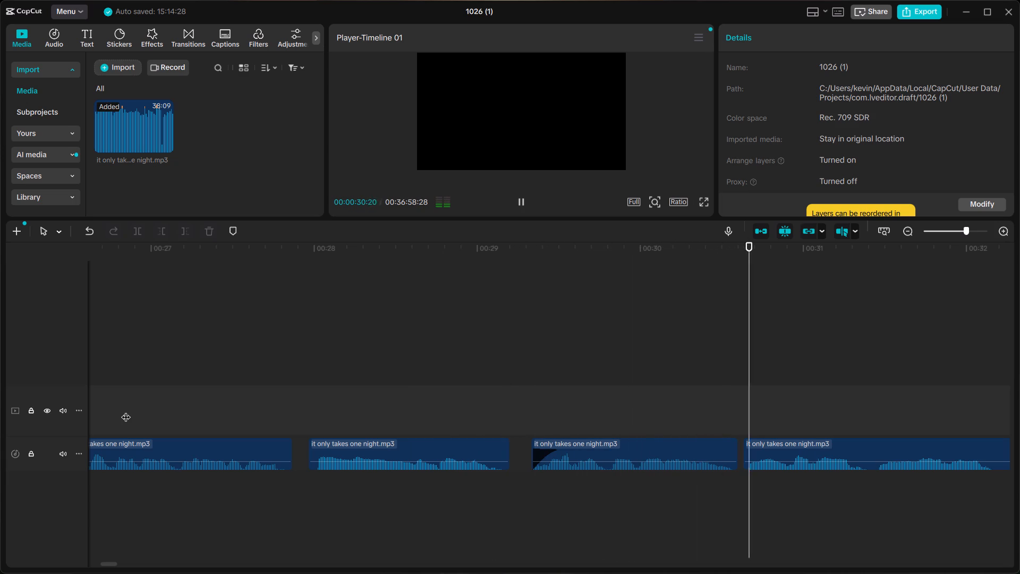
pyautogui.hscroll(-3, 126, 410)
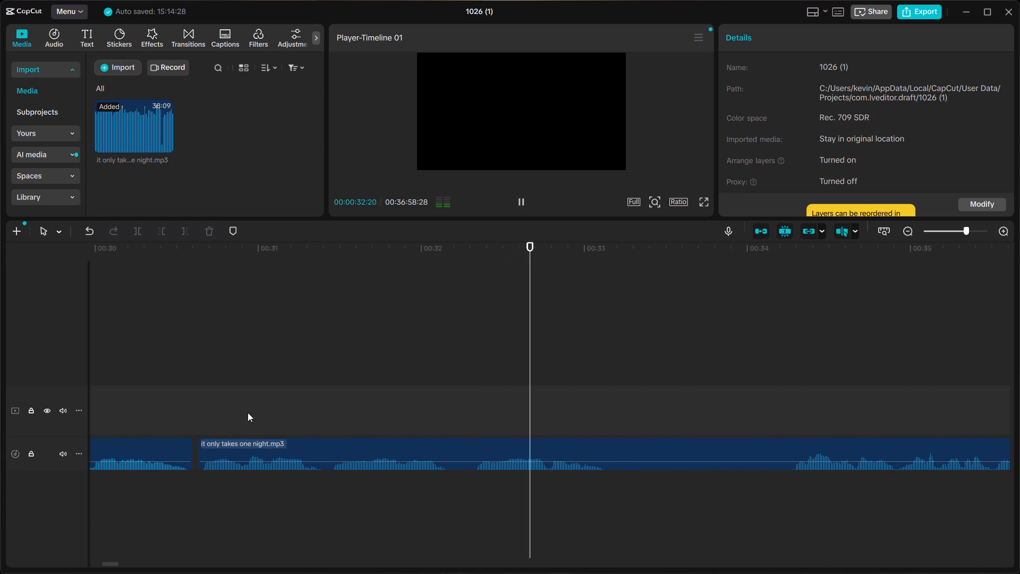
pyautogui.press('space')
pyautogui.keyDown('ctrl'); pyautogui.scroll(7, 521, 421); pyautogui.keyUp('ctrl')
pyautogui.hscroll(1, 521, 421)
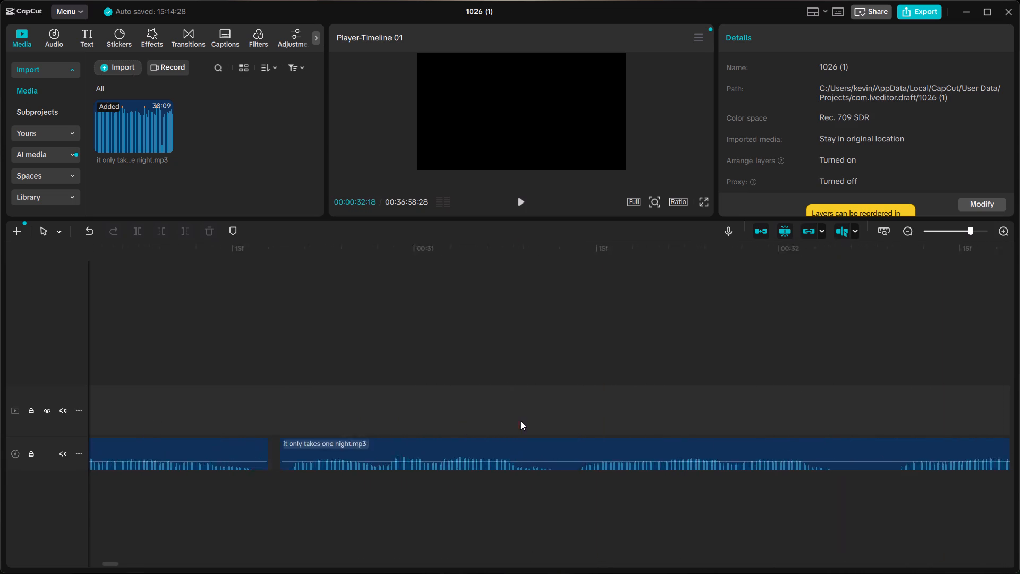
pyautogui.hscroll(2, 521, 421)
pyautogui.hscroll(-2, 547, 436)
pyautogui.click(279, 400)
pyautogui.press('space')
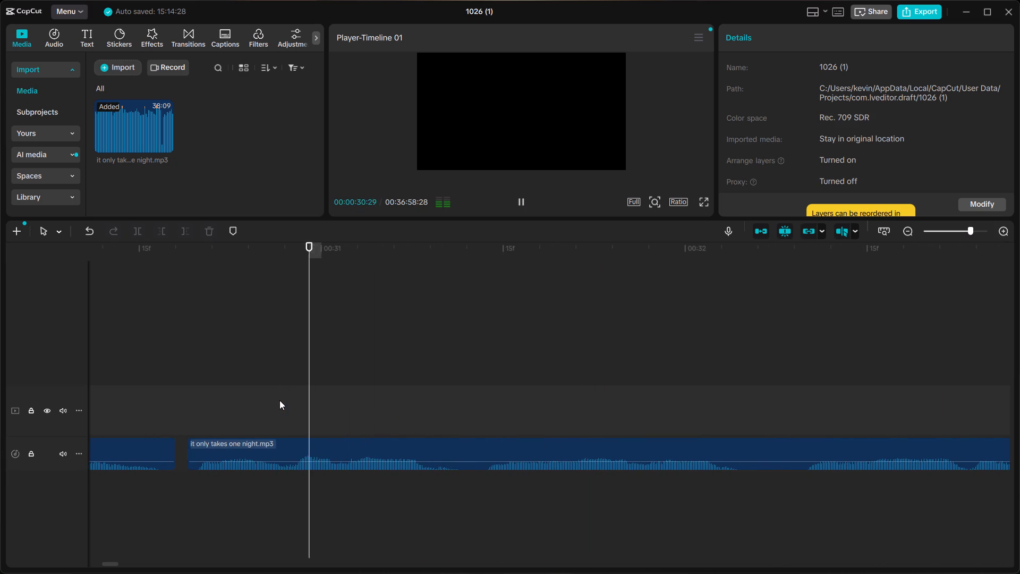
pyautogui.press('space')
# Cut a one-frame silence out of the last clip at about 31.4 seconds and close the gap.
pyautogui.keyDown('ctrl'); pyautogui.scroll(8, 397, 426); pyautogui.keyUp('ctrl')
pyautogui.keyDown('ctrl'); pyautogui.scroll(6, 450, 438); pyautogui.keyUp('ctrl')
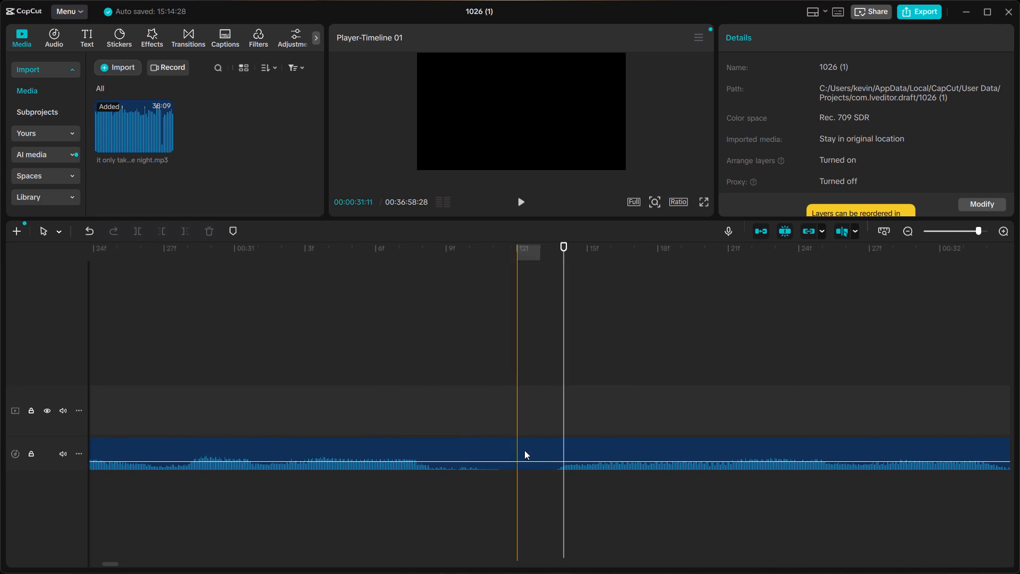
pyautogui.click(519, 445)
pyautogui.hotkey('ctrl', 'b')
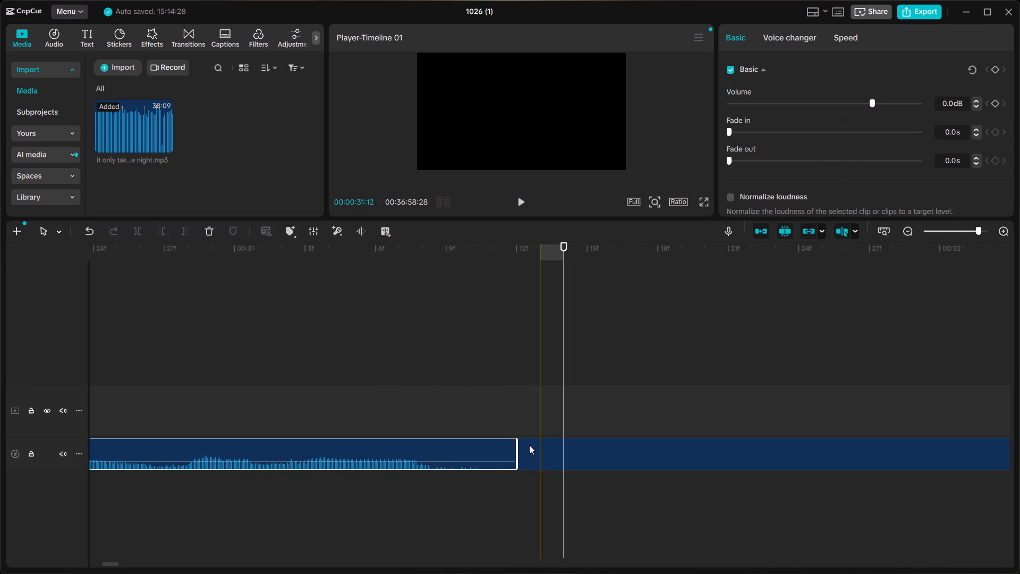
pyautogui.hotkey('ctrl', 'b')
pyautogui.click(530, 446)
pyautogui.press('BackSpace')
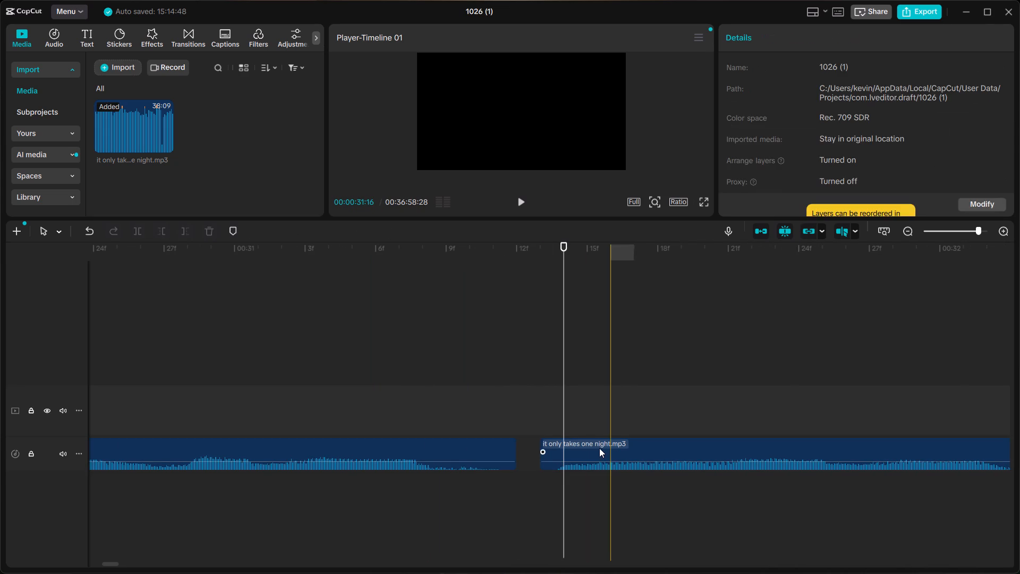
pyautogui.click(599, 448)
pyautogui.moveTo(599, 448); pyautogui.dragTo(577, 451)
# Cut the silence between about 32.1 and 32.3 seconds from the last clip and close the gap.
pyautogui.hscroll(-1, 577, 451)
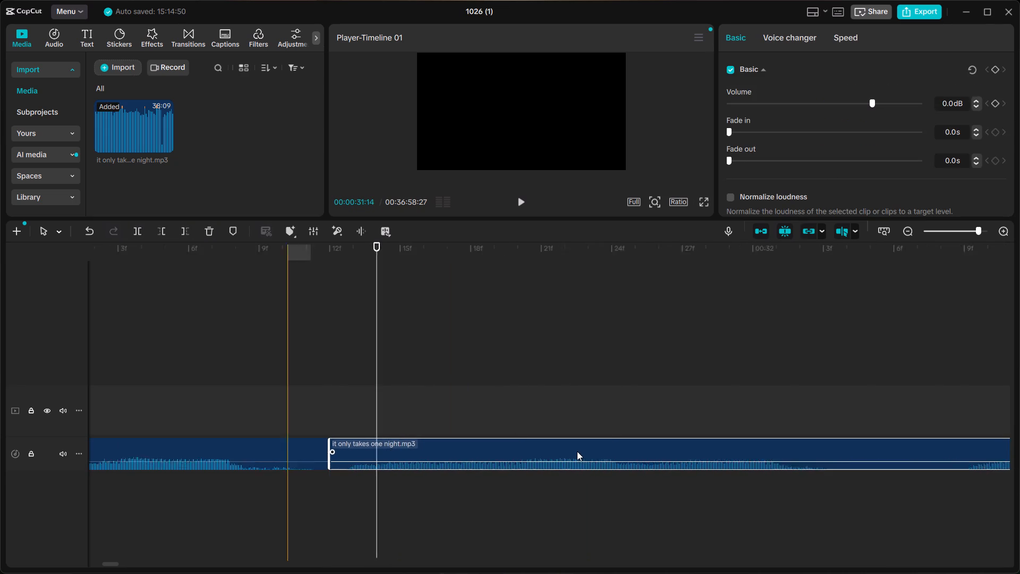
pyautogui.hscroll(-2, 577, 451)
pyautogui.hscroll(1, 390, 458)
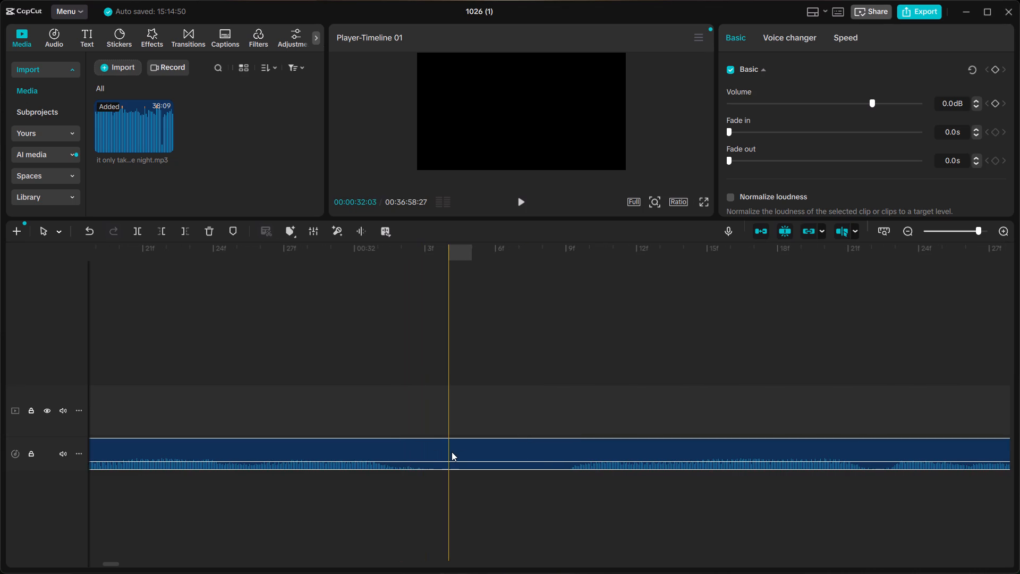
pyautogui.hotkey('ctrl', 'b')
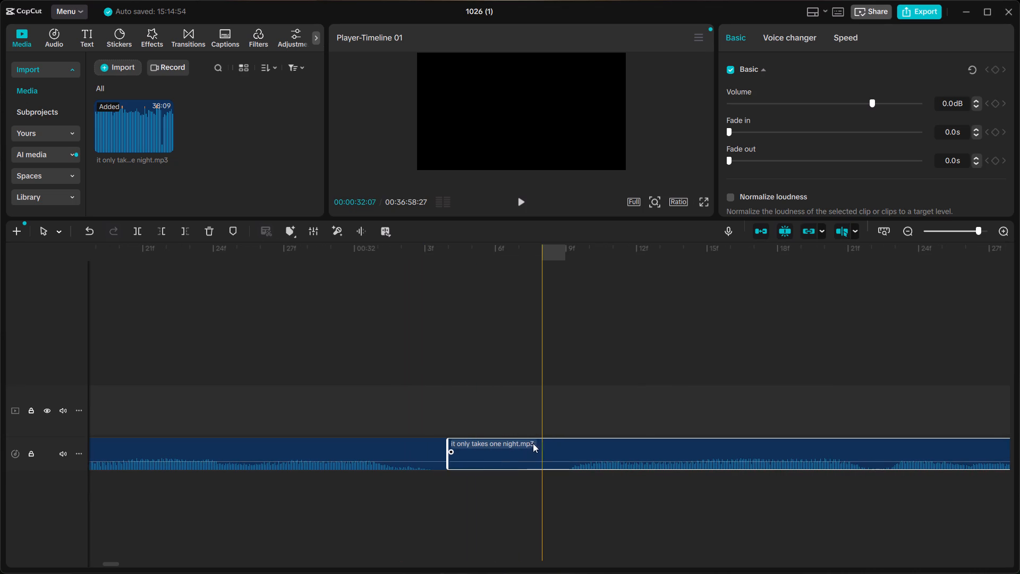
pyautogui.hotkey('ctrl', 'b')
pyautogui.click(522, 444)
pyautogui.press('BackSpace')
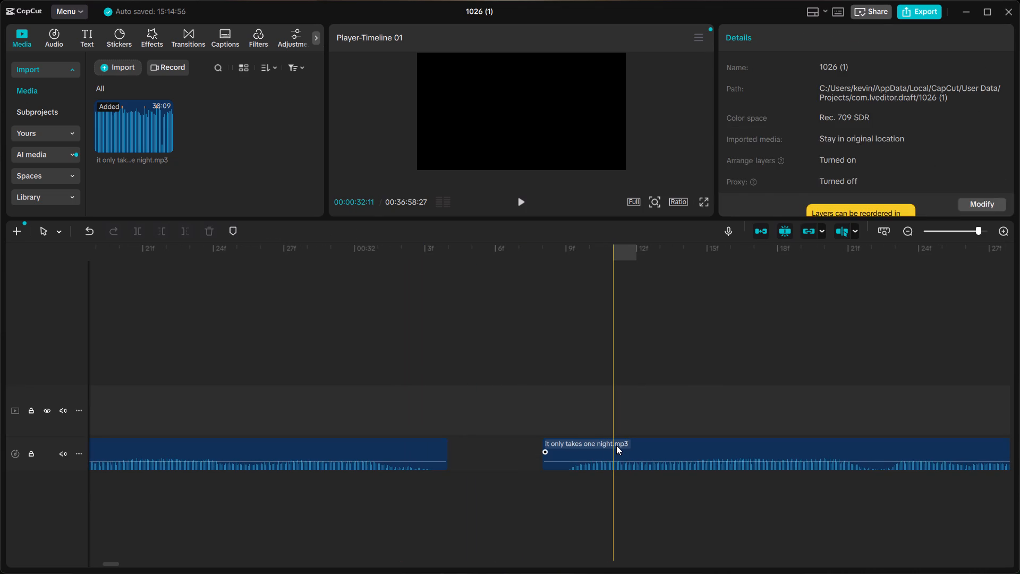
pyautogui.click(616, 445)
pyautogui.moveTo(613, 445); pyautogui.dragTo(525, 448)
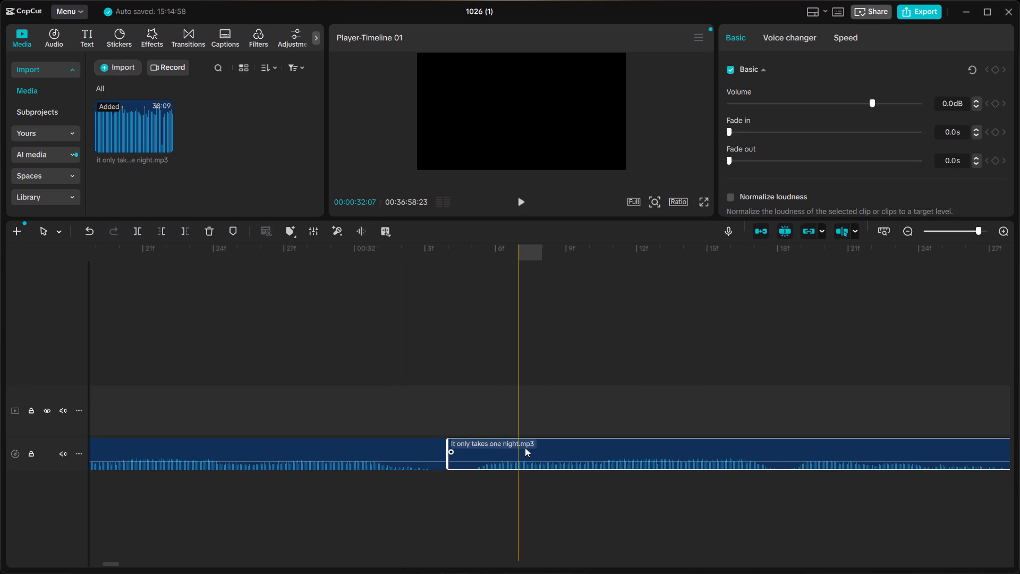
# Listen across the tightened joins from about 30.5 seconds and split the last clip at about 33.0 seconds, after the phrase ends.
pyautogui.keyDown('ctrl'); pyautogui.scroll(-17, 525, 448); pyautogui.keyUp('ctrl')
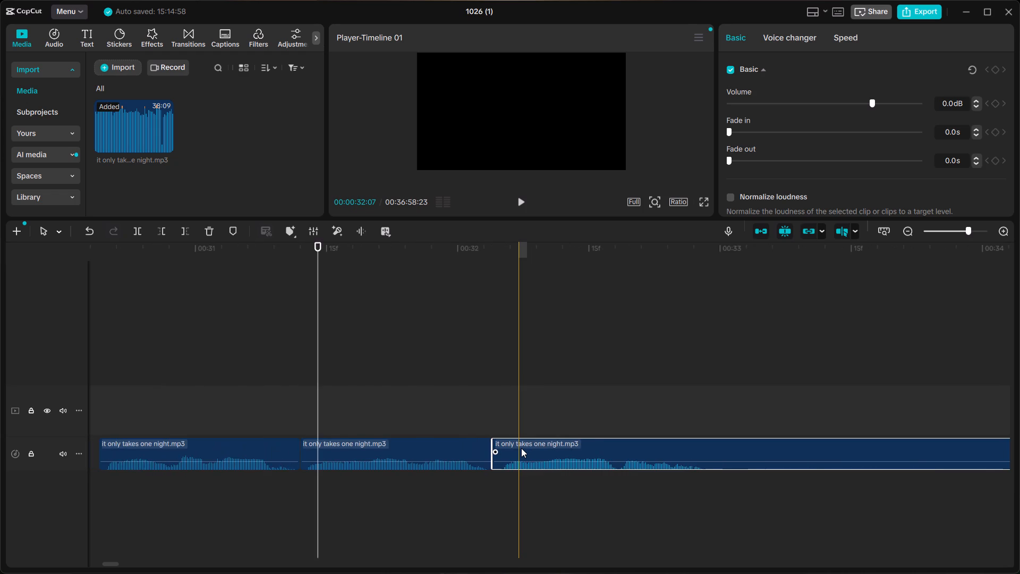
pyautogui.keyDown('ctrl'); pyautogui.scroll(-5, 521, 448); pyautogui.keyUp('ctrl')
pyautogui.click(271, 408)
pyautogui.press('space')
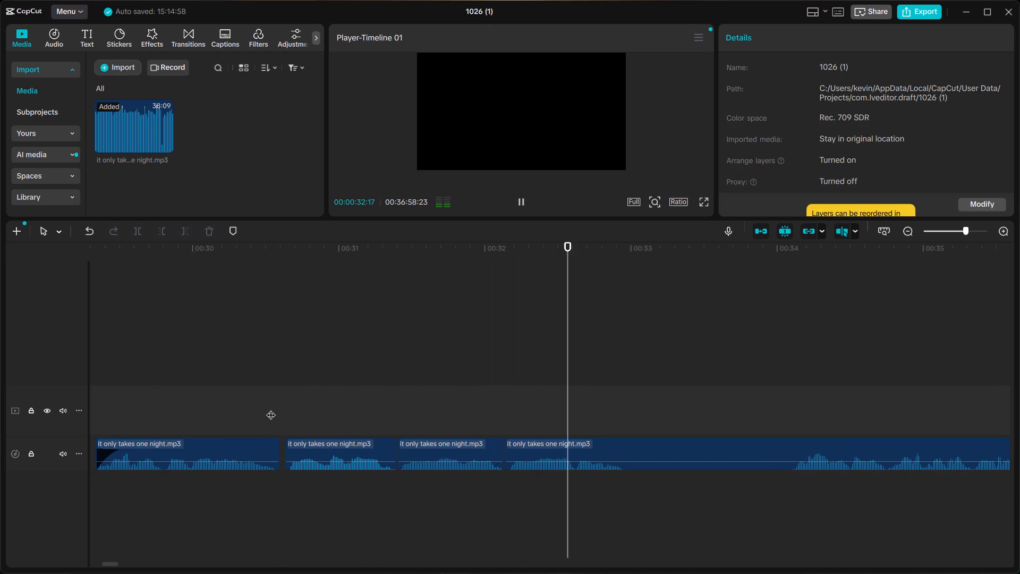
pyautogui.press('space')
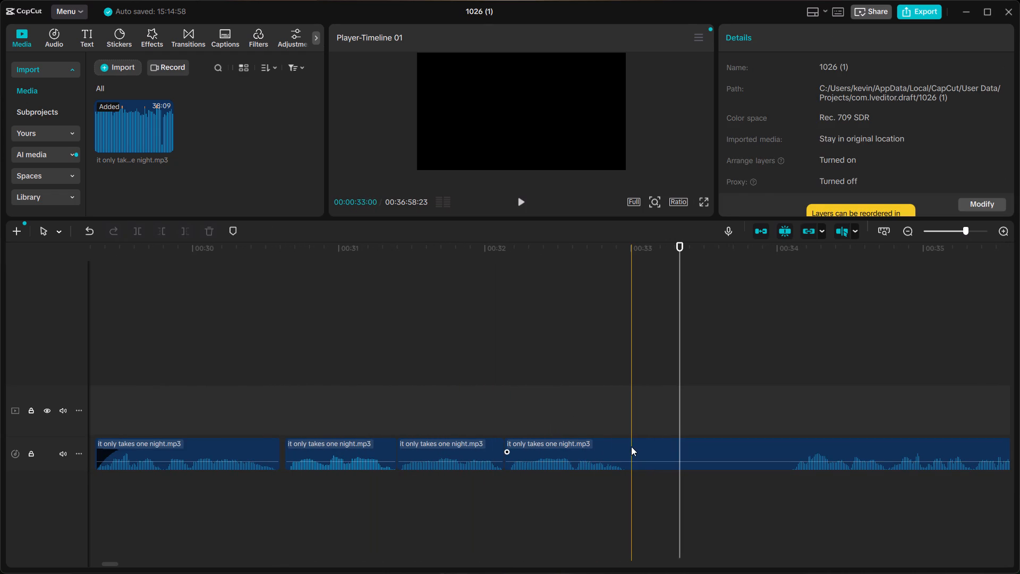
pyautogui.click(631, 446)
pyautogui.hotkey('ctrl', 'n')
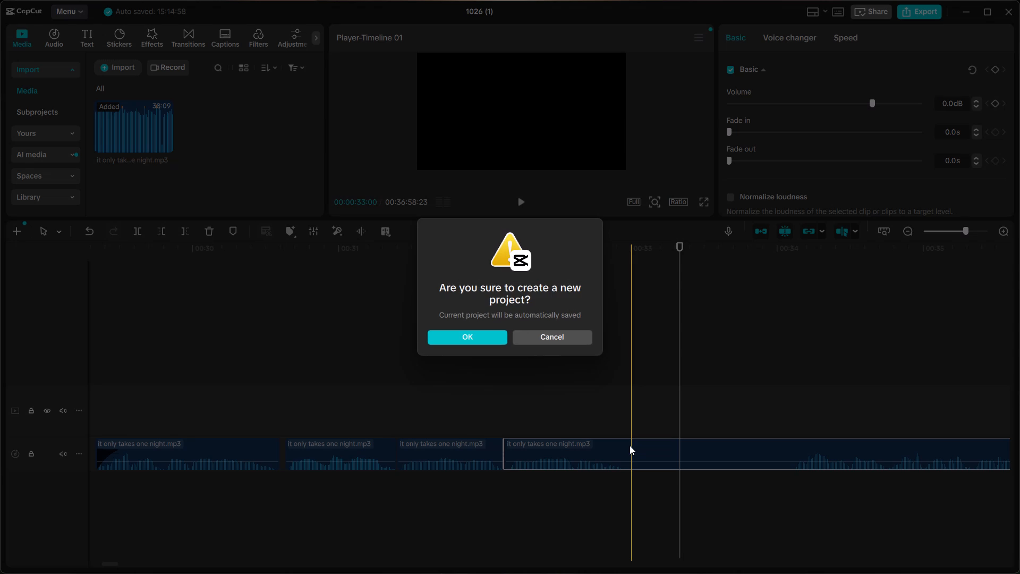
pyautogui.click(548, 339)
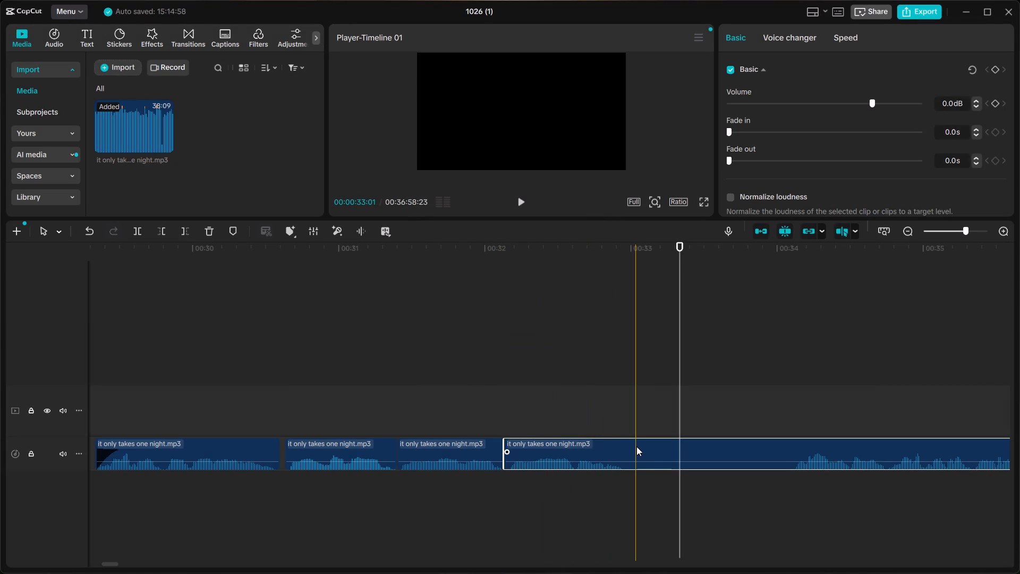
pyautogui.hotkey('ctrl', 'b')
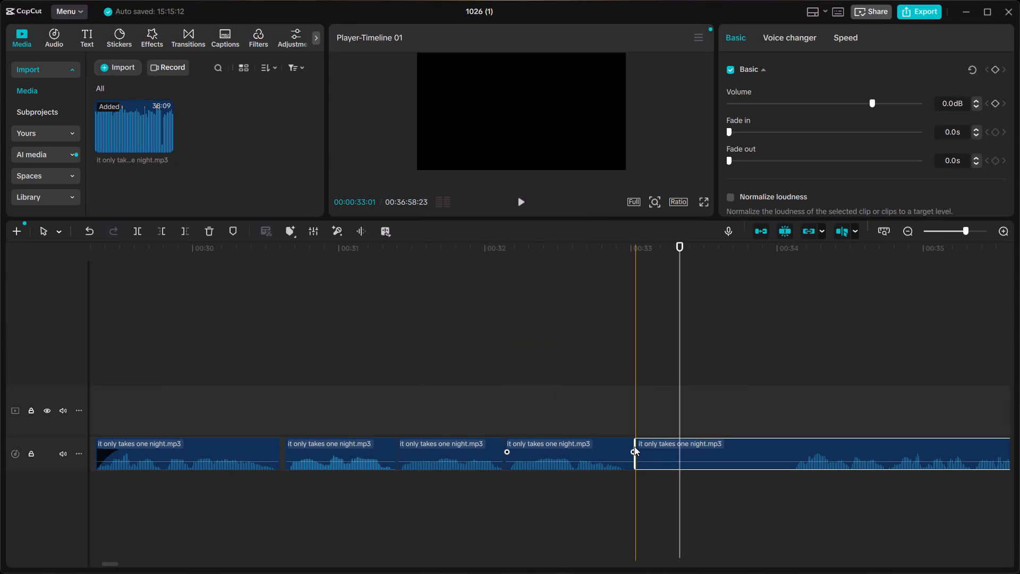
# Listen ahead in the remaining audio from about 34 seconds, sampling the phrases starting near 41.4 and 50.7 seconds.
pyautogui.hscroll(-1, 634, 446)
pyautogui.click(528, 412)
pyautogui.press('space')
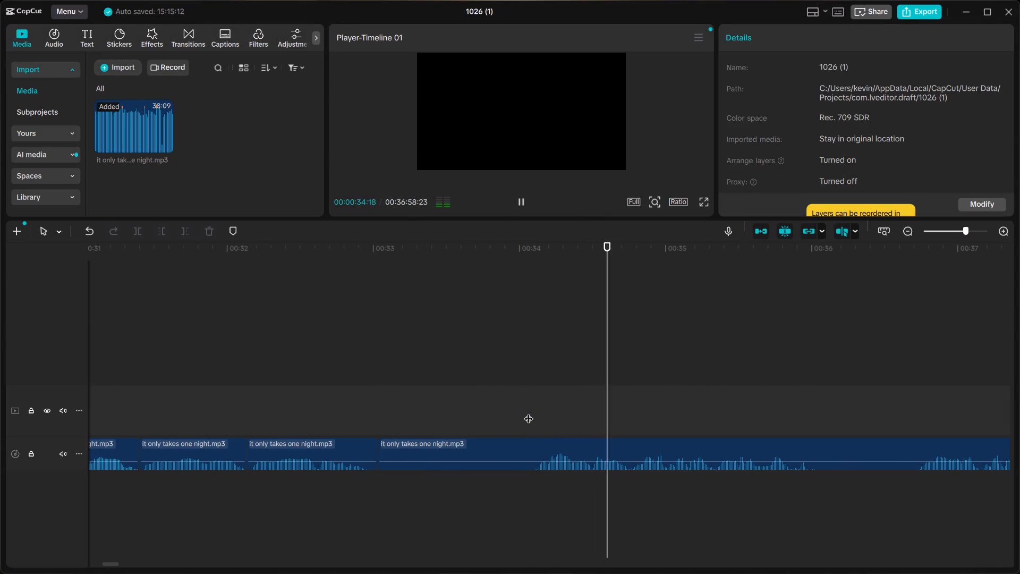
pyautogui.hscroll(-1, 529, 412)
pyautogui.press('space')
pyautogui.click(500, 413)
pyautogui.press('space')
pyautogui.hscroll(-1, 506, 409)
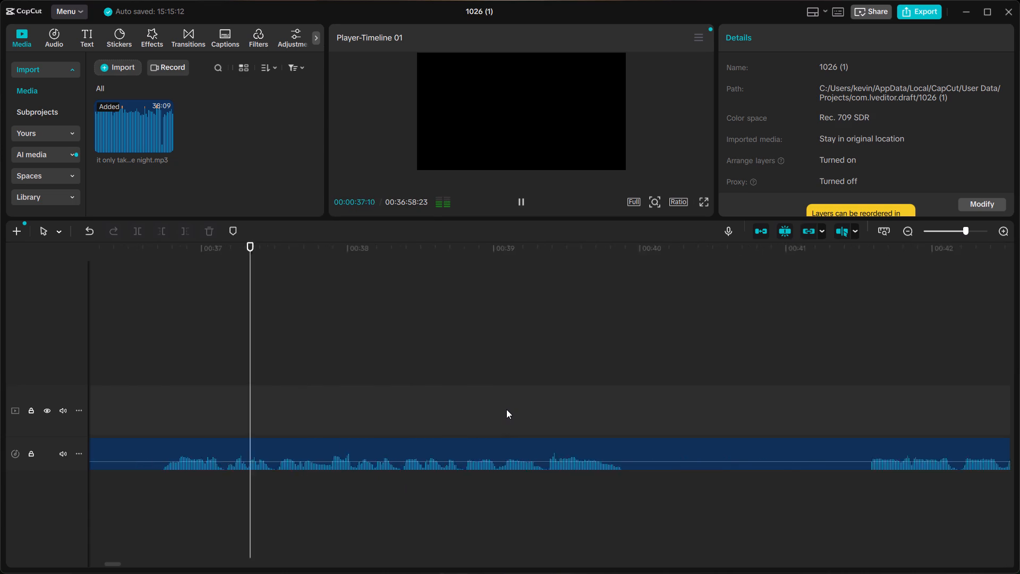
pyautogui.hscroll(-1, 506, 409)
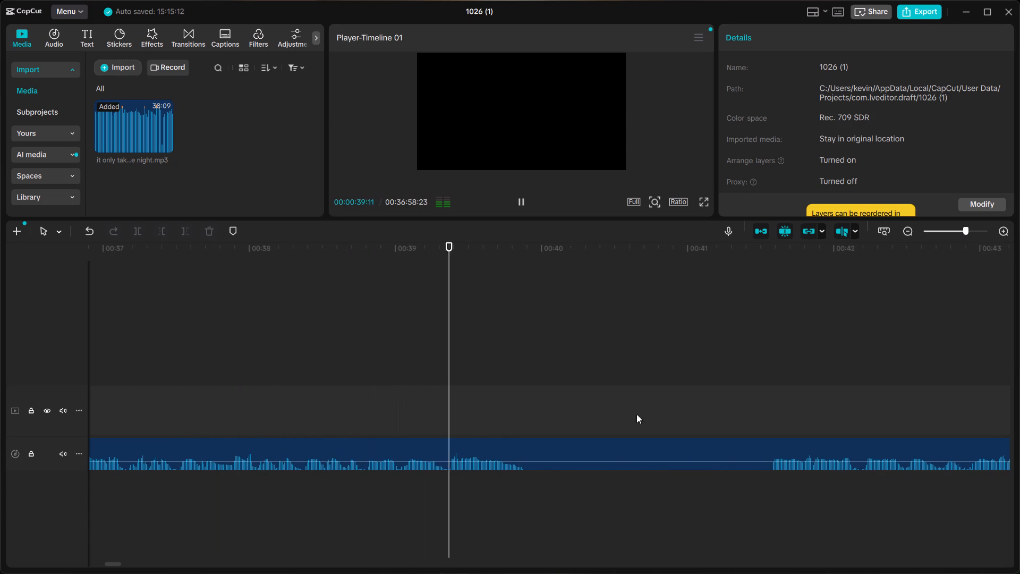
pyautogui.click(749, 410)
pyautogui.press('space')
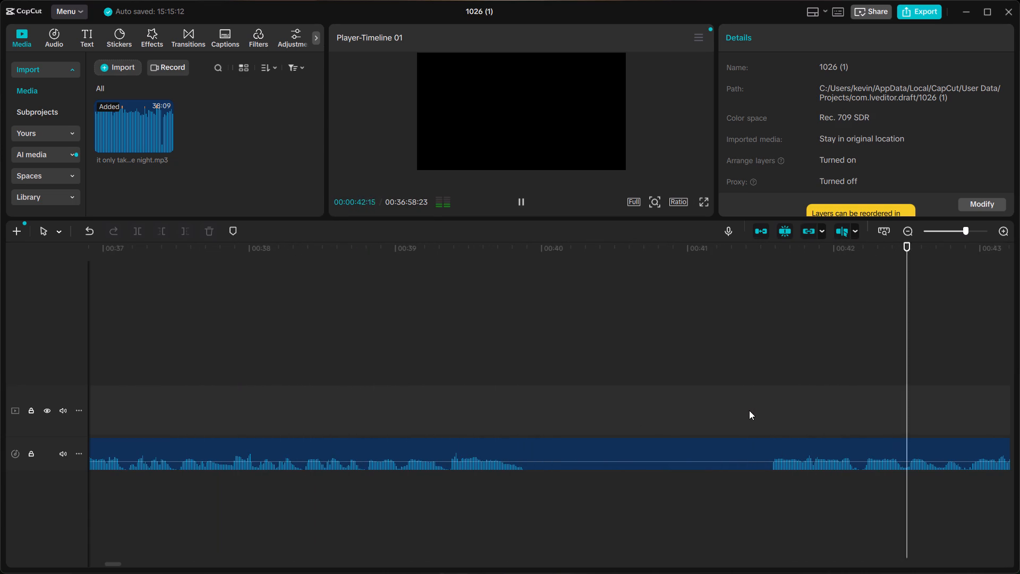
pyautogui.press('space')
pyautogui.hscroll(-1, 880, 417)
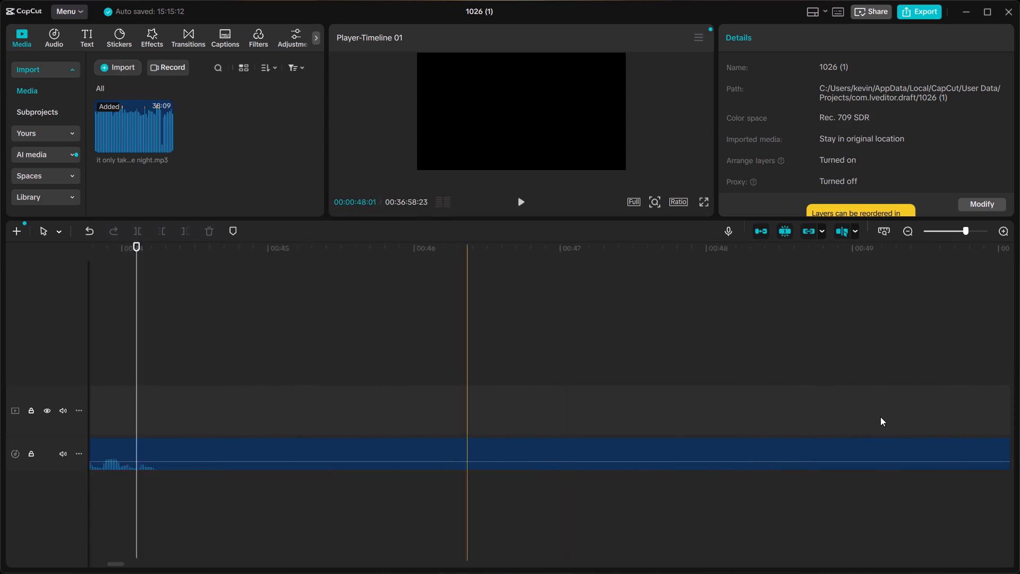
pyautogui.hscroll(-1, 880, 417)
pyautogui.click(778, 419)
pyautogui.press('space')
pyautogui.press('space')
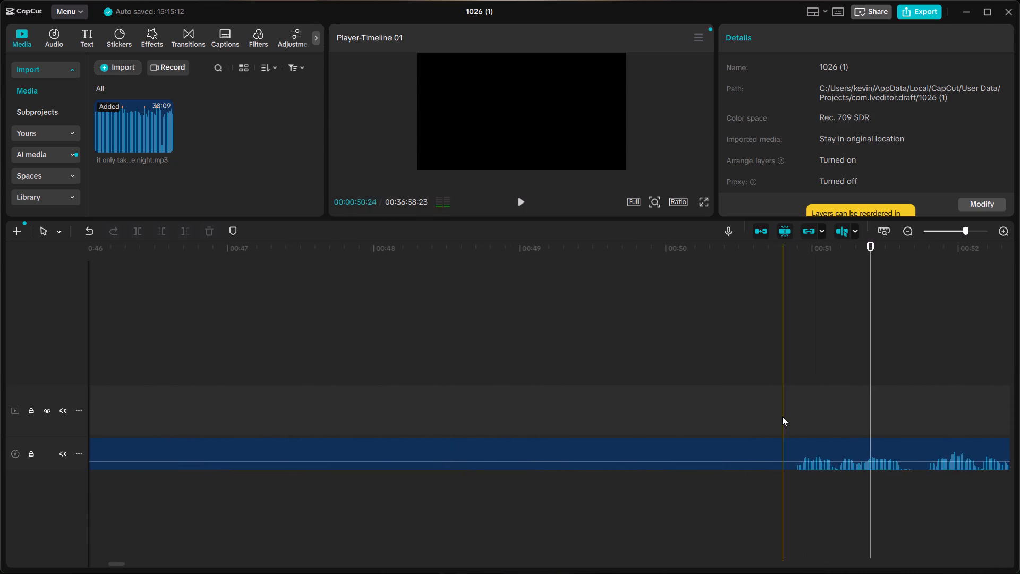
# Replay the phrase starting at about 36.7 seconds and split the last clip at about 37.8 seconds.
pyautogui.hscroll(5, 782, 416)
pyautogui.hscroll(3, 569, 445)
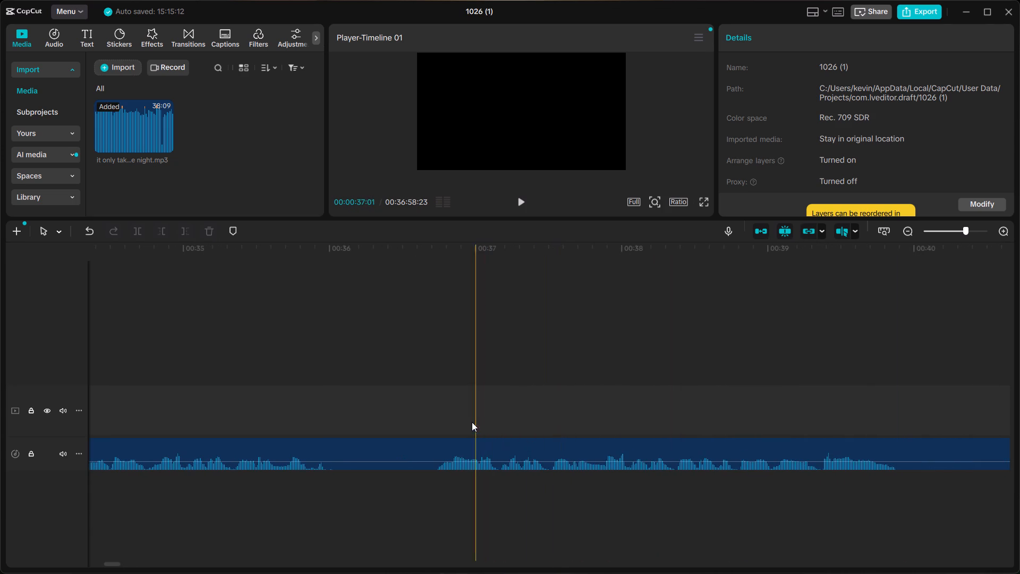
pyautogui.click(434, 412)
pyautogui.press('space')
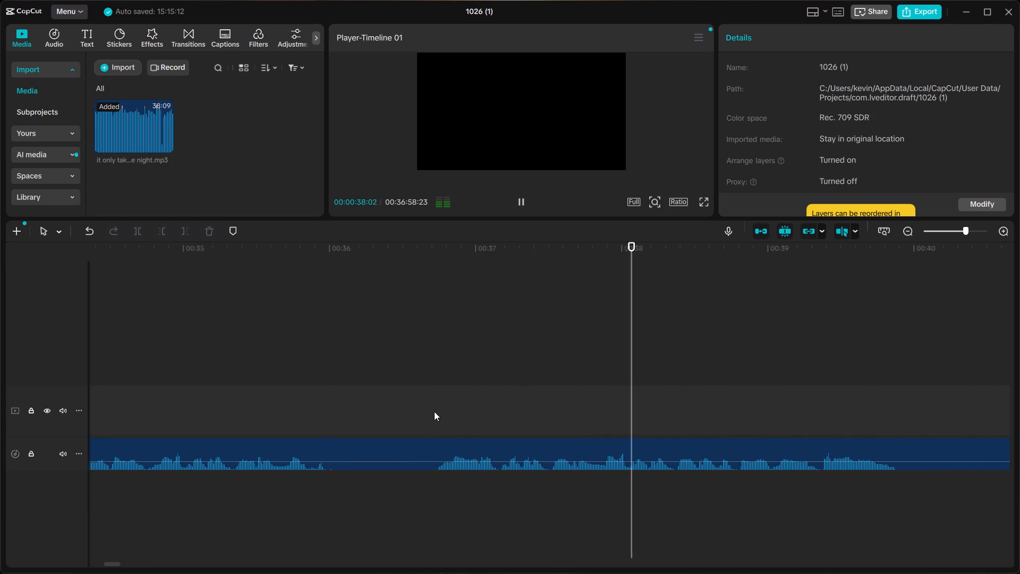
pyautogui.press('space')
pyautogui.keyDown('ctrl'); pyautogui.scroll(7, 470, 417); pyautogui.keyUp('ctrl')
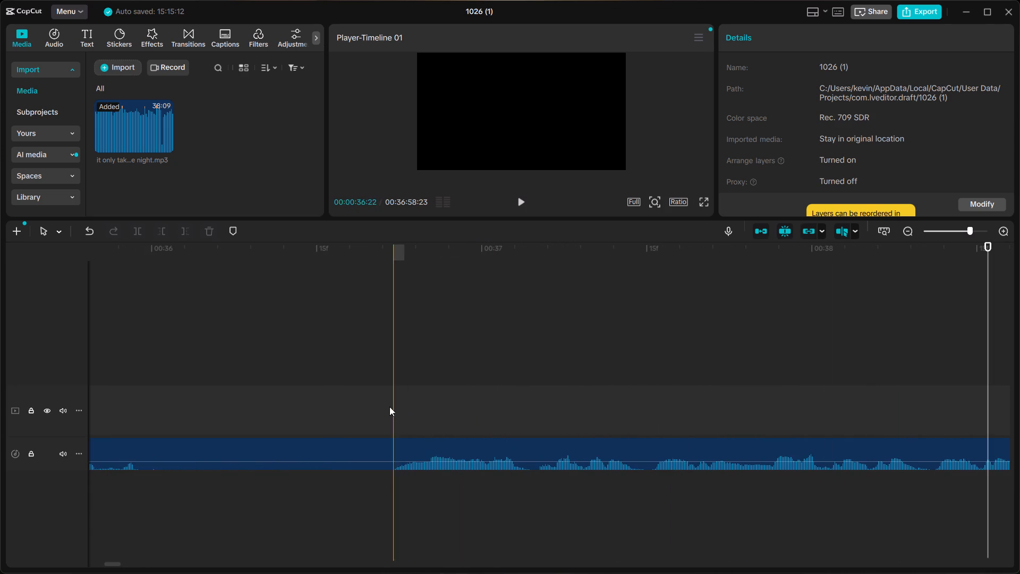
pyautogui.click(384, 407)
pyautogui.press('space')
pyautogui.press('space')
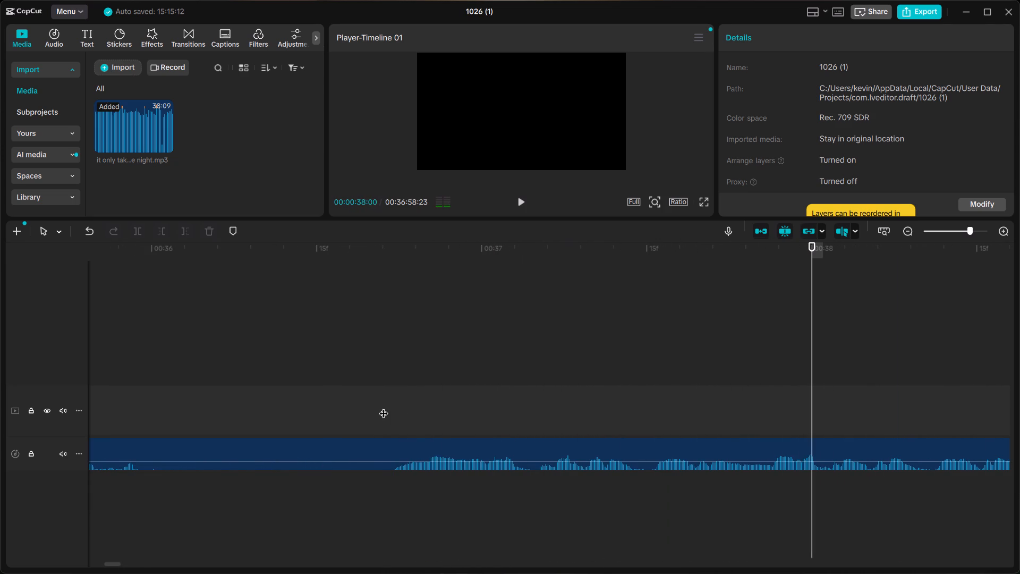
pyautogui.scroll(4, 384, 407)
pyautogui.hscroll(-1, 384, 407)
pyautogui.hscroll(1, 356, 411)
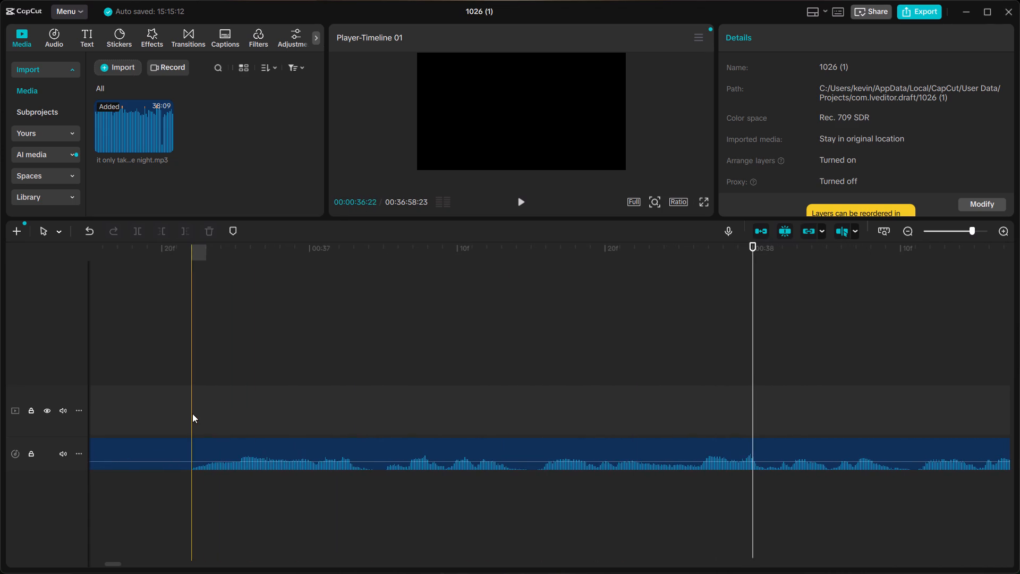
pyautogui.click(192, 413)
pyautogui.press('space')
pyautogui.press('space')
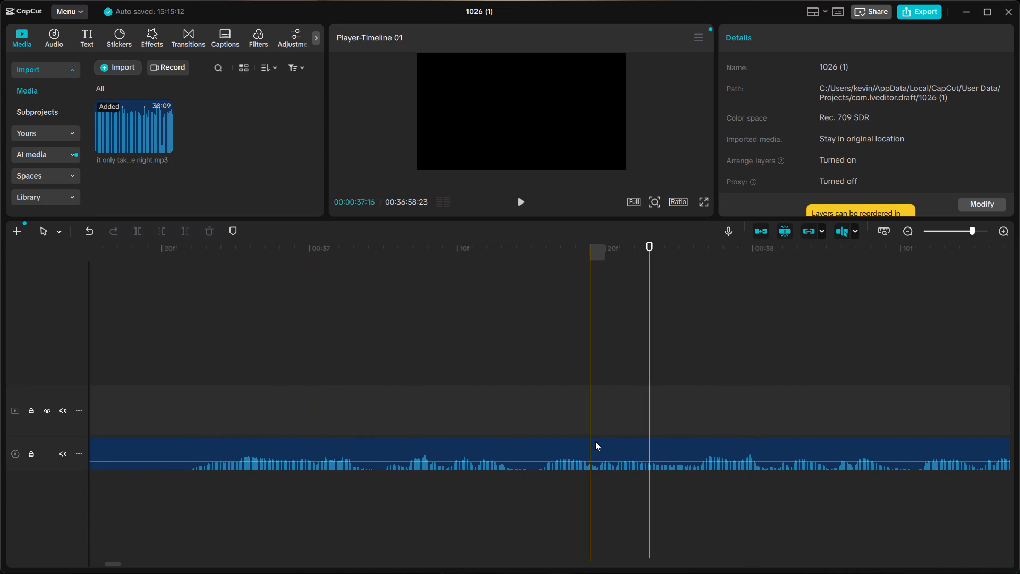
pyautogui.click(645, 451)
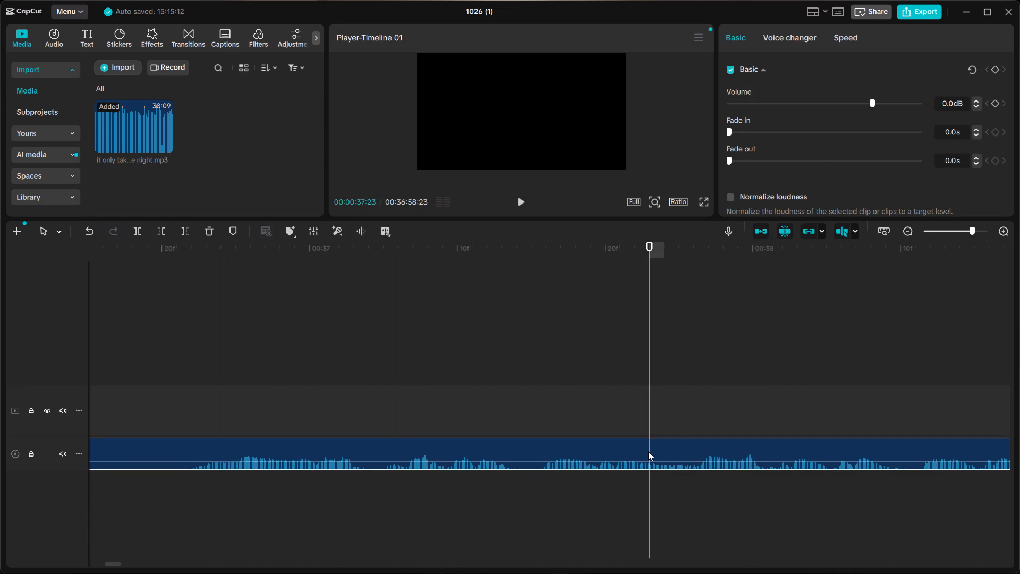
pyautogui.keyDown('ctrl'); pyautogui.click(648, 451); pyautogui.keyUp('ctrl')
pyautogui.hotkey('ctrl', 'b')
# Delete the unwanted audio segment between about 33.0 and 37.8 seconds.
pyautogui.click(616, 446)
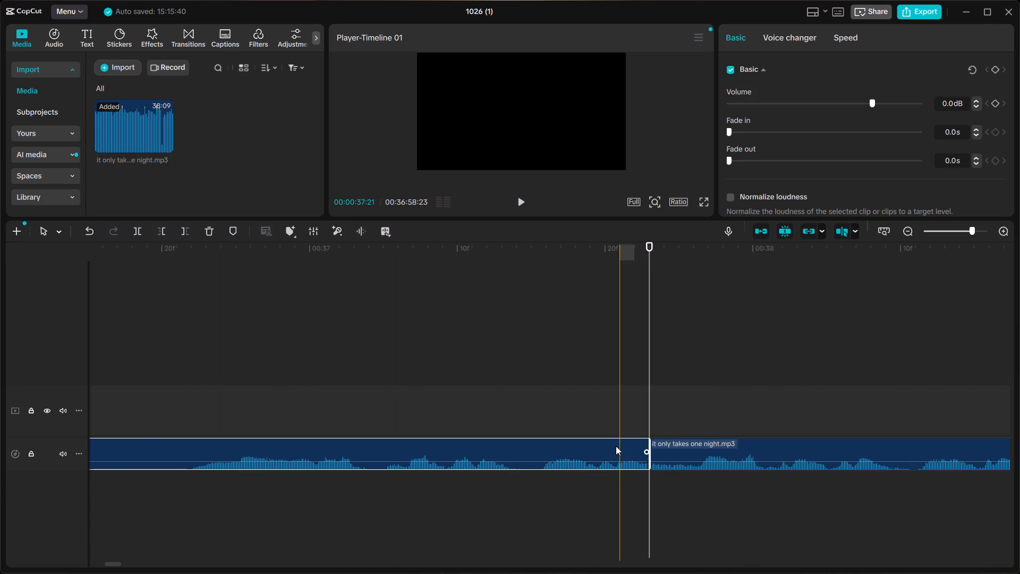
pyautogui.hscroll(4, 616, 446)
pyautogui.keyDown('ctrl'); pyautogui.scroll(-7, 616, 446); pyautogui.keyUp('ctrl')
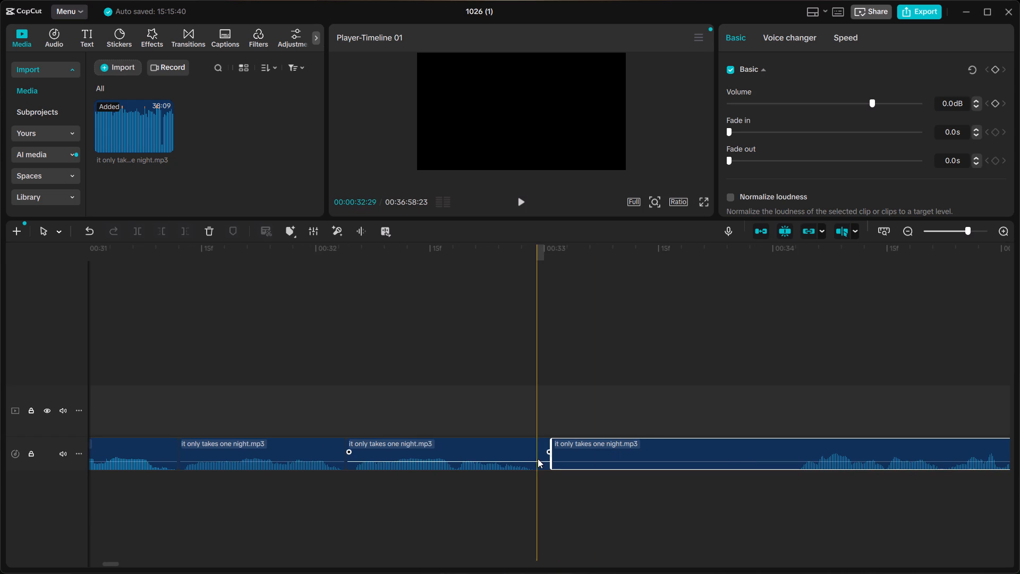
pyautogui.press('BackSpace')
# Play the start of the remaining clip at about 37.8 seconds and set its fade-in to 0.2 s.
pyautogui.hscroll(-2, 547, 451)
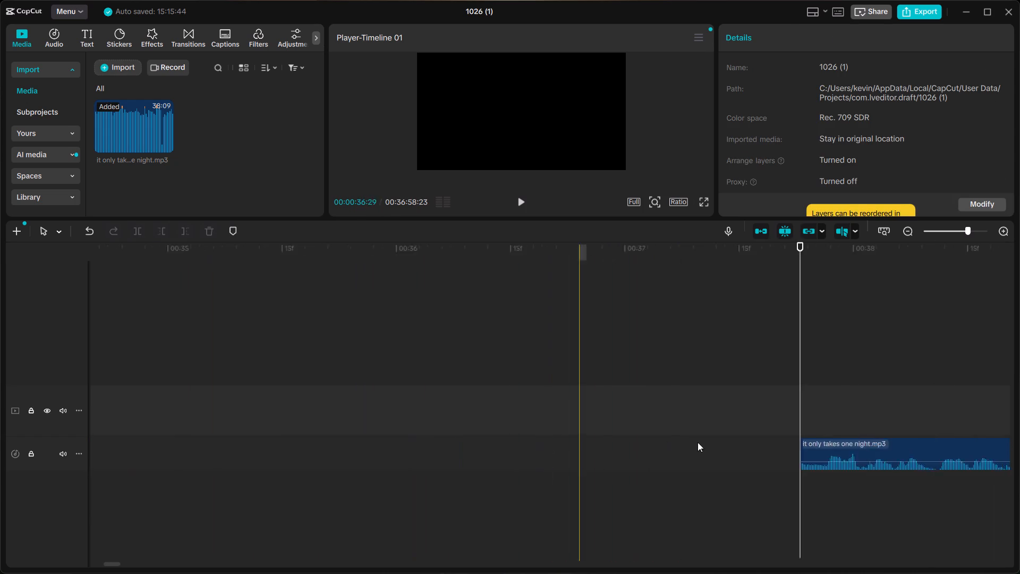
pyautogui.hscroll(-2, 698, 442)
pyautogui.click(511, 391)
pyautogui.press('space')
pyautogui.press('space')
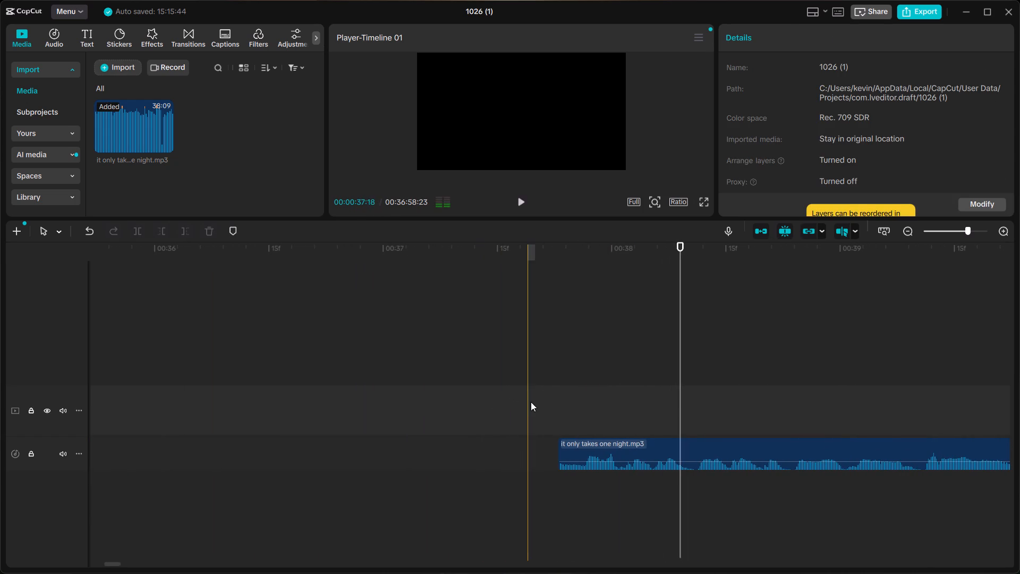
pyautogui.click(531, 402)
pyautogui.press('space')
pyautogui.press('space')
pyautogui.click(573, 448)
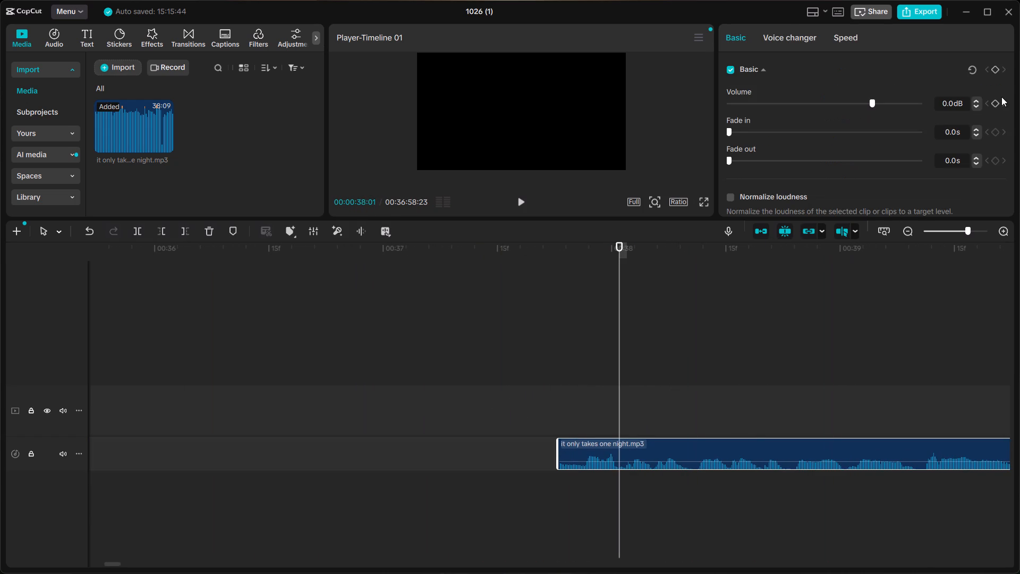
pyautogui.doubleClick(976, 130)
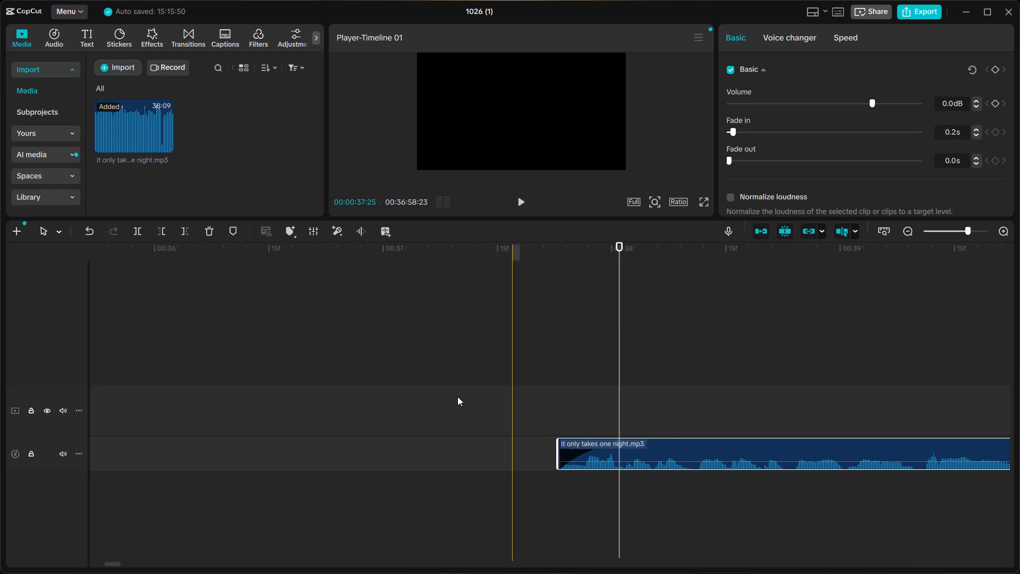
# Replay the faded clip start near 37.8 seconds and trim about one frame off its beginning.
pyautogui.click(369, 419)
pyautogui.press('space')
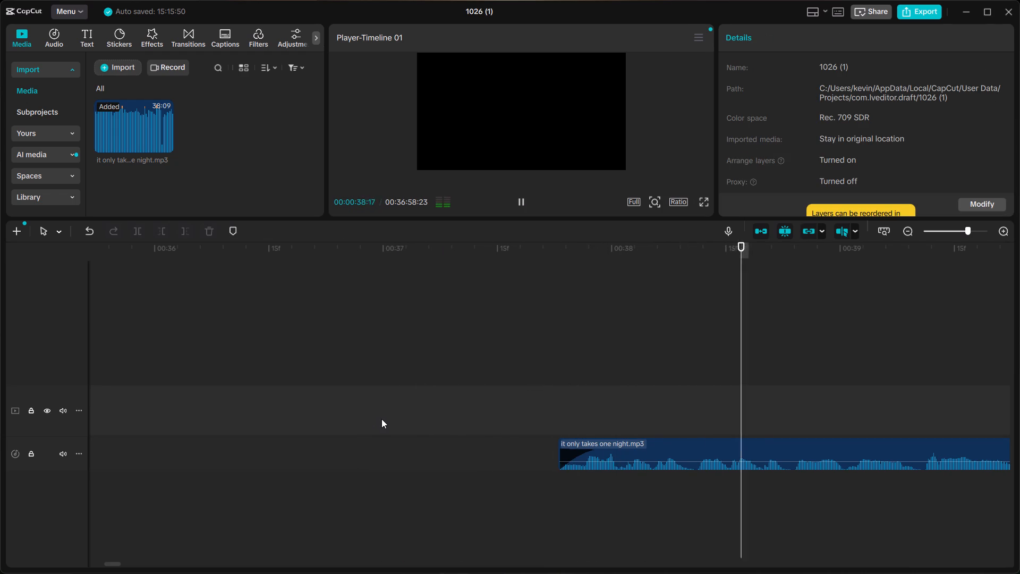
pyautogui.press('space')
pyautogui.click(388, 416)
pyautogui.press('space')
pyautogui.press('space')
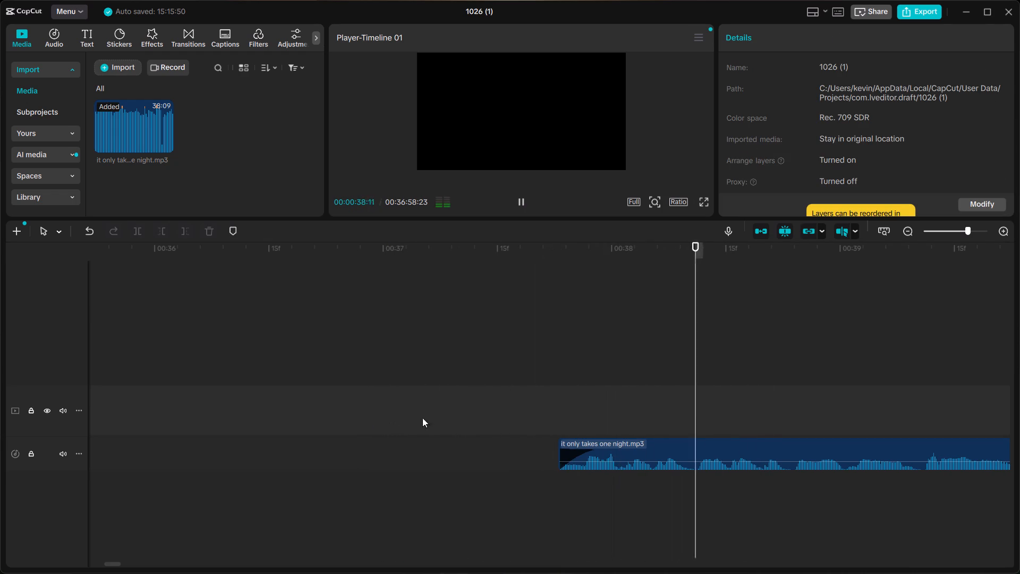
pyautogui.click(696, 444)
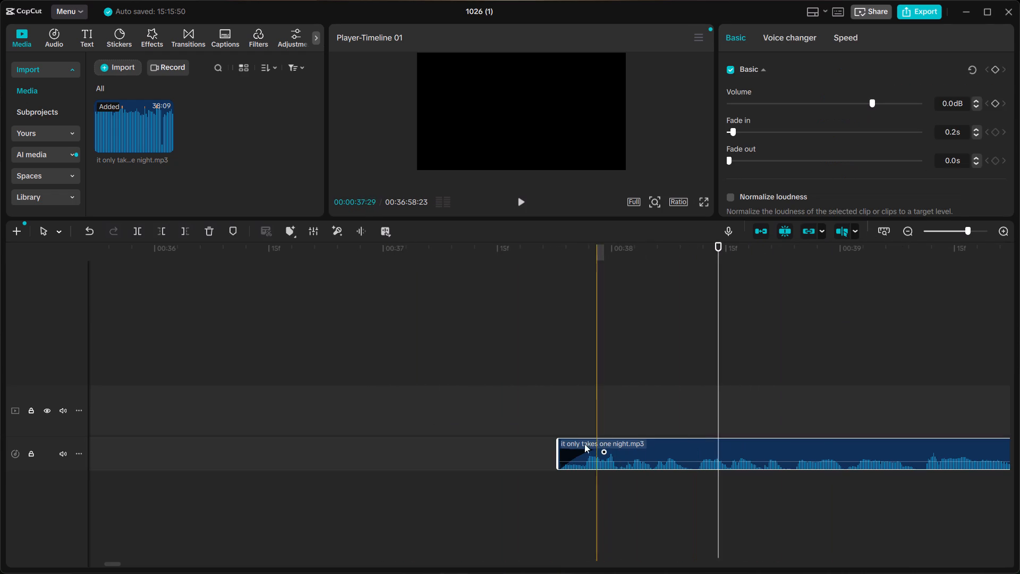
pyautogui.click(559, 444)
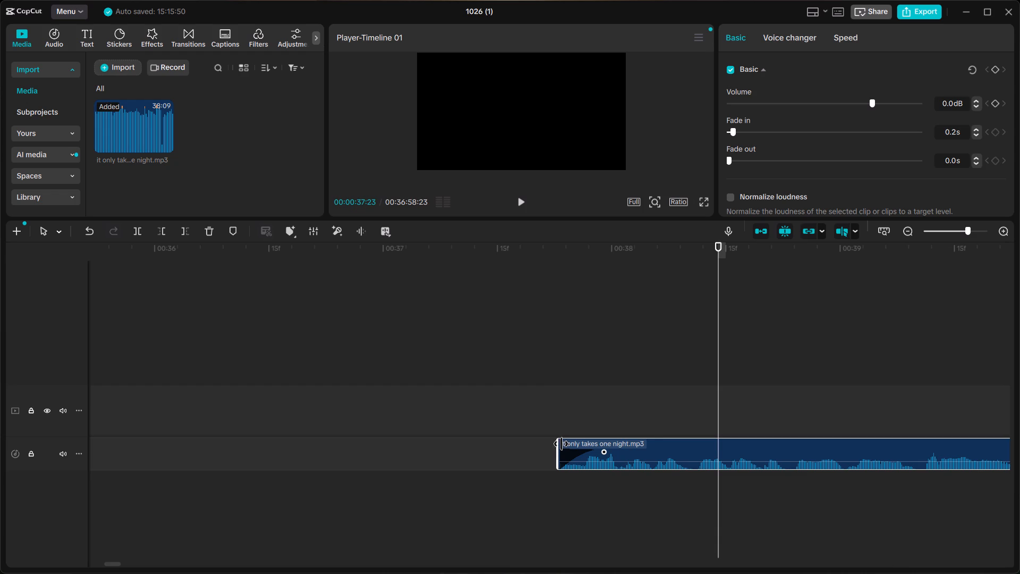
pyautogui.click(427, 418)
pyautogui.press('space')
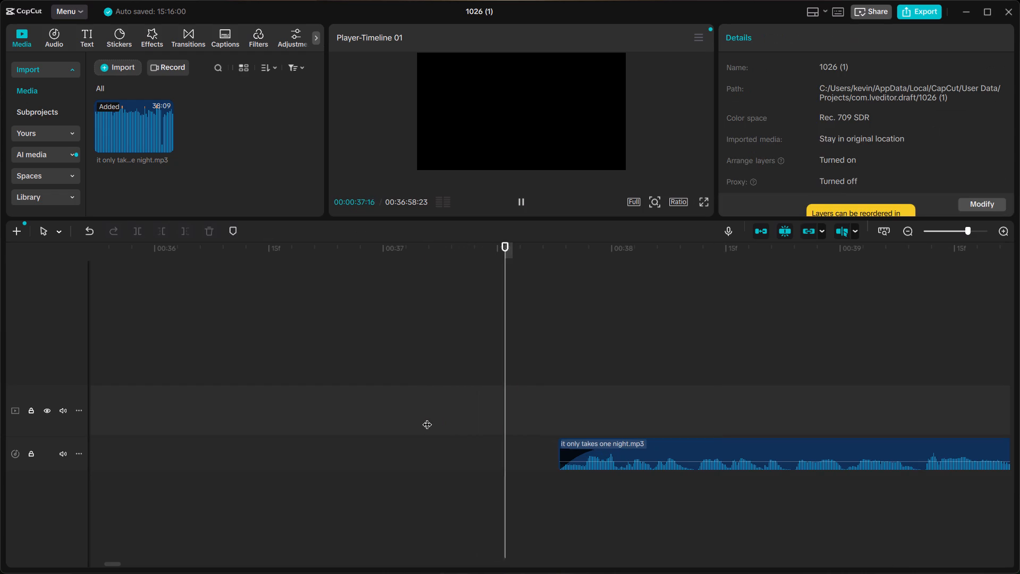
pyautogui.press('space')
pyautogui.click(573, 449)
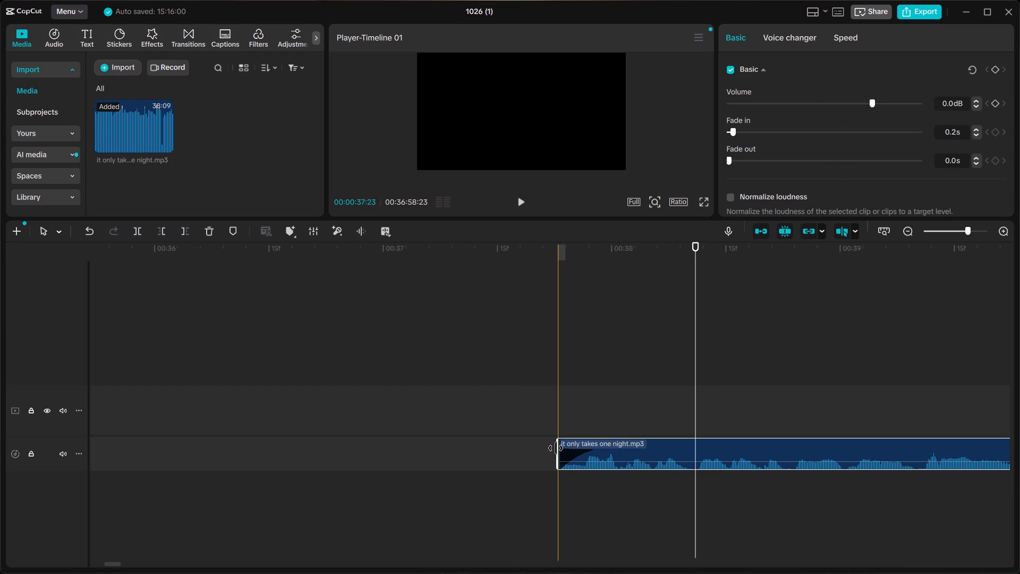
pyautogui.moveTo(556, 448); pyautogui.dragTo(560, 450)
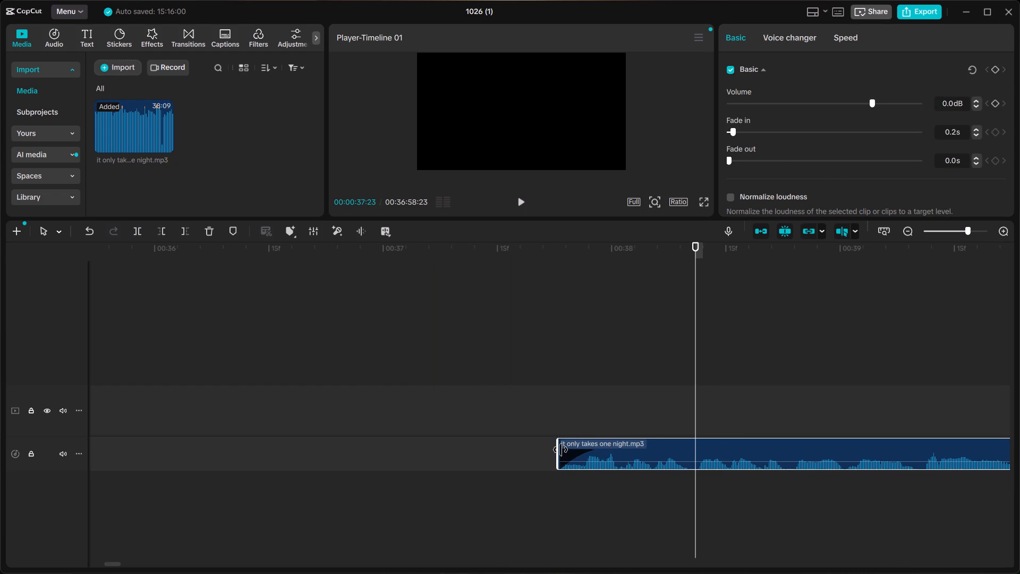
pyautogui.moveTo(560, 450); pyautogui.dragTo(563, 451)
# Listen repeatedly to the trimmed start of the clip near 37.8 seconds to check how smoothly the phrase begins.
pyautogui.click(432, 429)
pyautogui.press('space')
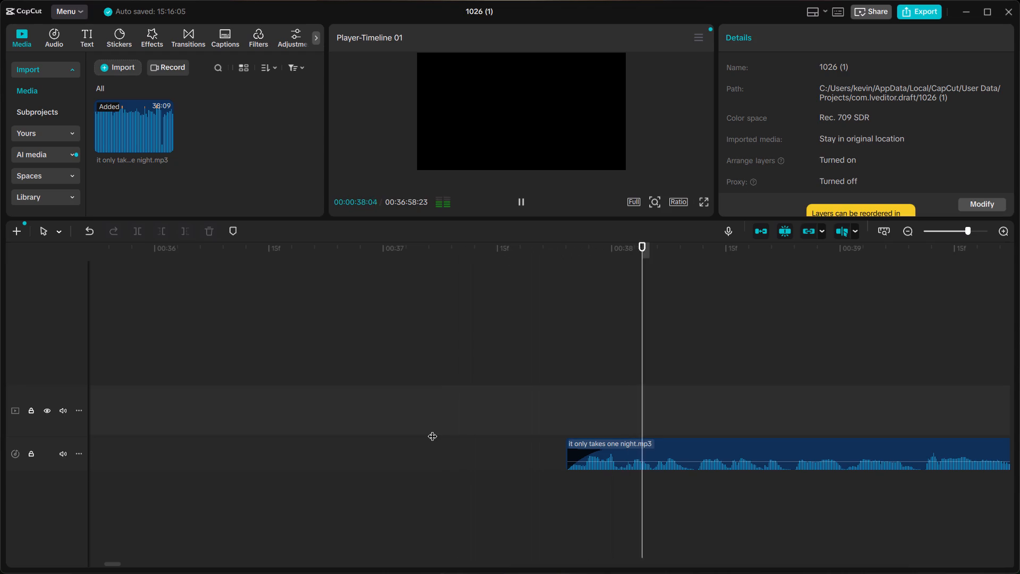
pyautogui.press('space')
pyautogui.click(403, 424)
pyautogui.press('space')
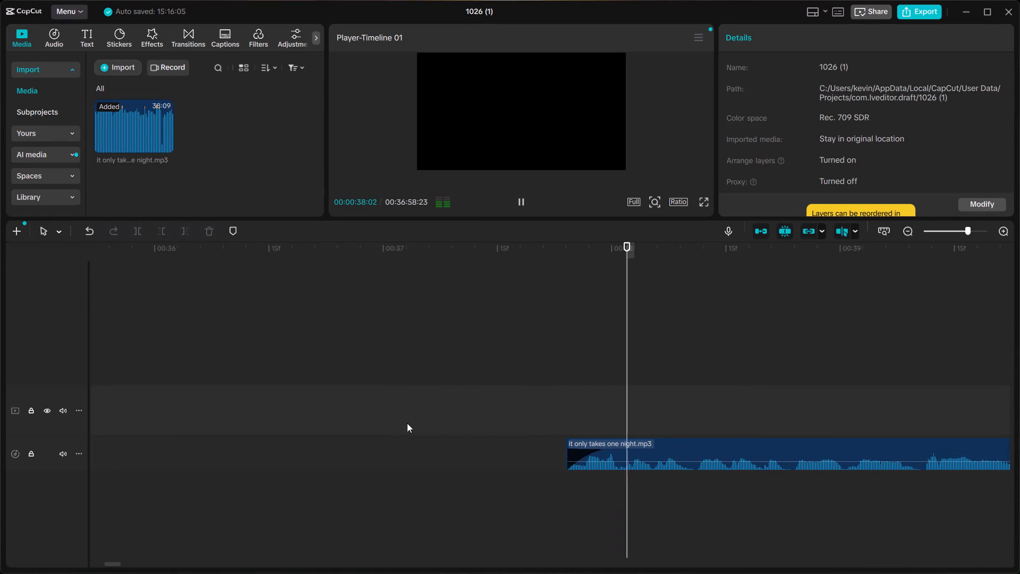
pyautogui.press('space')
pyautogui.click(523, 433)
pyautogui.press('space')
pyautogui.press('space')
pyautogui.click(452, 416)
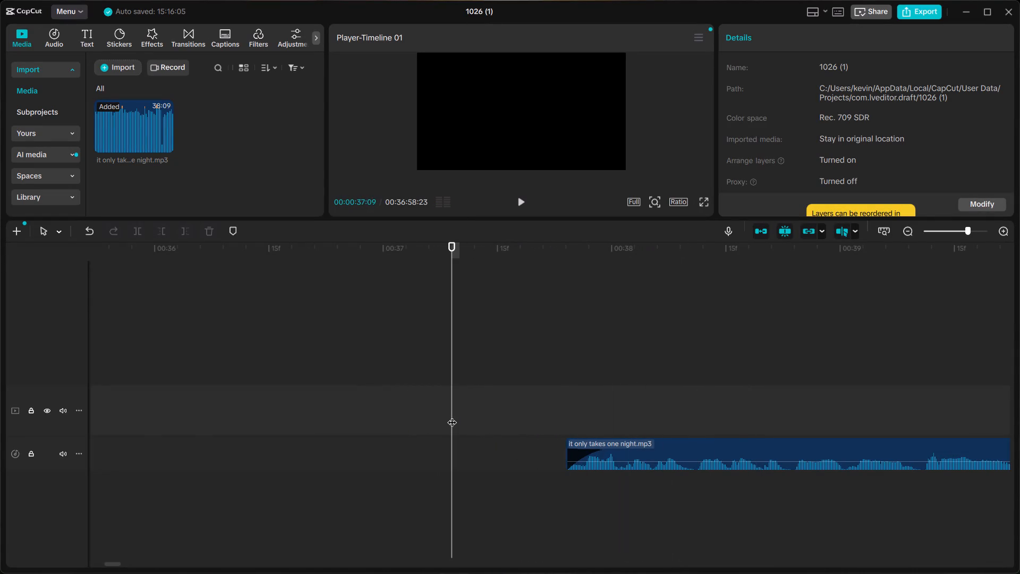
pyautogui.press('space')
pyautogui.press('space')
pyautogui.click(452, 416)
pyautogui.press('space')
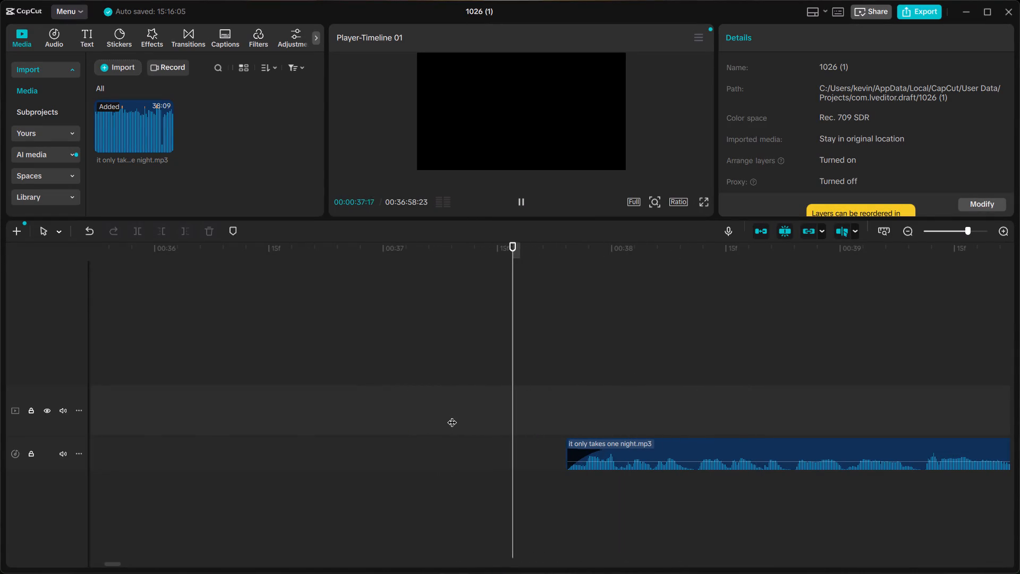
pyautogui.press('space')
# Set the trimmed clip's fade-in to 0.3 s and replay its opening.
pyautogui.click(613, 446)
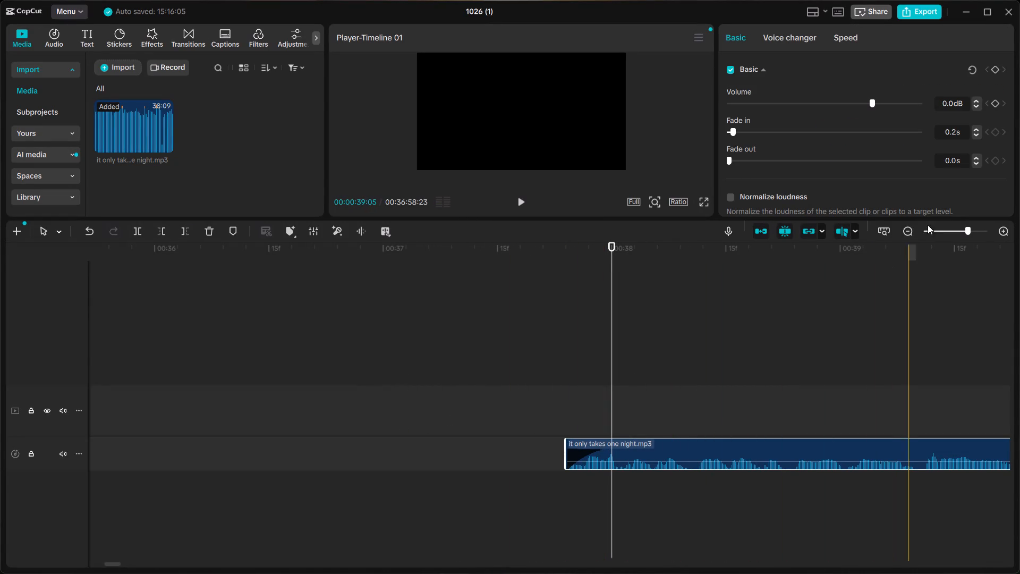
pyautogui.click(974, 128)
pyautogui.click(287, 444)
pyautogui.press('space')
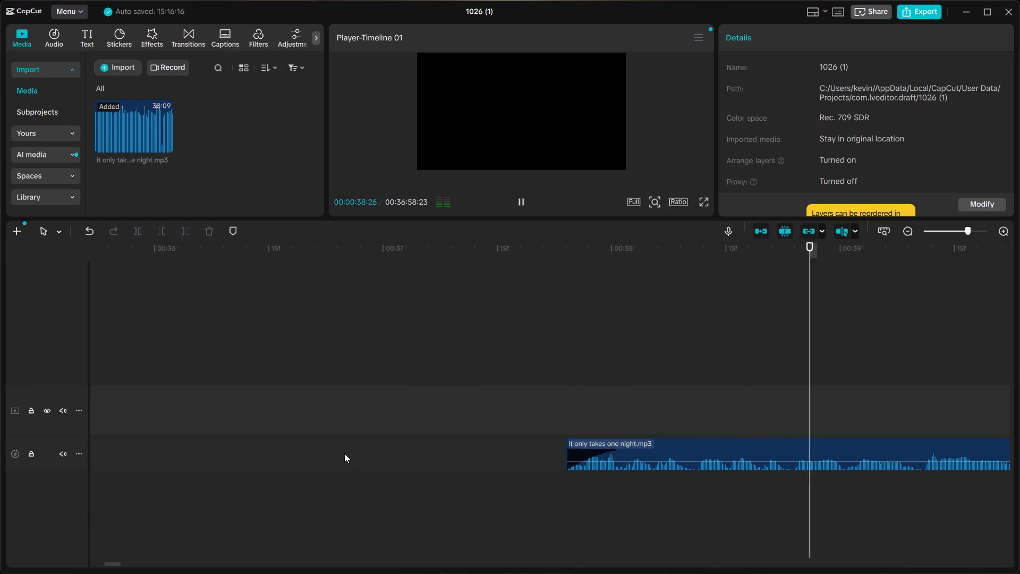
pyautogui.press('space')
pyautogui.click(224, 411)
pyautogui.press('space')
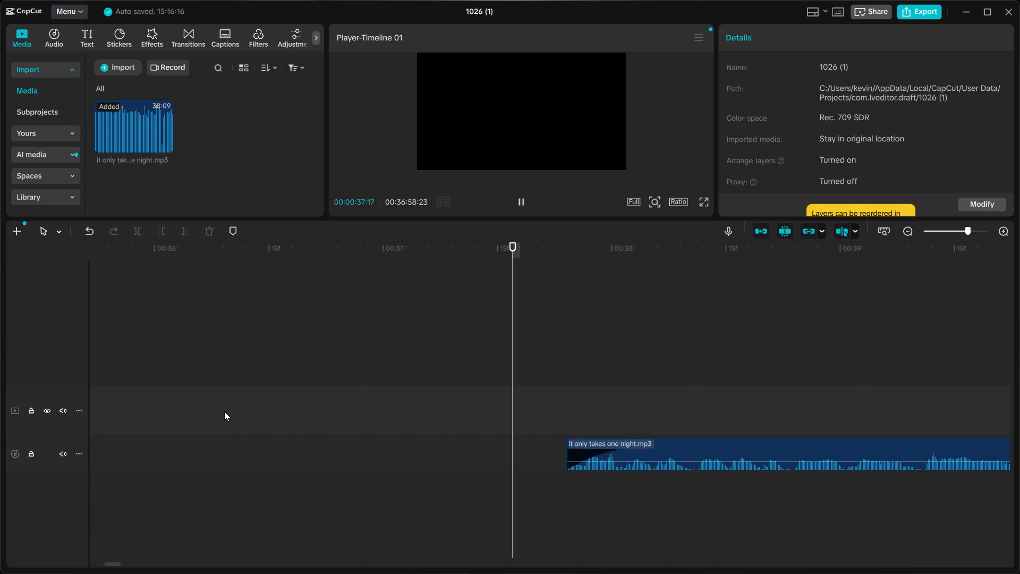
pyautogui.press('space')
# Move the faded clip back against the end of the preceding clip at about 33.0 seconds, closing the gap.
pyautogui.keyDown('ctrl'); pyautogui.scroll(-5, 684, 444); pyautogui.keyUp('ctrl')
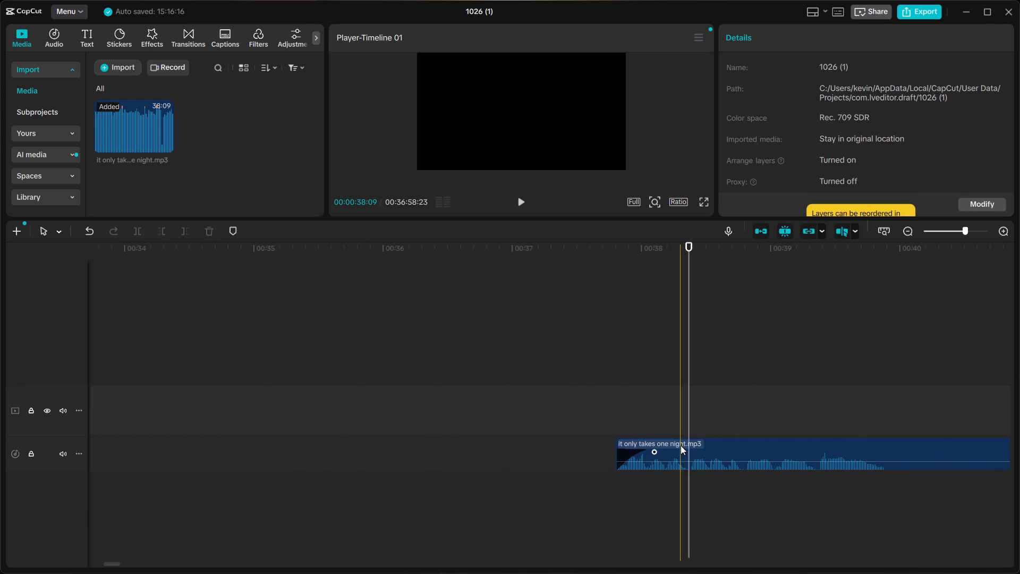
pyautogui.keyDown('ctrl'); pyautogui.scroll(-3, 690, 443); pyautogui.keyUp('ctrl')
pyautogui.click(720, 449)
pyautogui.moveTo(716, 447); pyautogui.dragTo(303, 474)
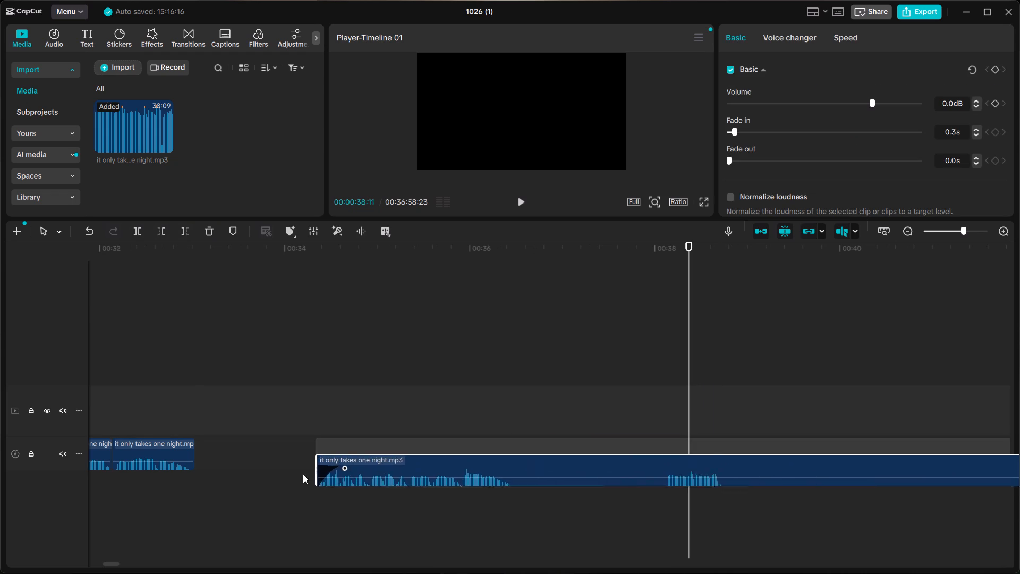
pyautogui.moveTo(303, 474); pyautogui.dragTo(277, 455)
# Listen across the joins from about 30.6 seconds through the newly joined phrase to about 35 seconds.
pyautogui.hscroll(1, 357, 427)
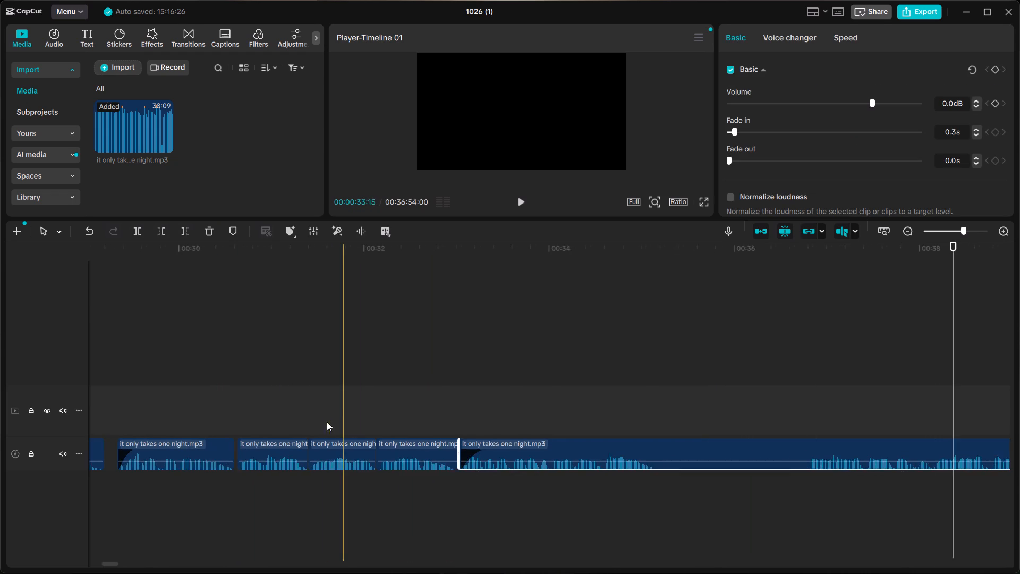
pyautogui.keyDown('ctrl'); pyautogui.scroll(5, 360, 407); pyautogui.keyUp('ctrl')
pyautogui.click(370, 393)
pyautogui.press('space')
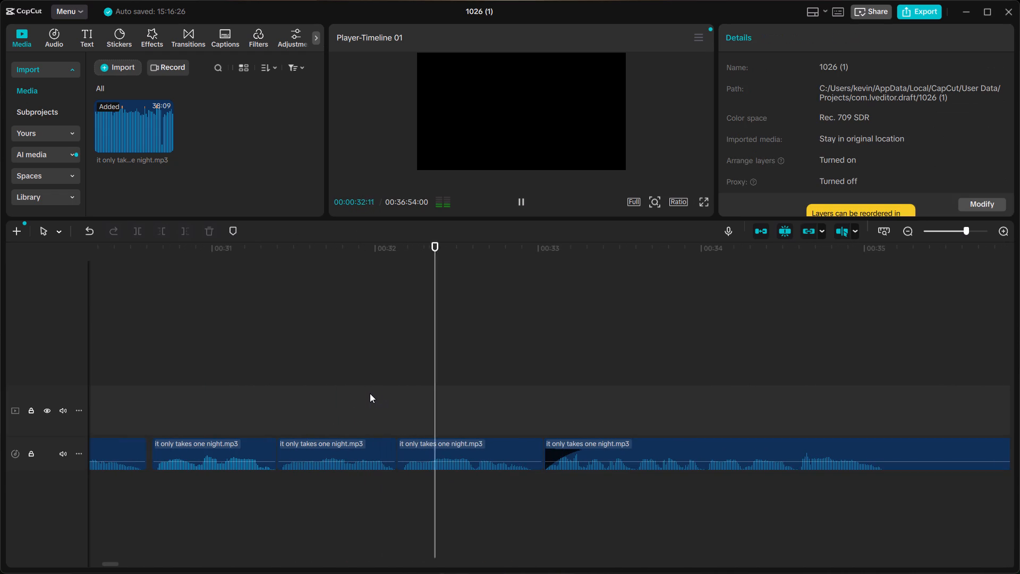
pyautogui.press('space')
pyautogui.click(251, 407)
pyautogui.press('space')
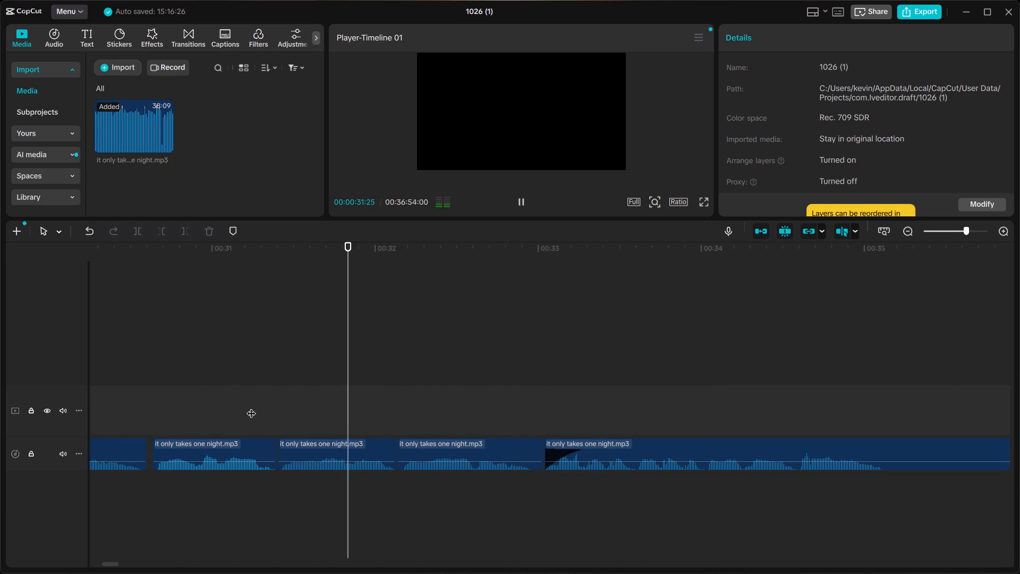
pyautogui.press('space')
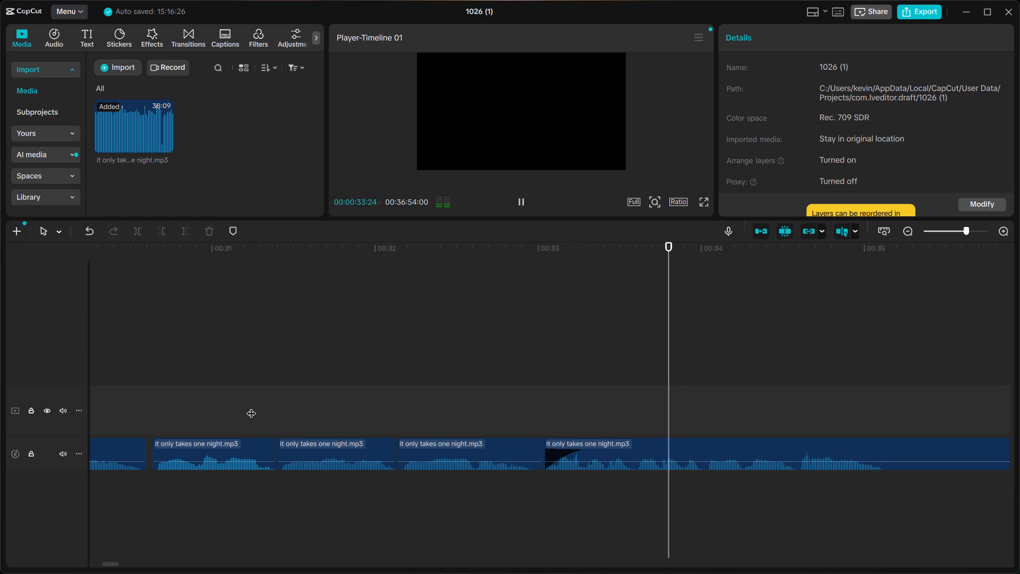
pyautogui.click(153, 402)
pyautogui.press('space')
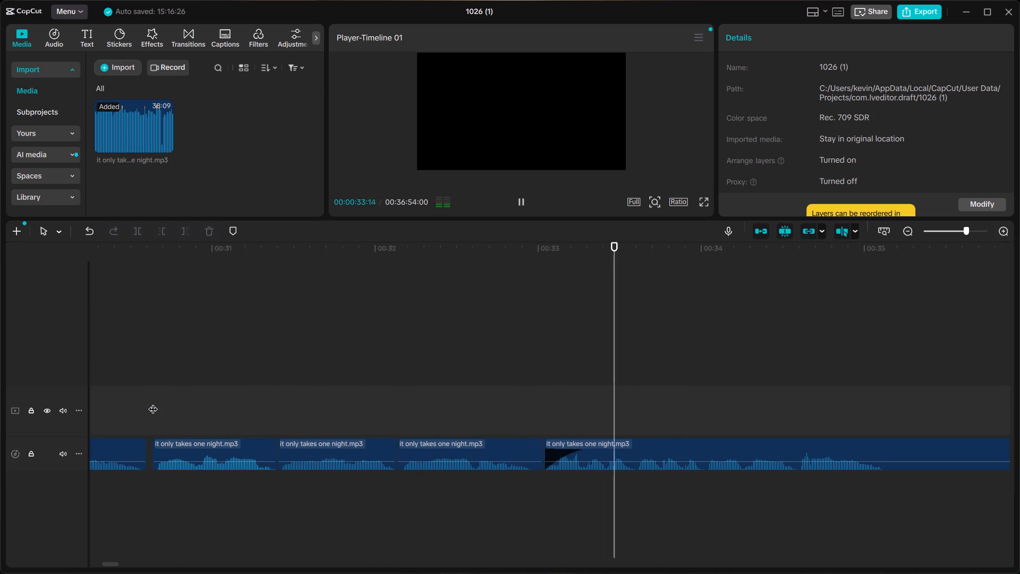
pyautogui.hscroll(-1, 153, 402)
pyautogui.press('space')
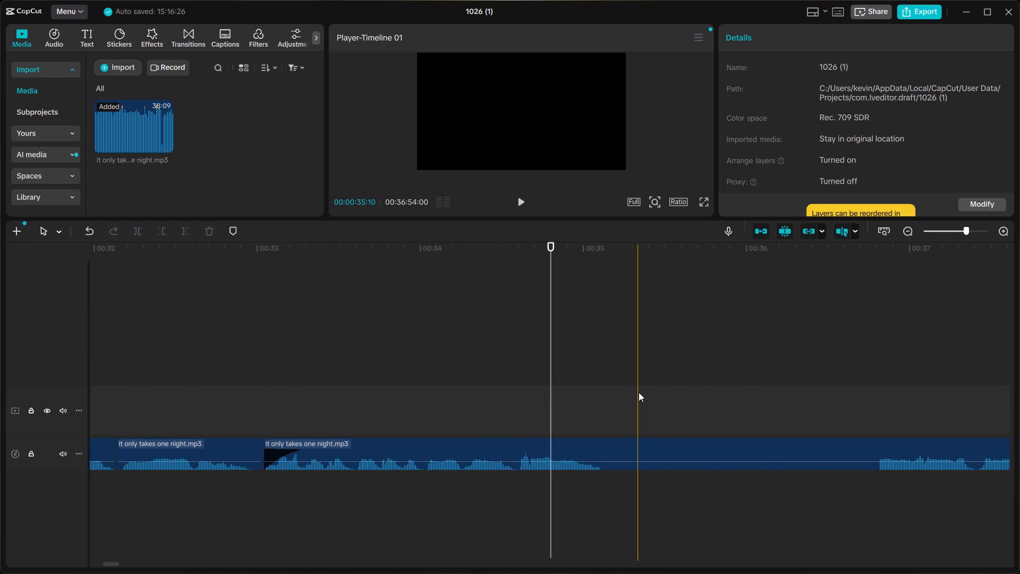
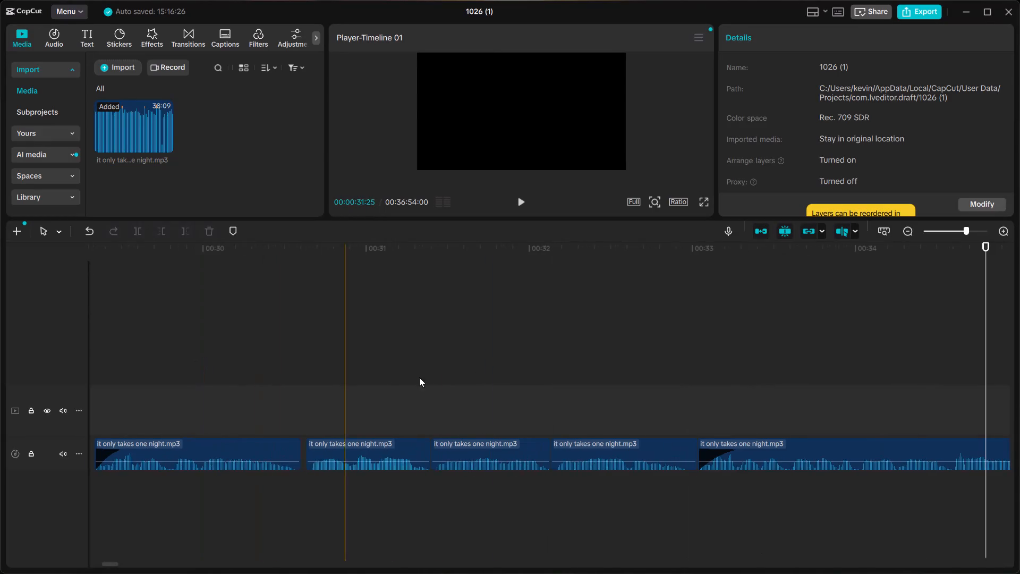
# Shift the faded clip slightly later, leaving a gap of about two frames after the preceding clip at about 33.0 seconds.
pyautogui.click(728, 444)
pyautogui.moveTo(725, 441); pyautogui.dragTo(732, 442)
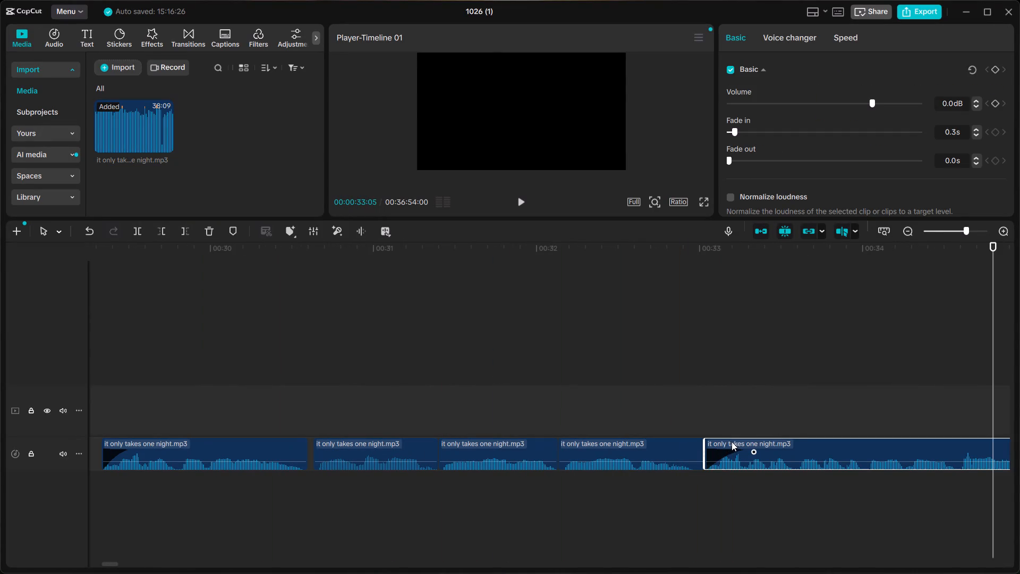
pyautogui.moveTo(732, 442); pyautogui.dragTo(734, 442)
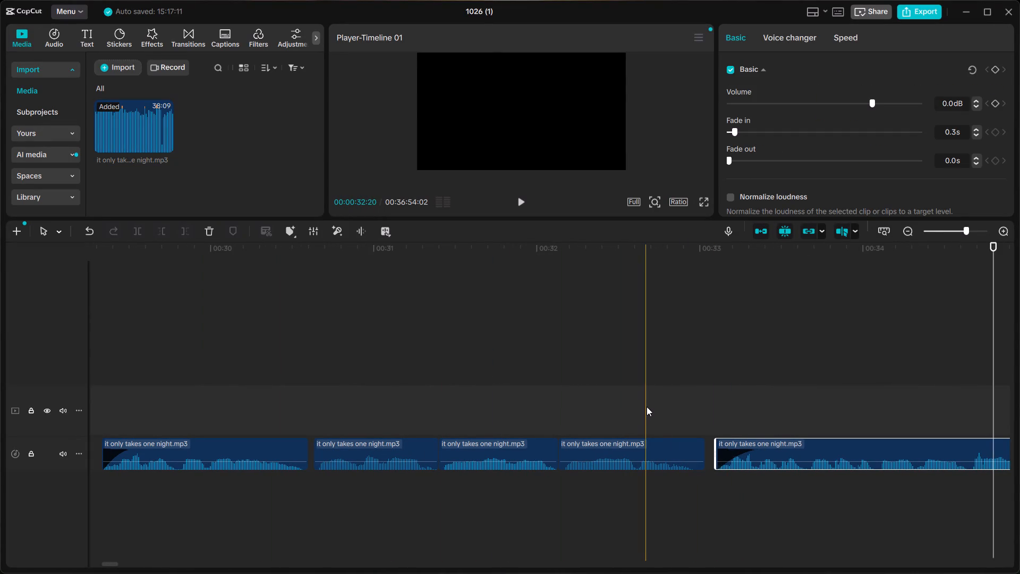
# Listen across the adjusted gap from about 30 seconds to past the end of the phrase near 35 seconds.
pyautogui.keyDown('ctrl'); pyautogui.scroll(-6, 609, 422); pyautogui.keyUp('ctrl')
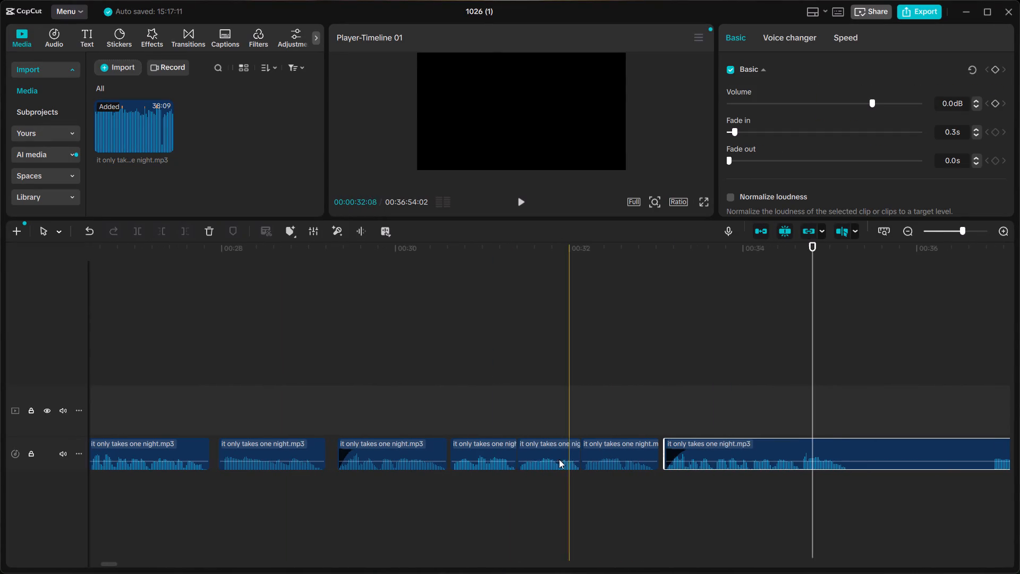
pyautogui.click(481, 311)
pyautogui.press('space')
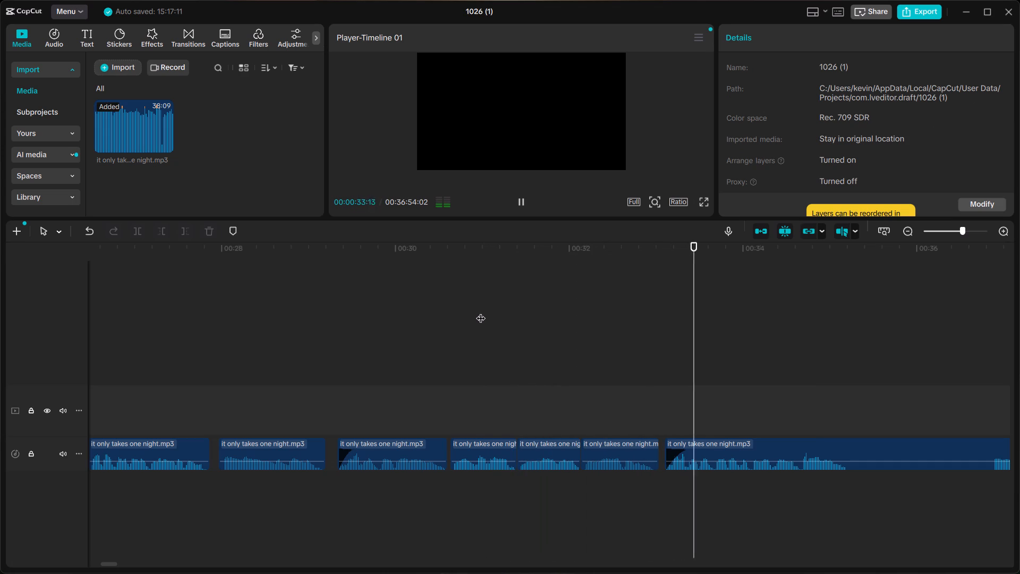
pyautogui.hscroll(-1, 495, 313)
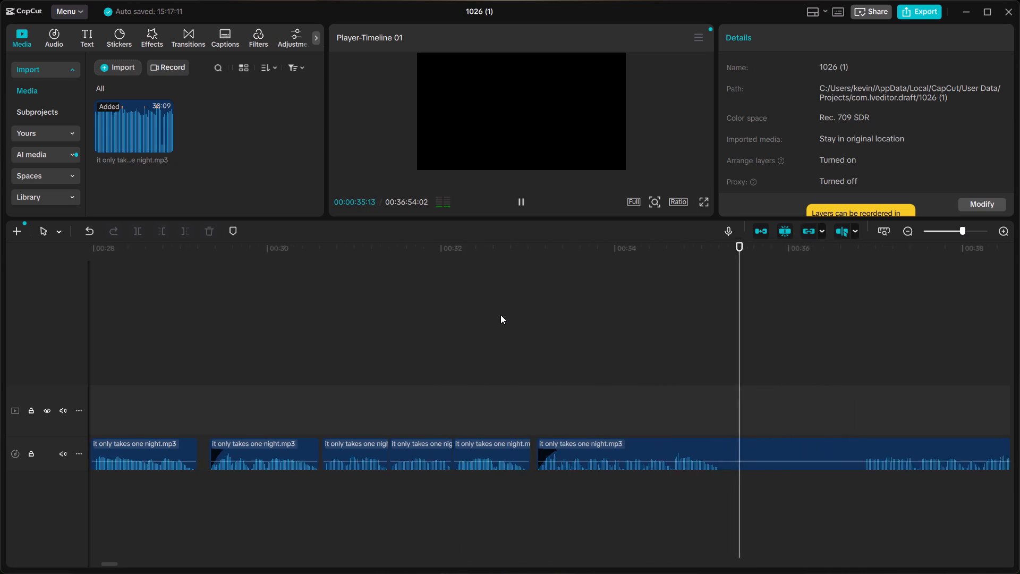
pyautogui.hscroll(-1, 500, 315)
pyautogui.press('space')
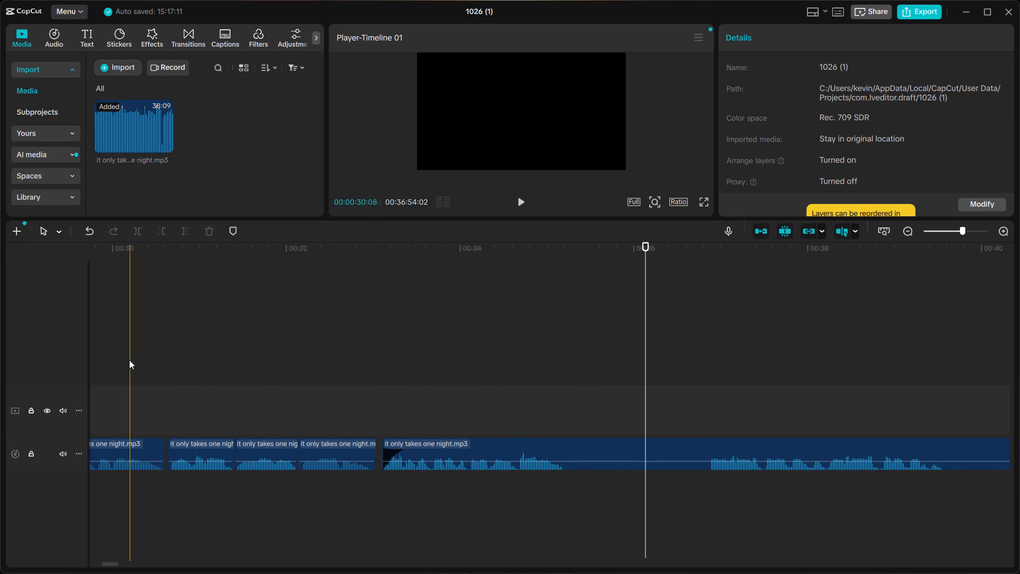
pyautogui.click(129, 360)
pyautogui.press('space')
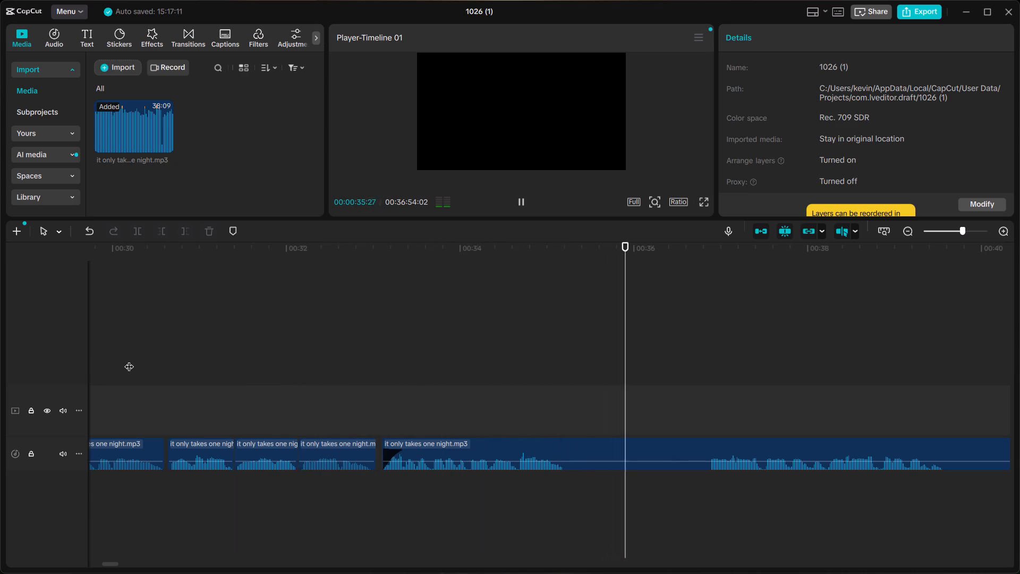
pyautogui.press('space')
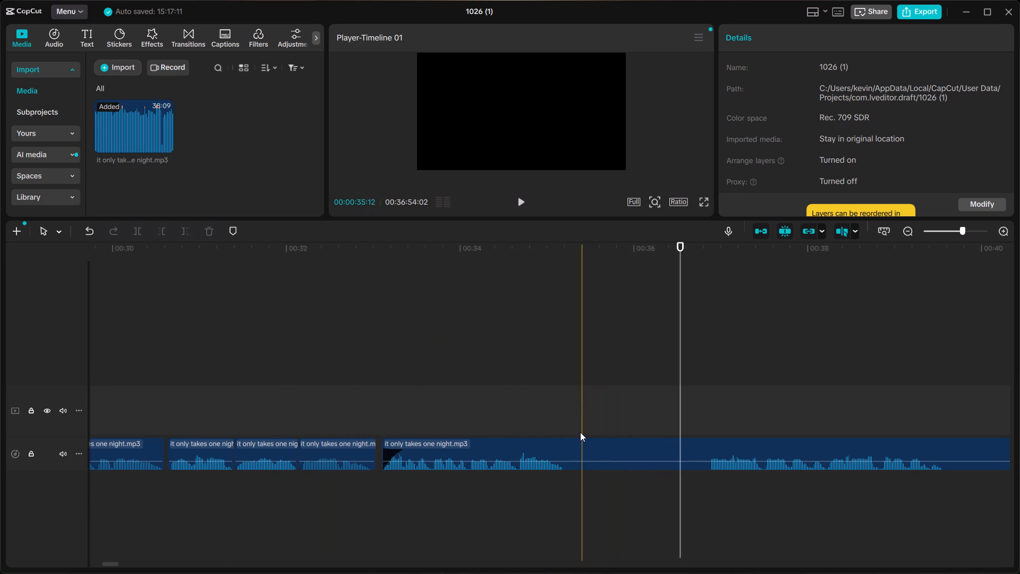
# Split the clip just after the phrase ends, at about 35.2 seconds, and replay the phrase's ending.
pyautogui.click(567, 450)
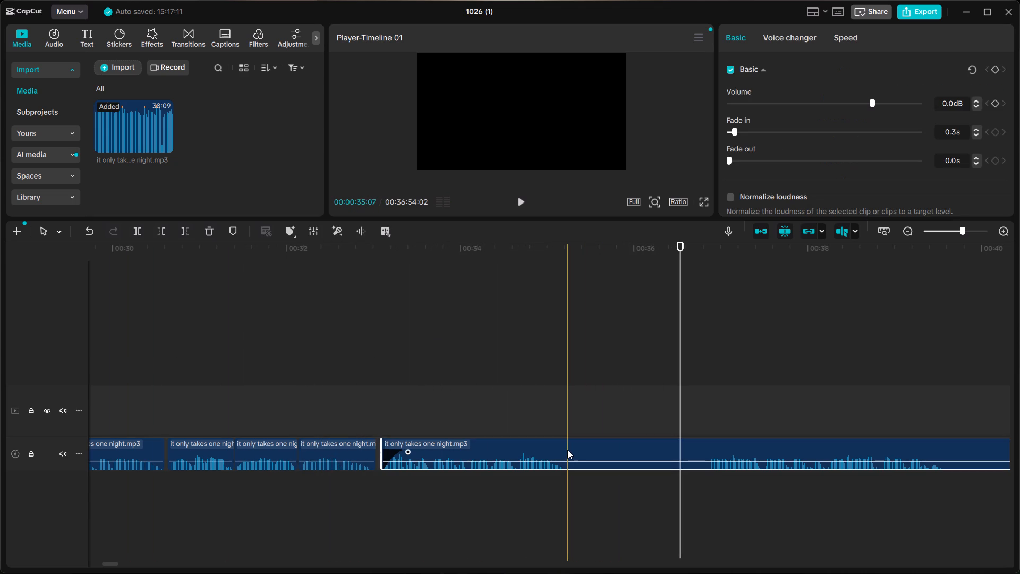
pyautogui.hotkey('ctrl', 'b')
pyautogui.click(488, 425)
pyautogui.press('space')
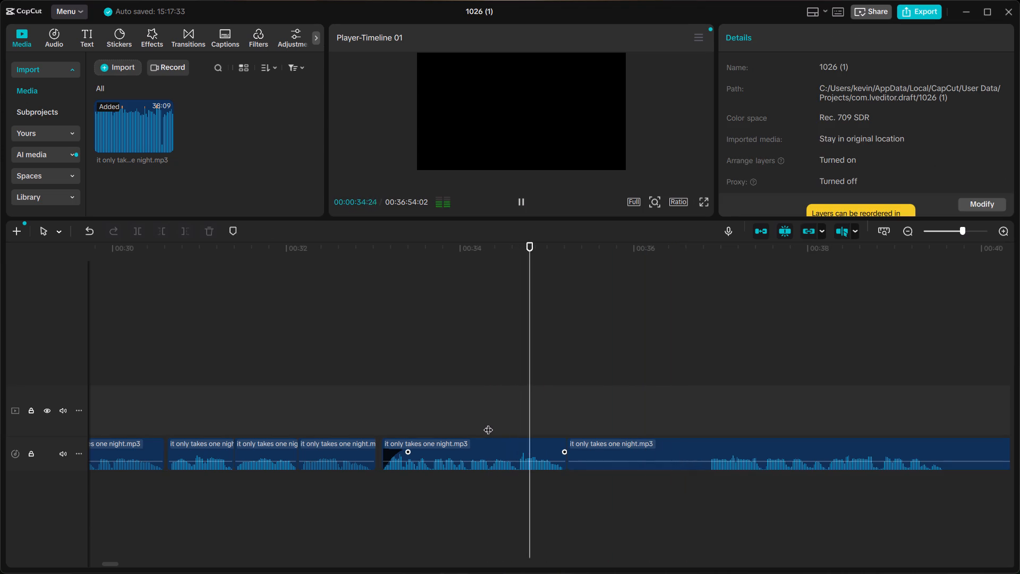
pyautogui.press('space')
# Listen to the starts of the following takes near 36.8 seconds, 46 seconds and 1:22, and recheck the first one.
pyautogui.click(704, 404)
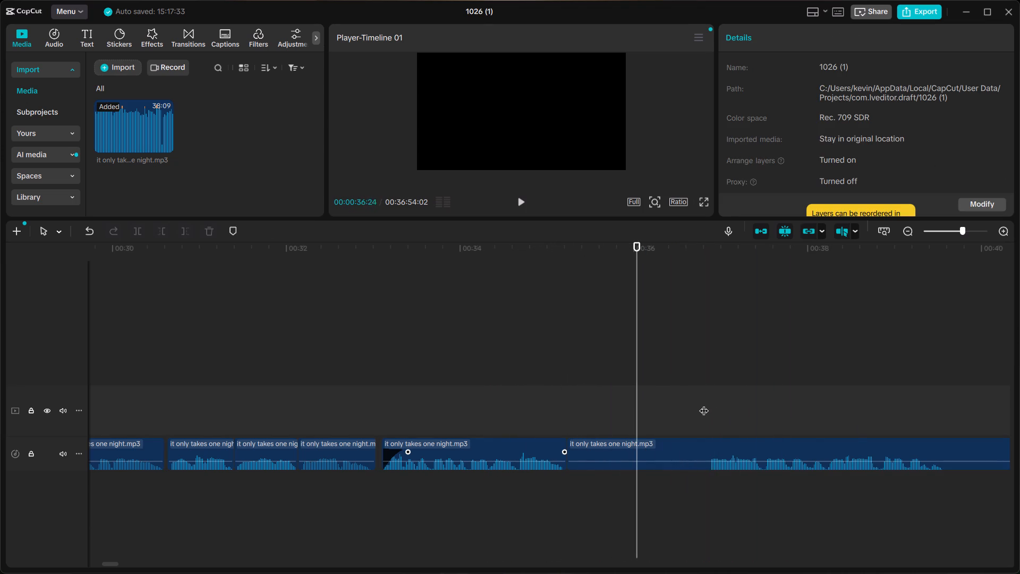
pyautogui.press('space')
pyautogui.hscroll(-1, 704, 403)
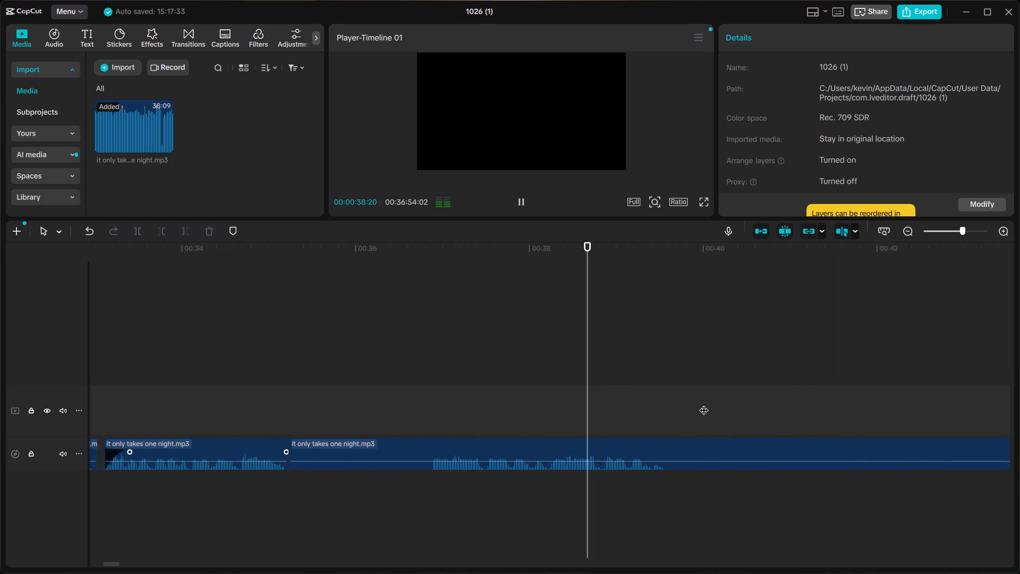
pyautogui.hscroll(-1, 704, 403)
pyautogui.press('space')
pyautogui.hscroll(-2, 728, 399)
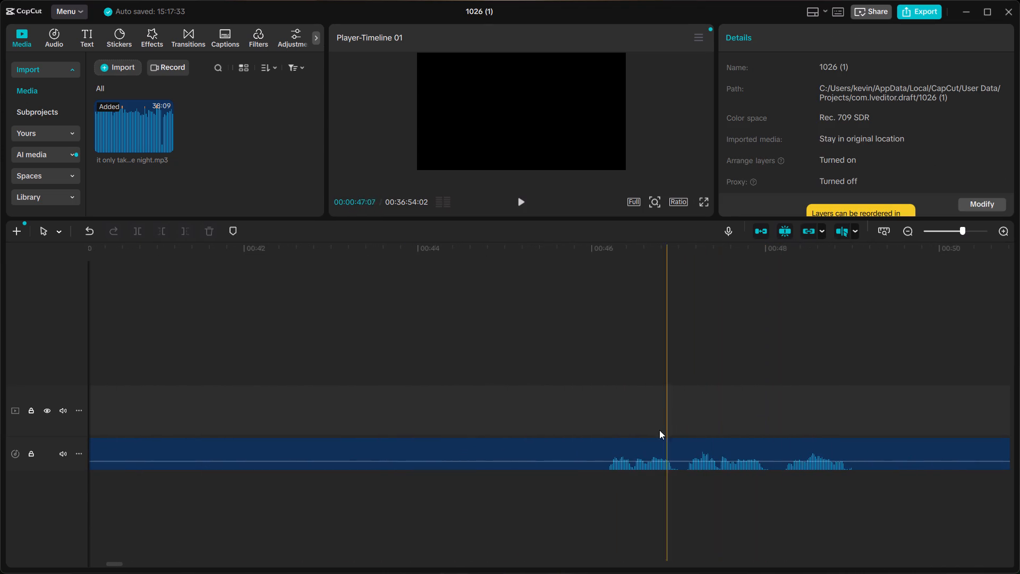
pyautogui.click(605, 425)
pyautogui.press('space')
pyautogui.press('space')
pyautogui.hscroll(-2, 824, 369)
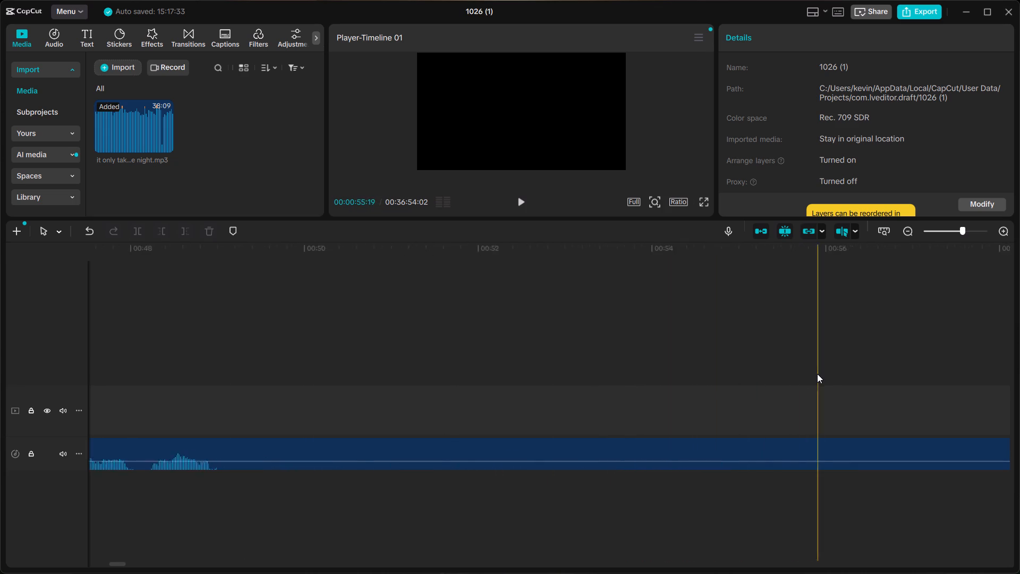
pyautogui.hscroll(-5, 817, 374)
pyautogui.keyDown('ctrl'); pyautogui.scroll(-2, 809, 394); pyautogui.keyUp('ctrl')
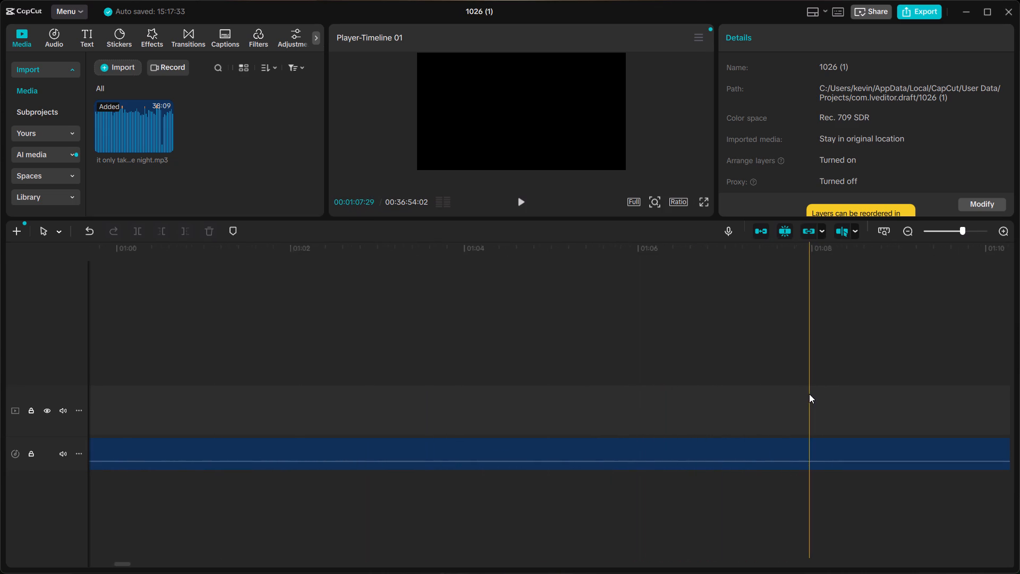
pyautogui.keyDown('ctrl'); pyautogui.scroll(-16, 809, 394); pyautogui.keyUp('ctrl')
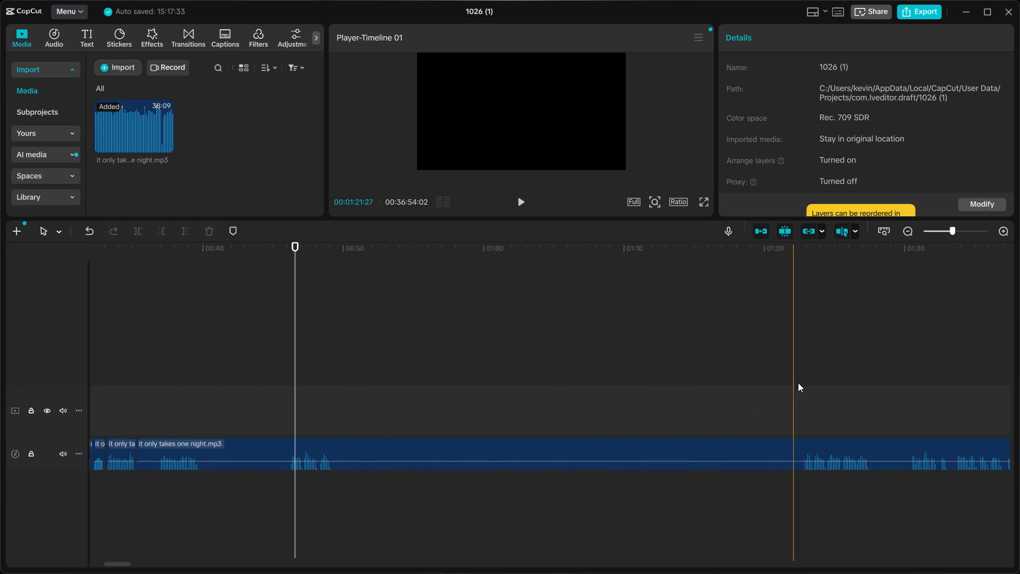
pyautogui.click(798, 383)
pyautogui.press('space')
pyautogui.press('space')
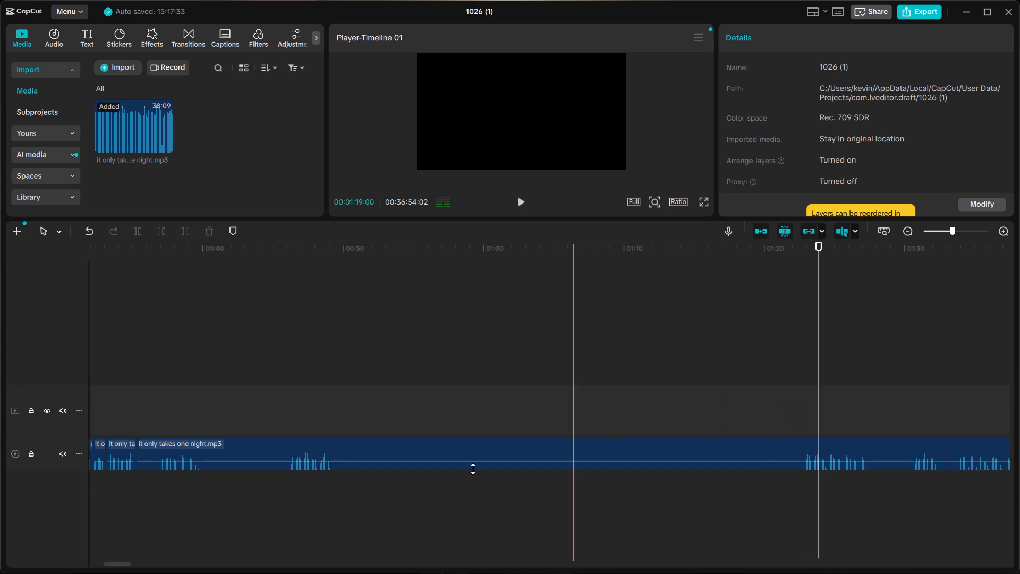
pyautogui.hscroll(2, 402, 485)
pyautogui.keyDown('ctrl'); pyautogui.scroll(9, 431, 473); pyautogui.keyUp('ctrl')
pyautogui.hscroll(-1, 715, 401)
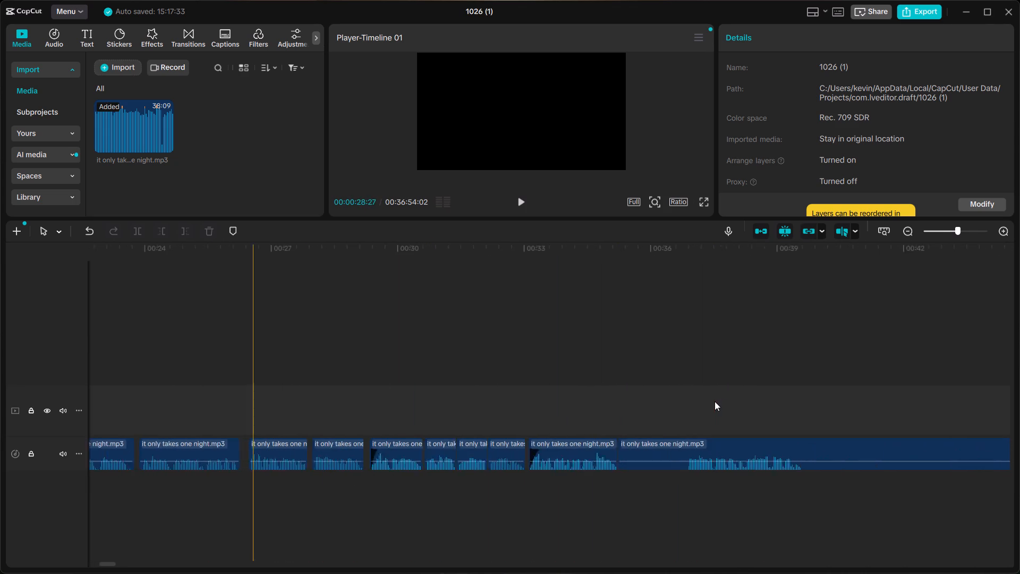
pyautogui.hscroll(-1, 715, 401)
pyautogui.keyDown('ctrl'); pyautogui.scroll(8, 516, 416); pyautogui.keyUp('ctrl')
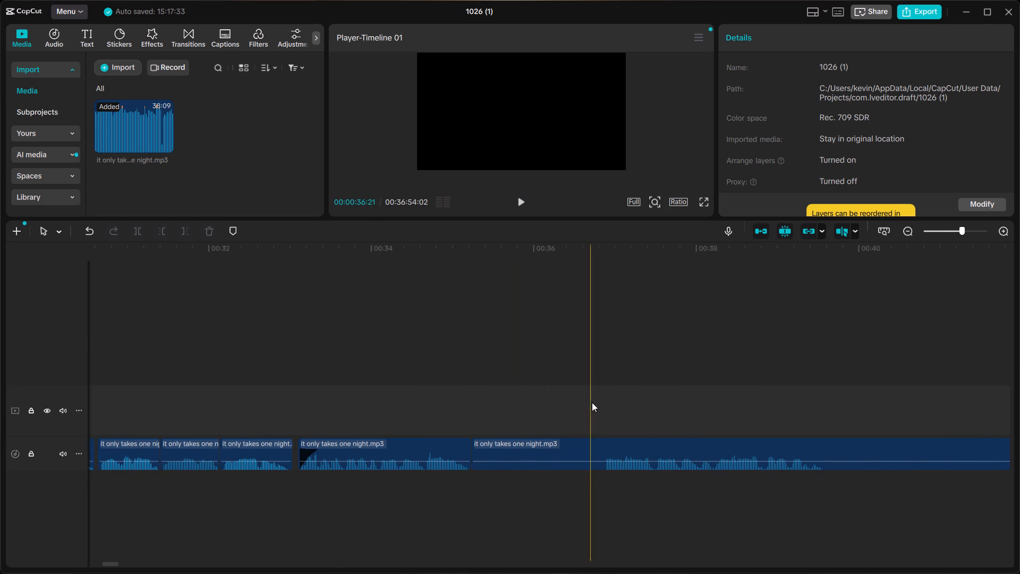
pyautogui.click(600, 403)
pyautogui.press('space')
pyautogui.press('space')
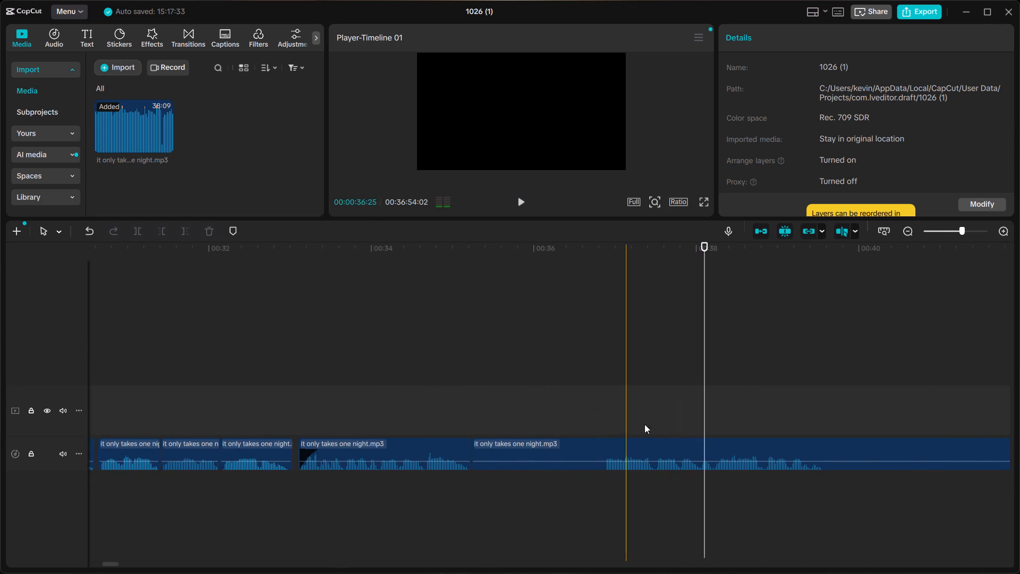
# Find the pause inside the next take, split the clip at about 38.2 seconds and delete the piece before the cut.
pyautogui.scroll(1, 609, 486)
pyautogui.keyDown('ctrl'); pyautogui.scroll(6, 644, 449); pyautogui.keyUp('ctrl')
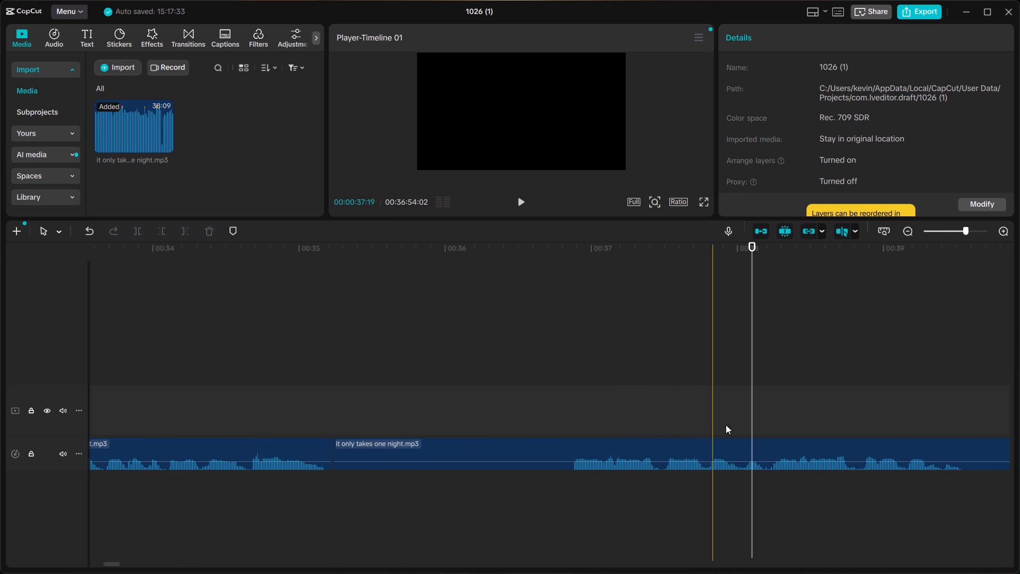
pyautogui.hscroll(-1, 768, 414)
pyautogui.click(578, 428)
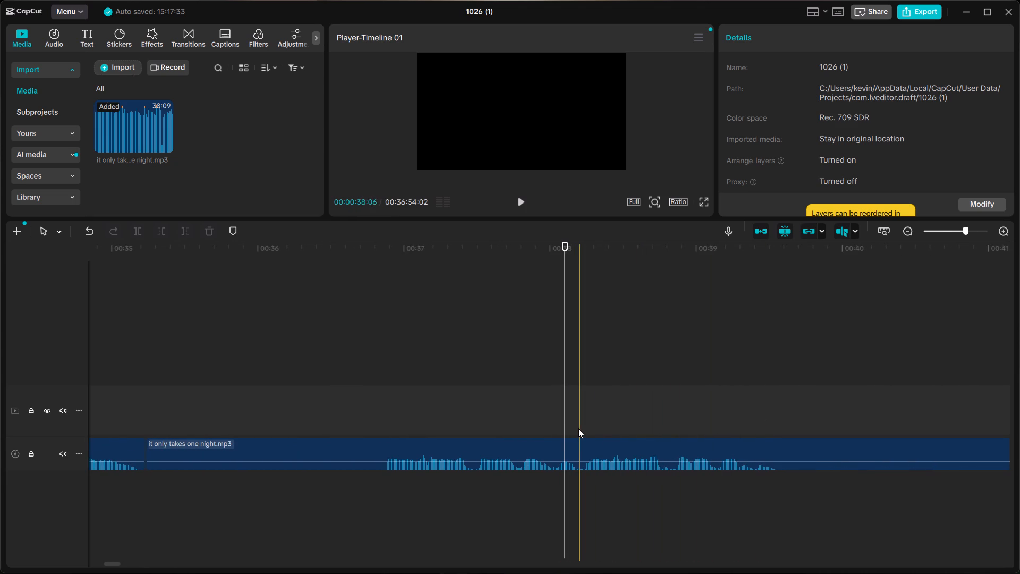
pyautogui.press('space')
pyautogui.press('space')
pyautogui.click(579, 428)
pyautogui.click(579, 428)
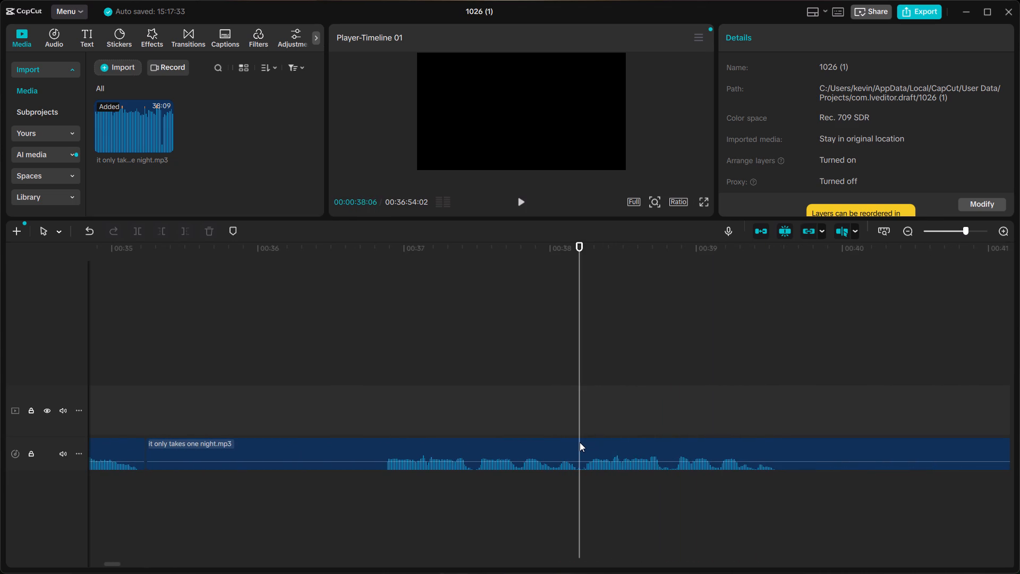
pyautogui.click(580, 442)
pyautogui.hotkey('ctrl', 'b')
pyautogui.click(530, 441)
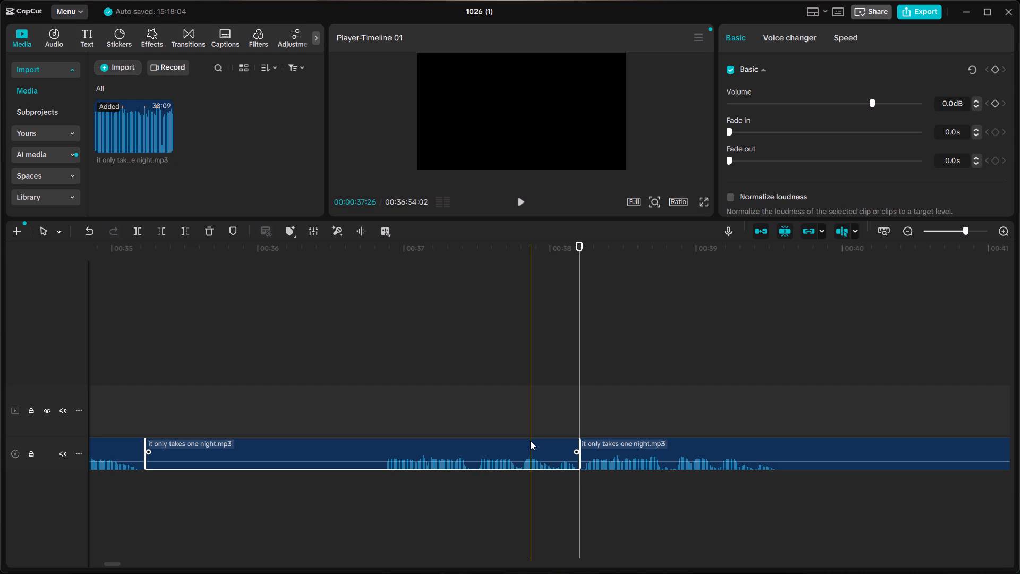
pyautogui.press('BackSpace')
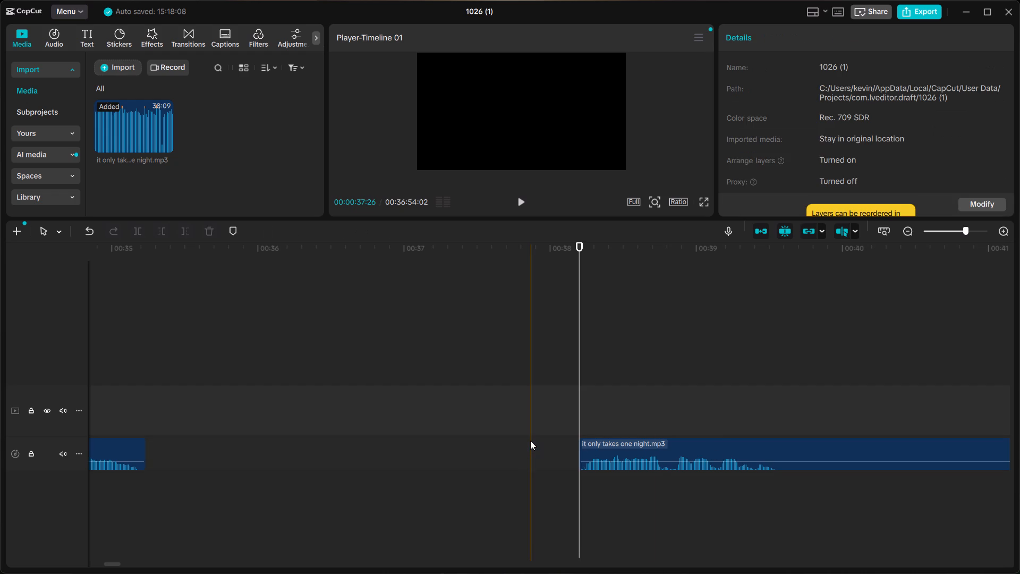
# Move the remaining clip back against the preceding clip's end at about 35.2 seconds and listen through the preceding phrase into it.
pyautogui.click(683, 440)
pyautogui.moveTo(682, 441); pyautogui.dragTo(254, 444)
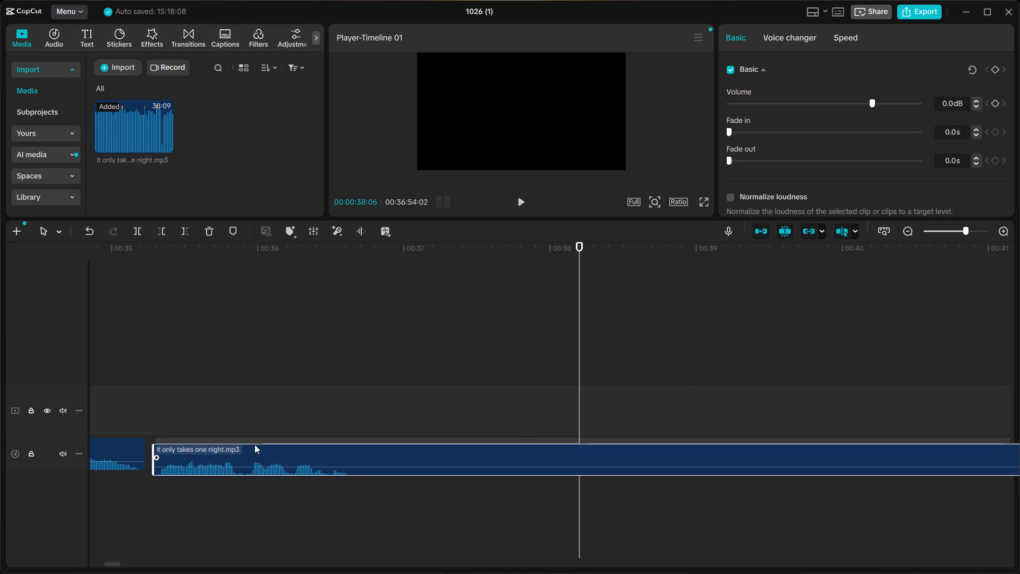
pyautogui.moveTo(254, 444); pyautogui.dragTo(245, 446)
pyautogui.hscroll(1, 345, 404)
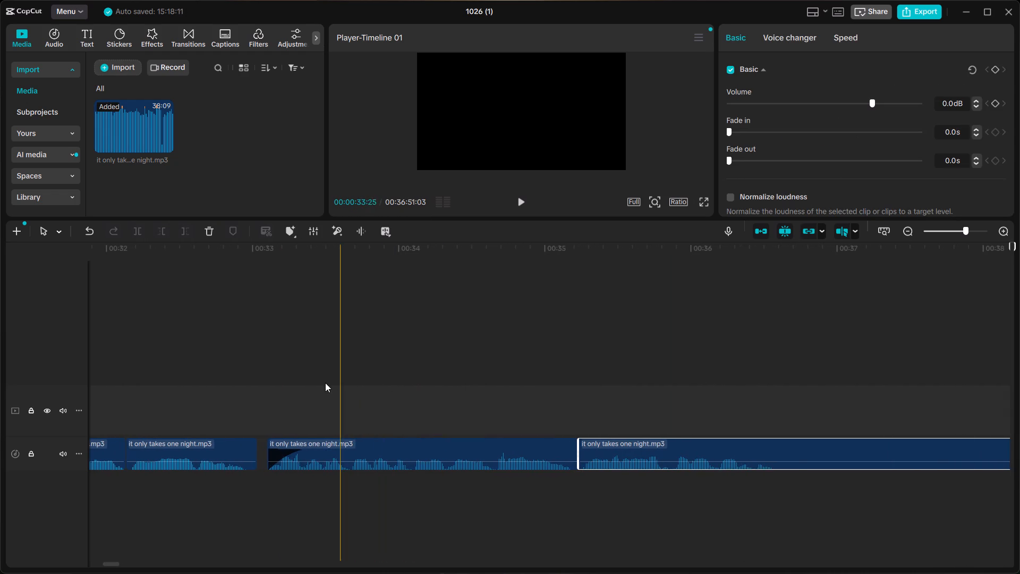
pyautogui.hscroll(1, 325, 383)
pyautogui.click(271, 386)
pyautogui.press('space')
pyautogui.press('space')
pyautogui.click(263, 387)
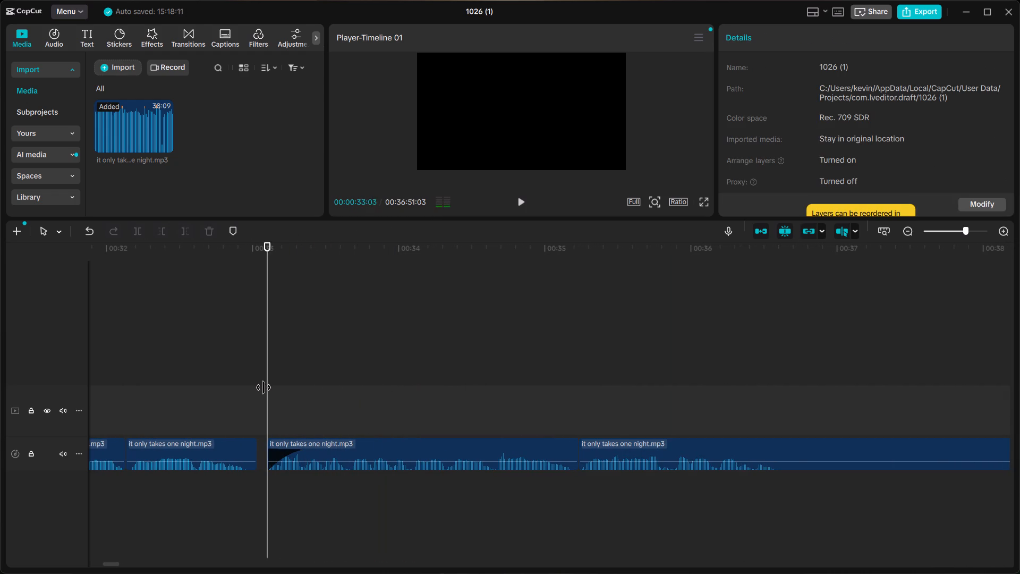
pyautogui.press('space')
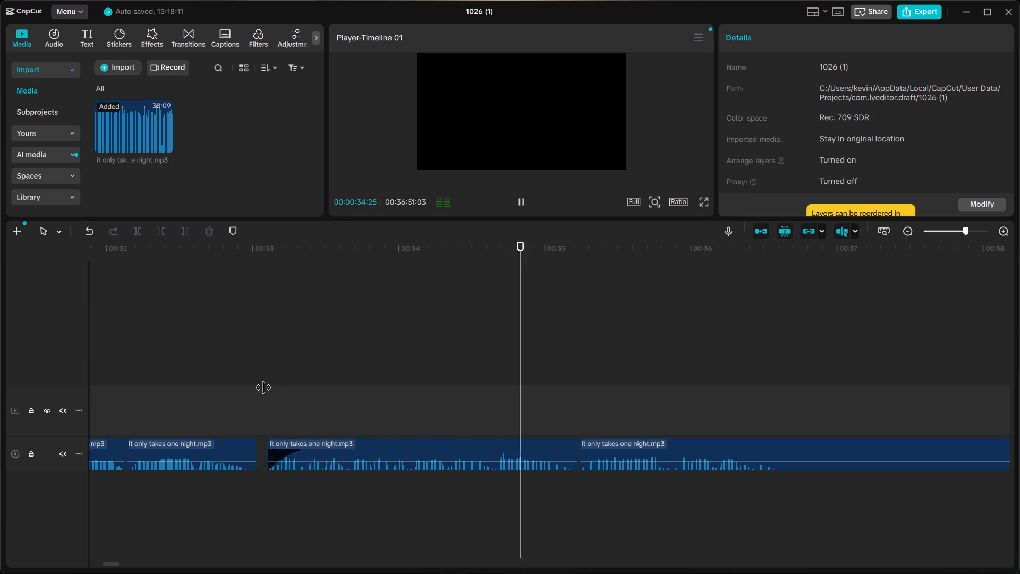
pyautogui.press('space')
# Shift the moved clip slightly later, leaving a gap of about two frames after the preceding clip.
pyautogui.click(602, 449)
pyautogui.moveTo(602, 449); pyautogui.dragTo(610, 450)
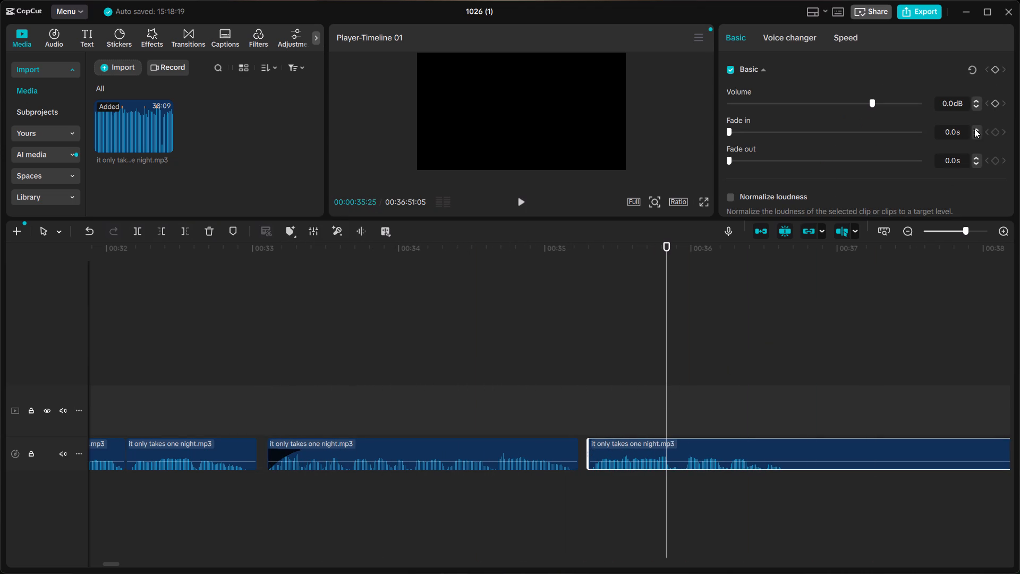
# Set the shifted clip's fade-in to 0.1 s and replay from about 32.7 seconds through its phrase.
pyautogui.click(974, 129)
pyautogui.click(205, 331)
pyautogui.press('space')
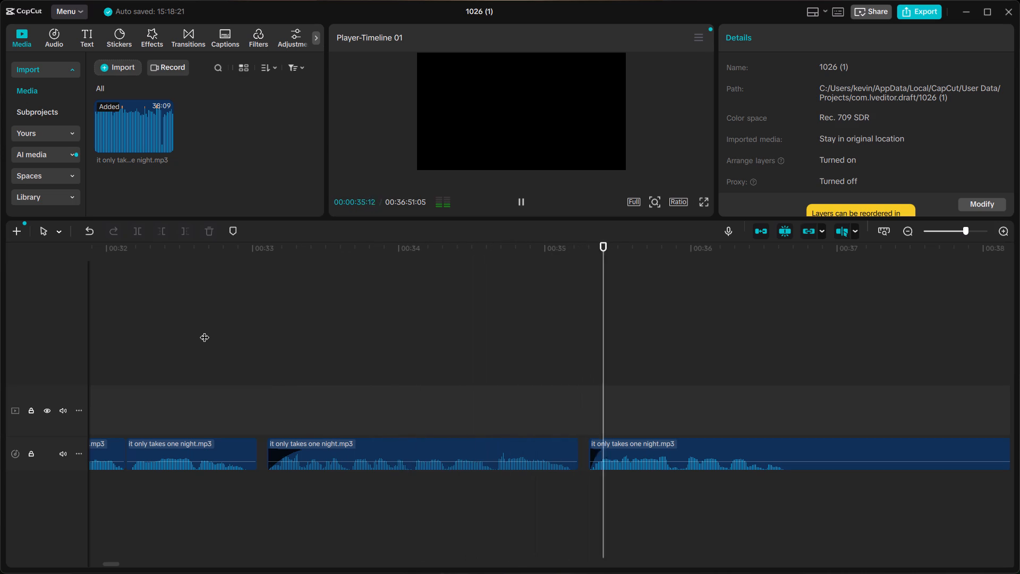
pyautogui.press('space')
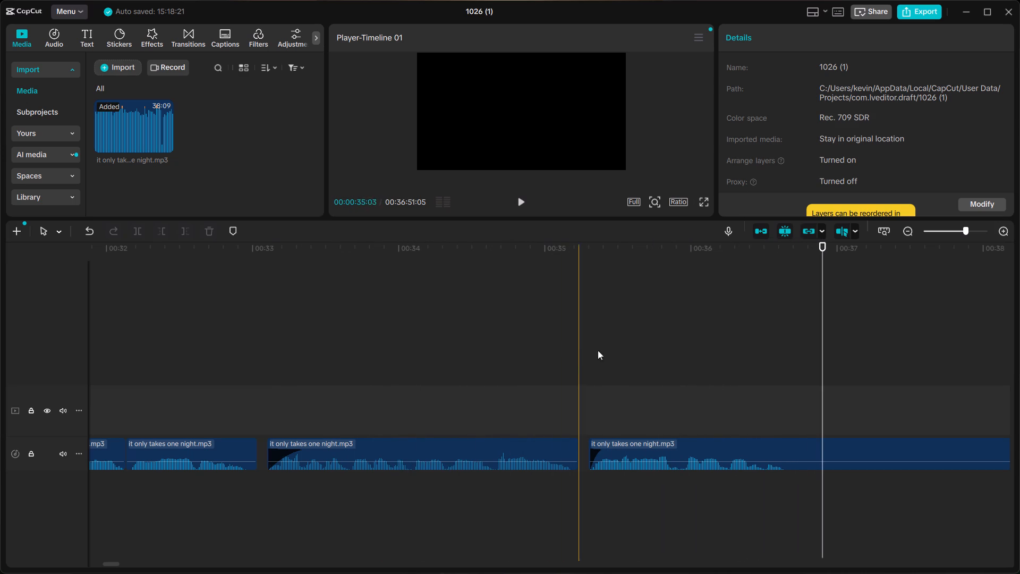
# Find the end of the phrase in the last moved clip and split the clip at about 36.7 seconds.
pyautogui.hscroll(-1, 678, 394)
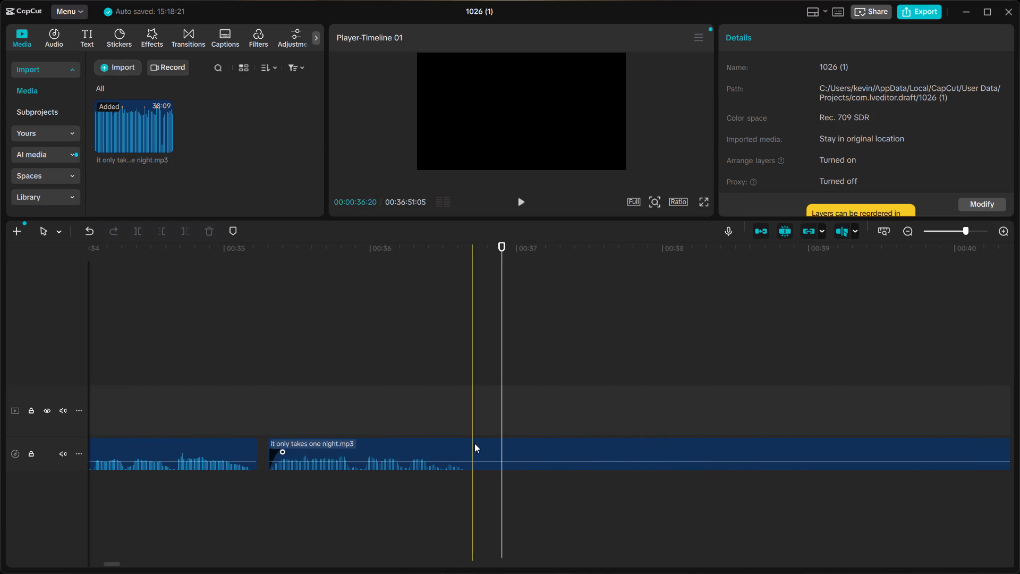
pyautogui.click(475, 443)
pyautogui.press('space')
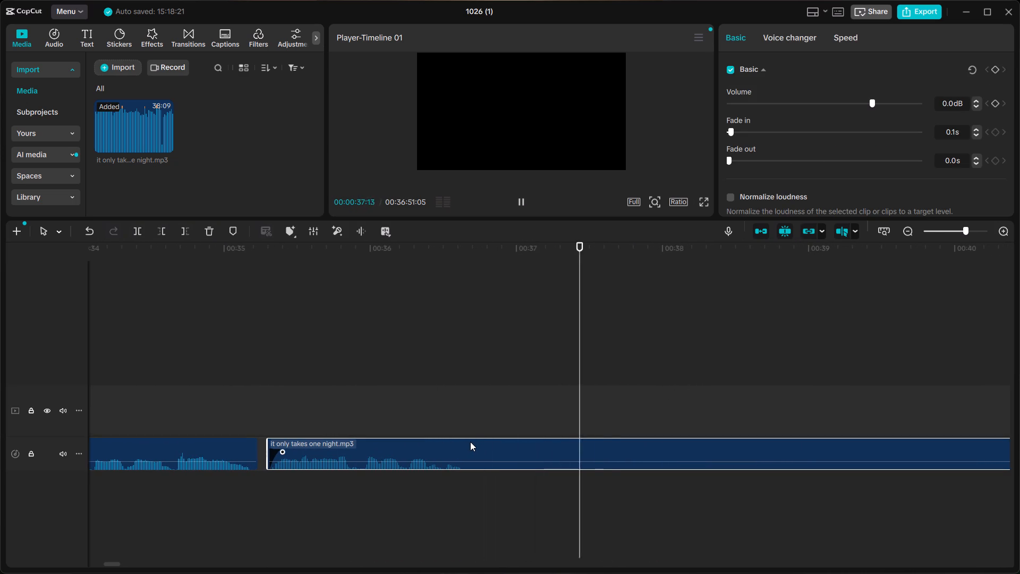
pyautogui.press('space')
pyautogui.click(476, 434)
pyautogui.keyDown('ctrl'); pyautogui.click(479, 437); pyautogui.keyUp('ctrl')
pyautogui.keyDown('ctrl'); pyautogui.click(477, 445); pyautogui.keyUp('ctrl')
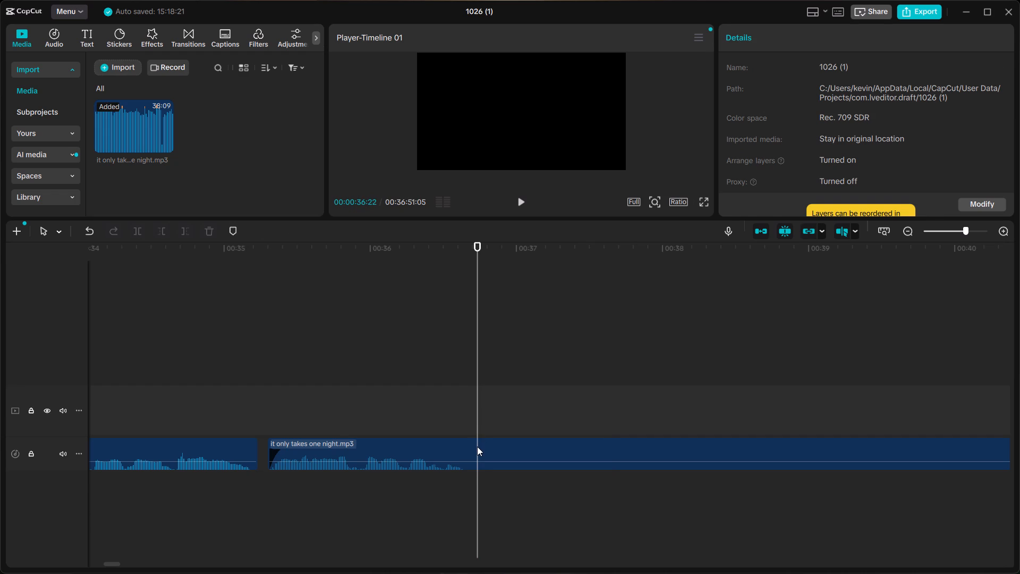
pyautogui.hotkey('ctrl', 'b')
# Examine the audio after the new cut, sampling the silence and the short take at about 43 seconds.
pyautogui.hscroll(-1, 574, 433)
pyautogui.keyDown('ctrl'); pyautogui.scroll(-1, 574, 433); pyautogui.keyUp('ctrl')
pyautogui.keyDown('ctrl'); pyautogui.hscroll(-1, 574, 433); pyautogui.keyUp('ctrl')
pyautogui.keyDown('ctrl'); pyautogui.scroll(-1, 576, 432); pyautogui.keyUp('ctrl')
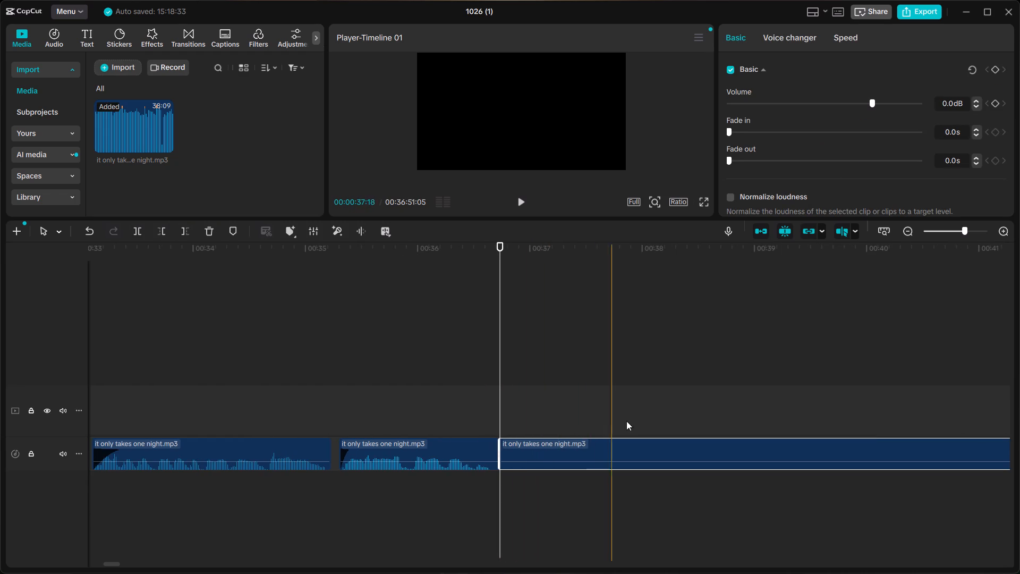
pyautogui.hscroll(-4, 654, 421)
pyautogui.click(351, 388)
pyautogui.press('space')
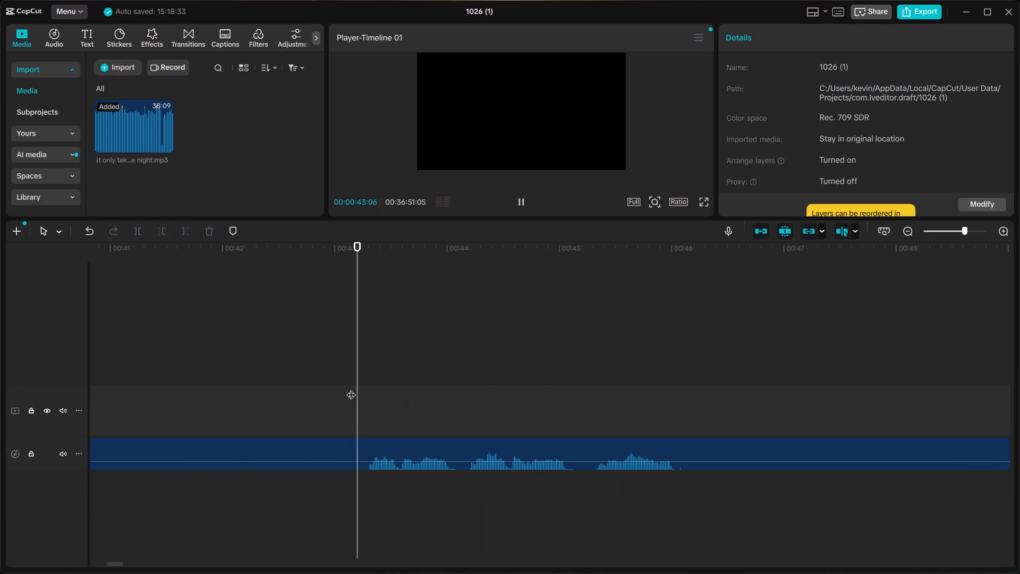
pyautogui.press('space')
pyautogui.keyDown('ctrl'); pyautogui.scroll(-8, 355, 387); pyautogui.keyUp('ctrl')
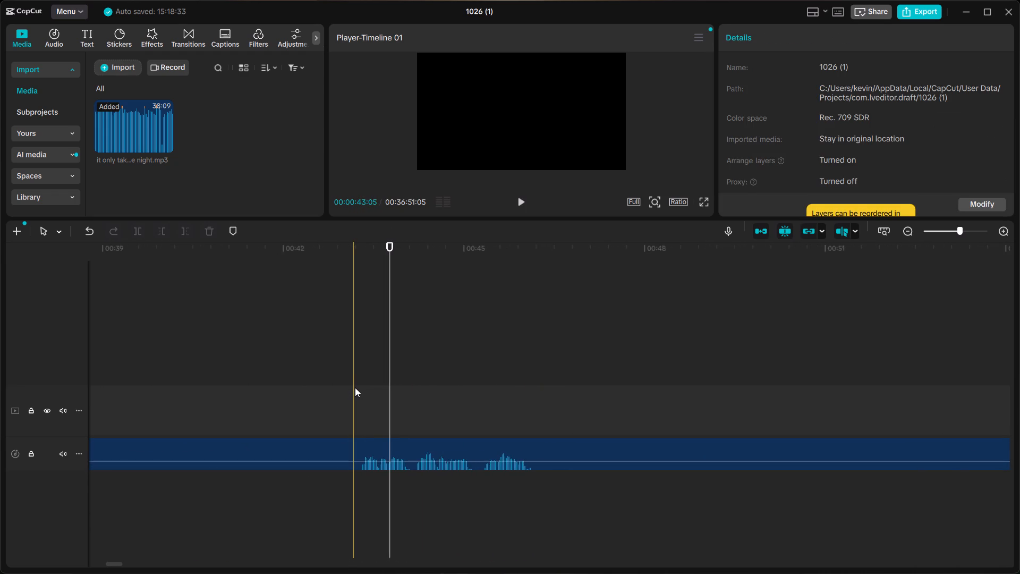
pyautogui.keyDown('ctrl'); pyautogui.scroll(-8, 355, 387); pyautogui.keyUp('ctrl')
pyautogui.hscroll(1, 193, 420)
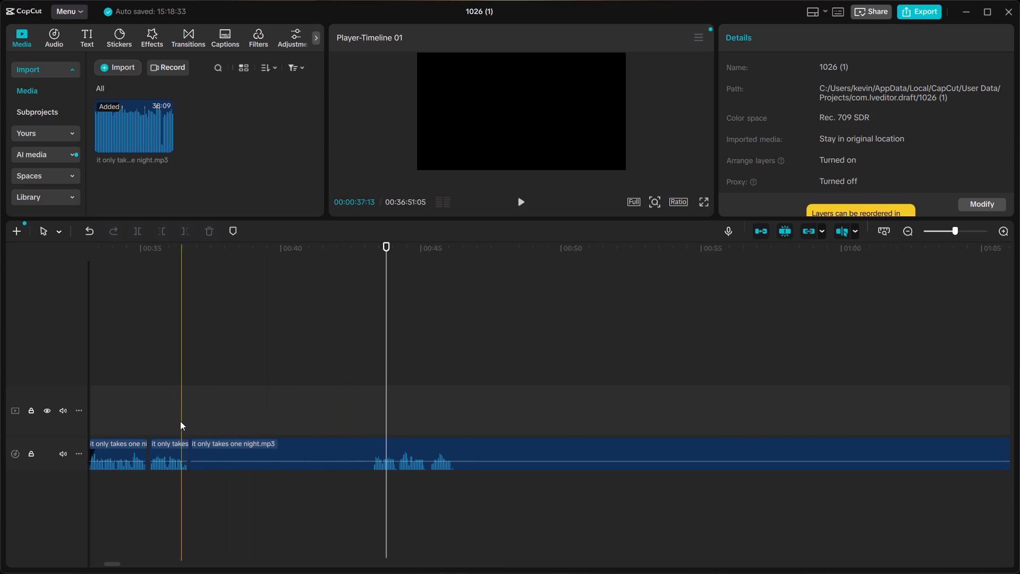
pyautogui.hscroll(1, 180, 421)
pyautogui.moveTo(881, 402); pyautogui.dragTo(715, 406)
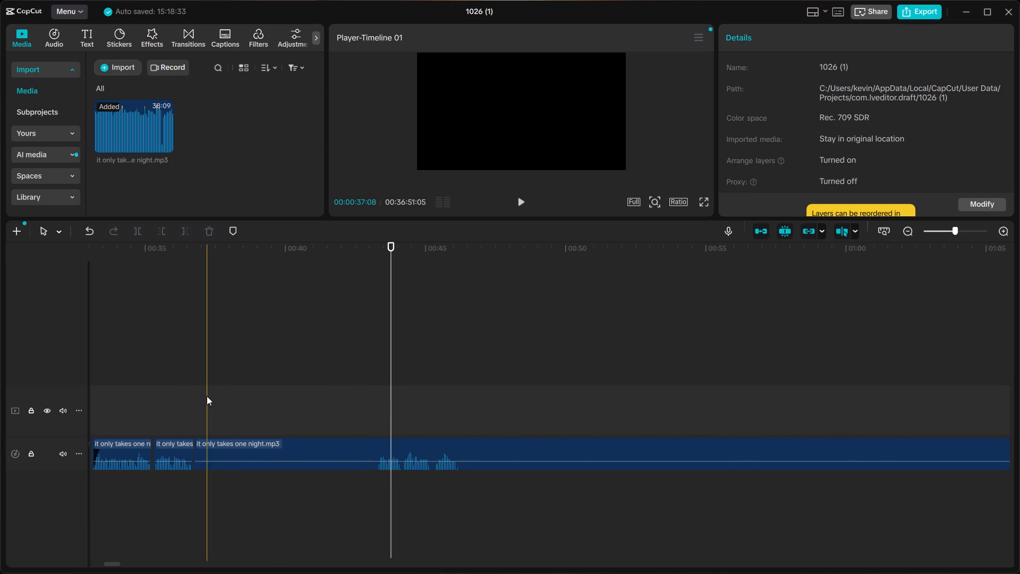
pyautogui.click(192, 390)
pyautogui.press('space')
pyautogui.press('space')
# Skim ahead for the next usable take, listening from about 1:31 and from about 1:52.
pyautogui.hscroll(-1, 534, 376)
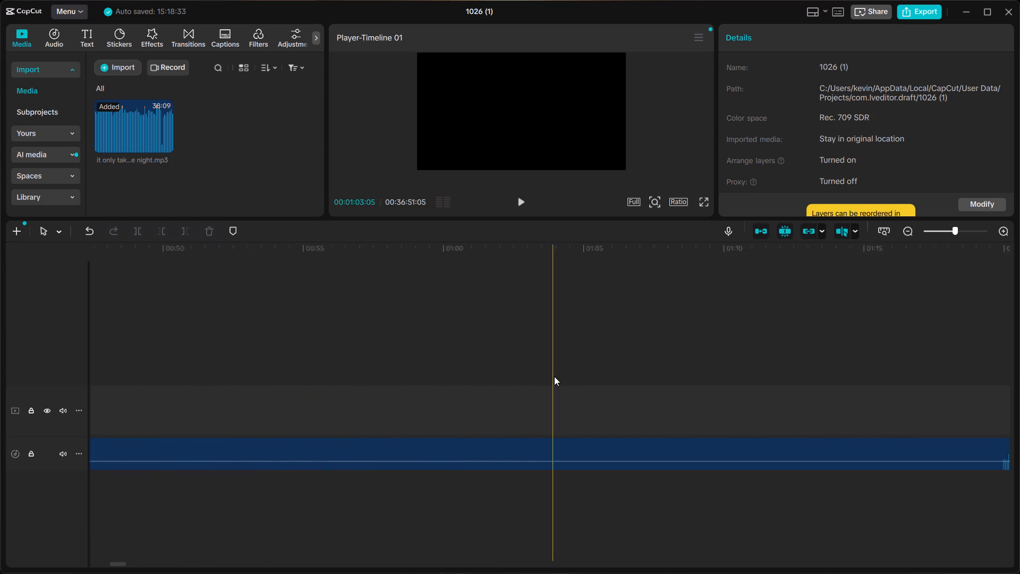
pyautogui.hscroll(-3, 554, 376)
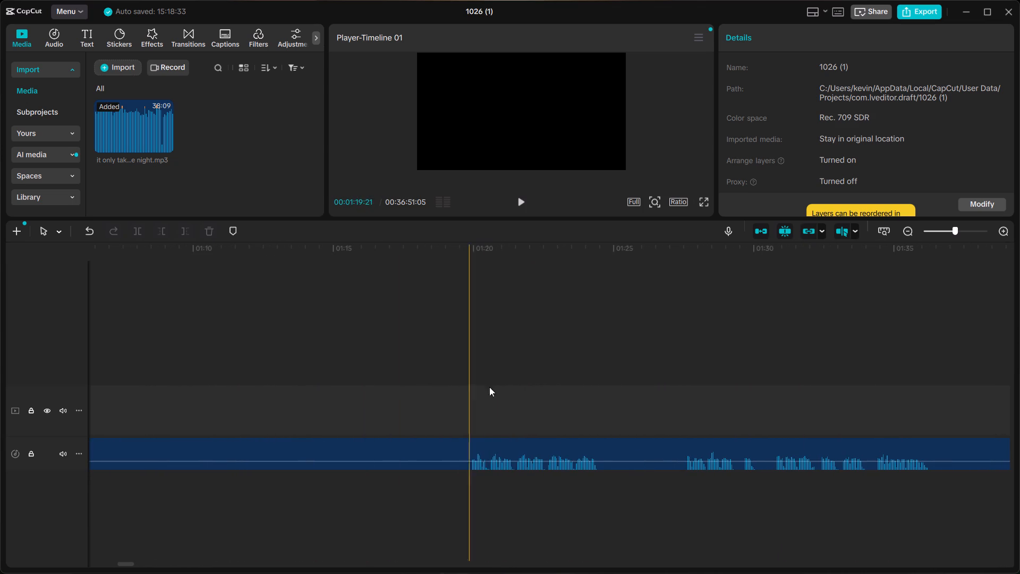
pyautogui.hscroll(-2, 506, 387)
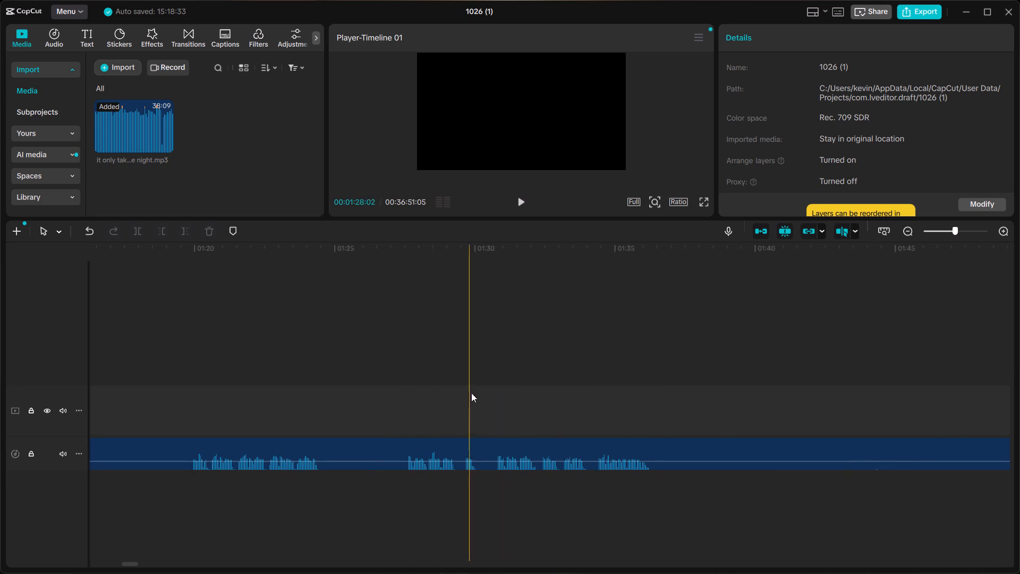
pyautogui.click(515, 391)
pyautogui.press('space')
pyautogui.click(591, 393)
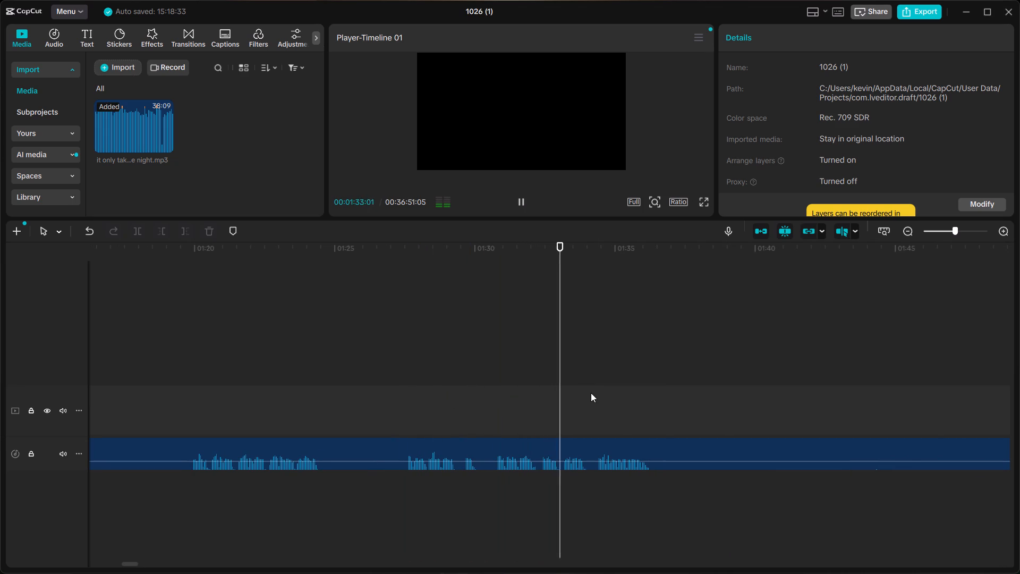
pyautogui.press('space')
pyautogui.press('space')
pyautogui.hscroll(-1, 768, 394)
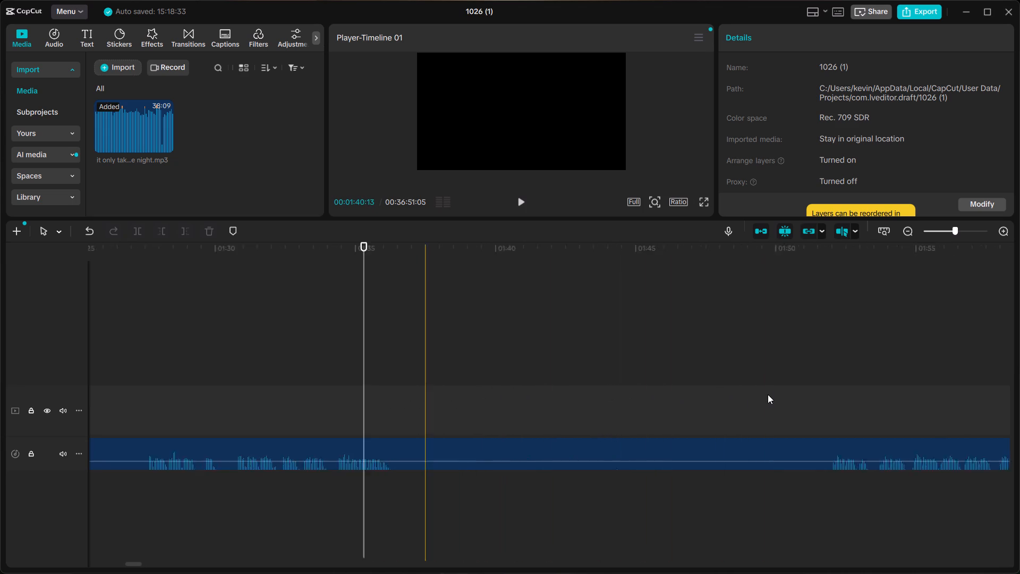
pyautogui.hscroll(-2, 768, 394)
pyautogui.click(396, 409)
pyautogui.press('space')
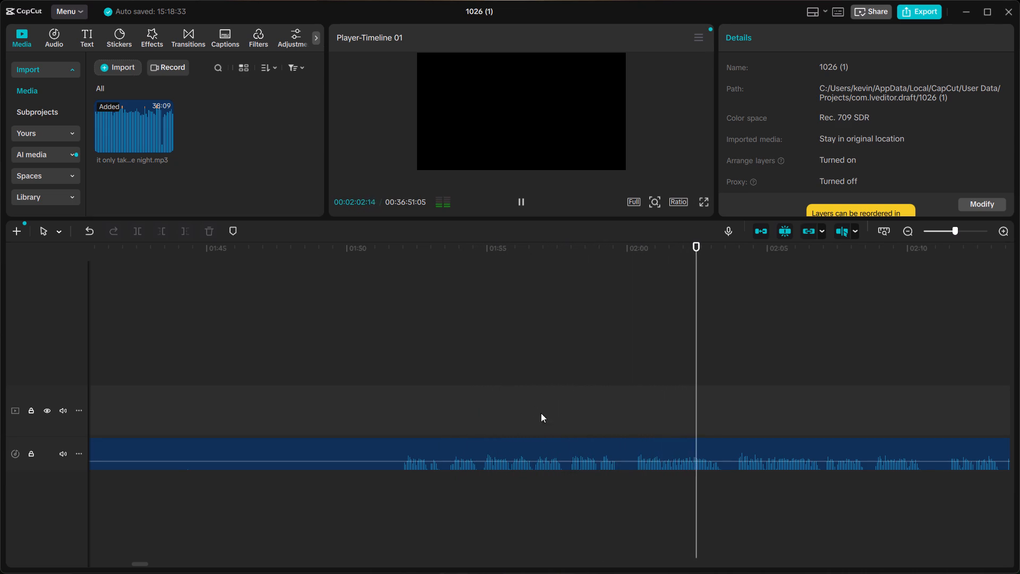
pyautogui.press('space')
# Find the phrase start in the take near 1:58 and split the clip at about 1:57.9.
pyautogui.keyDown('ctrl'); pyautogui.scroll(10, 621, 437); pyautogui.keyUp('ctrl')
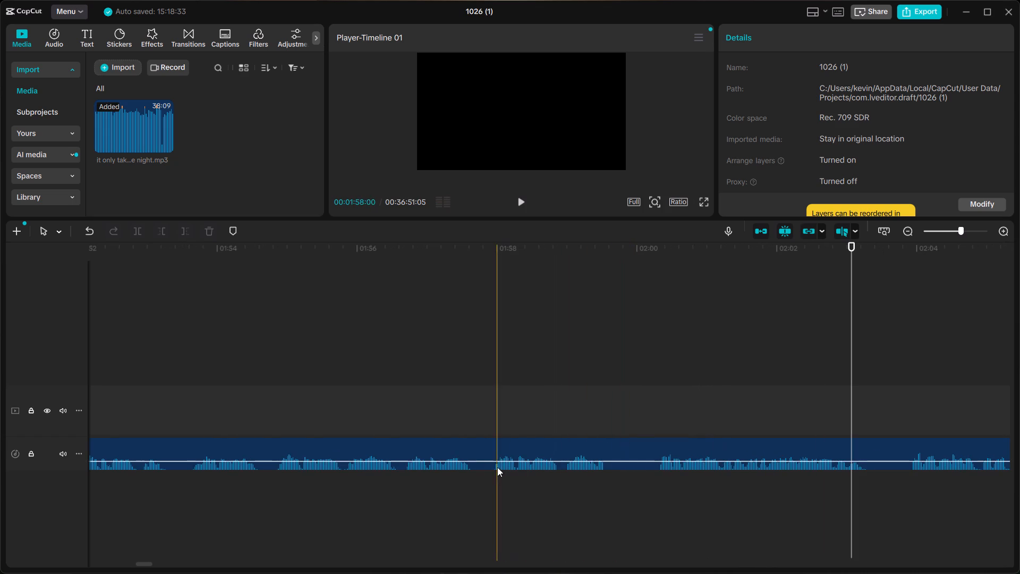
pyautogui.click(491, 446)
pyautogui.press('space')
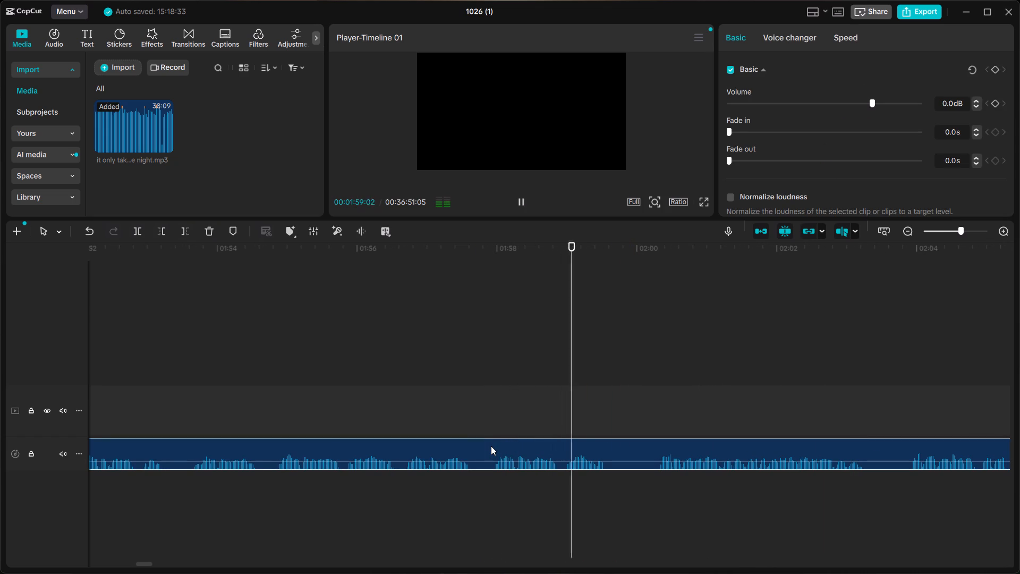
pyautogui.press('space')
pyautogui.click(492, 446)
pyautogui.doubleClick(490, 448)
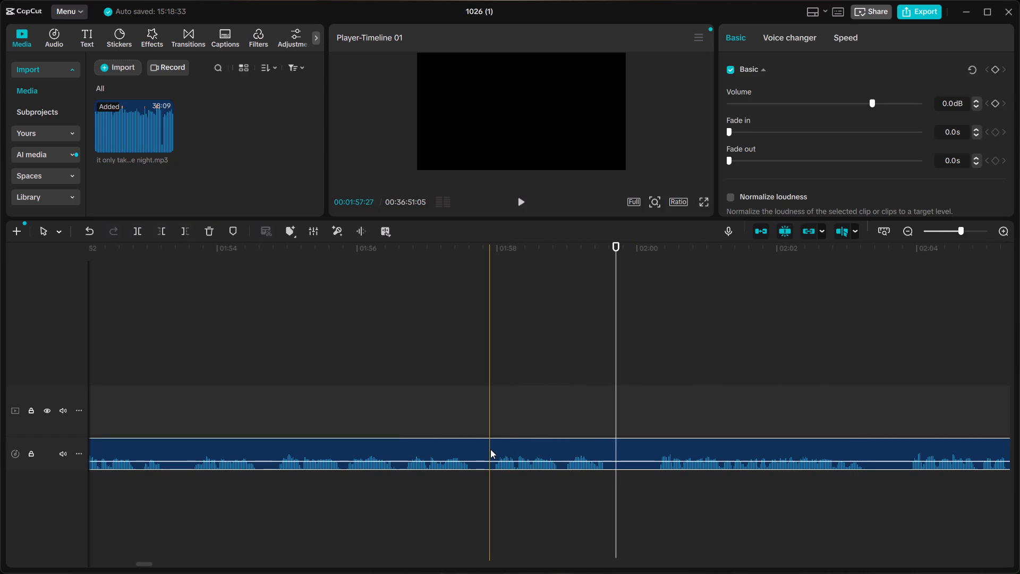
pyautogui.click(490, 451)
pyautogui.click(491, 450)
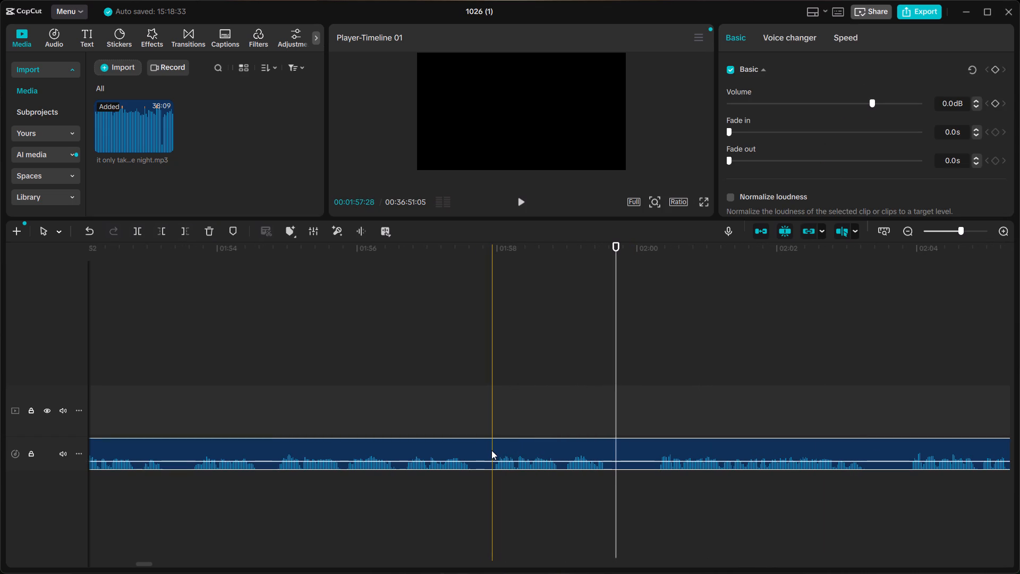
pyautogui.hotkey('ctrl', 'b')
# Delete the unwanted piece between the cuts at about 36.7 seconds and 1:57.9.
pyautogui.click(474, 441)
pyautogui.keyDown('ctrl'); pyautogui.scroll(-11, 473, 441); pyautogui.keyUp('ctrl')
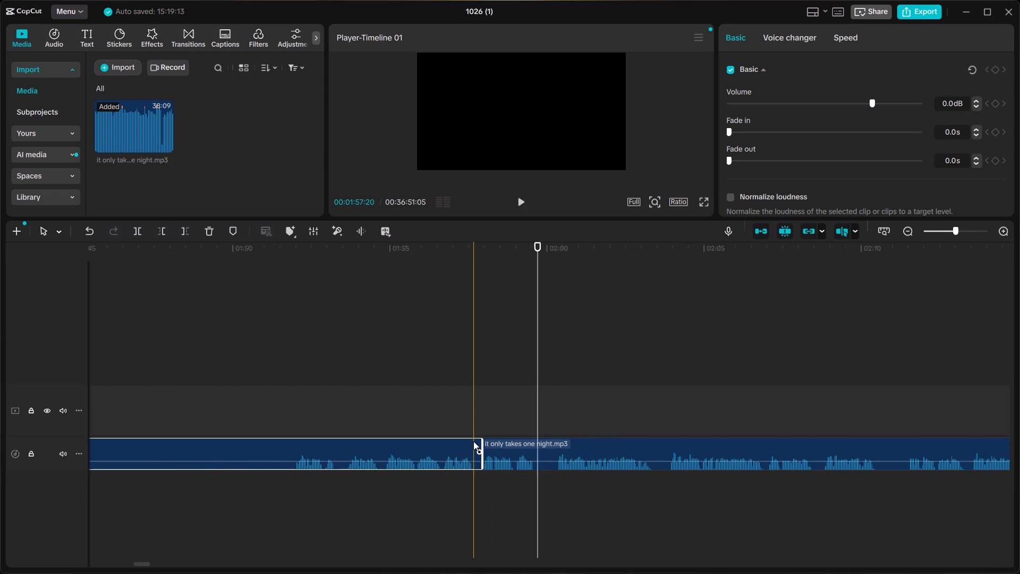
pyautogui.keyDown('ctrl'); pyautogui.scroll(-11, 473, 441); pyautogui.keyUp('ctrl')
pyautogui.hscroll(1, 473, 441)
pyautogui.press('BackSpace')
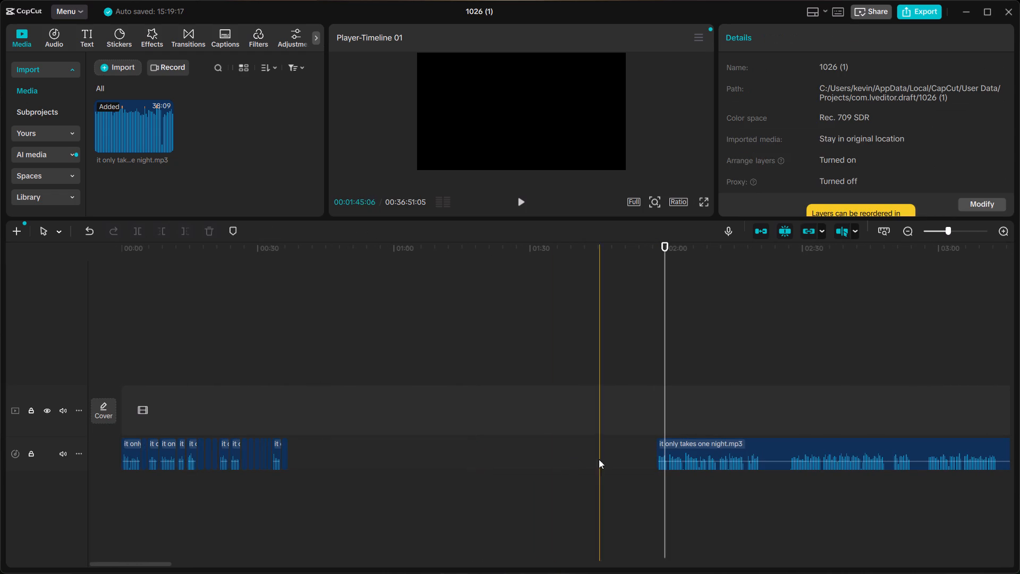
# Move the remaining long clip back against the preceding clip's end at about 36.7 seconds.
pyautogui.click(697, 446)
pyautogui.moveTo(697, 446); pyautogui.dragTo(337, 455)
pyautogui.keyDown('ctrl'); pyautogui.scroll(16, 338, 453); pyautogui.keyUp('ctrl')
pyautogui.hscroll(1, 338, 453)
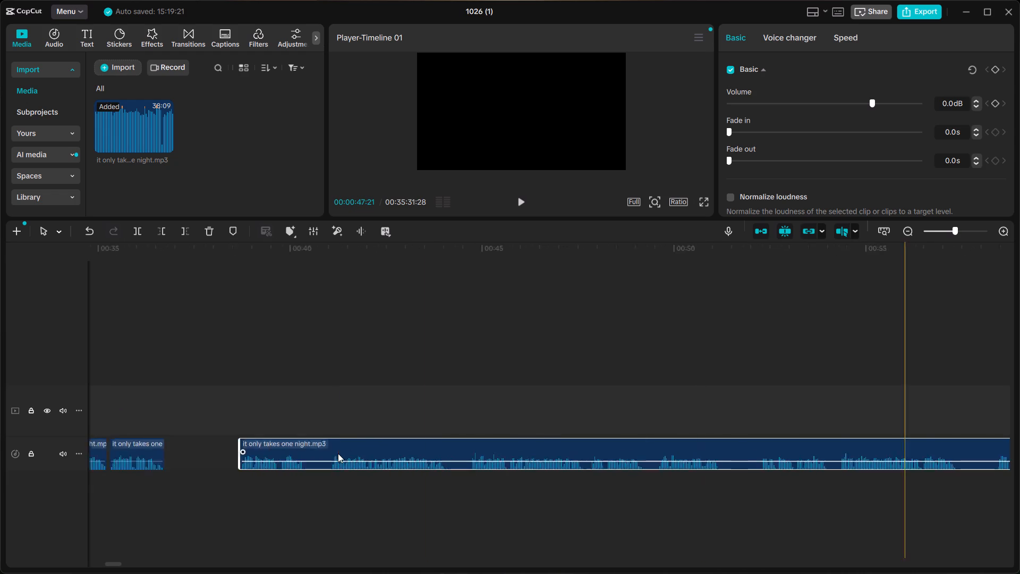
pyautogui.hscroll(2, 338, 453)
pyautogui.hscroll(-1, 516, 436)
pyautogui.moveTo(555, 446); pyautogui.dragTo(490, 456)
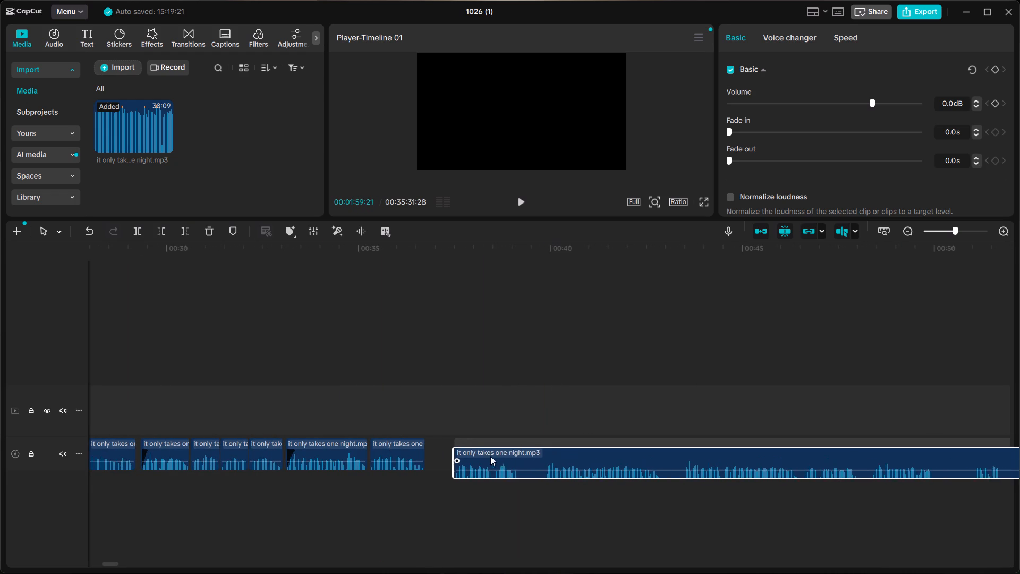
pyautogui.moveTo(490, 456); pyautogui.dragTo(481, 453)
pyautogui.keyDown('ctrl'); pyautogui.scroll(16, 482, 453); pyautogui.keyUp('ctrl')
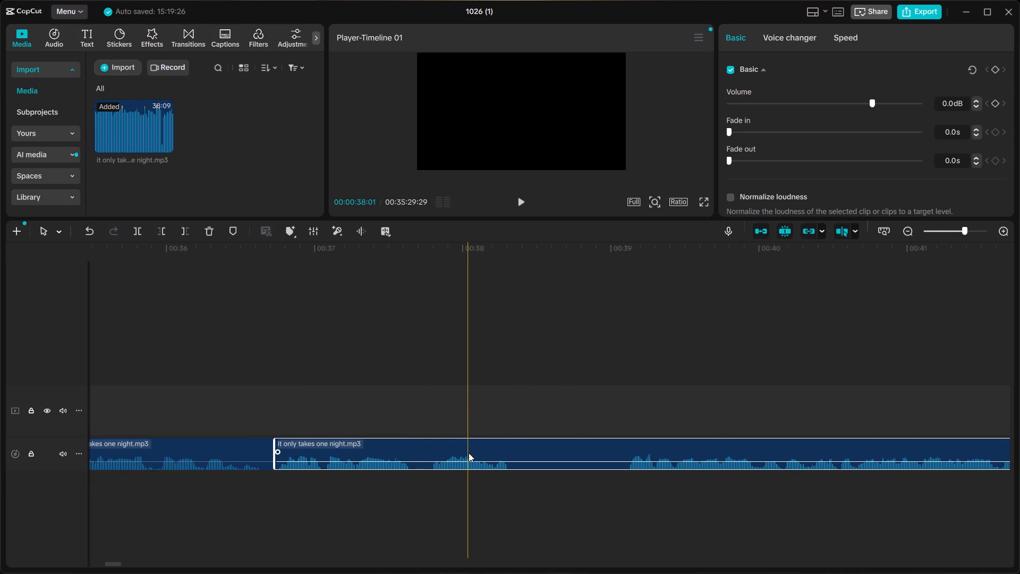
# Shift the moved clip slightly later, leaving a gap of about three frames after the preceding clip.
pyautogui.moveTo(297, 450); pyautogui.dragTo(306, 451)
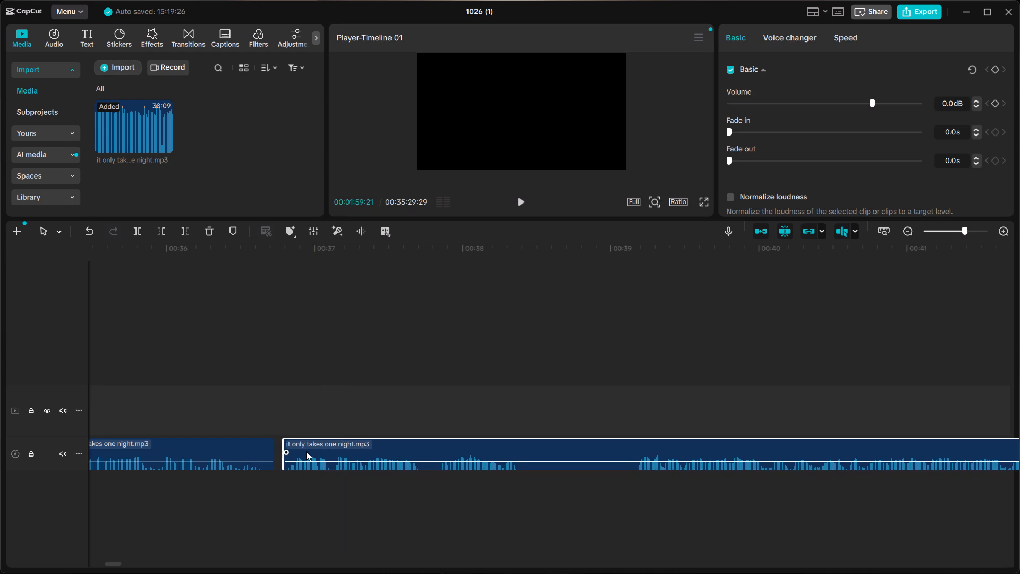
pyautogui.moveTo(306, 451); pyautogui.dragTo(311, 451)
# Review the edited audio from the beginning of the timeline to about 20 seconds, listening to the clip transitions.
pyautogui.keyDown('ctrl'); pyautogui.scroll(-10, 312, 451); pyautogui.keyUp('ctrl')
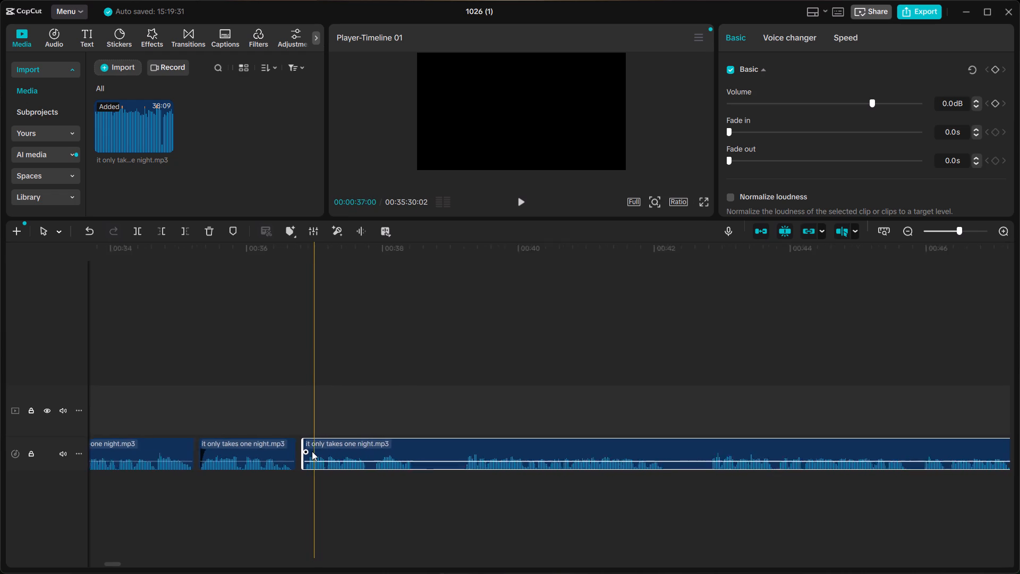
pyautogui.hscroll(8, 312, 451)
pyautogui.click(121, 394)
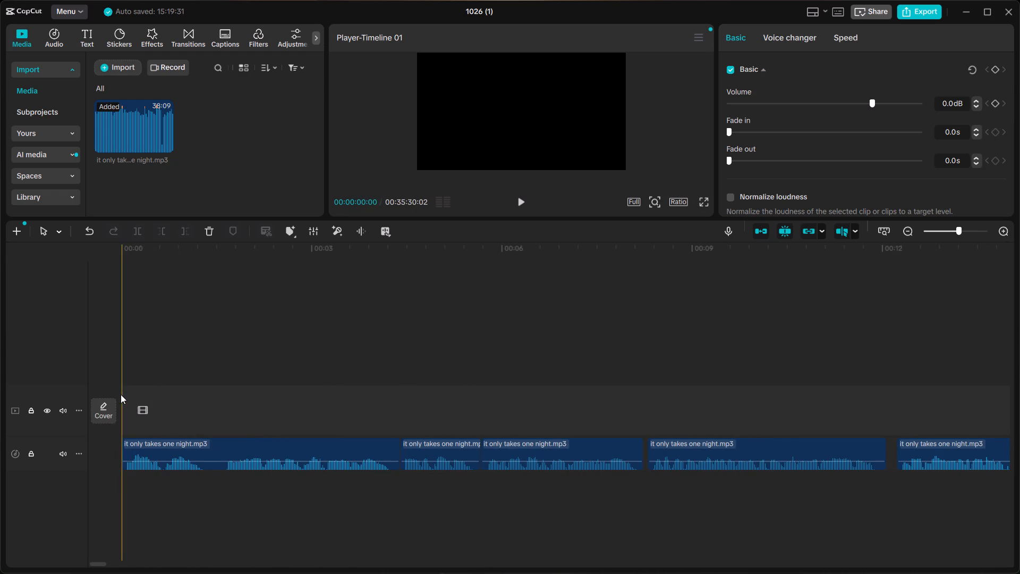
pyautogui.press('space')
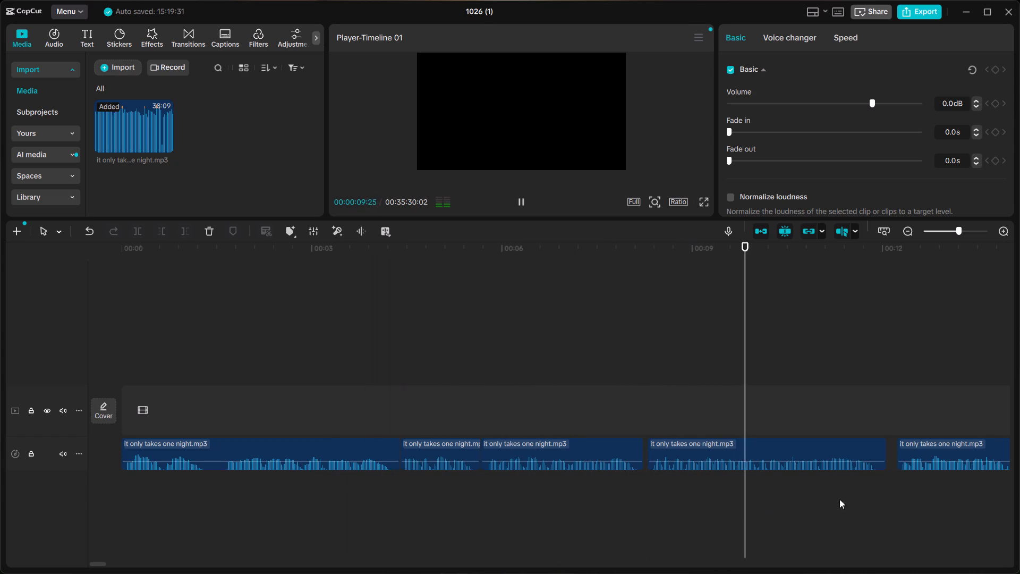
pyautogui.hscroll(-1, 871, 499)
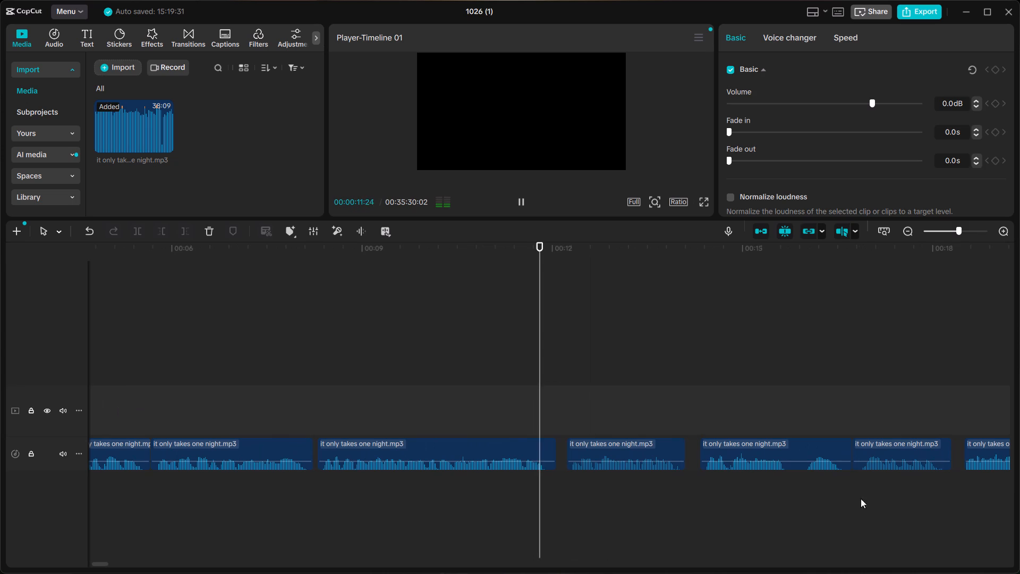
pyautogui.hscroll(-1, 815, 499)
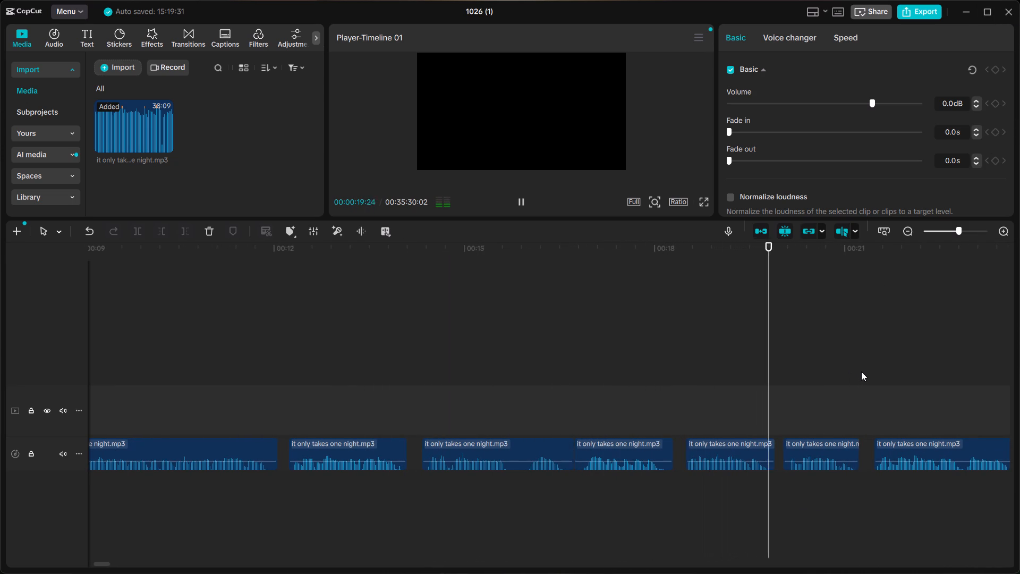
pyautogui.press('space')
# Recheck the start of the clip beginning at about 18.5 seconds and give that clip a short fade-in.
pyautogui.click(686, 379)
pyautogui.press('space')
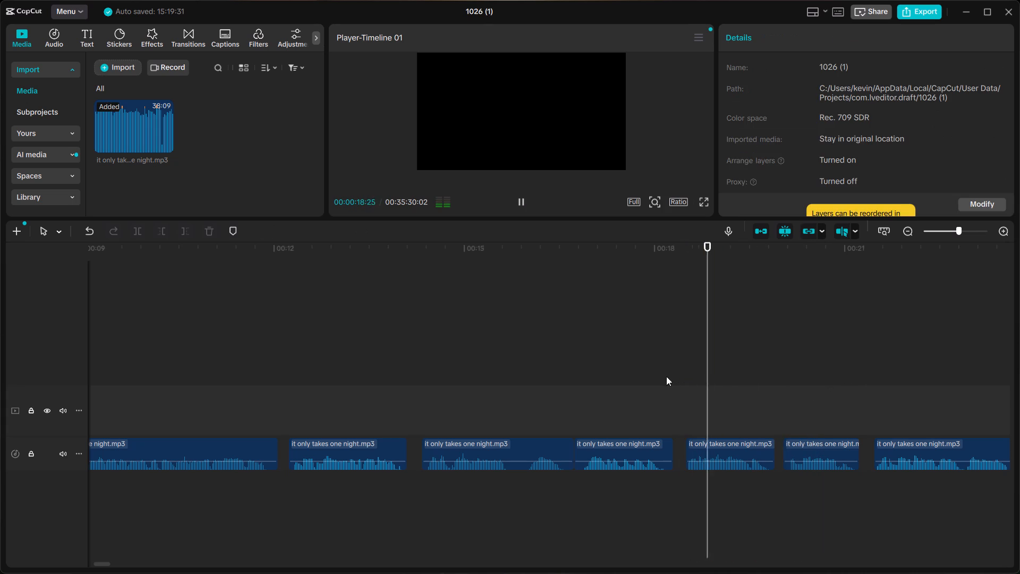
pyautogui.click(666, 376)
pyautogui.press('space')
pyautogui.press('space')
pyautogui.click(711, 449)
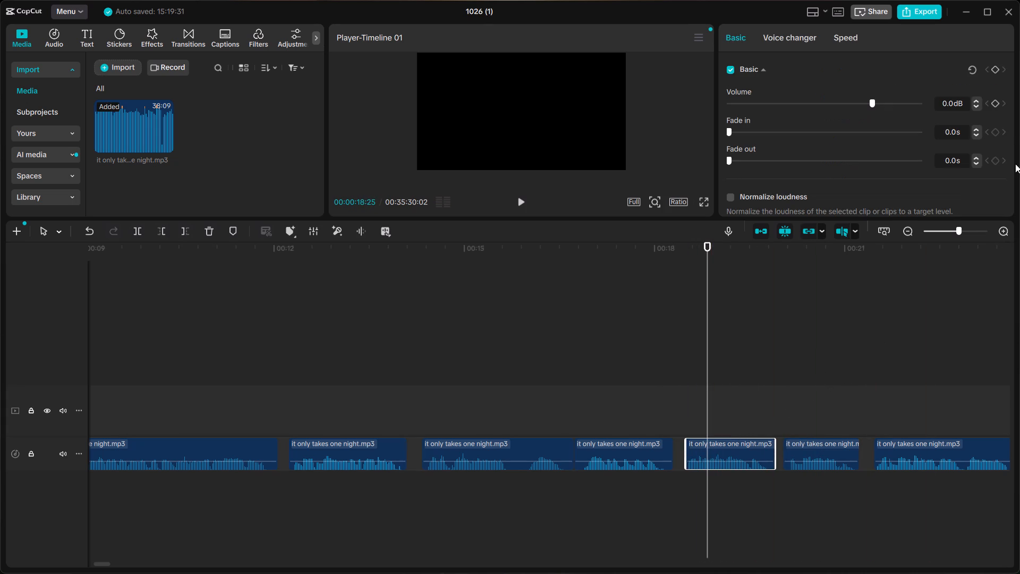
pyautogui.click(975, 125)
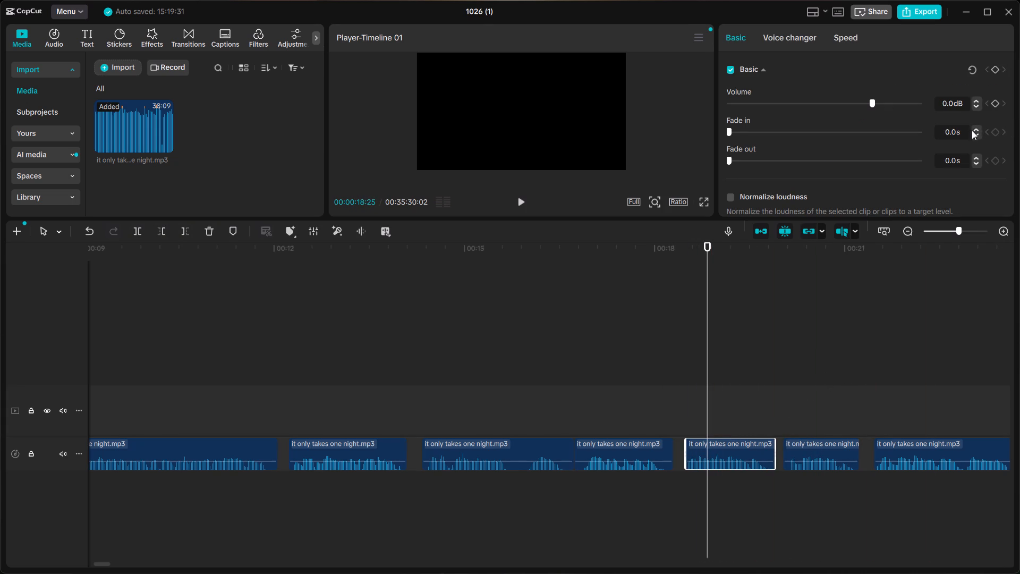
pyautogui.click(982, 129)
pyautogui.click(980, 129)
# Replay the edited clips from about 15.4 seconds to about 28.5 seconds.
pyautogui.click(491, 275)
pyautogui.press('space')
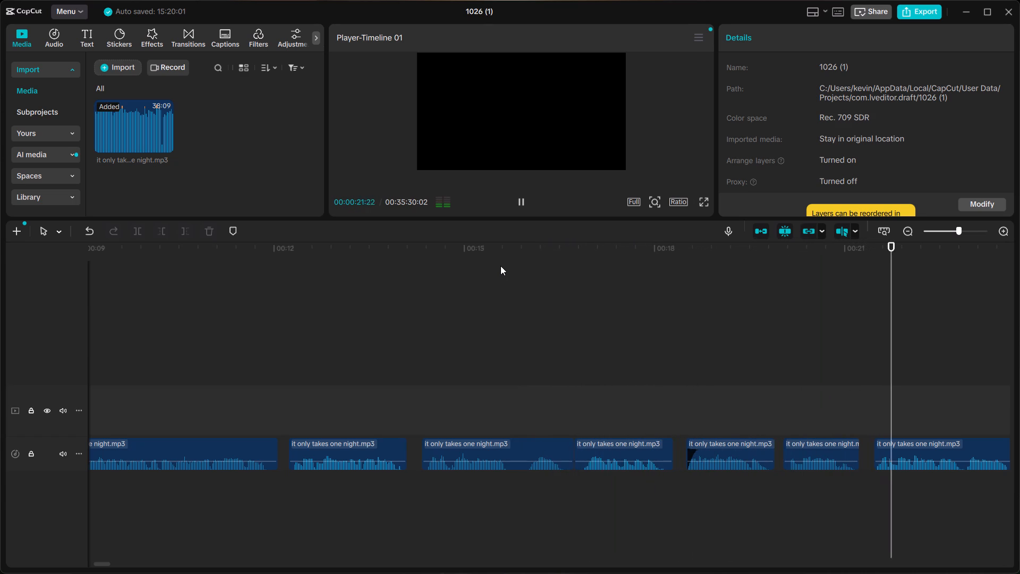
pyautogui.hscroll(-3, 500, 266)
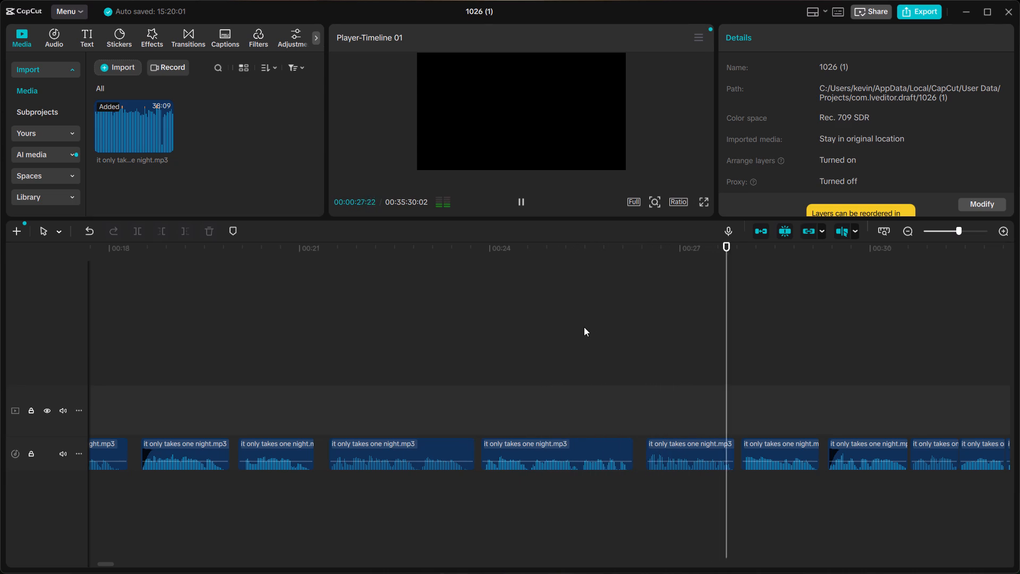
pyautogui.press('space')
# Give the clip beginning at about 26.5 seconds a fade-in of 0.2 s.
pyautogui.click(690, 458)
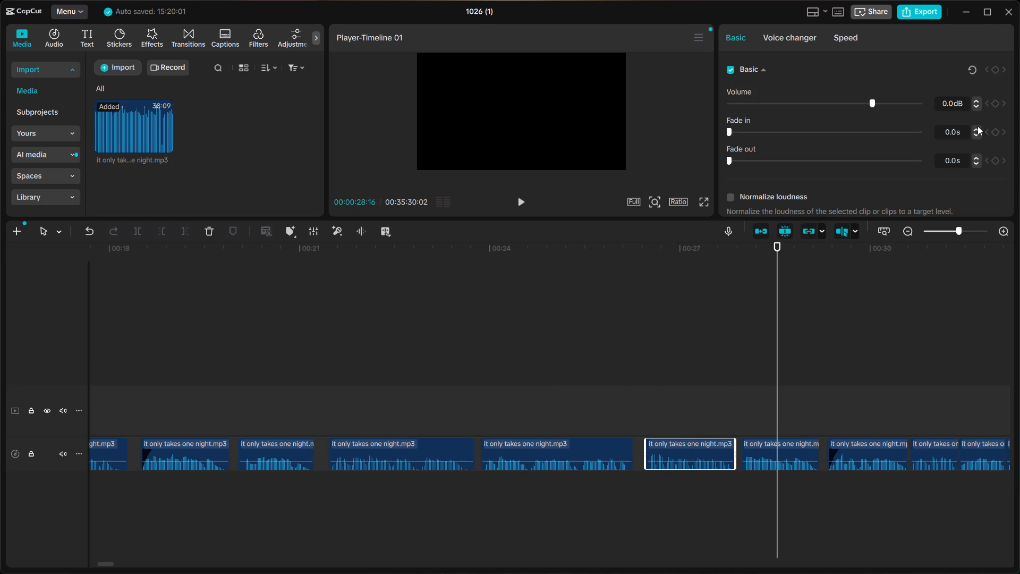
pyautogui.doubleClick(977, 126)
pyautogui.click(974, 126)
pyautogui.click(970, 129)
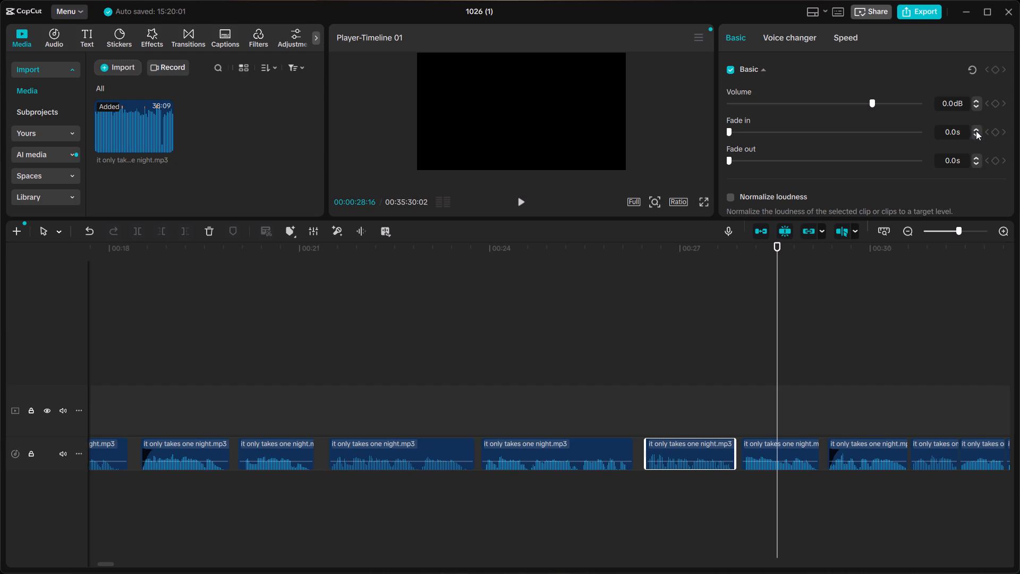
pyautogui.click(973, 130)
pyautogui.click(976, 131)
# Review the edited clips from about 24.8 seconds to about 38 seconds, replaying the transitions near 32 and 34 seconds.
pyautogui.click(537, 252)
pyautogui.press('space')
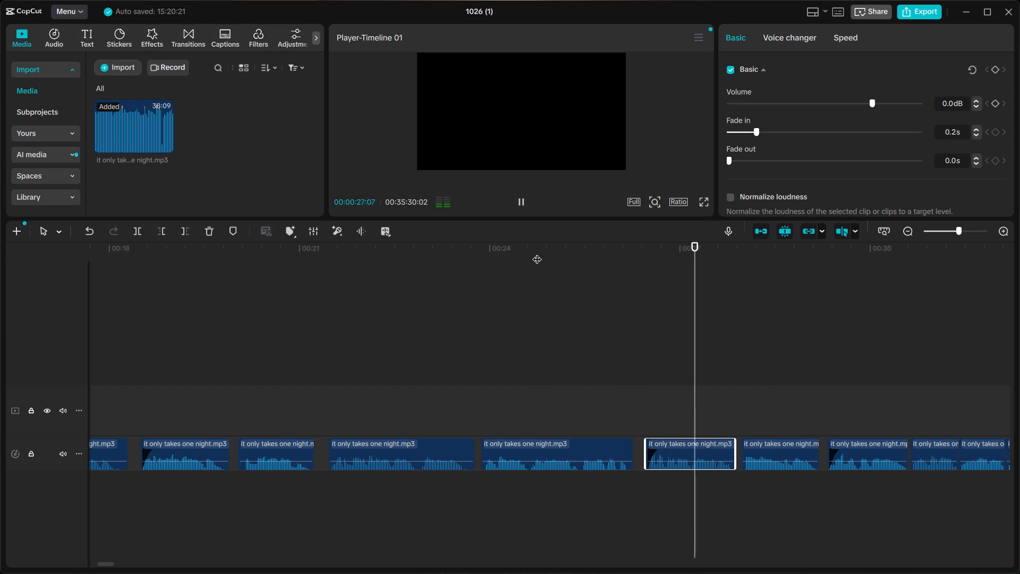
pyautogui.hscroll(-2, 537, 252)
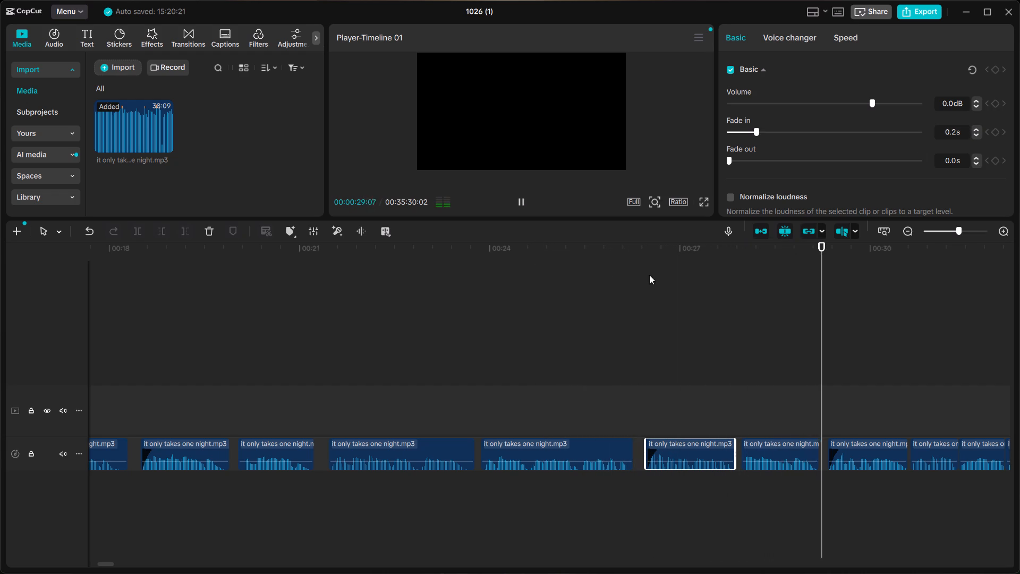
pyautogui.hscroll(-2, 795, 316)
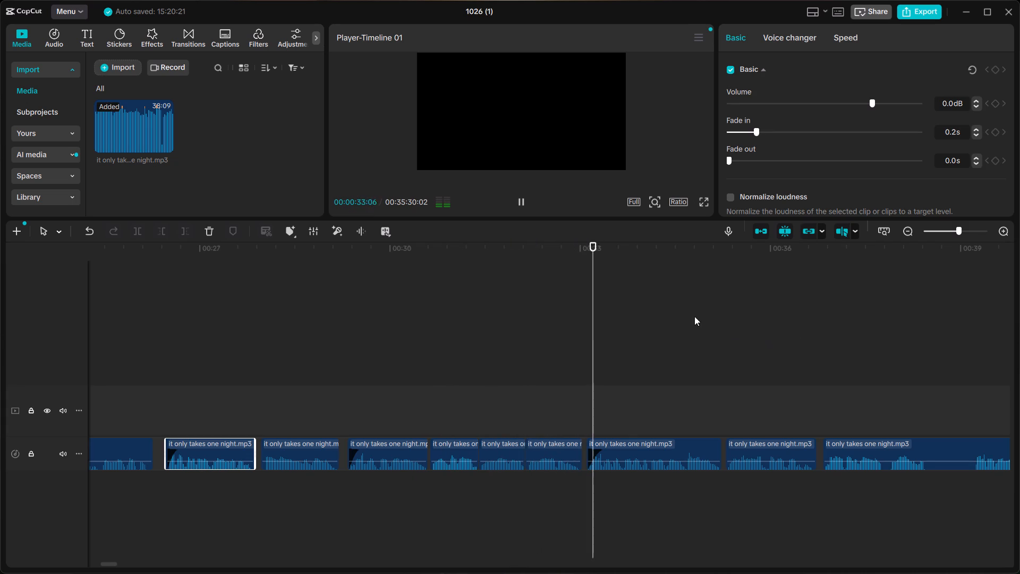
pyautogui.click(570, 345)
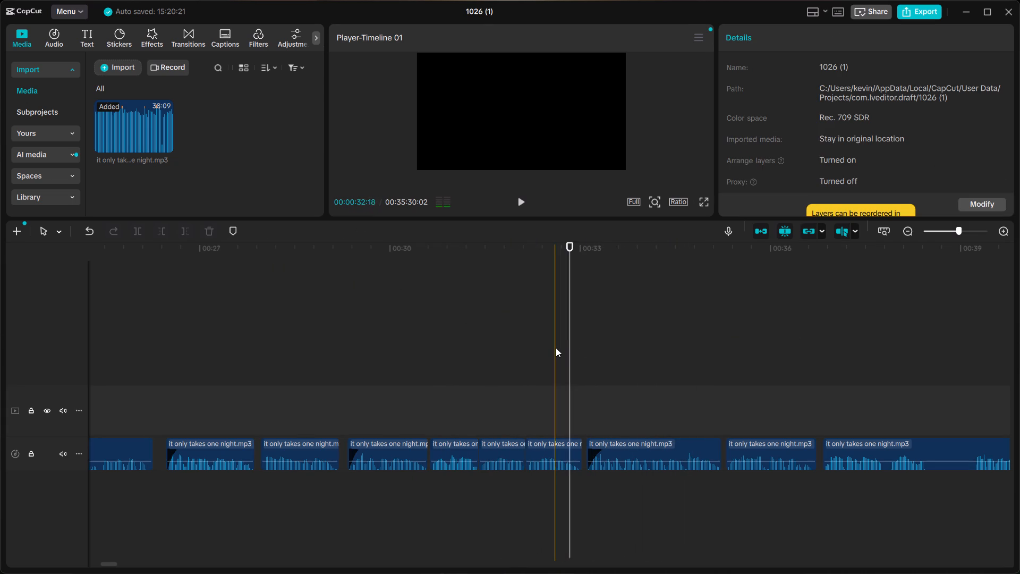
pyautogui.click(556, 348)
pyautogui.press('space')
pyautogui.click(549, 348)
pyautogui.press('space')
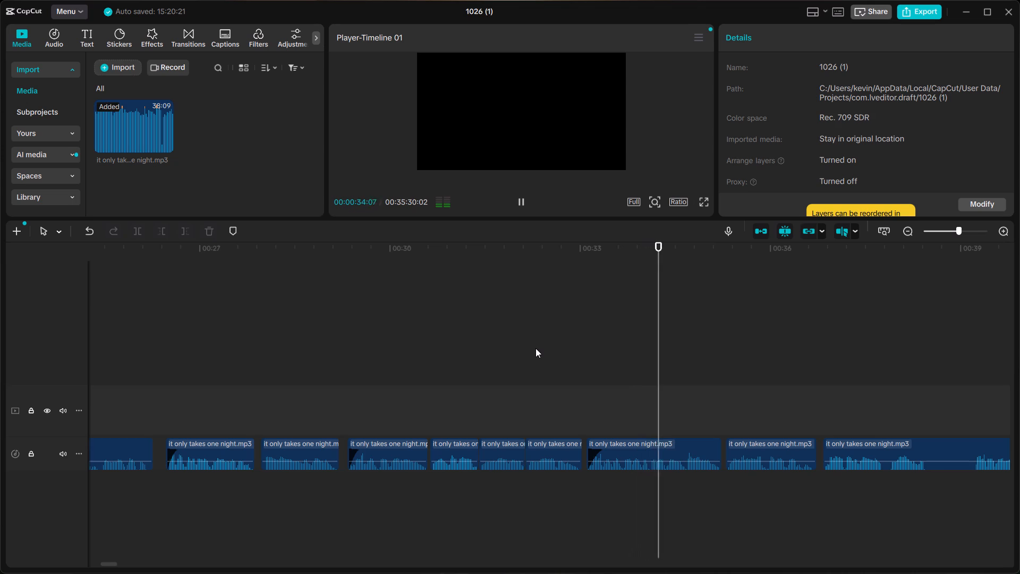
pyautogui.hscroll(-1, 535, 348)
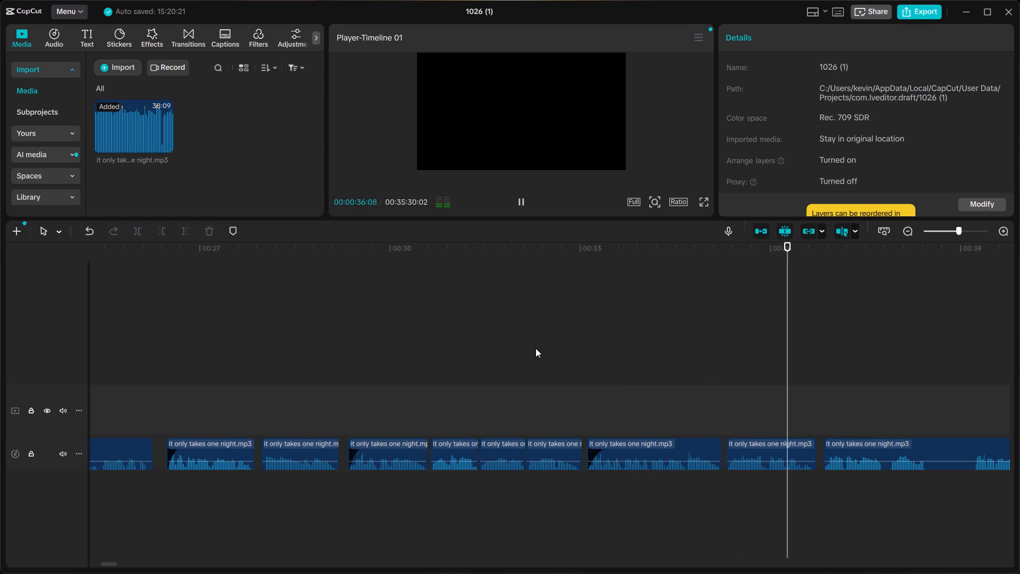
pyautogui.hscroll(-1, 535, 348)
pyautogui.click(410, 366)
pyautogui.click(402, 367)
pyautogui.press('space')
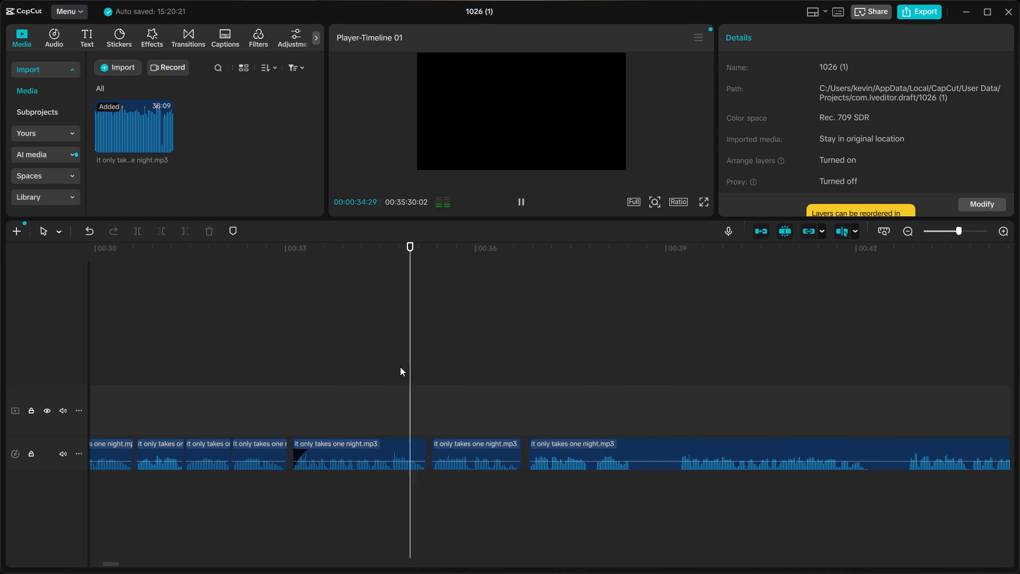
pyautogui.click(377, 374)
pyautogui.press('space')
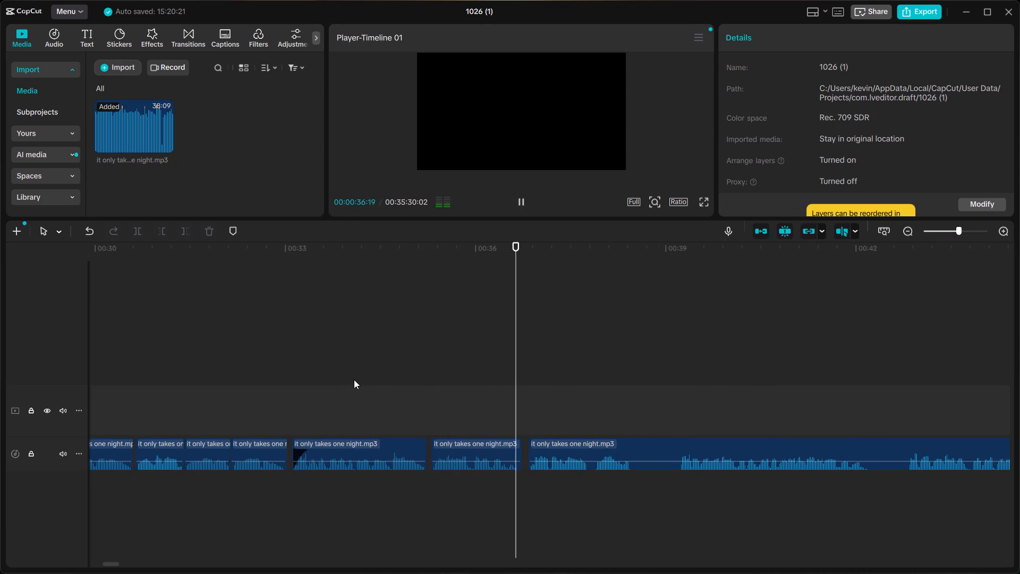
pyautogui.press('space')
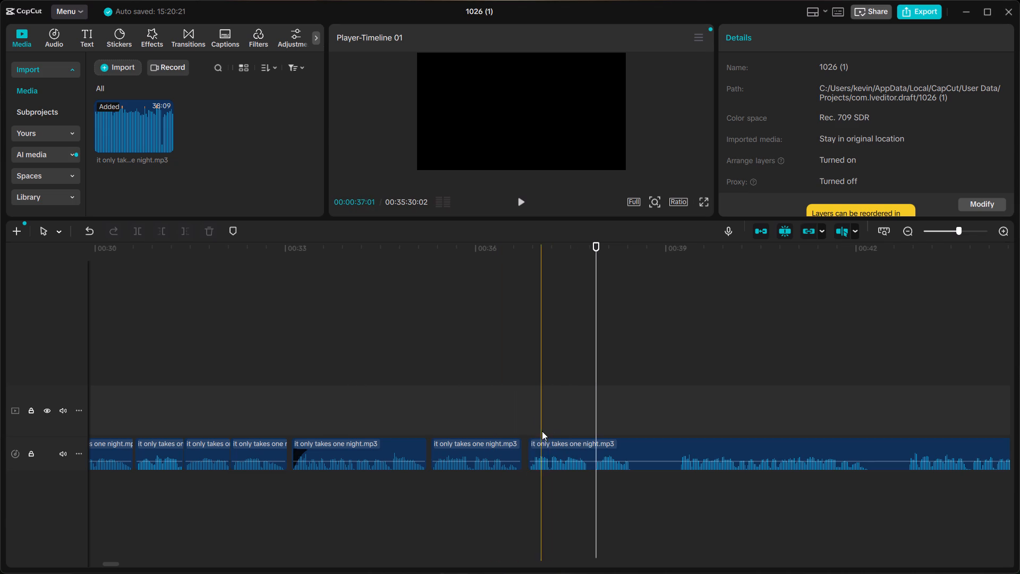
# Shift the long clip beginning at about 36.9 seconds roughly six frames later to widen the gap before it.
pyautogui.click(558, 453)
pyautogui.moveTo(552, 449); pyautogui.dragTo(565, 450)
# Replay the transition into the shifted clip and its opening phrases, from about 34 seconds to about 42 seconds.
pyautogui.click(352, 375)
pyautogui.press('space')
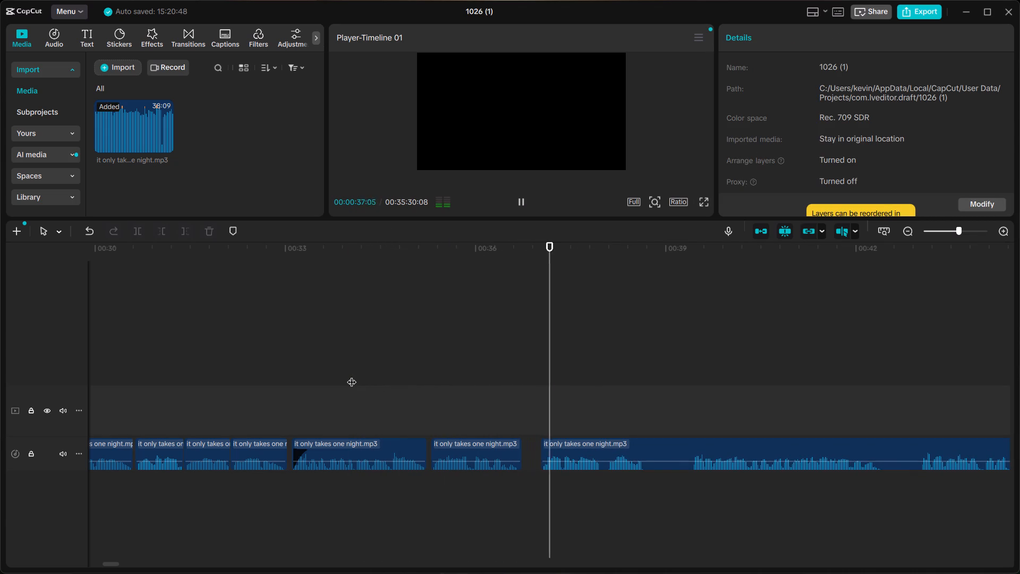
pyautogui.press('space')
pyautogui.click(352, 375)
pyautogui.click(405, 417)
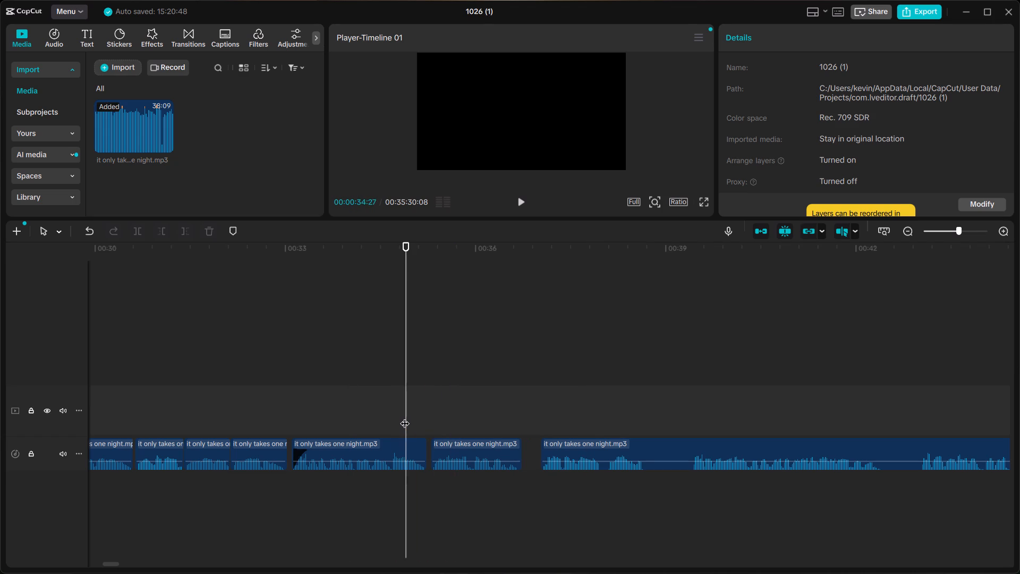
pyautogui.press('space')
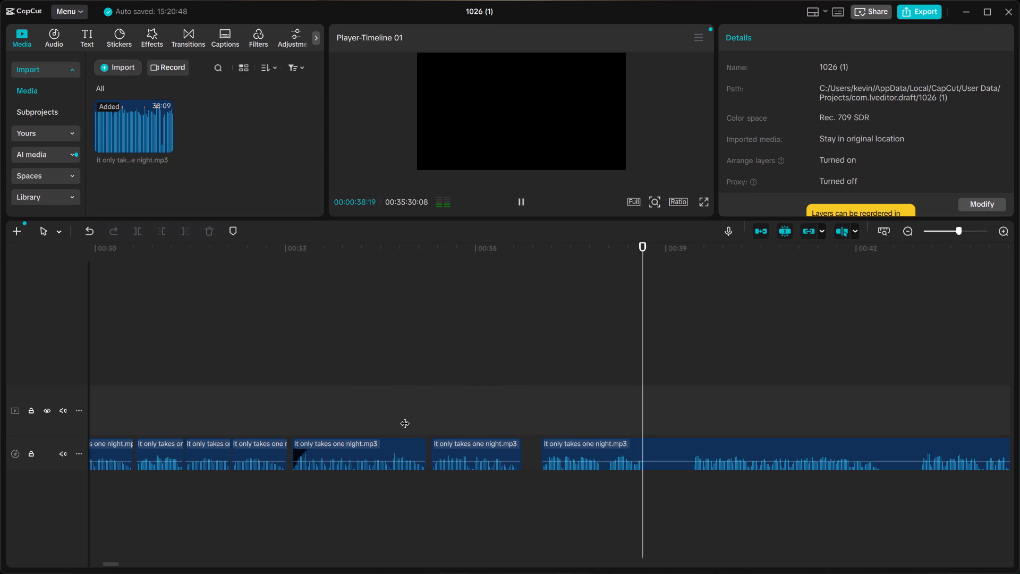
pyautogui.press('space')
pyautogui.click(517, 335)
pyautogui.press('space')
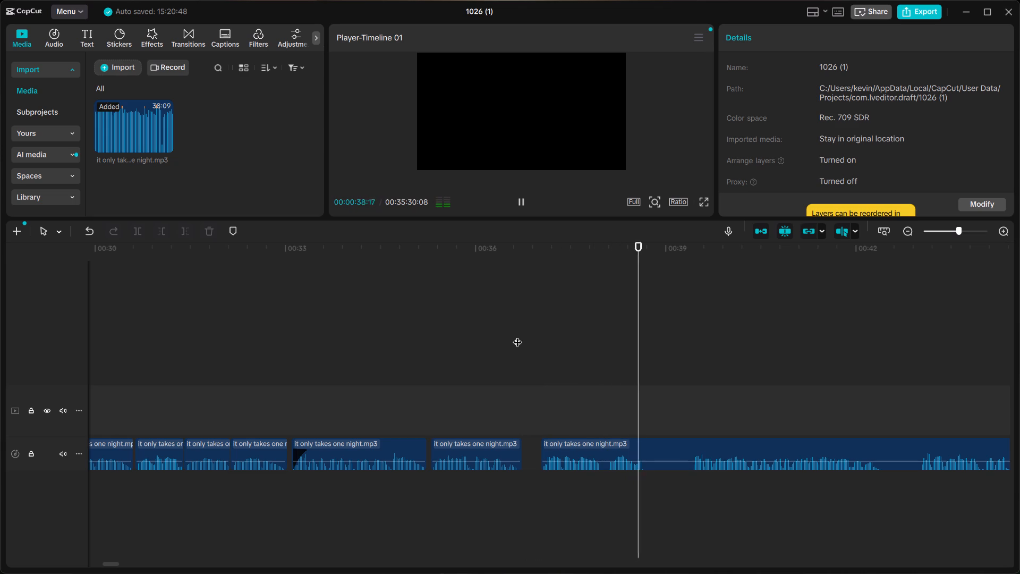
pyautogui.press('space')
pyautogui.click(690, 401)
pyautogui.press('space')
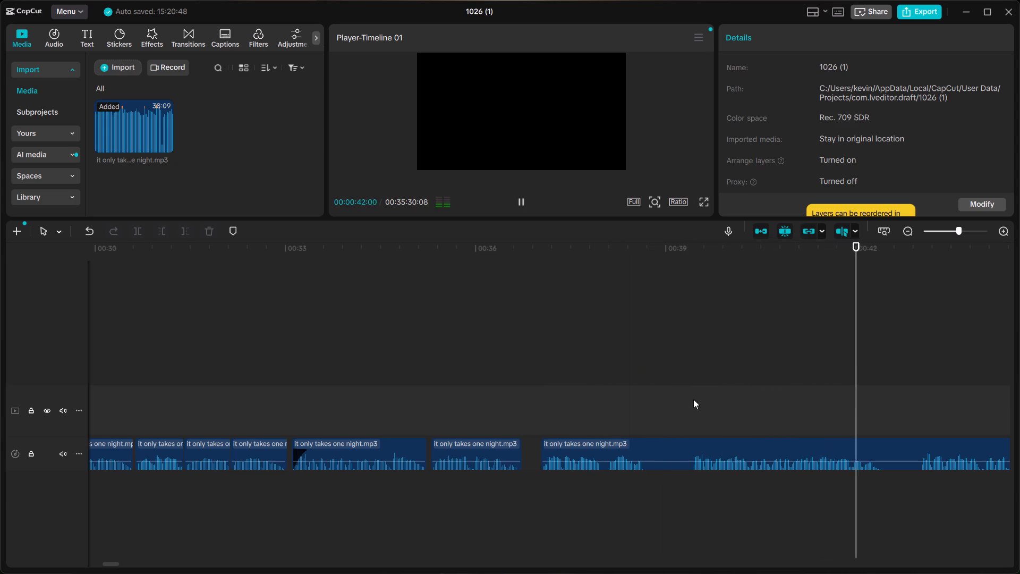
pyautogui.click(528, 383)
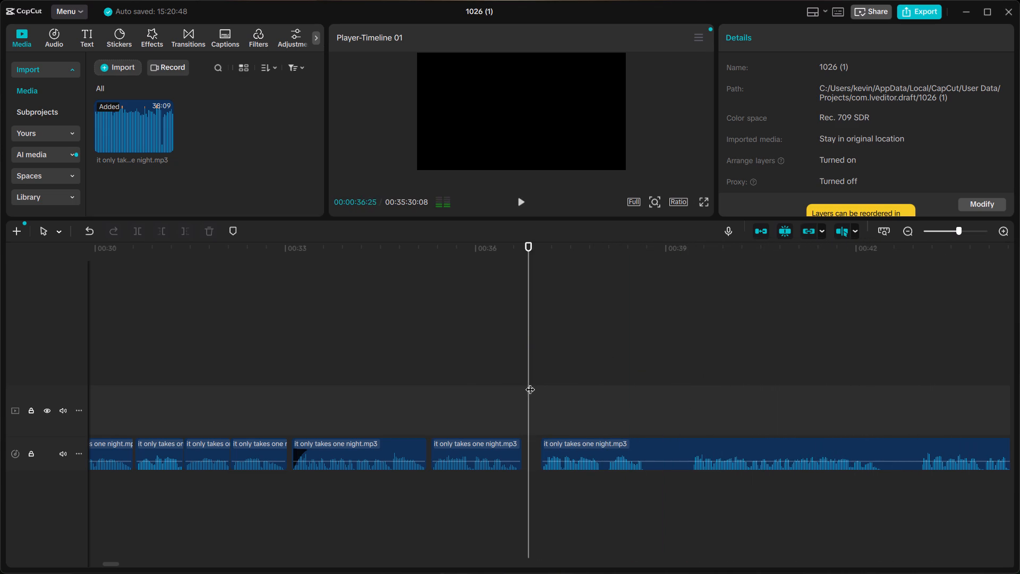
pyautogui.press('space')
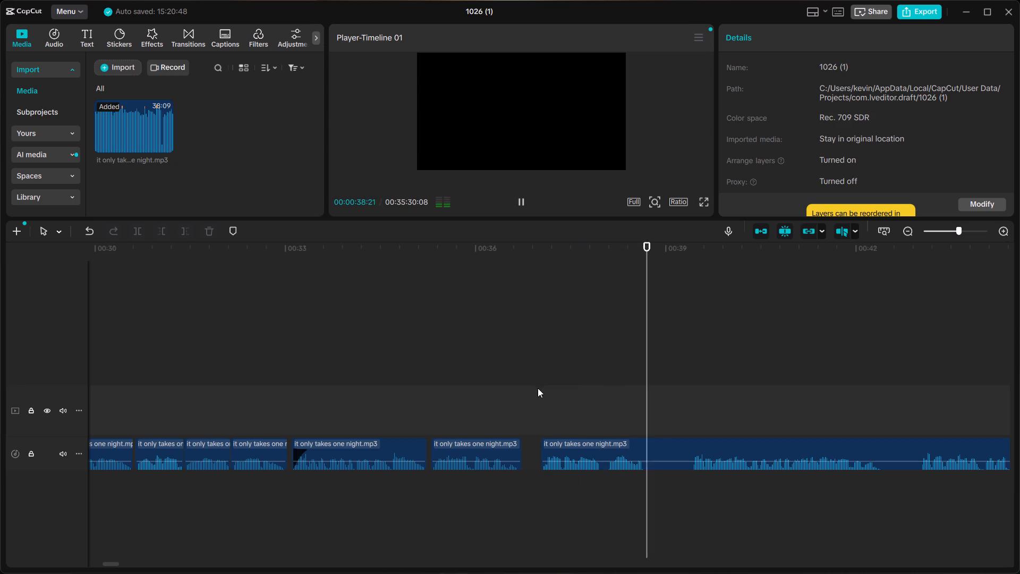
pyautogui.press('space')
pyautogui.click(615, 365)
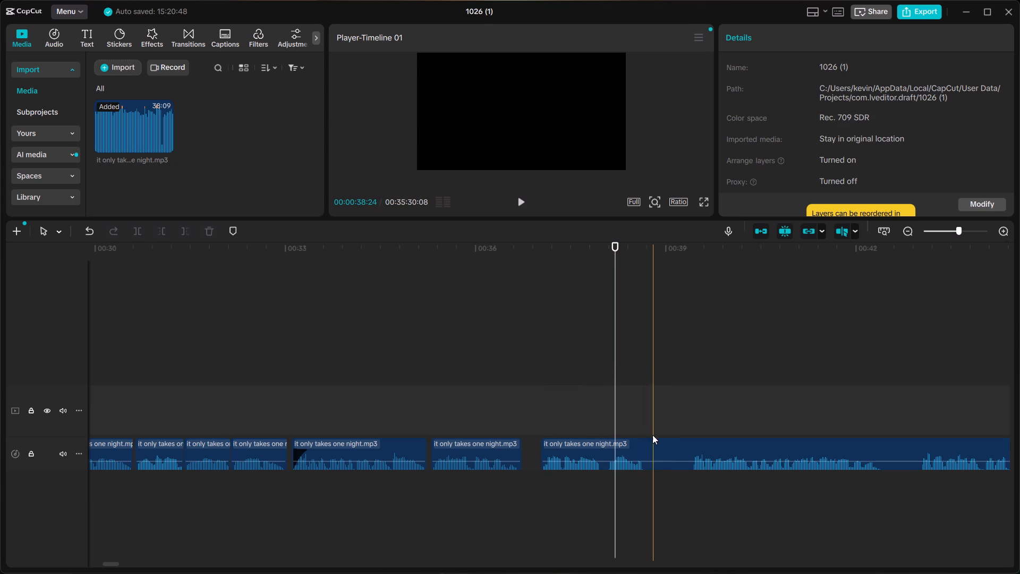
# Split the long clip in the pause after its first phrase, at about 38.8 seconds.
pyautogui.click(654, 450)
pyautogui.hotkey('ctrl', 'b')
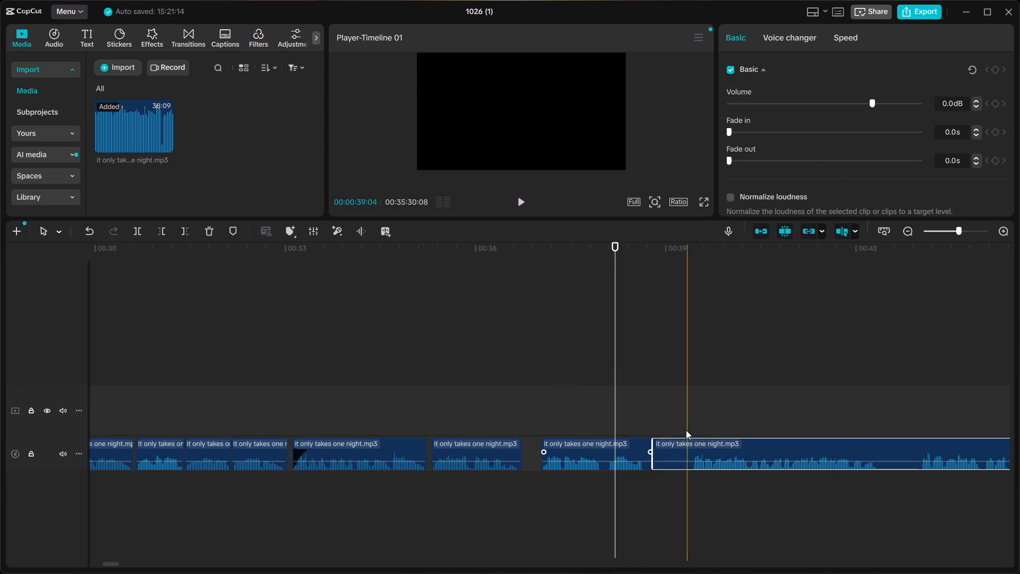
# Listen to the takes in the uncut recording from about 43 seconds to about 59 seconds.
pyautogui.click(685, 415)
pyautogui.hscroll(-2, 685, 415)
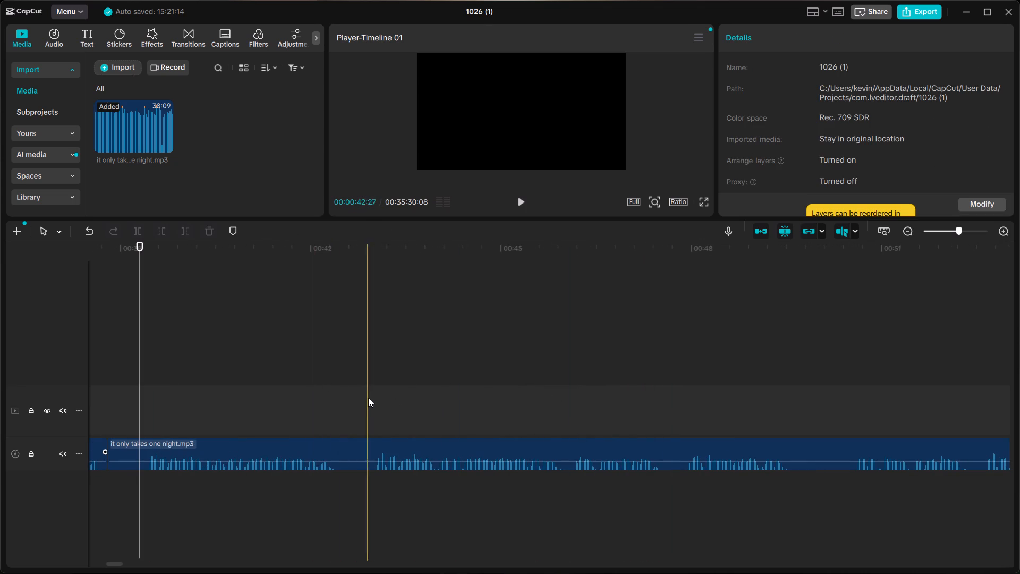
pyautogui.click(370, 399)
pyautogui.press('space')
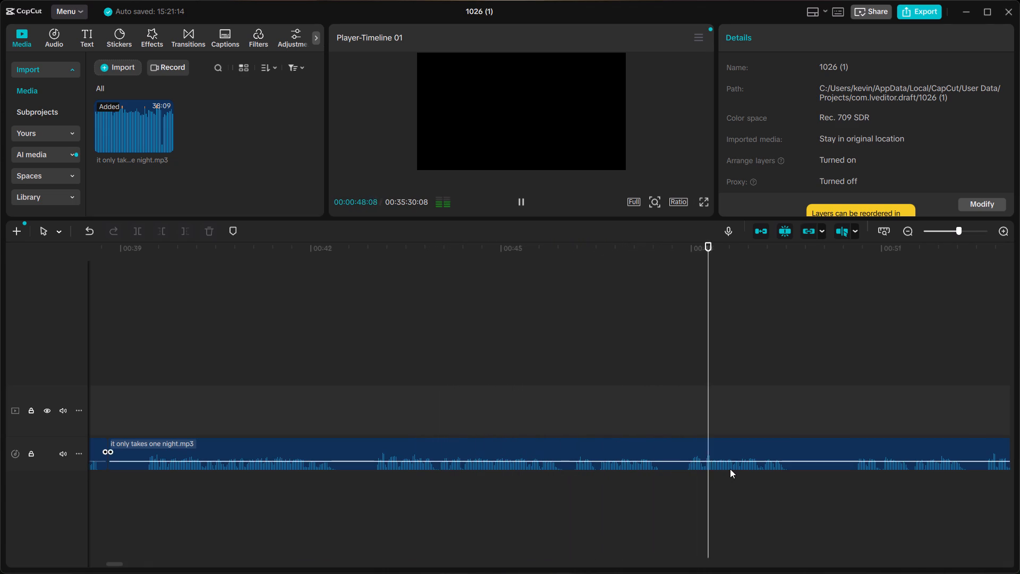
pyautogui.click(861, 419)
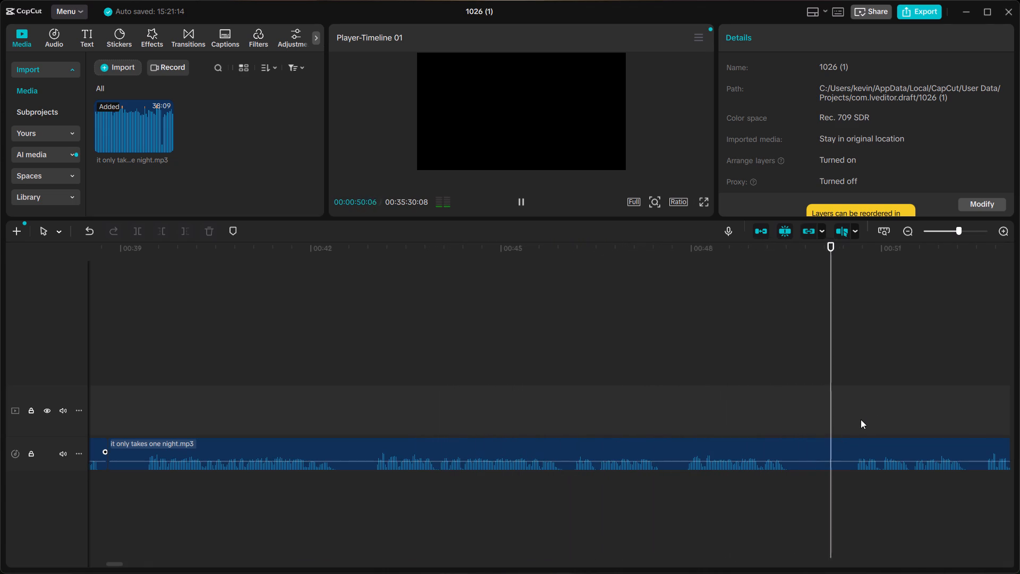
pyautogui.press('space')
pyautogui.click(855, 420)
pyautogui.press('space')
pyautogui.hscroll(-1, 855, 420)
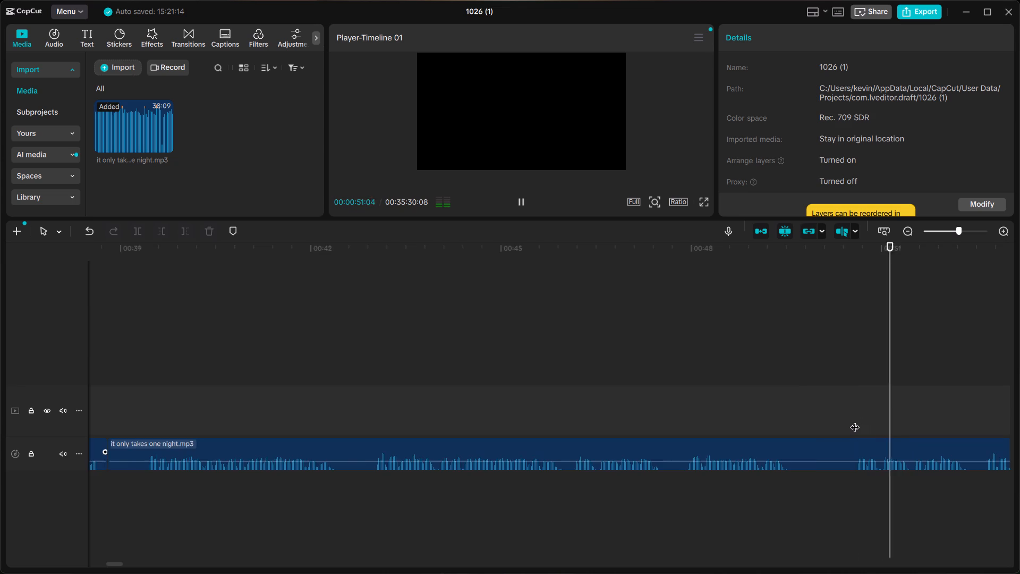
pyautogui.hscroll(-1, 855, 420)
pyautogui.click(618, 428)
pyautogui.press('space')
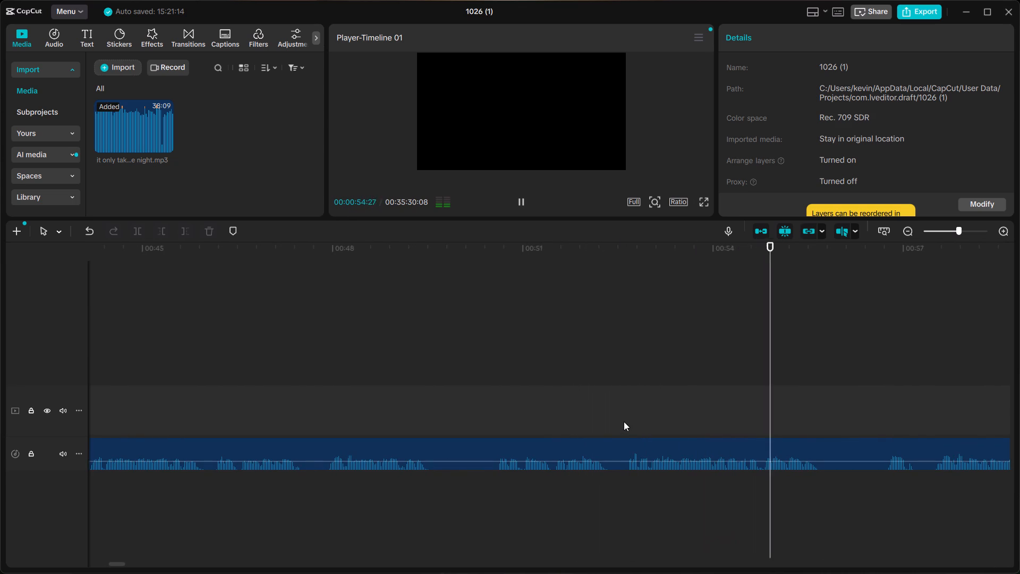
pyautogui.click(891, 414)
pyautogui.press('space')
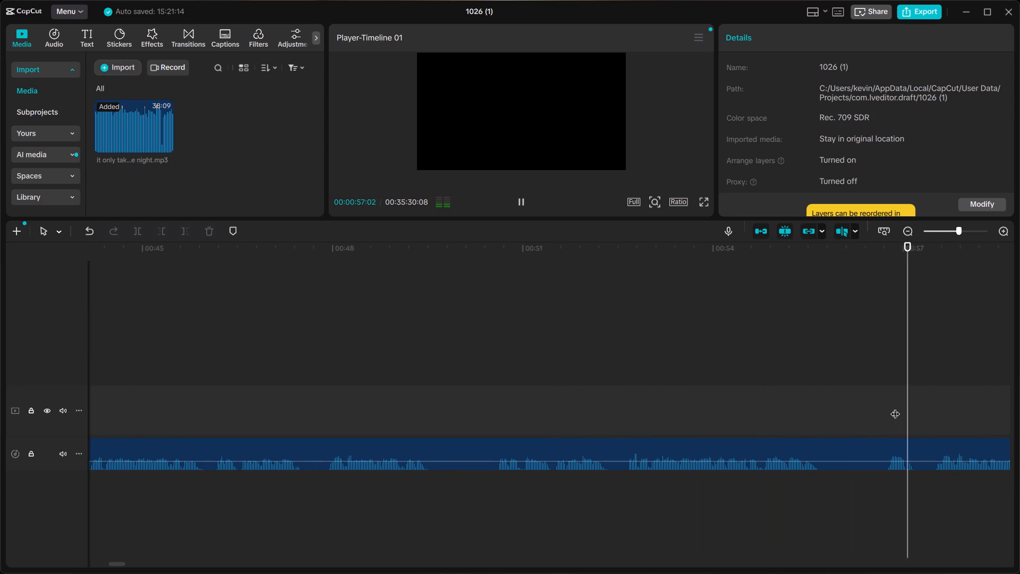
pyautogui.hscroll(-2, 909, 416)
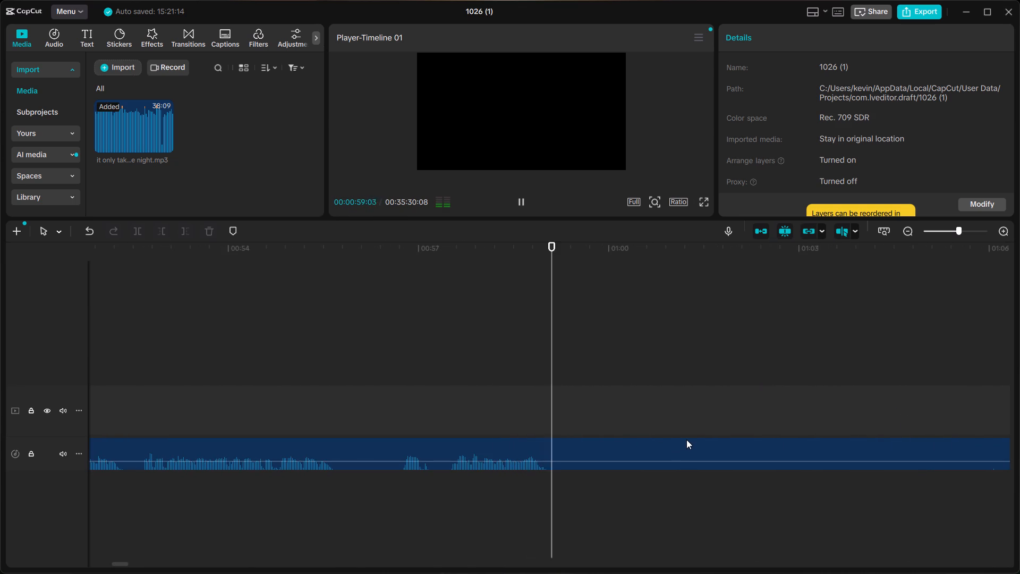
pyautogui.press('space')
# Skip the long silence and listen to the following takes from about 1:06 to about 1:27.
pyautogui.hscroll(-1, 724, 432)
pyautogui.click(494, 424)
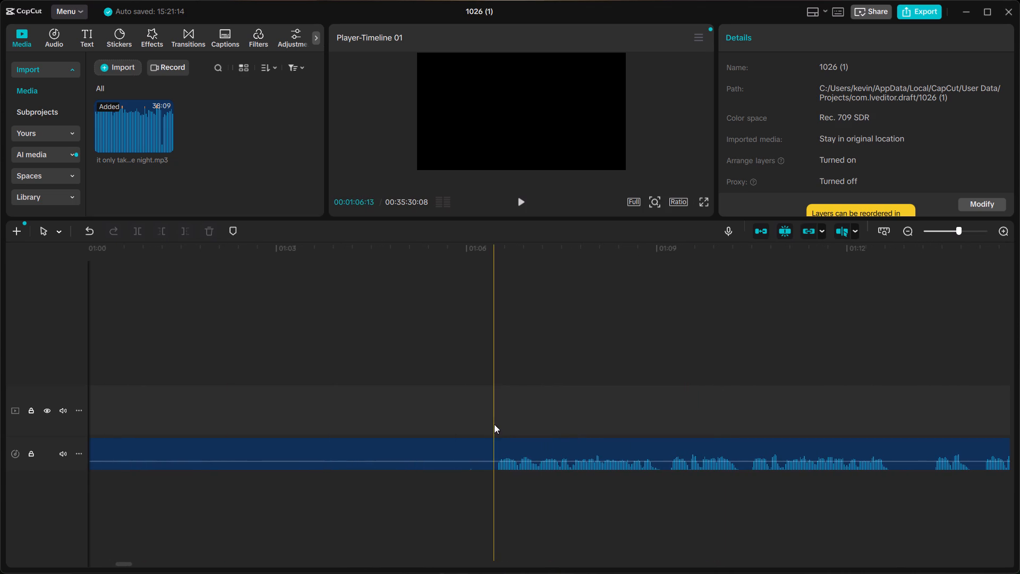
pyautogui.press('space')
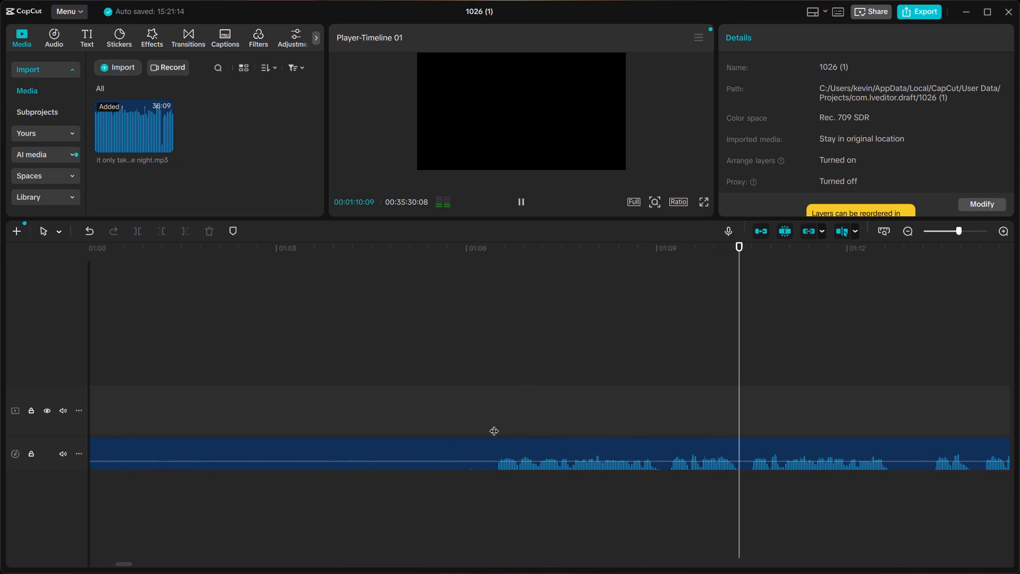
pyautogui.hscroll(-1, 494, 424)
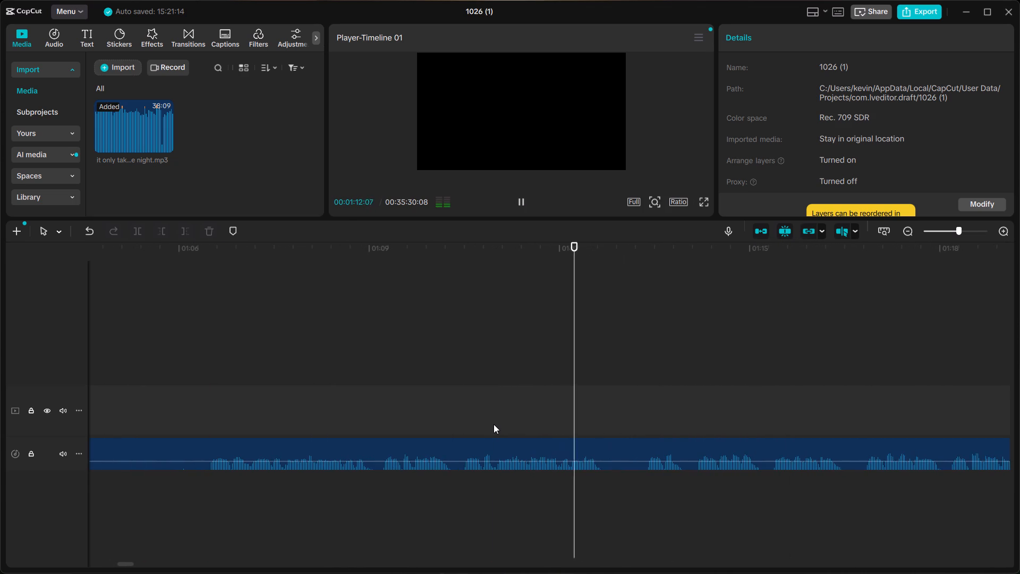
pyautogui.click(703, 429)
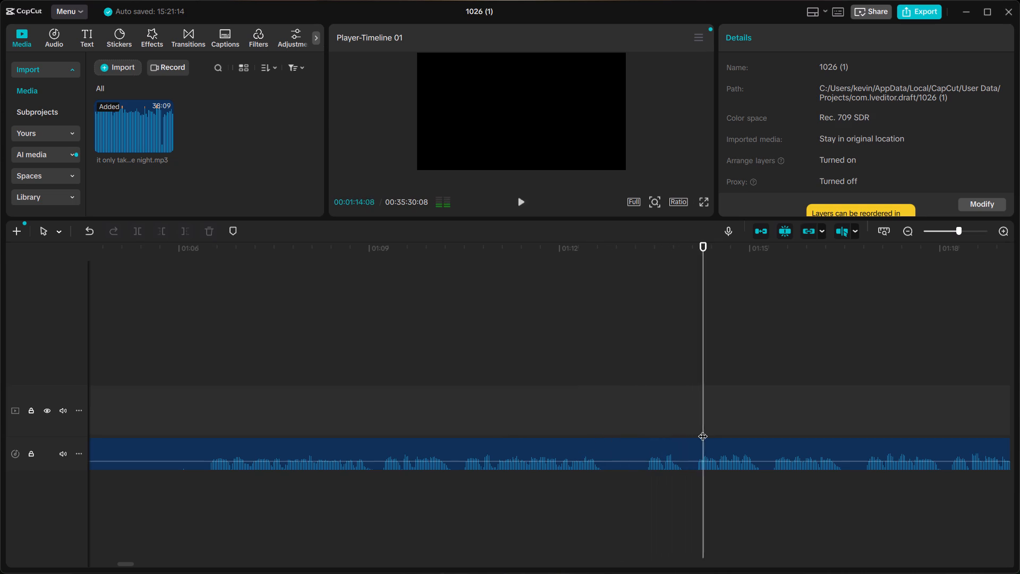
pyautogui.press('space')
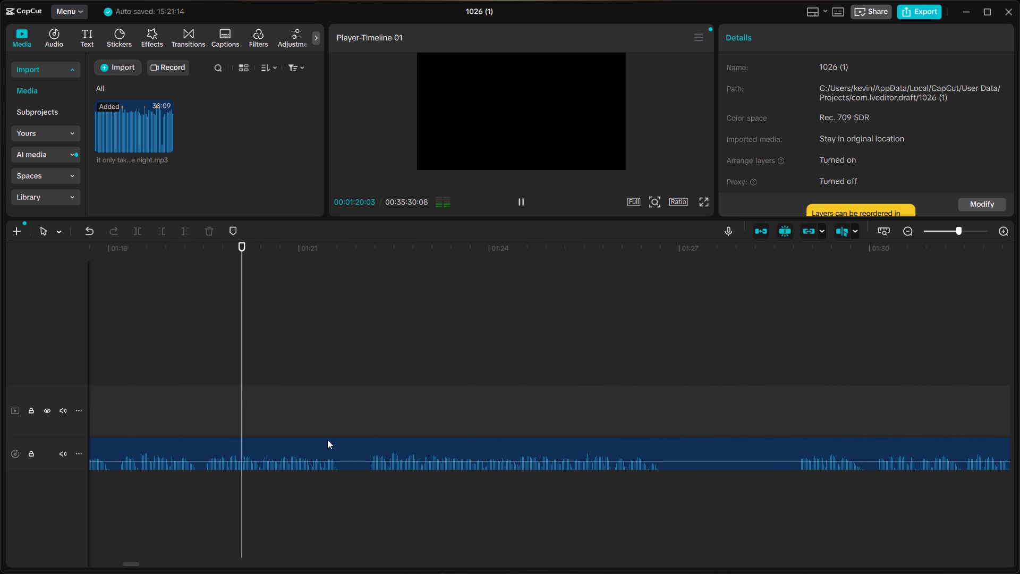
pyautogui.click(365, 419)
pyautogui.press('space')
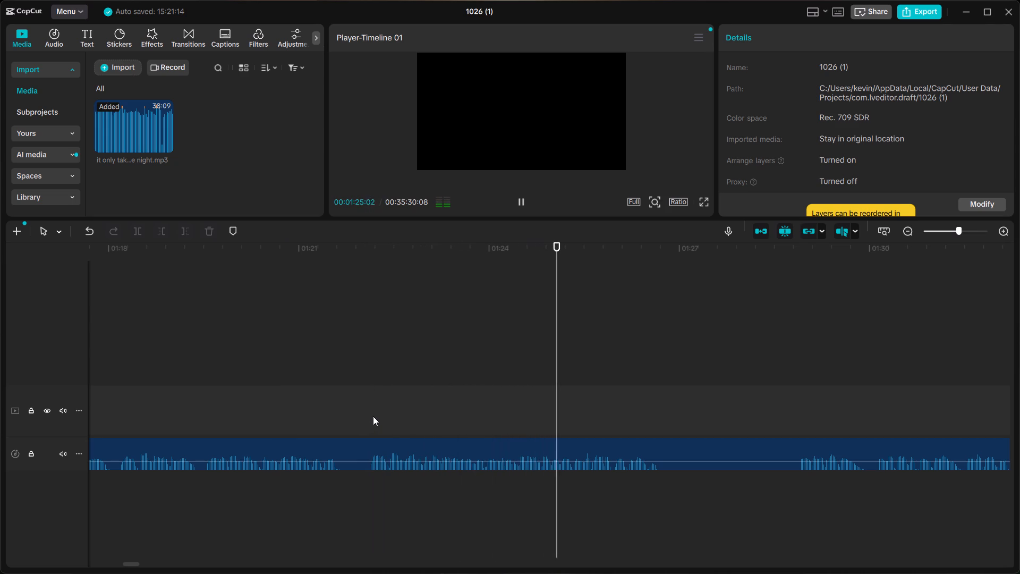
pyautogui.press('space')
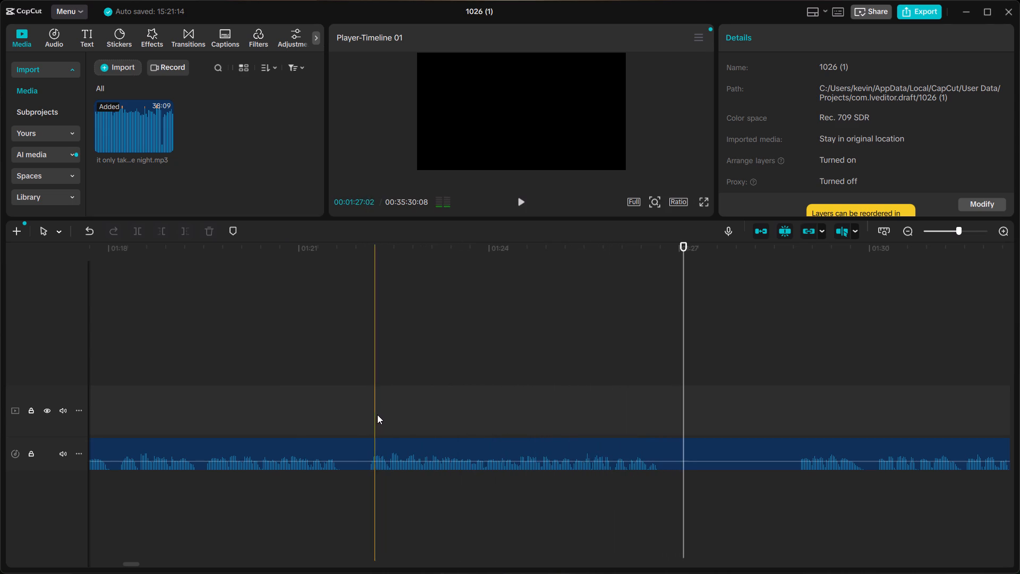
pyautogui.hscroll(1, 465, 439)
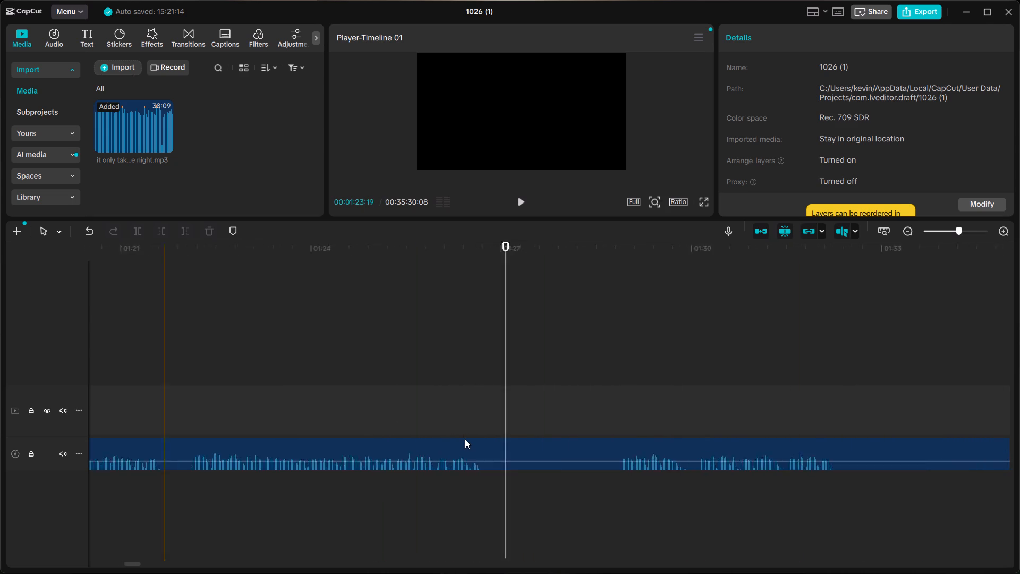
# Split the uncut recording in the pause between takes at about 1:22.
pyautogui.hscroll(2, 465, 439)
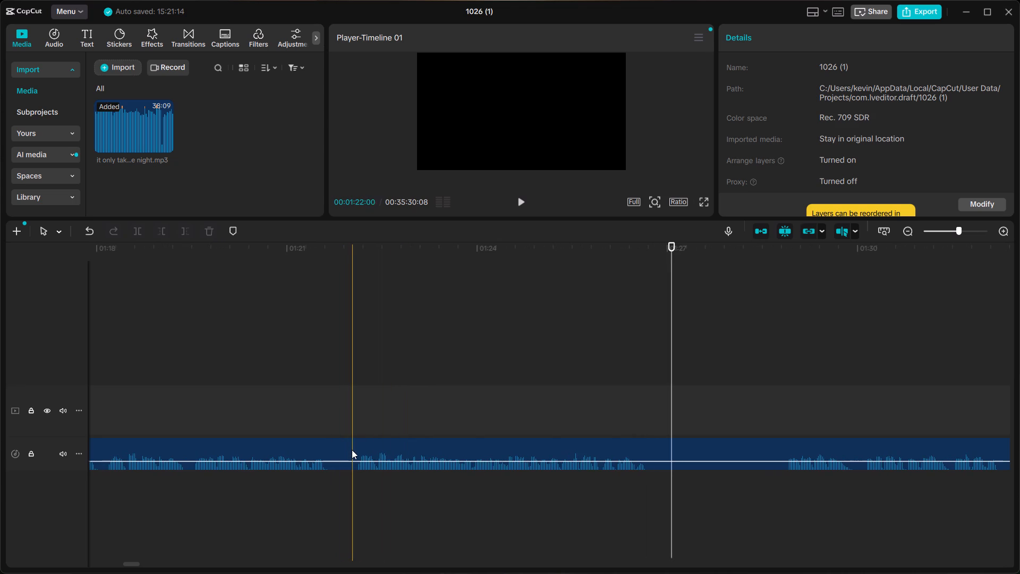
pyautogui.keyDown('ctrl'); pyautogui.click(352, 450); pyautogui.keyUp('ctrl')
pyautogui.hotkey('ctrl', 'b')
# Listen again to the clip end at about 38 seconds and the takes from about 43 to 49 seconds.
pyautogui.hscroll(7, 342, 445)
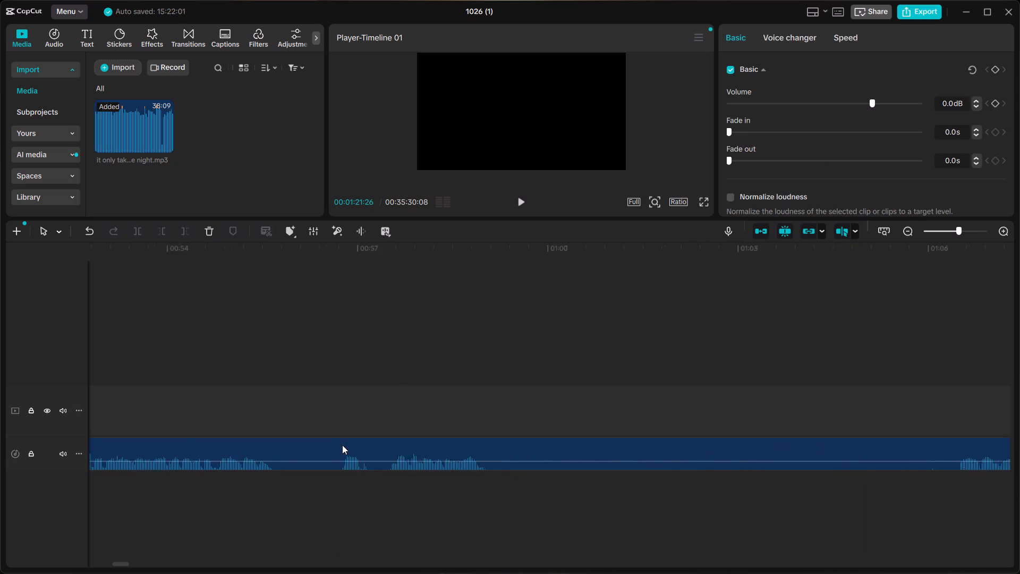
pyautogui.hscroll(3, 342, 445)
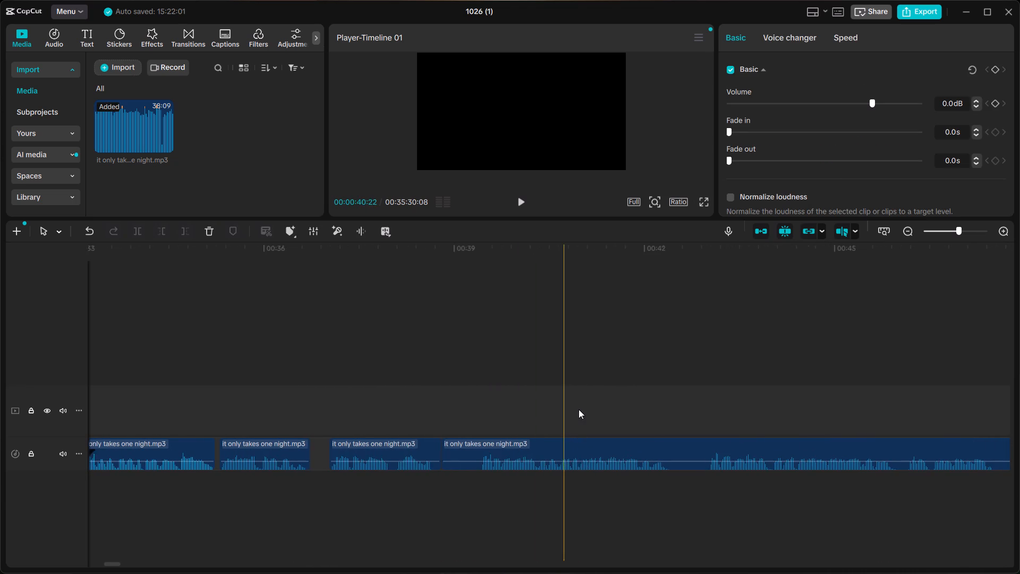
pyautogui.hscroll(1, 579, 409)
pyautogui.click(388, 399)
pyautogui.press('space')
pyautogui.press('space')
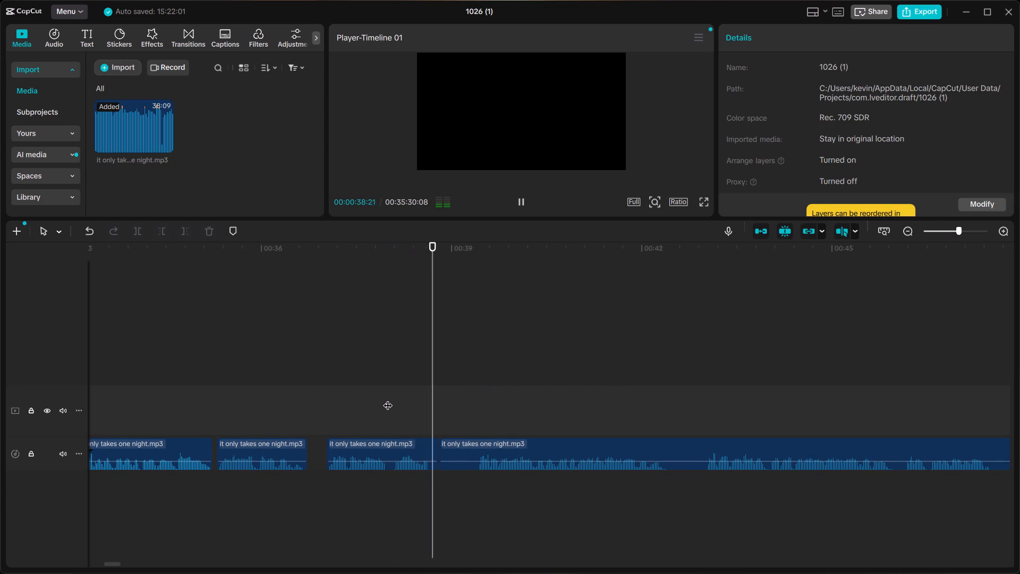
pyautogui.press('space')
pyautogui.click(698, 402)
pyautogui.press('space')
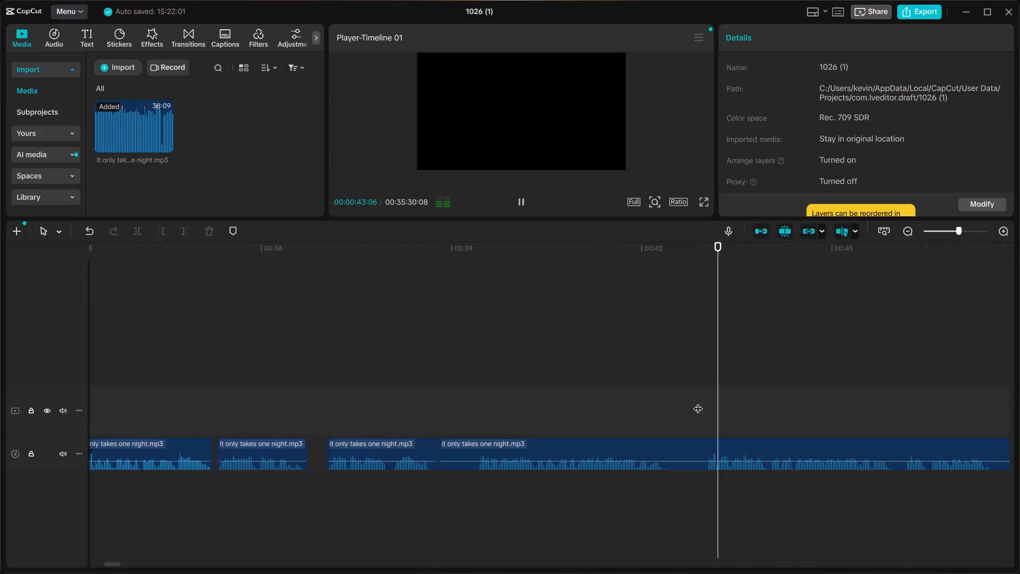
pyautogui.hscroll(-1, 698, 402)
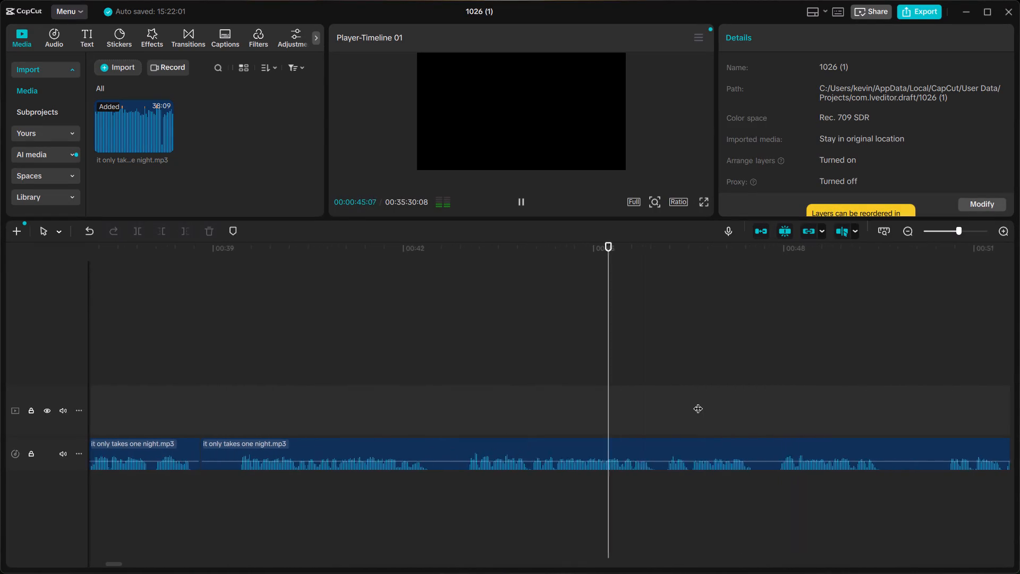
pyautogui.hscroll(-1, 698, 402)
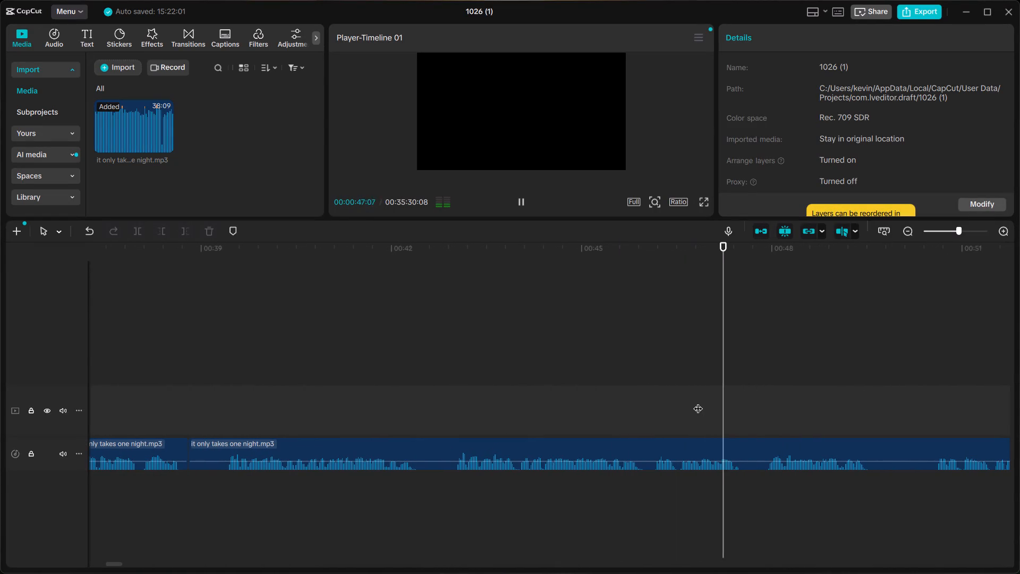
pyautogui.hscroll(-1, 698, 402)
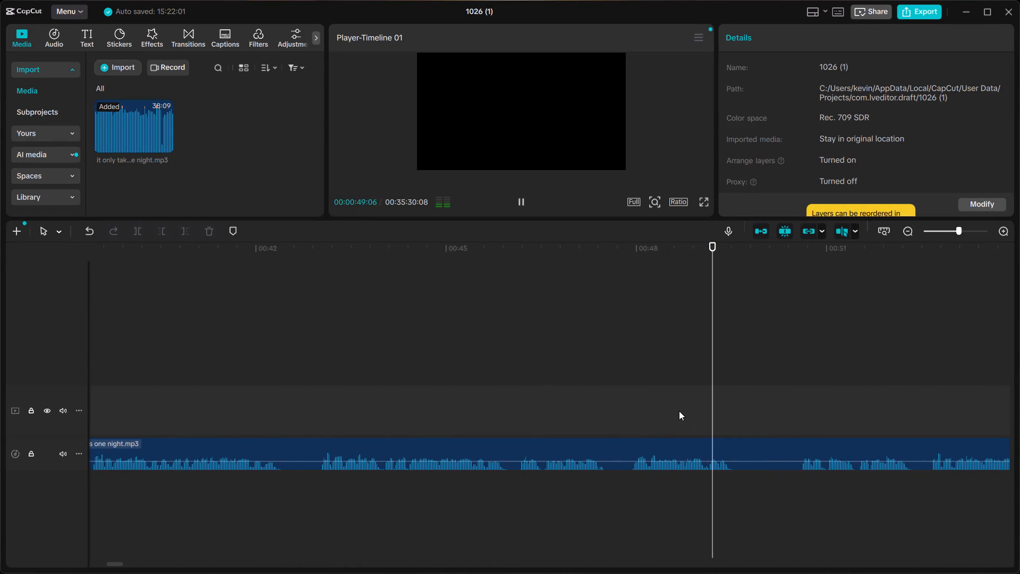
pyautogui.press('space')
# Replay the phrase starting at about 43 seconds and split the long clip in the short pause at about 44.0 seconds.
pyautogui.keyDown('ctrl'); pyautogui.scroll(7, 589, 444); pyautogui.keyUp('ctrl')
pyautogui.hscroll(1, 492, 471)
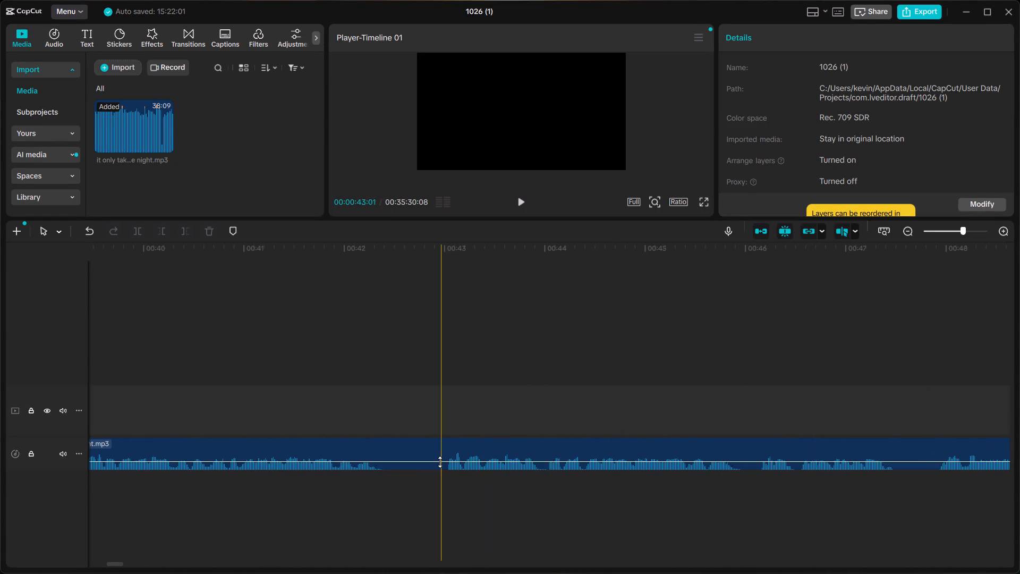
pyautogui.click(439, 438)
pyautogui.press('space')
pyautogui.press('space')
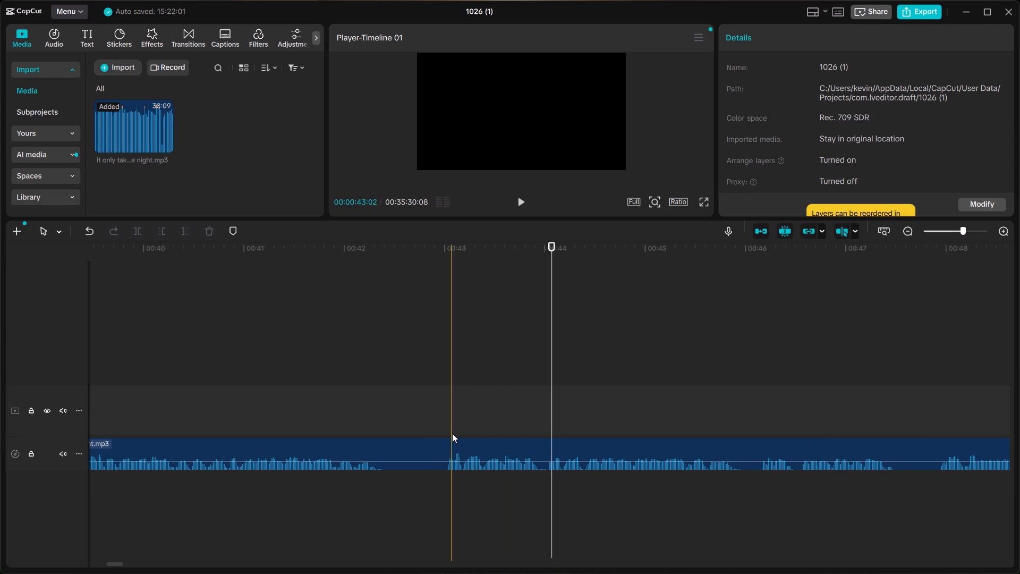
pyautogui.keyDown('ctrl'); pyautogui.scroll(10, 452, 433); pyautogui.keyUp('ctrl')
pyautogui.hscroll(3, 461, 431)
pyautogui.hscroll(-1, 670, 449)
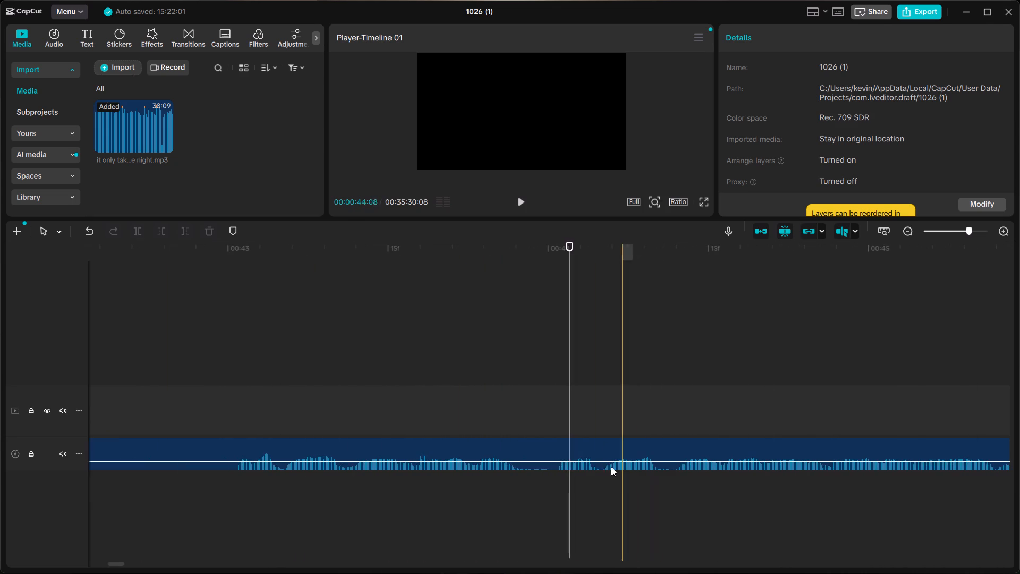
pyautogui.hscroll(-1, 611, 467)
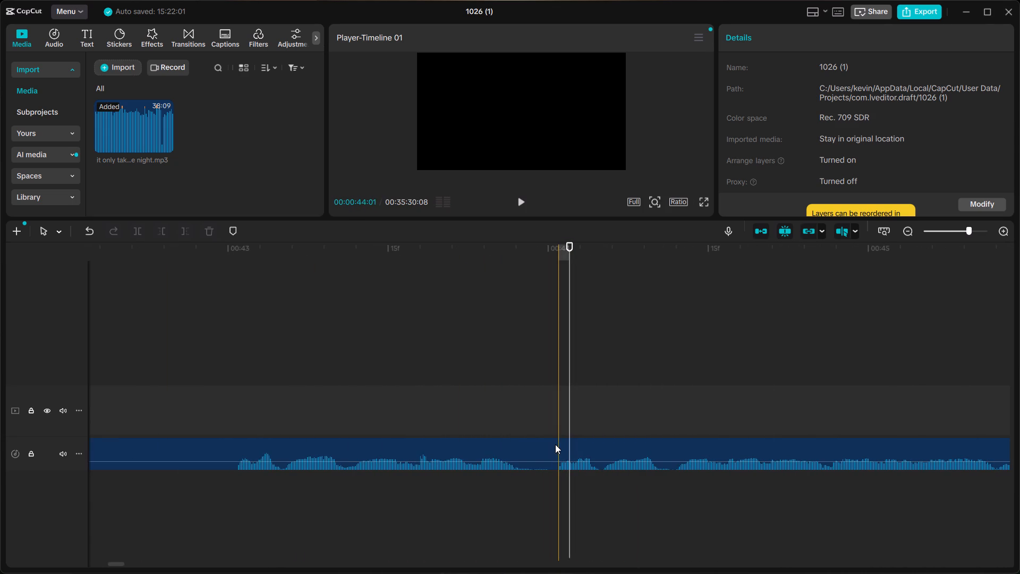
pyautogui.click(554, 444)
pyautogui.click(552, 440)
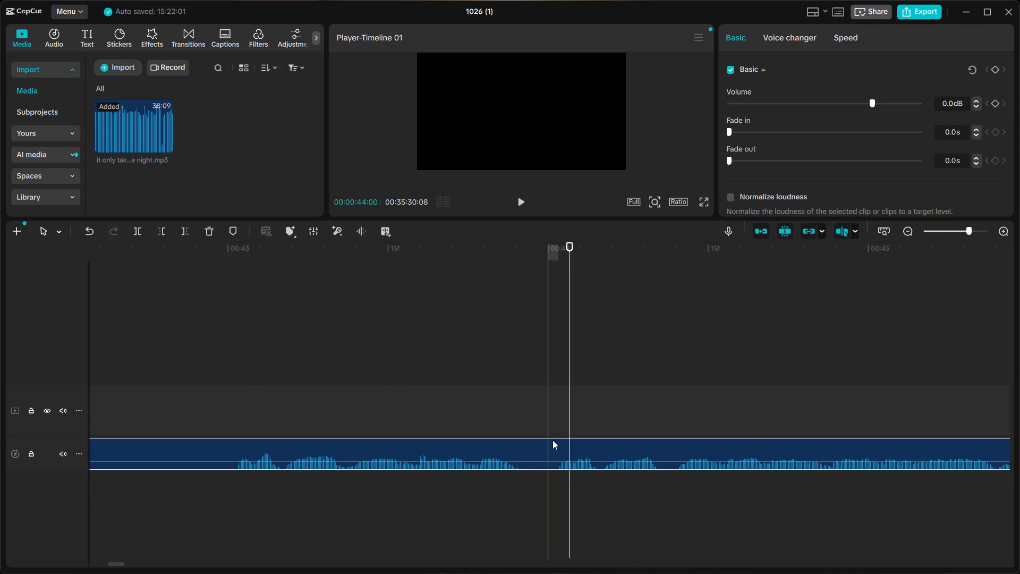
pyautogui.hotkey('ctrl', 'b')
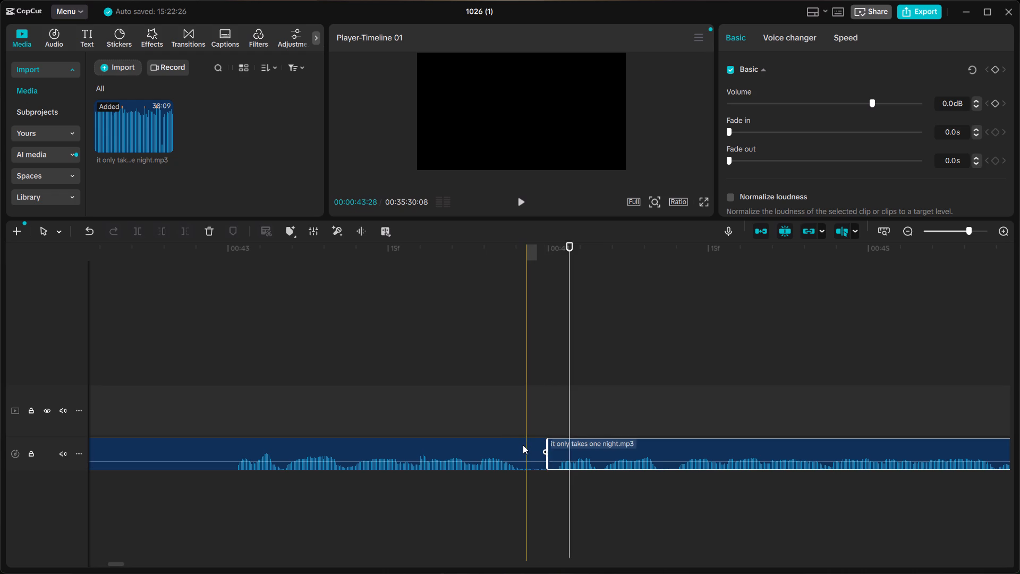
# Delete the unwanted segment between about 38.8 and 44.0 seconds.
pyautogui.click(523, 445)
pyautogui.keyDown('ctrl'); pyautogui.scroll(-18, 523, 445); pyautogui.keyUp('ctrl')
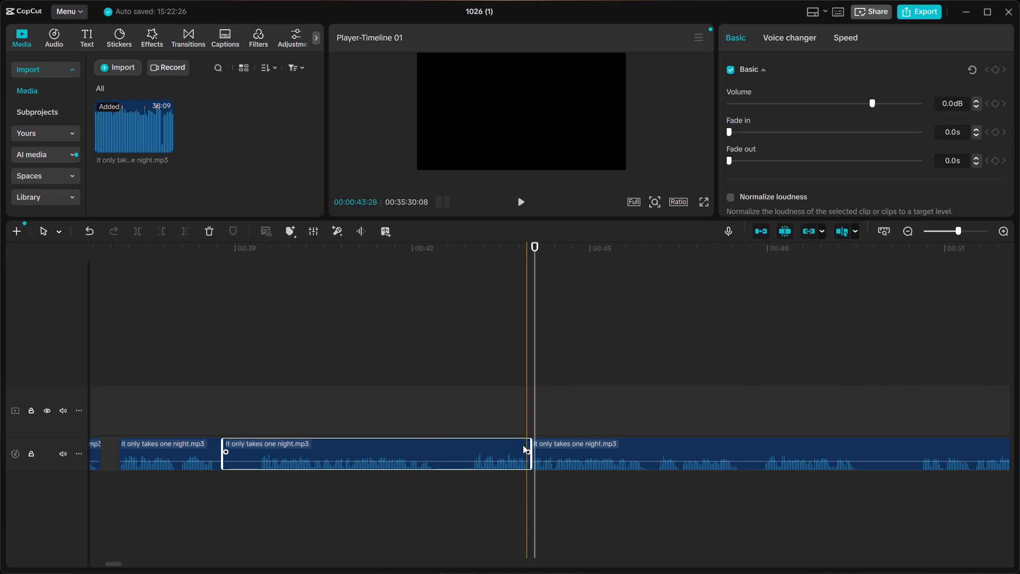
pyautogui.press('BackSpace')
# Move the following clip back toward the preceding one, starting it at about 38.9 seconds with a small gap.
pyautogui.click(614, 448)
pyautogui.moveTo(614, 449); pyautogui.dragTo(452, 450)
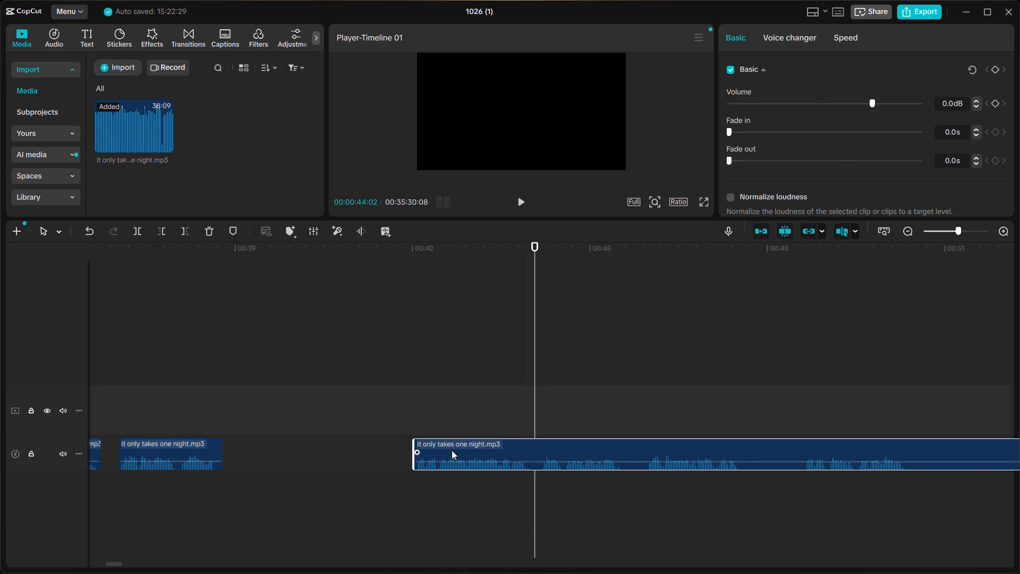
pyautogui.moveTo(452, 450); pyautogui.dragTo(314, 454)
# Play the transition between the two clips and shift the second clip slightly earlier, nearly touching the previous clip's end.
pyautogui.keyDown('ctrl'); pyautogui.scroll(8, 314, 454); pyautogui.keyUp('ctrl')
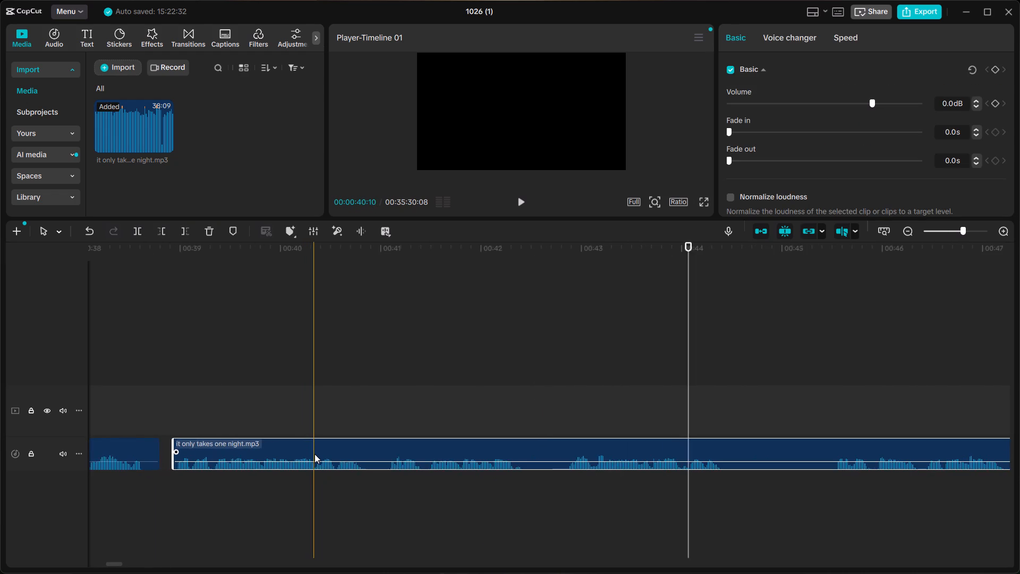
pyautogui.hscroll(2, 314, 454)
pyautogui.hscroll(-1, 961, 433)
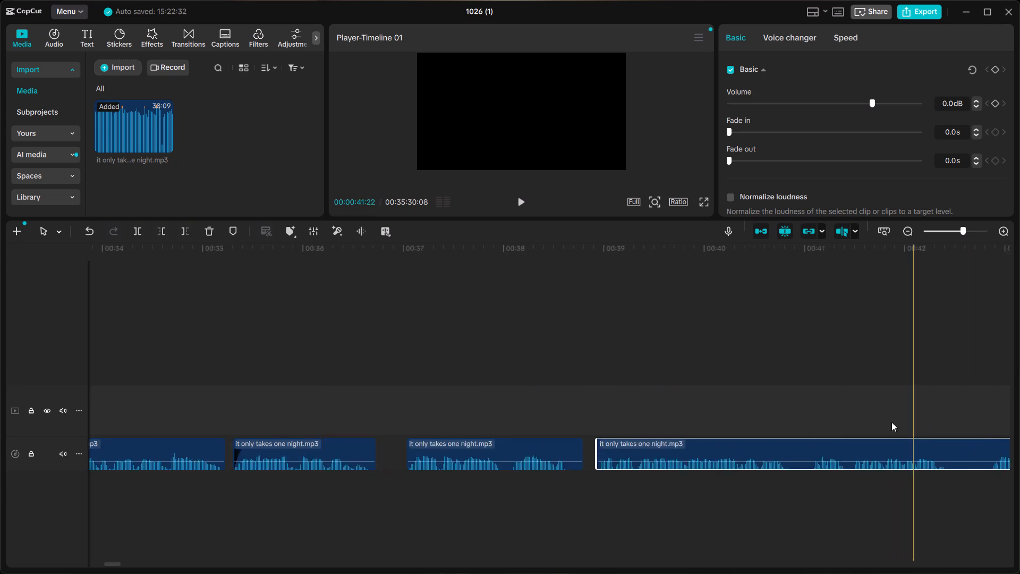
pyautogui.hscroll(-1, 891, 422)
pyautogui.keyDown('ctrl'); pyautogui.scroll(3, 353, 388); pyautogui.keyUp('ctrl')
pyautogui.click(261, 383)
pyautogui.press('space')
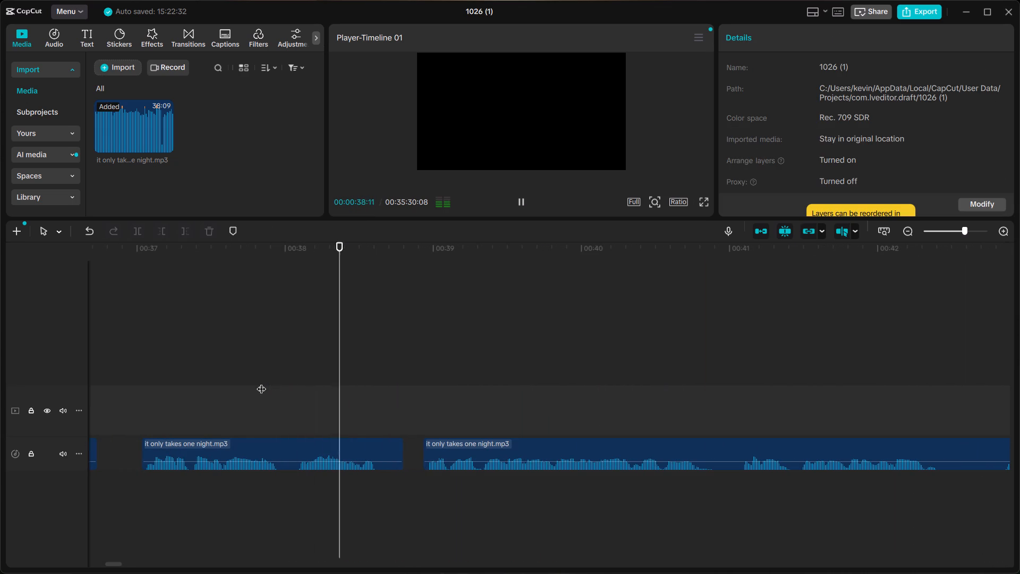
pyautogui.press('space')
pyautogui.click(466, 444)
pyautogui.moveTo(466, 444); pyautogui.dragTo(453, 450)
# Replay the transition from about 37 seconds and nudge the second clip slightly later, widening the gap a little.
pyautogui.click(139, 385)
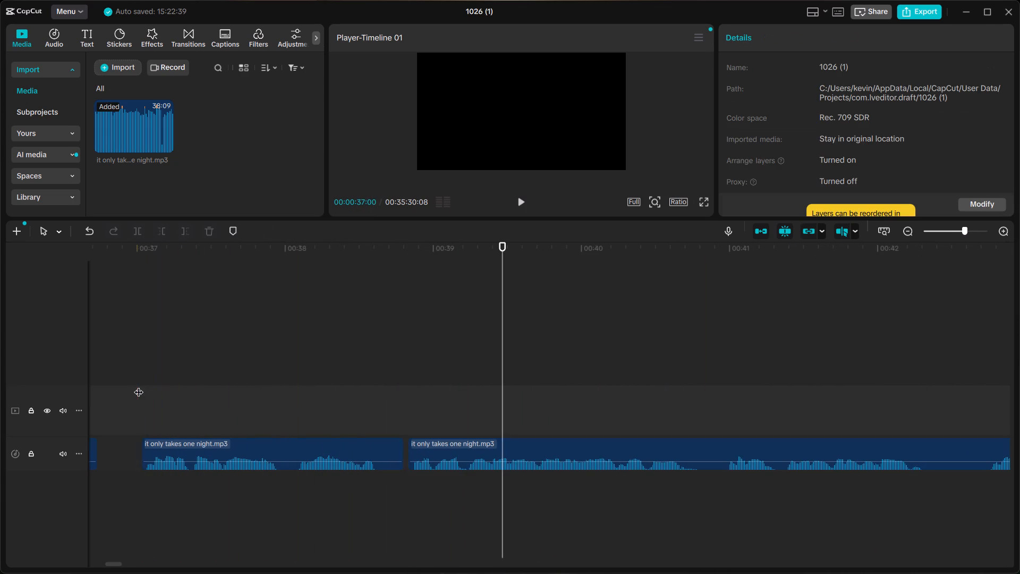
pyautogui.press('space')
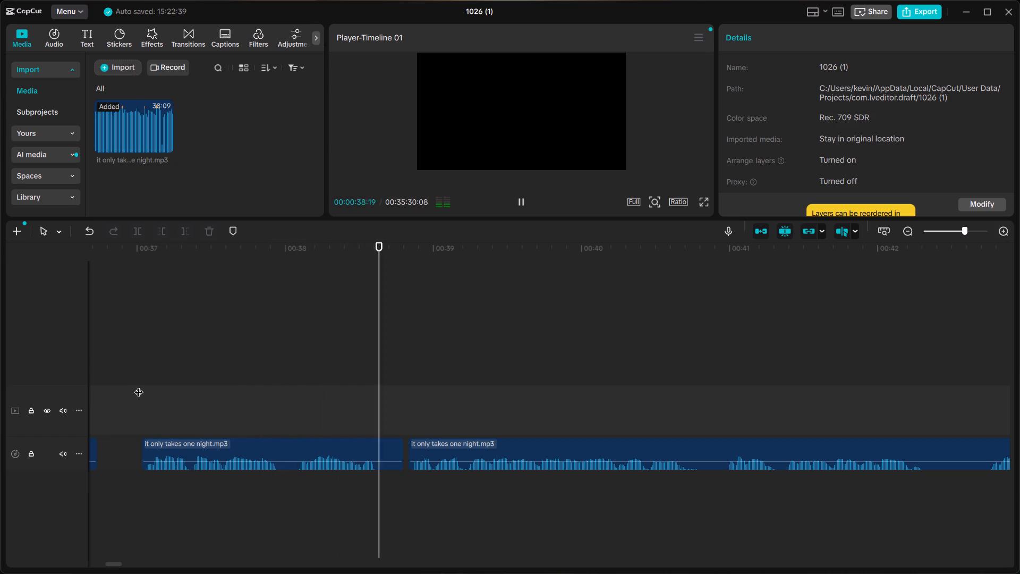
pyautogui.click(139, 385)
pyautogui.press('space')
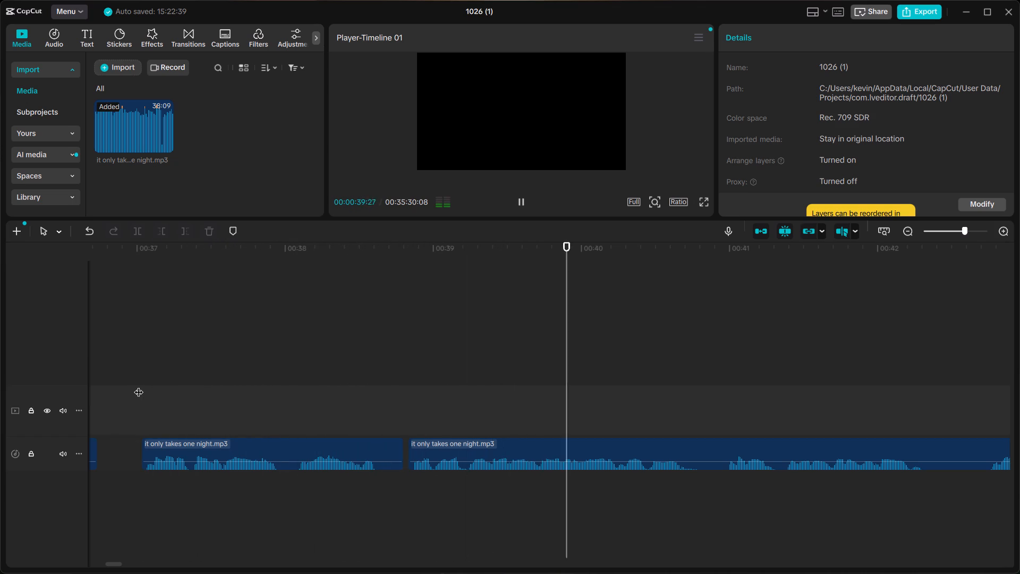
pyautogui.press('space')
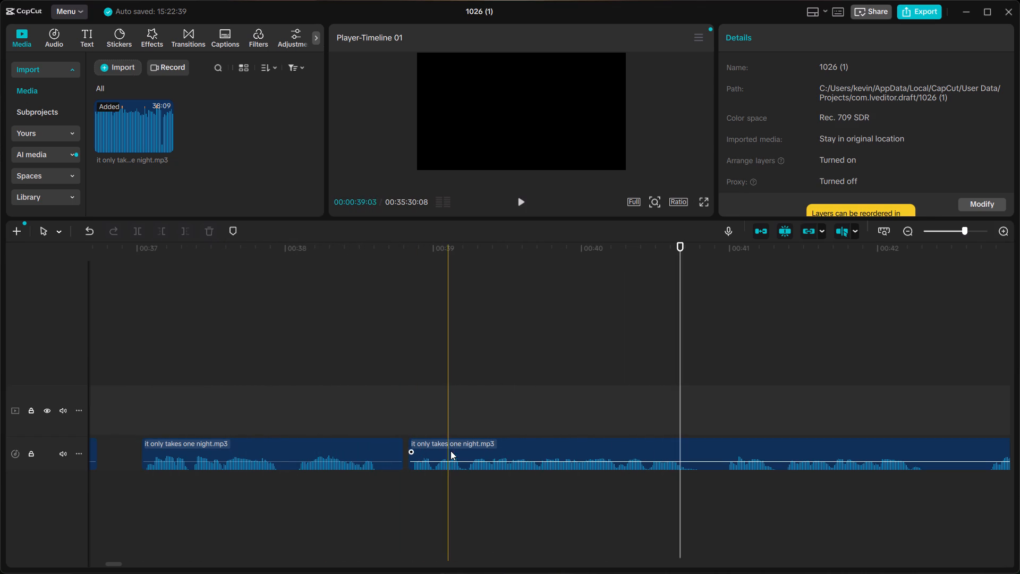
pyautogui.click(449, 447)
pyautogui.moveTo(441, 442); pyautogui.dragTo(446, 445)
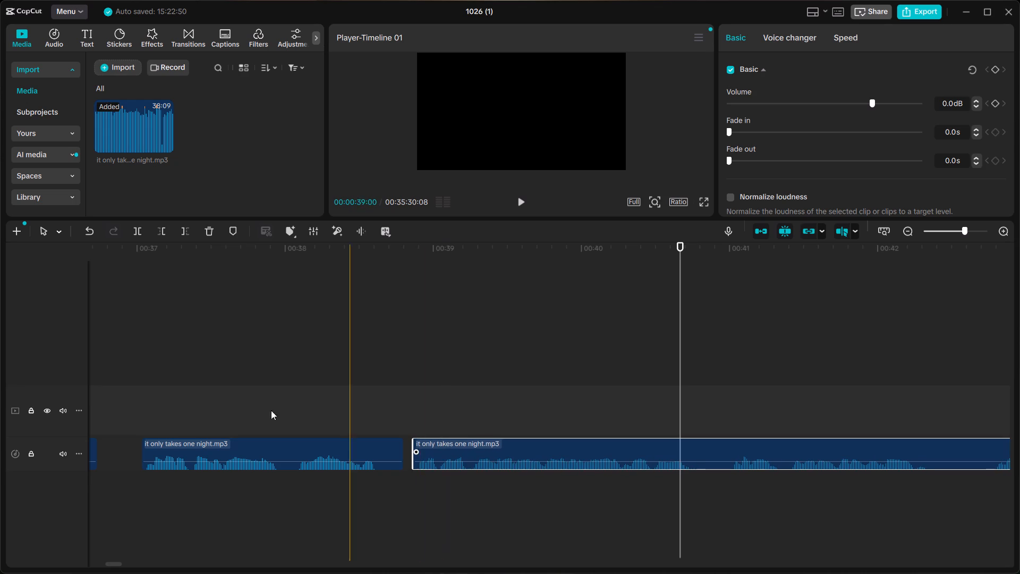
# Listen to the transition and following phrases from about 37 seconds, splitting the clip in the pause at about 42.4 seconds.
pyautogui.click(140, 394)
pyautogui.press('space')
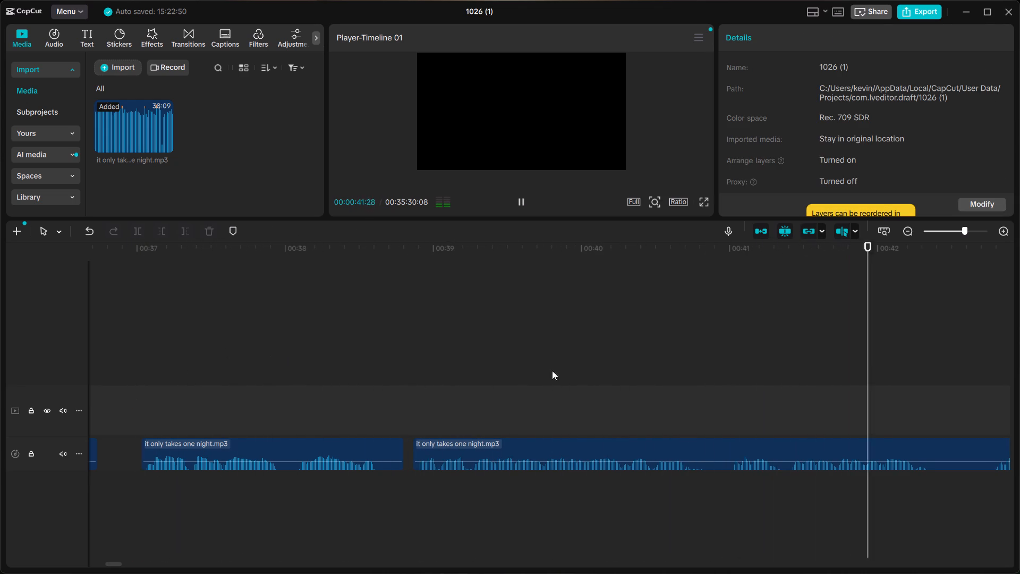
pyautogui.hscroll(-1, 629, 362)
pyautogui.press('space')
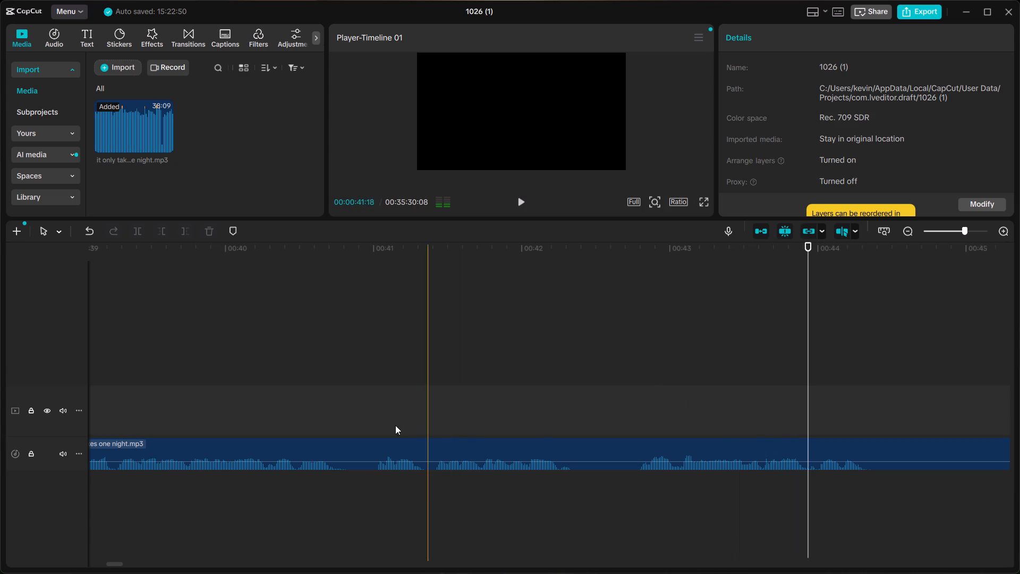
pyautogui.click(133, 403)
pyautogui.press('space')
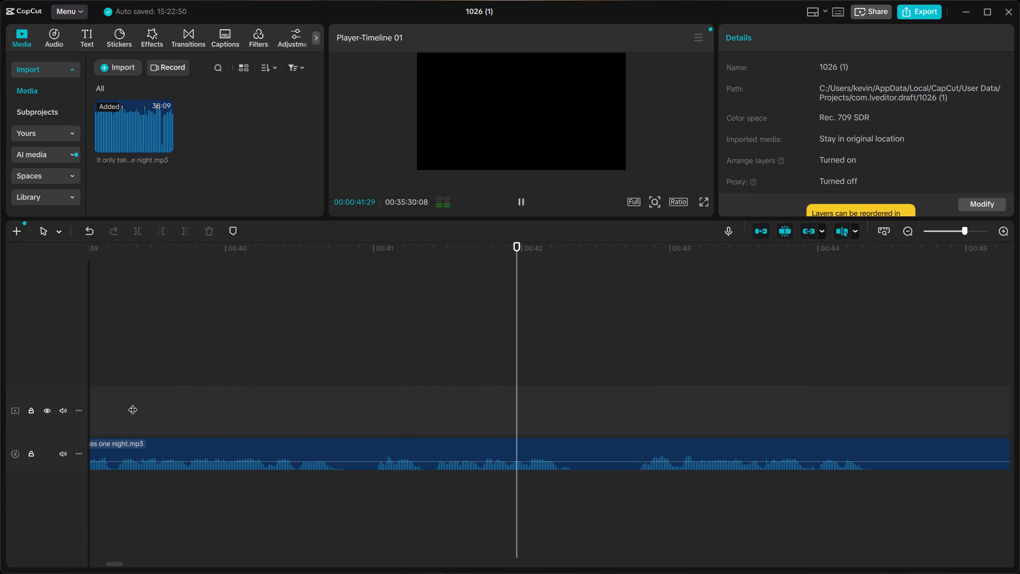
pyautogui.press('space')
pyautogui.click(586, 446)
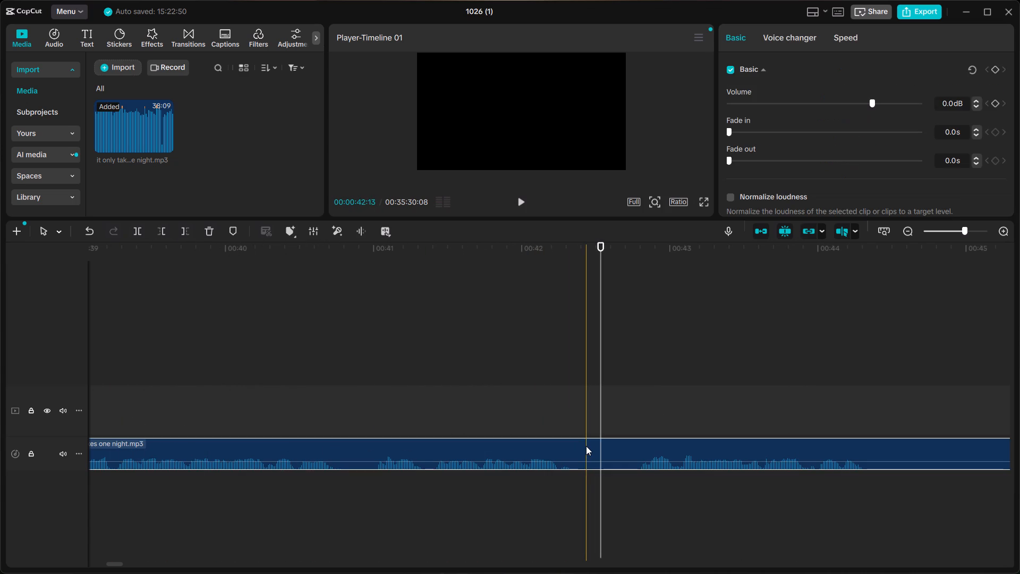
pyautogui.hotkey('ctrl', 'b')
# Listen to the following takes from about 45 to 54 seconds and split the recording in the pause at about 52.3 seconds.
pyautogui.hscroll(-2, 677, 428)
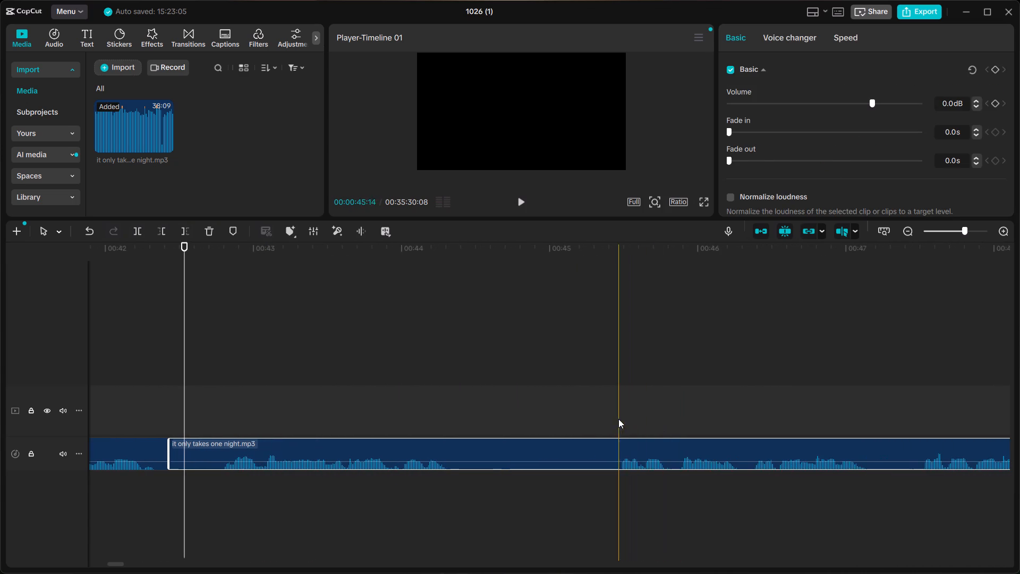
pyautogui.click(618, 419)
pyautogui.press('space')
pyautogui.hscroll(-1, 618, 419)
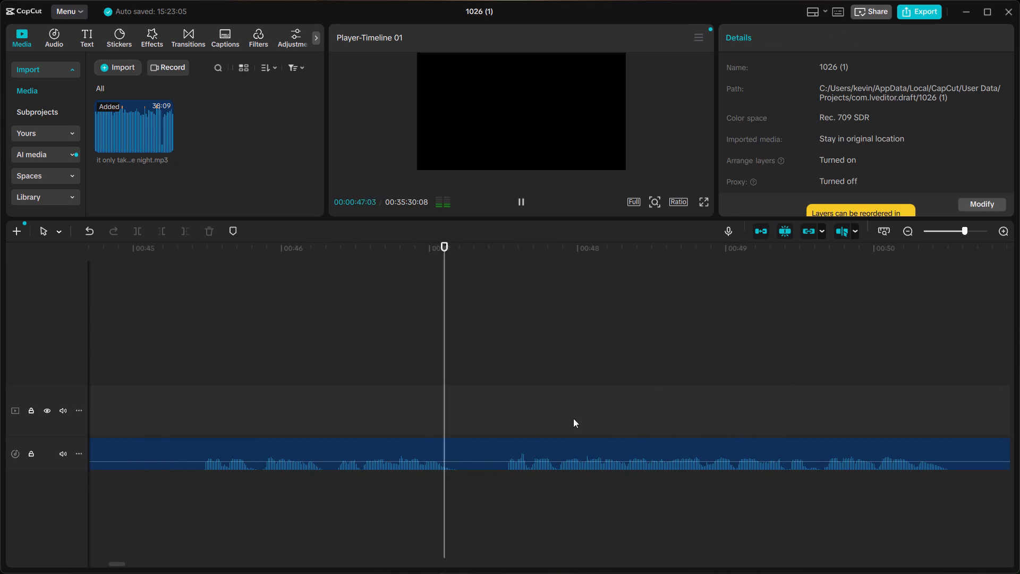
pyautogui.hscroll(-1, 542, 415)
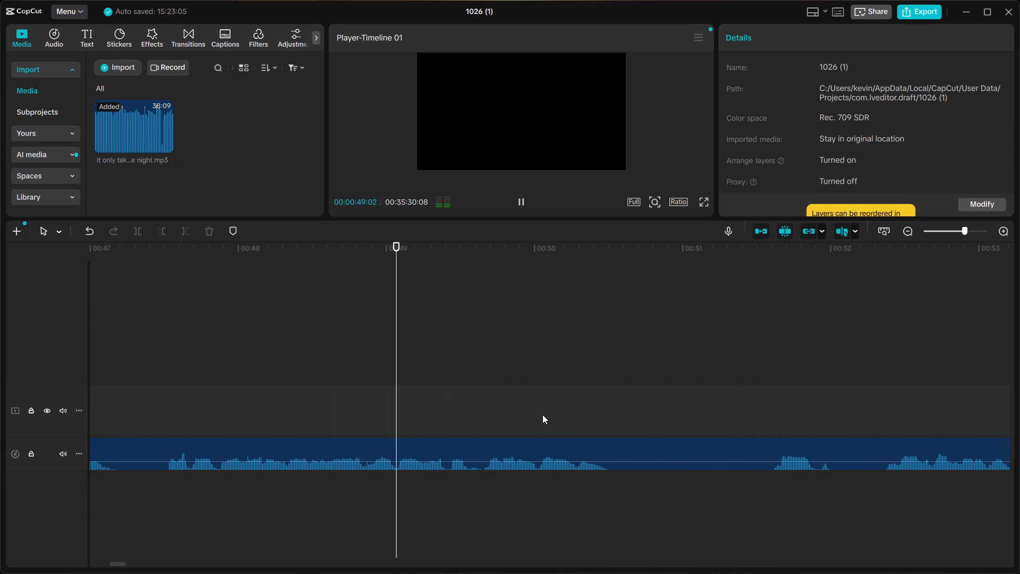
pyautogui.press('space')
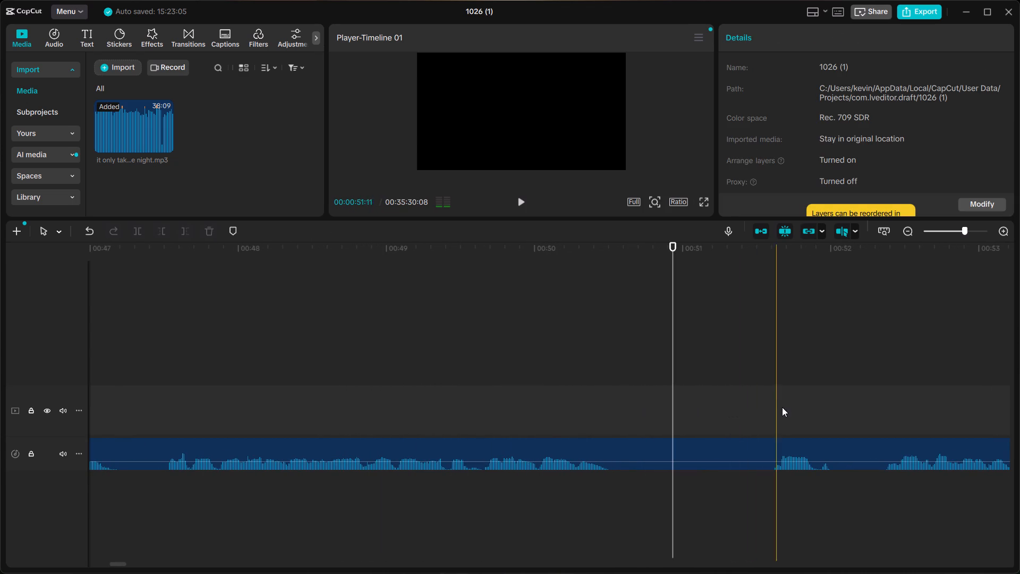
pyautogui.click(770, 409)
pyautogui.press('space')
pyautogui.hscroll(-1, 770, 409)
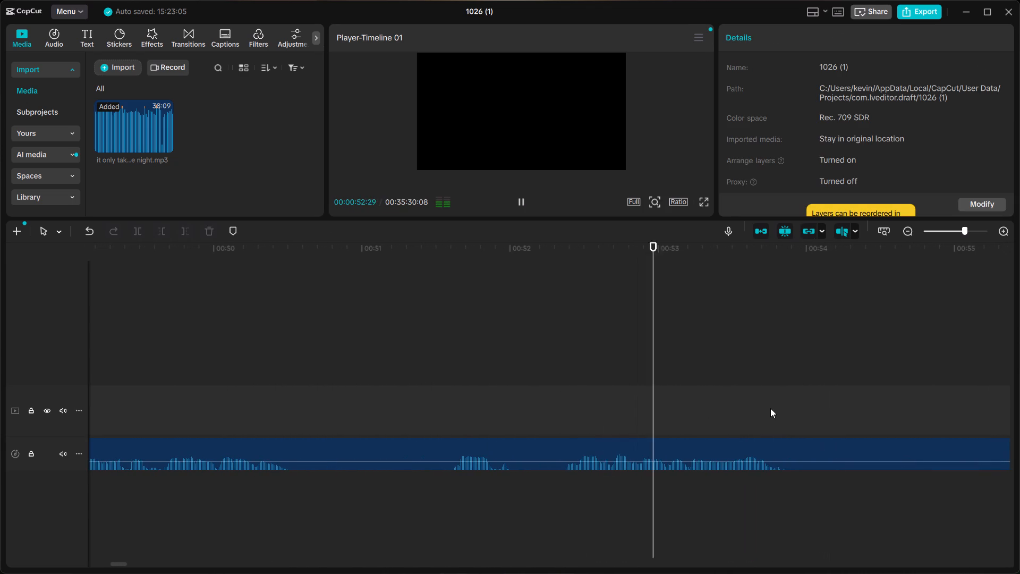
pyautogui.press('space')
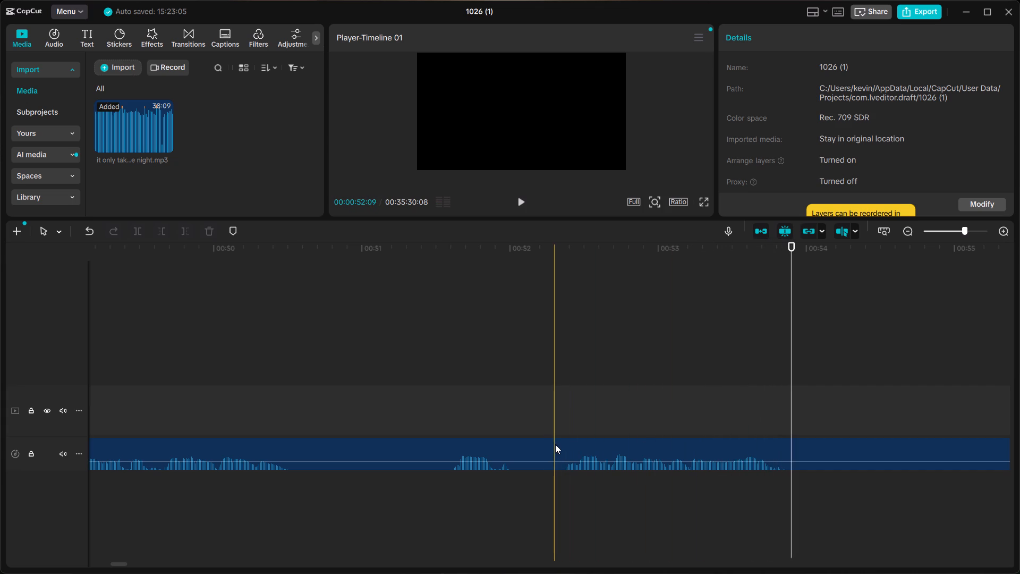
pyautogui.click(558, 444)
pyautogui.hotkey('ctrl', 'b')
# Replay the start of the take between the splits at about 42.4 and 52.3 seconds and delete that clip.
pyautogui.click(533, 442)
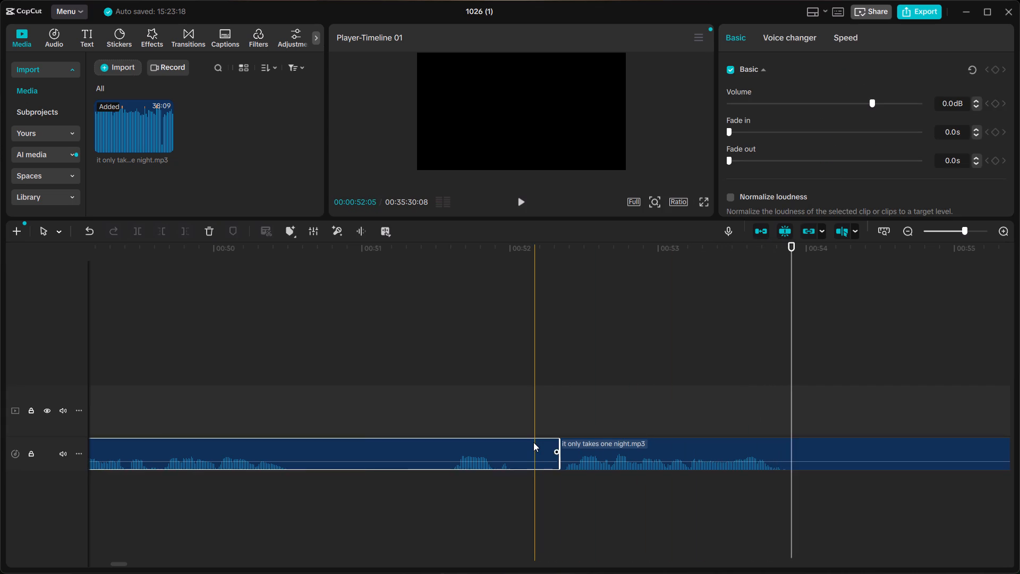
pyautogui.keyDown('ctrl'); pyautogui.scroll(-16, 533, 442); pyautogui.keyUp('ctrl')
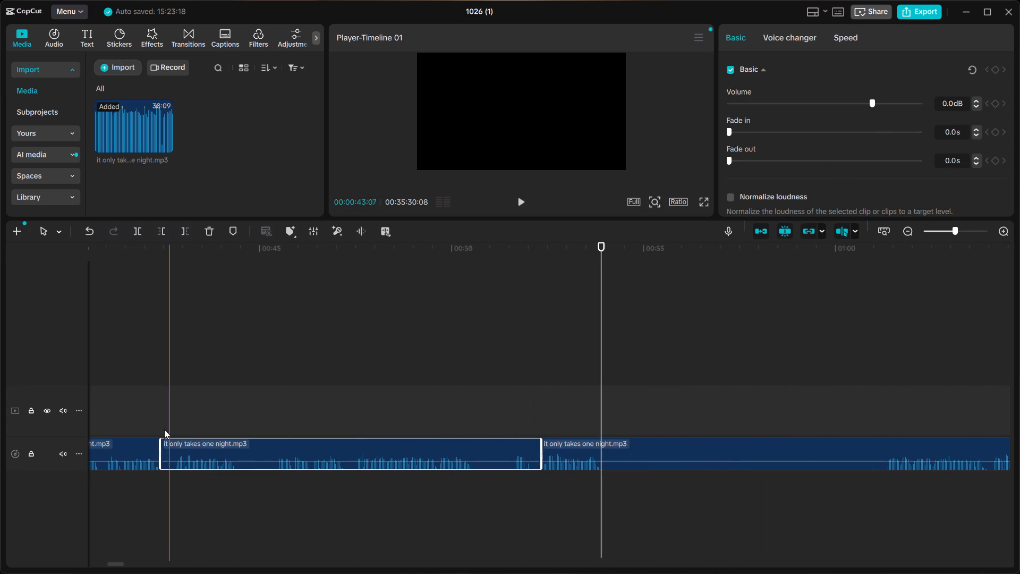
pyautogui.click(141, 418)
pyautogui.press('space')
pyautogui.press('space')
pyautogui.click(228, 446)
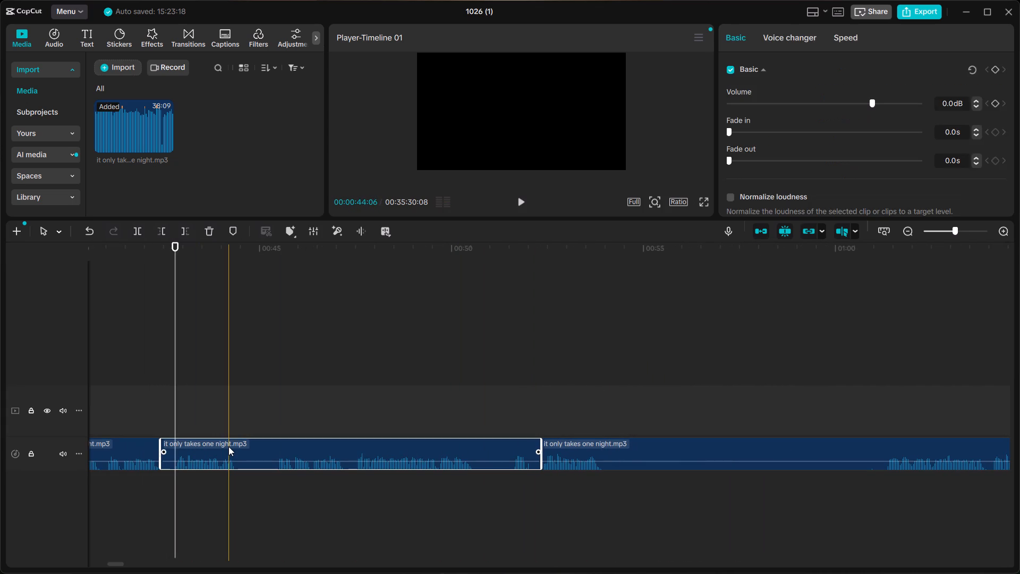
pyautogui.press('BackSpace')
# Move the next clip earlier to start at about 42.5 seconds, leaving a small gap after the previous clip.
pyautogui.click(616, 449)
pyautogui.moveTo(616, 449); pyautogui.dragTo(467, 450)
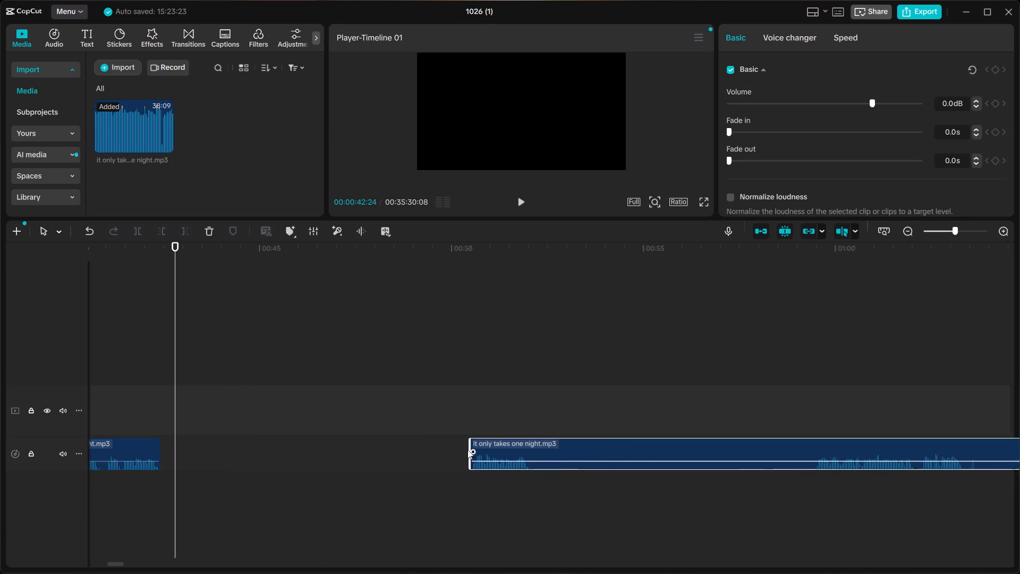
pyautogui.moveTo(467, 450); pyautogui.dragTo(240, 456)
pyautogui.keyDown('ctrl'); pyautogui.scroll(9, 240, 456); pyautogui.keyUp('ctrl')
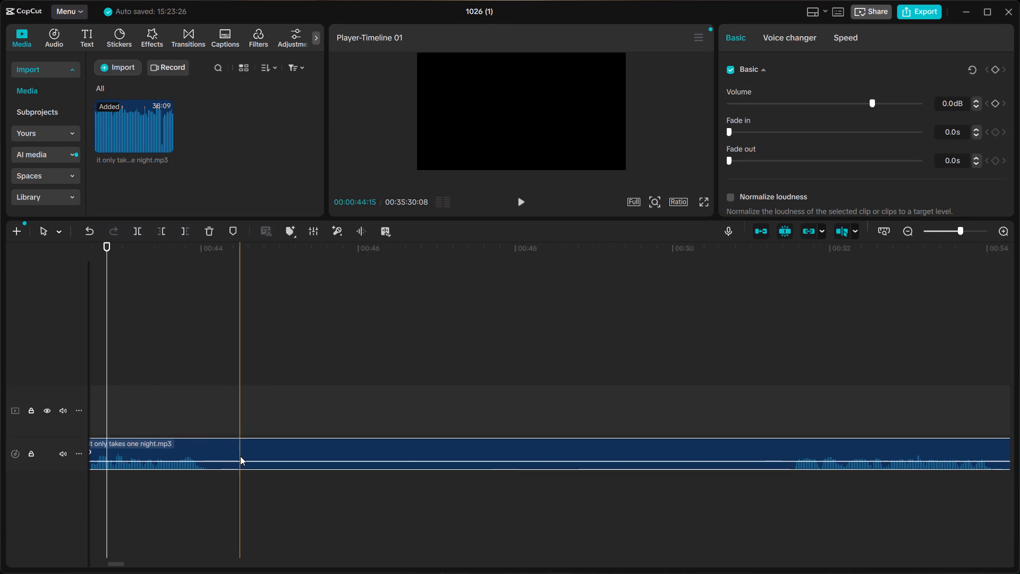
pyautogui.hscroll(2, 240, 456)
pyautogui.keyDown('ctrl'); pyautogui.scroll(9, 405, 404); pyautogui.keyUp('ctrl')
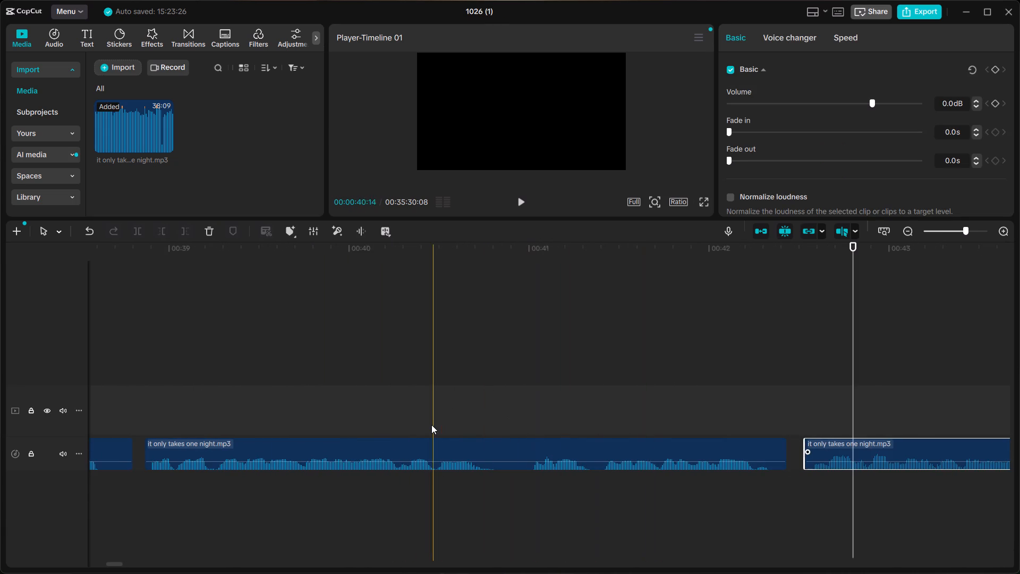
# Play the transition from about 40 seconds and split the recording after the phrase, at about 44.1 seconds.
pyautogui.click(431, 425)
pyautogui.press('space')
pyautogui.hscroll(-1, 435, 423)
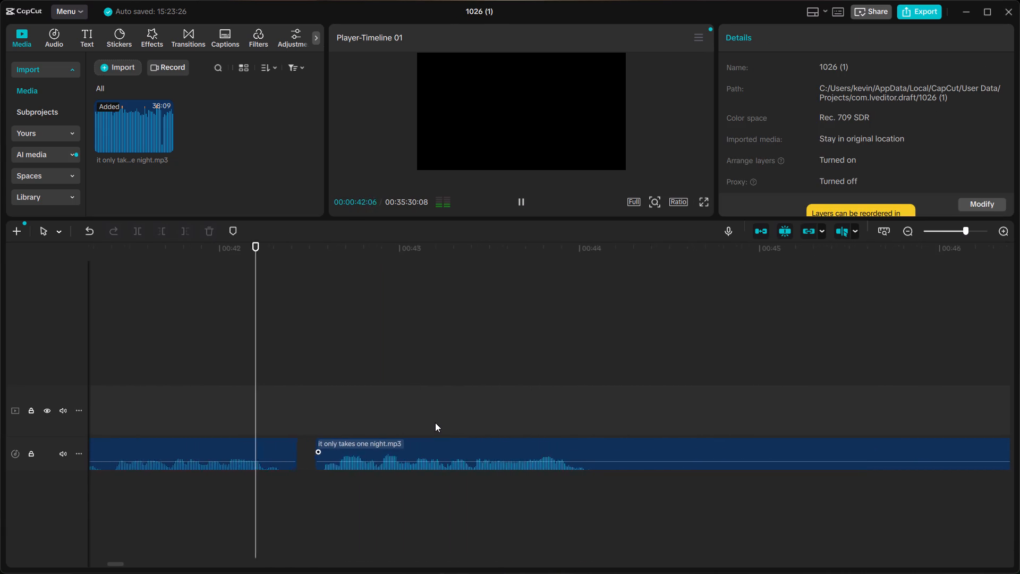
pyautogui.hscroll(-1, 435, 423)
pyautogui.press('space')
pyautogui.hscroll(1, 273, 432)
pyautogui.click(207, 428)
pyautogui.press('space')
pyautogui.press('space')
pyautogui.press('space')
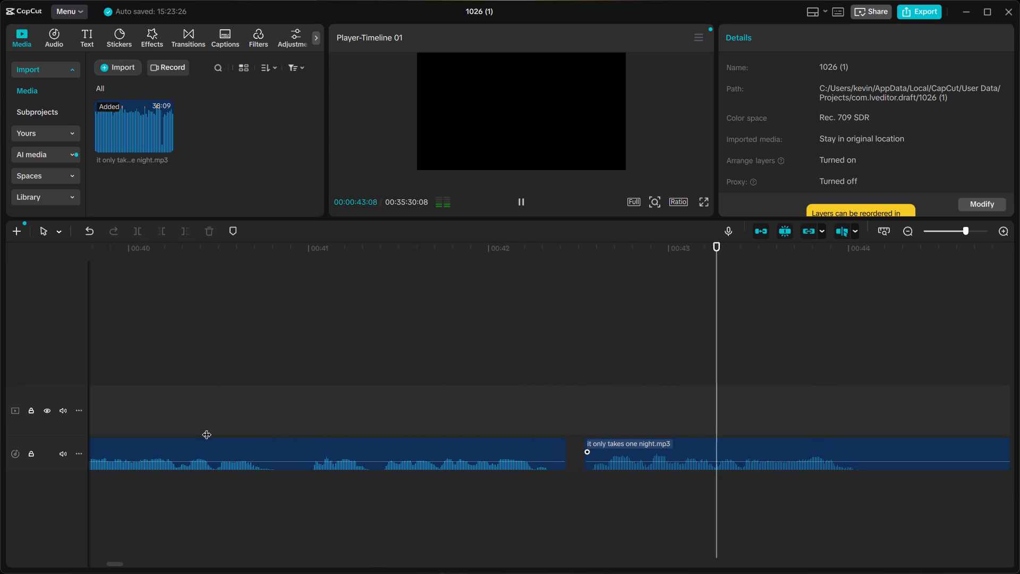
pyautogui.press('space')
pyautogui.hscroll(-2, 207, 428)
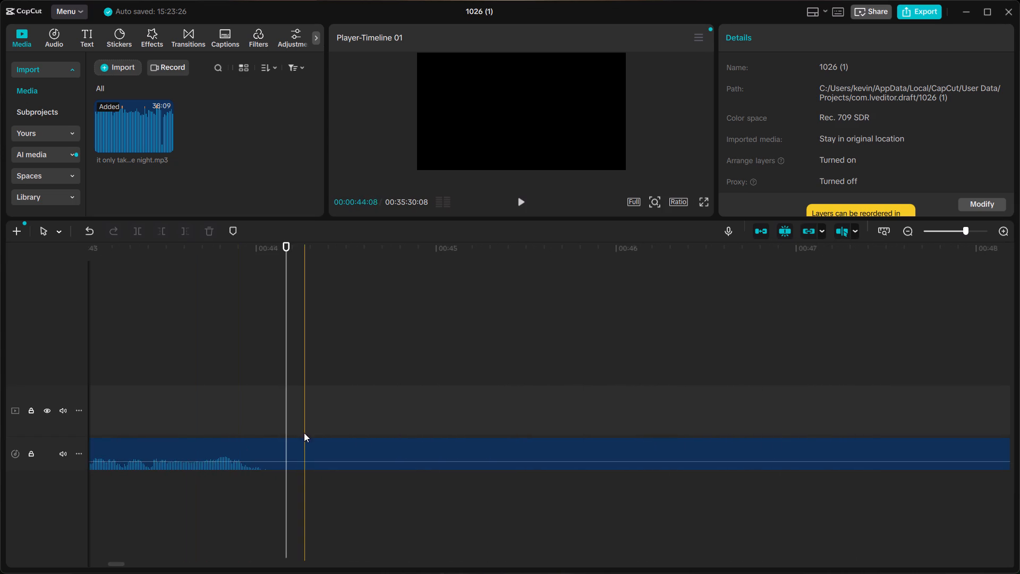
pyautogui.click(279, 449)
pyautogui.hotkey('ctrl', 'b')
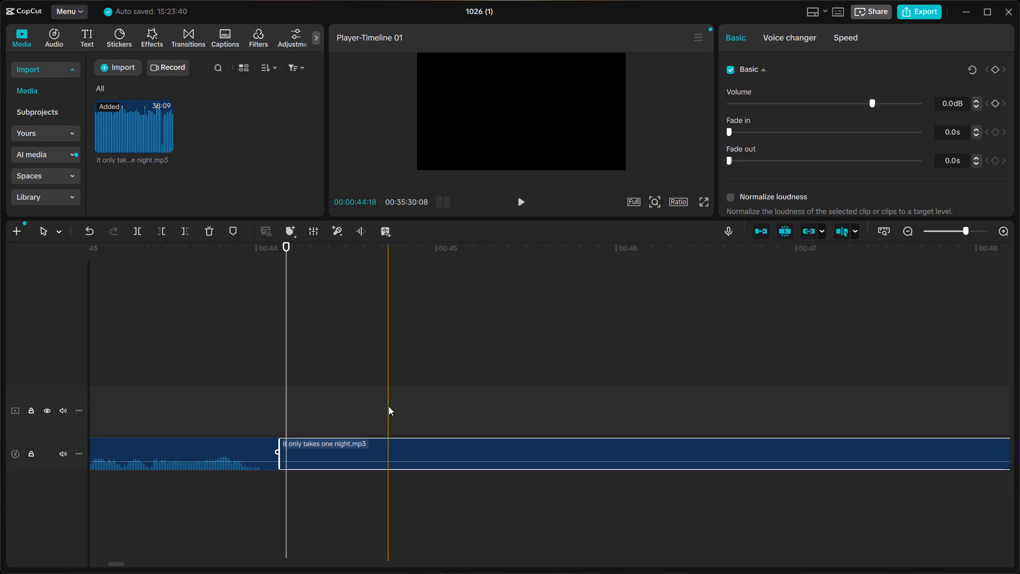
# Listen to the takes from about 51.5 to 56 seconds and delete the clip that follows the 44.1-second split.
pyautogui.hscroll(-4, 388, 406)
pyautogui.click(520, 400)
pyautogui.press('space')
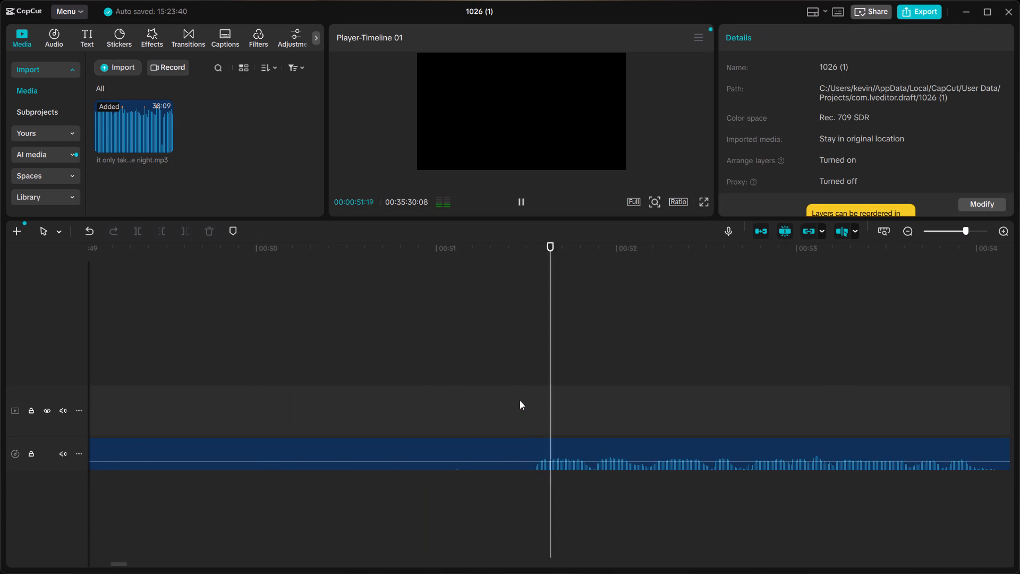
pyautogui.hscroll(-1, 520, 400)
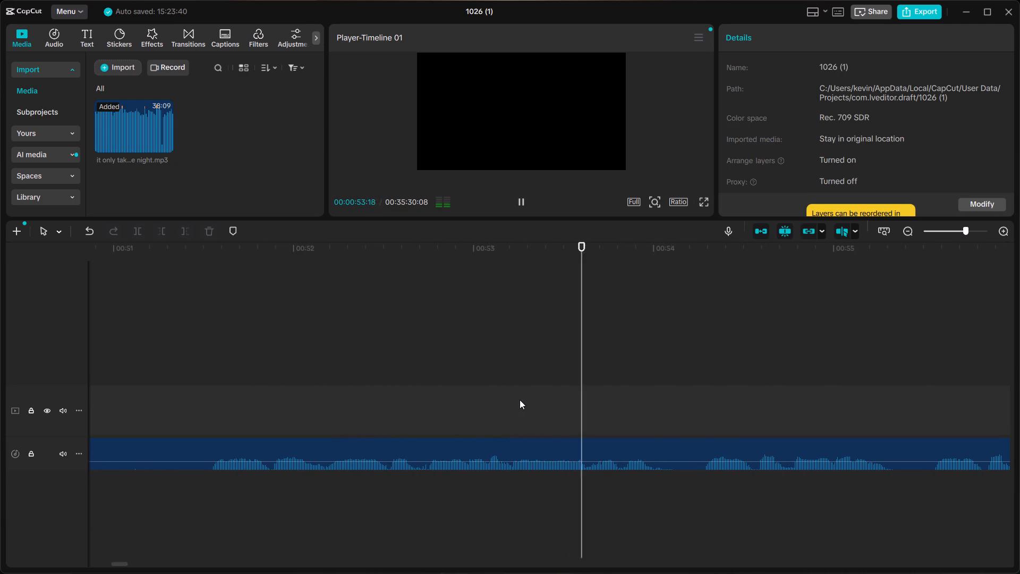
pyautogui.keyDown('ctrl'); pyautogui.scroll(-3, 676, 390); pyautogui.keyUp('ctrl')
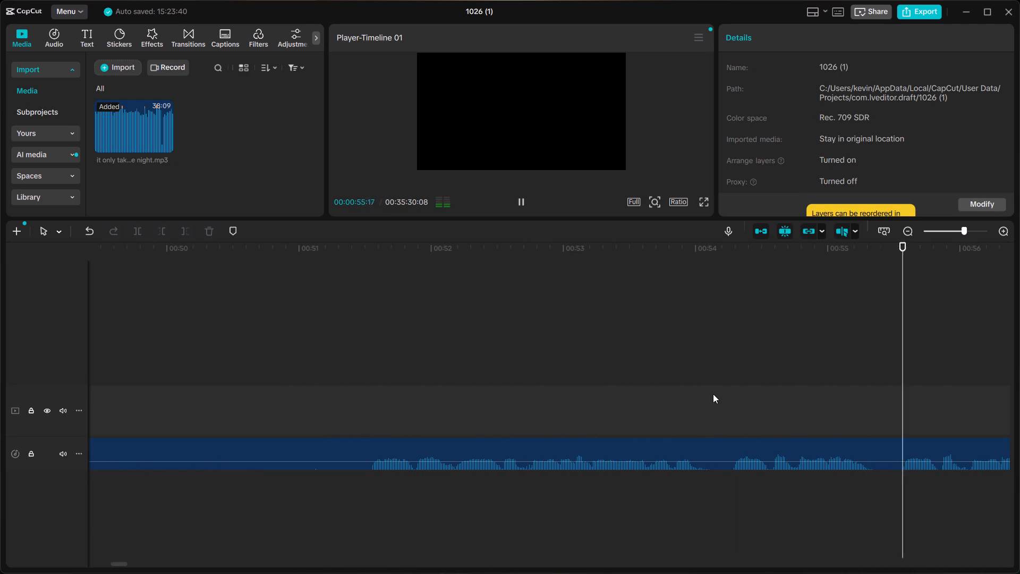
pyautogui.hscroll(-1, 713, 394)
pyautogui.press('space')
pyautogui.click(732, 439)
pyautogui.hscroll(3, 732, 439)
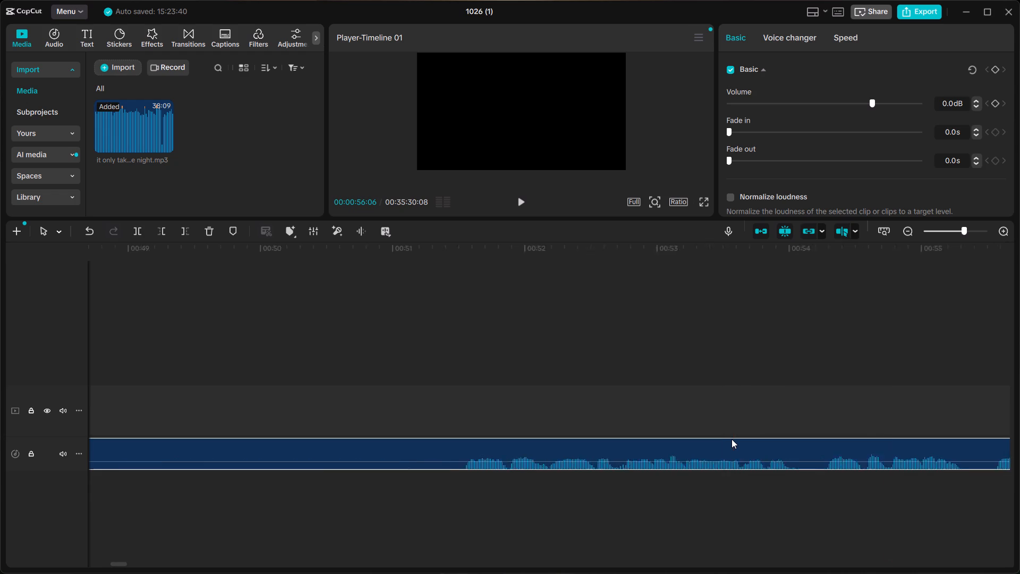
pyautogui.hscroll(4, 732, 439)
pyautogui.hscroll(-1, 729, 444)
pyautogui.press('BackSpace')
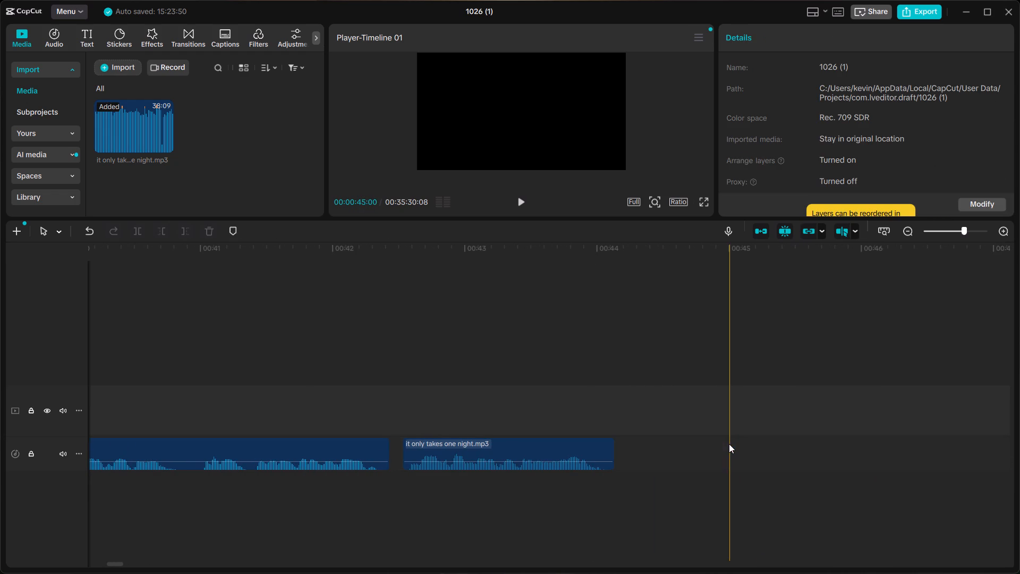
# Close the gap left after about 44.1 seconds and play the new join from about 42 seconds.
pyautogui.rightClick(721, 461)
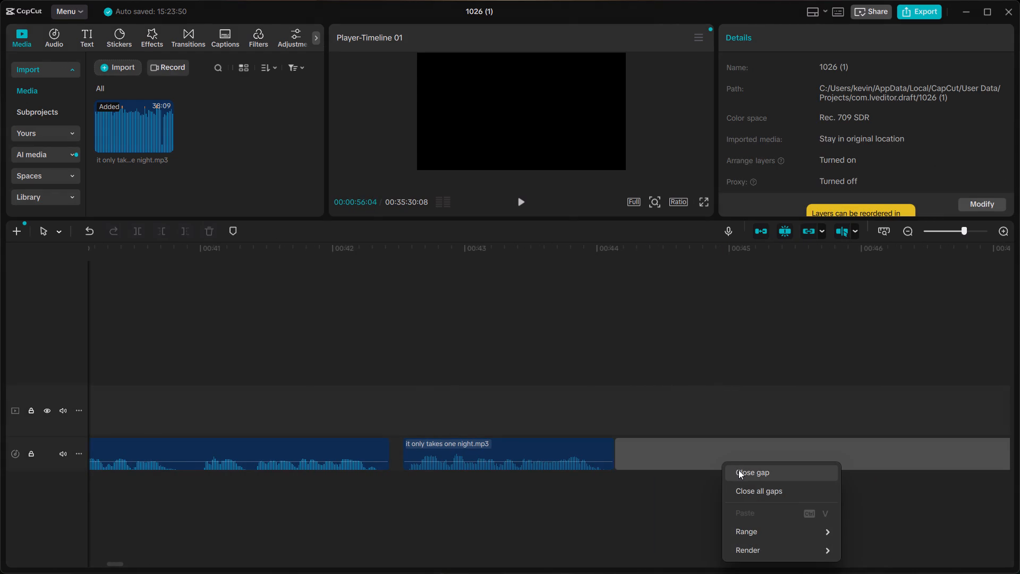
pyautogui.click(738, 470)
pyautogui.click(465, 403)
pyautogui.press('space')
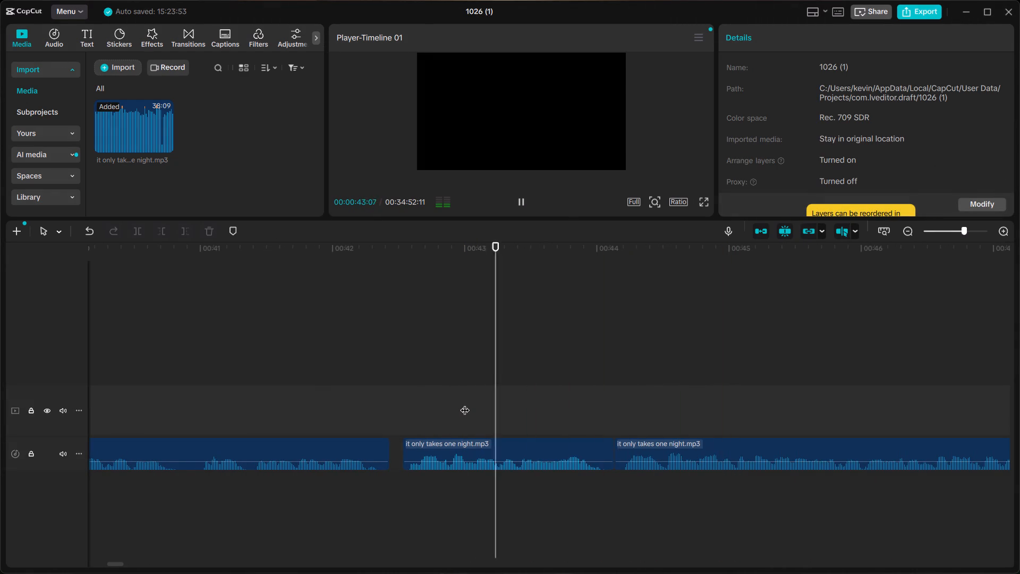
pyautogui.click(354, 428)
pyautogui.press('space')
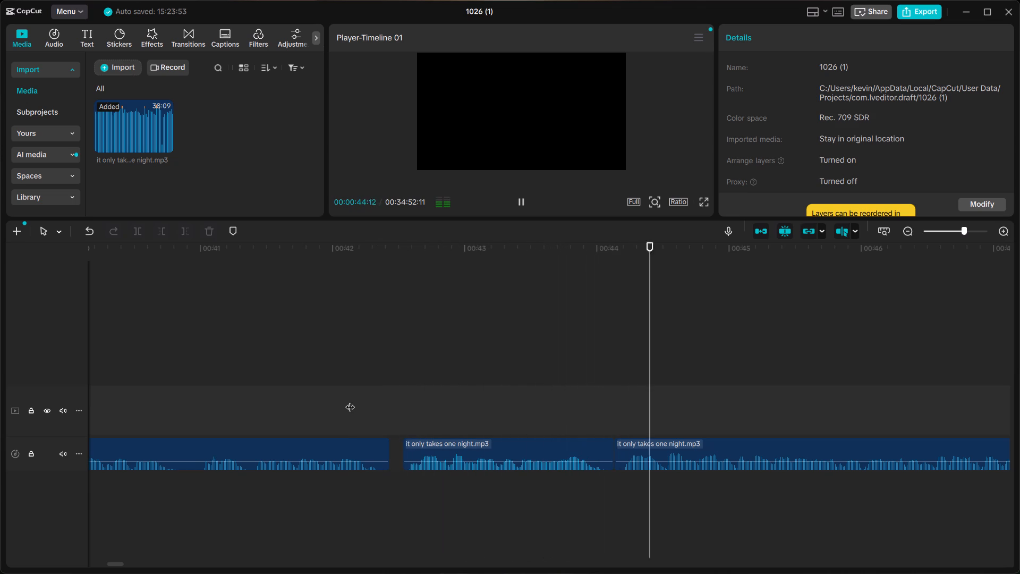
pyautogui.press('space')
# Shift the clip after the 44.1-second join slightly later and trim a sliver off its start.
pyautogui.click(639, 449)
pyautogui.moveTo(639, 449); pyautogui.dragTo(651, 449)
pyautogui.moveTo(624, 444); pyautogui.dragTo(635, 449)
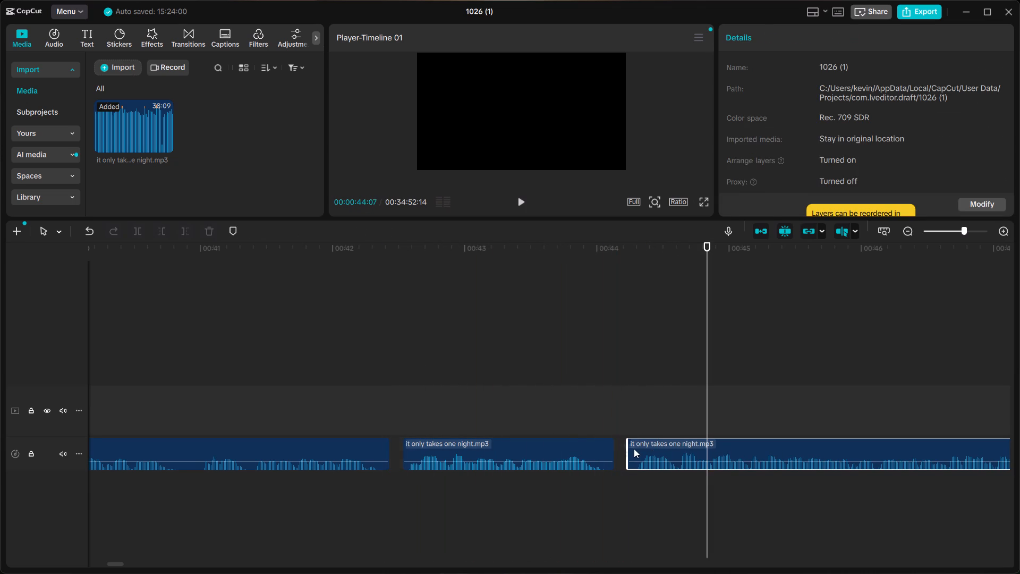
pyautogui.moveTo(627, 445); pyautogui.dragTo(635, 451)
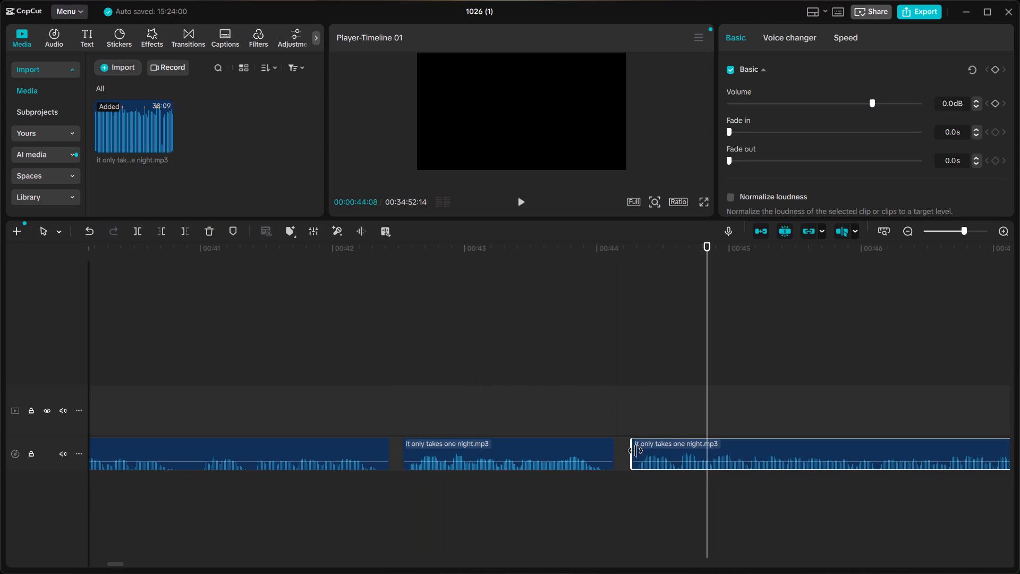
pyautogui.moveTo(635, 451); pyautogui.dragTo(637, 452)
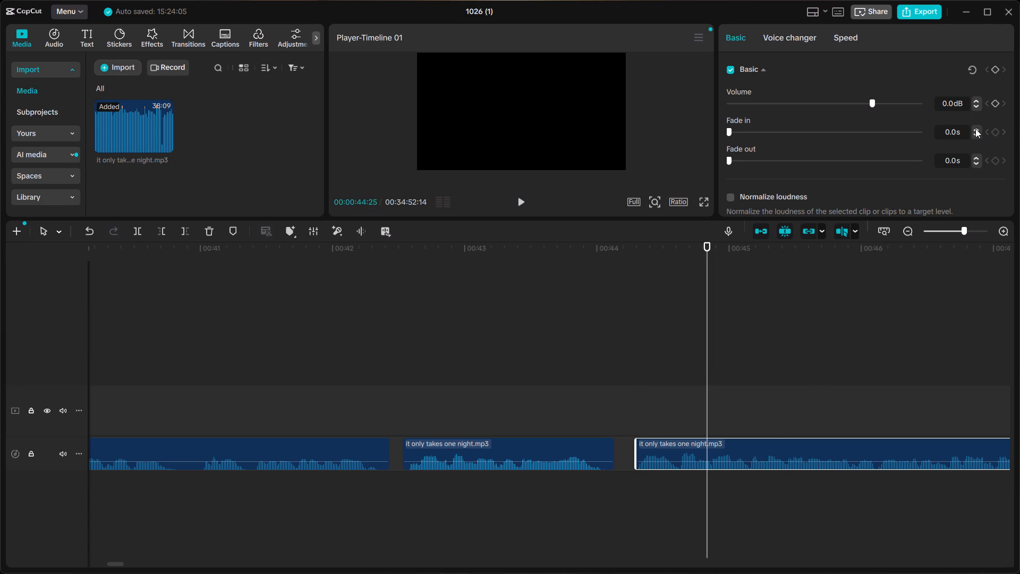
# Set a 0.2 s fade-in on the shifted clip.
pyautogui.doubleClick(975, 129)
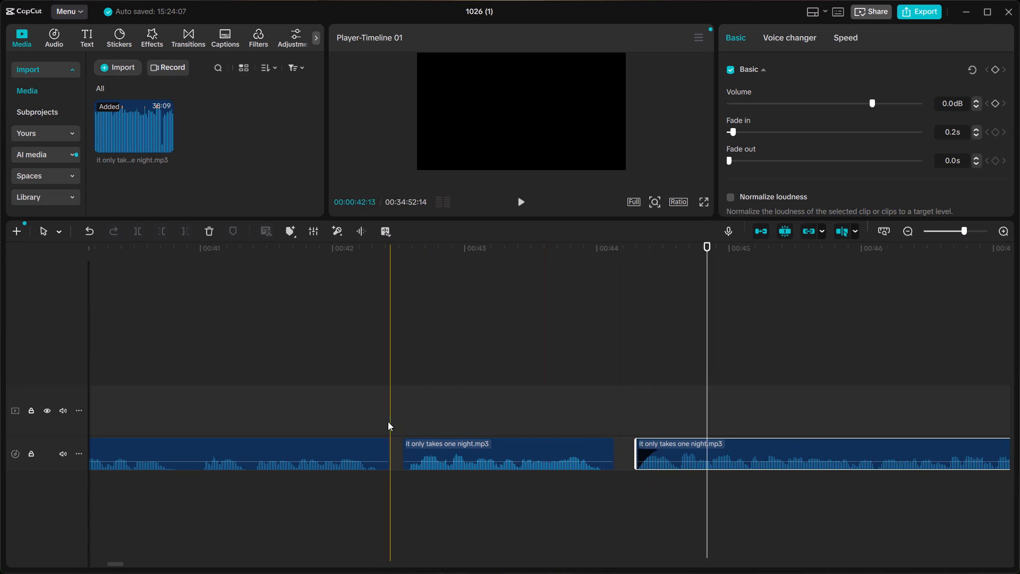
# Nudge the faded-in clip slightly earlier, narrowing the gap before it, and replay the transition from about 40 seconds.
pyautogui.click(388, 421)
pyautogui.click(678, 449)
pyautogui.moveTo(681, 445); pyautogui.dragTo(678, 444)
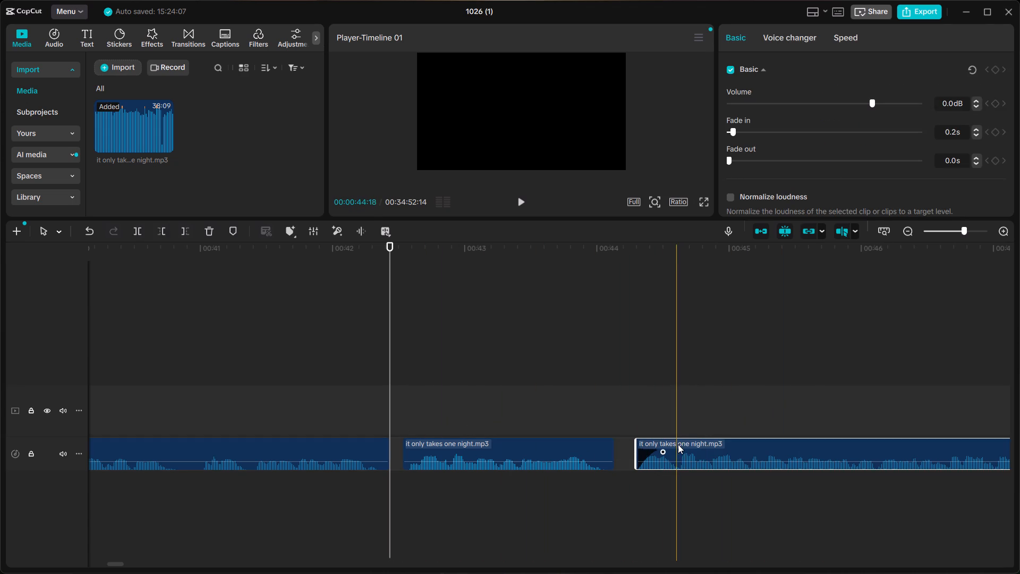
pyautogui.moveTo(678, 444); pyautogui.dragTo(673, 444)
pyautogui.click(247, 432)
pyautogui.press('space')
pyautogui.press('space')
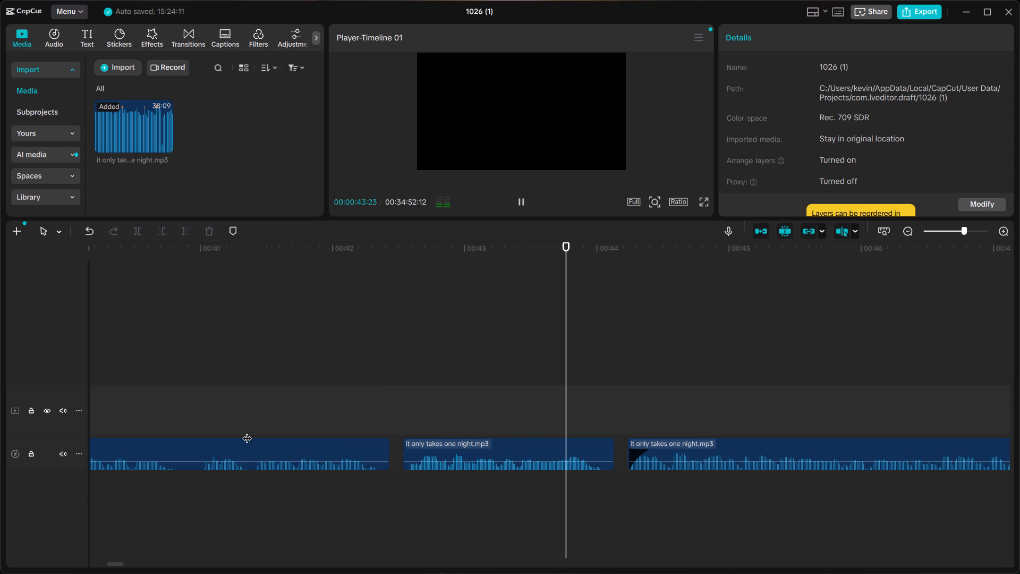
pyautogui.click(116, 416)
pyautogui.press('space')
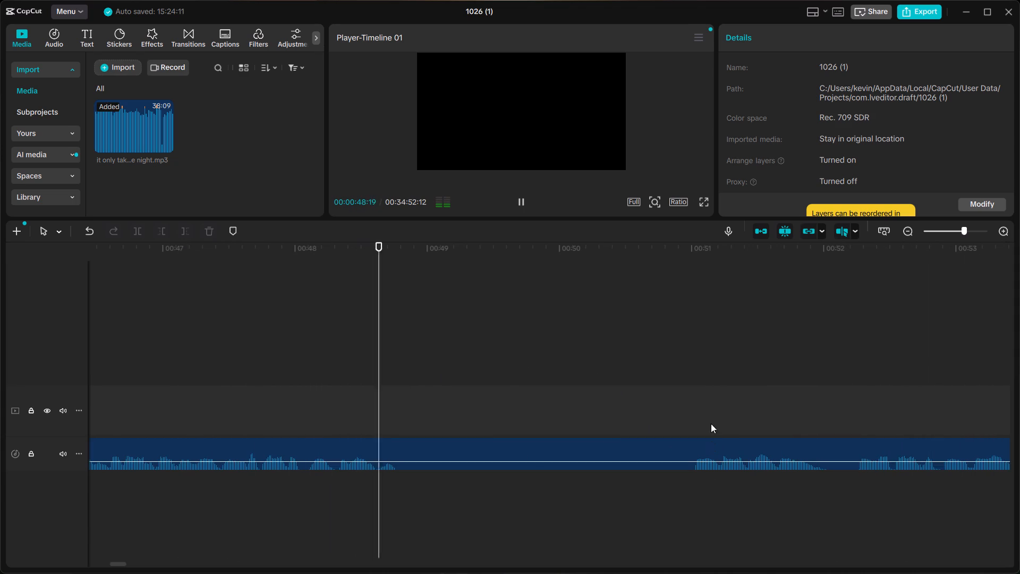
# Listen to the following takes from about 51 to 60 seconds, skipping the silent pauses.
pyautogui.press('space')
pyautogui.click(693, 416)
pyautogui.press('space')
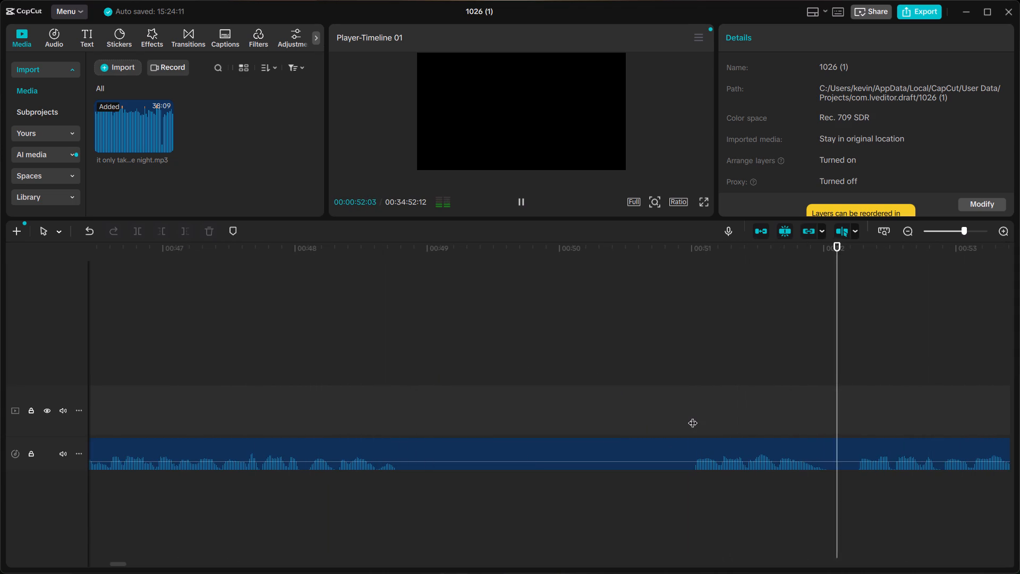
pyautogui.hscroll(-3, 693, 416)
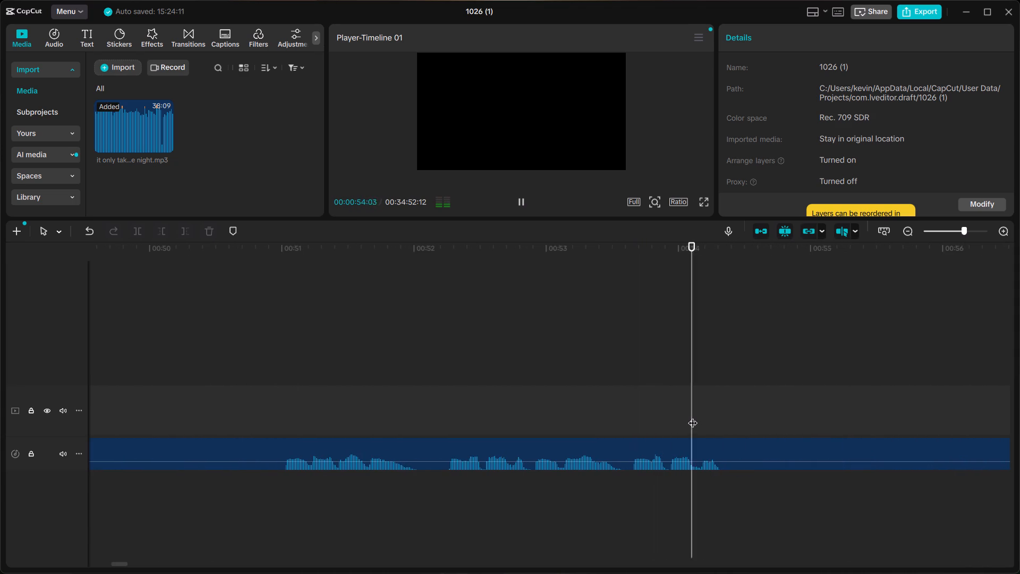
pyautogui.hscroll(-2, 693, 416)
pyautogui.click(781, 406)
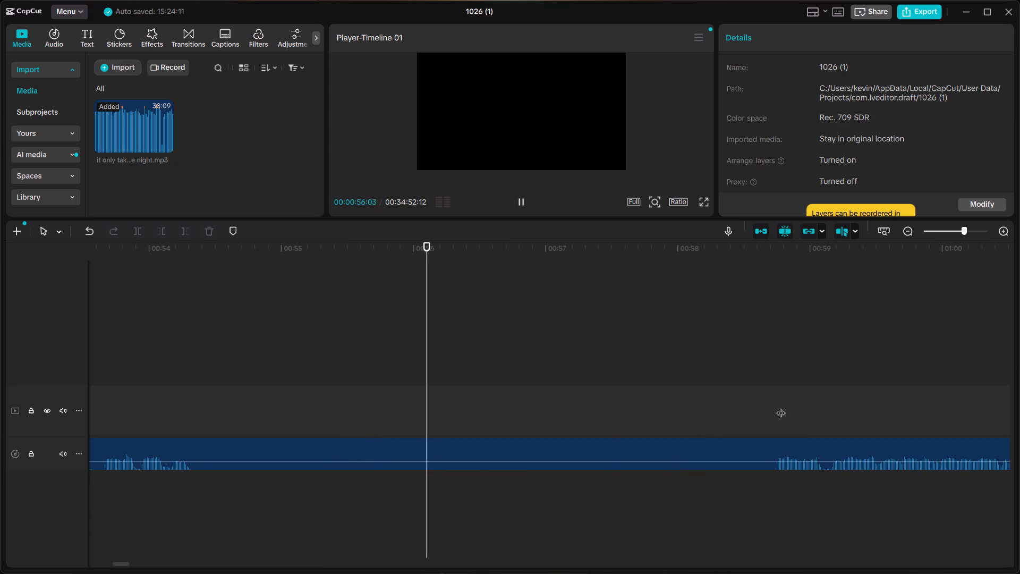
pyautogui.press('space')
pyautogui.click(772, 404)
pyautogui.click(771, 404)
pyautogui.press('space')
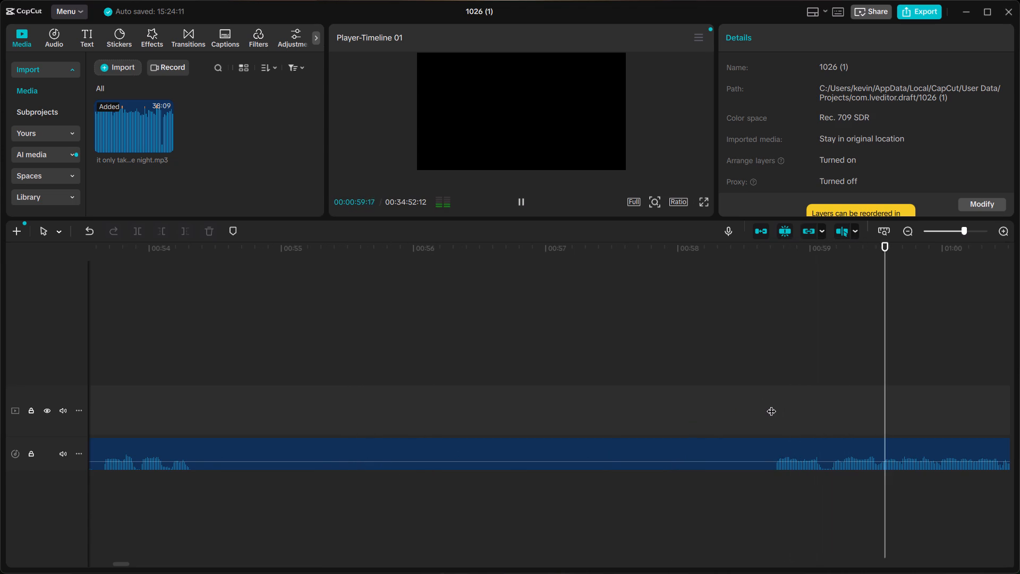
pyautogui.hscroll(-2, 771, 404)
pyautogui.press('space')
# Listen to the repeated takes from about 58 seconds to 1:13 to find where the take worth keeping begins.
pyautogui.click(632, 417)
pyautogui.press('space')
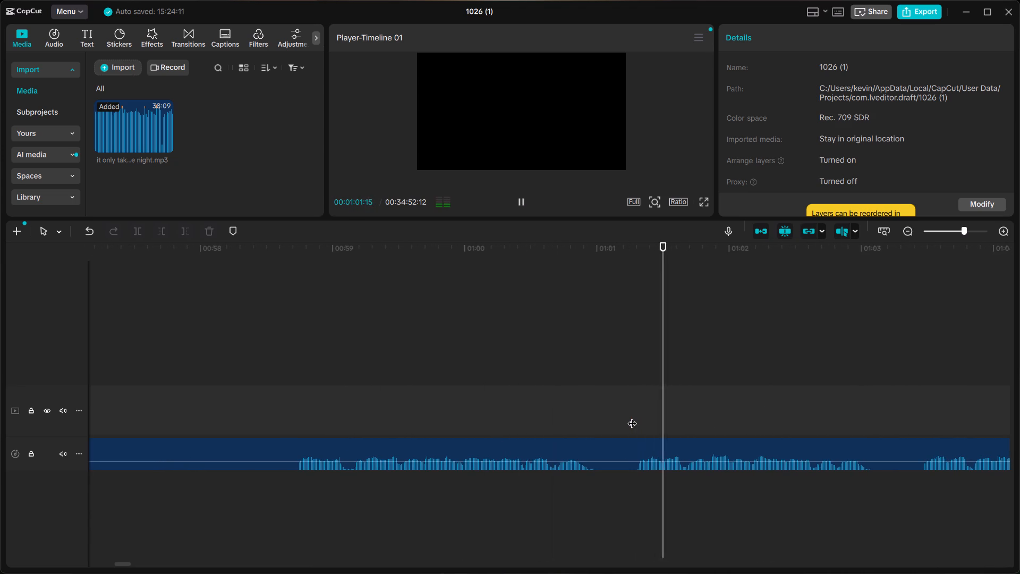
pyautogui.hscroll(-2, 632, 417)
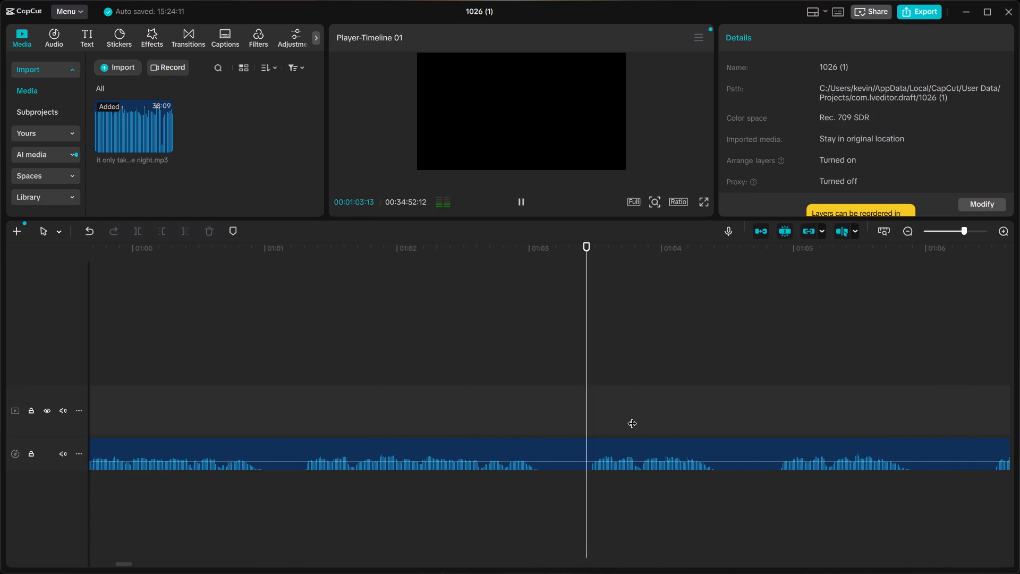
pyautogui.hscroll(-2, 742, 401)
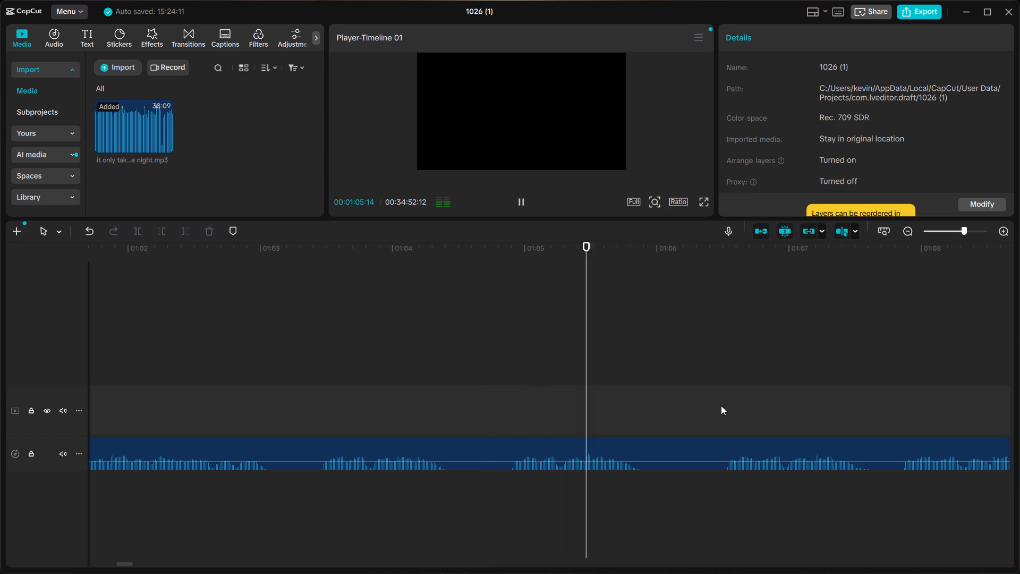
pyautogui.click(721, 406)
pyautogui.press('space')
pyautogui.hscroll(-1, 721, 406)
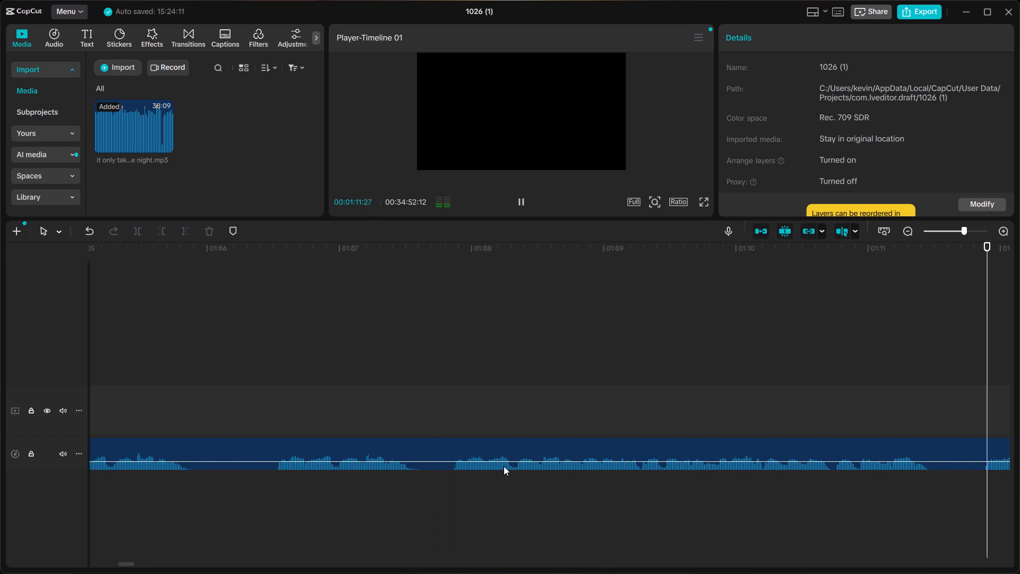
pyautogui.press('space')
pyautogui.click(155, 412)
pyautogui.press('space')
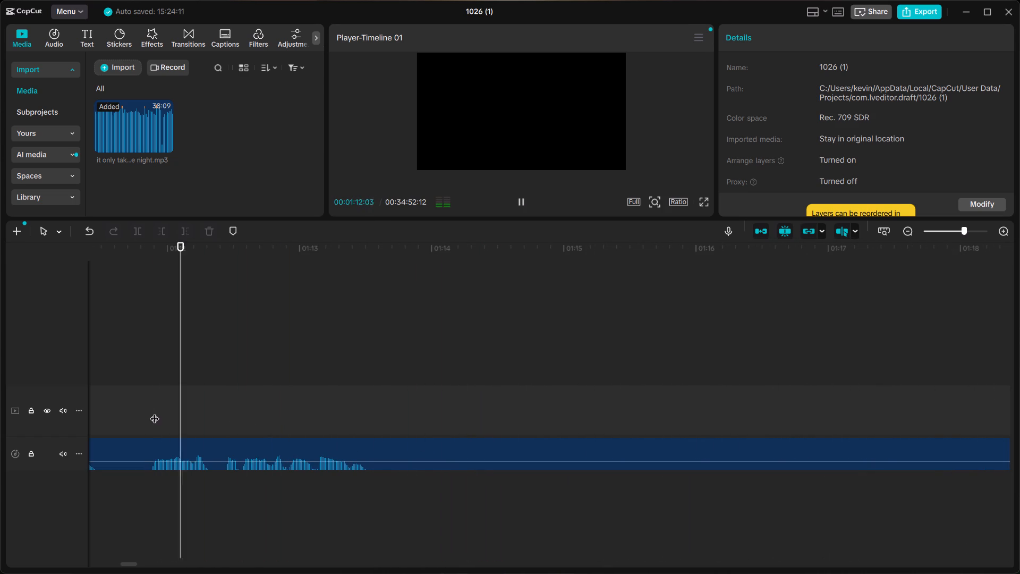
pyautogui.press('space')
pyautogui.hscroll(1, 157, 412)
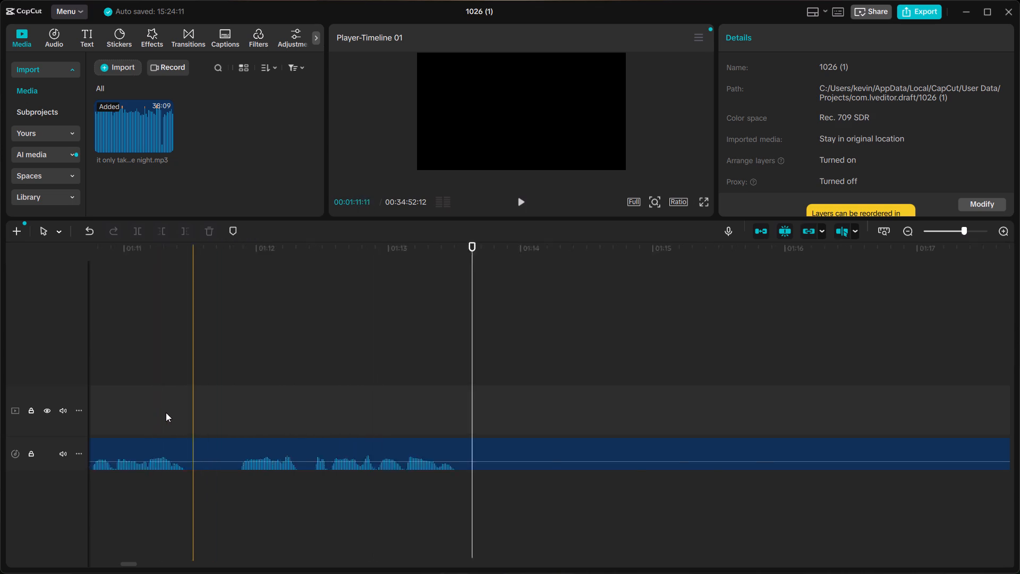
pyautogui.hscroll(3, 166, 412)
pyautogui.click(447, 410)
pyautogui.press('space')
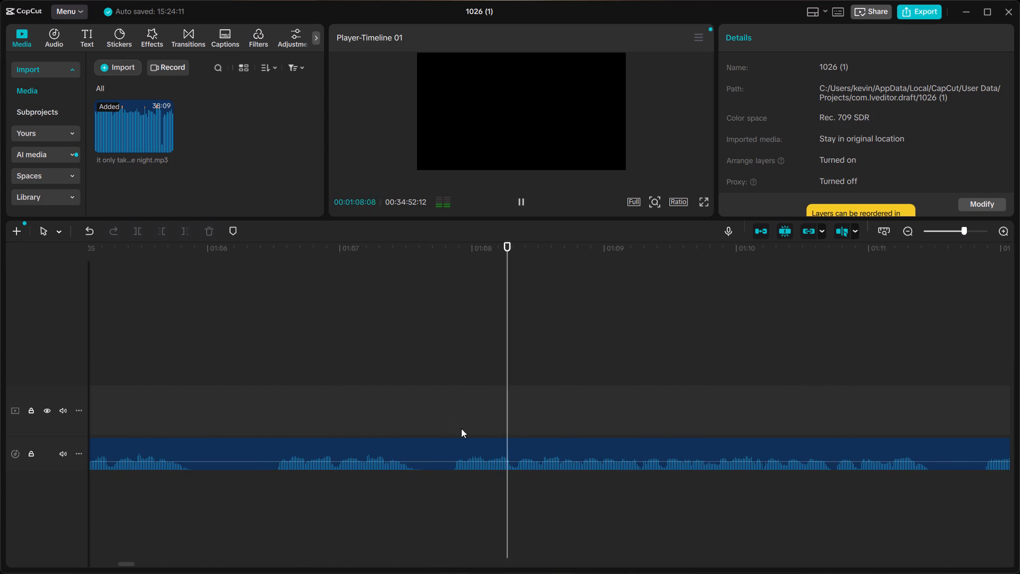
pyautogui.press('space')
# Split the clip at about 1:07.8, just before the take, and delete the preceding section back to about 44 seconds.
pyautogui.click(450, 442)
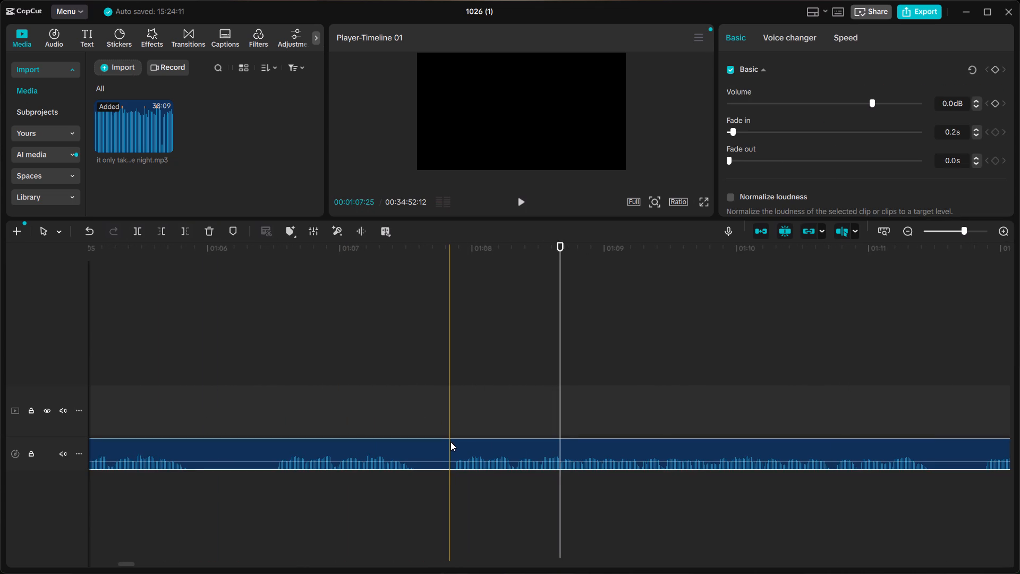
pyautogui.hotkey('ctrl', 'b')
pyautogui.click(428, 449)
pyautogui.keyDown('ctrl'); pyautogui.scroll(-18, 428, 449); pyautogui.keyUp('ctrl')
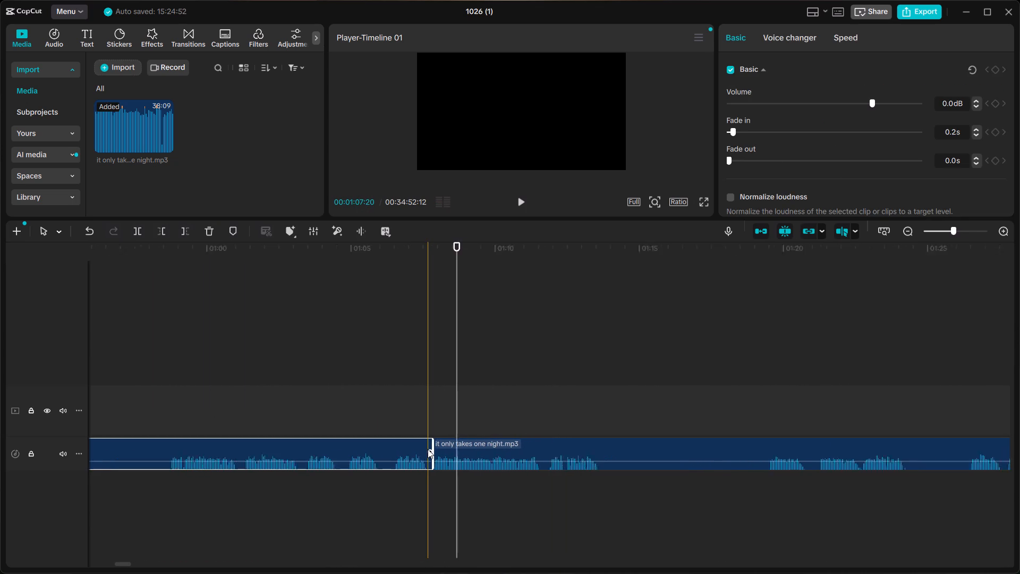
pyautogui.keyDown('ctrl'); pyautogui.scroll(-2, 428, 449); pyautogui.keyUp('ctrl')
pyautogui.hscroll(2, 428, 449)
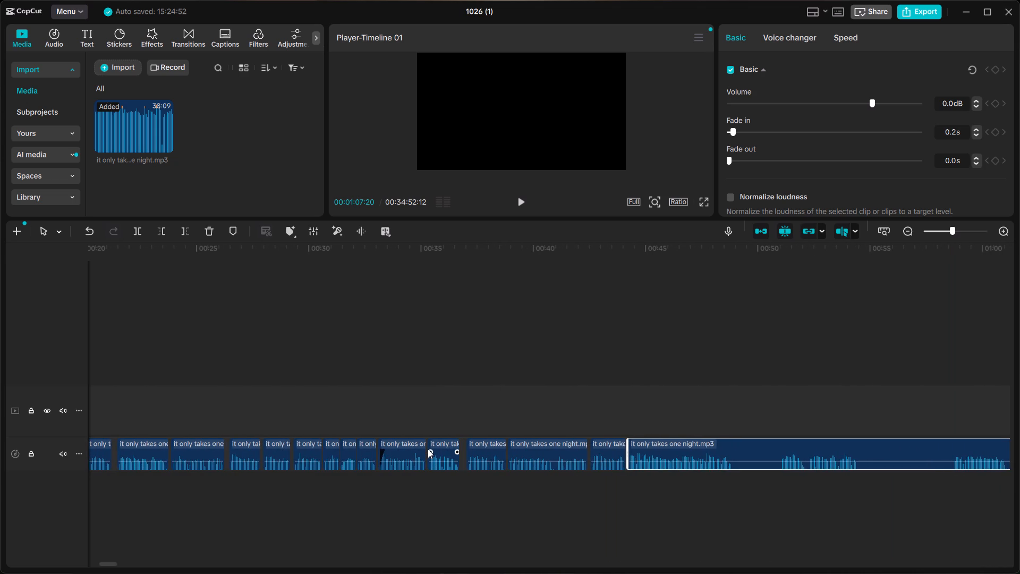
pyautogui.press('BackSpace')
# Move the remaining clip earlier, behind the clip ending near 44 seconds, leaving a gap of about 0.2 s.
pyautogui.click(597, 407)
pyautogui.press('space')
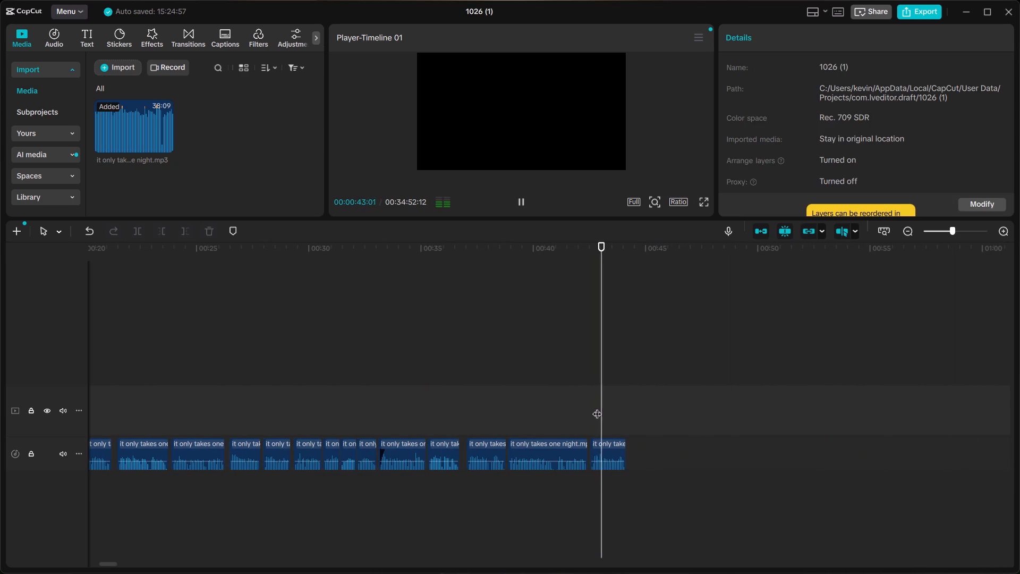
pyautogui.press('space')
pyautogui.hscroll(-1, 791, 439)
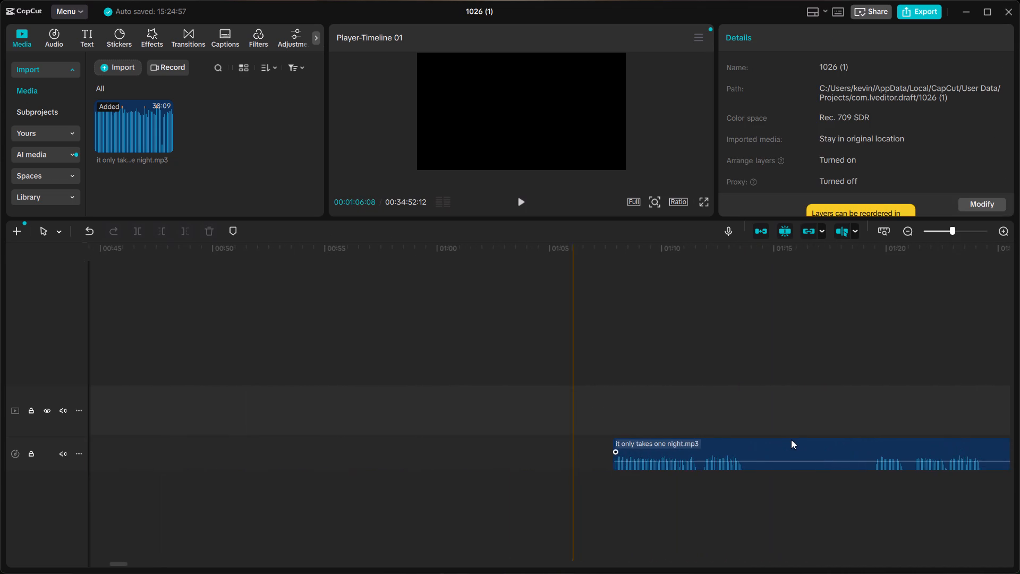
pyautogui.hscroll(-1, 791, 440)
pyautogui.click(785, 444)
pyautogui.moveTo(784, 444); pyautogui.dragTo(746, 445)
pyautogui.hscroll(3, 737, 445)
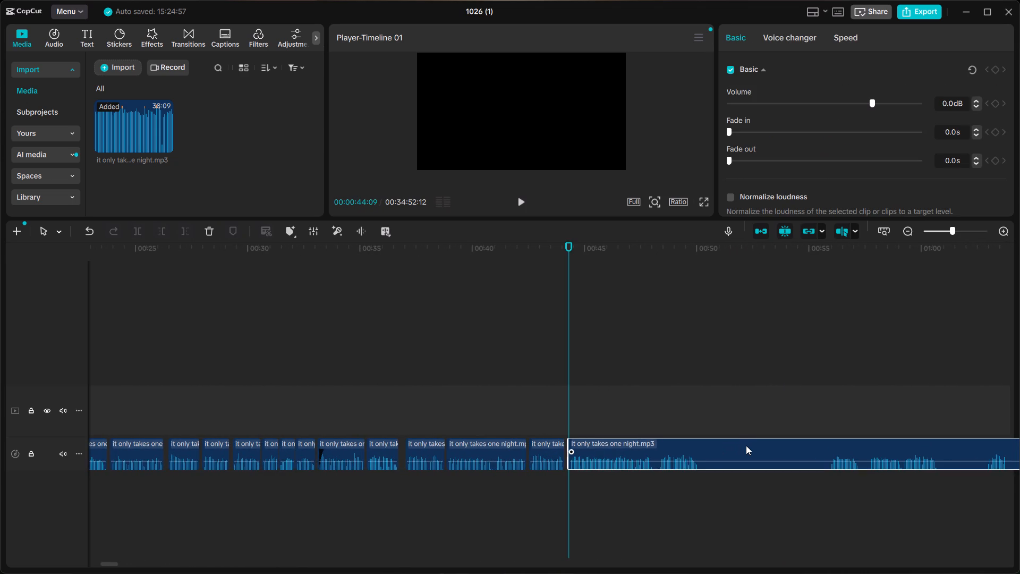
pyautogui.moveTo(746, 445); pyautogui.dragTo(748, 446)
# Replay the join around 44 seconds and listen on through the pause at about 48 seconds.
pyautogui.keyDown('ctrl'); pyautogui.scroll(13, 748, 446); pyautogui.keyUp('ctrl')
pyautogui.hscroll(1, 715, 462)
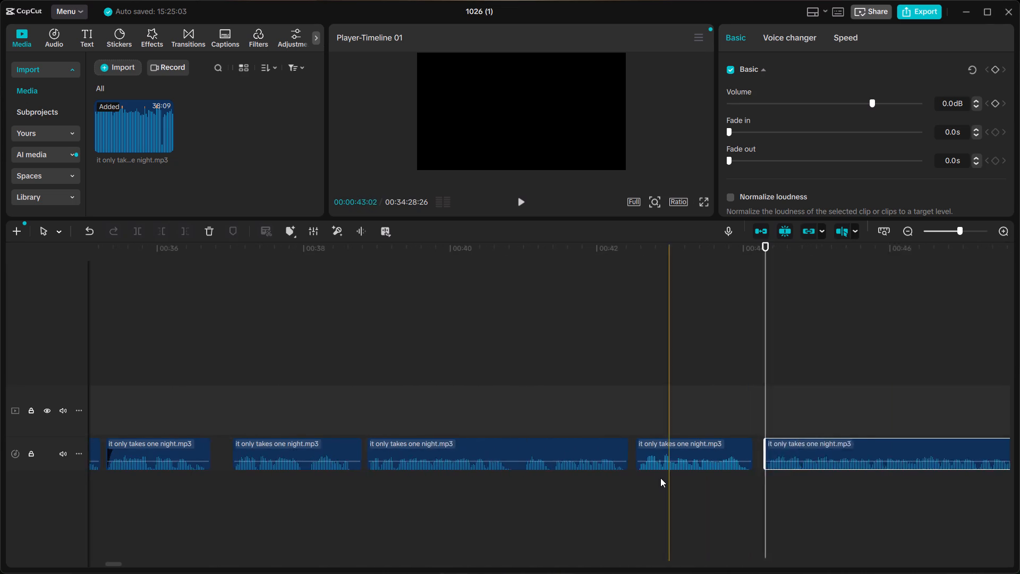
pyautogui.hscroll(1, 660, 478)
pyautogui.keyDown('ctrl'); pyautogui.scroll(4, 674, 460); pyautogui.keyUp('ctrl')
pyautogui.click(654, 412)
pyautogui.press('space')
pyautogui.hscroll(-1, 654, 412)
pyautogui.press('space')
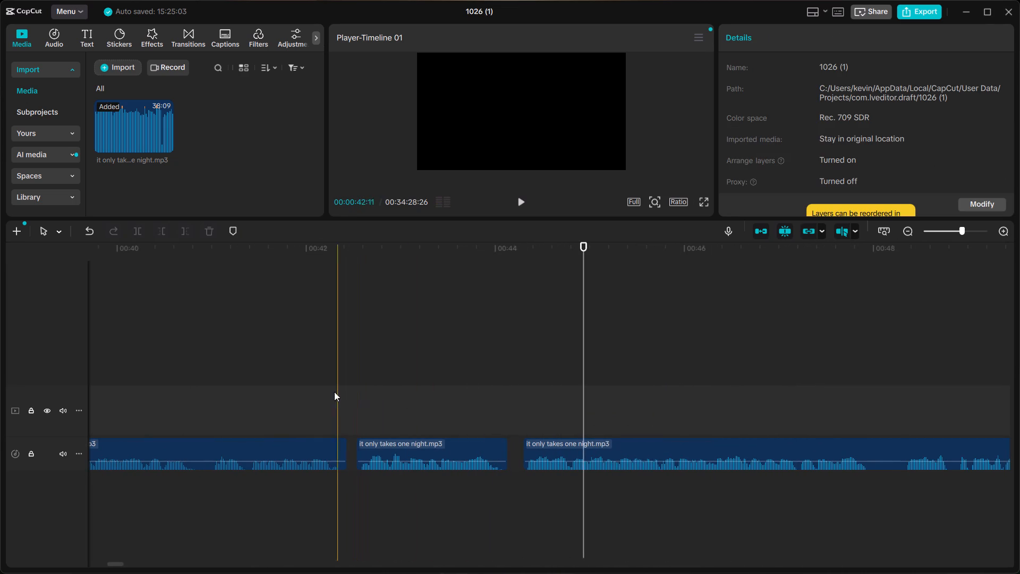
pyautogui.click(284, 390)
pyautogui.press('space')
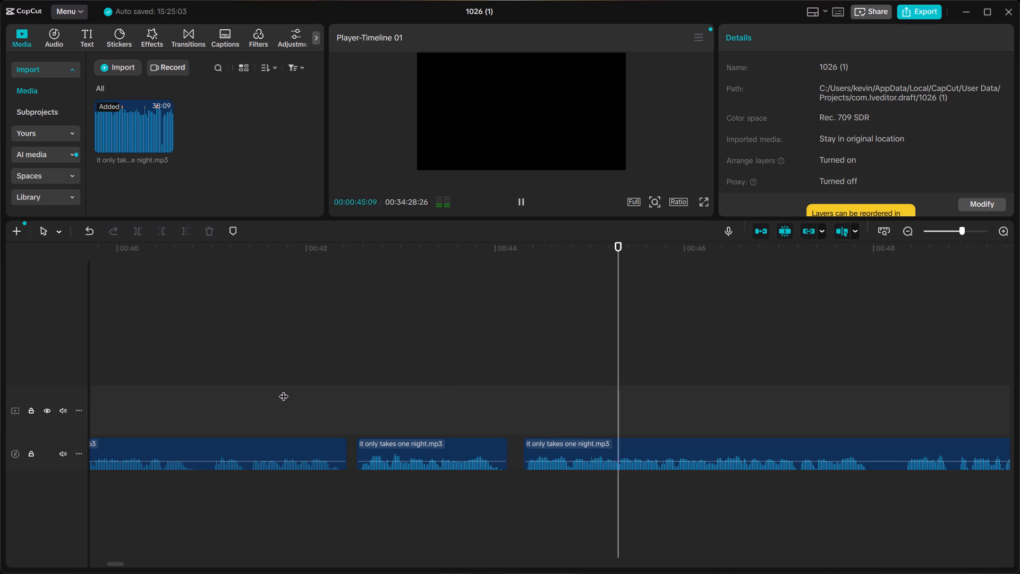
pyautogui.hscroll(-2, 284, 390)
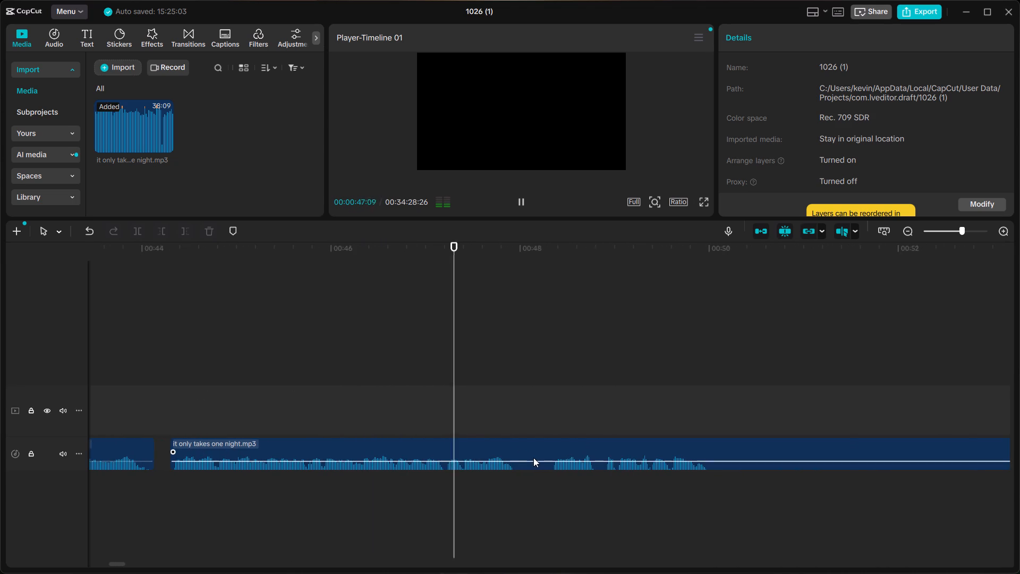
pyautogui.press('space')
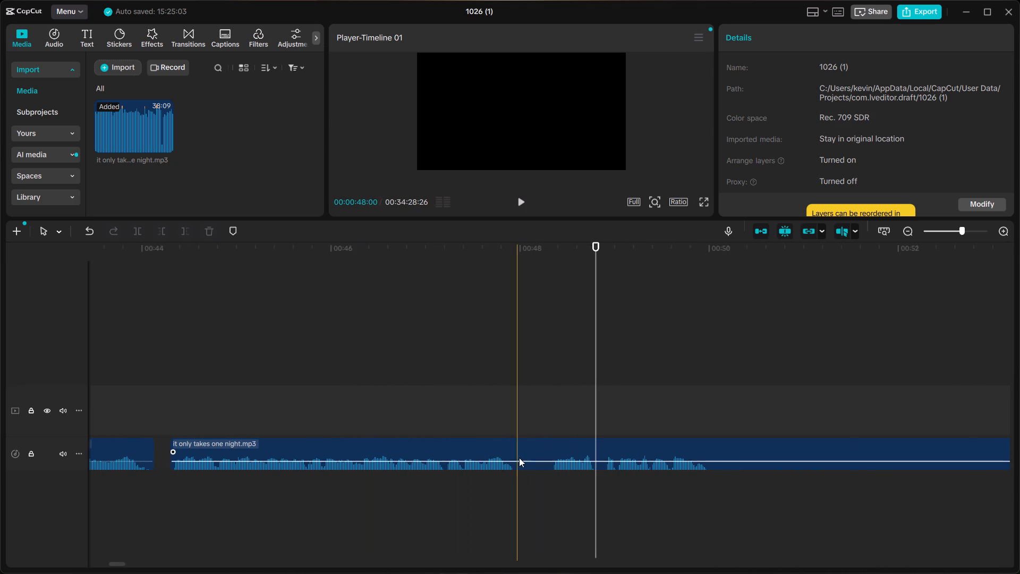
# Cut the silent pause out of the clip between about 48.0 and 48.3 seconds.
pyautogui.click(519, 458)
pyautogui.hotkey('ctrl', 'b')
pyautogui.hotkey('ctrl', 'b')
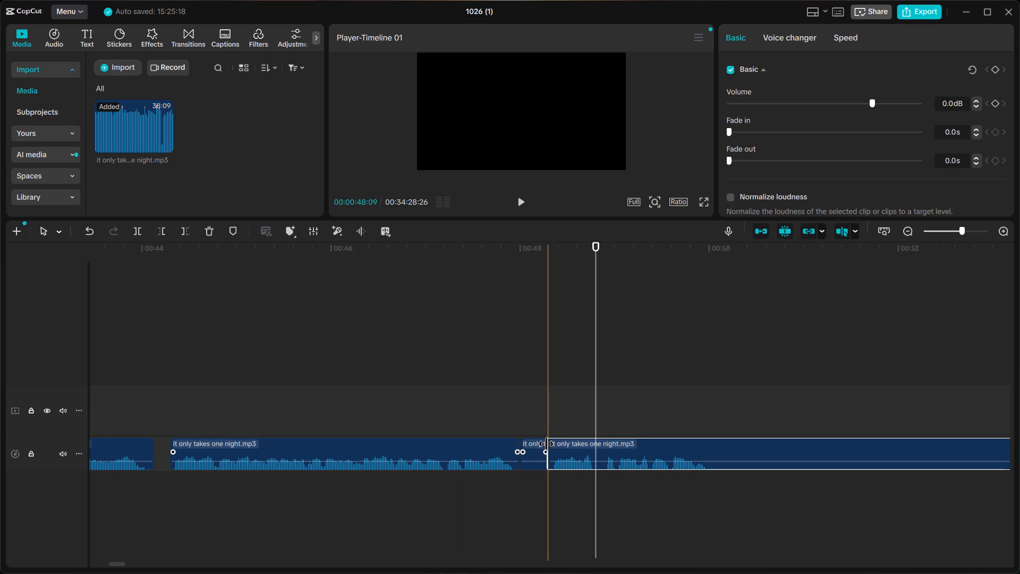
pyautogui.click(539, 444)
pyautogui.press('BackSpace')
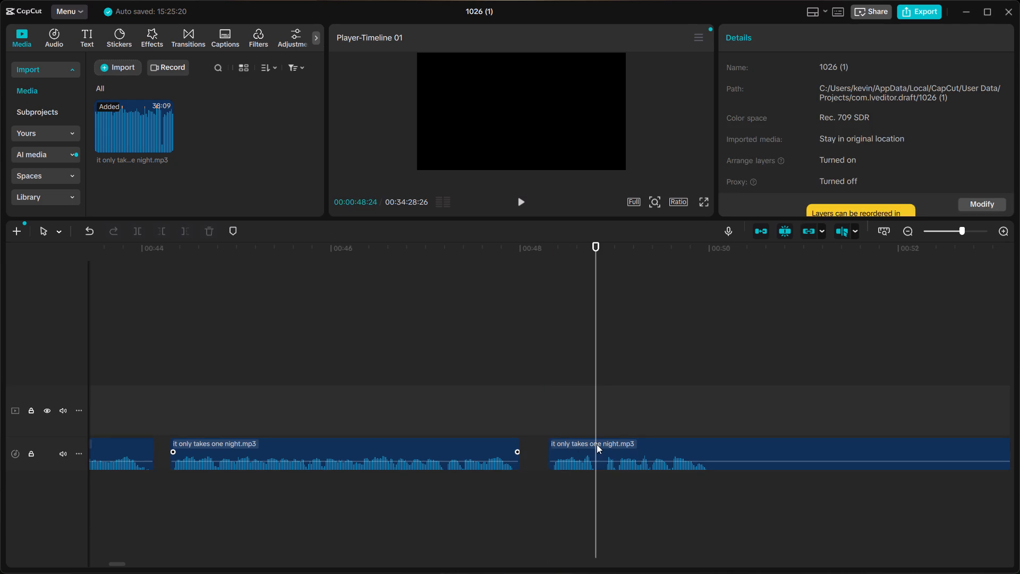
# Move the clip after the cut pause earlier, leaving a gap of about 0.1 s, and replay the join.
pyautogui.click(597, 444)
pyautogui.moveTo(596, 444); pyautogui.dragTo(570, 449)
pyautogui.moveTo(569, 446); pyautogui.dragTo(580, 450)
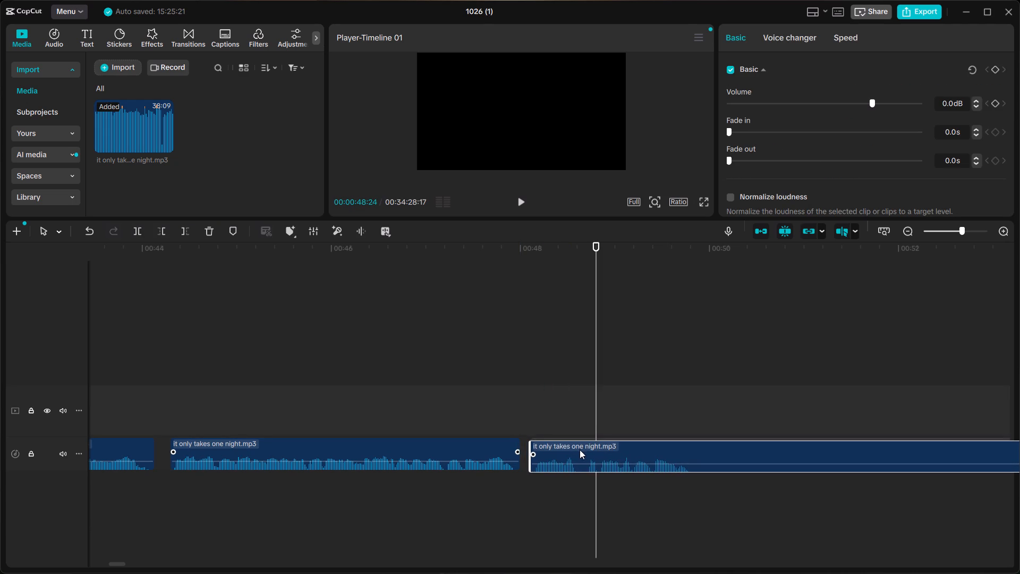
pyautogui.moveTo(580, 450); pyautogui.dragTo(576, 449)
pyautogui.click(216, 377)
pyautogui.press('space')
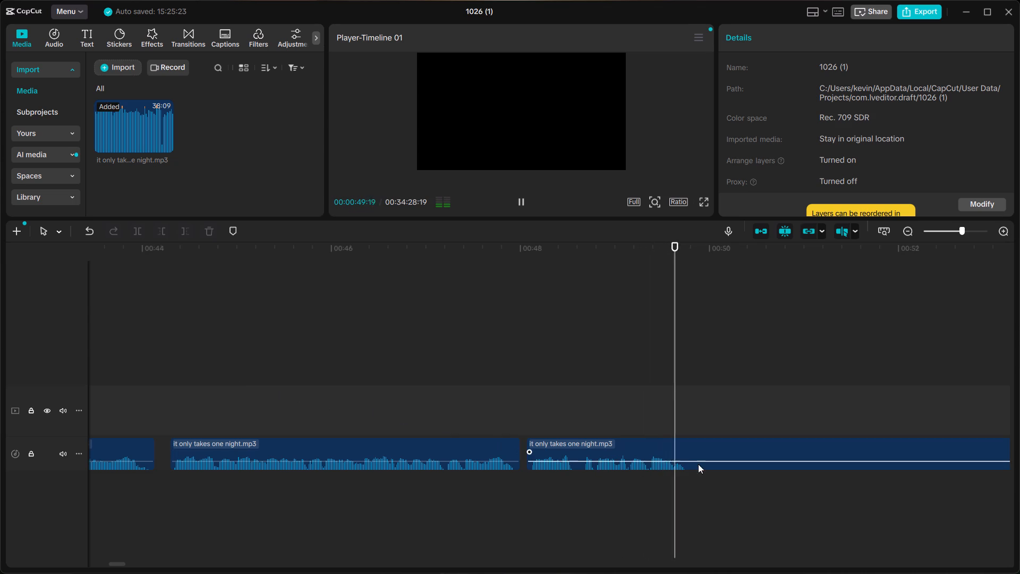
pyautogui.press('space')
# Split the clip in the silence at about 49.9 seconds, just after its spoken phrase.
pyautogui.click(694, 448)
pyautogui.hotkey('ctrl', 'b')
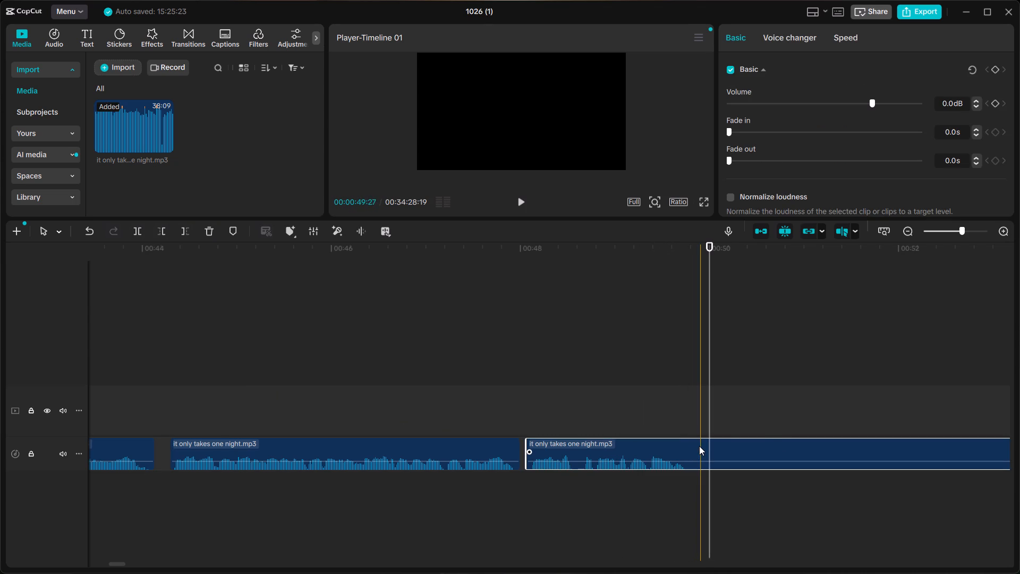
# Listen to the following takes from about 56 seconds to 1:17, skipping the silent pauses, to pick the one to keep.
pyautogui.hscroll(-3, 760, 427)
pyautogui.click(601, 397)
pyautogui.press('space')
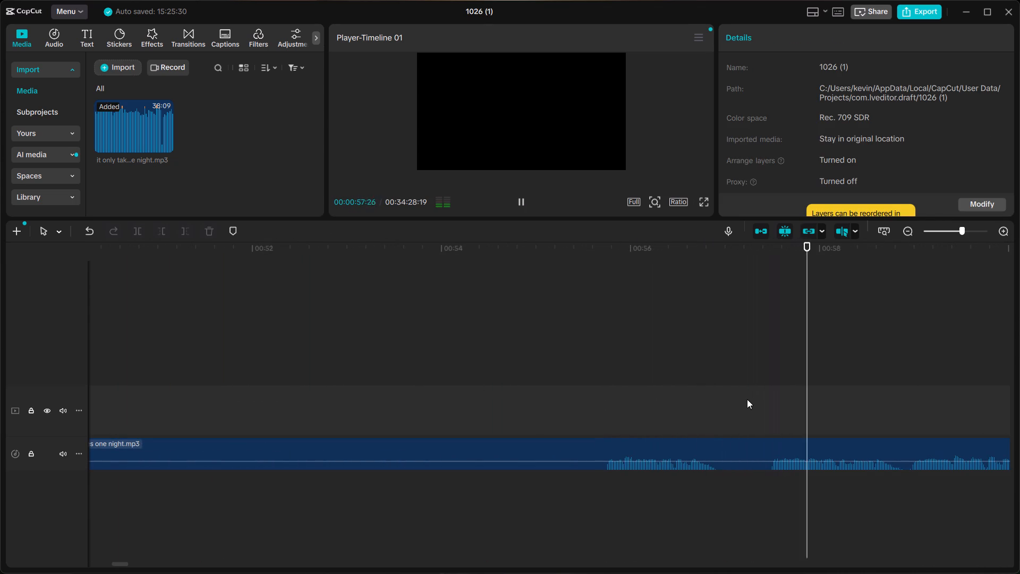
pyautogui.hscroll(-2, 732, 404)
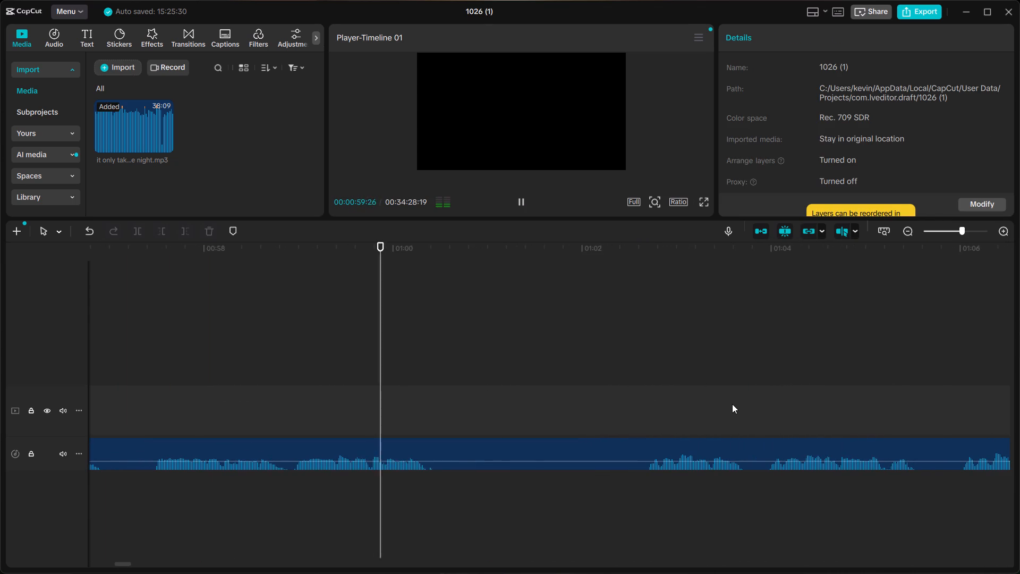
pyautogui.click(652, 416)
pyautogui.click(647, 416)
pyautogui.press('space')
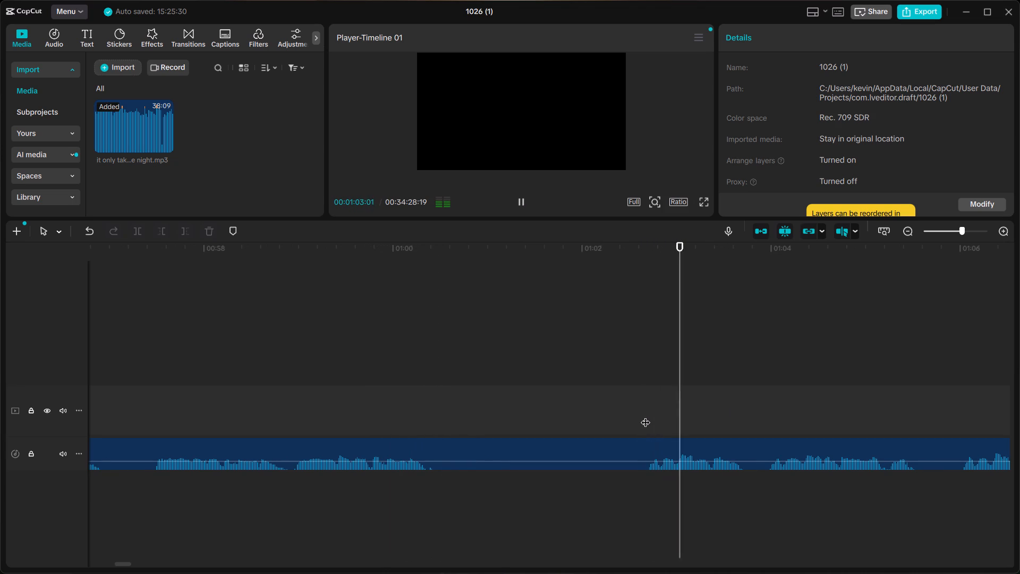
pyautogui.hscroll(-1, 653, 415)
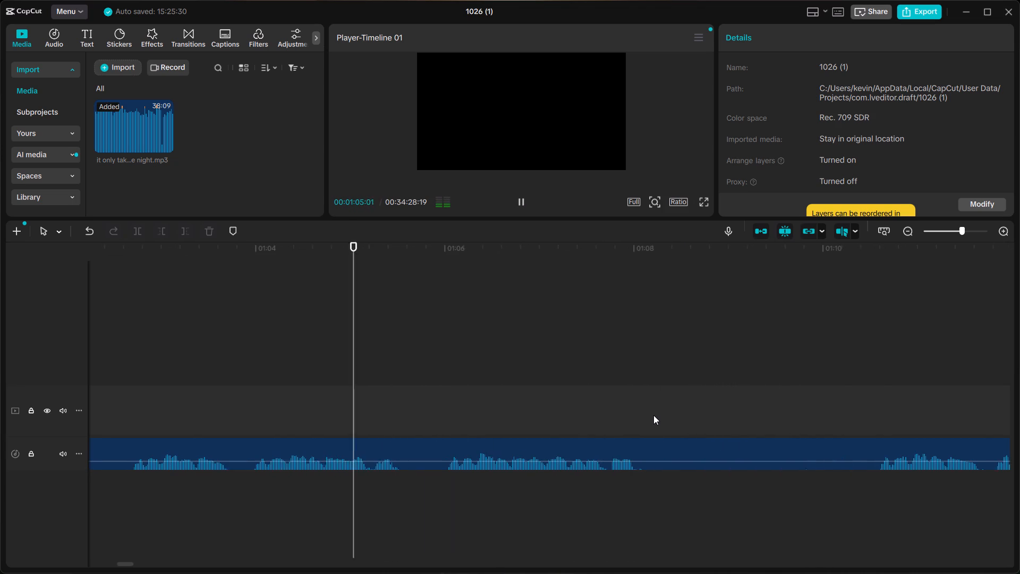
pyautogui.hscroll(-1, 653, 415)
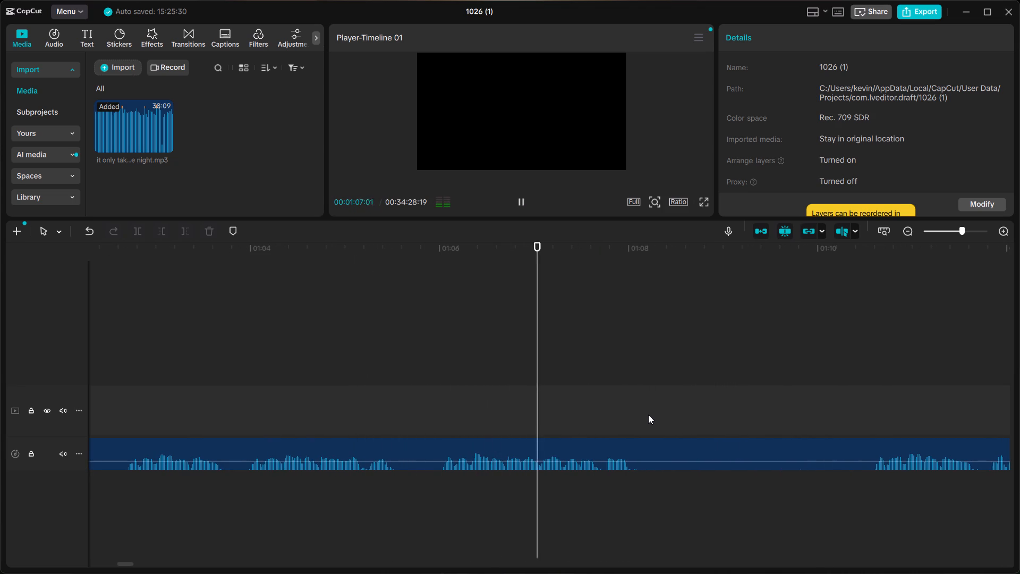
pyautogui.click(873, 399)
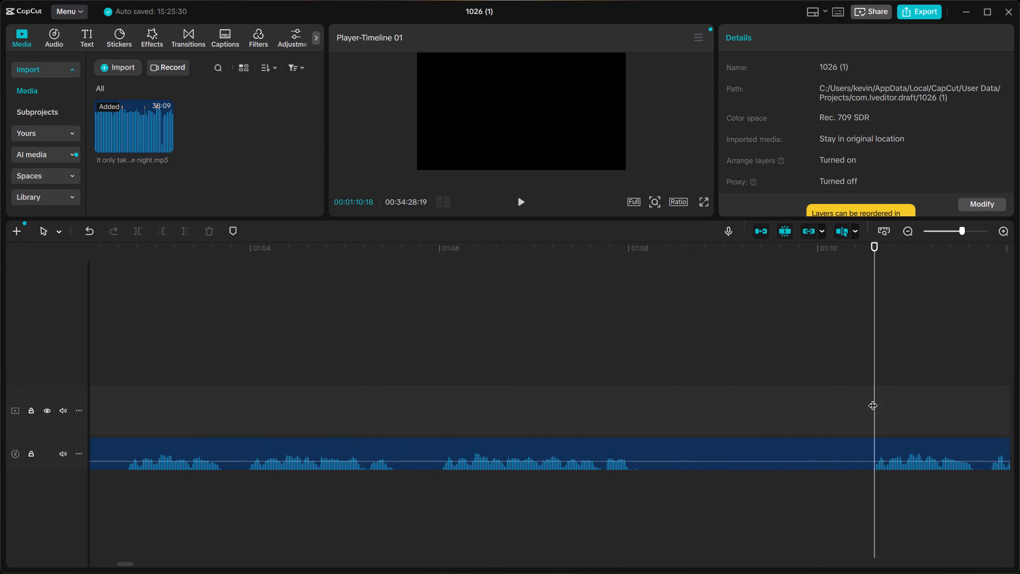
pyautogui.press('space')
pyautogui.hscroll(-1, 873, 399)
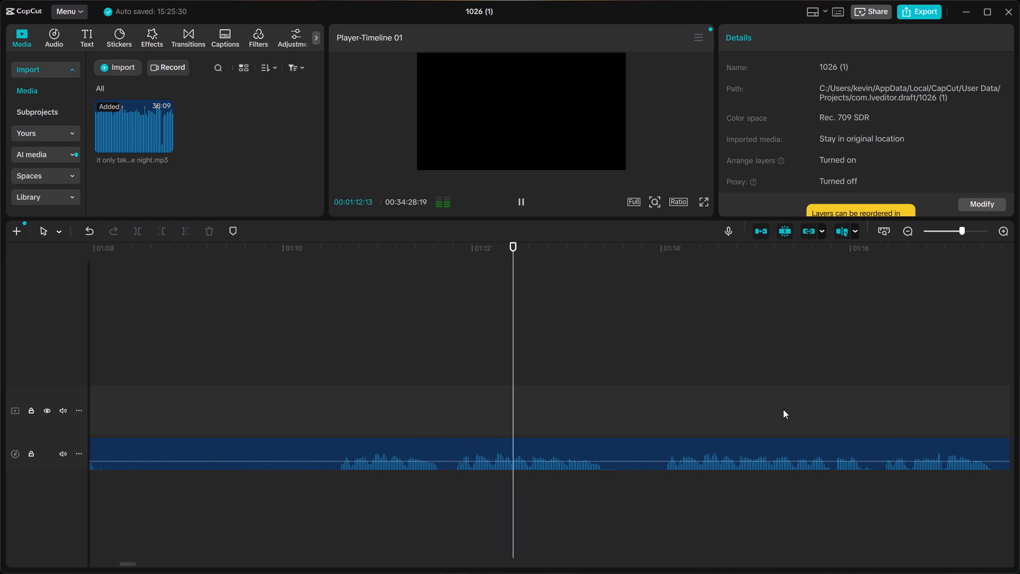
pyautogui.click(672, 408)
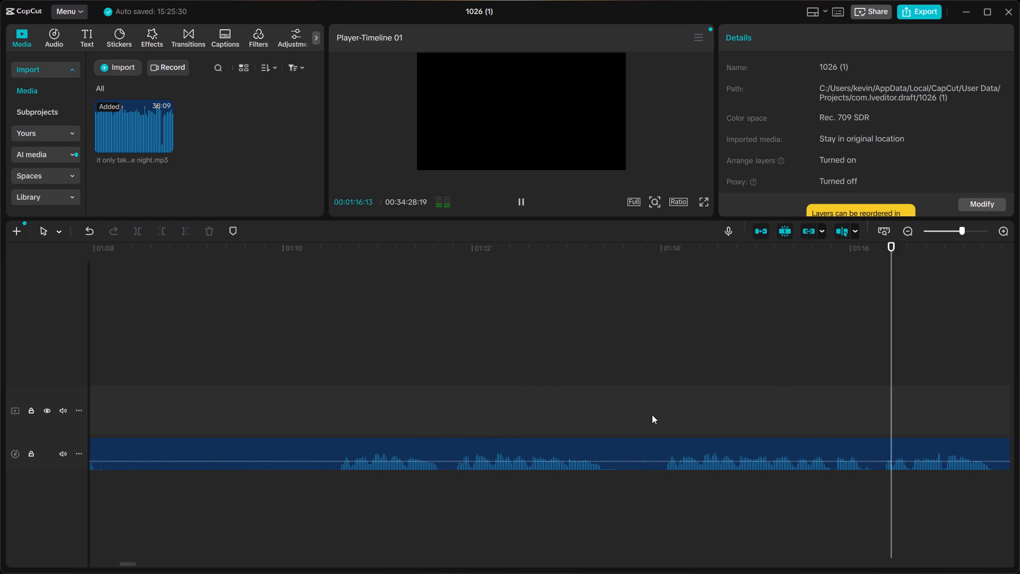
pyautogui.press('space')
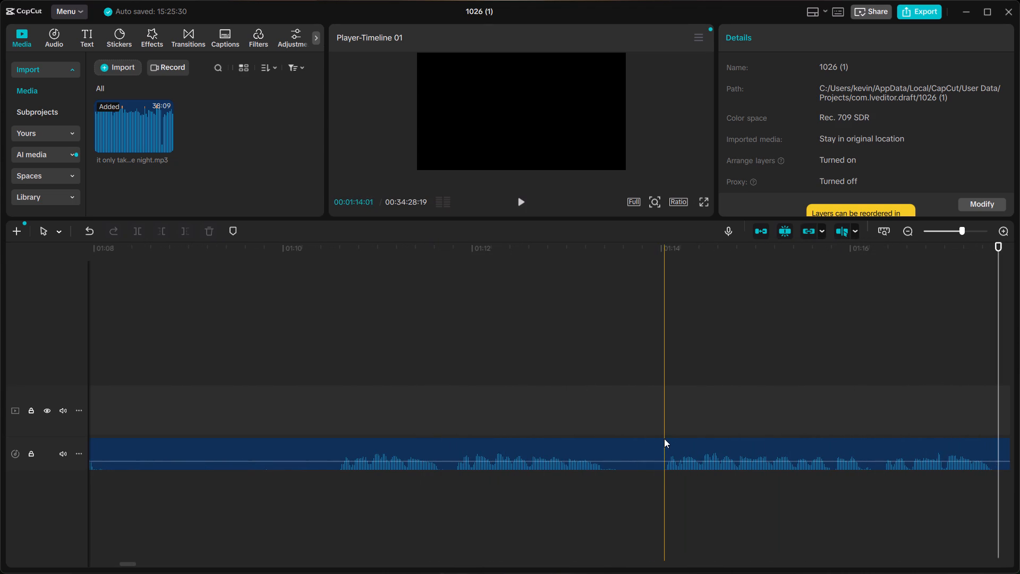
# Split the audio at about 1:14, just before the new take, and delete the takes between about 49.9 seconds and that cut.
pyautogui.click(662, 438)
pyautogui.hotkey('ctrl', 'b')
pyautogui.click(650, 437)
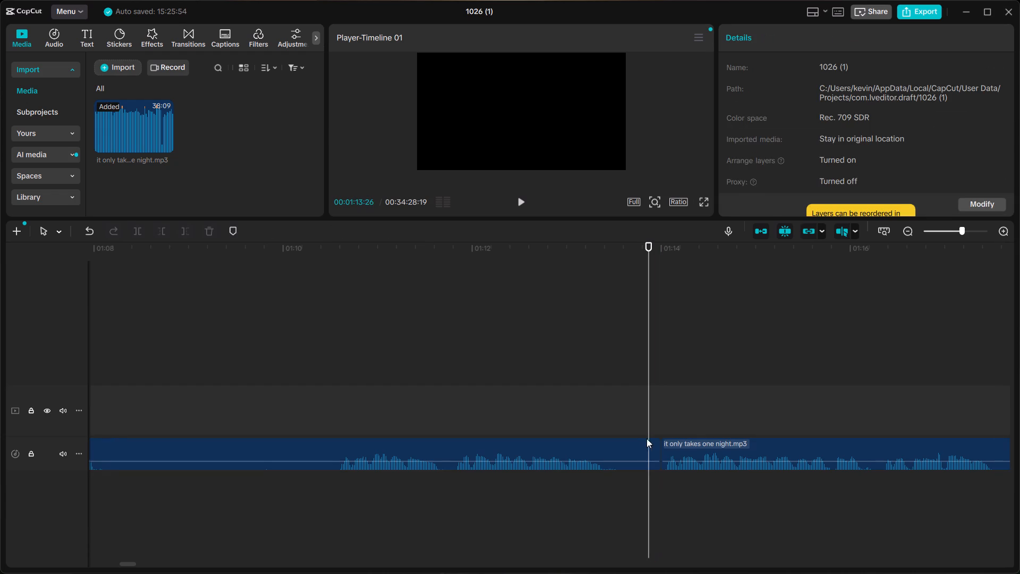
pyautogui.click(643, 441)
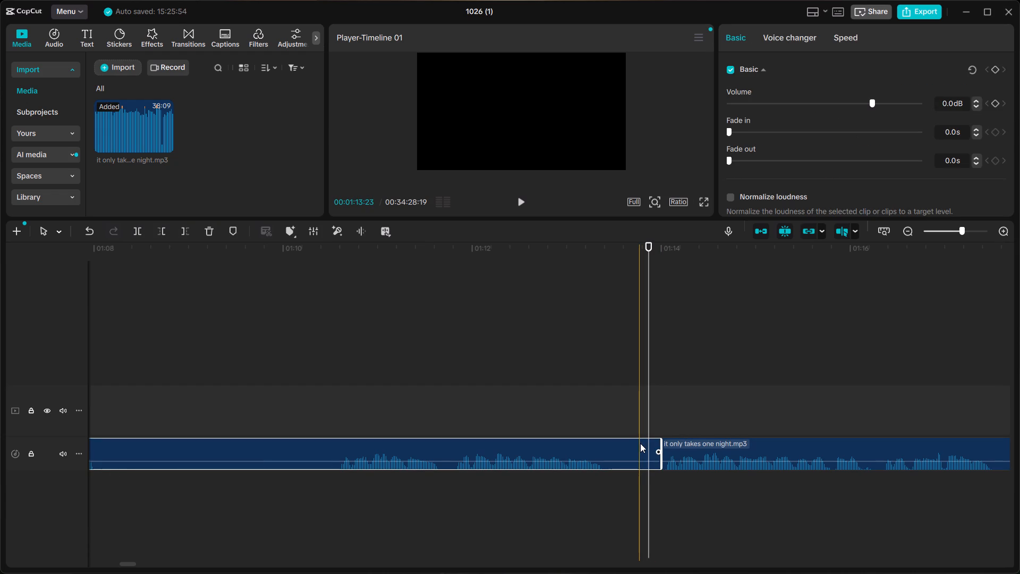
pyautogui.keyDown('ctrl'); pyautogui.scroll(-11, 640, 443); pyautogui.keyUp('ctrl')
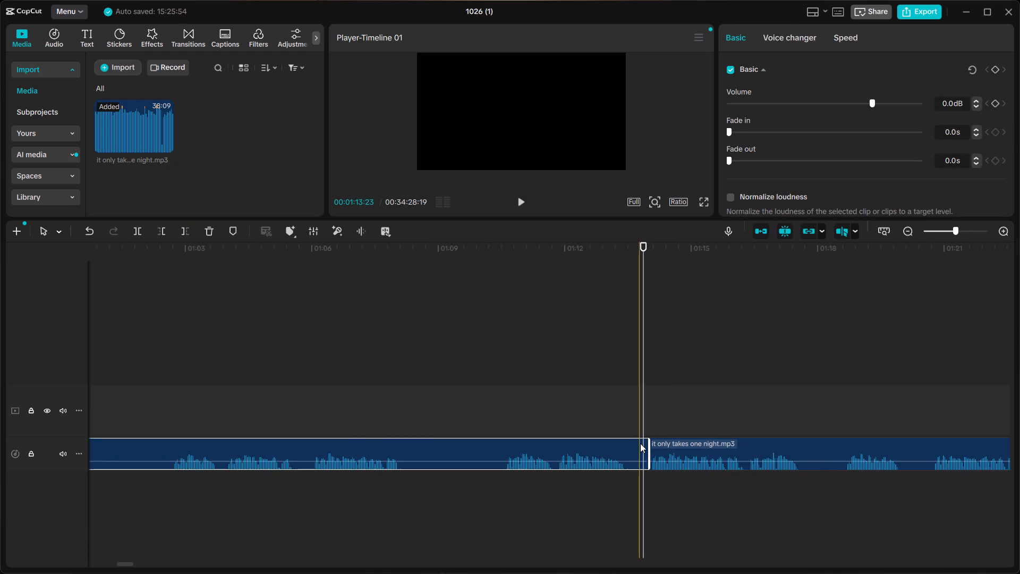
pyautogui.keyDown('ctrl'); pyautogui.scroll(-9, 443, 487); pyautogui.keyUp('ctrl')
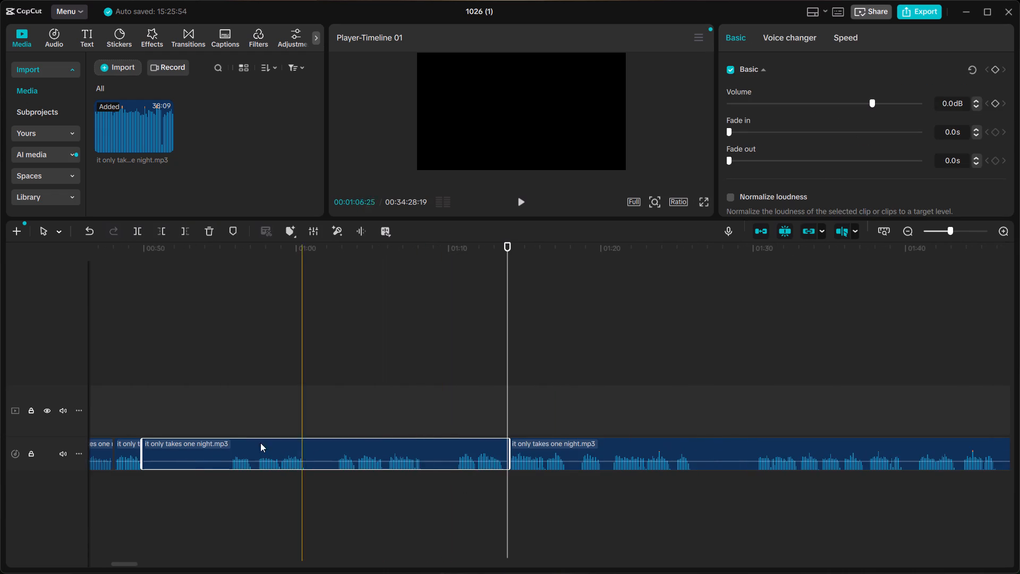
pyautogui.press('BackSpace')
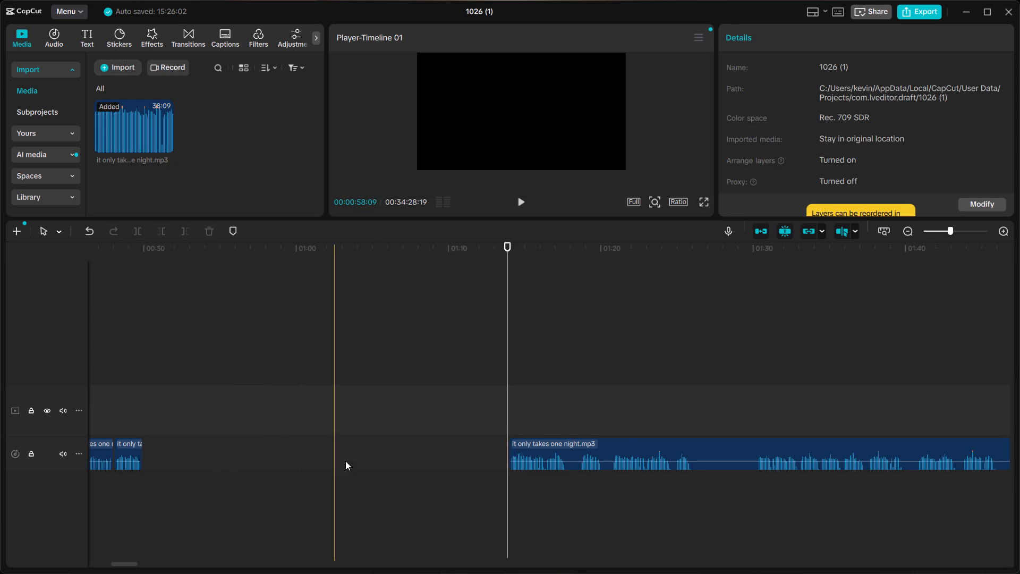
# Move the remaining long clip earlier to butt against the clip ending at about 49.9 seconds, and replay the join.
pyautogui.click(603, 451)
pyautogui.moveTo(603, 444); pyautogui.dragTo(247, 439)
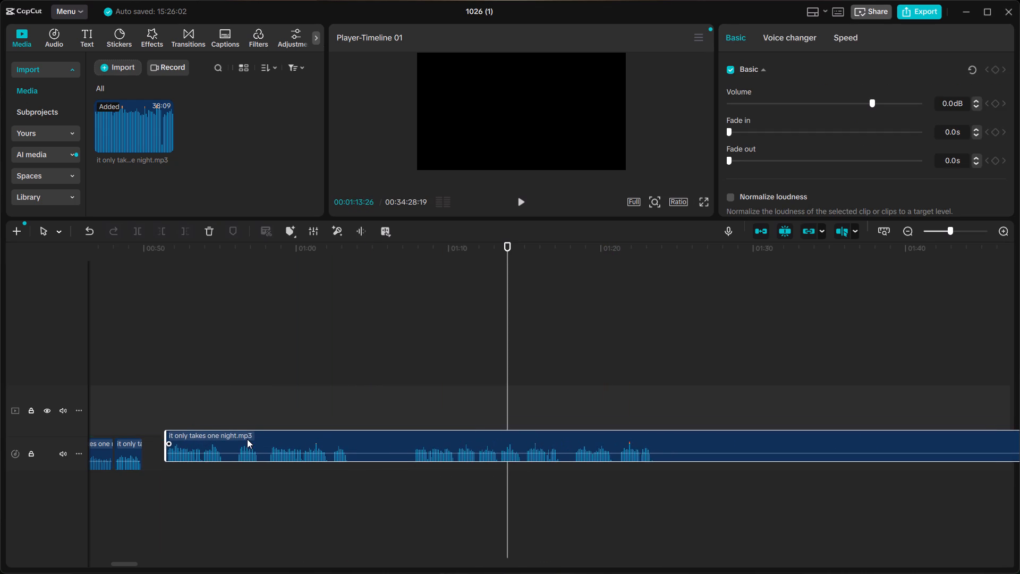
pyautogui.moveTo(247, 439); pyautogui.dragTo(240, 446)
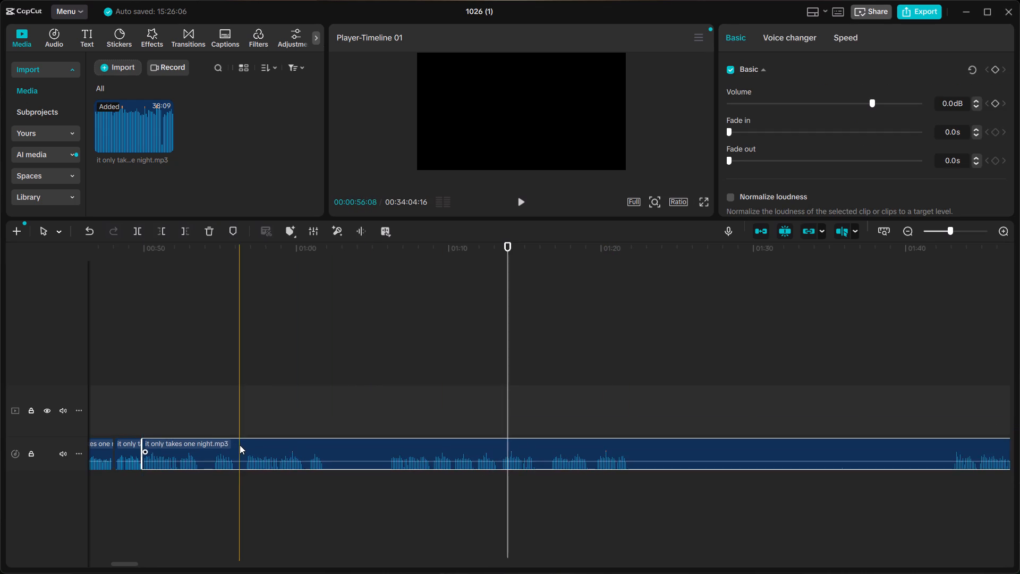
pyautogui.keyDown('ctrl'); pyautogui.scroll(10, 287, 412); pyautogui.keyUp('ctrl')
pyautogui.hscroll(3, 287, 412)
pyautogui.keyDown('ctrl'); pyautogui.scroll(5, 489, 370); pyautogui.keyUp('ctrl')
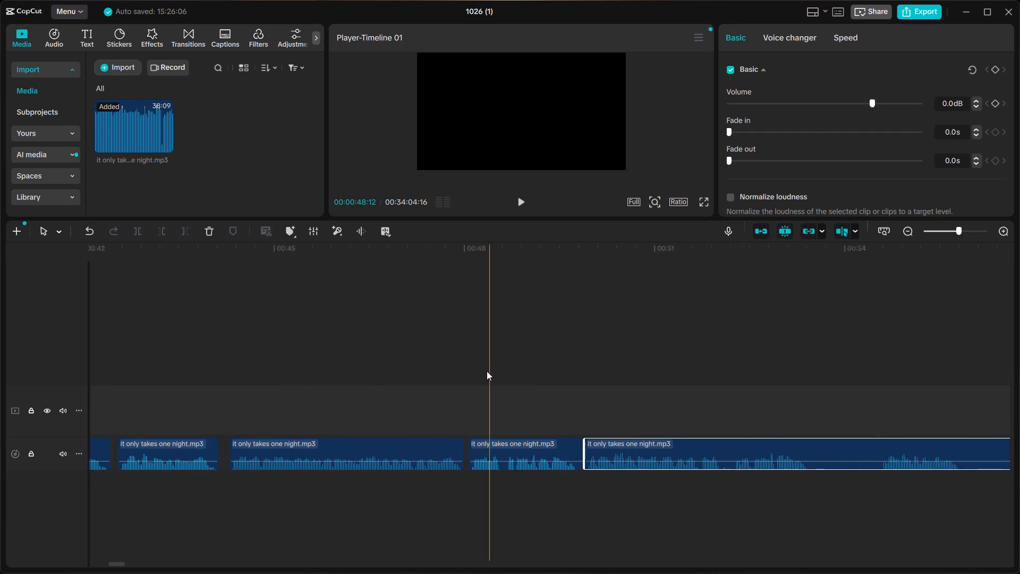
pyautogui.click(463, 374)
pyautogui.press('space')
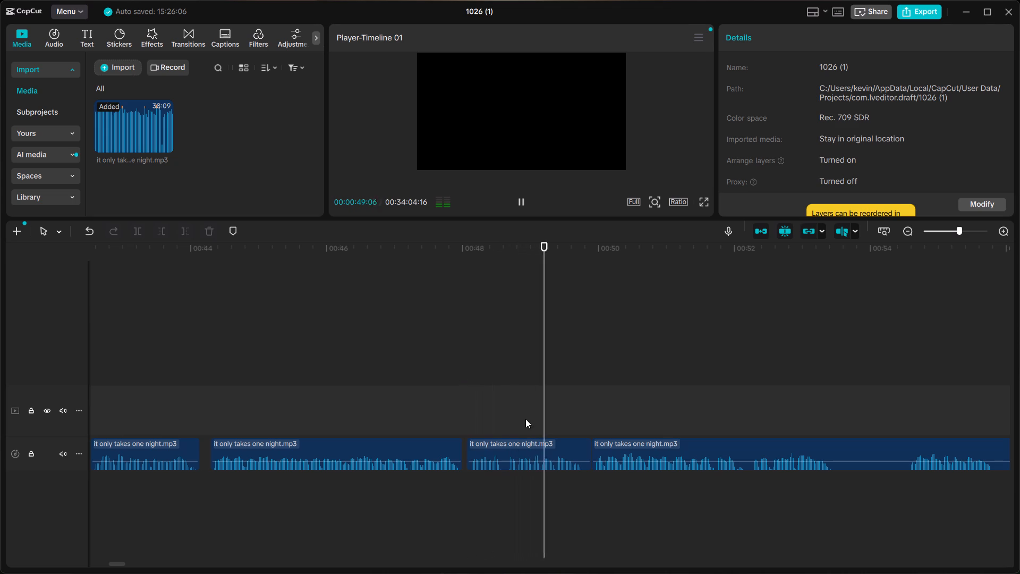
pyautogui.click(468, 387)
pyautogui.press('space')
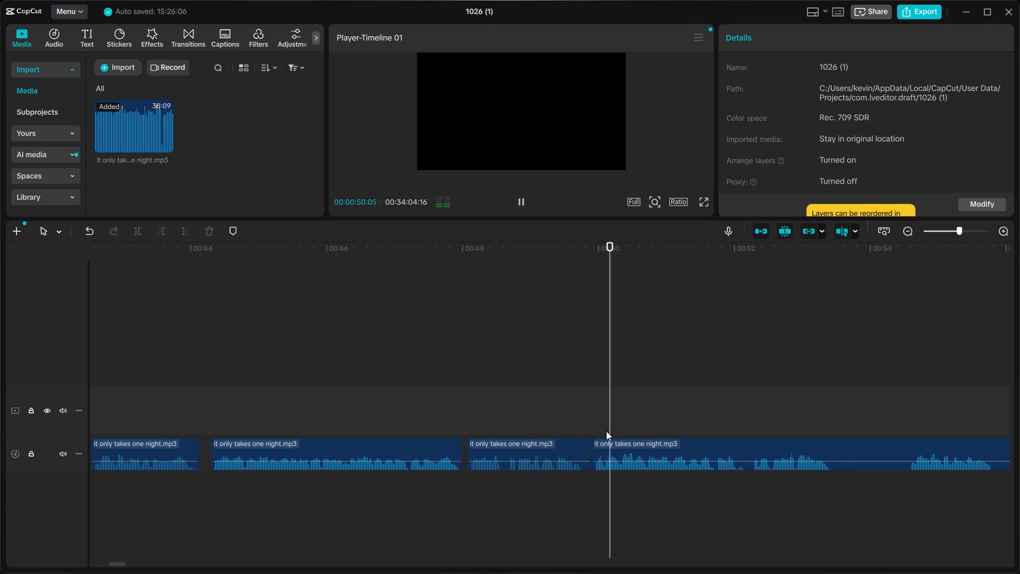
pyautogui.press('space')
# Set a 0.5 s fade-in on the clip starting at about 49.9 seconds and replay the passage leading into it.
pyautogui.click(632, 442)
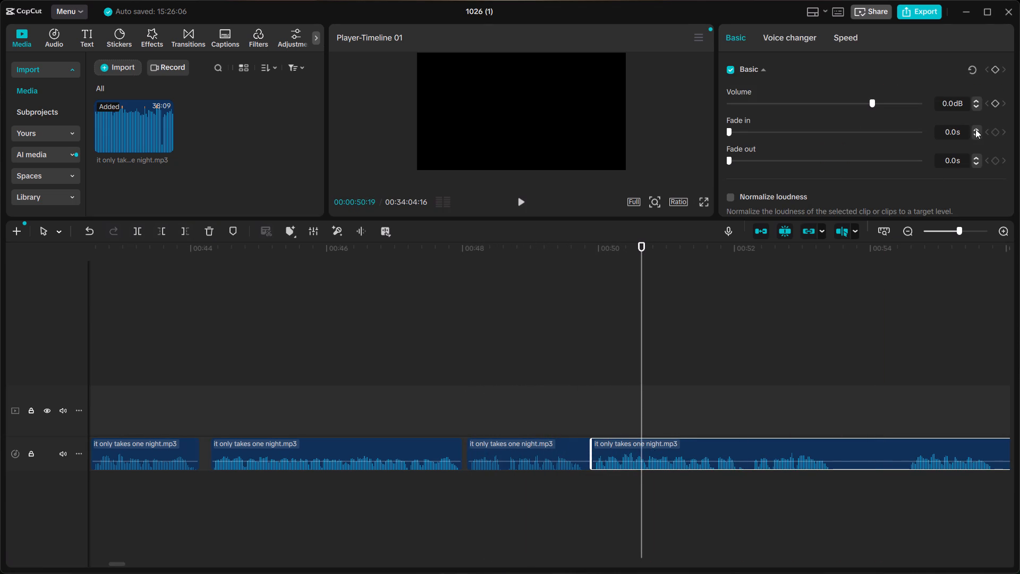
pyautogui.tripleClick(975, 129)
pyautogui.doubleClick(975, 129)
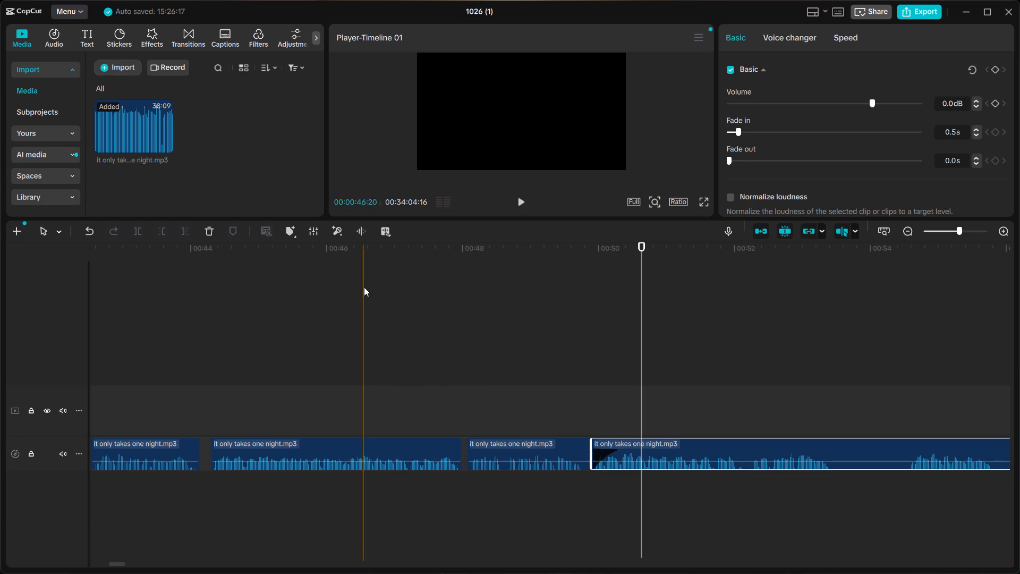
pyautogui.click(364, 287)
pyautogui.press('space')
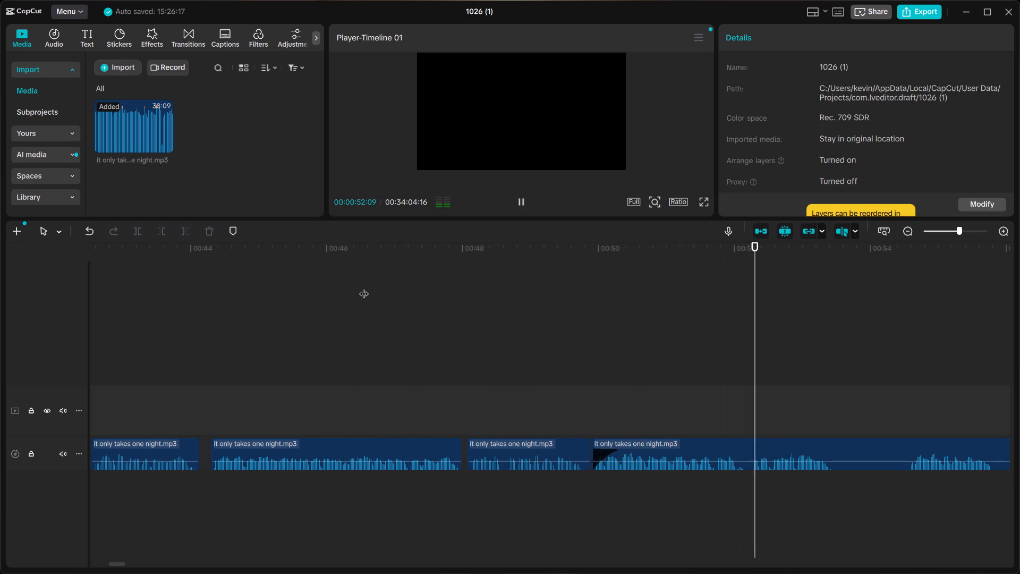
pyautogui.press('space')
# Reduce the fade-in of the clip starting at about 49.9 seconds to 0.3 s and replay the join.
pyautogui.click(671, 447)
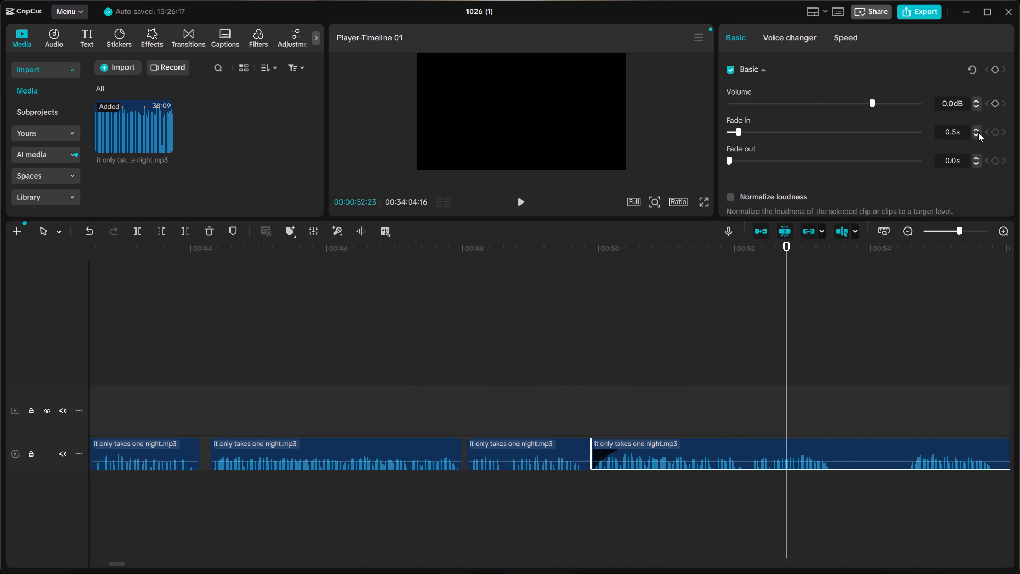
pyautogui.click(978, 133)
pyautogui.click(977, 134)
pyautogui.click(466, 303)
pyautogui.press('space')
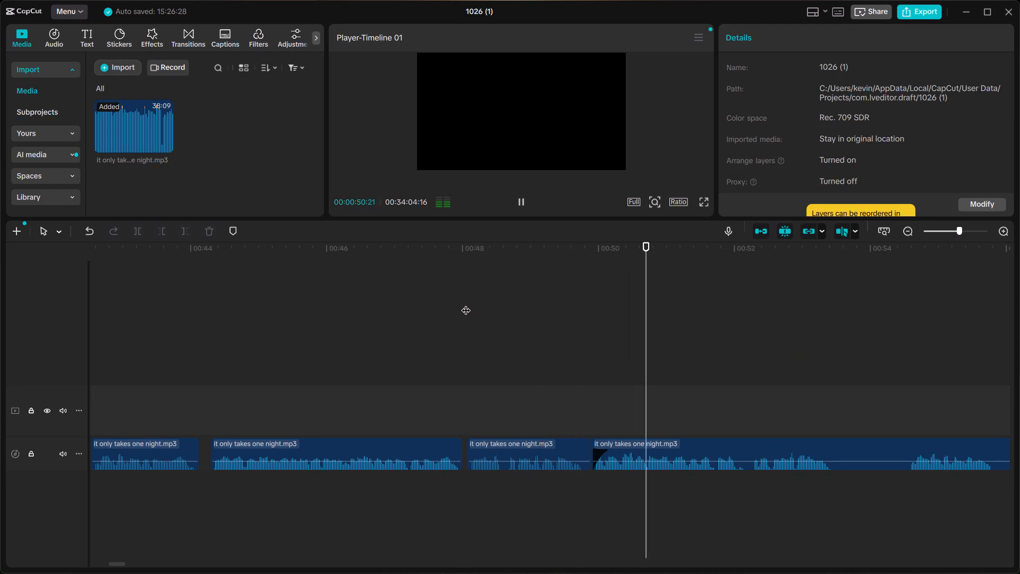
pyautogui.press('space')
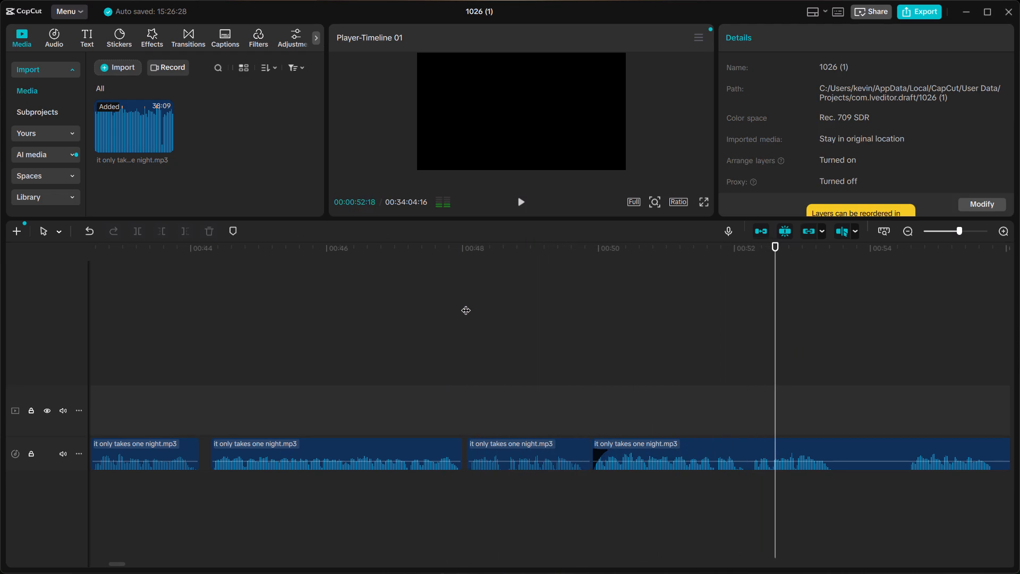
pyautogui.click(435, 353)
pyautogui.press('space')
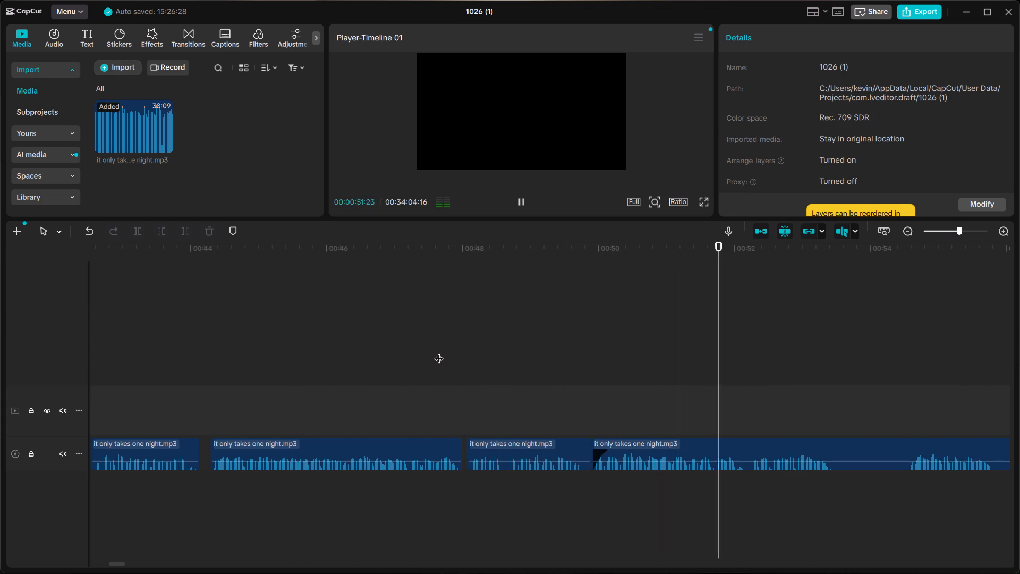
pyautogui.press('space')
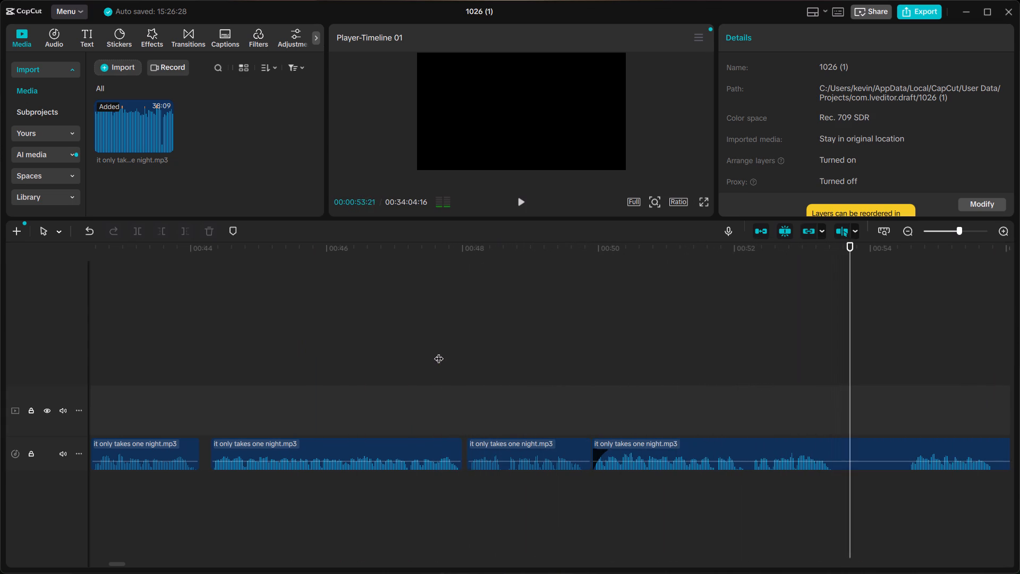
# Listen to the following takes between about 56 seconds and 1:06, skipping silent pauses, to choose the one to keep.
pyautogui.hscroll(-1, 503, 355)
pyautogui.click(573, 382)
pyautogui.press('space')
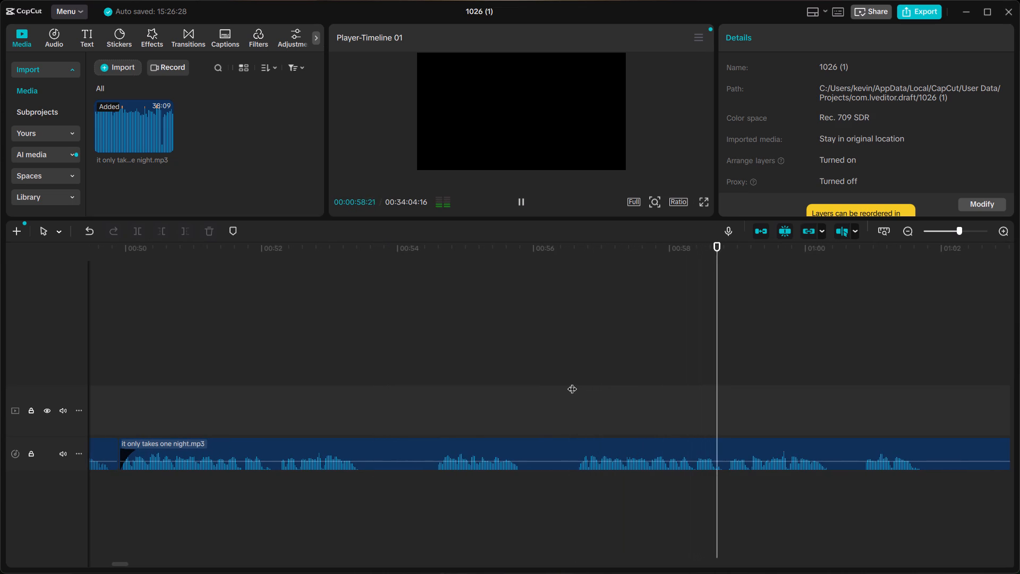
pyautogui.click(859, 416)
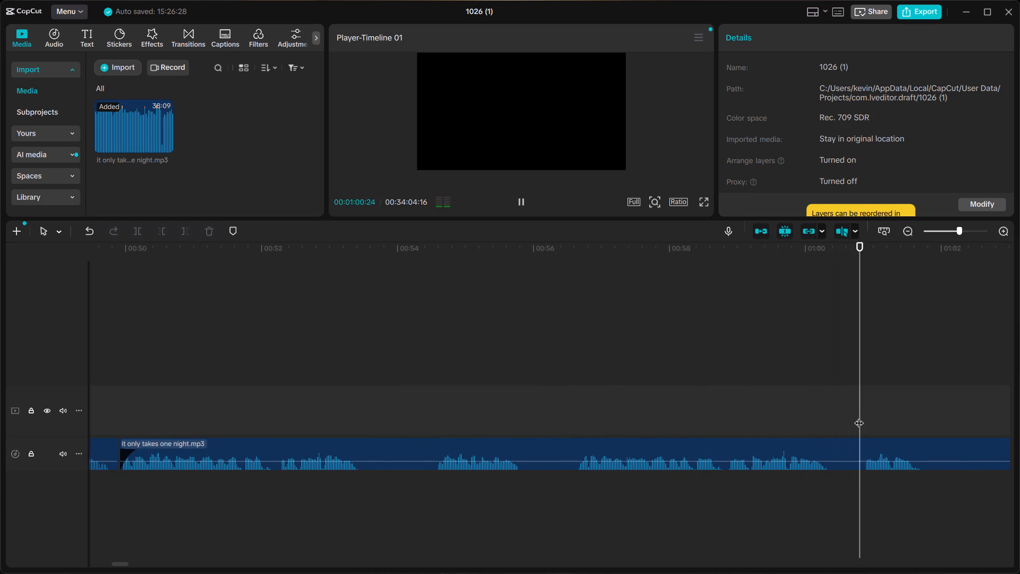
pyautogui.press('space')
pyautogui.hscroll(-1, 859, 416)
pyautogui.press('space')
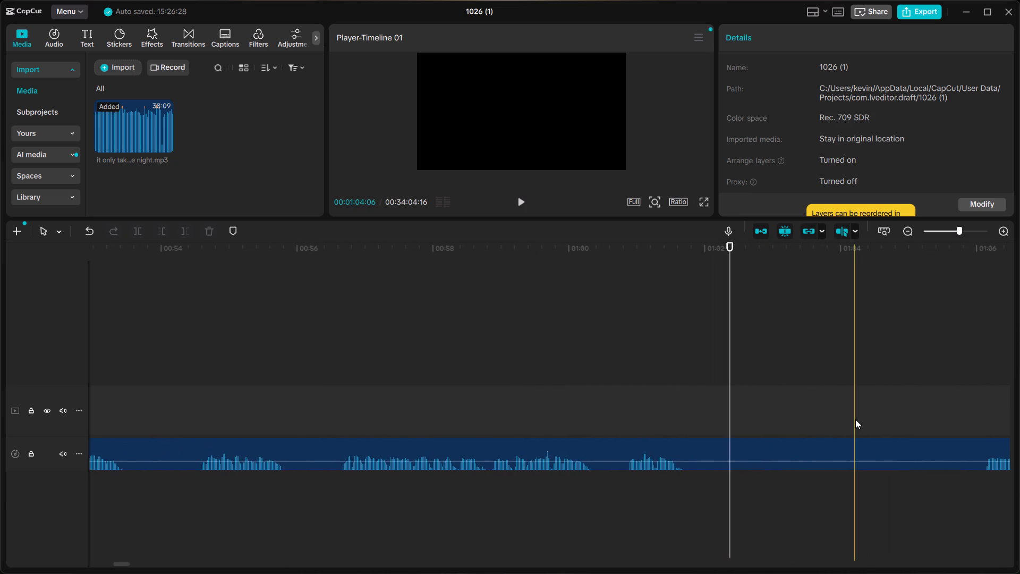
pyautogui.hscroll(-1, 855, 419)
pyautogui.click(611, 414)
pyautogui.press('space')
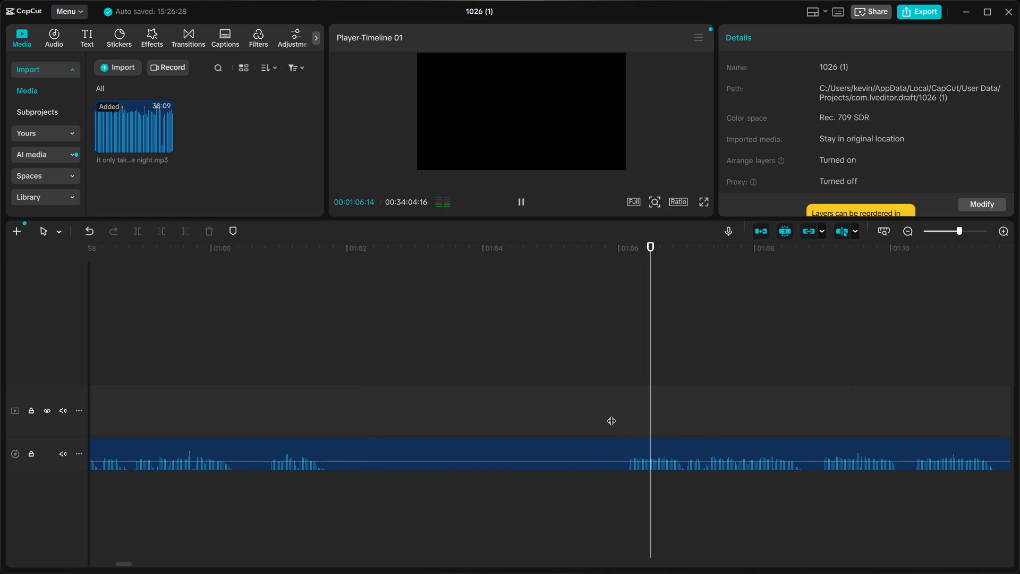
pyautogui.press('space')
pyautogui.hscroll(2, 613, 414)
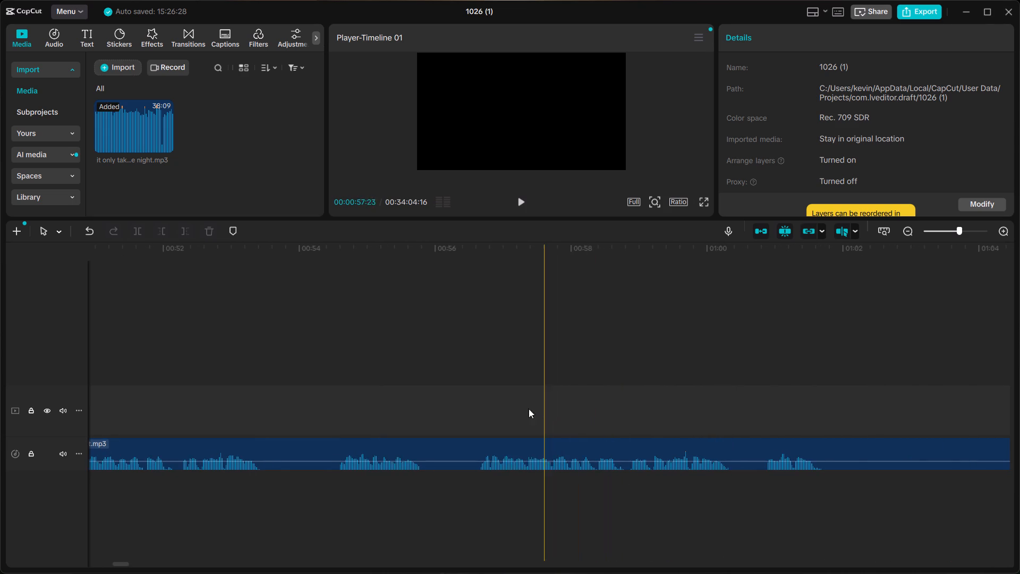
pyautogui.click(474, 417)
pyautogui.press('space')
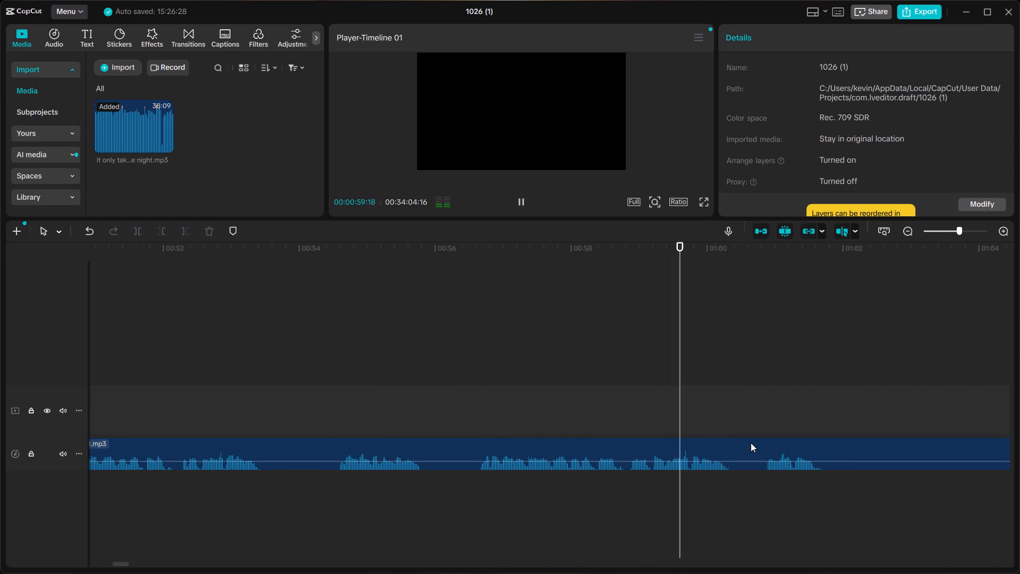
pyautogui.press('space')
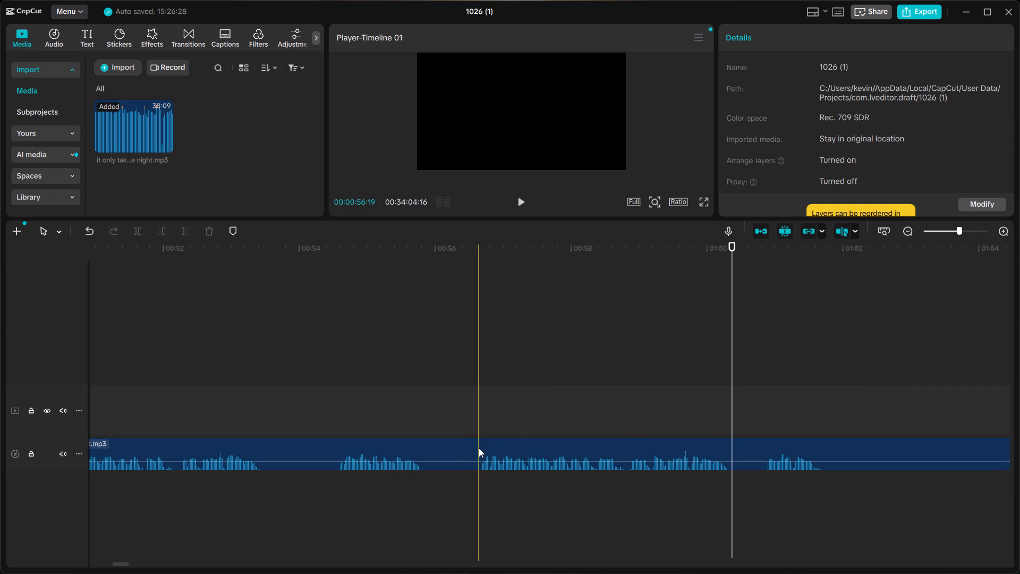
# Split the audio at about 56.5 seconds, just before the repeated take, and delete the faded-in section preceding the cut.
pyautogui.click(475, 447)
pyautogui.hotkey('ctrl', 'b')
pyautogui.click(454, 445)
pyautogui.keyDown('ctrl'); pyautogui.scroll(-6, 454, 445); pyautogui.keyUp('ctrl')
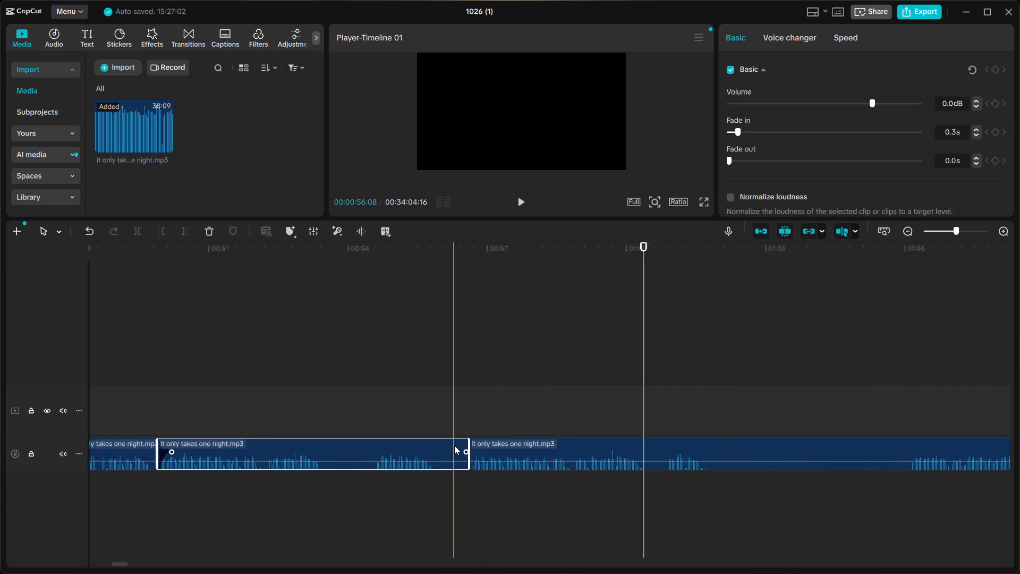
pyautogui.press('BackSpace')
# Move the remaining clip earlier on the same audio track to butt against the clip ending at about 49.9 seconds, and replay the join.
pyautogui.click(490, 443)
pyautogui.moveTo(492, 444); pyautogui.dragTo(202, 455)
pyautogui.keyDown('ctrl'); pyautogui.scroll(6, 210, 454); pyautogui.keyUp('ctrl')
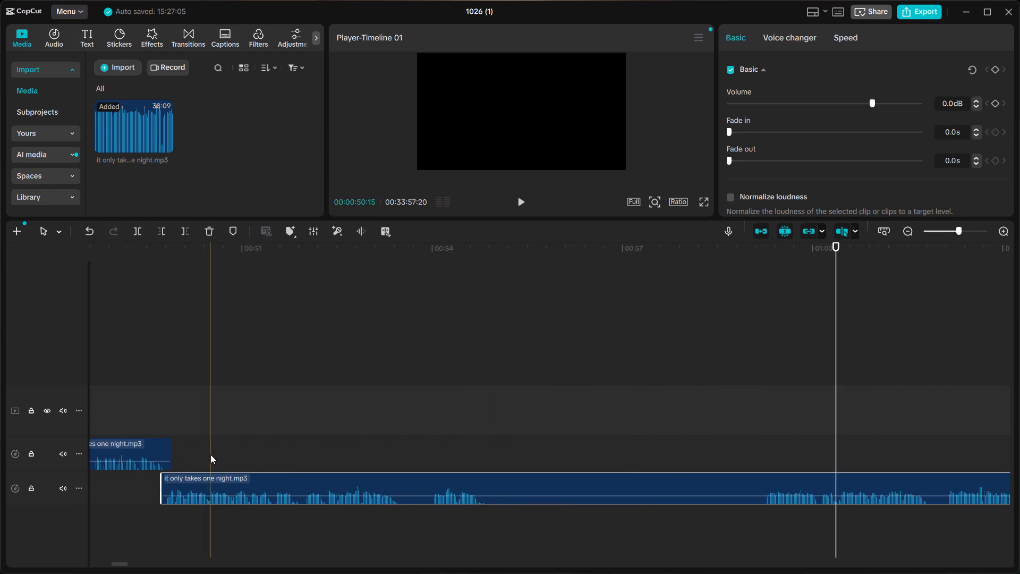
pyautogui.moveTo(200, 480); pyautogui.dragTo(213, 452)
pyautogui.hscroll(1, 213, 452)
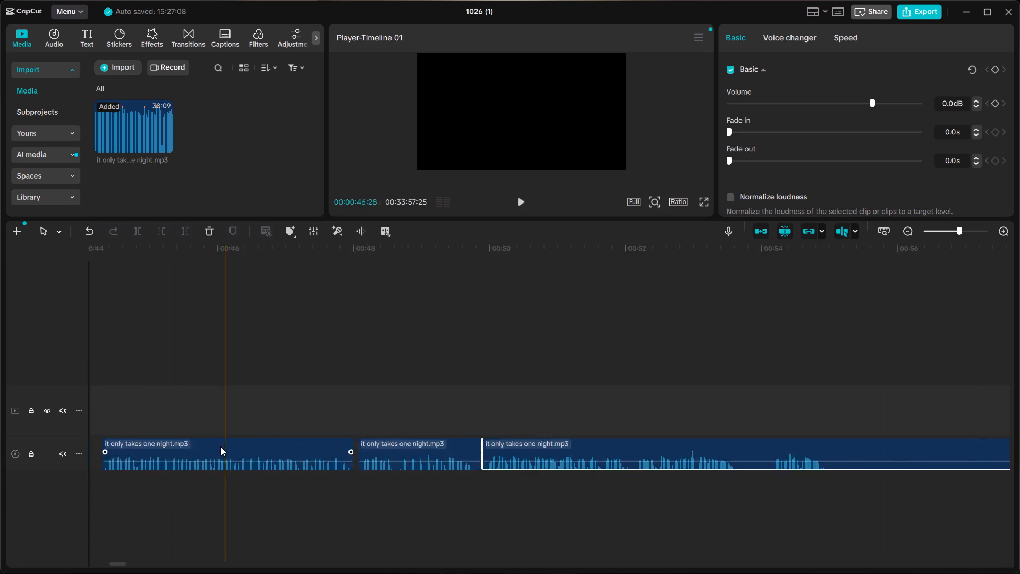
pyautogui.hscroll(1, 220, 446)
pyautogui.click(138, 415)
pyautogui.press('space')
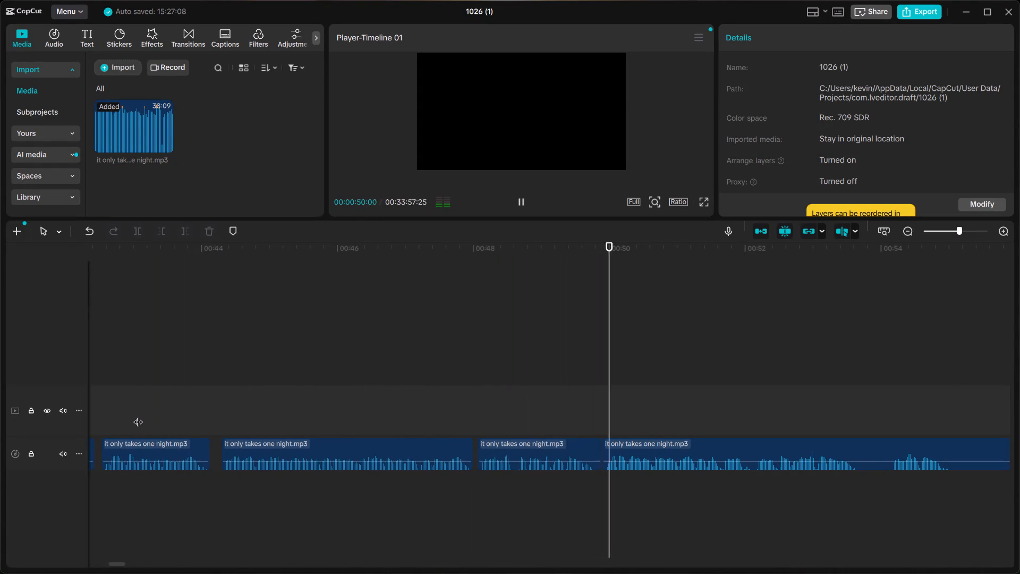
pyautogui.press('space')
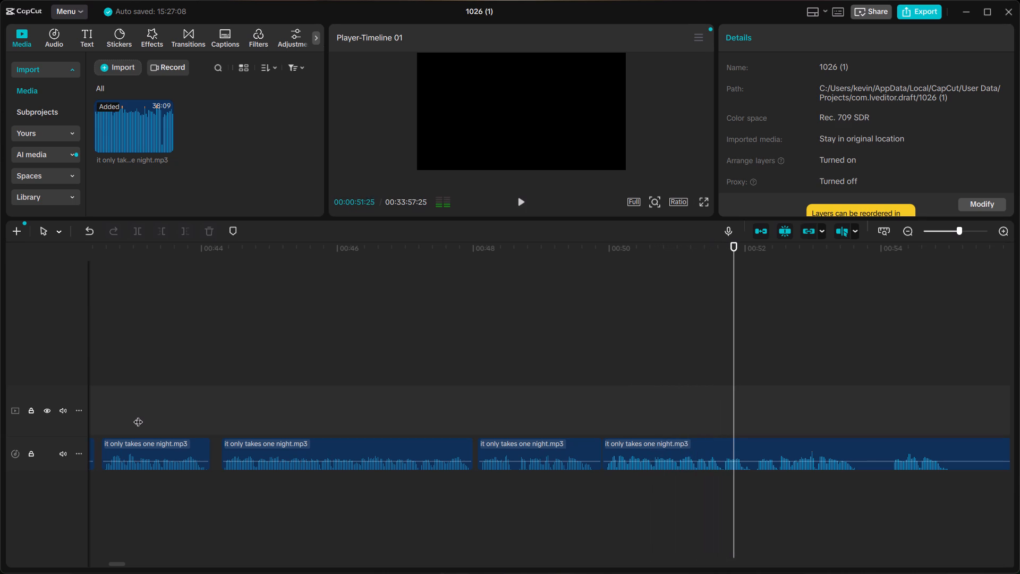
# Shift the clip starting at about 49.9 seconds slightly later, leaving a gap of about 0.1 s, and replay the join.
pyautogui.click(622, 444)
pyautogui.moveTo(620, 444); pyautogui.dragTo(626, 448)
pyautogui.click(470, 390)
pyautogui.press('space')
pyautogui.hscroll(-1, 470, 390)
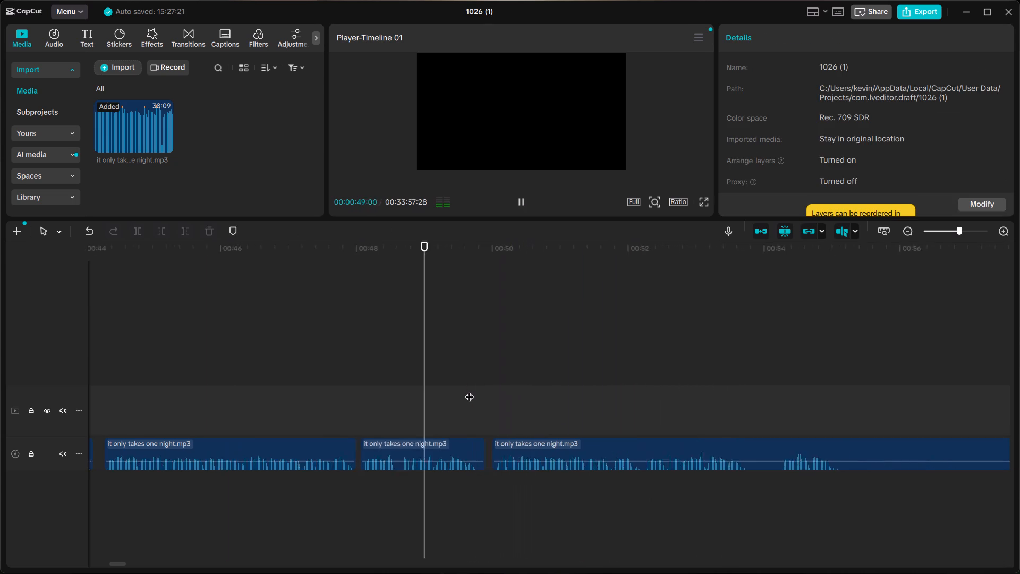
pyautogui.hscroll(-1, 470, 390)
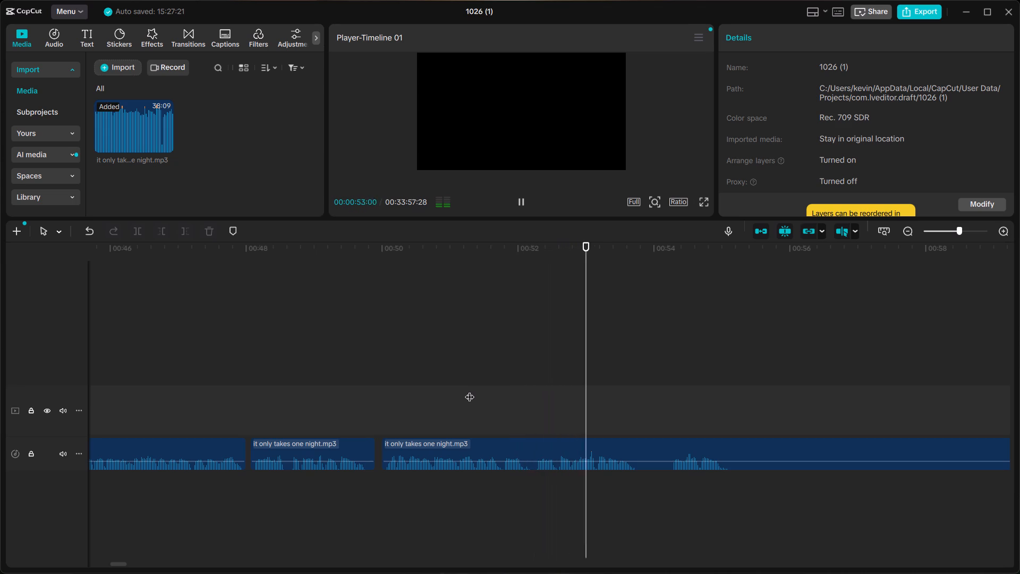
pyautogui.press('space')
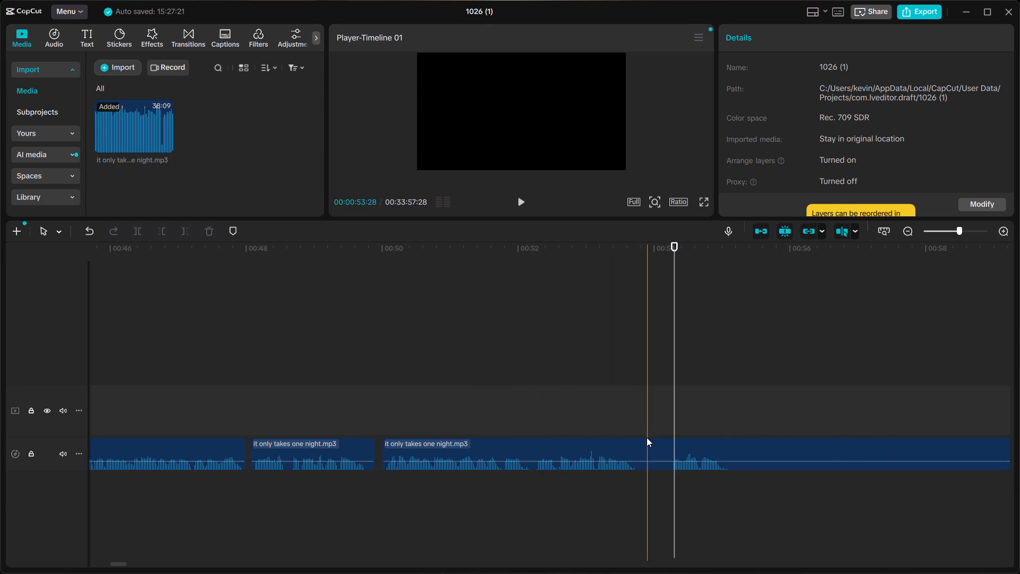
# Split the audio at about 53.8 and 54.1 seconds, around the pause before the short phrase, and delete the silent section between the cuts.
pyautogui.click(657, 420)
pyautogui.press('space')
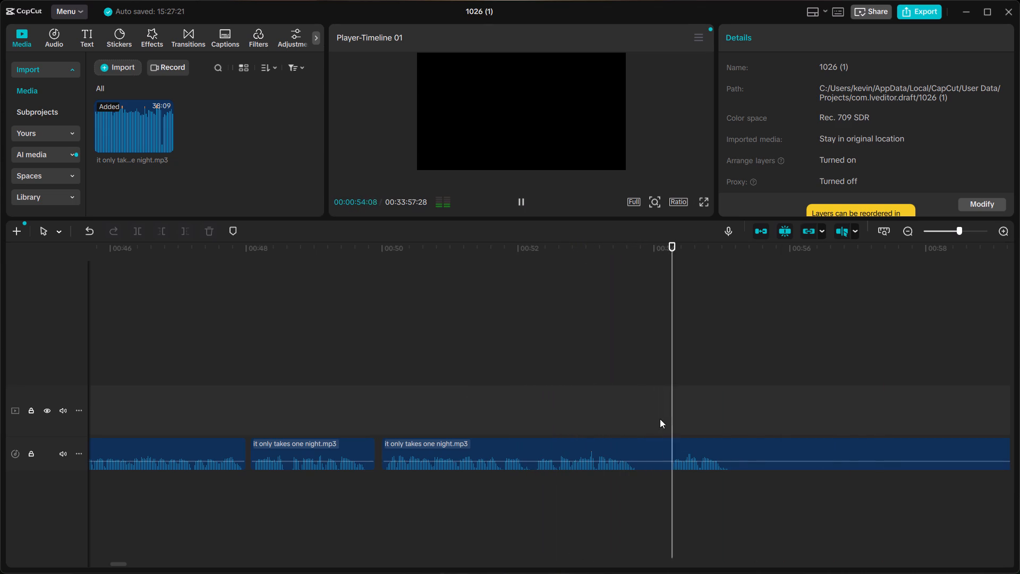
pyautogui.press('space')
pyautogui.click(642, 446)
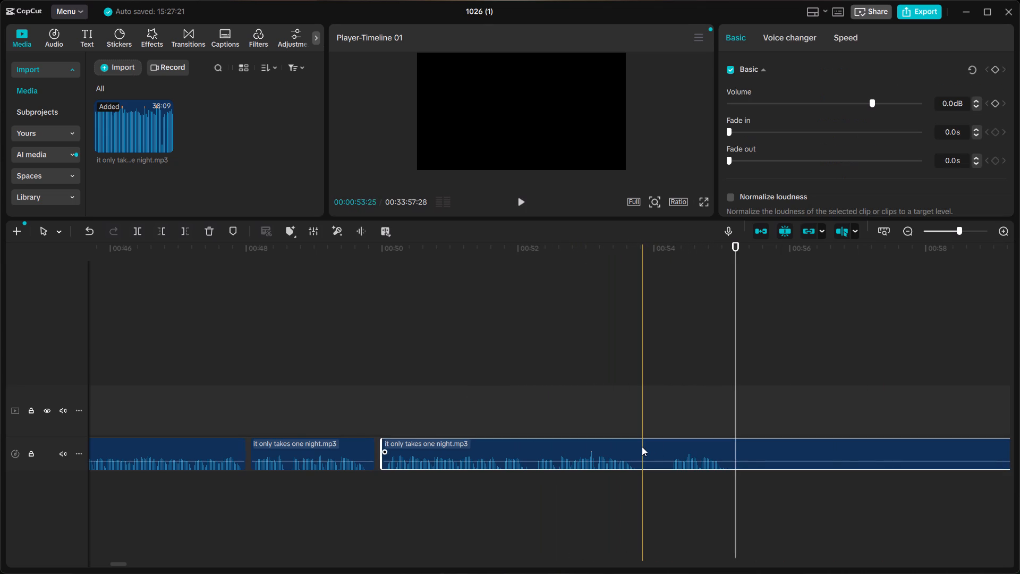
pyautogui.hotkey('ctrl', 'b')
pyautogui.hotkey('ctrl', 'b')
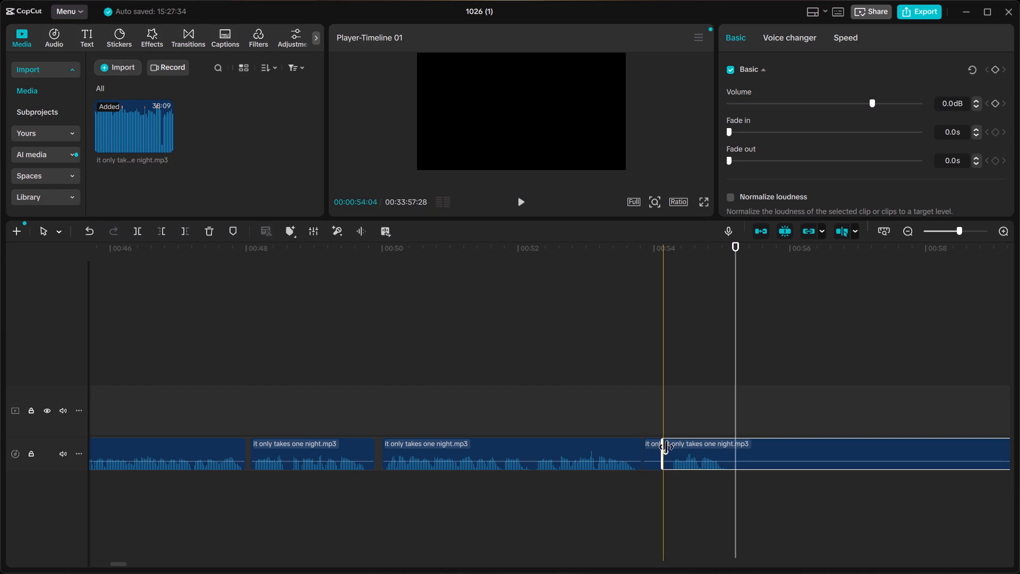
pyautogui.click(652, 451)
pyautogui.press('BackSpace')
# Move the remaining clip earlier on the same audio track to butt against the clip ending at about 53.8 seconds, and replay the join.
pyautogui.click(698, 448)
pyautogui.moveTo(696, 445); pyautogui.dragTo(690, 445)
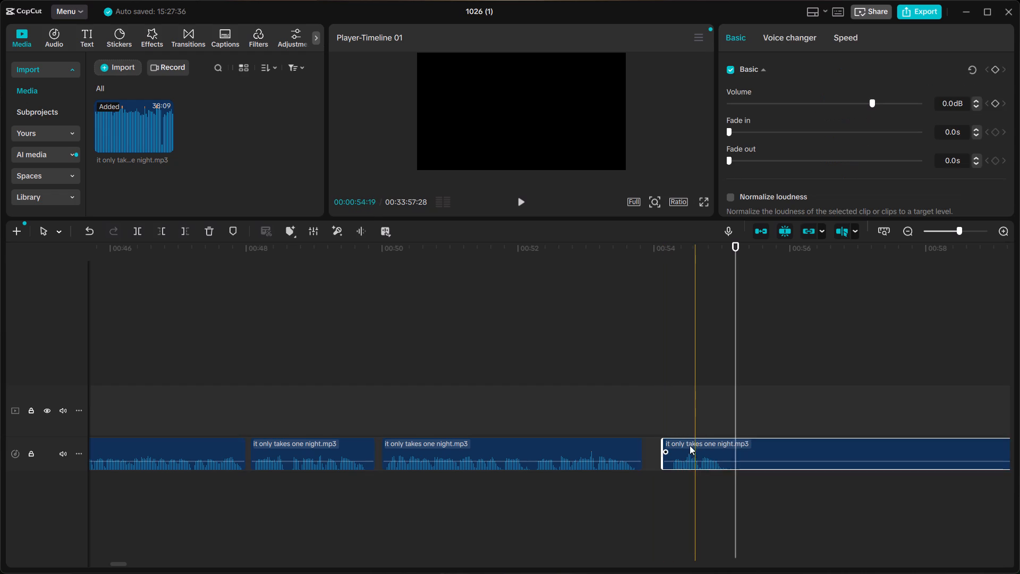
pyautogui.moveTo(690, 445); pyautogui.dragTo(670, 448)
pyautogui.moveTo(675, 485); pyautogui.dragTo(682, 458)
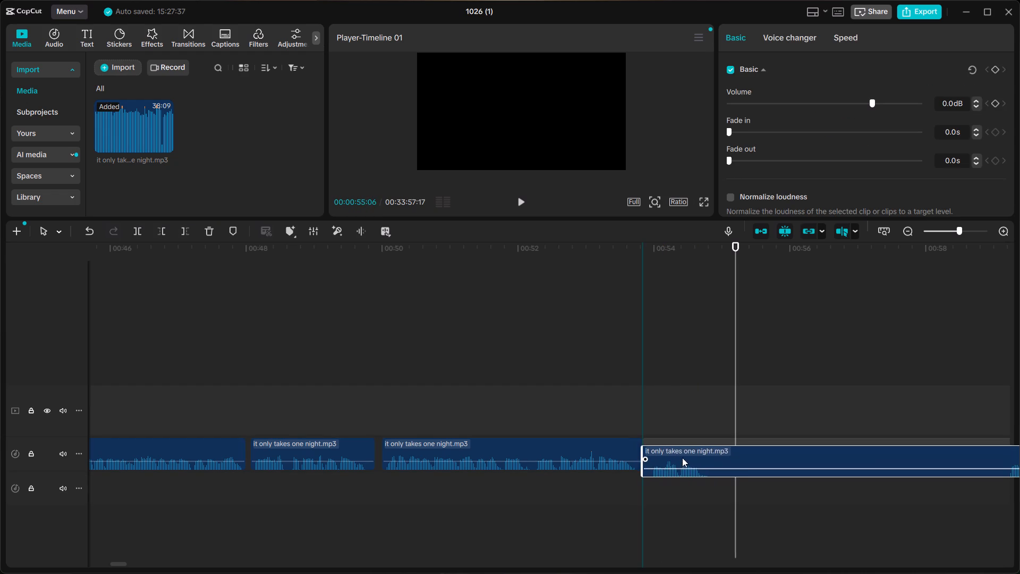
pyautogui.moveTo(682, 458); pyautogui.dragTo(679, 456)
pyautogui.click(459, 406)
pyautogui.press('space')
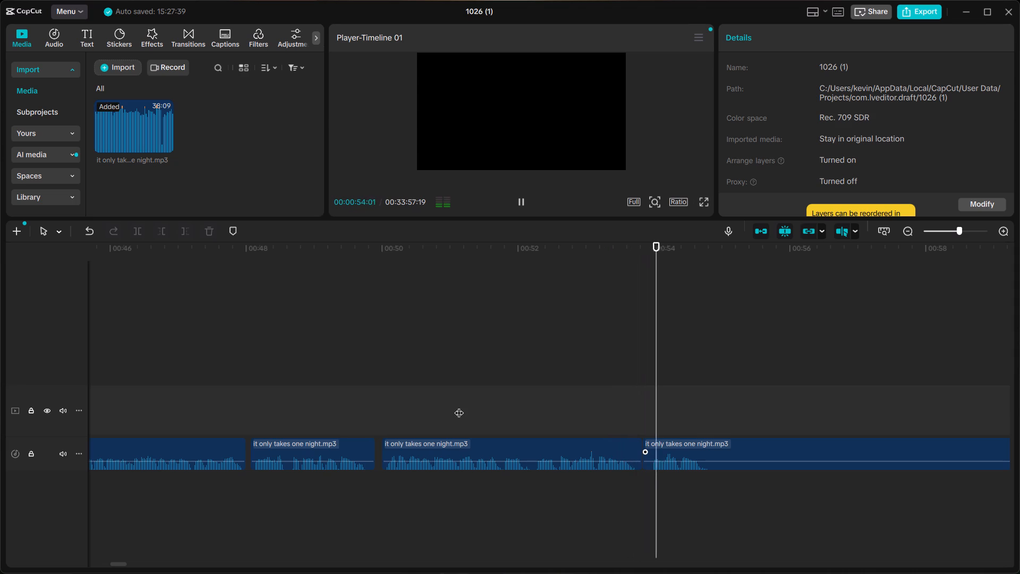
pyautogui.press('space')
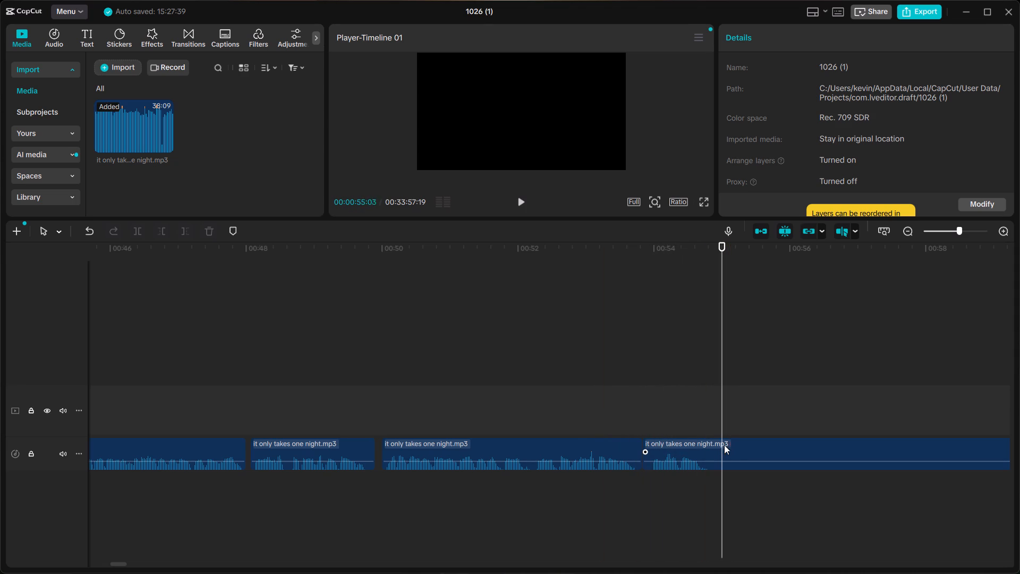
# Split the audio at about 55 seconds, after the short phrase, replay the passage, and delete the short clip between about 53.8 and 55 seconds.
pyautogui.click(716, 444)
pyautogui.hotkey('ctrl', 'b')
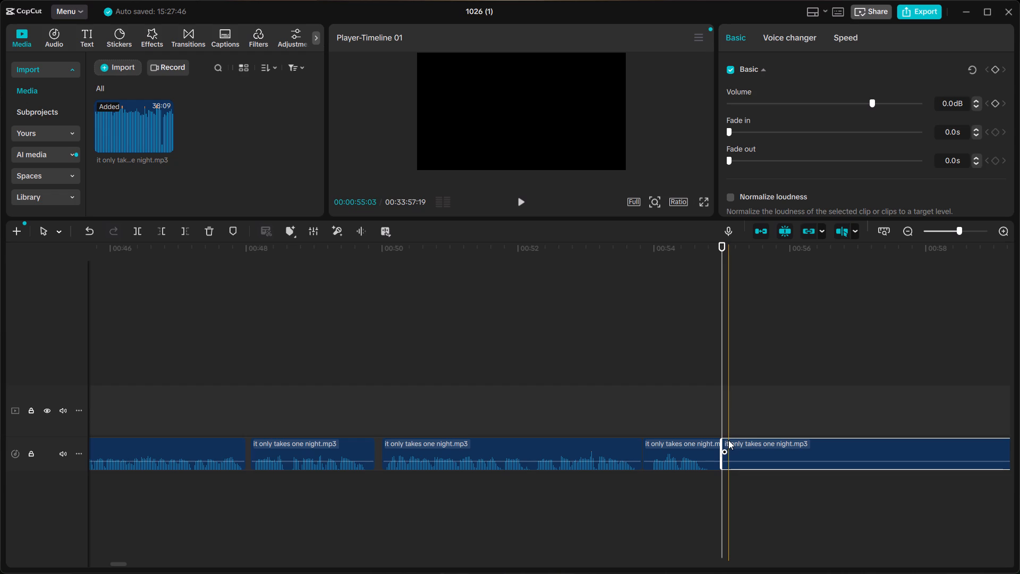
pyautogui.click(598, 401)
pyautogui.press('space')
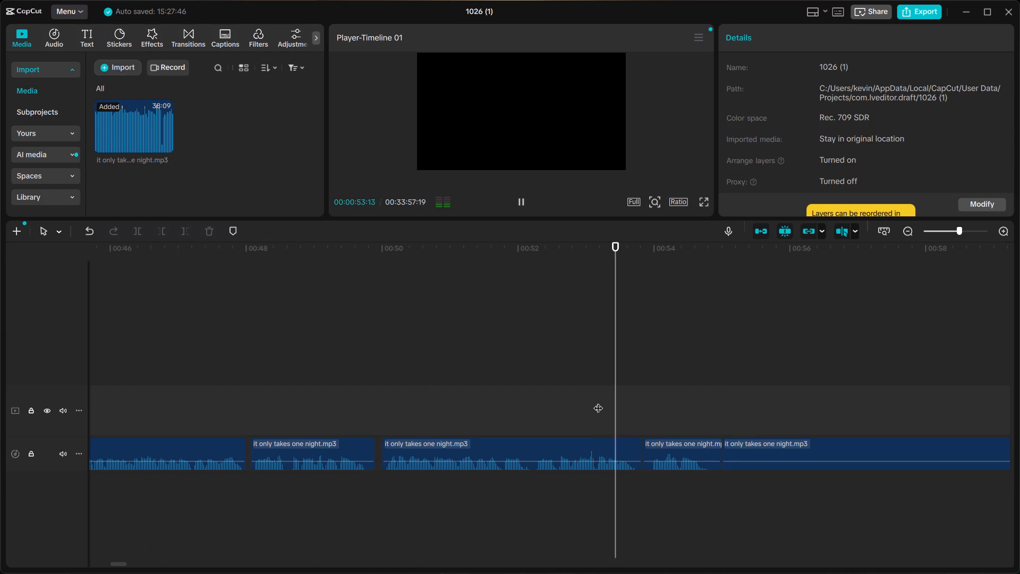
pyautogui.press('space')
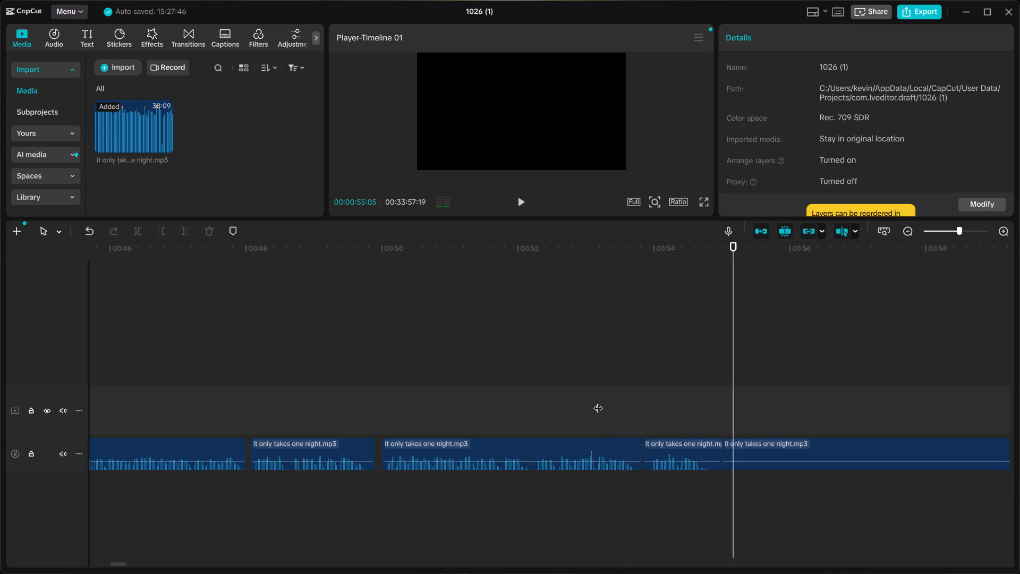
pyautogui.hscroll(-1, 633, 433)
pyautogui.click(264, 366)
pyautogui.press('space')
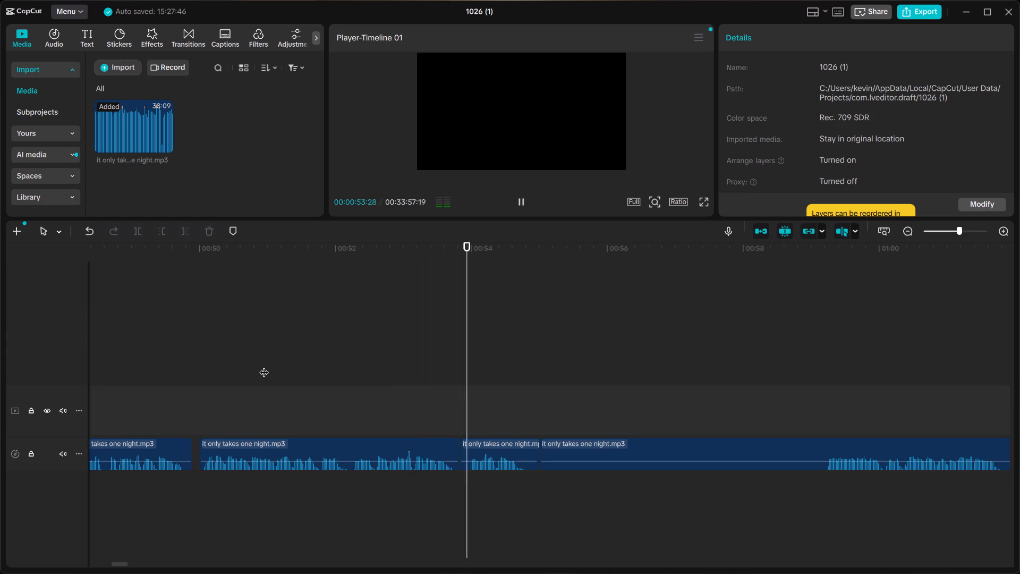
pyautogui.press('space')
pyautogui.click(509, 454)
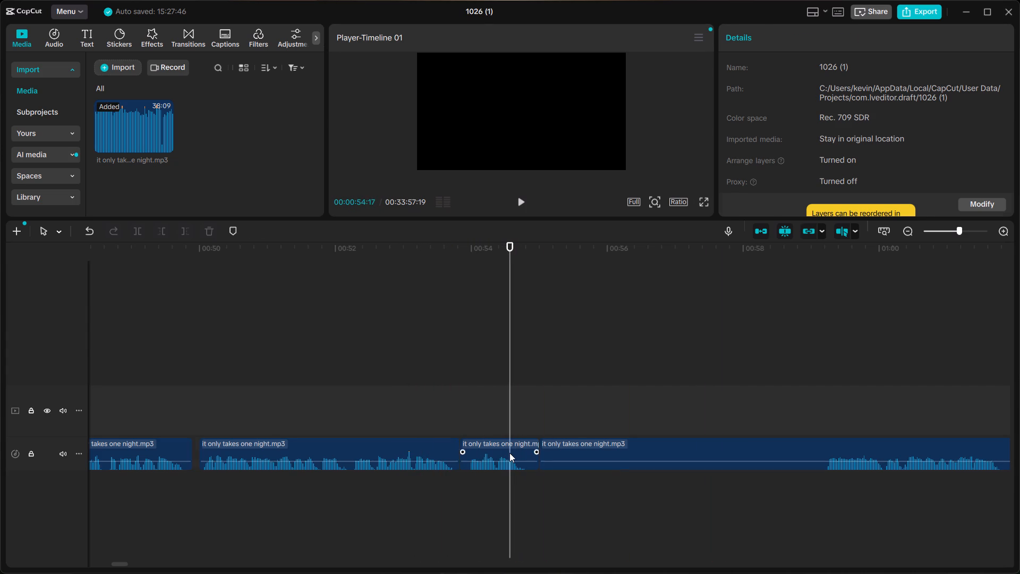
pyautogui.press('BackSpace')
# Listen to the following takes from about 59 seconds to 1:14.
pyautogui.click(819, 420)
pyautogui.press('space')
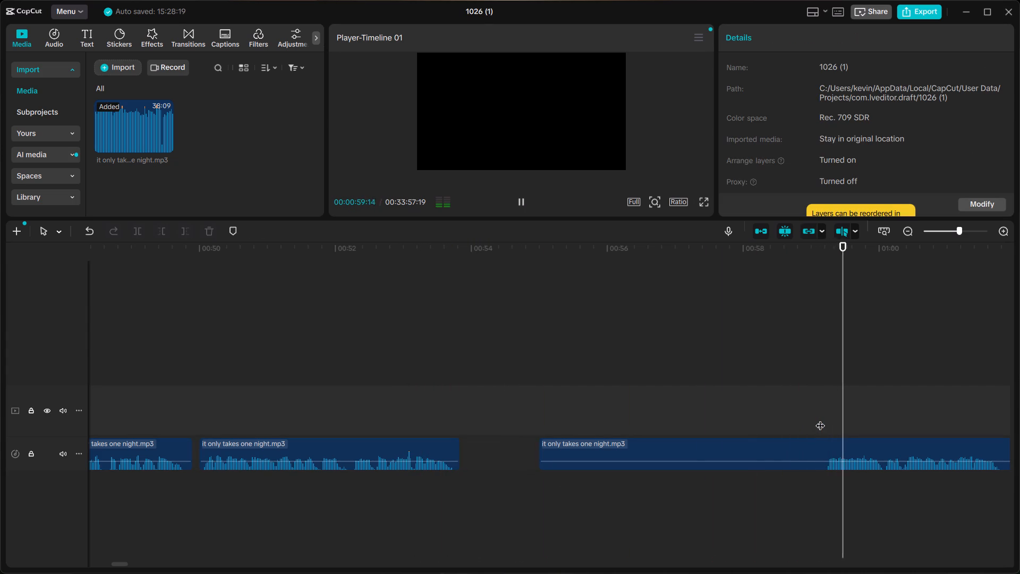
pyautogui.hscroll(-2, 820, 419)
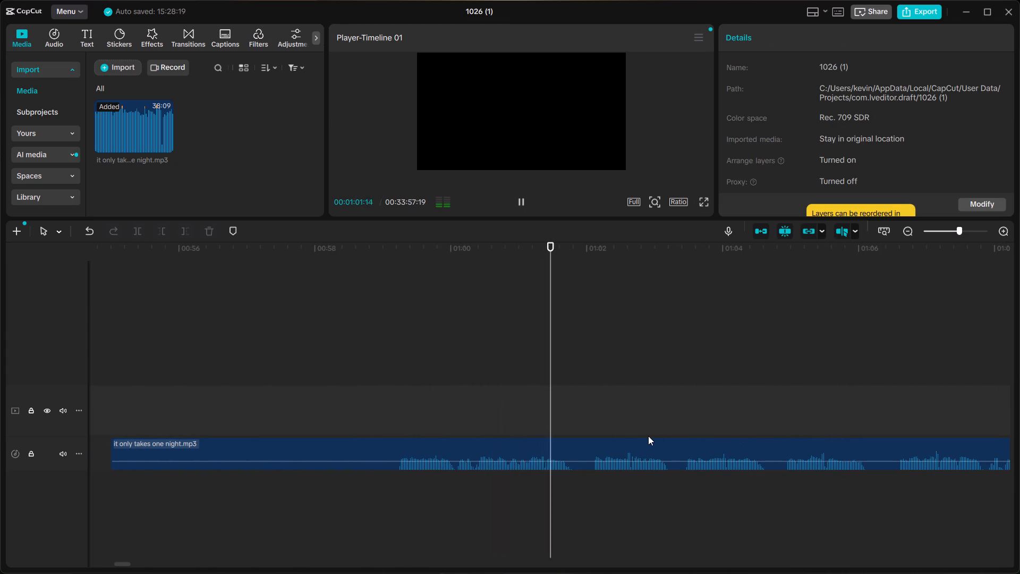
pyautogui.hscroll(-1, 645, 436)
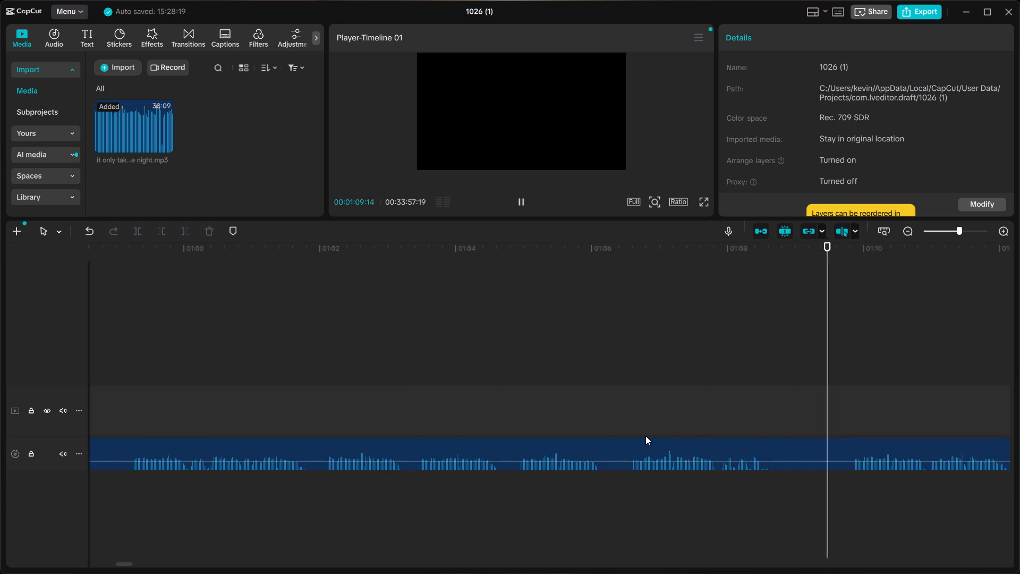
pyautogui.hscroll(-1, 766, 437)
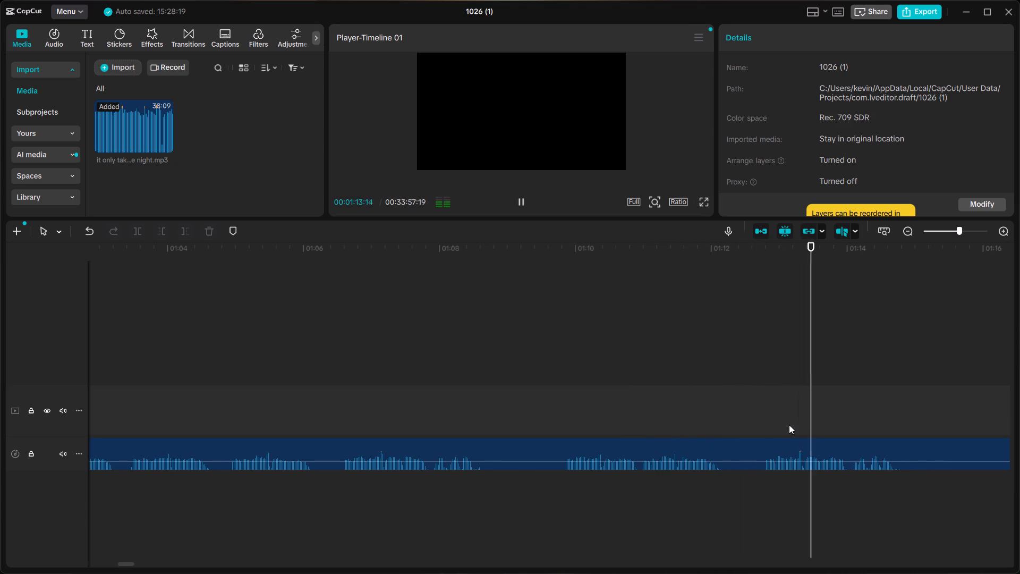
pyautogui.press('space')
# Skip the long silence and listen to the takes between about 1:36 and 1:55, jumping over pauses.
pyautogui.hscroll(-2, 877, 437)
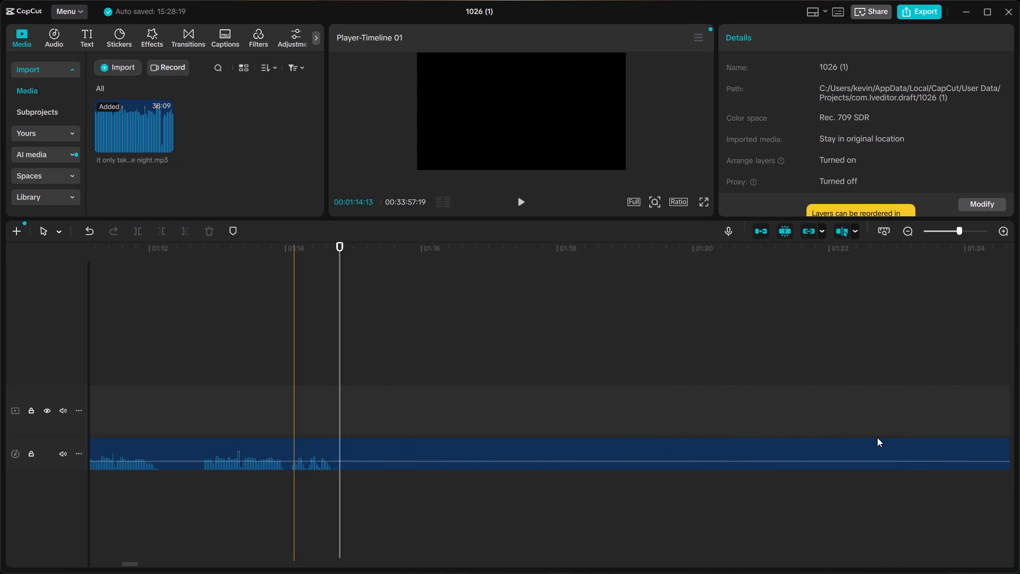
pyautogui.hscroll(-3, 877, 437)
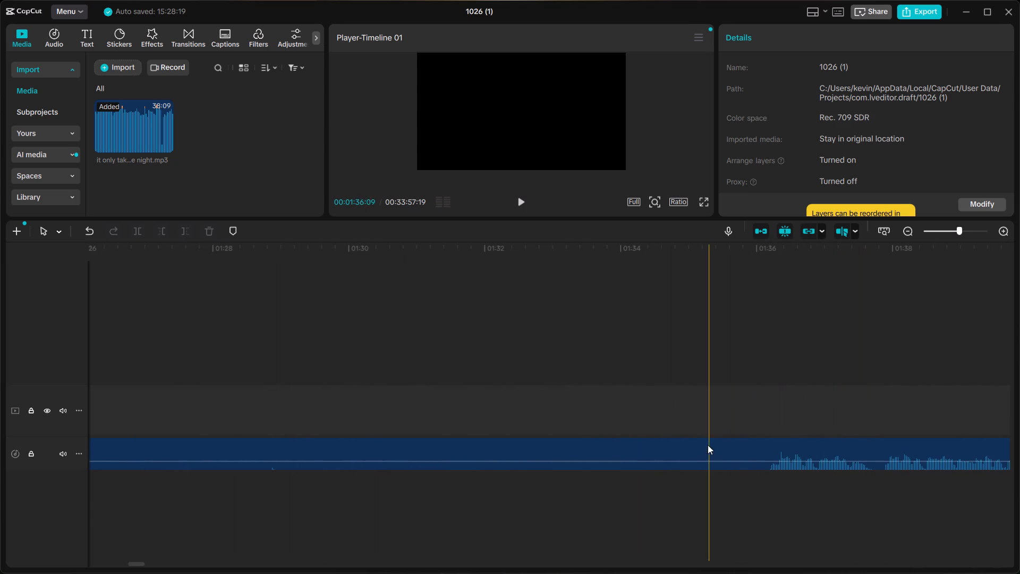
pyautogui.click(763, 422)
pyautogui.press('space')
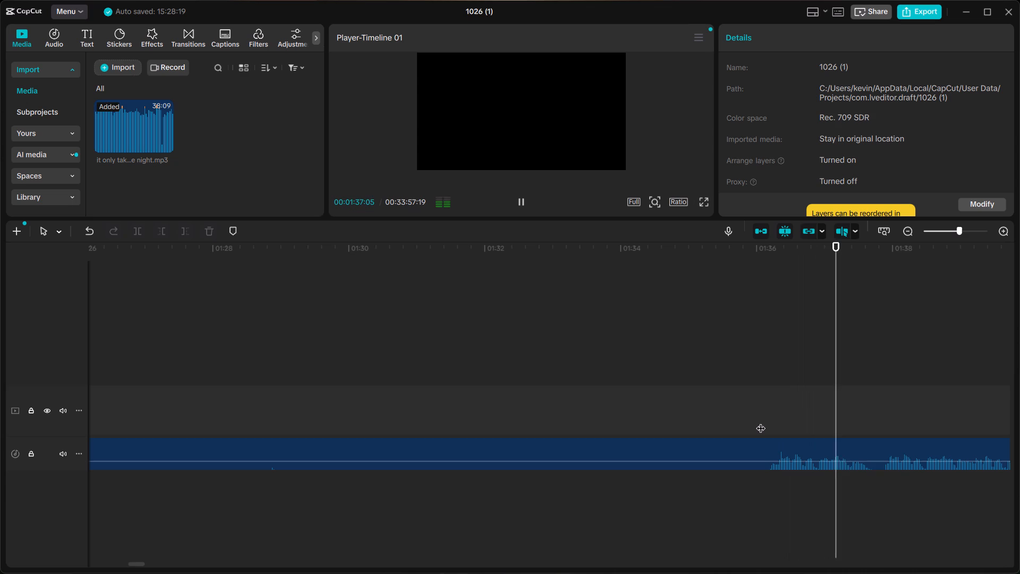
pyautogui.hscroll(-1, 761, 421)
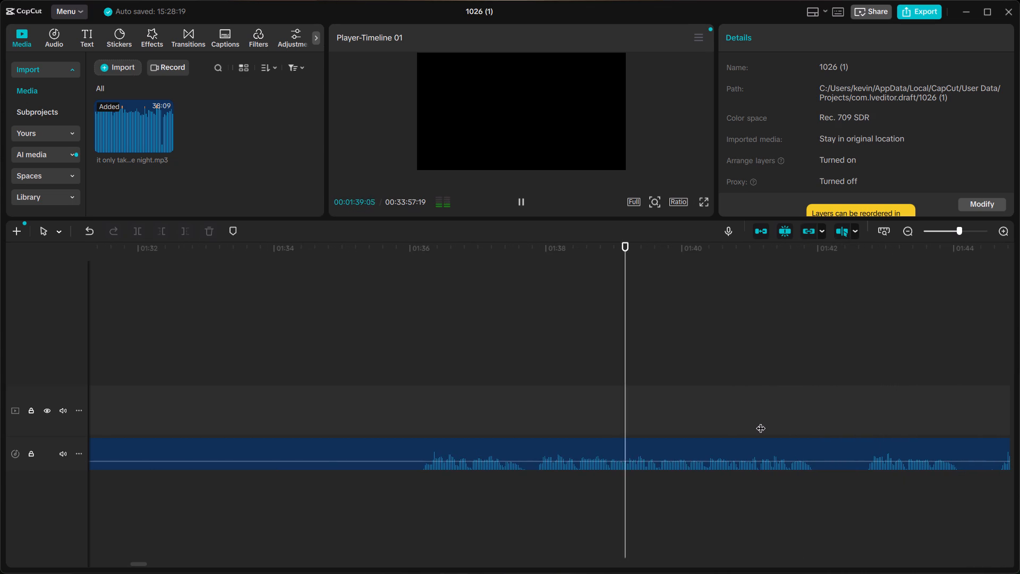
pyautogui.click(864, 415)
pyautogui.press('space')
pyautogui.hscroll(-1, 863, 415)
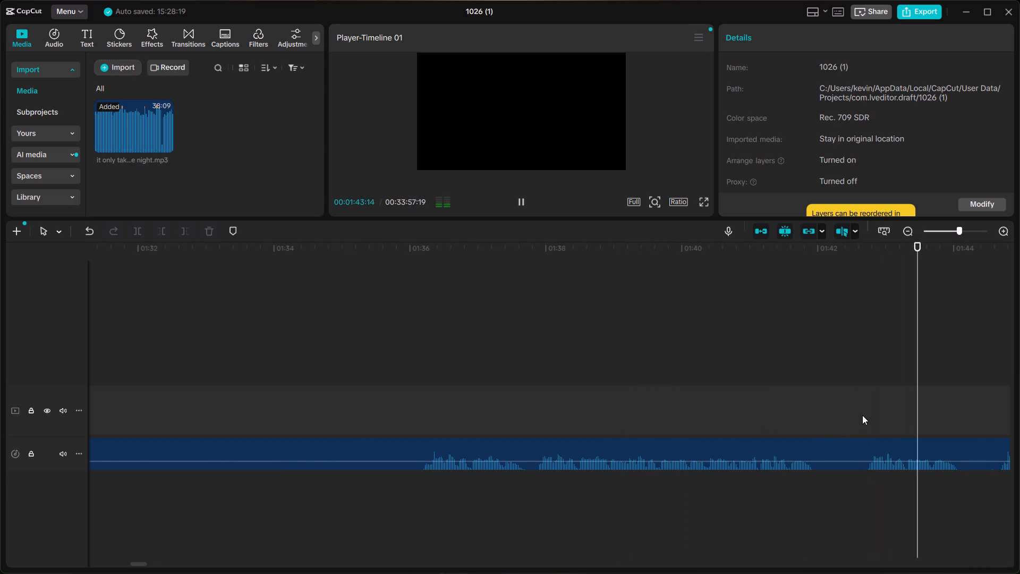
pyautogui.hscroll(-1, 862, 415)
pyautogui.click(691, 420)
pyautogui.press('space')
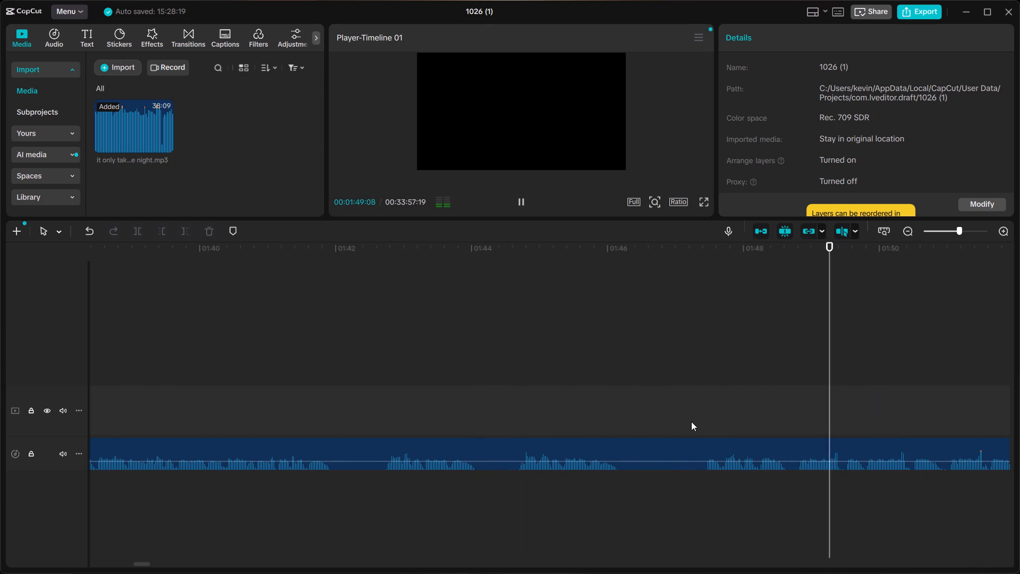
pyautogui.hscroll(-1, 878, 437)
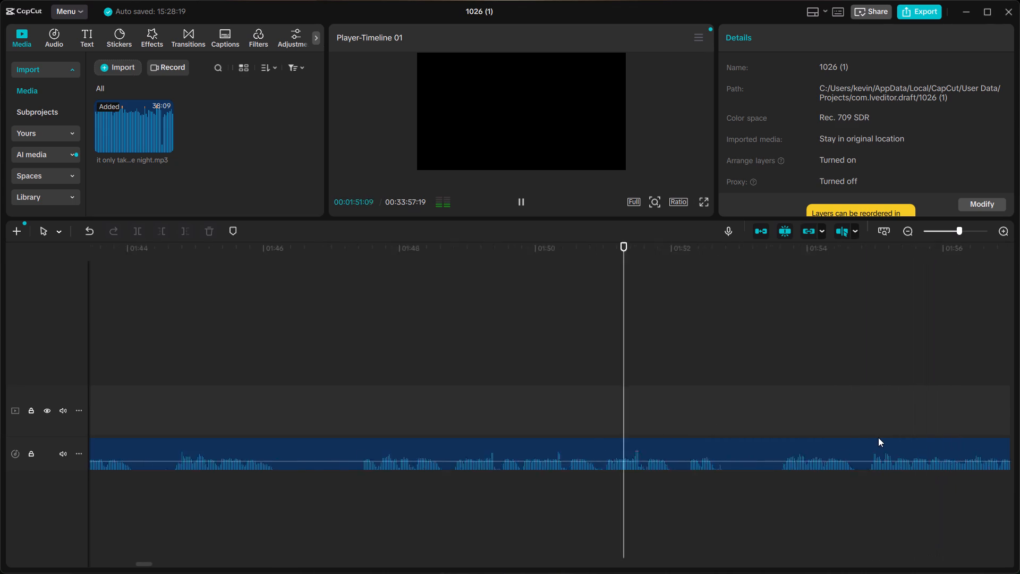
pyautogui.hscroll(-1, 878, 437)
pyautogui.press('space')
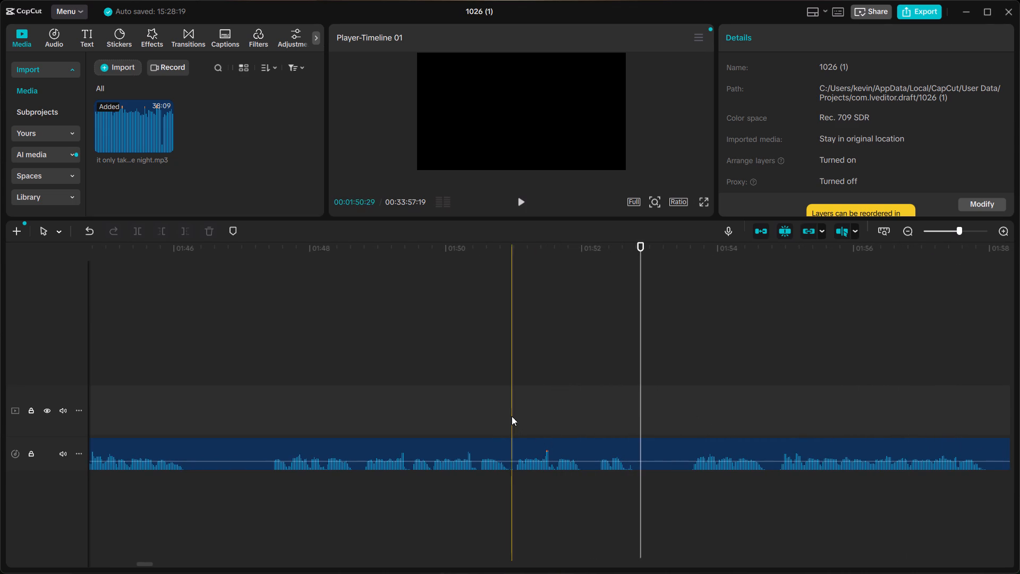
pyautogui.moveTo(679, 399); pyautogui.dragTo(684, 399)
pyautogui.press('space')
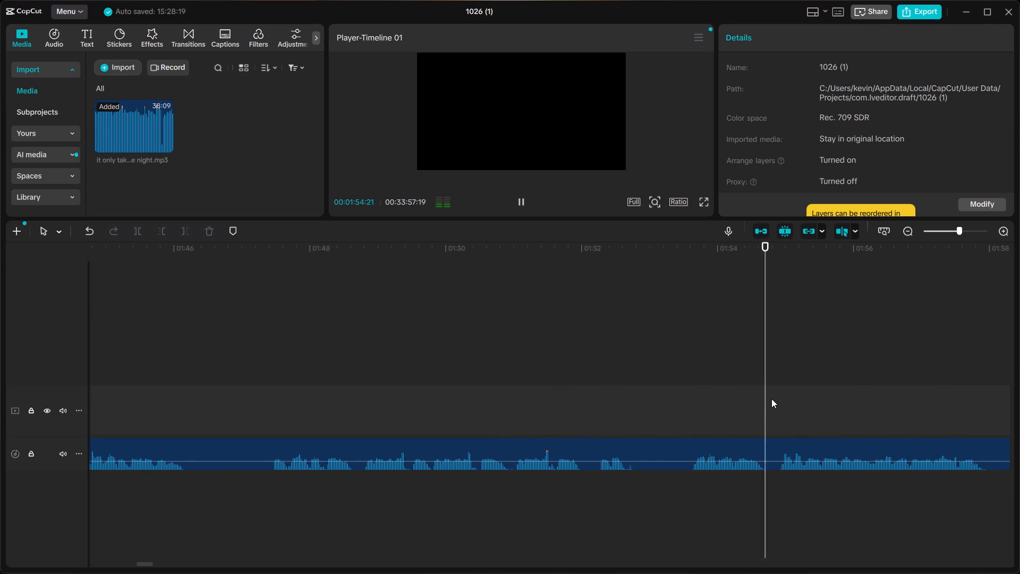
# Listen to the openings of the repeated takes between about 2:05 and 2:17, jumping from one take to the next.
pyautogui.hscroll(-2, 775, 399)
pyautogui.click(783, 416)
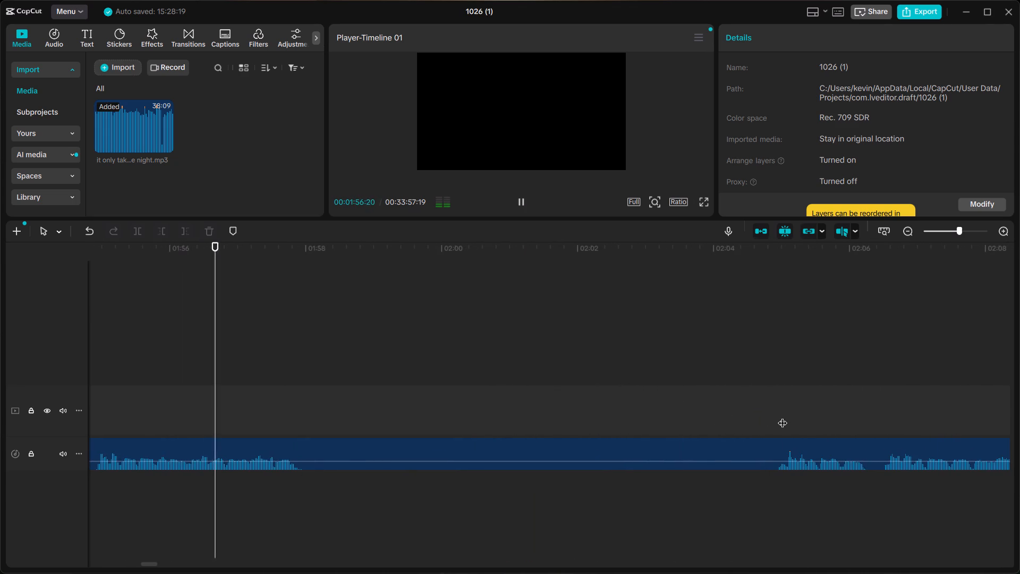
pyautogui.click(778, 412)
pyautogui.click(775, 412)
pyautogui.press('space')
pyautogui.hscroll(-1, 778, 409)
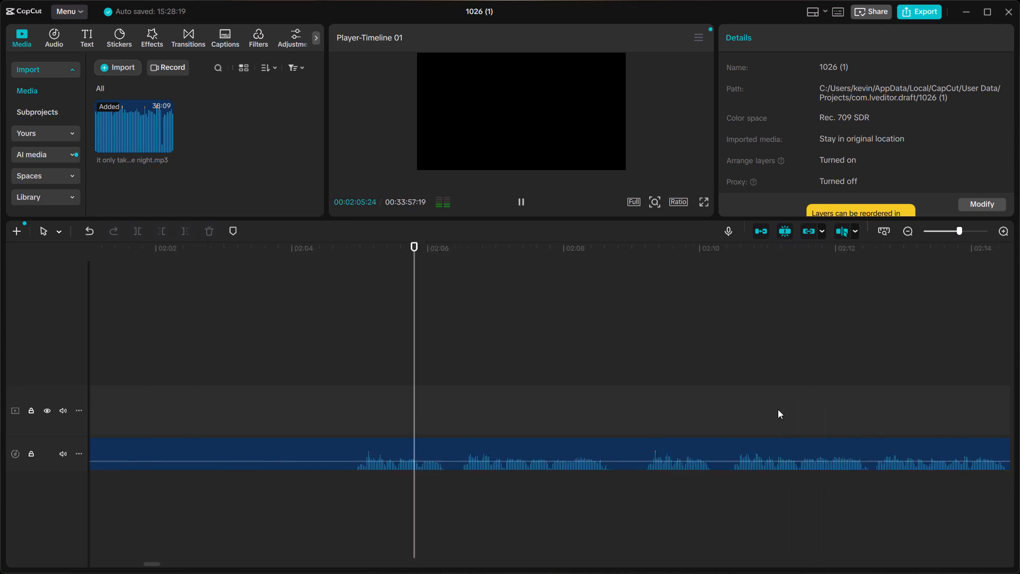
pyautogui.hscroll(-1, 778, 409)
pyautogui.click(592, 420)
pyautogui.press('space')
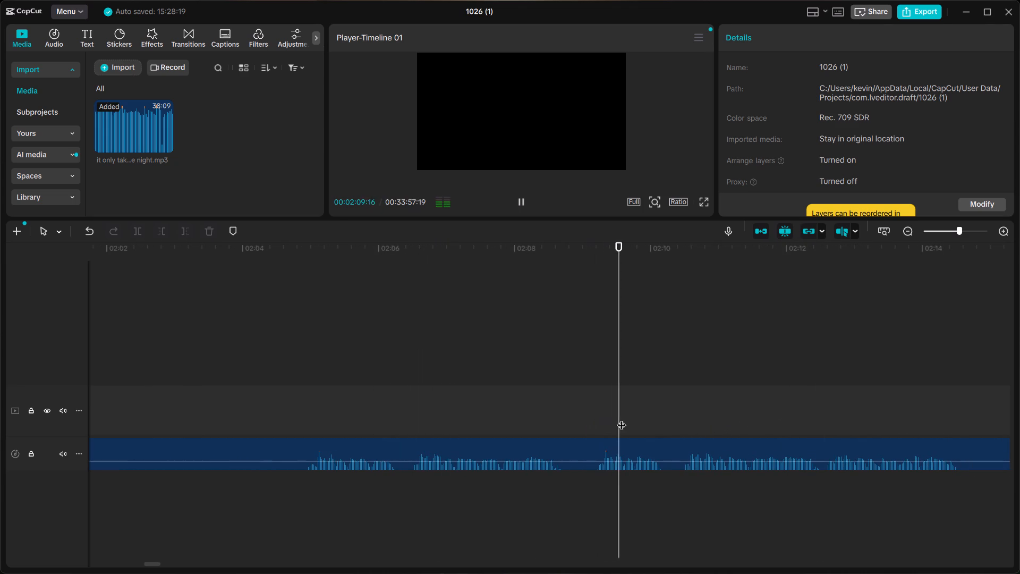
pyautogui.press('space')
pyautogui.click(673, 413)
pyautogui.press('space')
pyautogui.hscroll(-1, 673, 412)
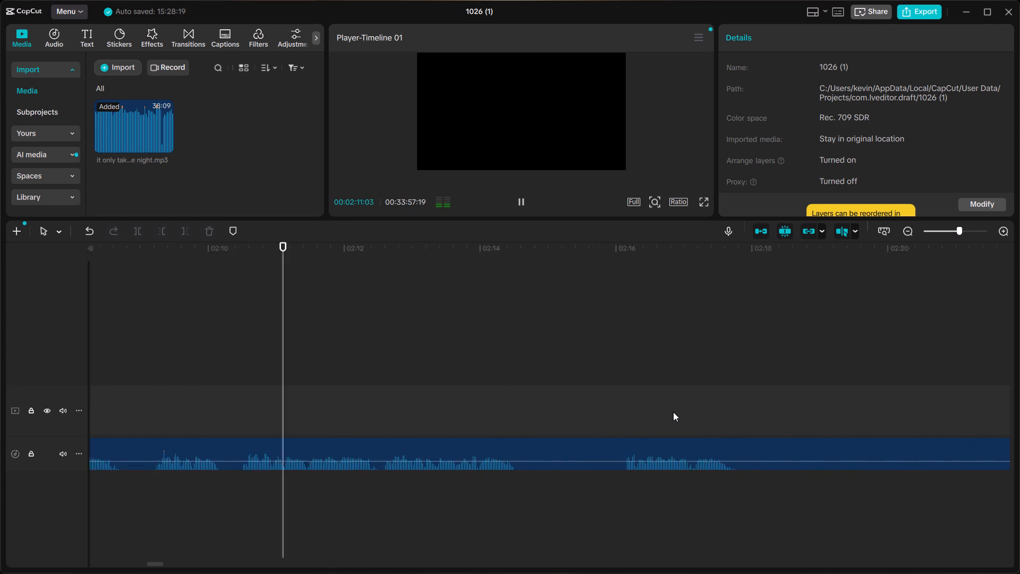
pyautogui.hscroll(-1, 673, 412)
pyautogui.click(537, 411)
pyautogui.click(530, 408)
pyautogui.press('space')
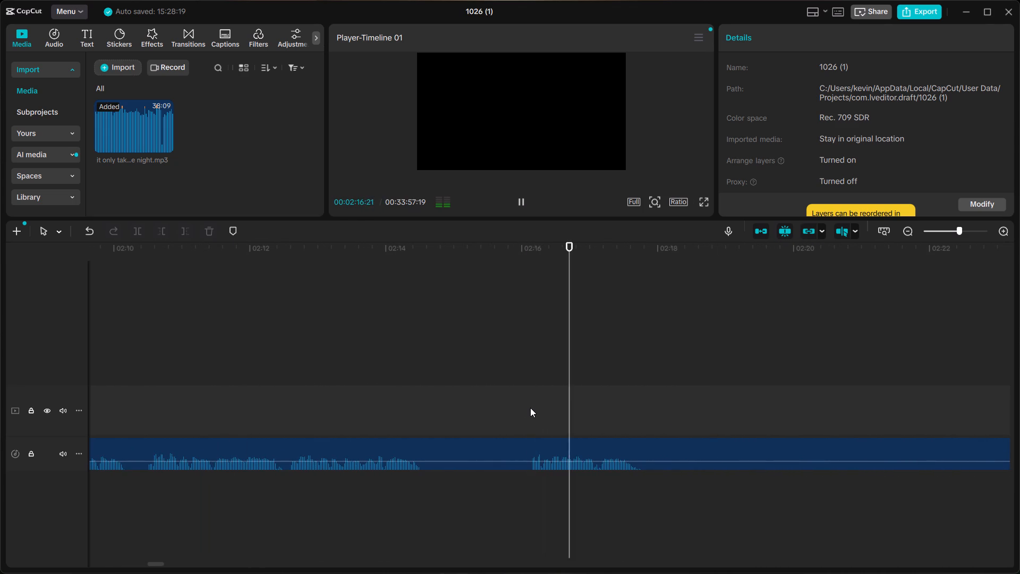
pyautogui.press('space')
# Skip the silence and listen to the takes between about 2:23 and 2:40, jumping from one take to the next.
pyautogui.scroll(-1, 562, 404)
pyautogui.hscroll(-1, 572, 402)
pyautogui.scroll(-1, 572, 402)
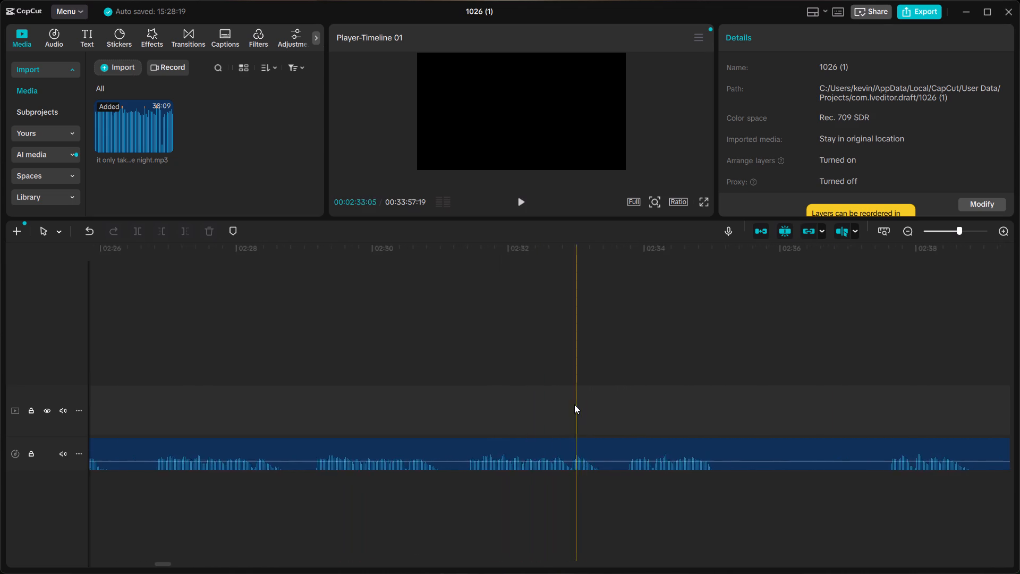
pyautogui.scroll(-1, 574, 404)
pyautogui.click(437, 425)
pyautogui.press('space')
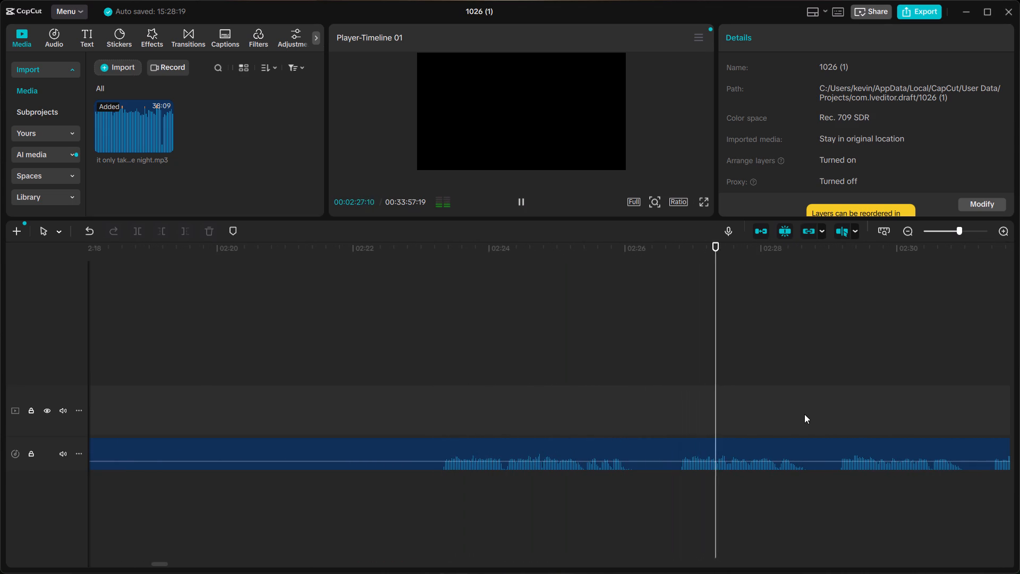
pyautogui.click(844, 418)
pyautogui.press('space')
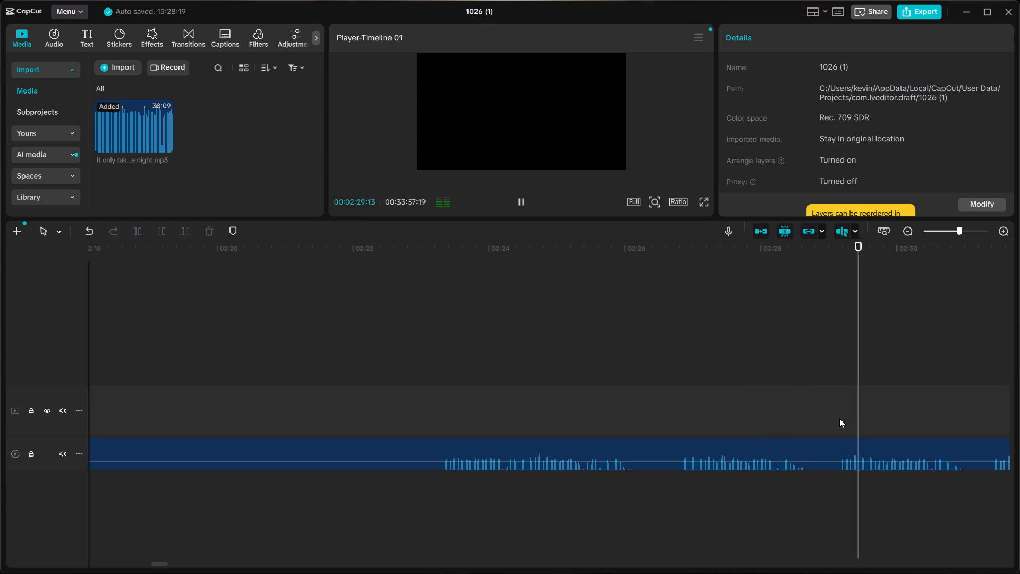
pyautogui.click(828, 418)
pyautogui.press('space')
pyautogui.hscroll(-1, 828, 418)
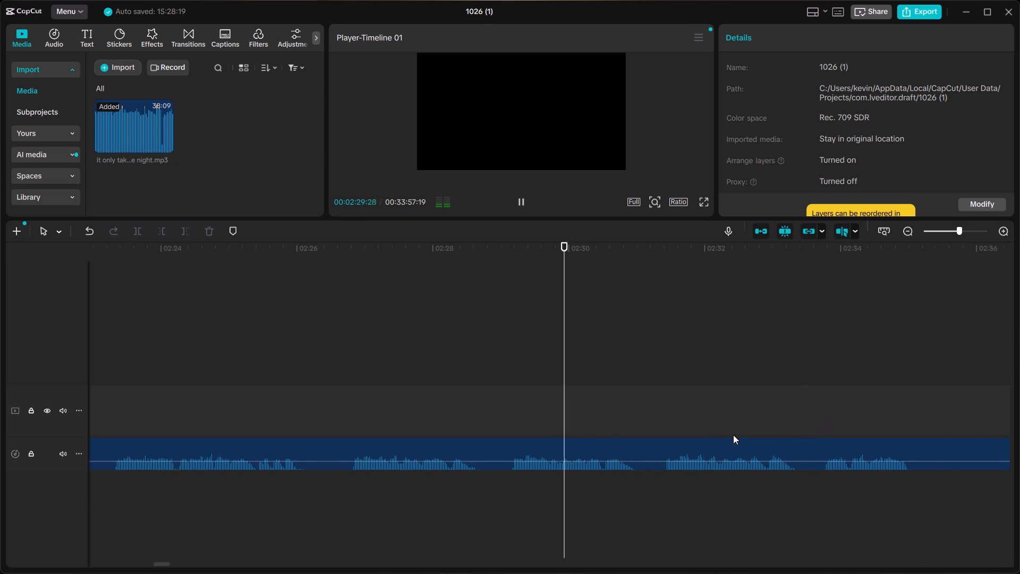
pyautogui.click(661, 420)
pyautogui.press('space')
pyautogui.hscroll(-1, 661, 420)
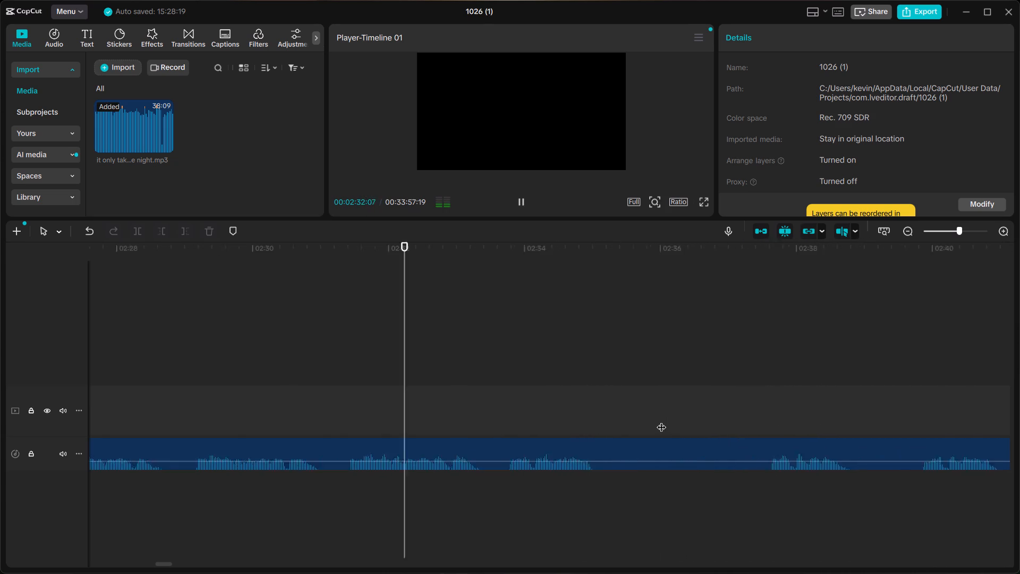
pyautogui.hscroll(-1, 661, 420)
pyautogui.click(706, 409)
pyautogui.press('space')
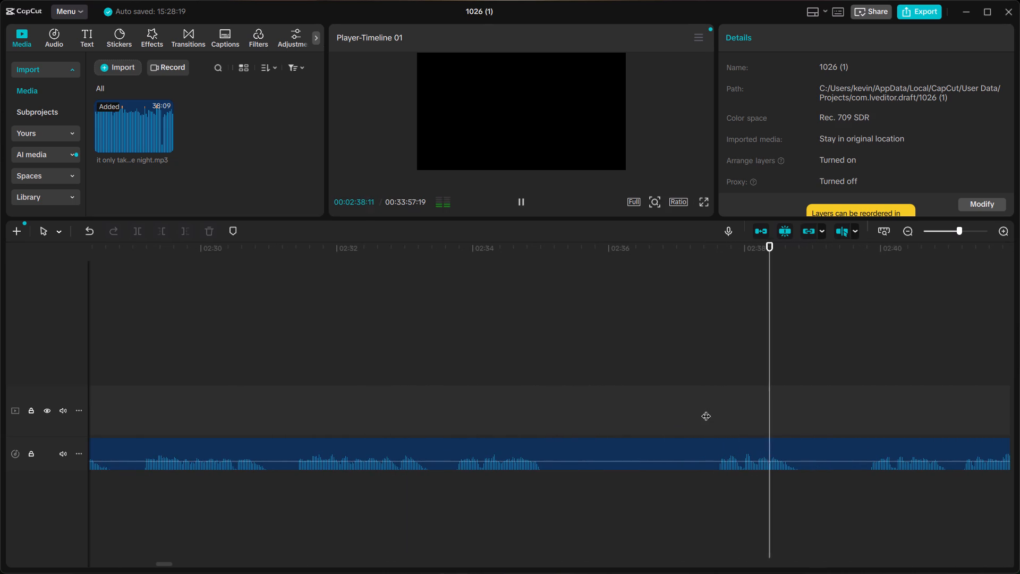
pyautogui.click(861, 416)
pyautogui.press('space')
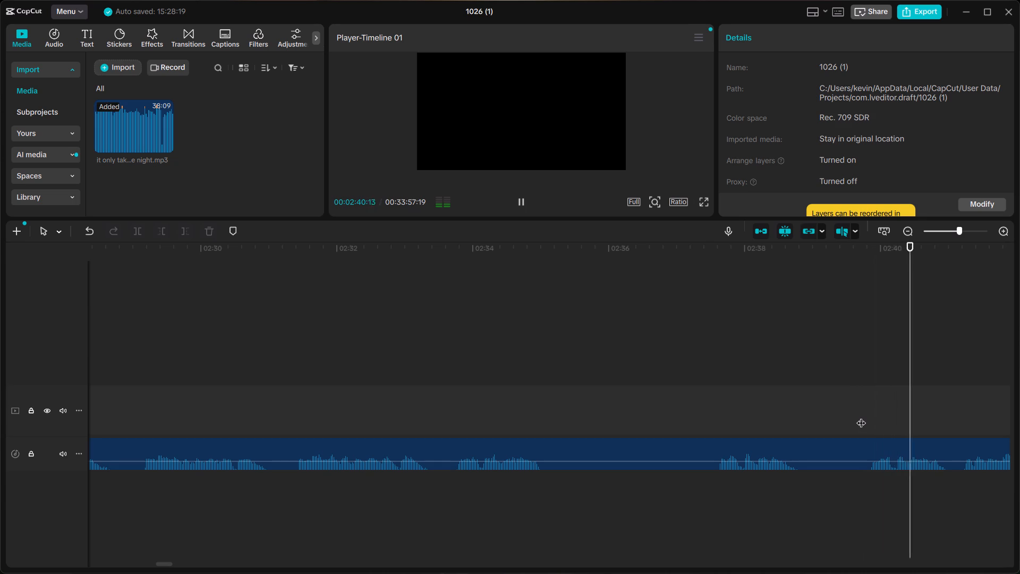
# Listen to the openings of the takes between about 2:45 and 3:00, jumping over the pauses.
pyautogui.hscroll(-1, 861, 416)
pyautogui.click(704, 420)
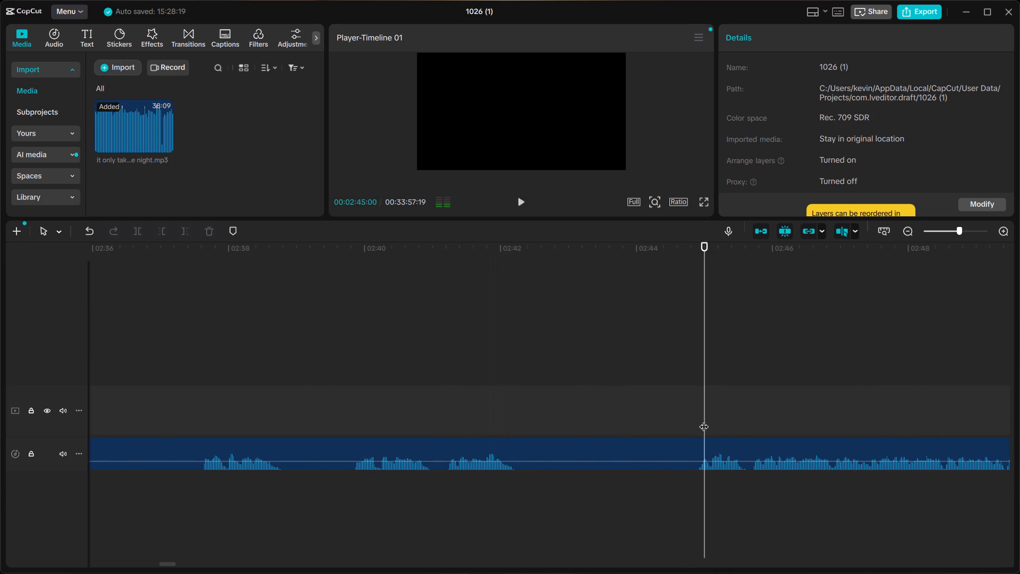
pyautogui.press('space')
pyautogui.click(694, 422)
pyautogui.press('space')
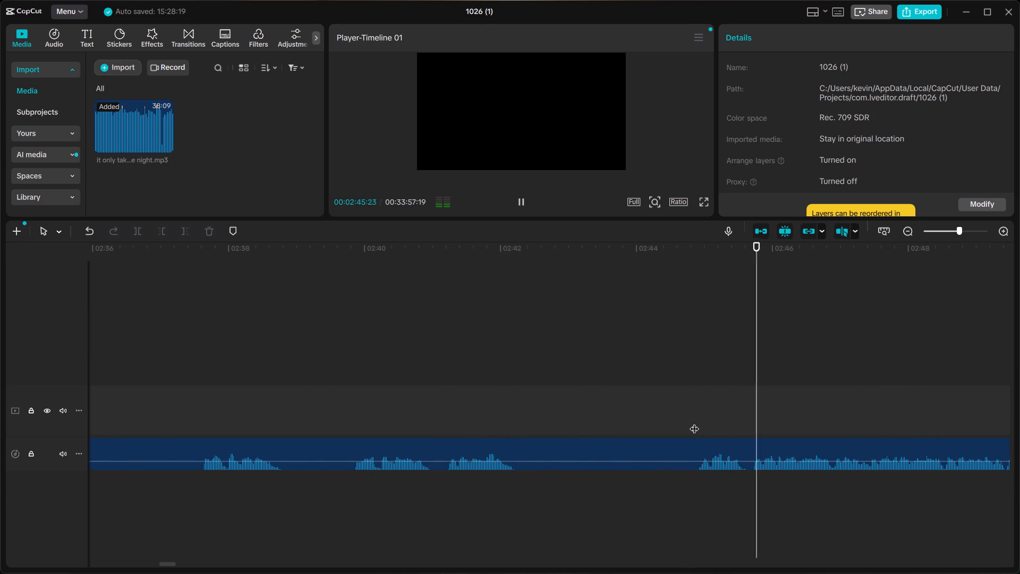
pyautogui.hscroll(-2, 694, 422)
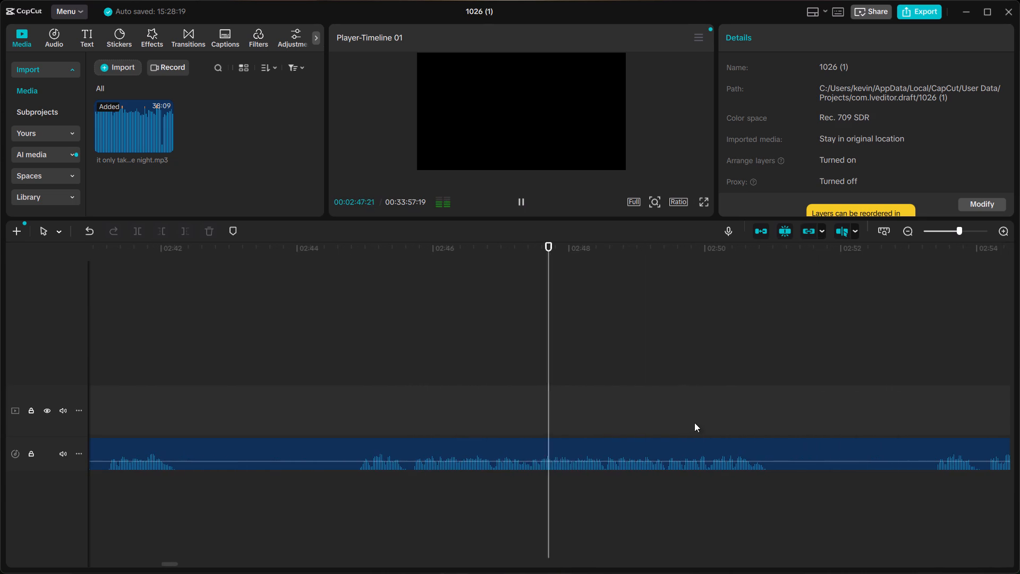
pyautogui.click(929, 426)
pyautogui.press('space')
pyautogui.hscroll(-1, 929, 426)
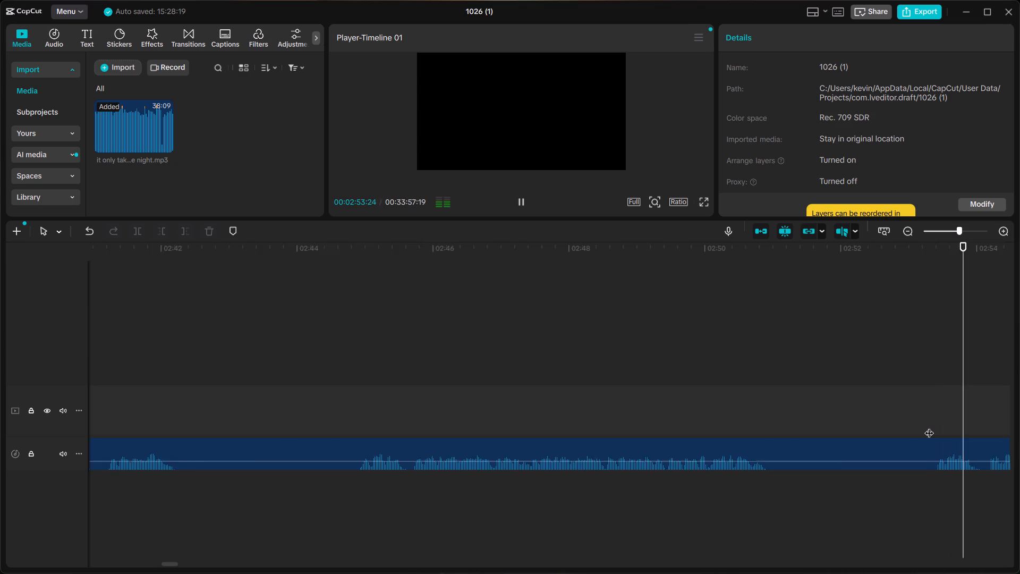
pyautogui.hscroll(-1, 929, 426)
pyautogui.click(907, 412)
pyautogui.press('space')
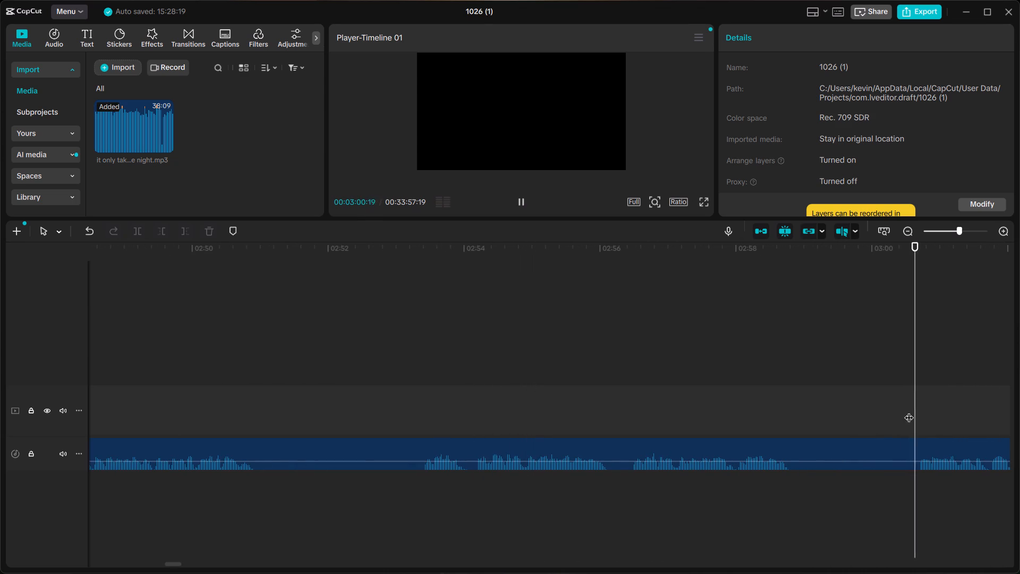
pyautogui.press('space')
# Go back and replay the takes starting at about 2:31, 2:27 and 2:23 to compare them.
pyautogui.hscroll(3, 540, 469)
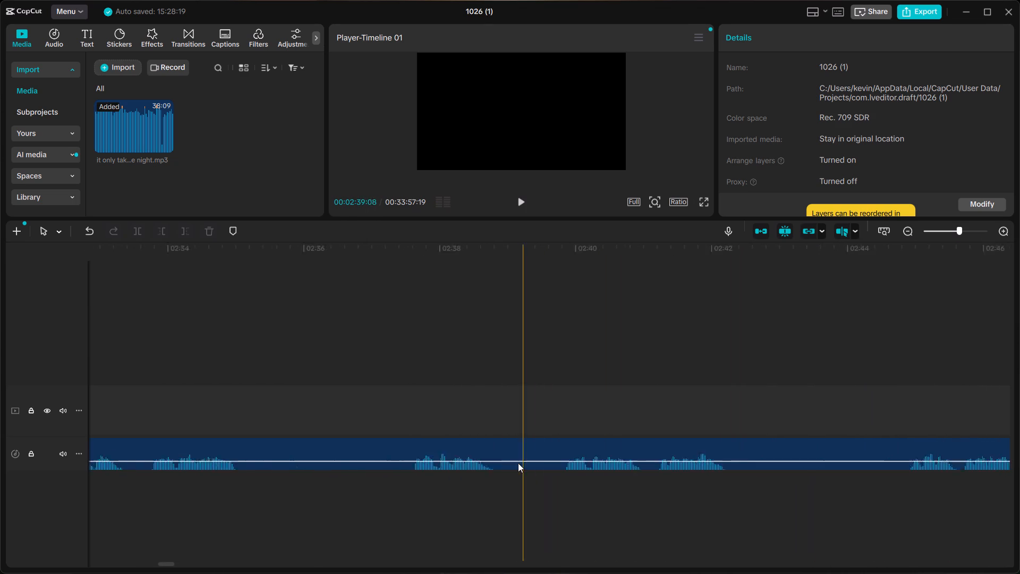
pyautogui.hscroll(3, 518, 463)
pyautogui.click(321, 419)
pyautogui.press('space')
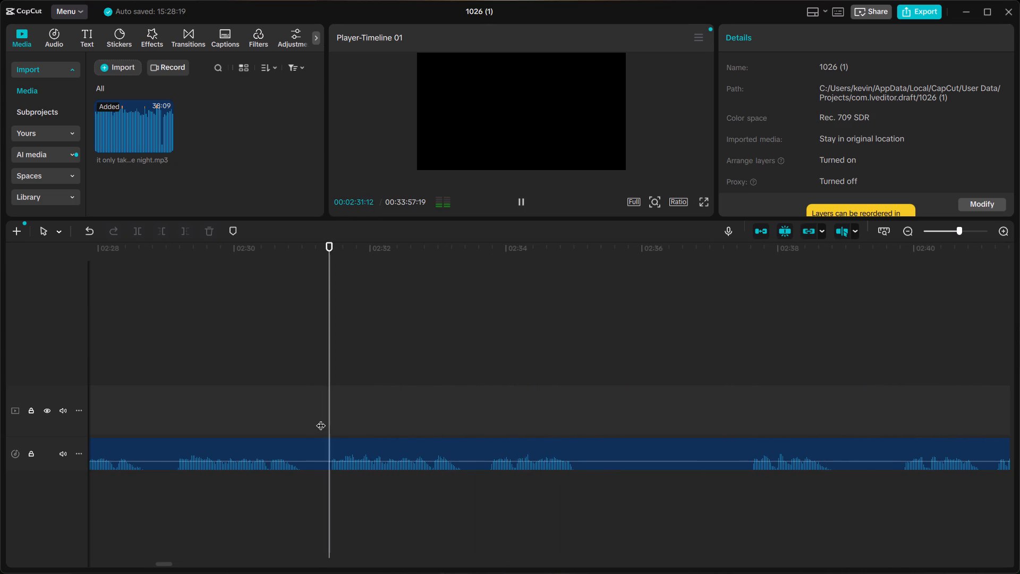
pyautogui.press('space')
pyautogui.hscroll(2, 321, 419)
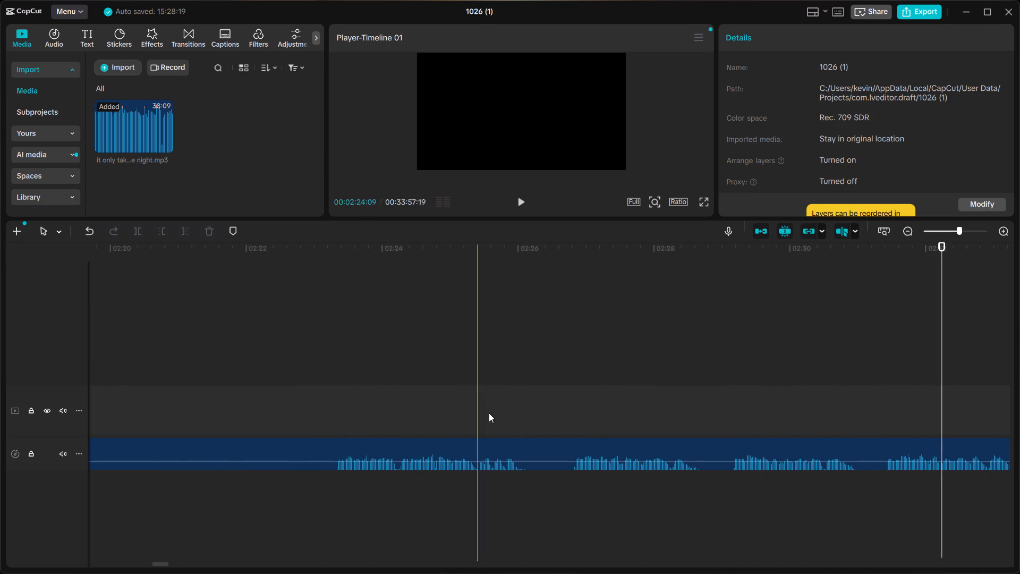
pyautogui.click(566, 407)
pyautogui.press('space')
pyautogui.press('space')
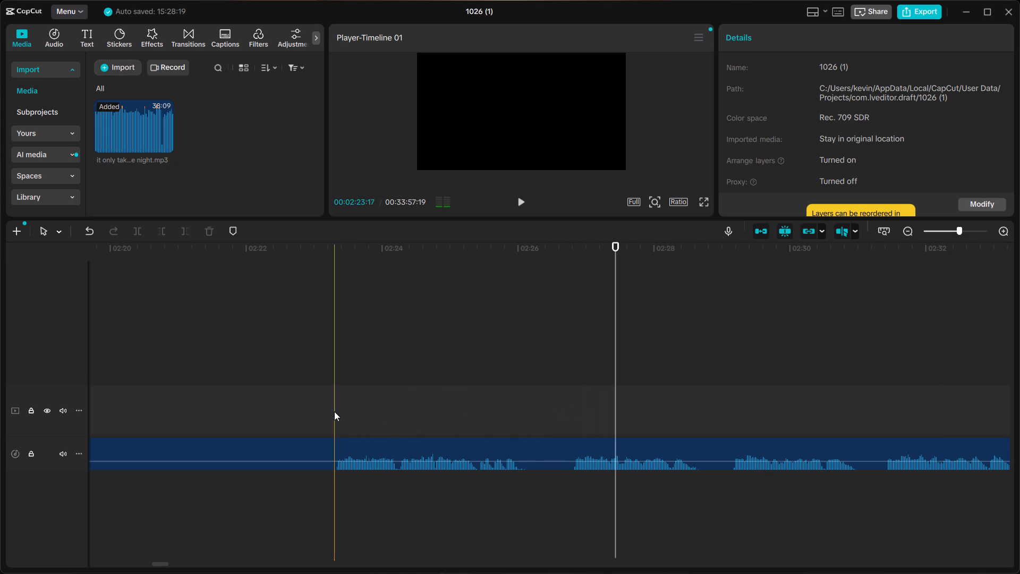
pyautogui.click(328, 411)
pyautogui.press('space')
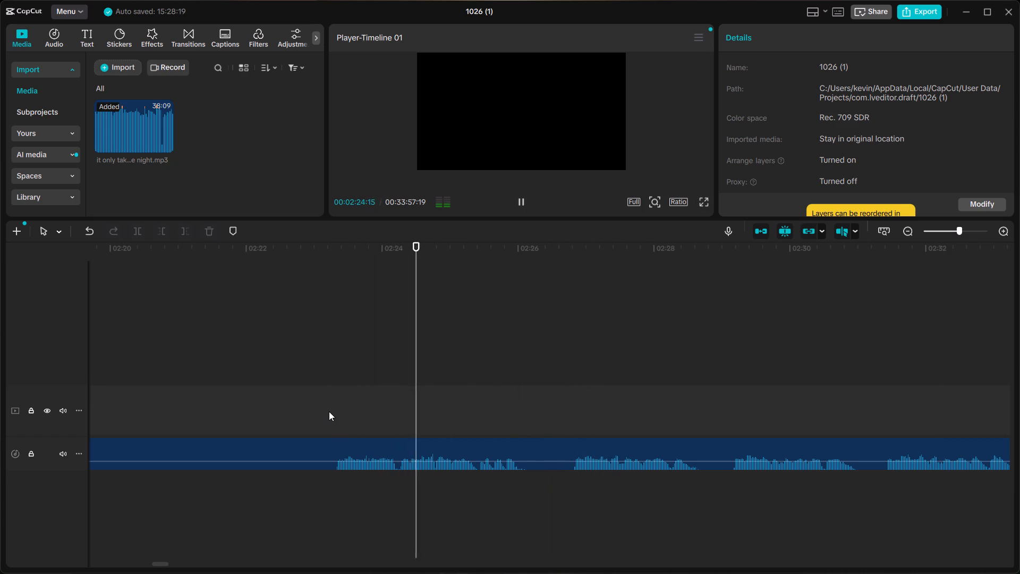
pyautogui.press('space')
# Split the audio at 2:24:07, in the short pause between the first two phrases of the take.
pyautogui.scroll(2, 515, 412)
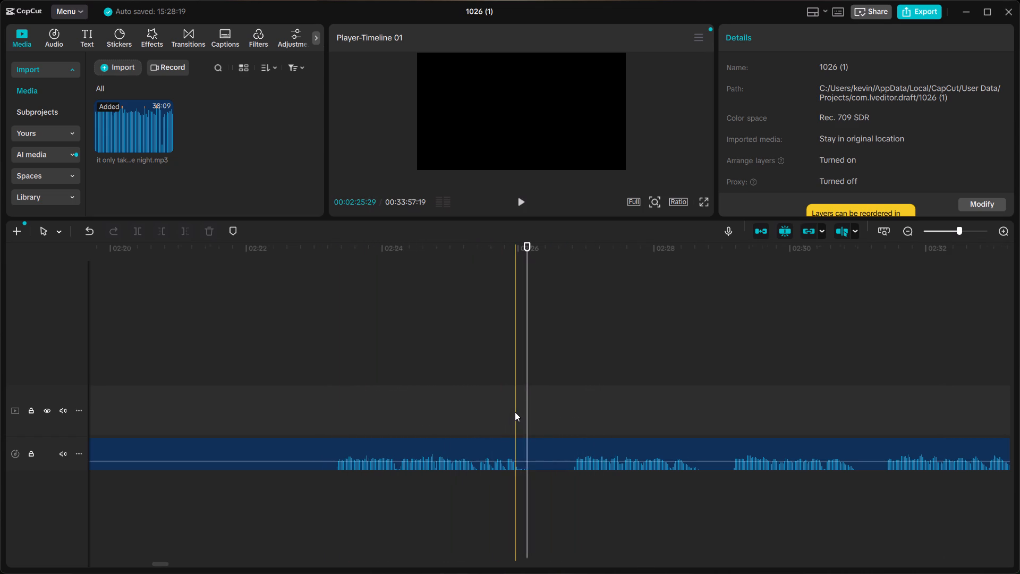
pyautogui.scroll(6, 515, 412)
pyautogui.keyDown('ctrl'); pyautogui.scroll(7, 515, 412); pyautogui.keyUp('ctrl')
pyautogui.hscroll(1, 515, 412)
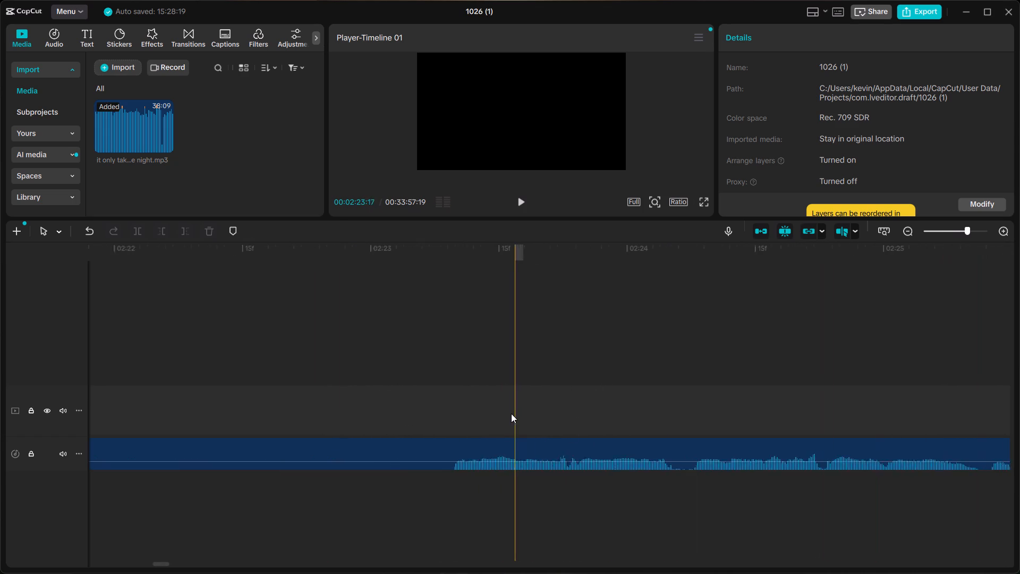
pyautogui.hscroll(1, 511, 413)
pyautogui.keyDown('ctrl'); pyautogui.scroll(7, 677, 449); pyautogui.keyUp('ctrl')
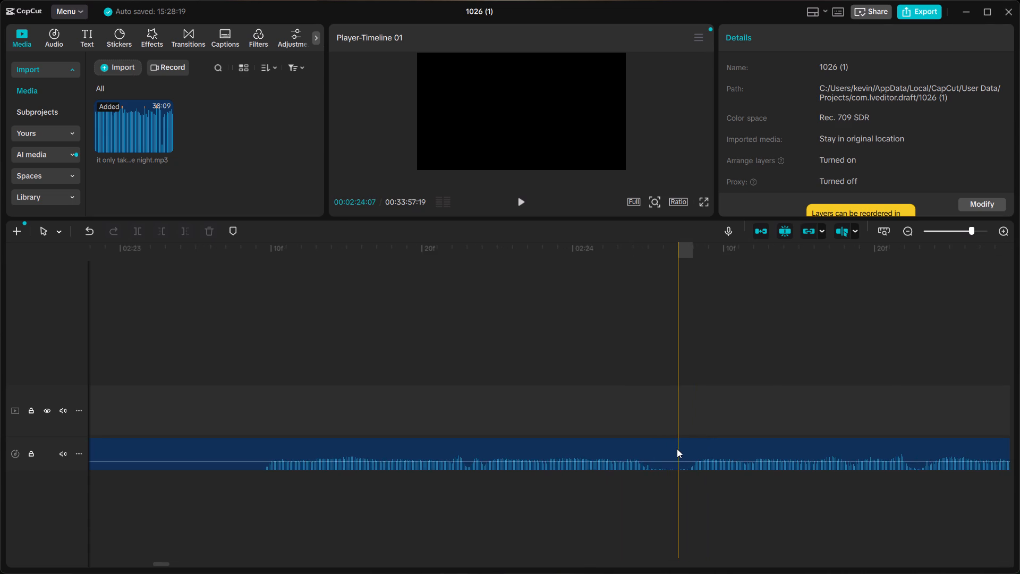
pyautogui.keyDown('ctrl'); pyautogui.scroll(10, 677, 449); pyautogui.keyUp('ctrl')
pyautogui.click(677, 449)
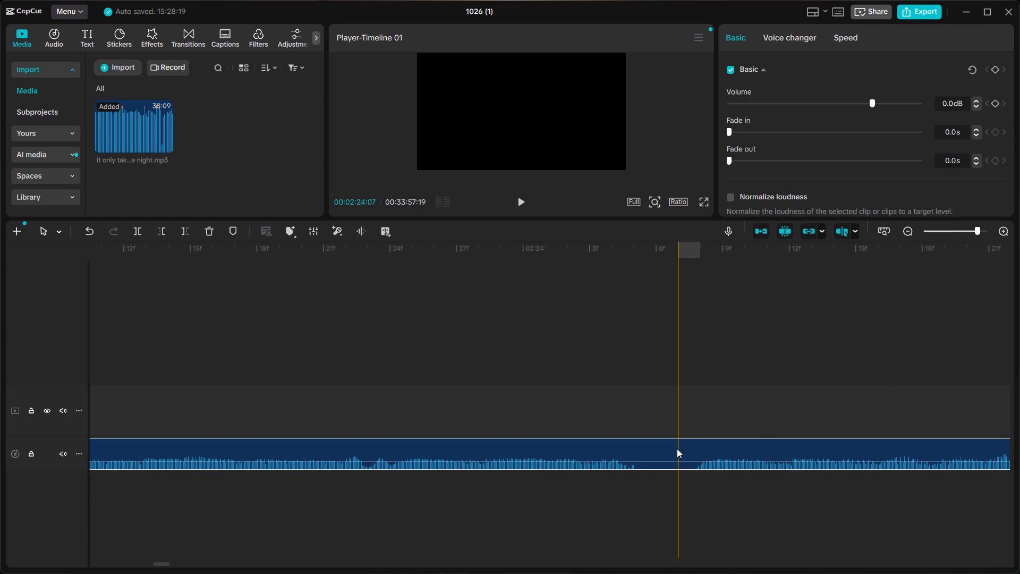
pyautogui.hotkey('ctrl', 'b')
# Replay the audio from about 50 seconds and delete the long clip of unwanted takes between about 0:55 and 2:24.
pyautogui.click(661, 451)
pyautogui.keyDown('ctrl'); pyautogui.scroll(-15, 661, 451); pyautogui.keyUp('ctrl')
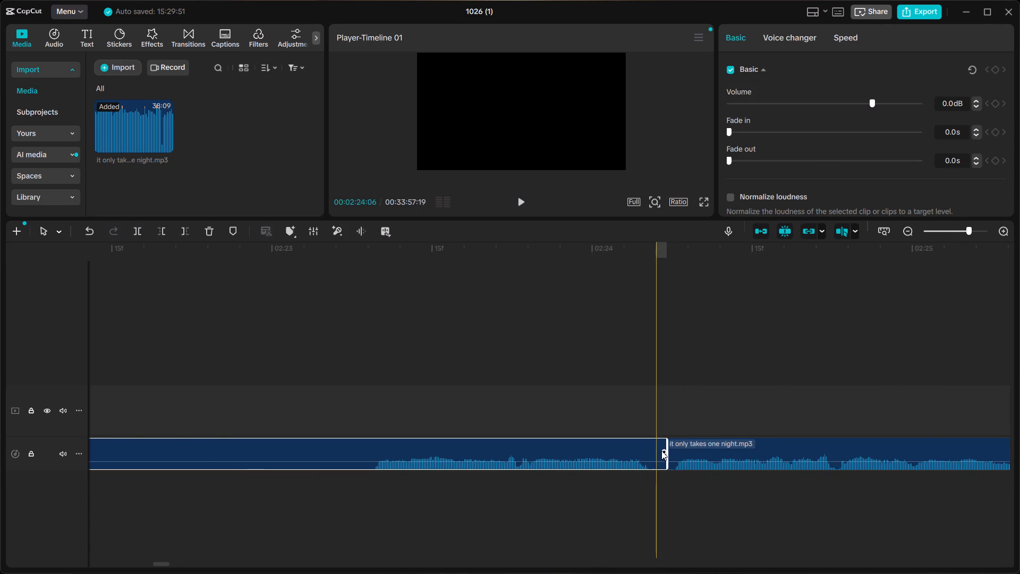
pyautogui.keyDown('ctrl'); pyautogui.scroll(-18, 661, 451); pyautogui.keyUp('ctrl')
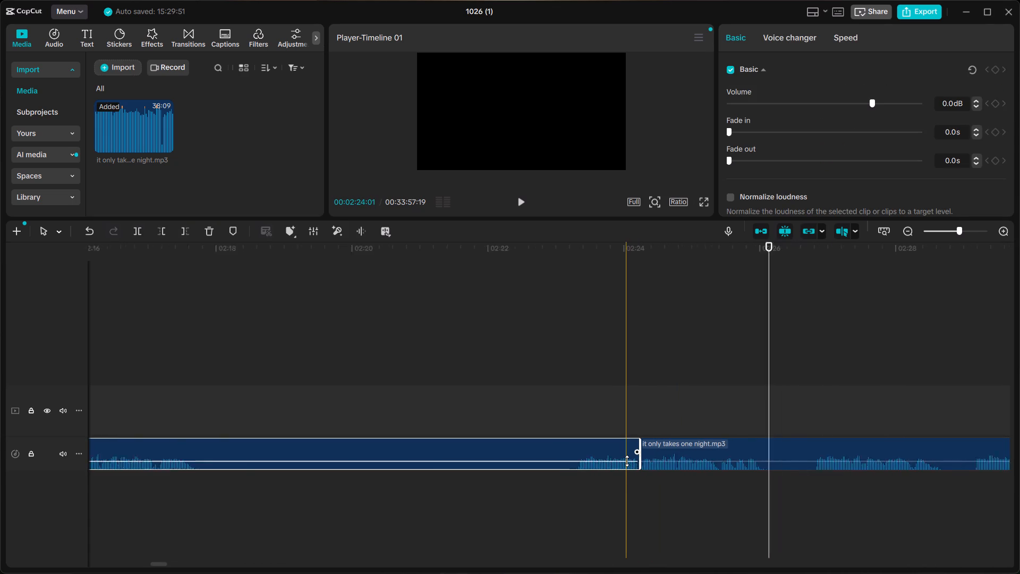
pyautogui.keyDown('ctrl'); pyautogui.scroll(-18, 627, 461); pyautogui.keyUp('ctrl')
pyautogui.keyDown('ctrl'); pyautogui.scroll(-2, 569, 465); pyautogui.keyUp('ctrl')
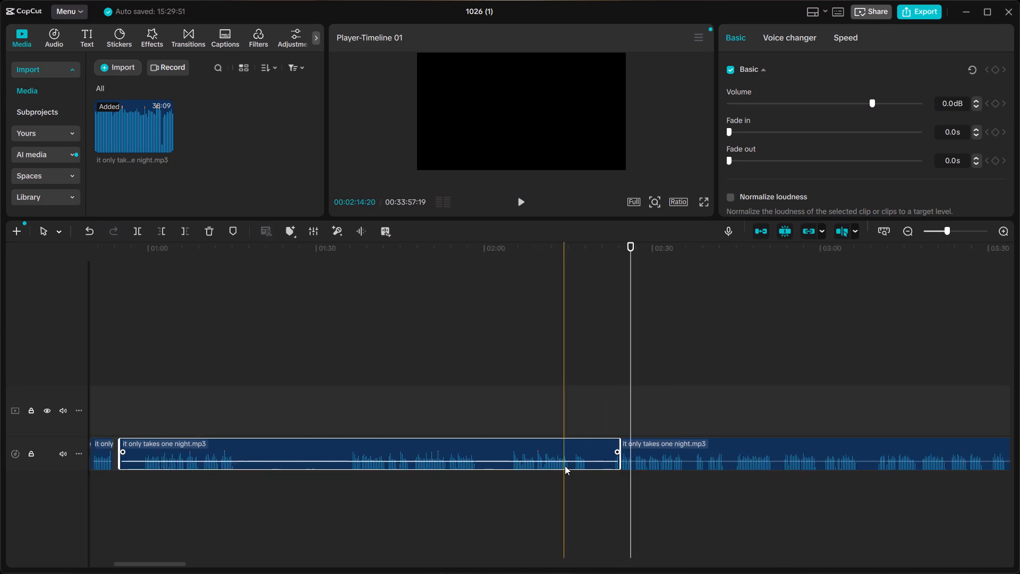
pyautogui.keyDown('ctrl'); pyautogui.scroll(-3, 565, 466); pyautogui.keyUp('ctrl')
pyautogui.click(294, 409)
pyautogui.press('space')
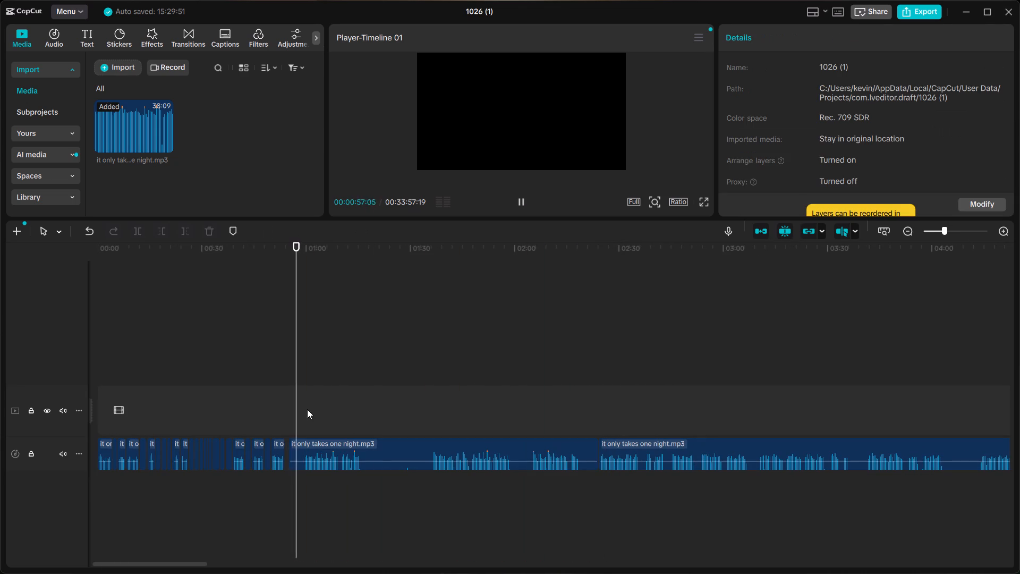
pyautogui.click(270, 409)
pyautogui.press('space')
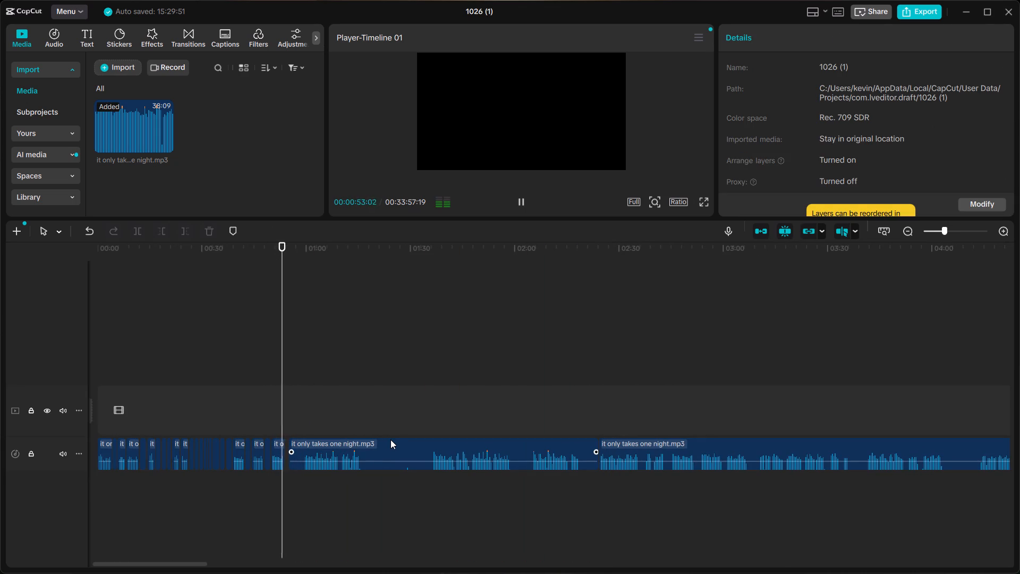
pyautogui.click(405, 447)
pyautogui.press('space')
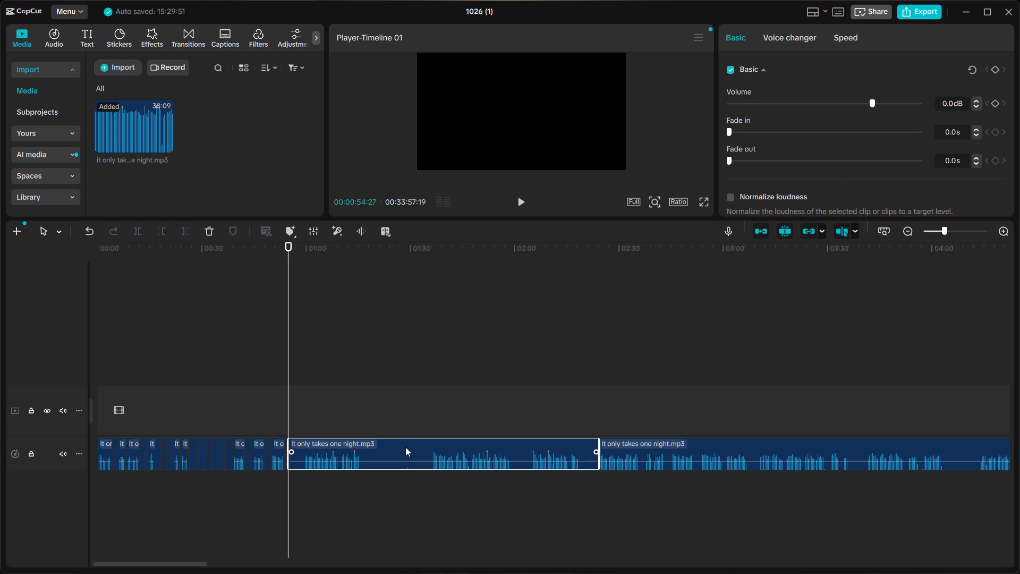
pyautogui.press('BackSpace')
# Move the remaining long audio clip back to start at about 54 seconds, just after the previous clip, and replay the join.
pyautogui.click(639, 442)
pyautogui.moveTo(639, 442); pyautogui.dragTo(634, 442)
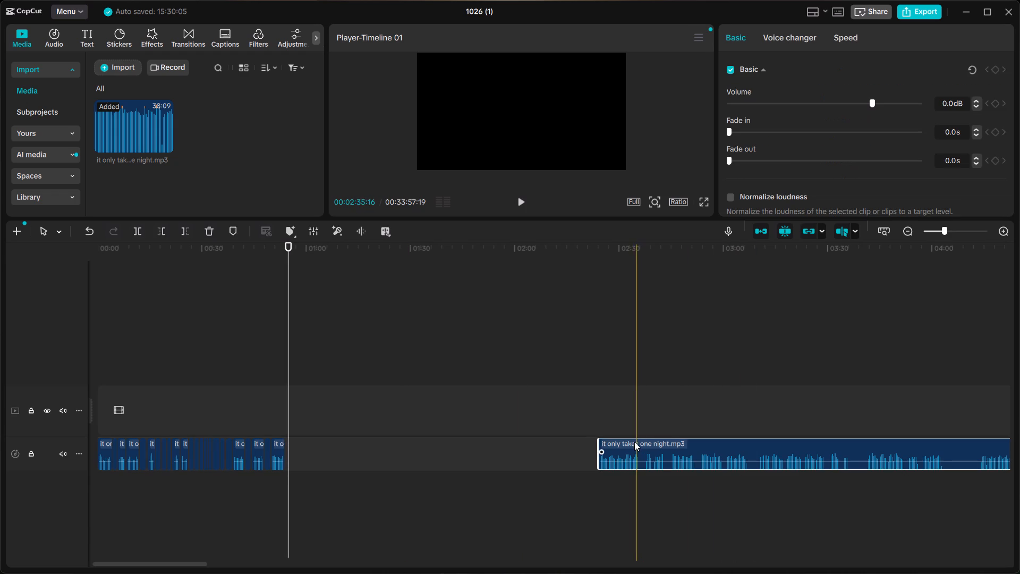
pyautogui.moveTo(634, 442); pyautogui.dragTo(326, 443)
pyautogui.keyDown('ctrl'); pyautogui.scroll(5, 326, 443); pyautogui.keyUp('ctrl')
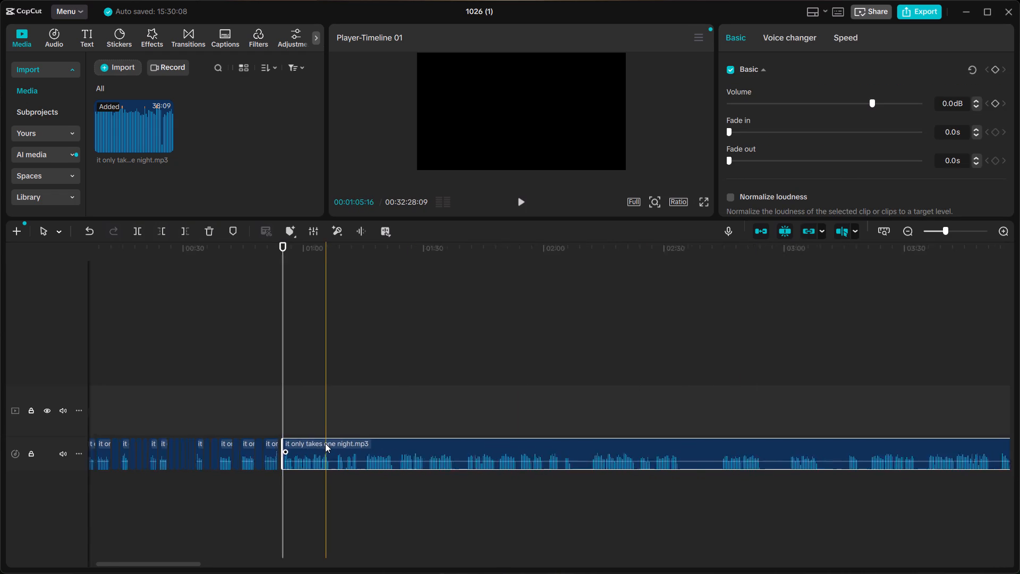
pyautogui.keyDown('ctrl'); pyautogui.scroll(12, 325, 443); pyautogui.keyUp('ctrl')
pyautogui.hscroll(1, 320, 443)
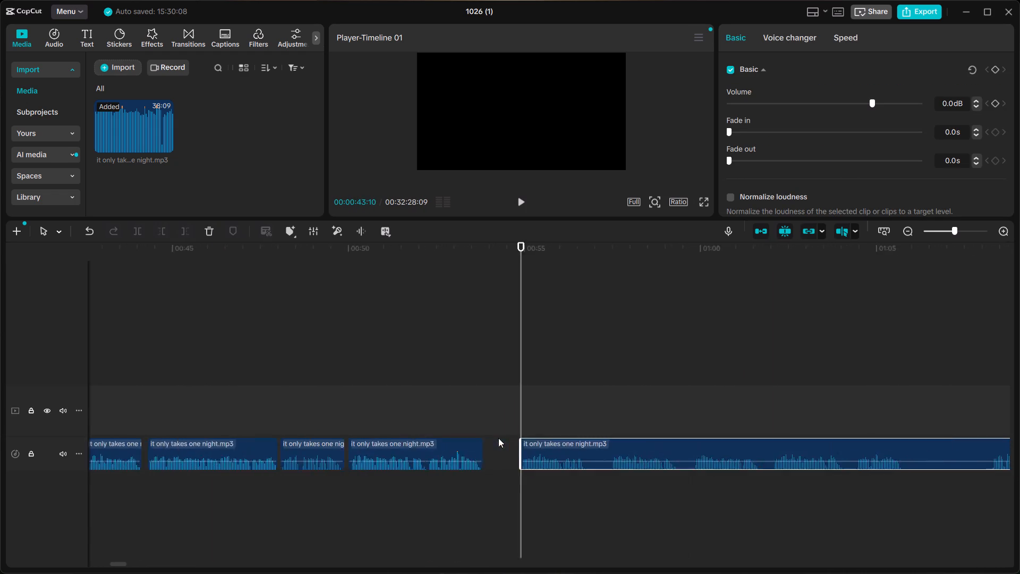
pyautogui.hscroll(1, 498, 438)
pyautogui.moveTo(483, 442); pyautogui.dragTo(455, 442)
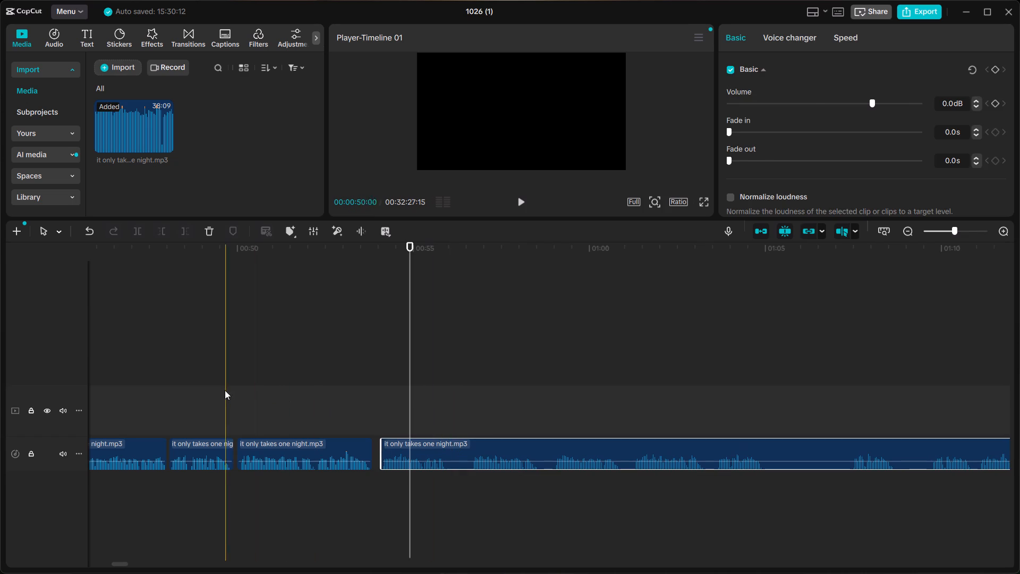
pyautogui.click(225, 390)
pyautogui.press('space')
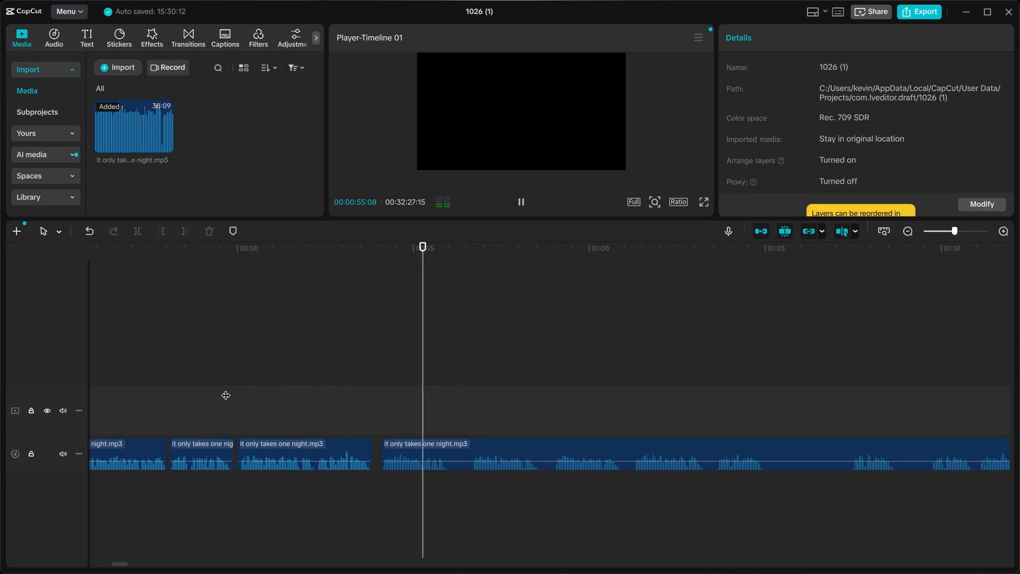
pyautogui.press('space')
# Set a 0.2 s fade-in on the long audio clip that starts at about 54 seconds.
pyautogui.keyDown('ctrl'); pyautogui.scroll(9, 534, 437); pyautogui.keyUp('ctrl')
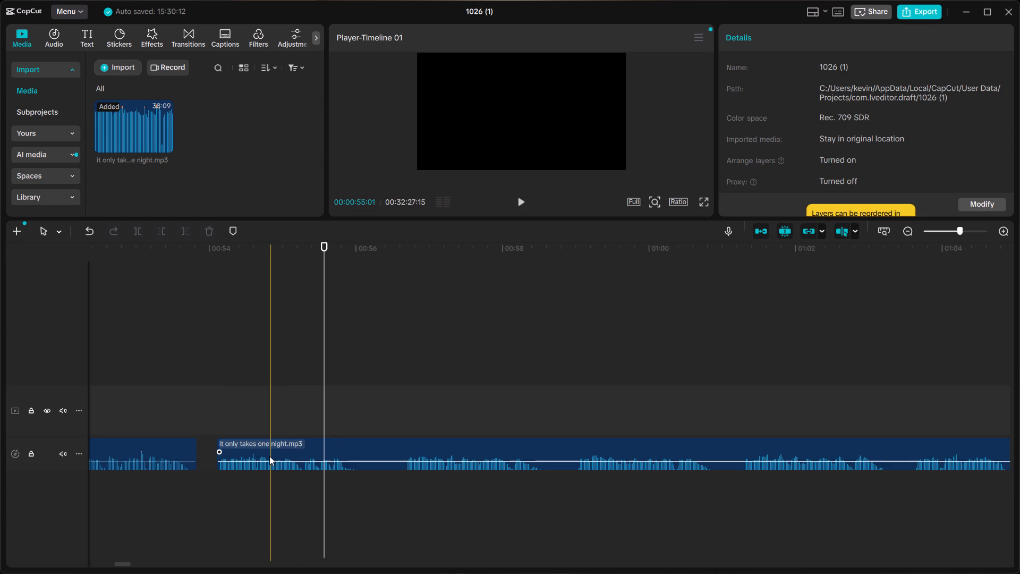
pyautogui.click(232, 446)
pyautogui.click(217, 443)
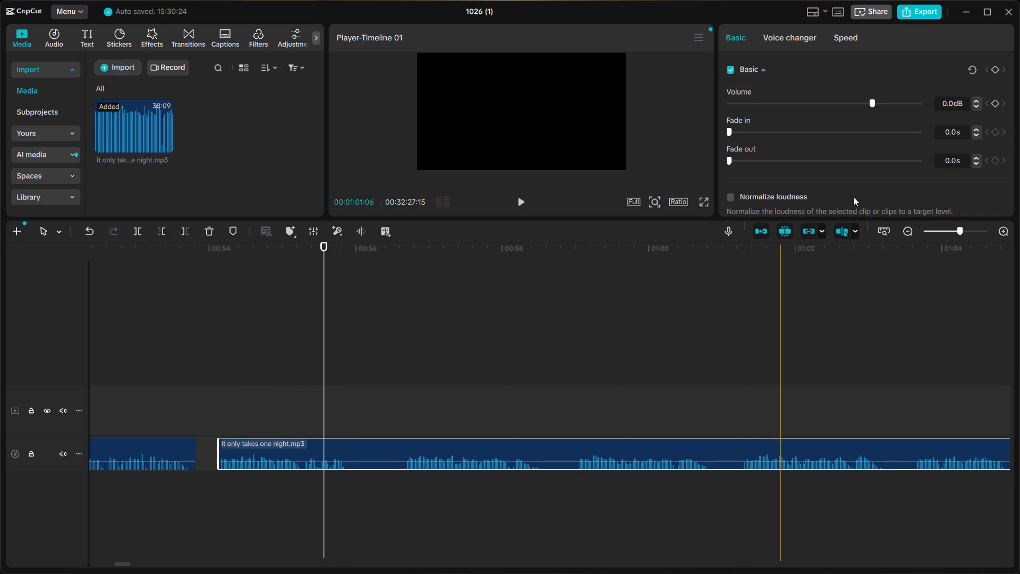
pyautogui.doubleClick(973, 128)
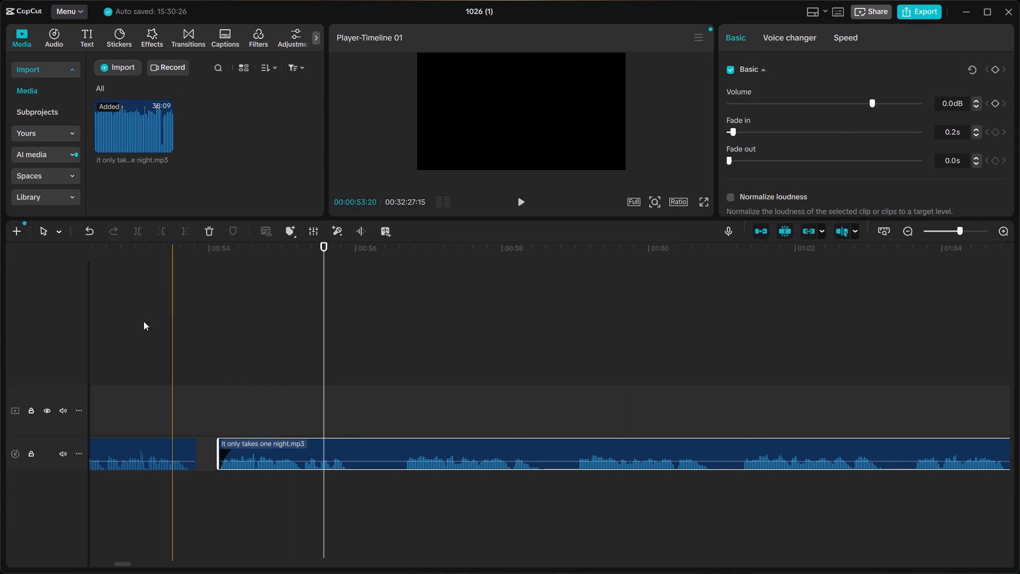
# Replay the join at about 54 seconds and examine the opening of the long audio clip.
pyautogui.click(127, 318)
pyautogui.press('space')
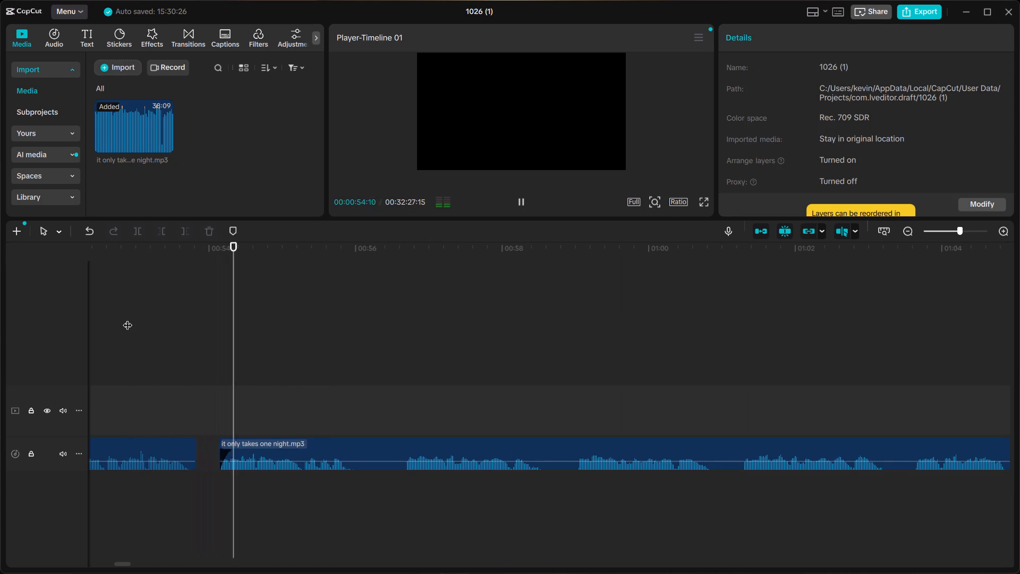
pyautogui.press('space')
pyautogui.hscroll(1, 601, 238)
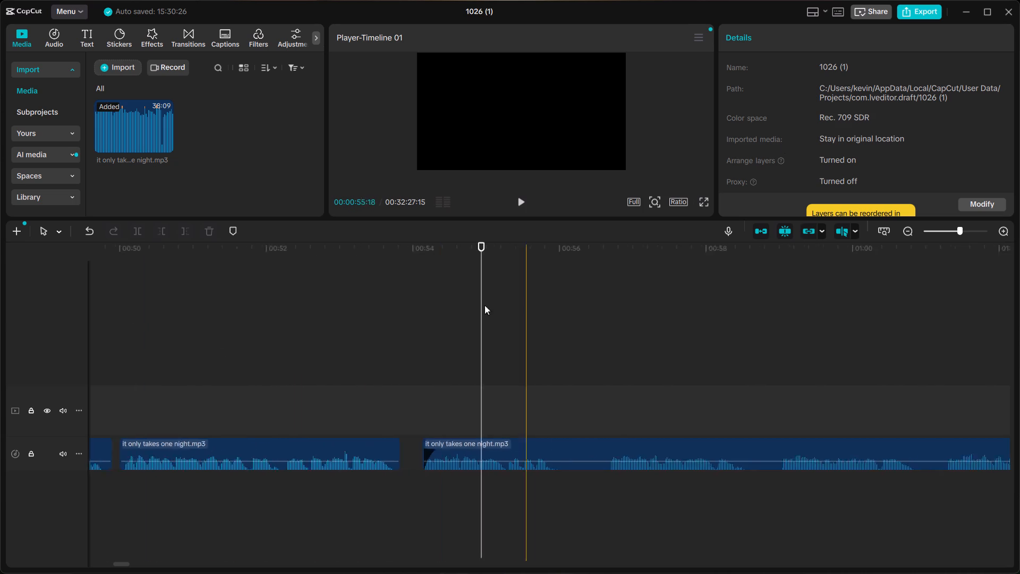
pyautogui.hscroll(1, 484, 305)
pyautogui.click(372, 322)
pyautogui.press('space')
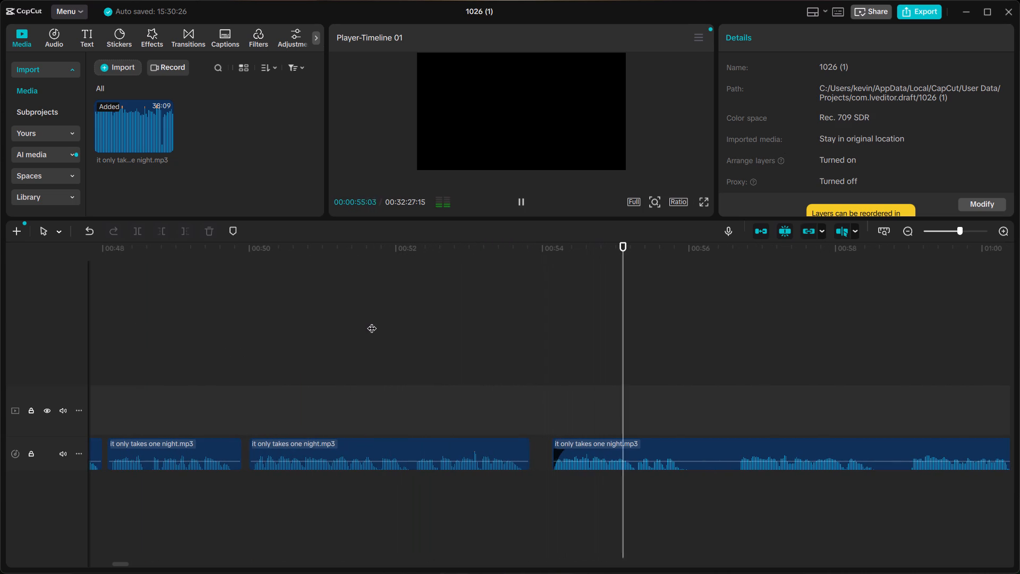
pyautogui.press('space')
pyautogui.keyDown('ctrl'); pyautogui.scroll(8, 877, 336); pyautogui.keyUp('ctrl')
pyautogui.keyDown('ctrl'); pyautogui.scroll(3, 807, 353); pyautogui.keyUp('ctrl')
pyautogui.hscroll(1, 771, 369)
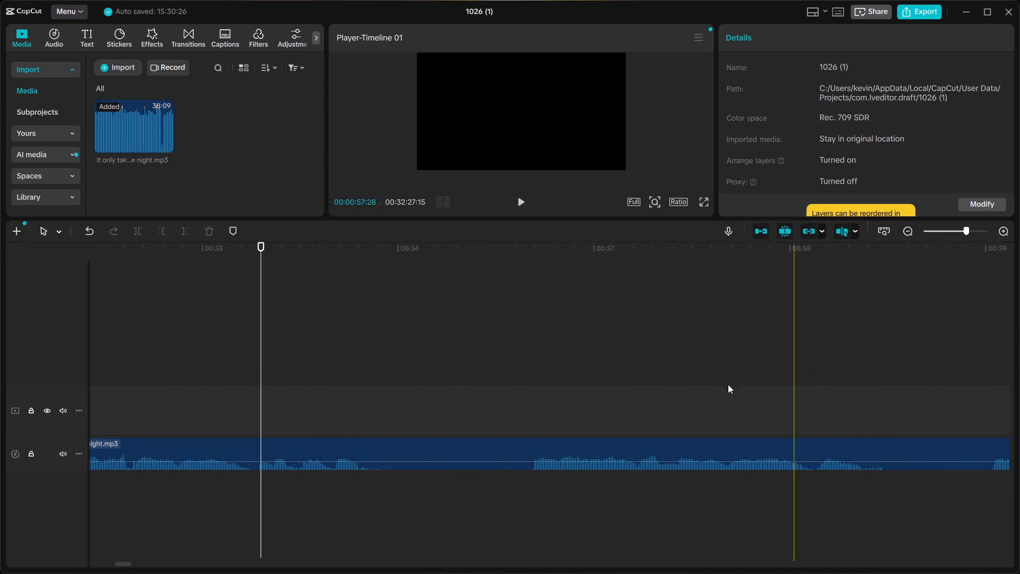
pyautogui.hscroll(1, 728, 384)
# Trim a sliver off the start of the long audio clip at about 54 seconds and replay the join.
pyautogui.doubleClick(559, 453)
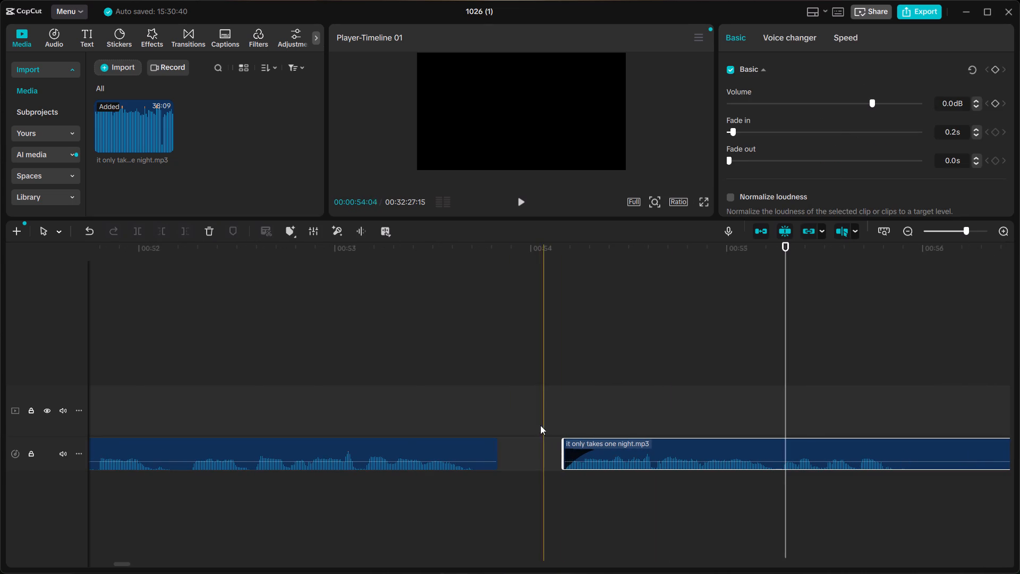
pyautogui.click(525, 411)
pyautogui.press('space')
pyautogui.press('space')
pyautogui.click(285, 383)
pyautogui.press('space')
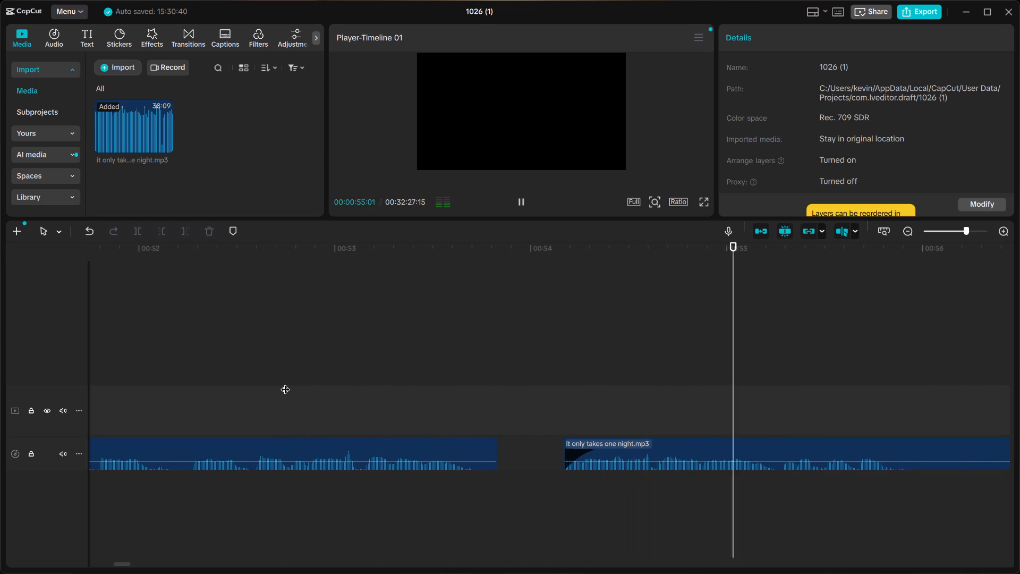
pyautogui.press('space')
# Undo the last two changes to the start of the long audio clip and replay the join at about 54 seconds.
pyautogui.hotkey('ctrl', 'z')
pyautogui.hotkey('ctrl', 'z')
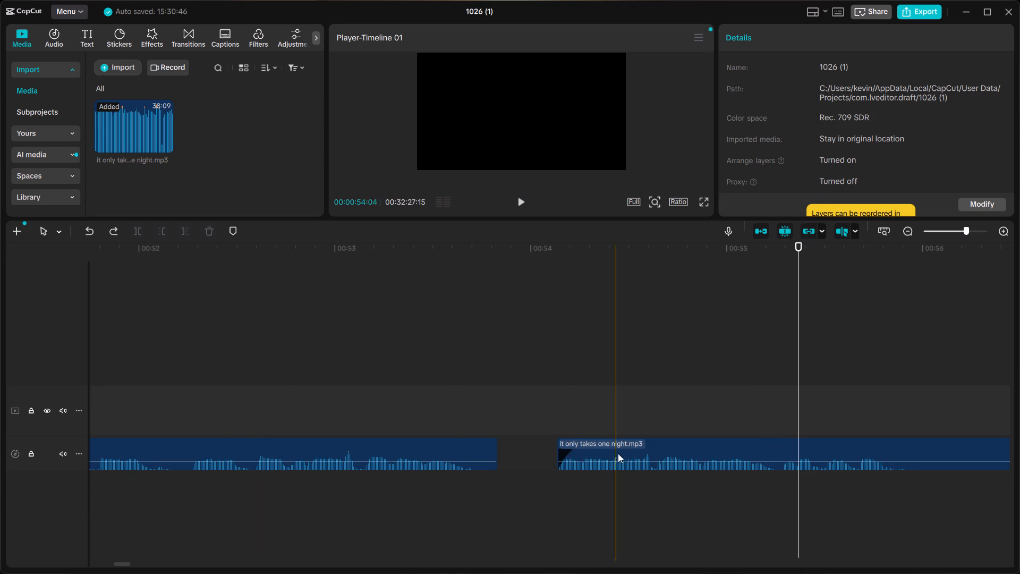
pyautogui.click(534, 401)
pyautogui.press('space')
pyautogui.press('space')
pyautogui.click(323, 378)
pyautogui.press('space')
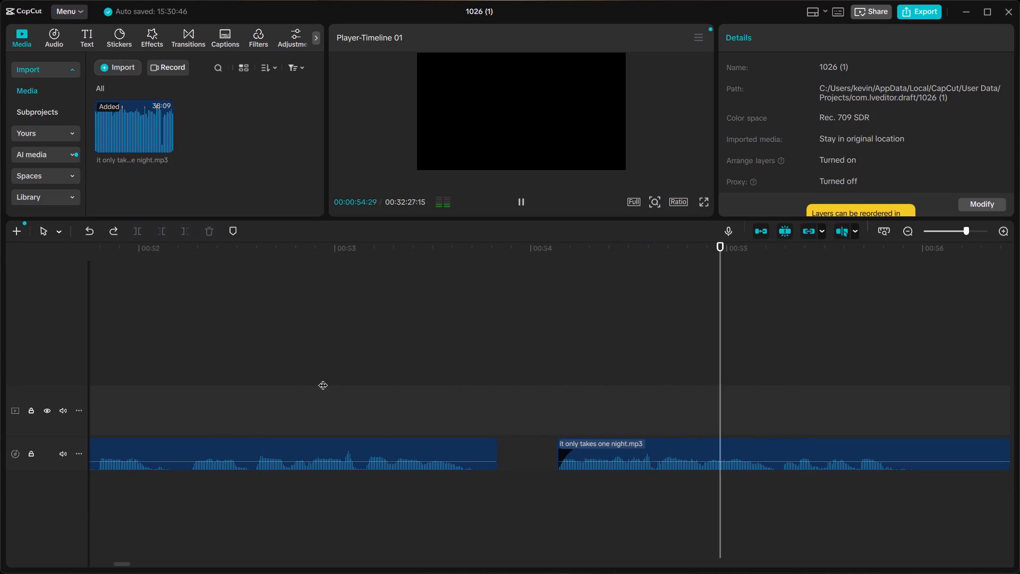
pyautogui.press('space')
# Listen to the short clips before 54 seconds and on through the join into the long clip.
pyautogui.keyDown('ctrl'); pyautogui.scroll(-11, 323, 378); pyautogui.keyUp('ctrl')
pyautogui.click(340, 390)
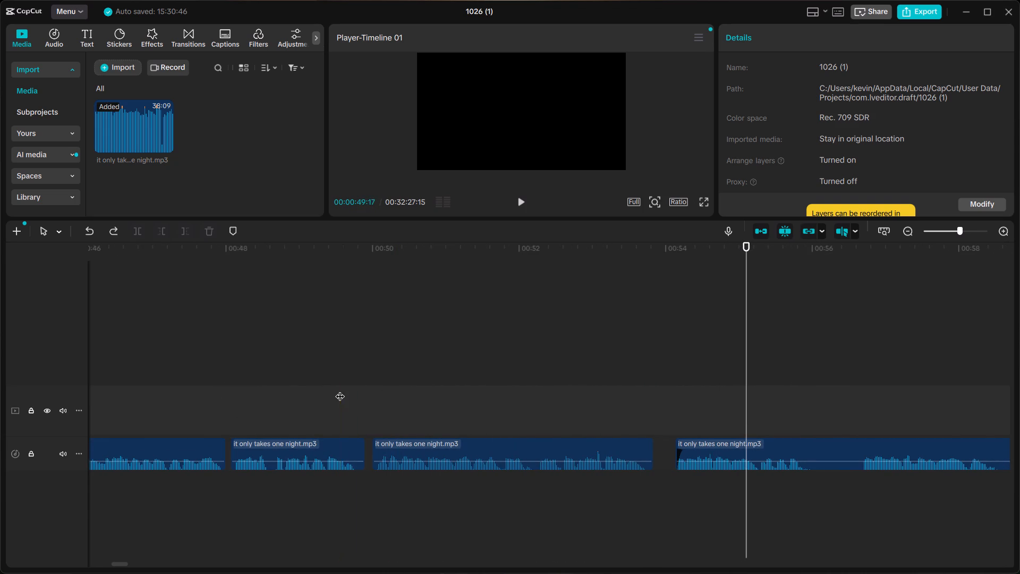
pyautogui.press('space')
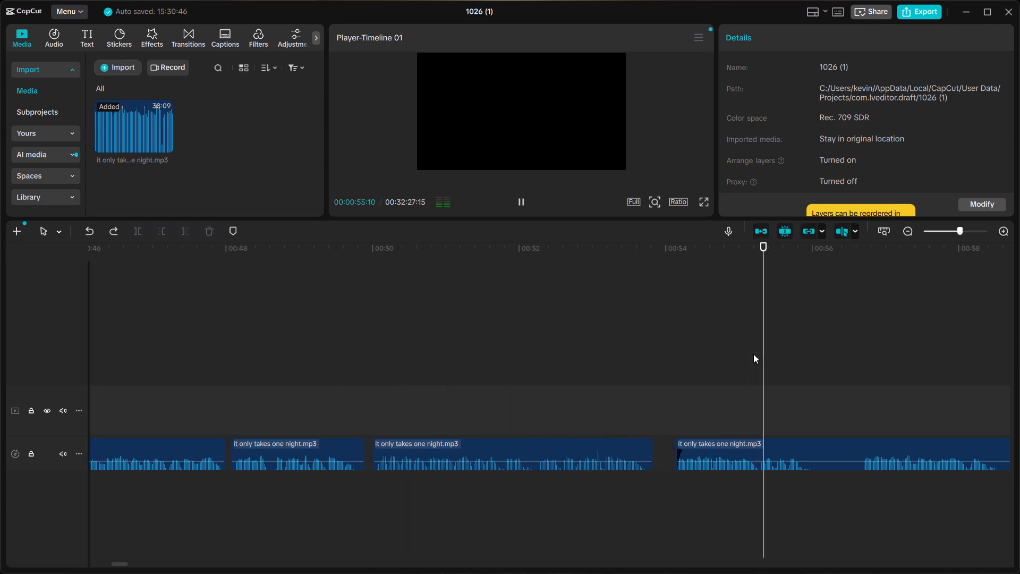
pyautogui.press('space')
pyautogui.keyDown('ctrl'); pyautogui.scroll(-5, 330, 338); pyautogui.keyUp('ctrl')
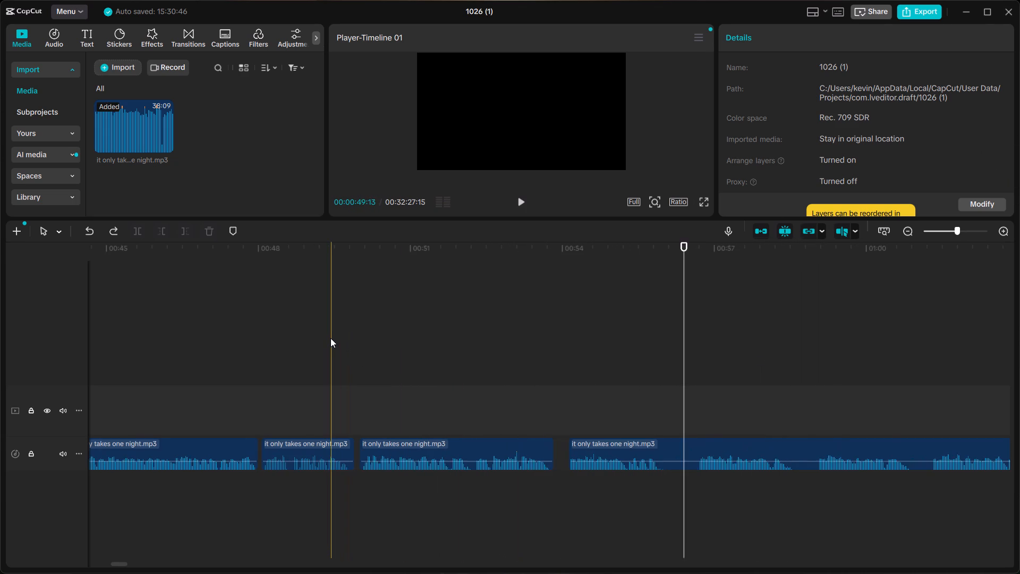
pyautogui.keyDown('ctrl'); pyautogui.scroll(-5, 329, 338); pyautogui.keyUp('ctrl')
pyautogui.click(253, 367)
pyautogui.press('space')
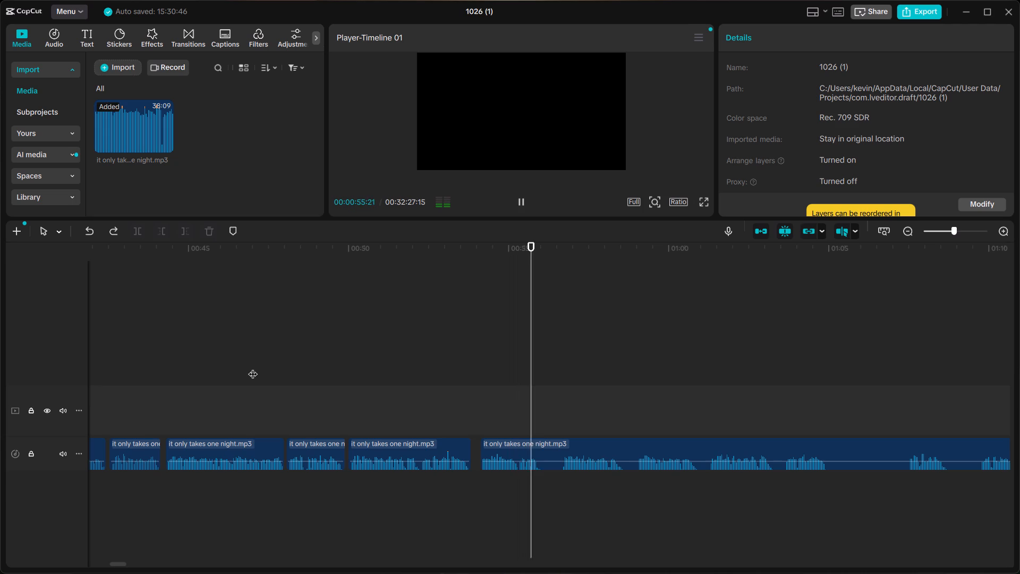
pyautogui.press('space')
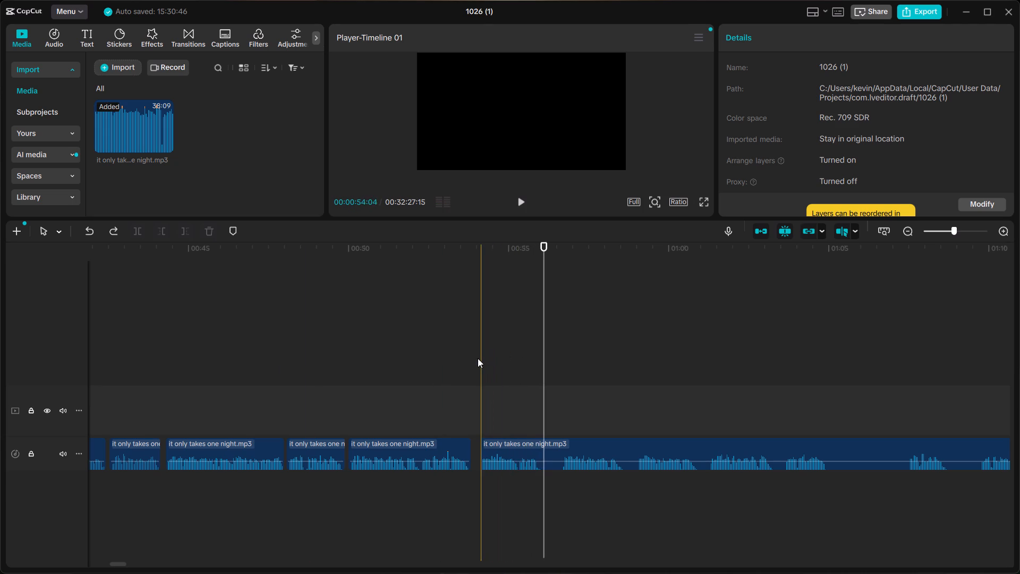
pyautogui.click(478, 358)
pyautogui.press('space')
pyautogui.click(439, 364)
pyautogui.press('space')
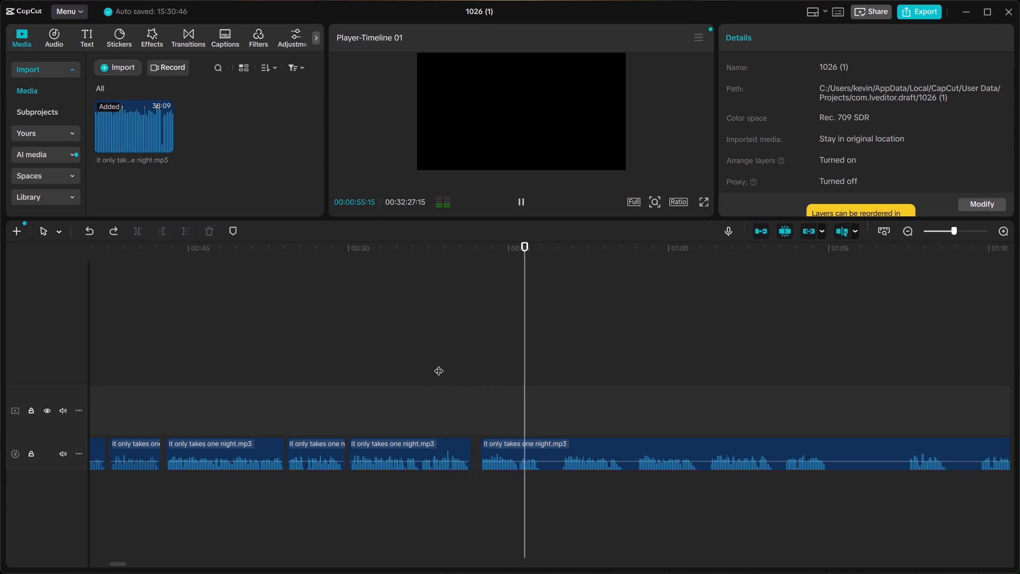
pyautogui.press('space')
# Play the edited audio from the beginning to about 1:01 to check all the cuts.
pyautogui.keyDown('ctrl'); pyautogui.scroll(-13, 297, 393); pyautogui.keyUp('ctrl')
pyautogui.hscroll(5, 297, 393)
pyautogui.hscroll(6, 153, 399)
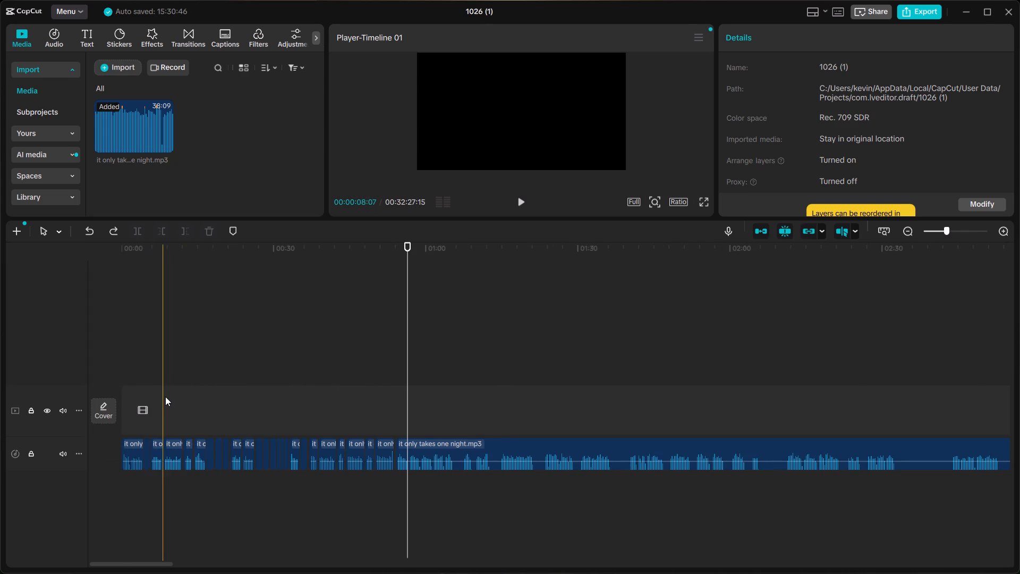
pyautogui.click(120, 403)
pyautogui.press('space')
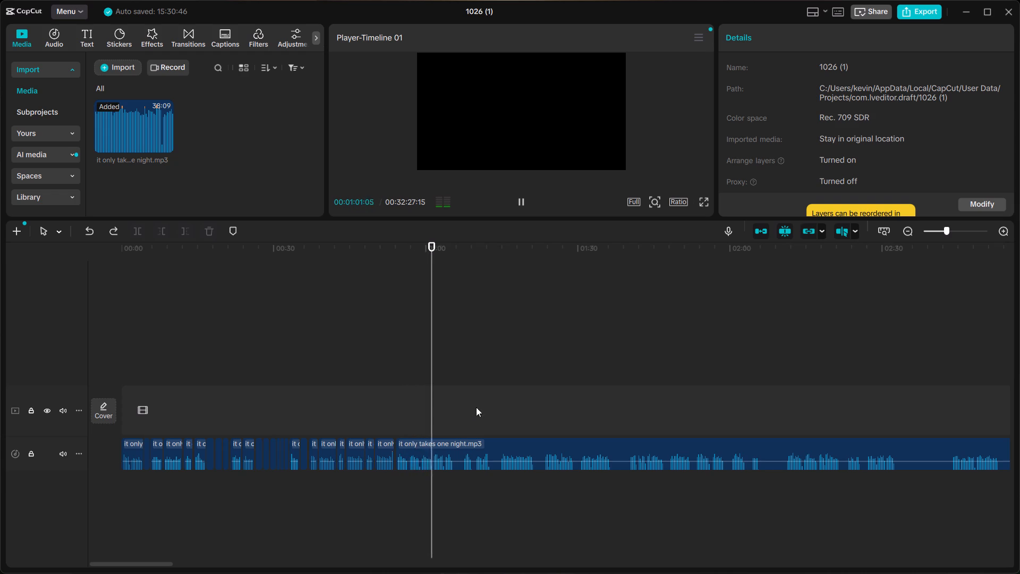
pyautogui.press('space')
# Sample the phrases in the long audio clip at about 1:14 and 1:10.
pyautogui.scroll(9, 482, 390)
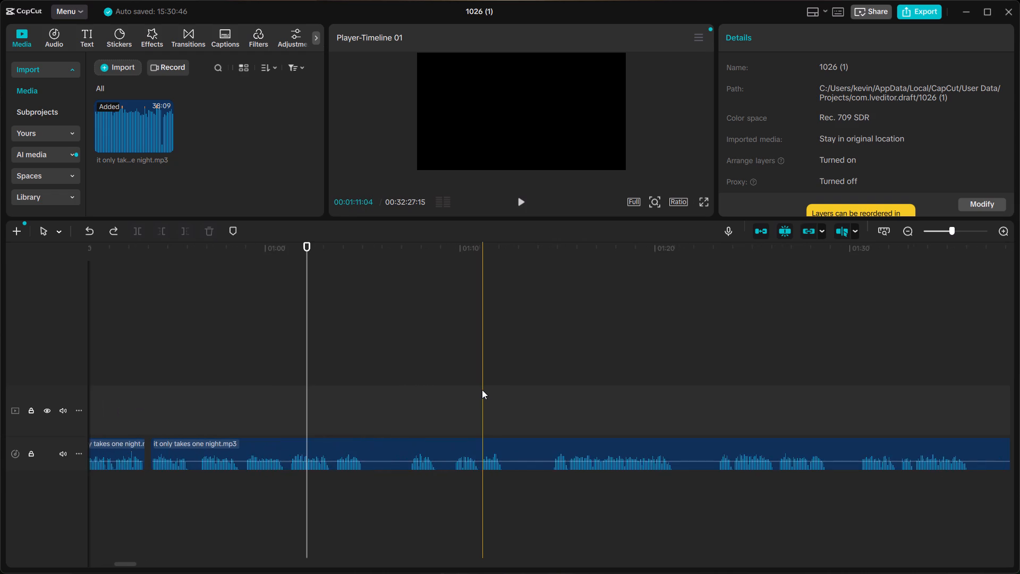
pyautogui.keyDown('ctrl'); pyautogui.scroll(6, 482, 390); pyautogui.keyUp('ctrl')
pyautogui.click(614, 403)
pyautogui.press('space')
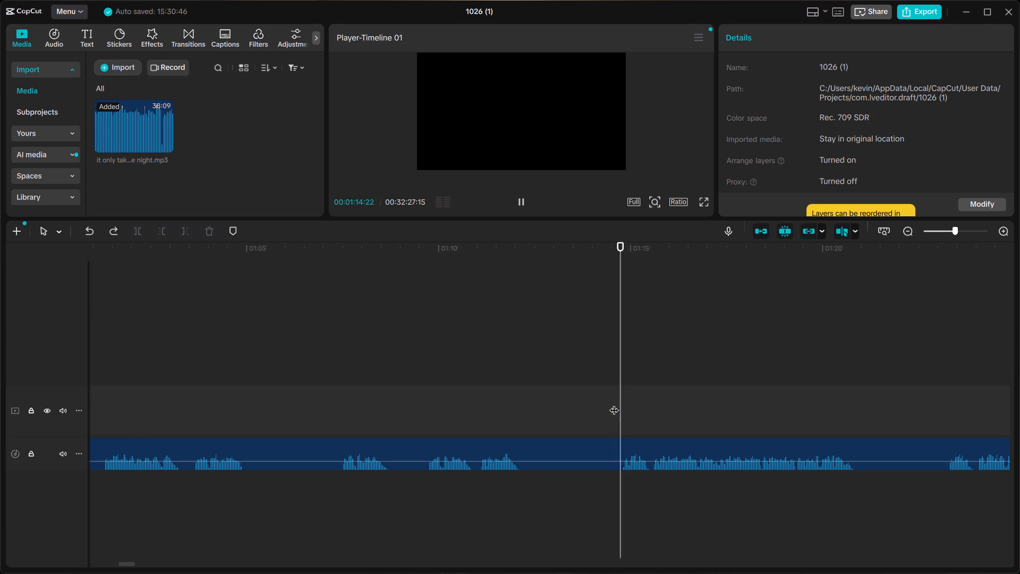
pyautogui.press('space')
pyautogui.click(428, 410)
pyautogui.press('space')
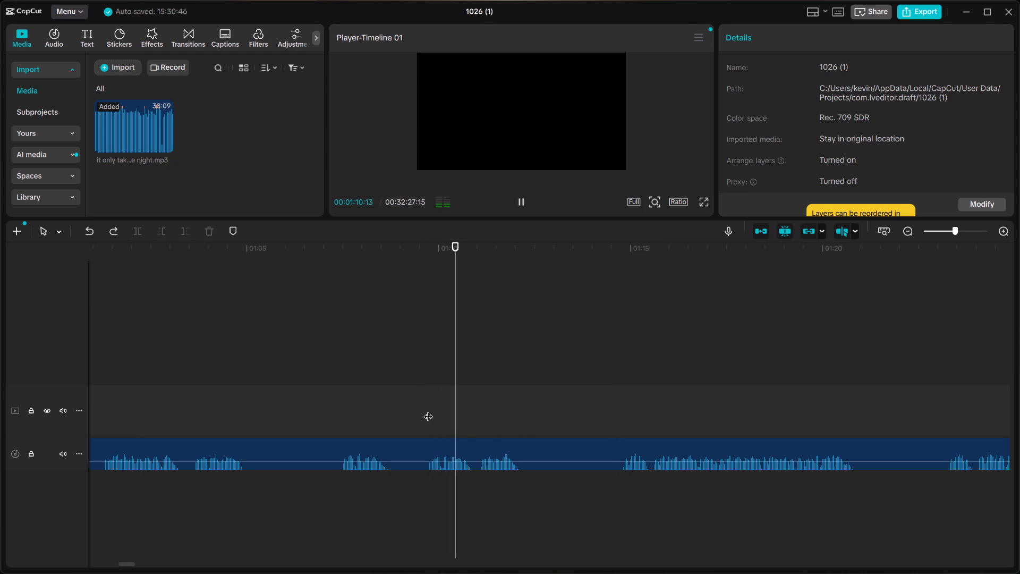
pyautogui.press('space')
# Replay from about 54 seconds and split the long audio clip at about 0:56, in the pause after its first phrase.
pyautogui.hscroll(3, 428, 410)
pyautogui.click(493, 384)
pyautogui.press('space')
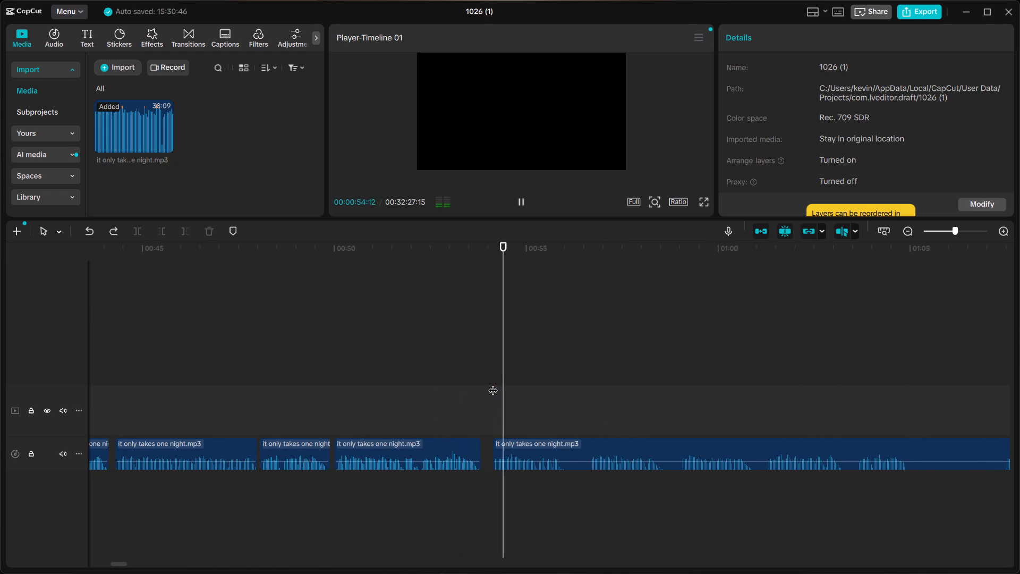
pyautogui.press('space')
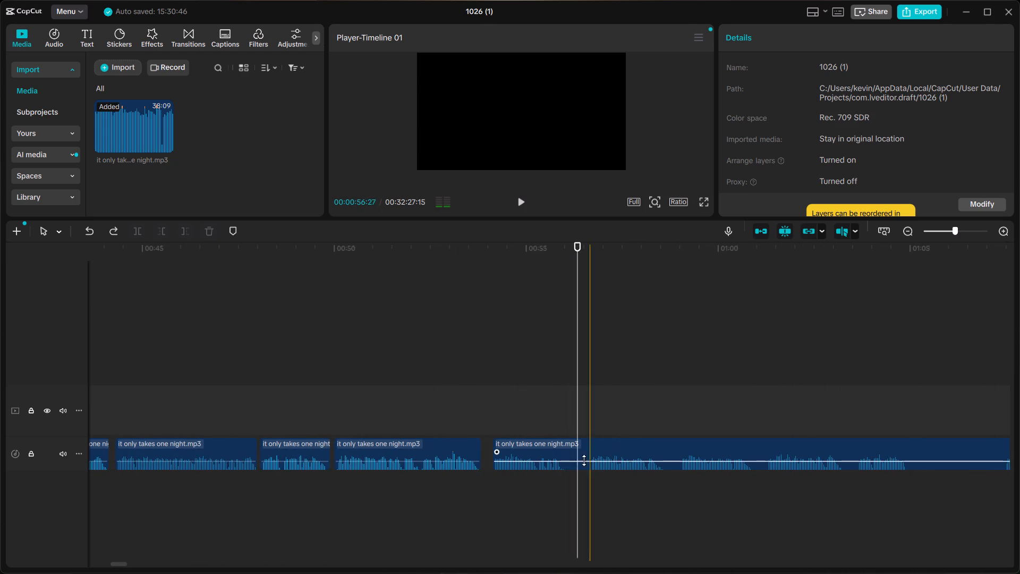
pyautogui.click(569, 451)
pyautogui.hotkey('ctrl', 'b')
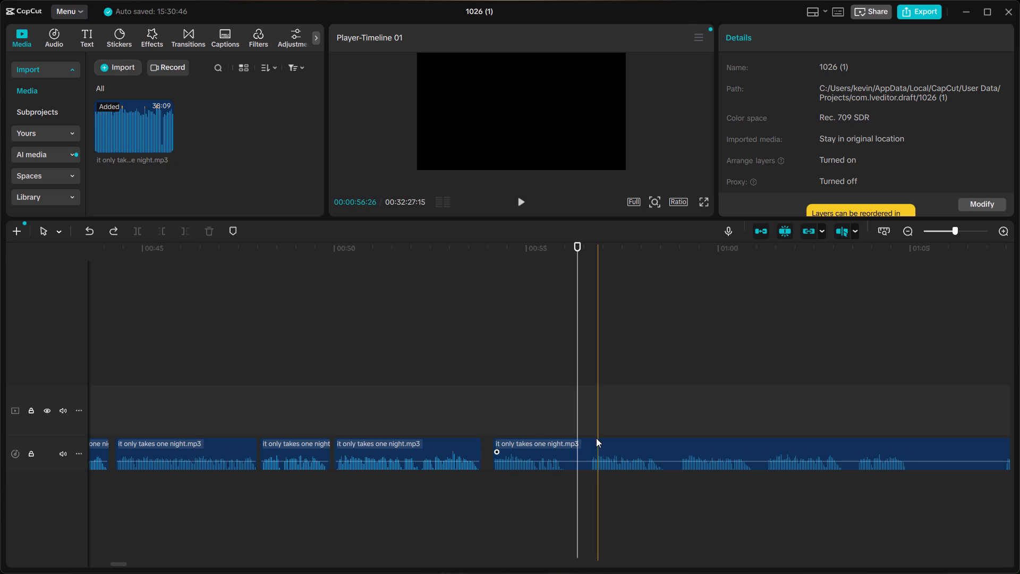
pyautogui.click(569, 454)
pyautogui.hotkey('ctrl', 'b')
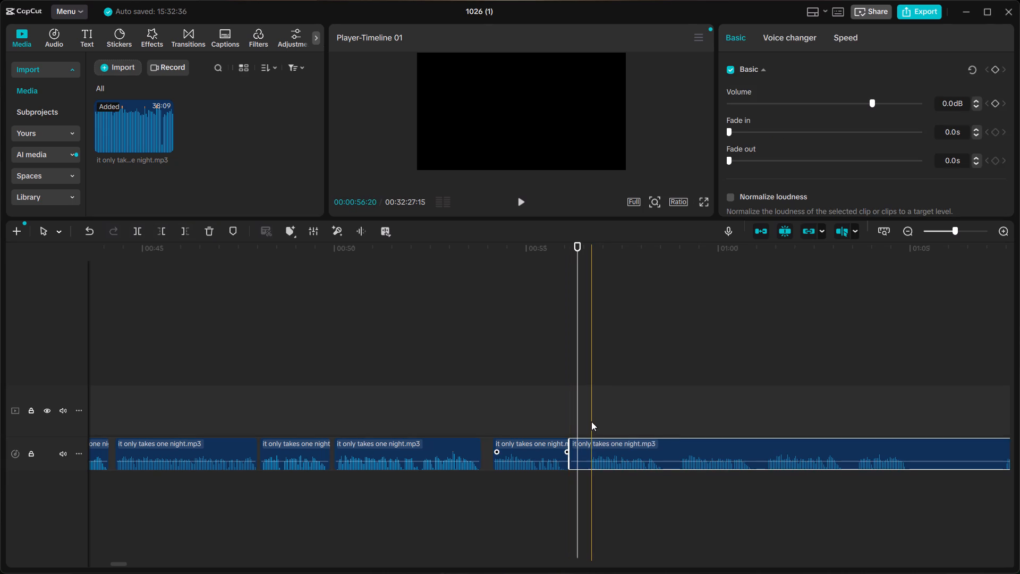
# Listen to the takes after 0:56 and split the long audio clip at 1:01:08, just before the take to keep.
pyautogui.click(588, 417)
pyautogui.press('space')
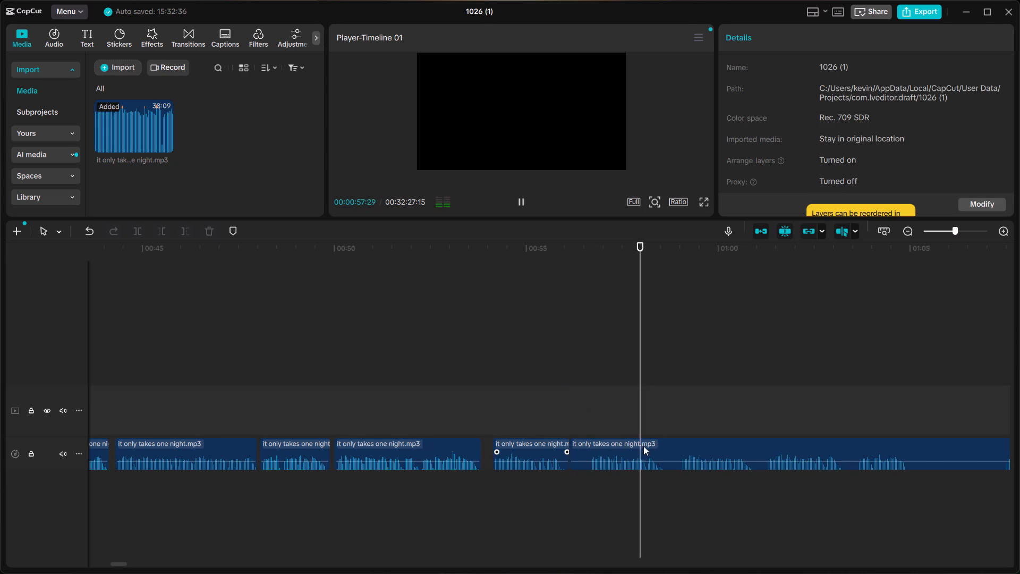
pyautogui.click(676, 416)
pyautogui.press('space')
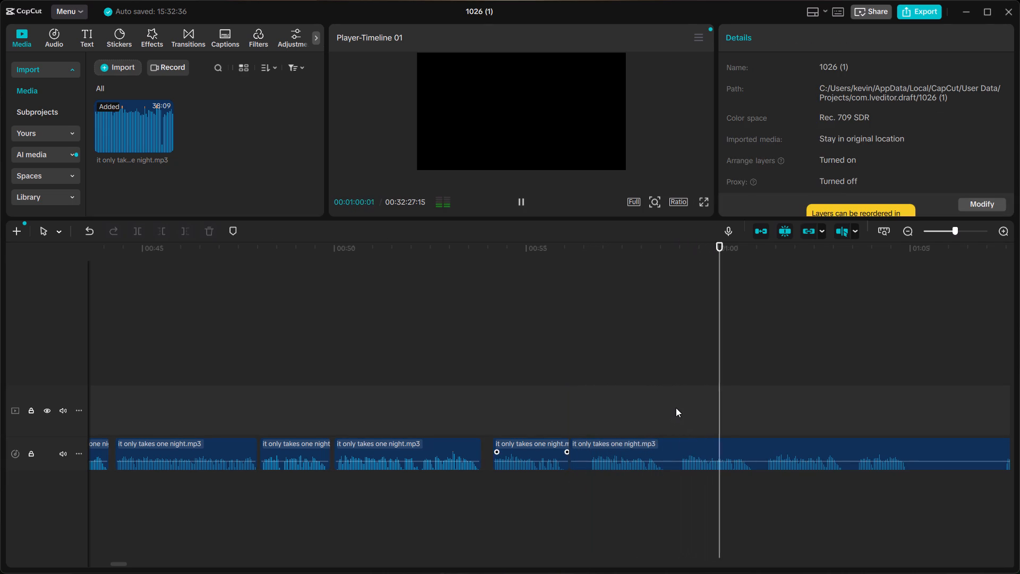
pyautogui.hscroll(-1, 676, 408)
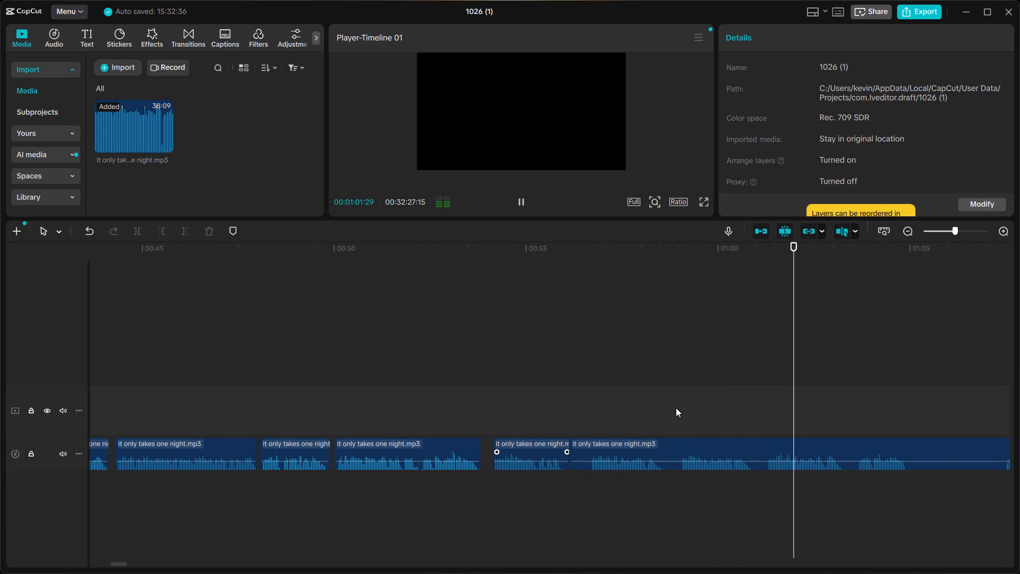
pyautogui.hscroll(-1, 676, 408)
pyautogui.press('space')
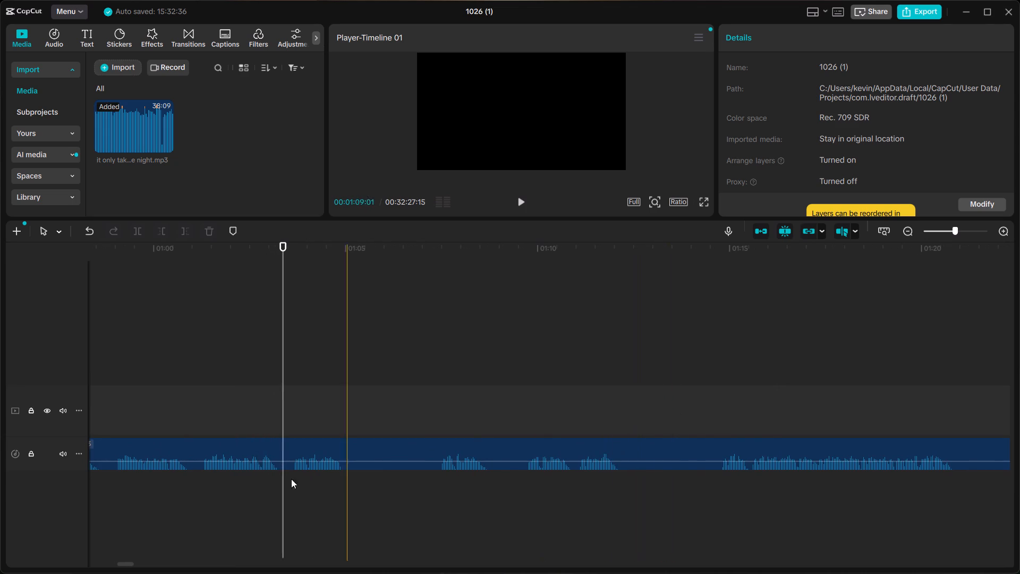
pyautogui.click(287, 426)
pyautogui.press('space')
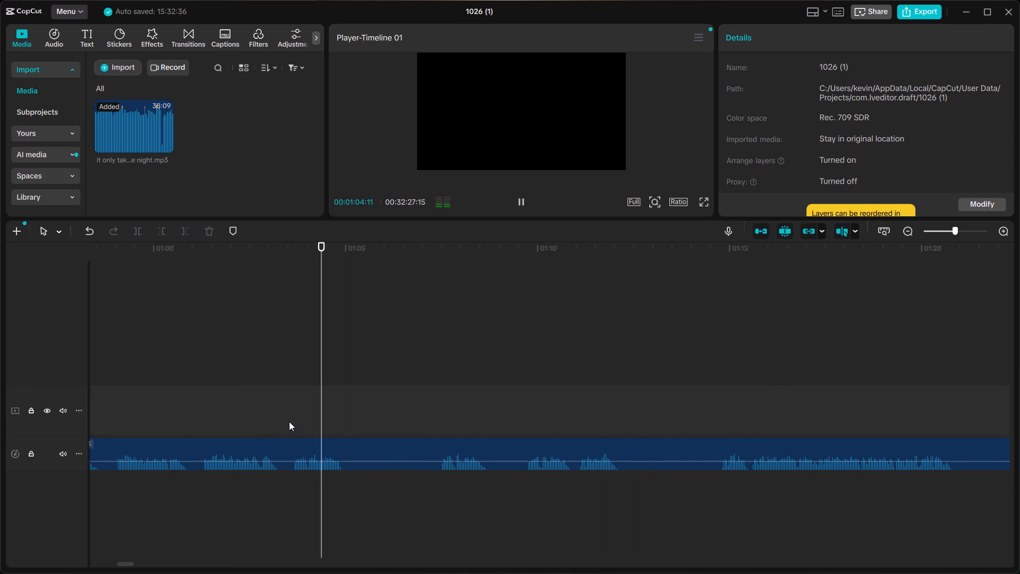
pyautogui.press('space')
pyautogui.hscroll(1, 288, 421)
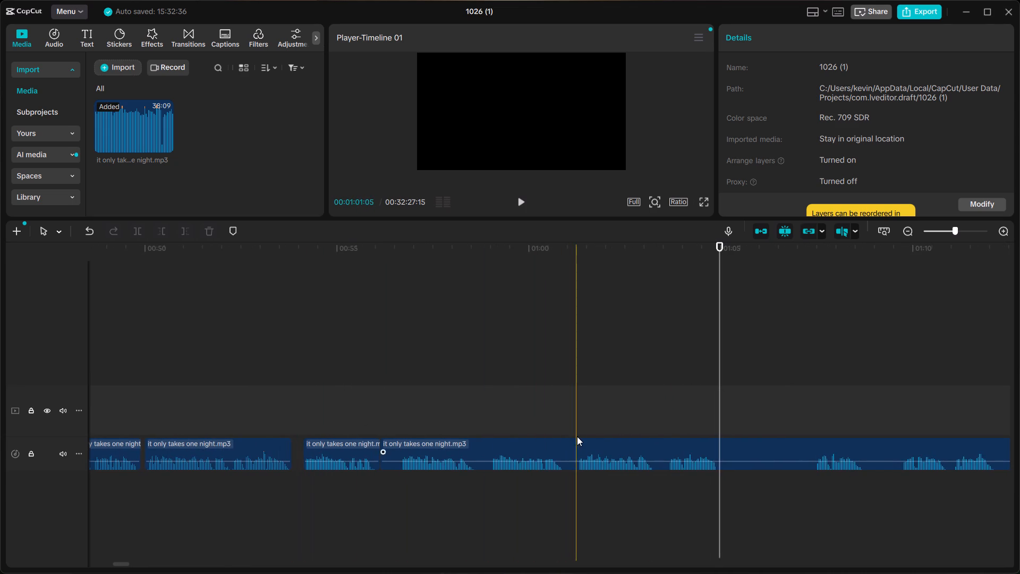
pyautogui.click(577, 436)
pyautogui.hotkey('ctrl', 'b')
pyautogui.keyDown('ctrl'); pyautogui.click(575, 440); pyautogui.keyUp('ctrl')
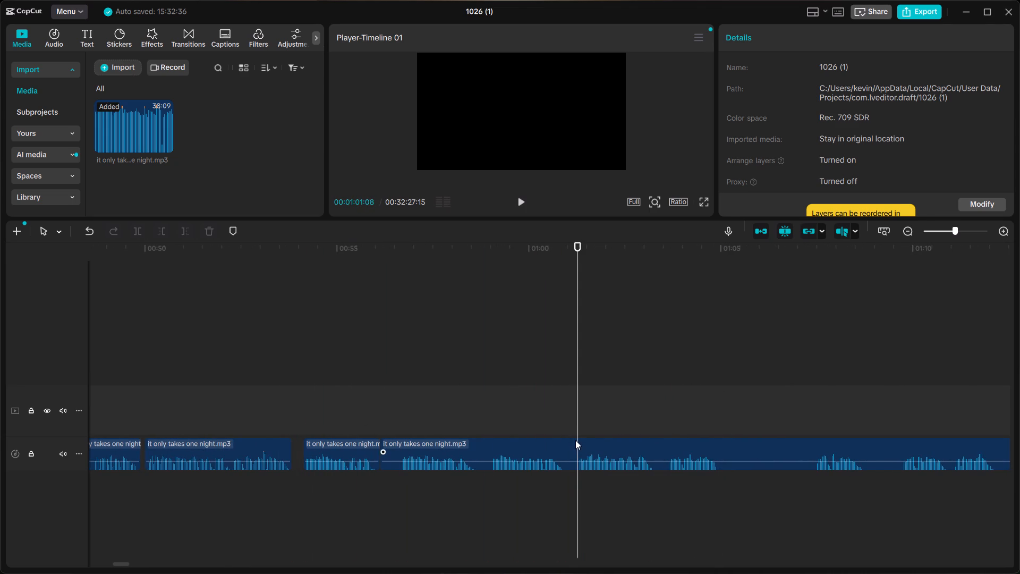
pyautogui.hotkey('ctrl', 'b')
# Delete the clip of unwanted takes between about 0:56 and 1:01.
pyautogui.click(570, 443)
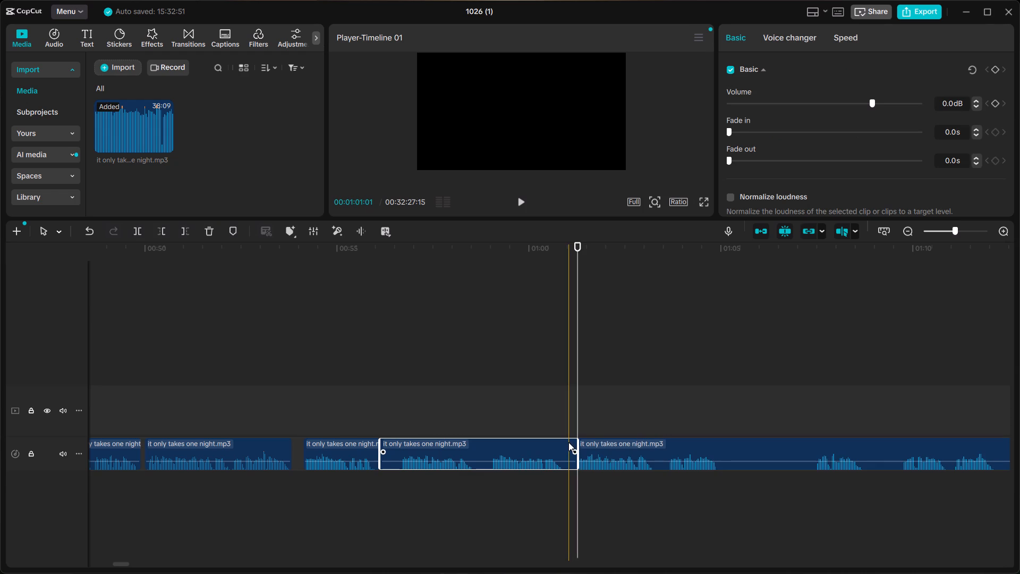
pyautogui.press('BackSpace')
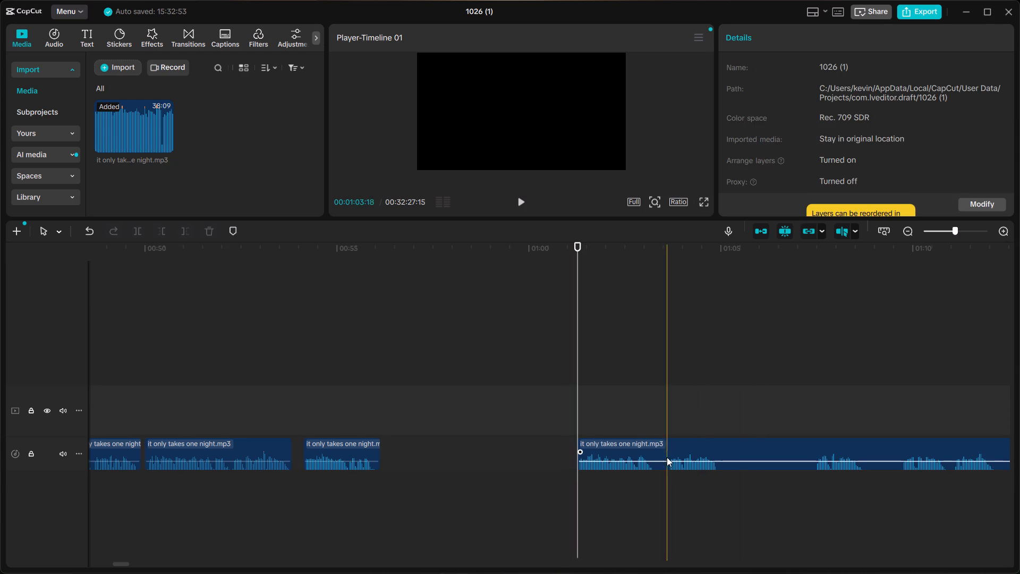
# Move the remaining long audio clip back against the previous clip's end at about 0:56 and replay the join.
pyautogui.click(661, 450)
pyautogui.moveTo(654, 447); pyautogui.dragTo(459, 453)
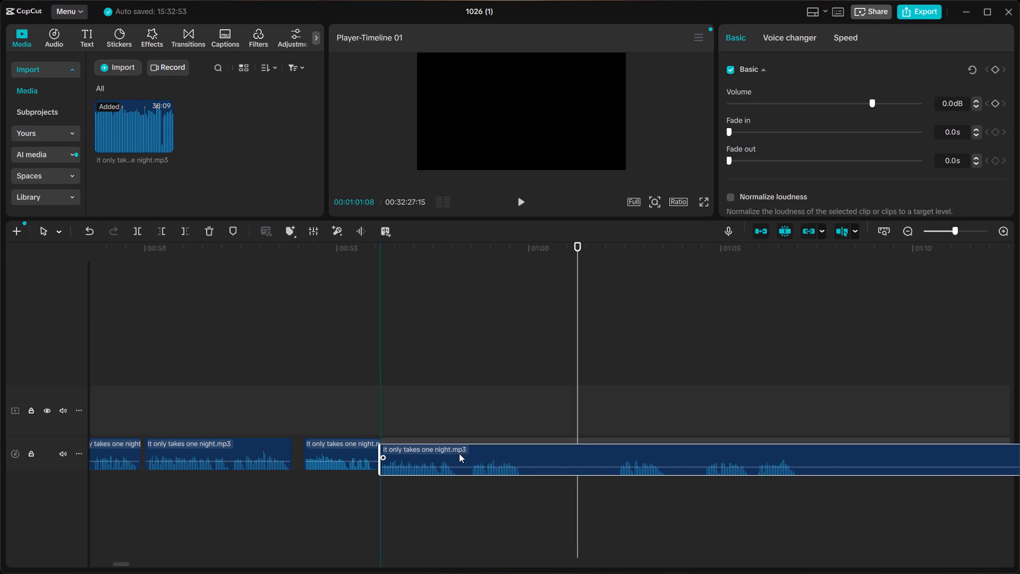
pyautogui.keyDown('ctrl'); pyautogui.scroll(5, 457, 453); pyautogui.keyUp('ctrl')
pyautogui.hscroll(1, 457, 453)
pyautogui.keyDown('ctrl'); pyautogui.scroll(2, 457, 453); pyautogui.keyUp('ctrl')
pyautogui.click(282, 393)
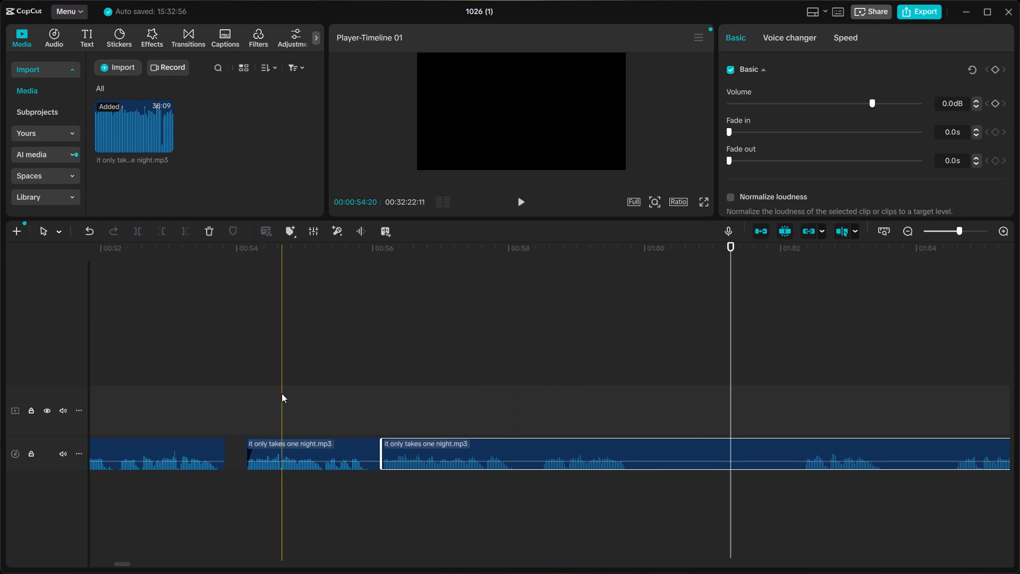
pyautogui.press('space')
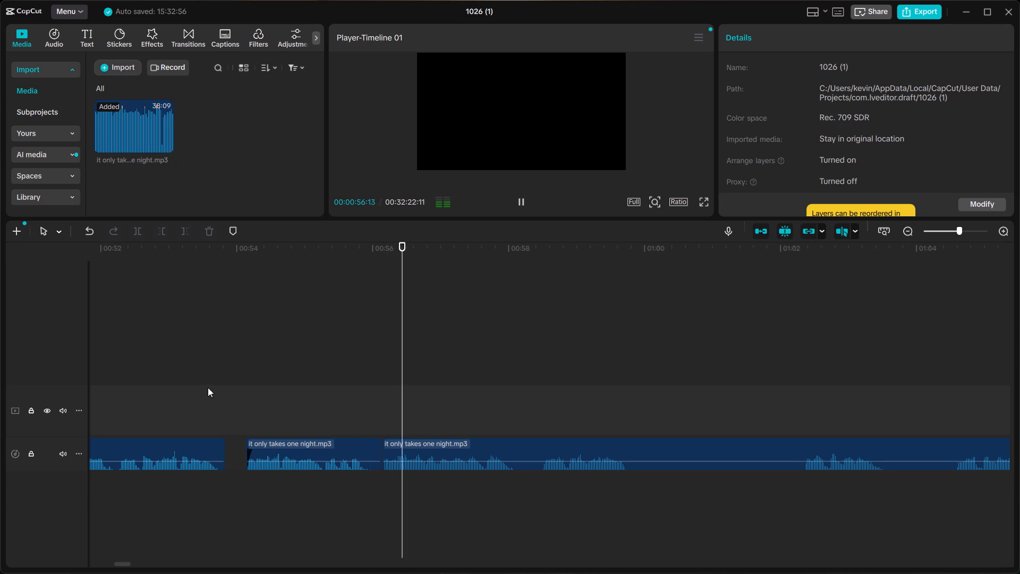
# Replay from about 0:54, split the long audio clip at about 0:58:05 and 0:58:13, and delete the short silent piece between the cuts.
pyautogui.click(229, 369)
pyautogui.press('space')
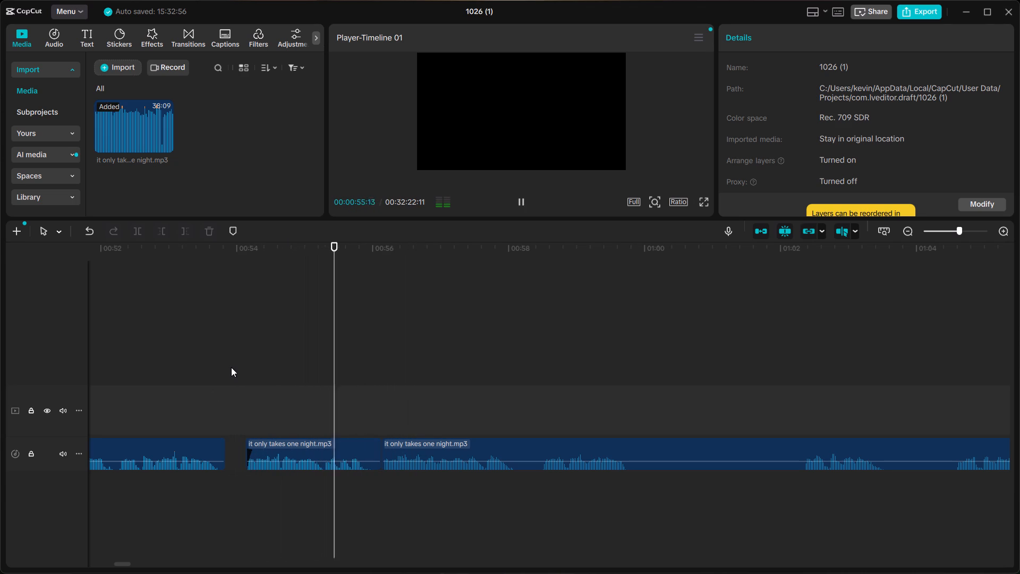
pyautogui.hscroll(-1, 231, 367)
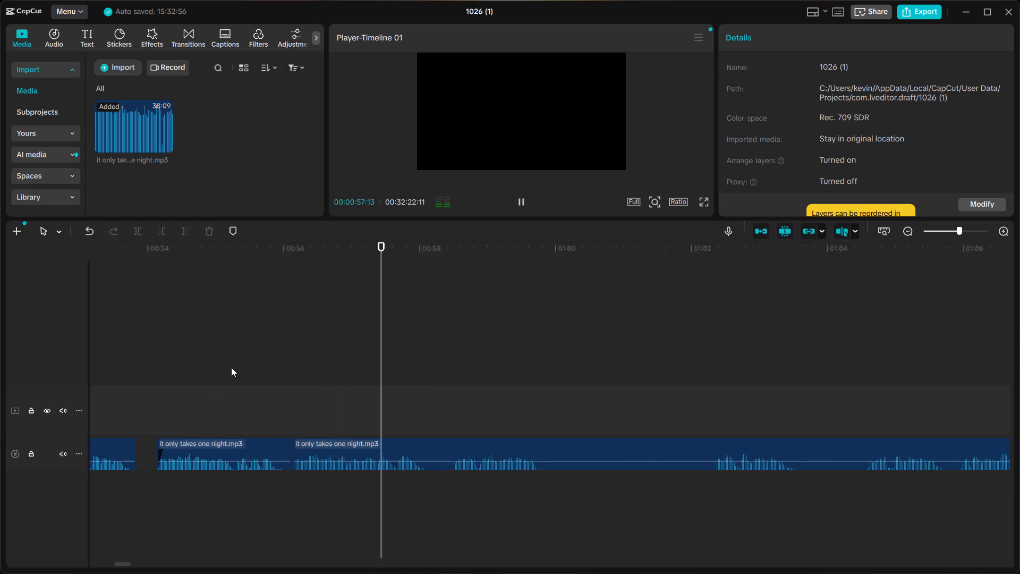
pyautogui.hscroll(-1, 231, 367)
pyautogui.press('space')
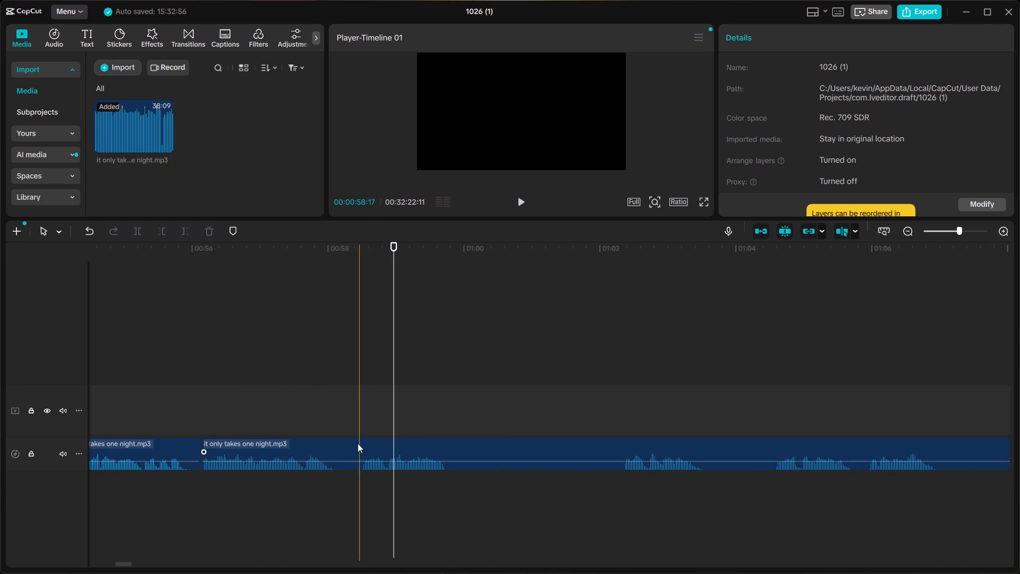
pyautogui.click(341, 442)
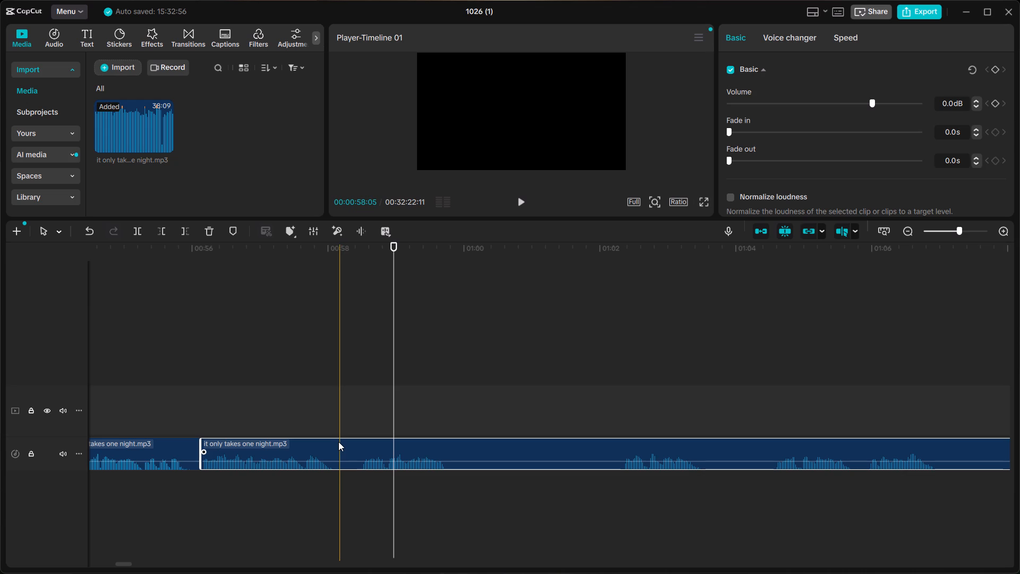
pyautogui.hotkey('ctrl', 'b')
pyautogui.hotkey('ctrl', 'b')
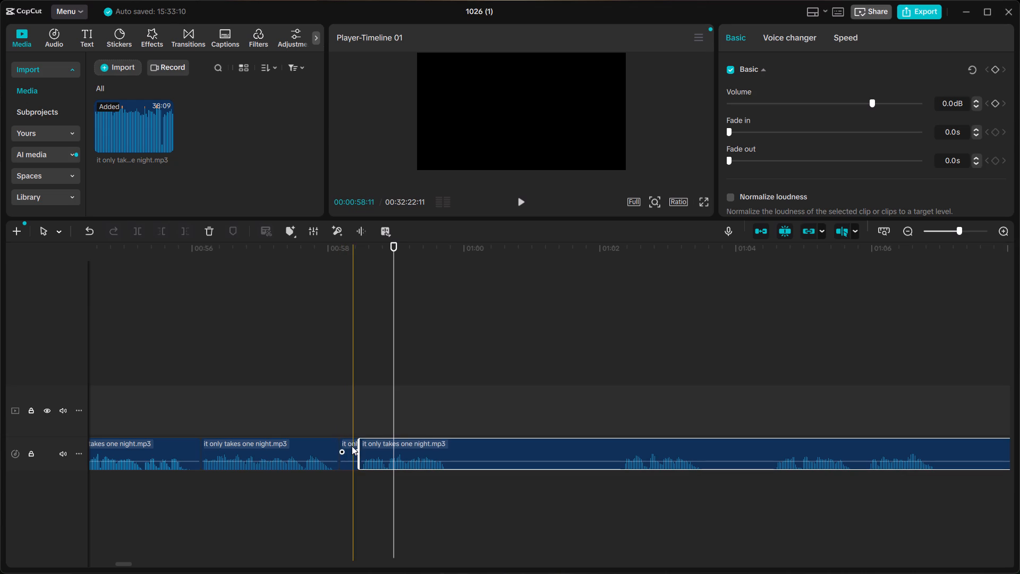
pyautogui.click(352, 446)
pyautogui.press('BackSpace')
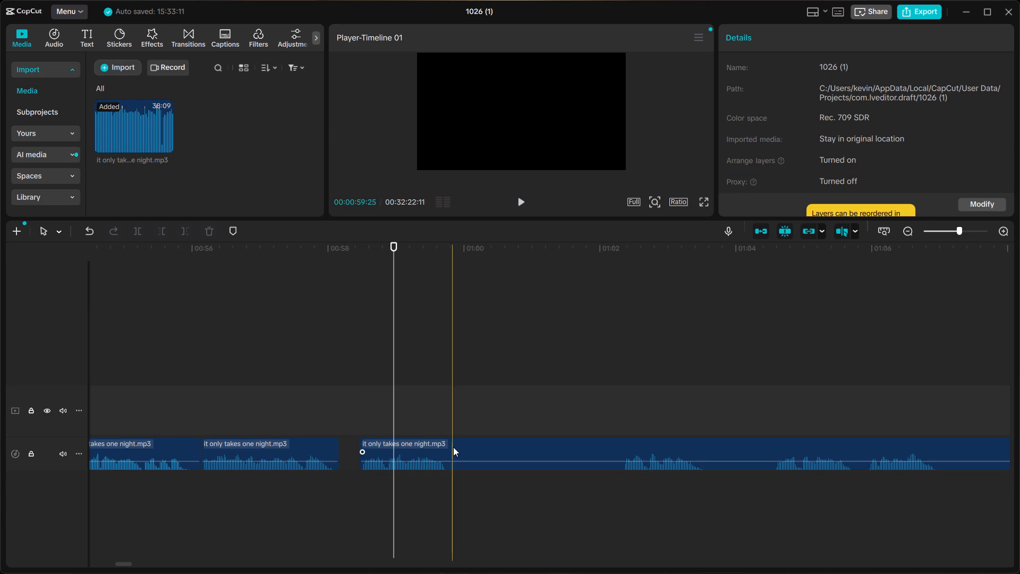
# Move the remaining long audio clip back against the previous clip's end at about 0:58 and replay the join.
pyautogui.click(453, 446)
pyautogui.moveTo(453, 446); pyautogui.dragTo(431, 449)
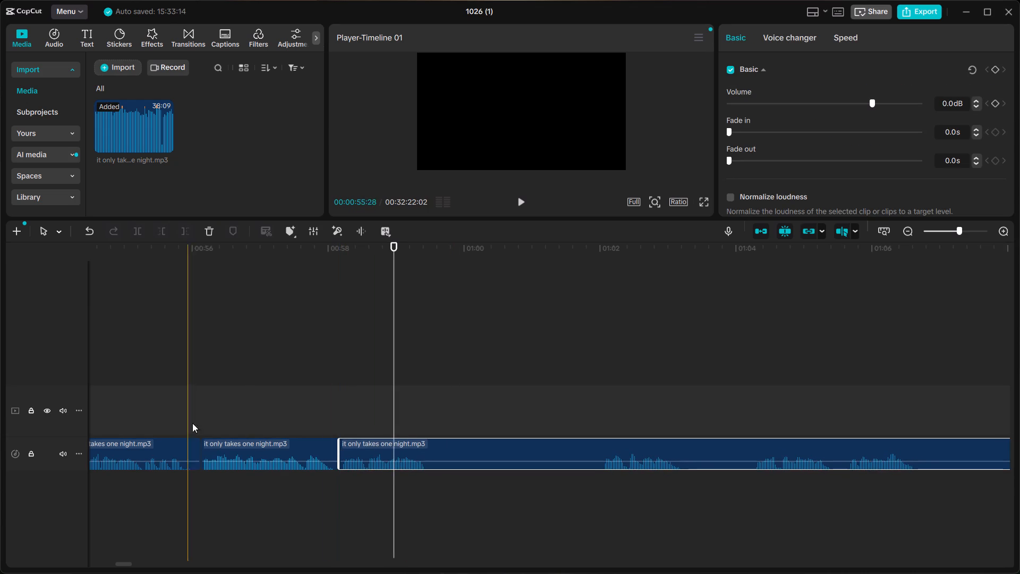
pyautogui.click(207, 409)
pyautogui.press('space')
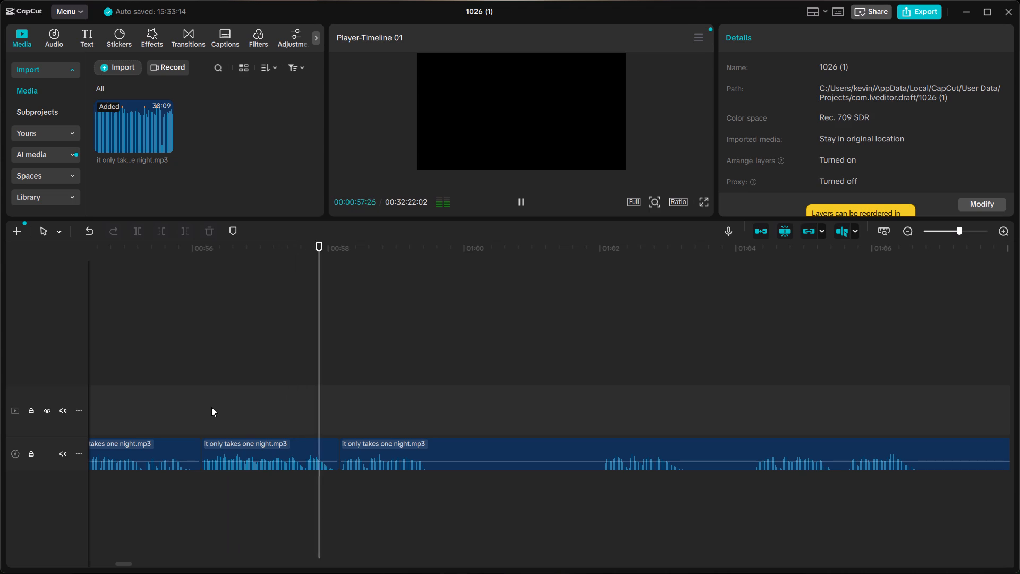
pyautogui.click(205, 405)
pyautogui.press('space')
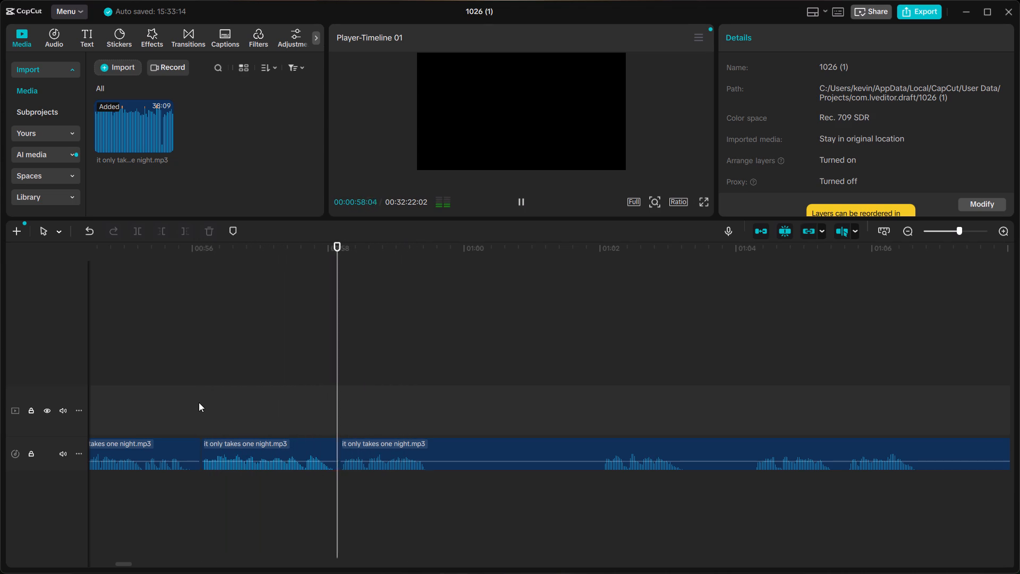
# Shift the long audio clip about 3 frames later to leave a small gap at about 0:58, and replay the transition.
pyautogui.click(594, 402)
pyautogui.press('space')
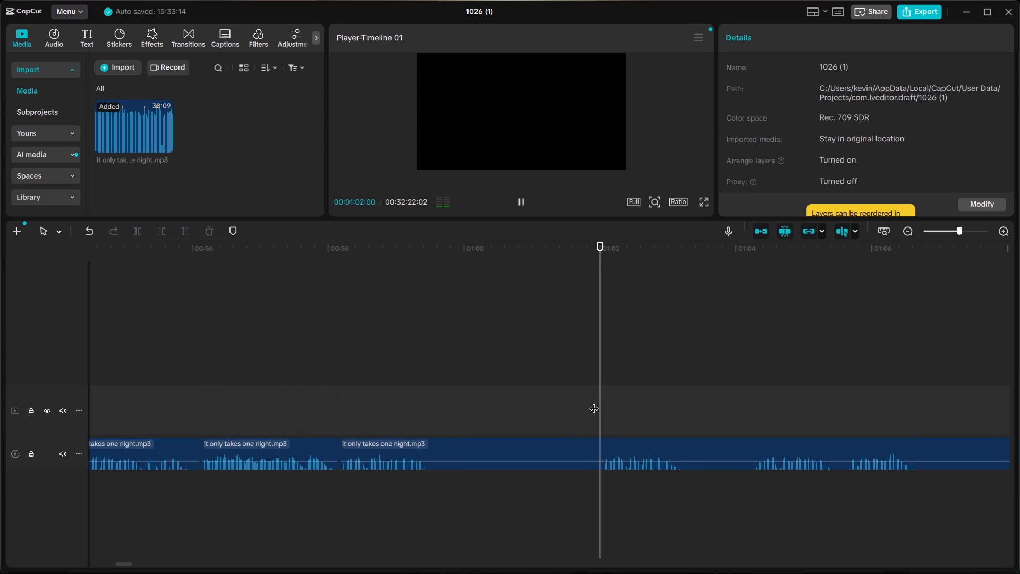
pyautogui.press('space')
pyautogui.click(365, 443)
pyautogui.moveTo(365, 443); pyautogui.dragTo(372, 443)
pyautogui.click(196, 399)
pyautogui.press('space')
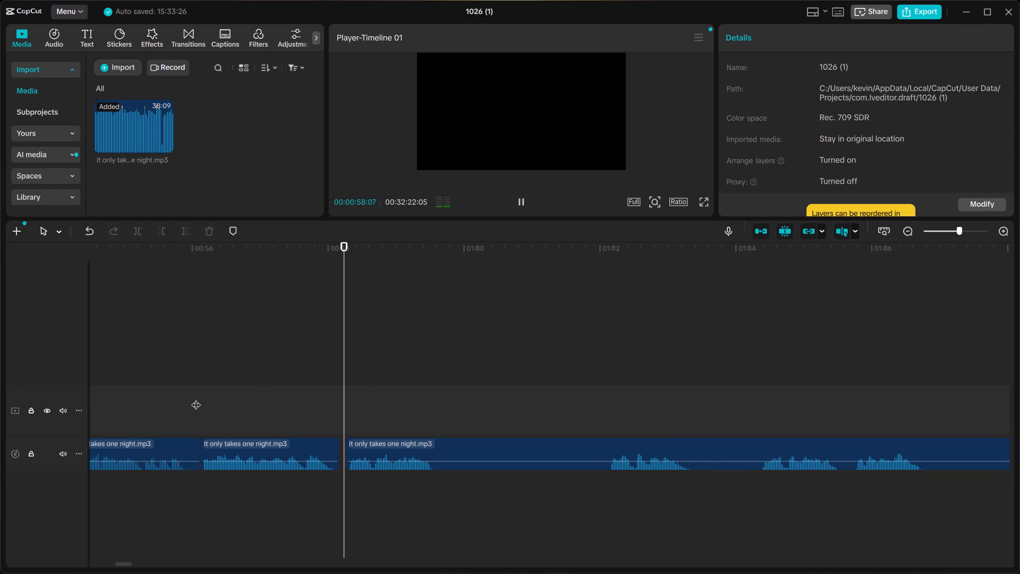
pyautogui.press('space')
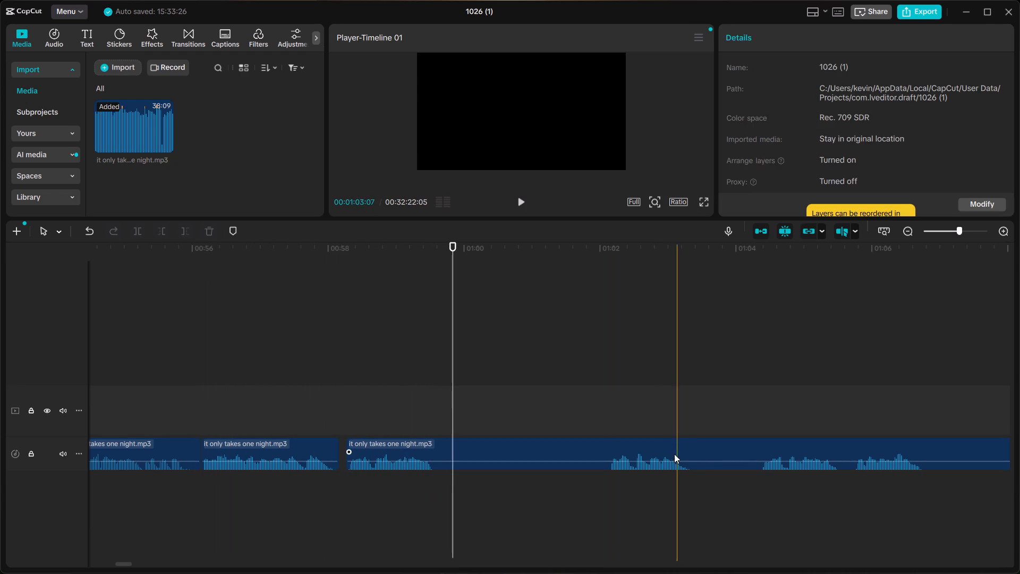
# Split the long audio clip at 0:59:19 and about 1:02, and delete the silent section between the cuts.
pyautogui.click(439, 444)
pyautogui.hotkey('ctrl', 'b')
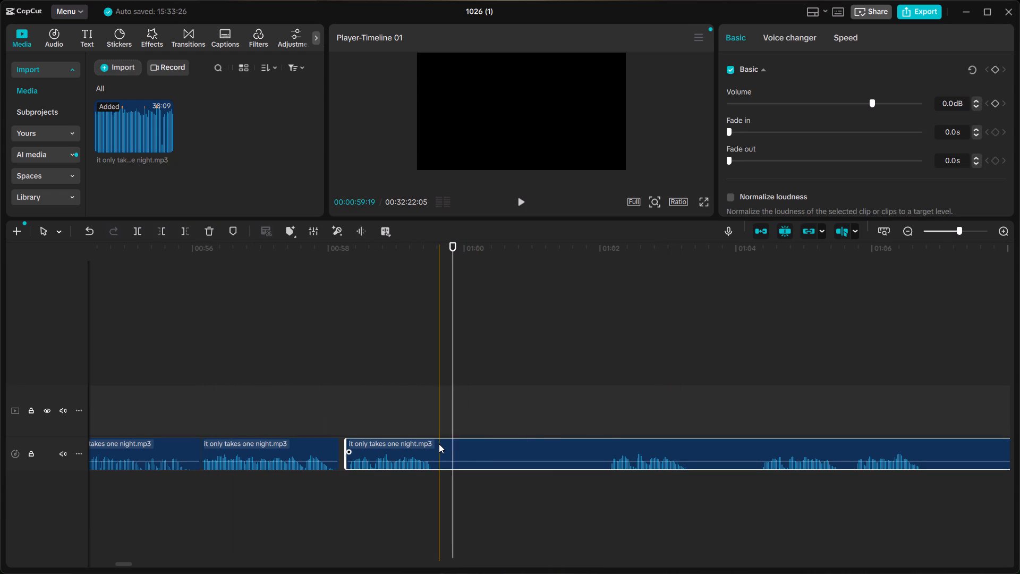
pyautogui.hotkey('ctrl', 'b')
pyautogui.click(589, 445)
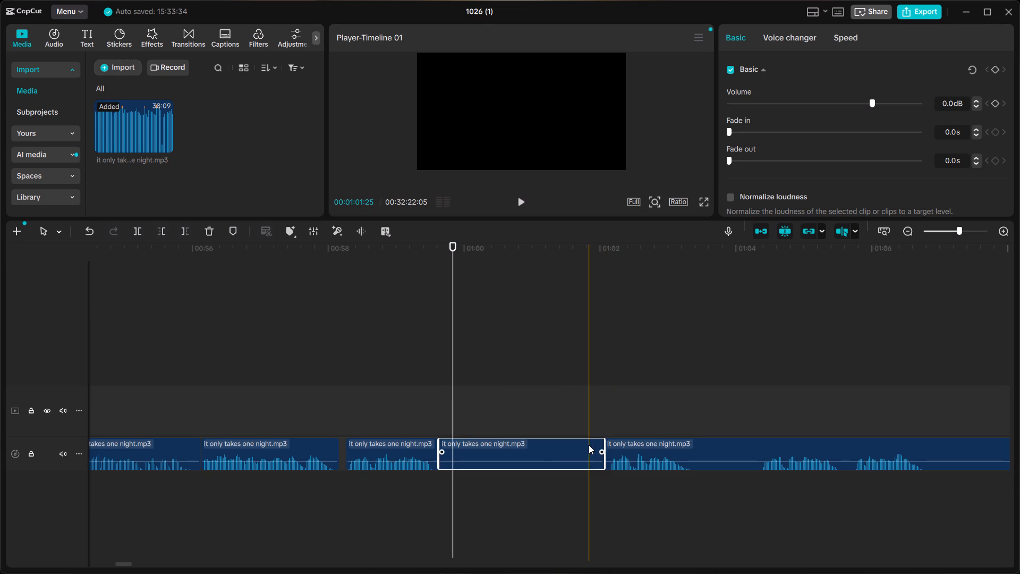
pyautogui.press('BackSpace')
# Listen to the takes after 1:02, split the long audio clip at 1:04:10, and delete the unwanted take before the cut.
pyautogui.click(608, 374)
pyautogui.press('space')
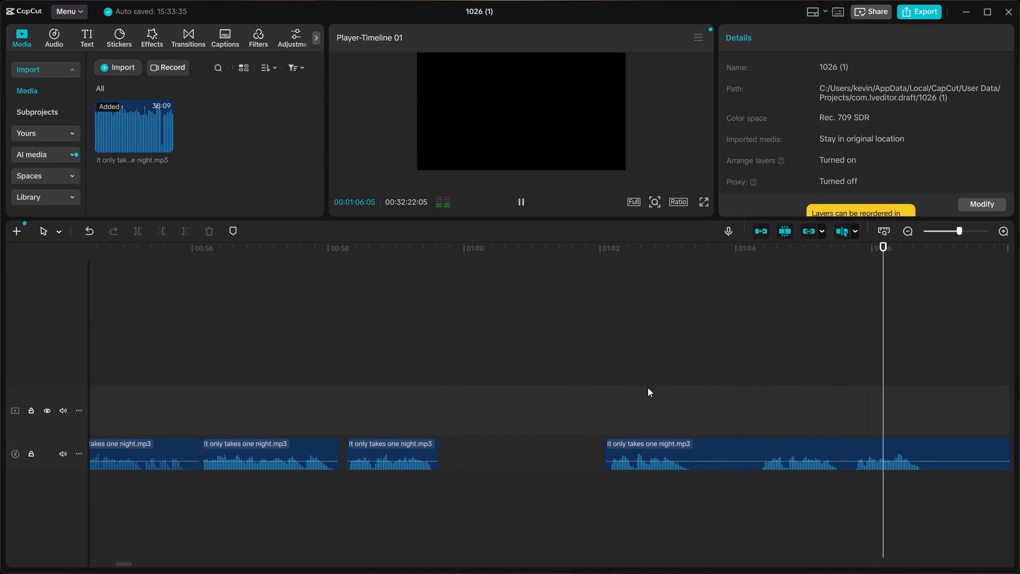
pyautogui.press('space')
pyautogui.click(758, 444)
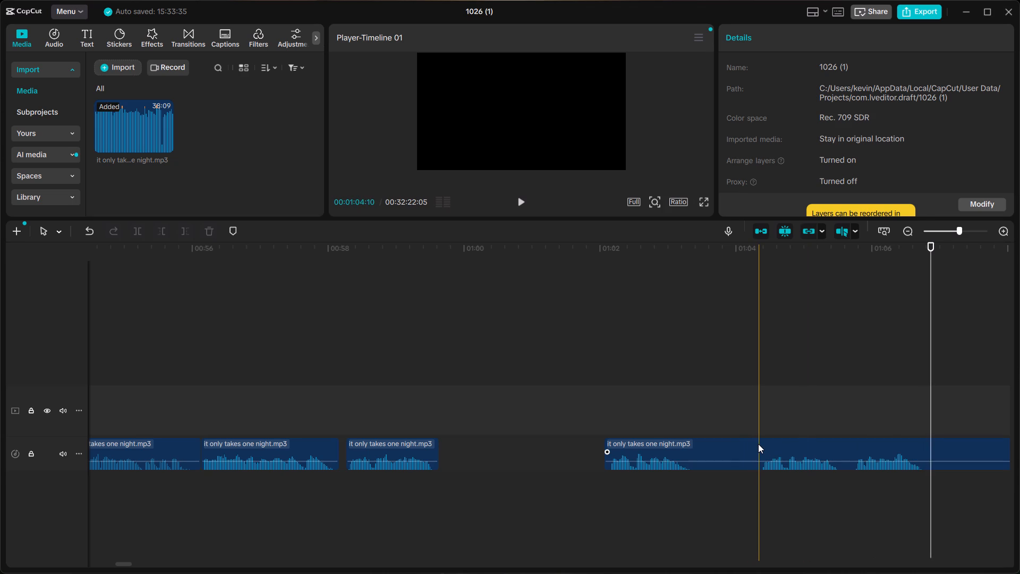
pyautogui.hotkey('ctrl', 'b')
pyautogui.keyDown('ctrl'); pyautogui.moveTo(758, 444); pyautogui.dragTo(752, 444); pyautogui.keyUp('ctrl')
pyautogui.click(741, 446)
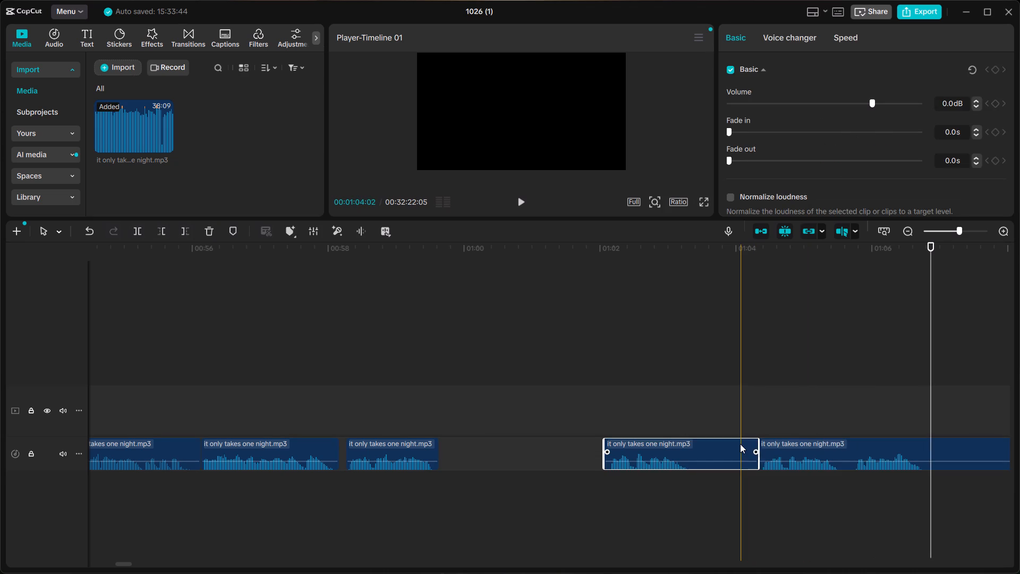
pyautogui.press('BackSpace')
# Move the remaining long audio clip back against the previous clip's end at about 0:59:19 and replay the join.
pyautogui.click(775, 450)
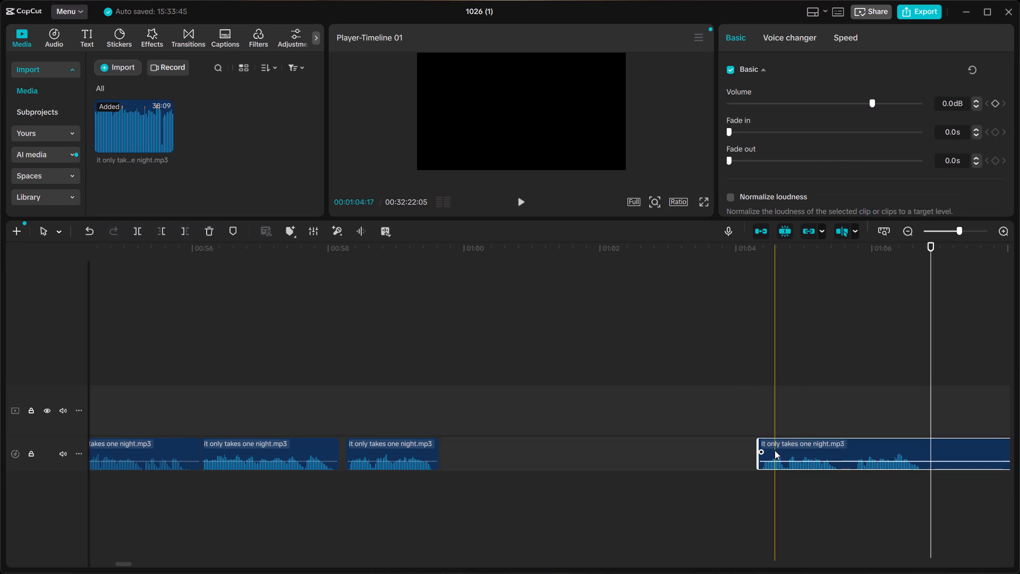
pyautogui.moveTo(775, 450); pyautogui.dragTo(452, 452)
pyautogui.click(309, 398)
pyautogui.click(335, 384)
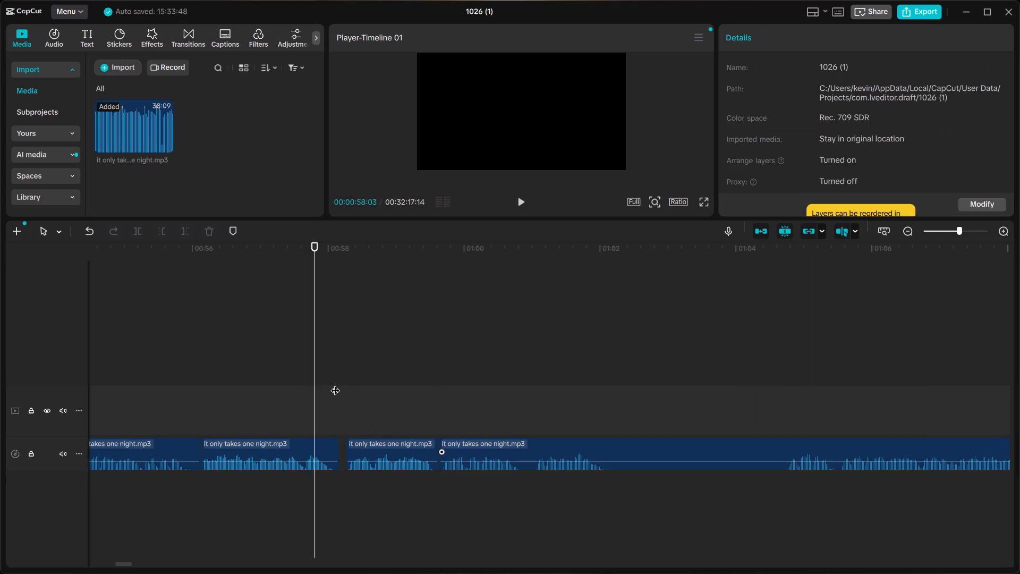
pyautogui.click(348, 383)
pyautogui.press('space')
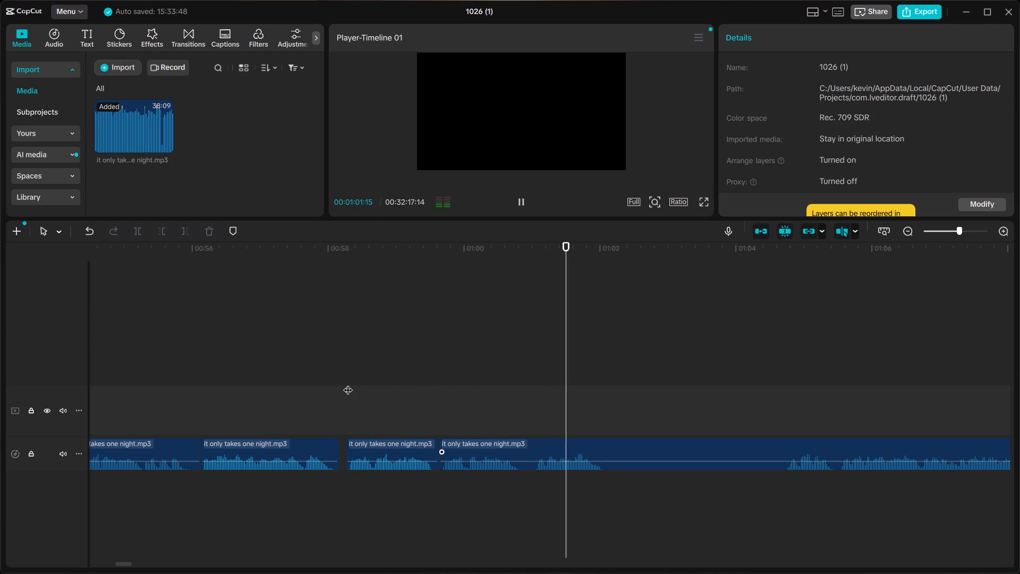
pyautogui.press('space')
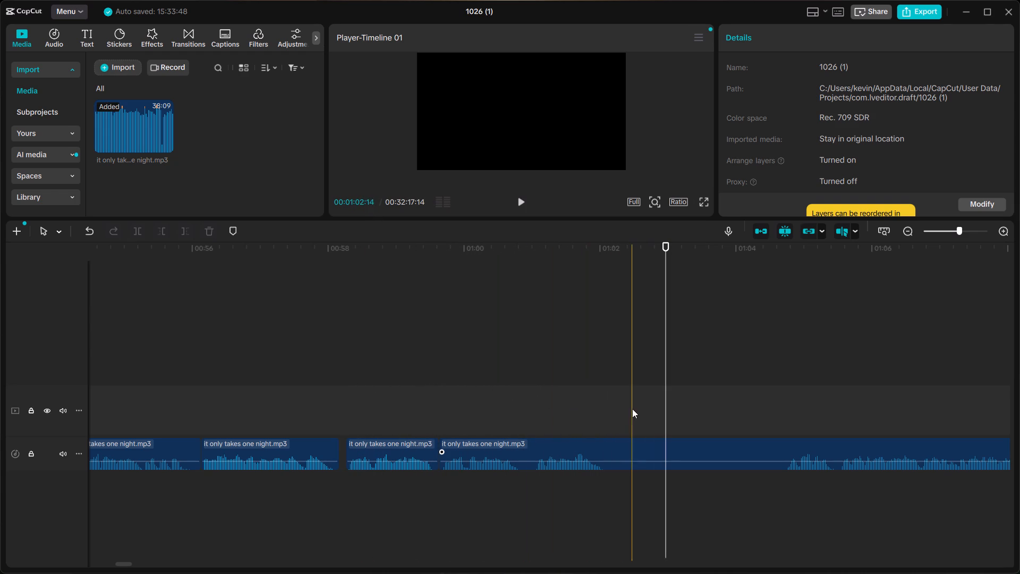
# Replay the join from about 0:58:16 and split the long audio clip at 1:02:03, just after its second phrase.
pyautogui.click(614, 437)
pyautogui.click(367, 408)
pyautogui.press('space')
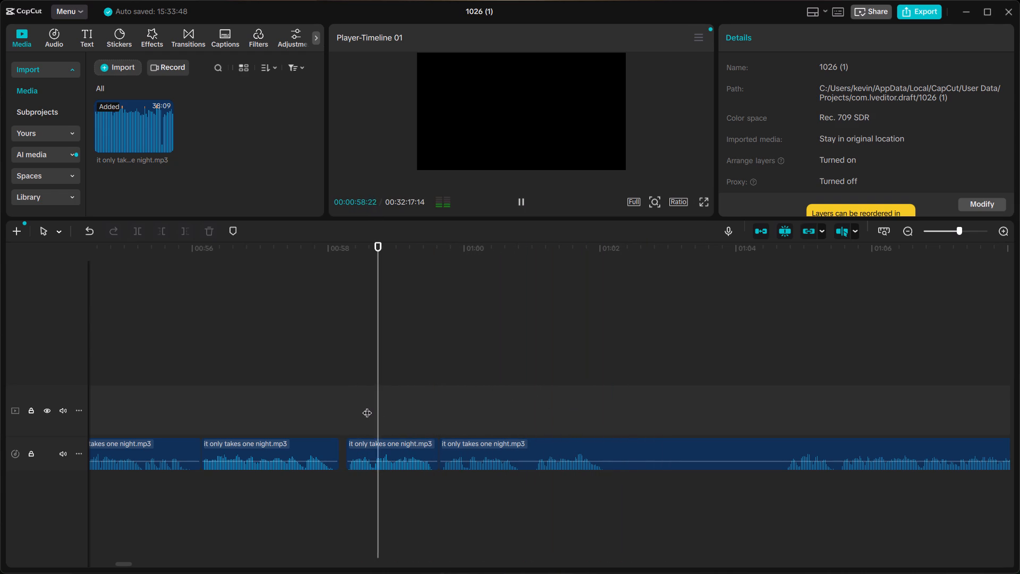
pyautogui.press('space')
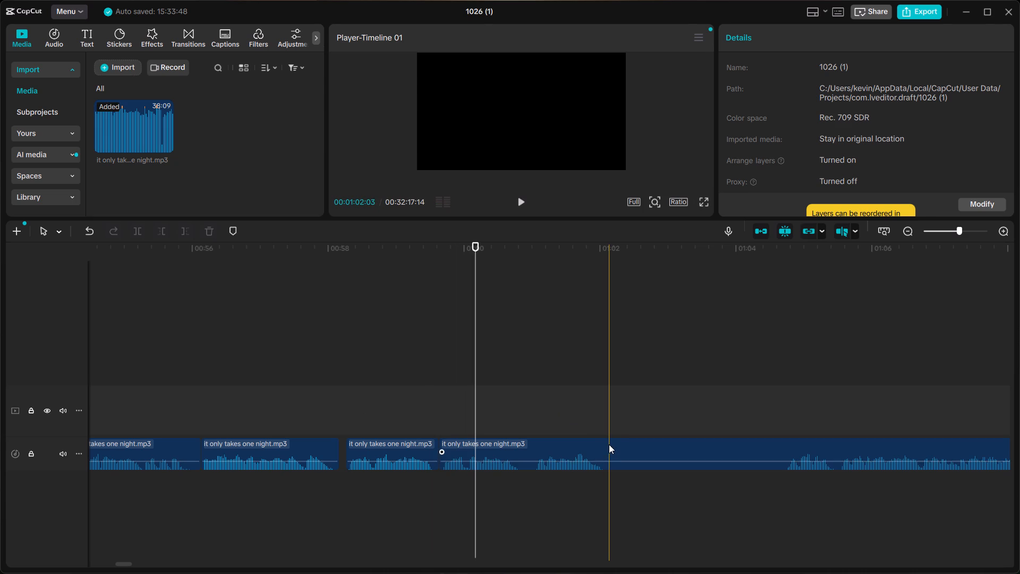
pyautogui.click(610, 444)
pyautogui.hotkey('ctrl', 'b')
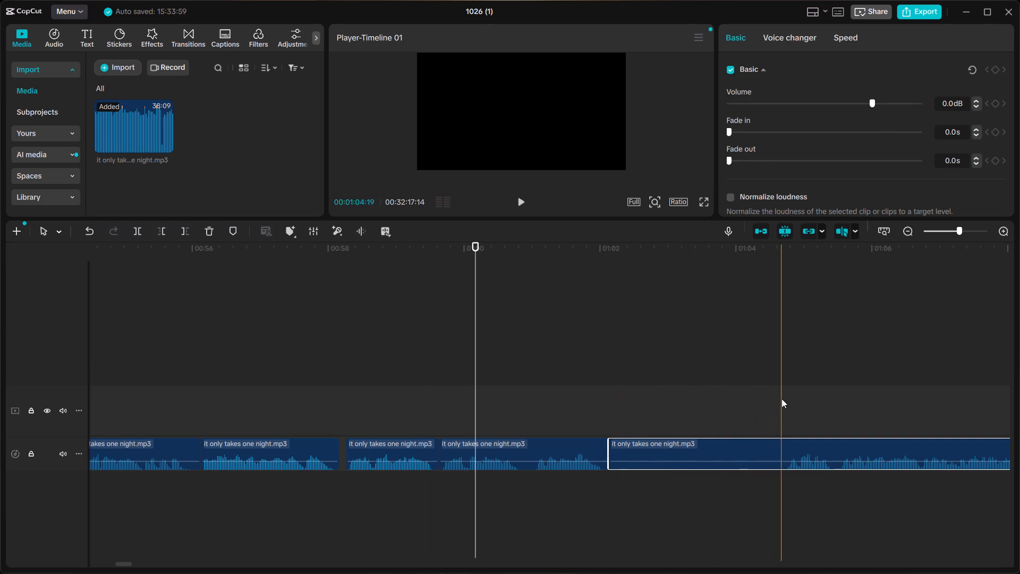
# Listen through the takes in the long audio clip from about 1:04 to 1:26, skipping the silent gaps.
pyautogui.click(781, 399)
pyautogui.press('space')
pyautogui.hscroll(-2, 781, 395)
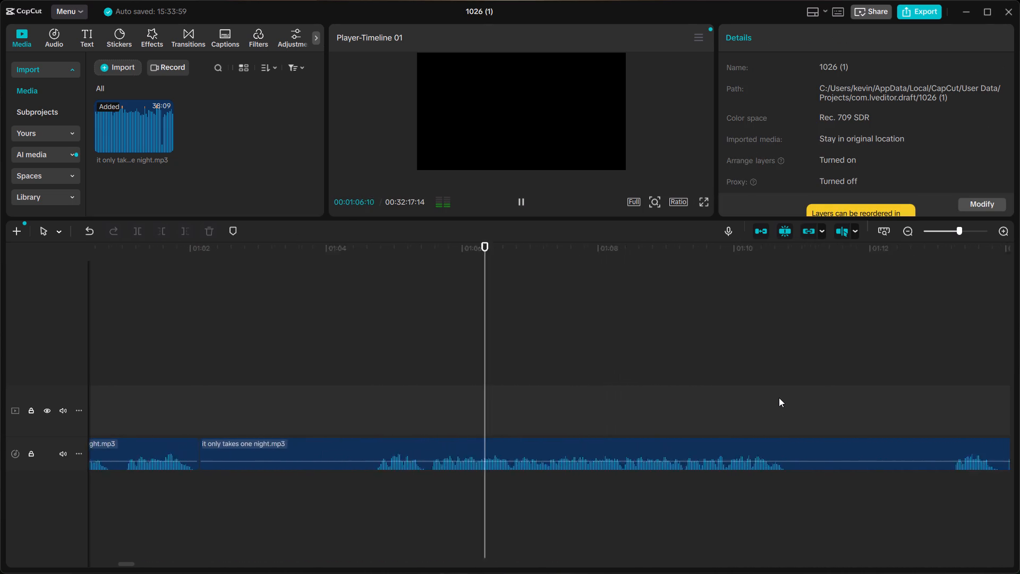
pyautogui.hscroll(-2, 779, 398)
pyautogui.click(773, 401)
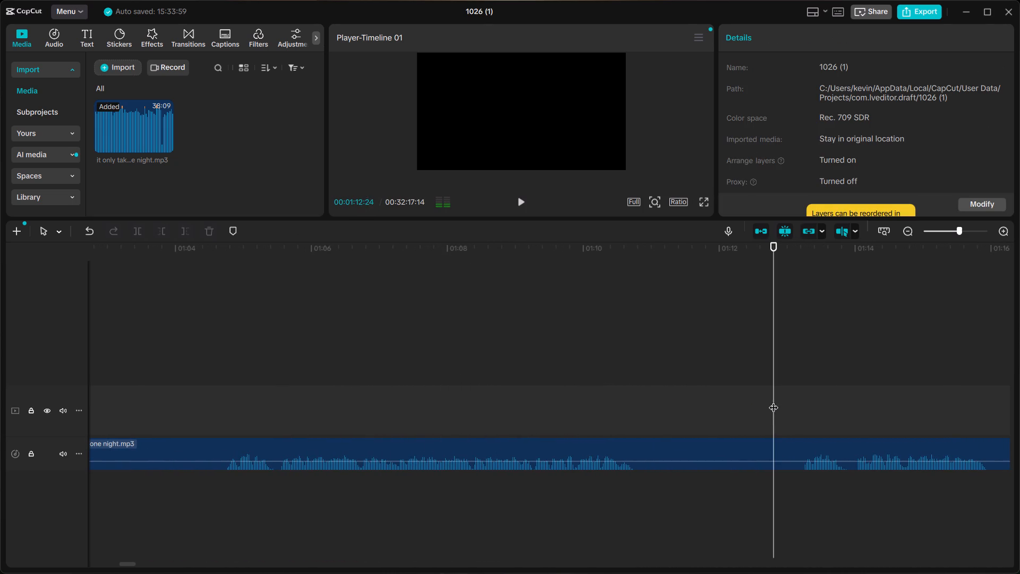
pyautogui.click(804, 395)
pyautogui.press('space')
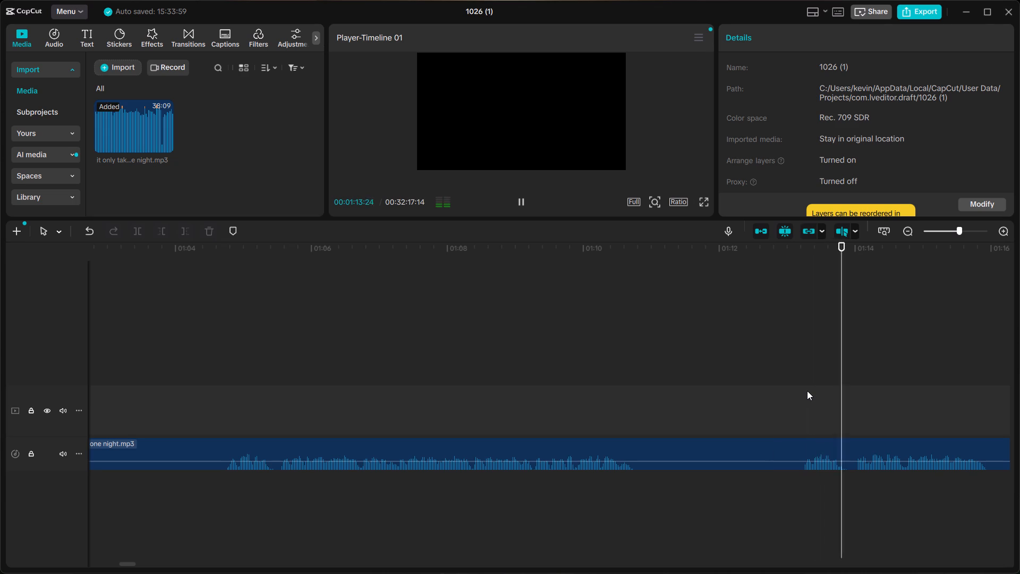
pyautogui.hscroll(1, 807, 391)
pyautogui.press('space')
pyautogui.hscroll(-1, 798, 396)
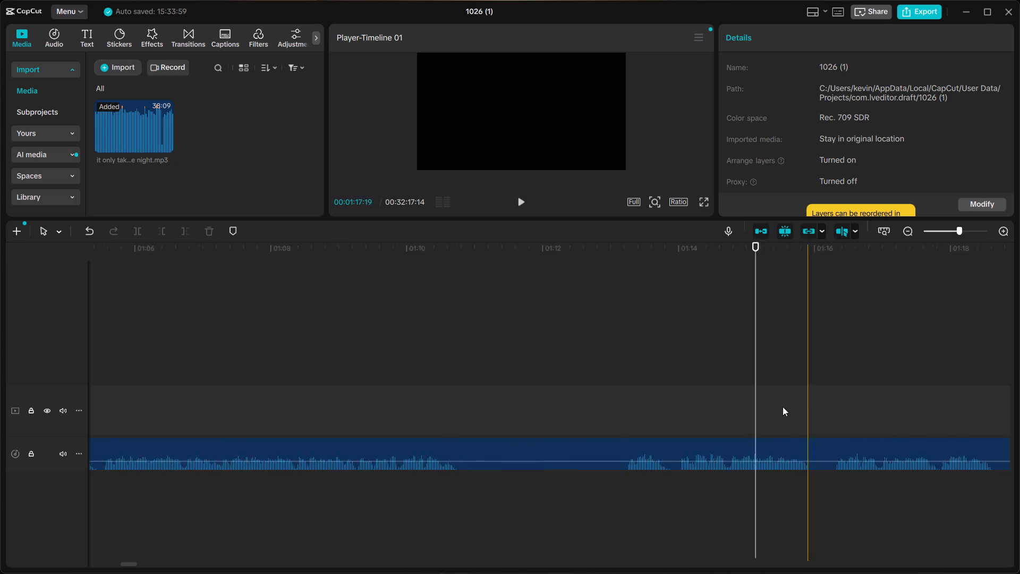
pyautogui.hscroll(-1, 783, 407)
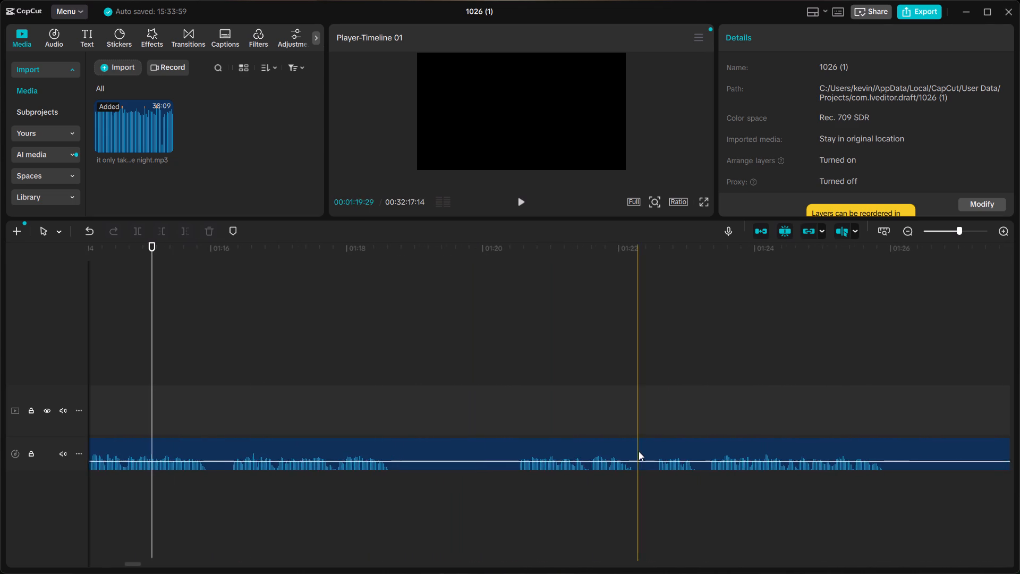
pyautogui.hscroll(-1, 639, 451)
pyautogui.press('space')
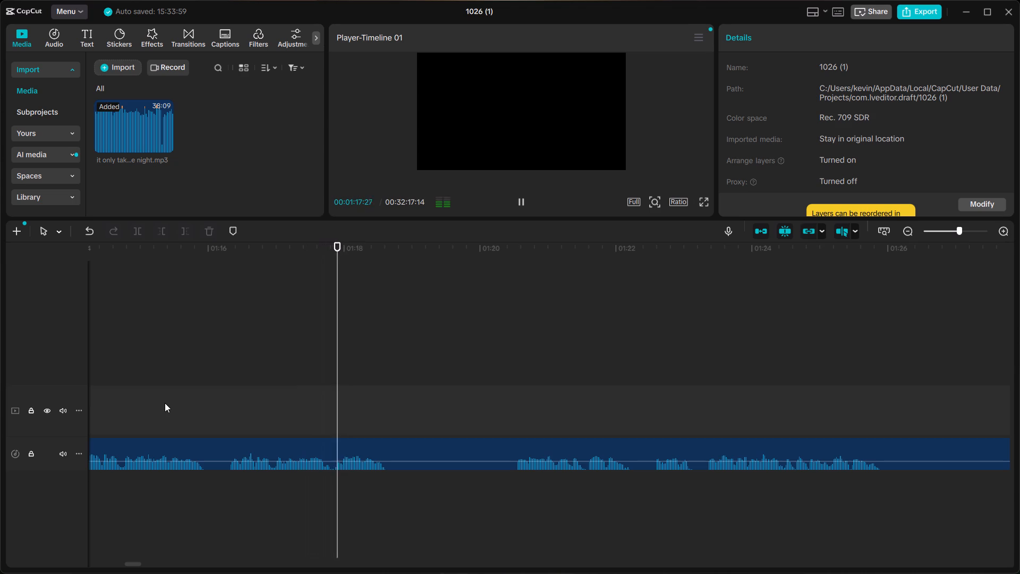
pyautogui.click(298, 401)
pyautogui.press('space')
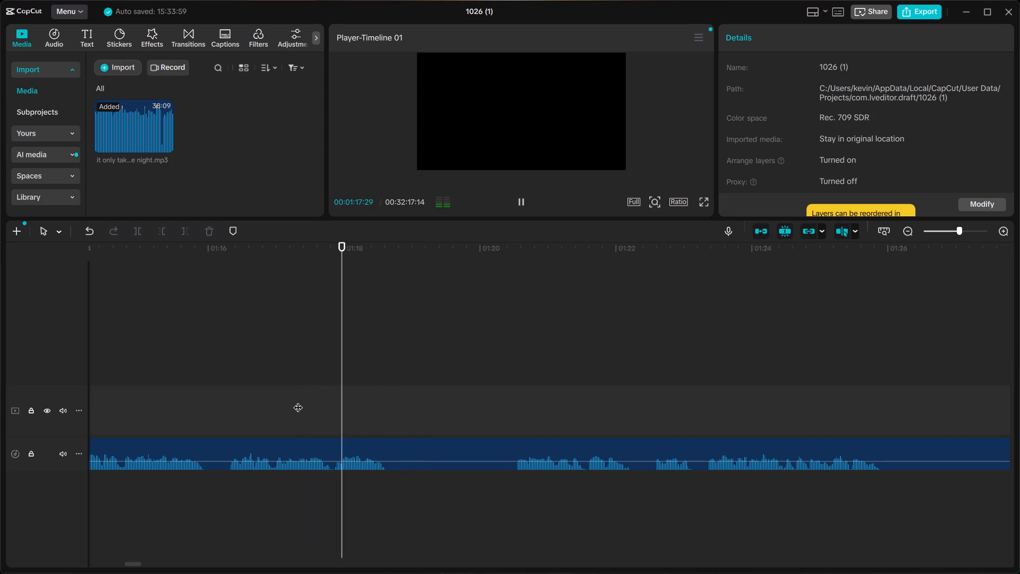
pyautogui.click(512, 412)
pyautogui.press('space')
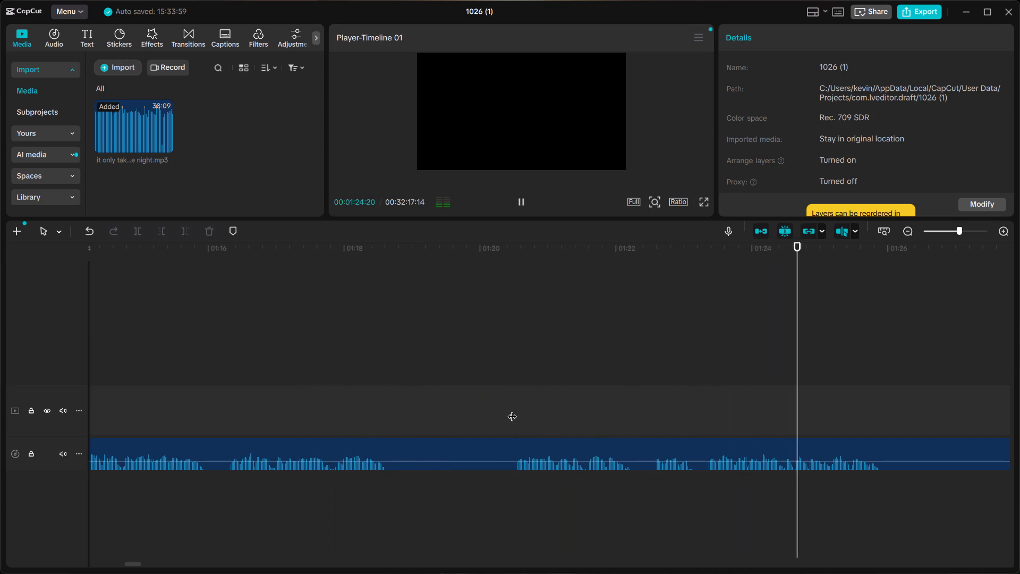
pyautogui.hscroll(-1, 872, 368)
pyautogui.press('space')
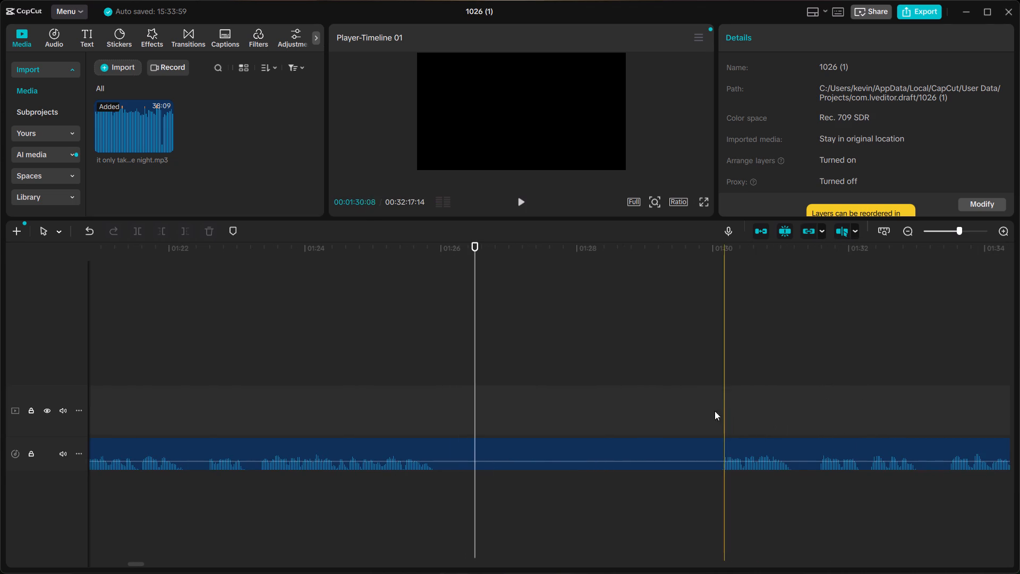
# Listen through the takes in the long audio clip from about 1:30 to 1:48.
pyautogui.click(710, 408)
pyautogui.press('space')
pyautogui.hscroll(-1, 713, 406)
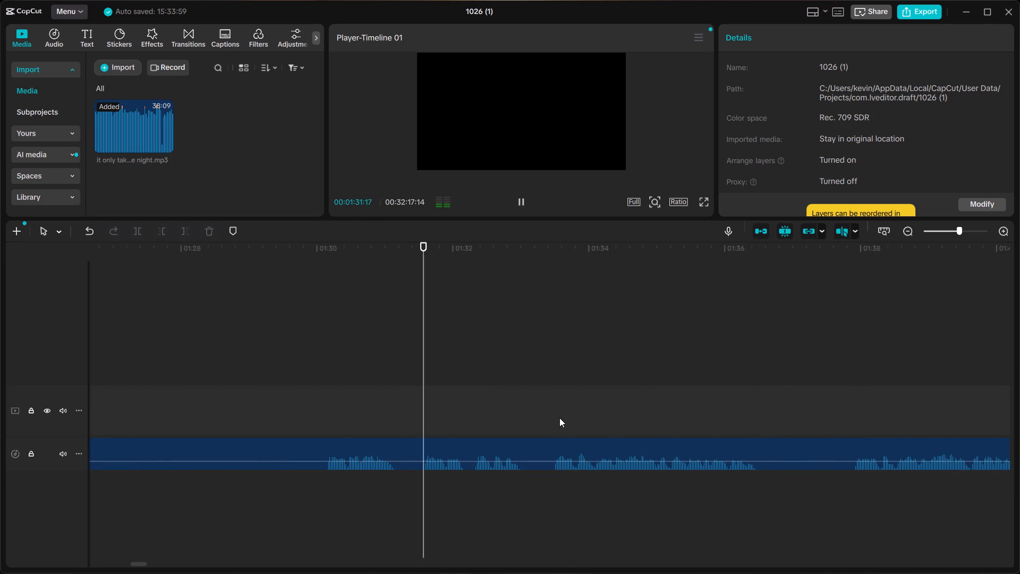
pyautogui.click(547, 414)
pyautogui.press('space')
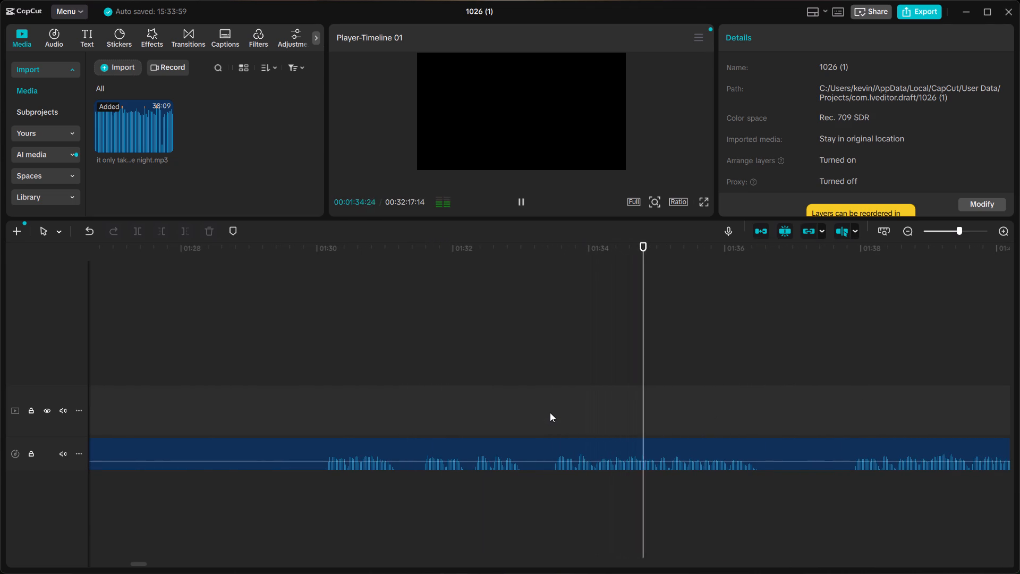
pyautogui.hscroll(-1, 550, 412)
pyautogui.click(642, 400)
pyautogui.press('space')
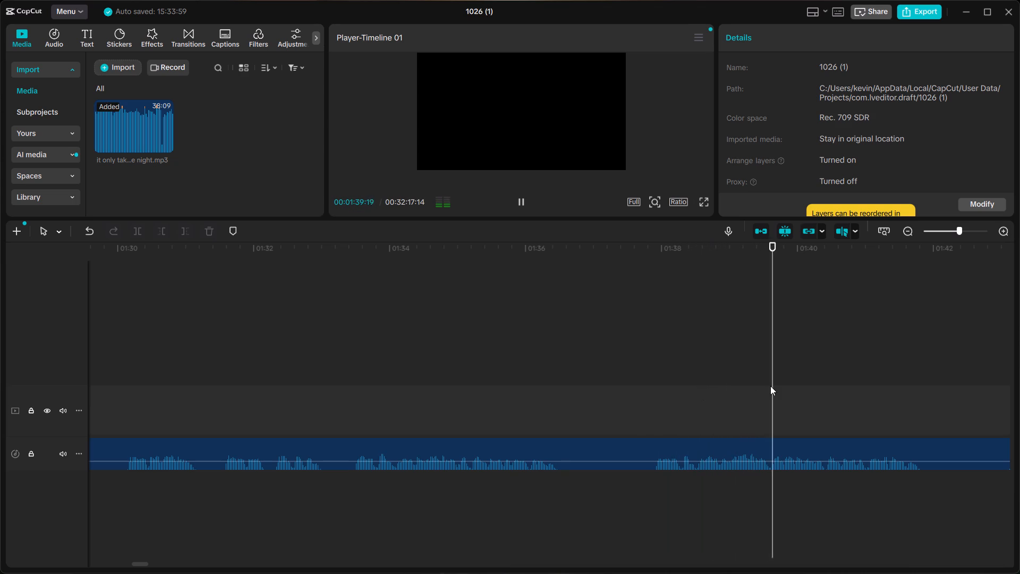
pyautogui.hscroll(-2, 774, 385)
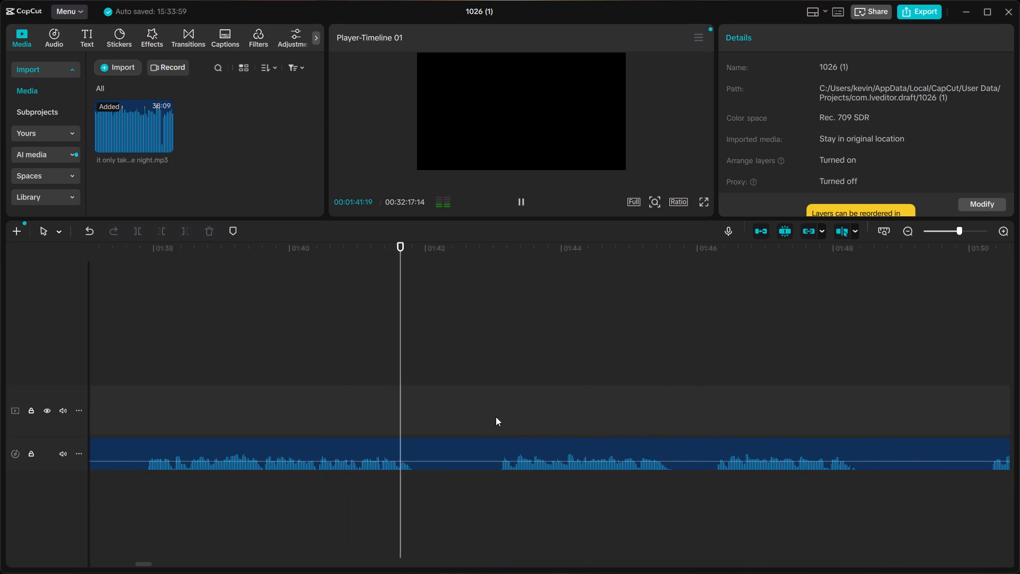
pyautogui.click(496, 417)
pyautogui.press('space')
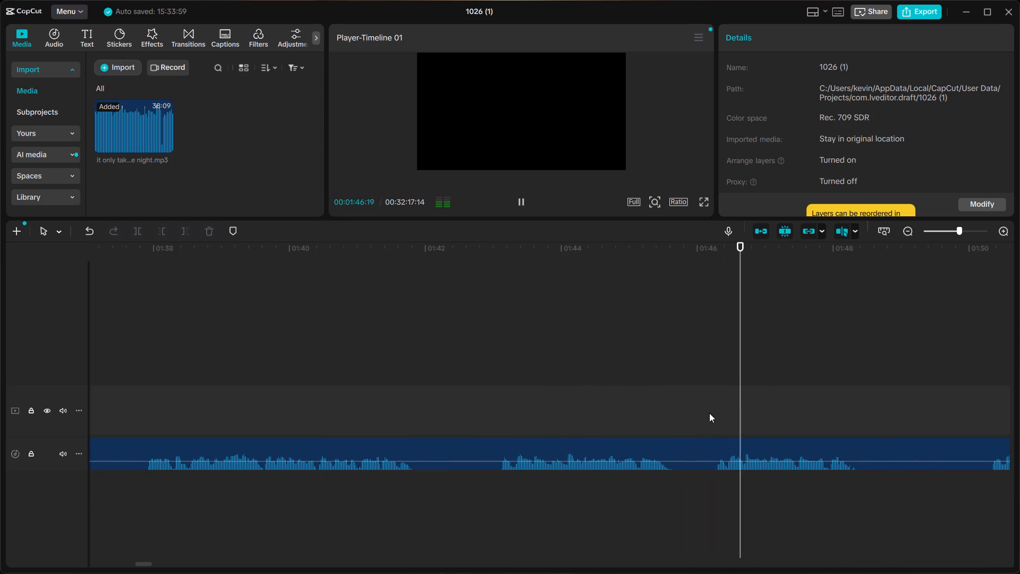
pyautogui.press('space')
# Replay the take that starts just before 1:38 and split the long audio clip at 1:38:15, after its opening words.
pyautogui.hscroll(1, 513, 454)
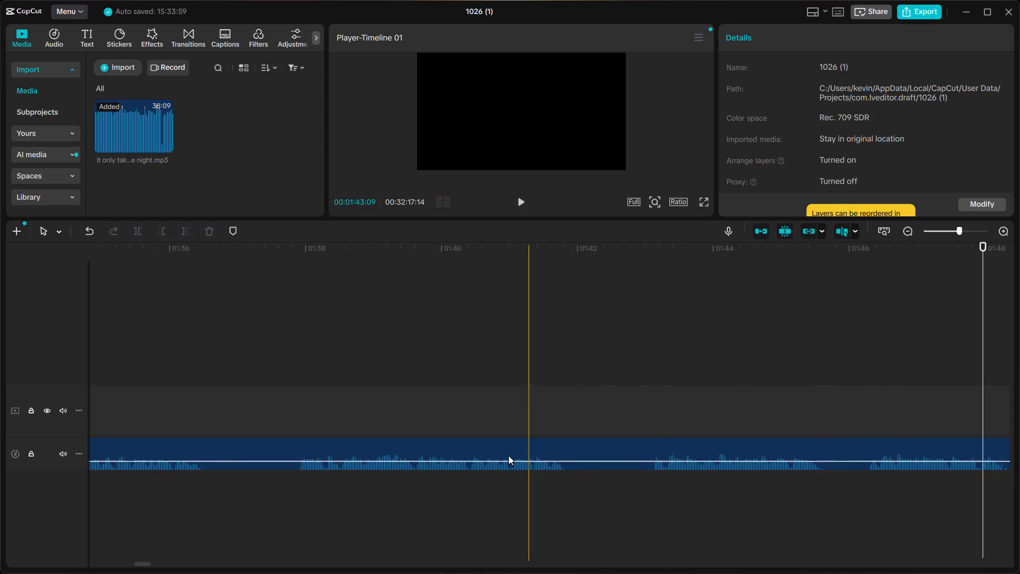
pyautogui.hscroll(1, 508, 455)
pyautogui.click(380, 425)
pyautogui.press('space')
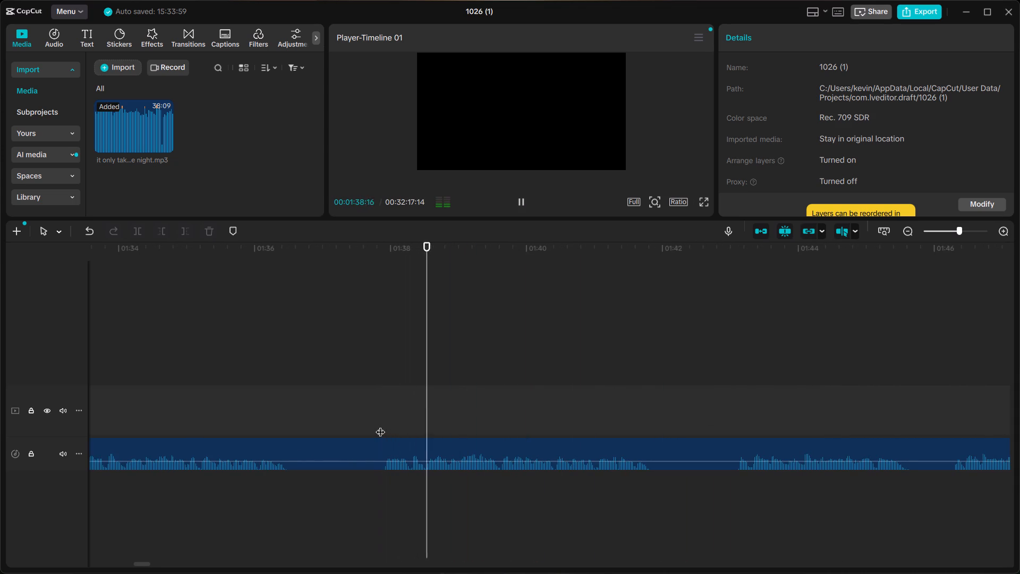
pyautogui.press('space')
pyautogui.keyDown('ctrl'); pyautogui.scroll(8, 380, 425); pyautogui.keyUp('ctrl')
pyautogui.scroll(-2, 380, 425)
pyautogui.keyDown('ctrl'); pyautogui.scroll(4, 380, 425); pyautogui.keyUp('ctrl')
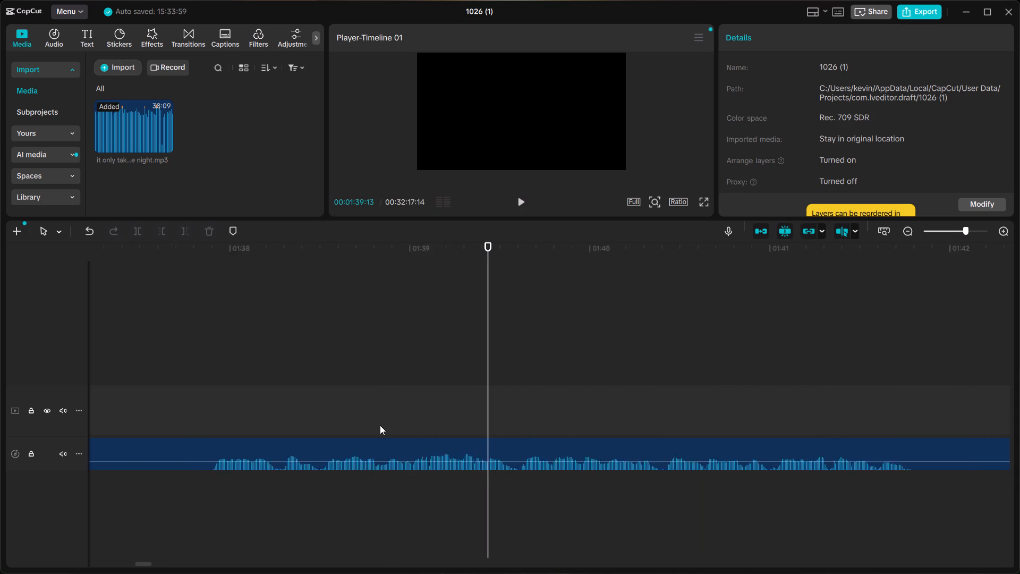
pyautogui.keyDown('ctrl'); pyautogui.scroll(3, 380, 425); pyautogui.keyUp('ctrl')
pyautogui.hscroll(1, 380, 425)
pyautogui.keyDown('ctrl'); pyautogui.scroll(7, 395, 423); pyautogui.keyUp('ctrl')
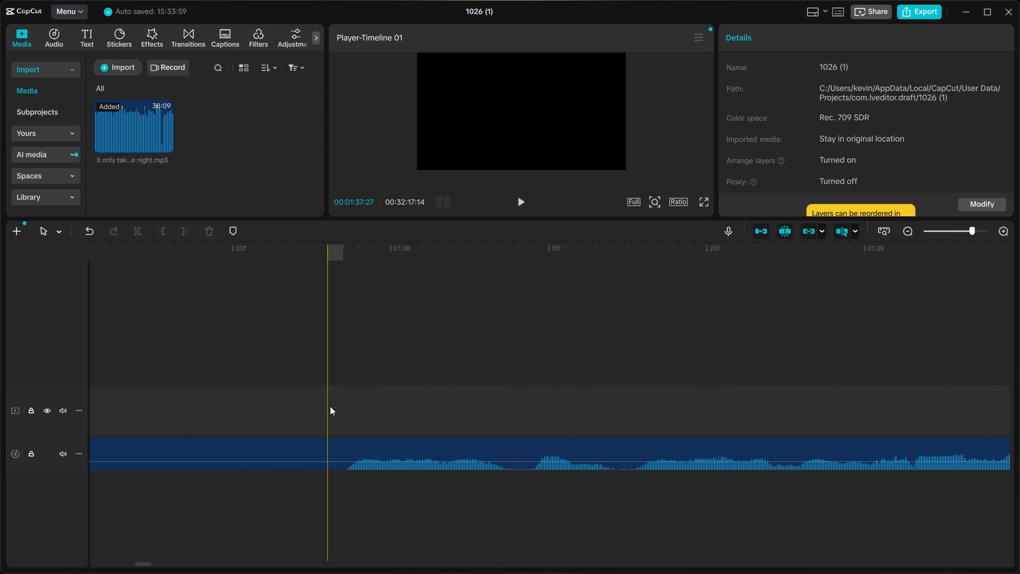
pyautogui.click(329, 406)
pyautogui.press('space')
pyautogui.press('space')
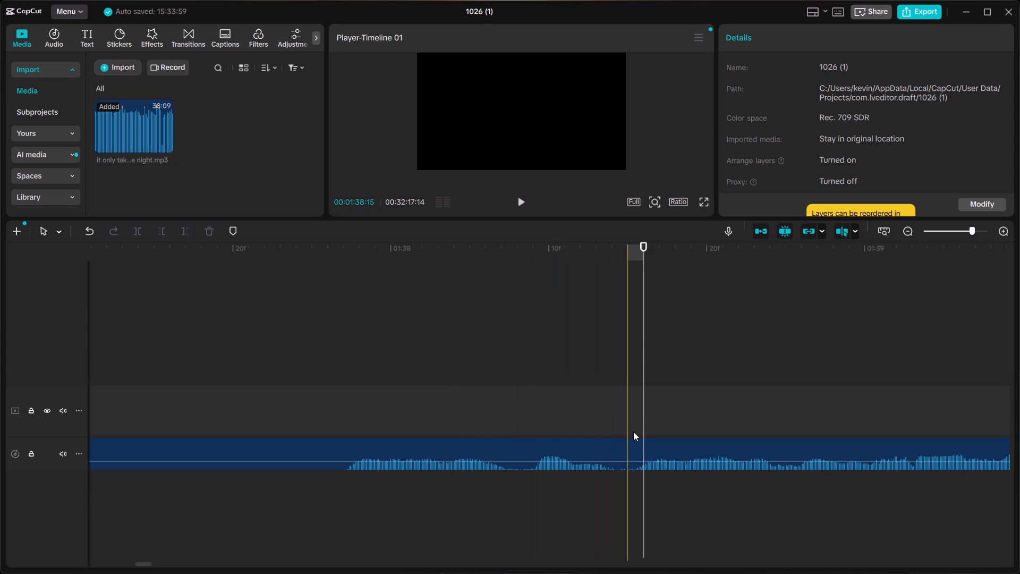
pyautogui.click(633, 432)
pyautogui.click(636, 450)
pyautogui.hotkey('ctrl', 'b')
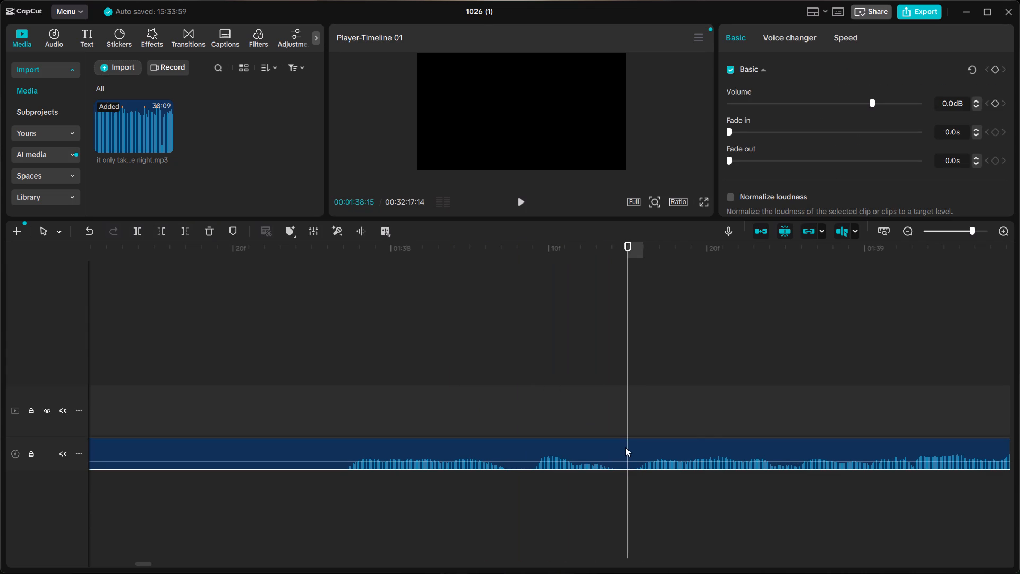
# Recheck the start of the section between about 1:02 and the 1:38:15 cut, and delete that clip of unwanted takes.
pyautogui.keyDown('ctrl'); pyautogui.scroll(-14, 625, 447); pyautogui.keyUp('ctrl')
pyautogui.keyDown('ctrl'); pyautogui.scroll(-7, 625, 447); pyautogui.keyUp('ctrl')
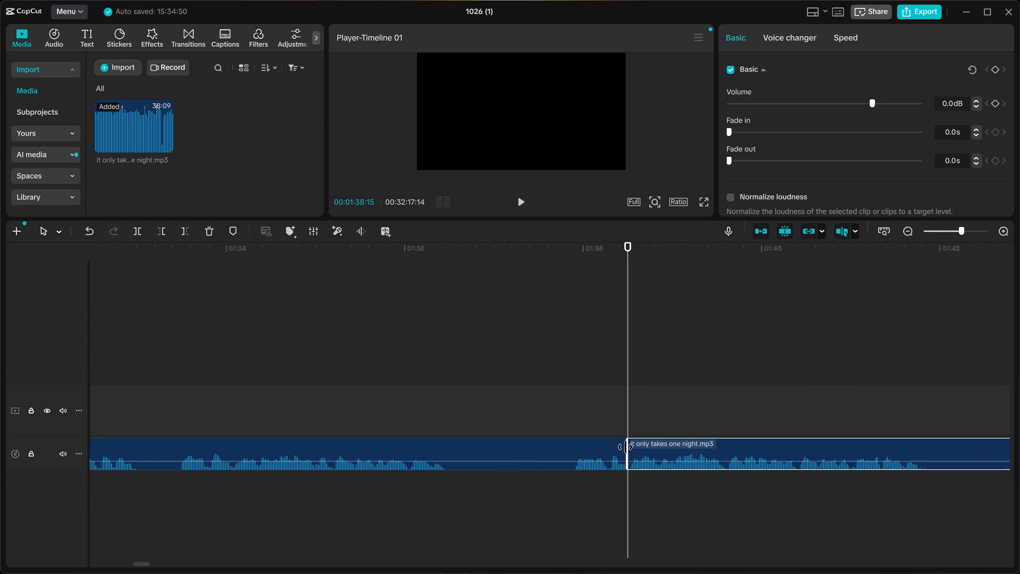
pyautogui.keyDown('ctrl'); pyautogui.scroll(-5, 607, 470); pyautogui.keyUp('ctrl')
pyautogui.keyDown('ctrl'); pyautogui.scroll(-8, 542, 495); pyautogui.keyUp('ctrl')
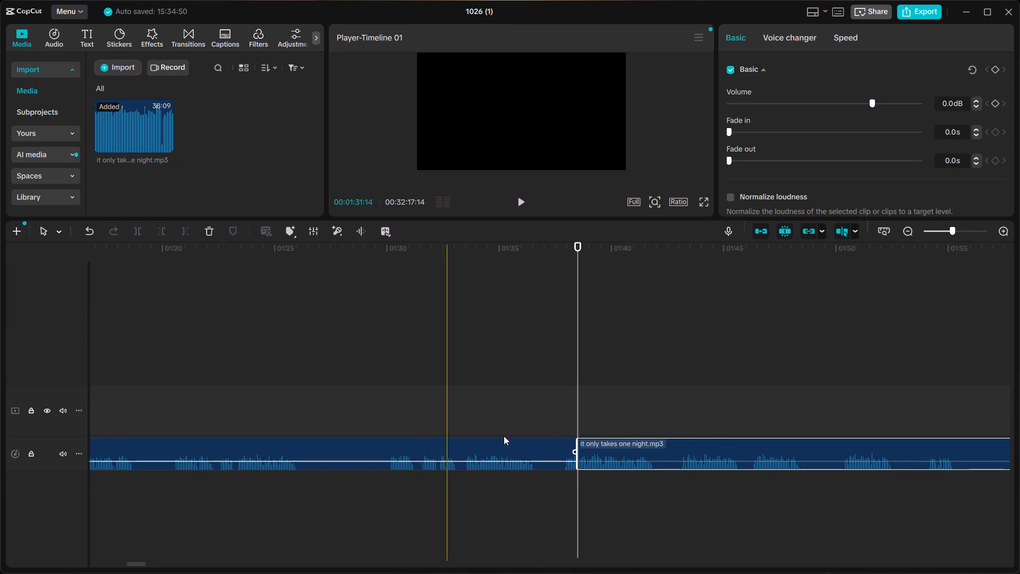
pyautogui.scroll(1, 540, 432)
pyautogui.hscroll(2, 540, 432)
pyautogui.hscroll(2, 418, 453)
pyautogui.keyDown('ctrl'); pyautogui.scroll(-5, 418, 453); pyautogui.keyUp('ctrl')
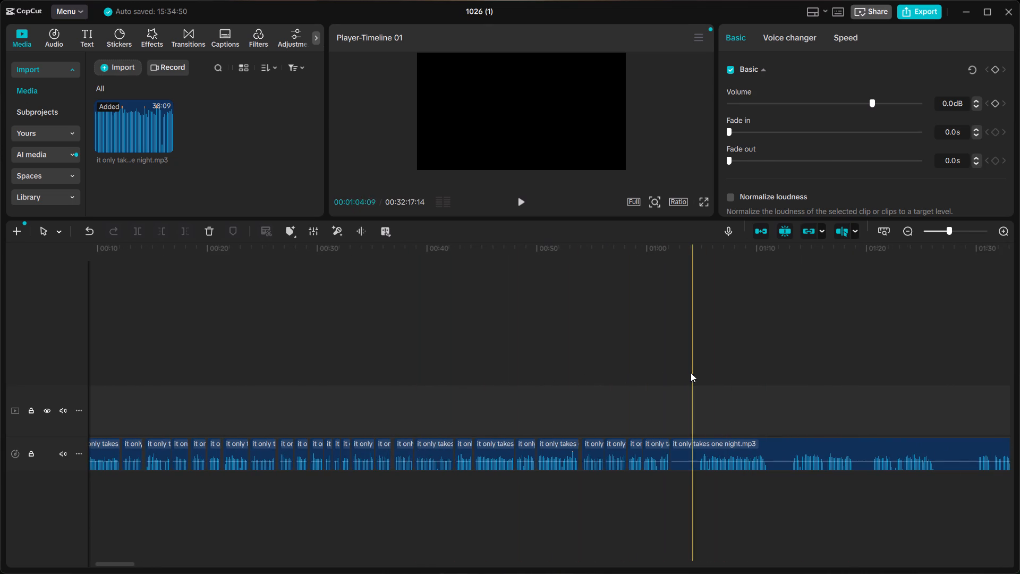
pyautogui.click(685, 369)
pyautogui.press('space')
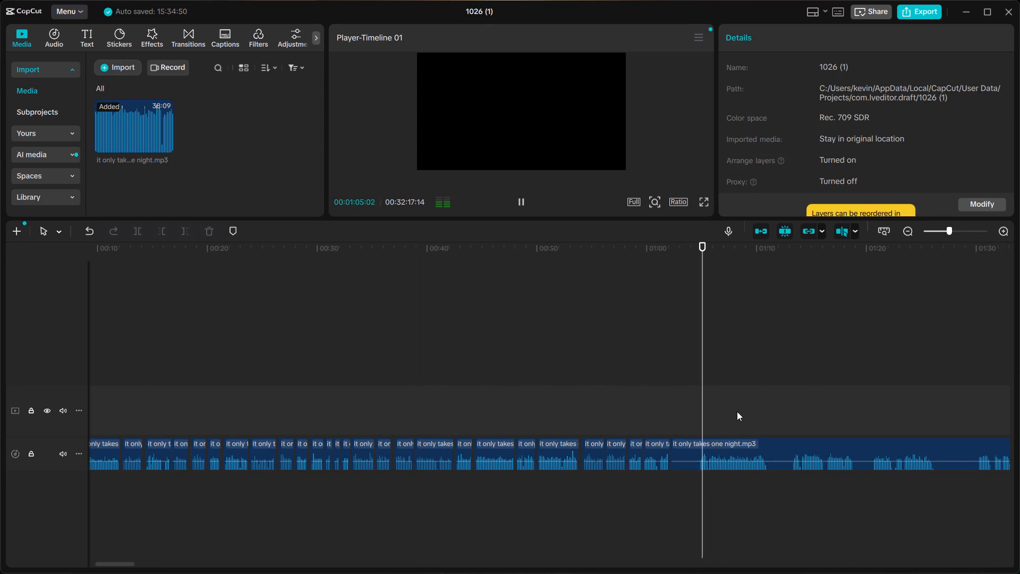
pyautogui.press('space')
pyautogui.click(739, 446)
pyautogui.press('BackSpace')
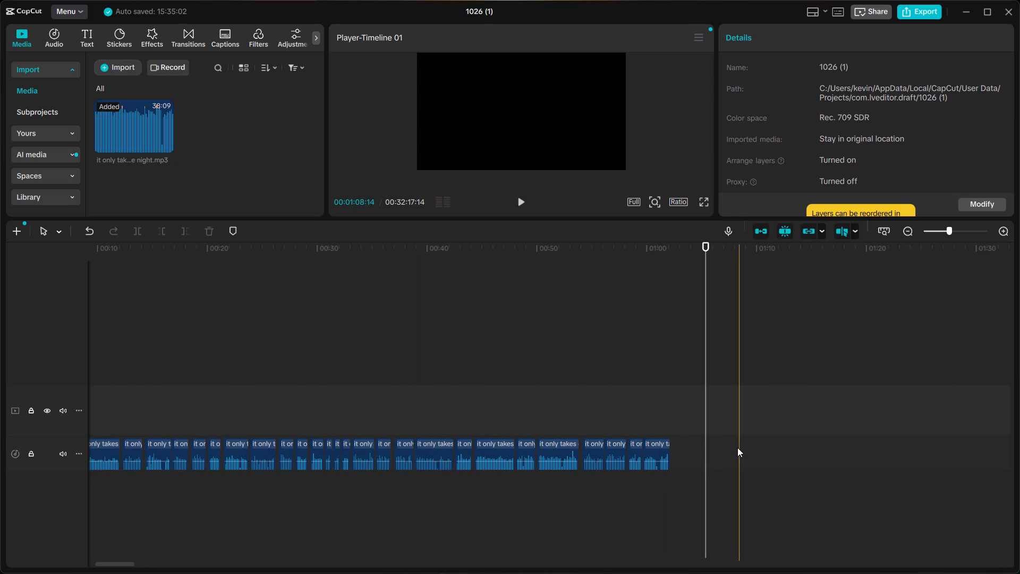
# Move the remaining long audio clip back against the previous clip's end at about 1:02 and replay the join.
pyautogui.hscroll(-2, 644, 376)
pyautogui.click(698, 445)
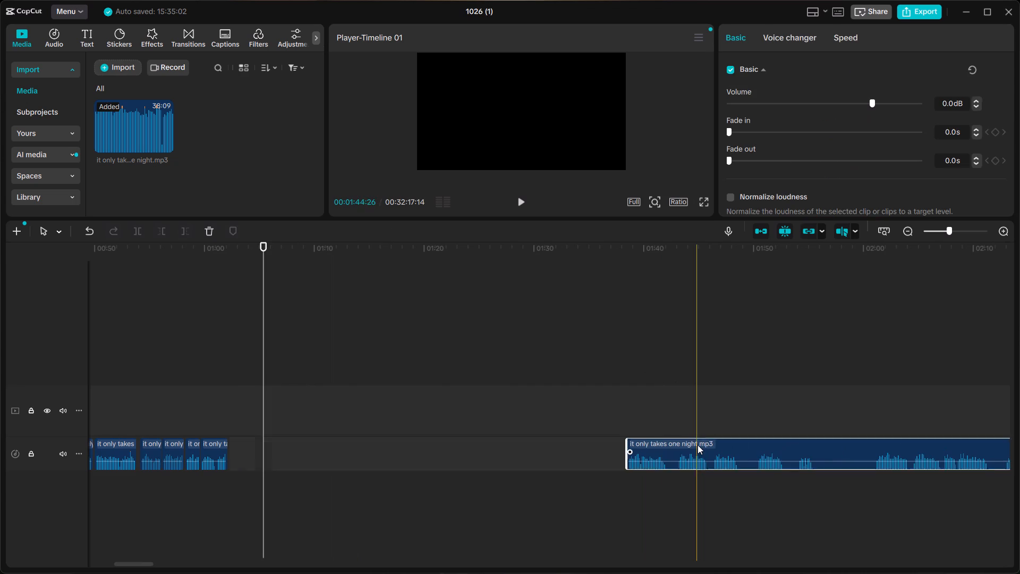
pyautogui.moveTo(698, 445); pyautogui.dragTo(300, 446)
pyautogui.keyDown('ctrl'); pyautogui.scroll(17, 298, 446); pyautogui.keyUp('ctrl')
pyautogui.hscroll(2, 298, 446)
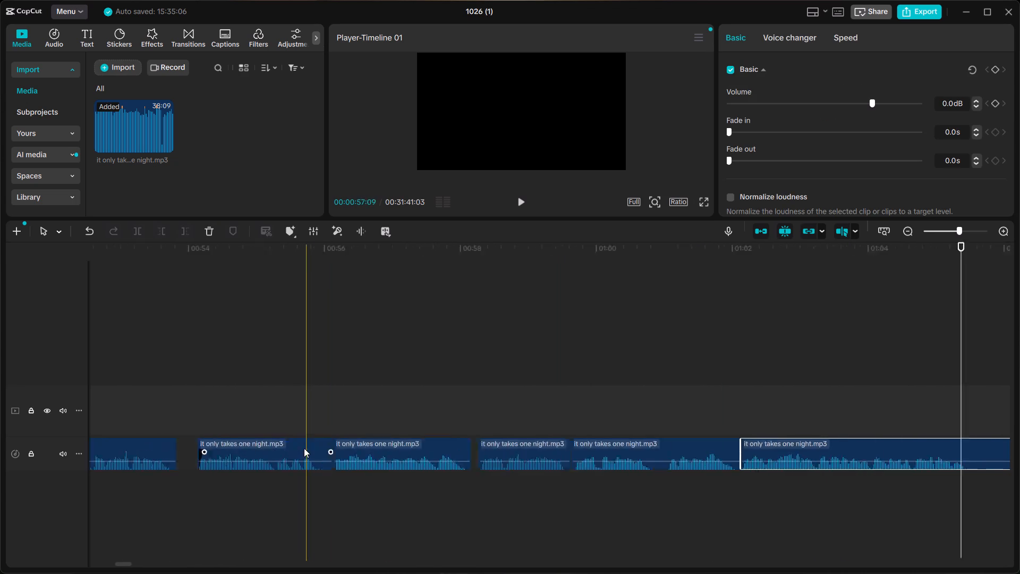
pyautogui.hscroll(1, 304, 448)
pyautogui.hscroll(-1, 458, 409)
pyautogui.keyDown('ctrl'); pyautogui.scroll(6, 484, 438); pyautogui.keyUp('ctrl')
pyautogui.click(324, 395)
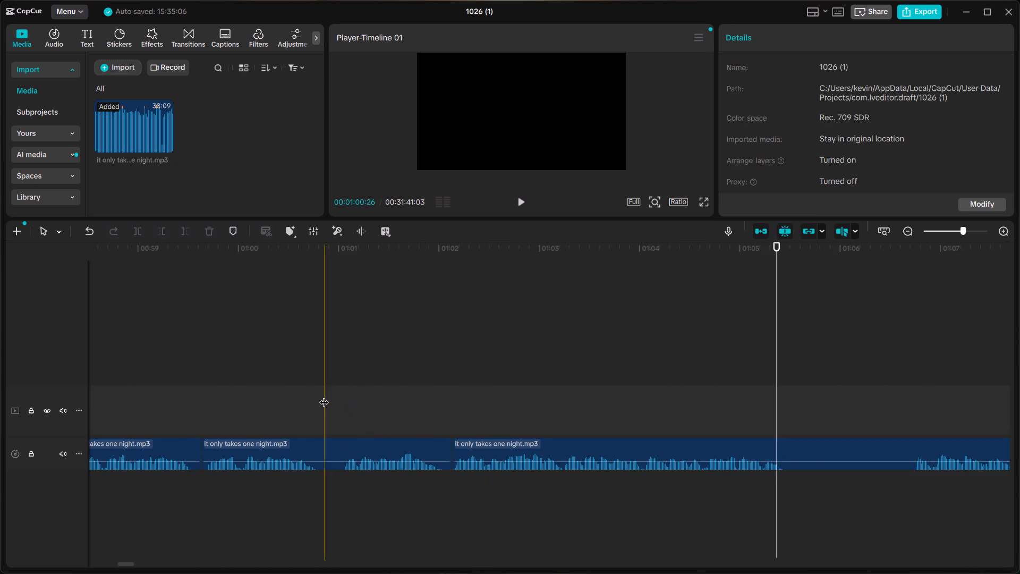
pyautogui.press('space')
pyautogui.press('space')
pyautogui.click(187, 395)
pyautogui.press('space')
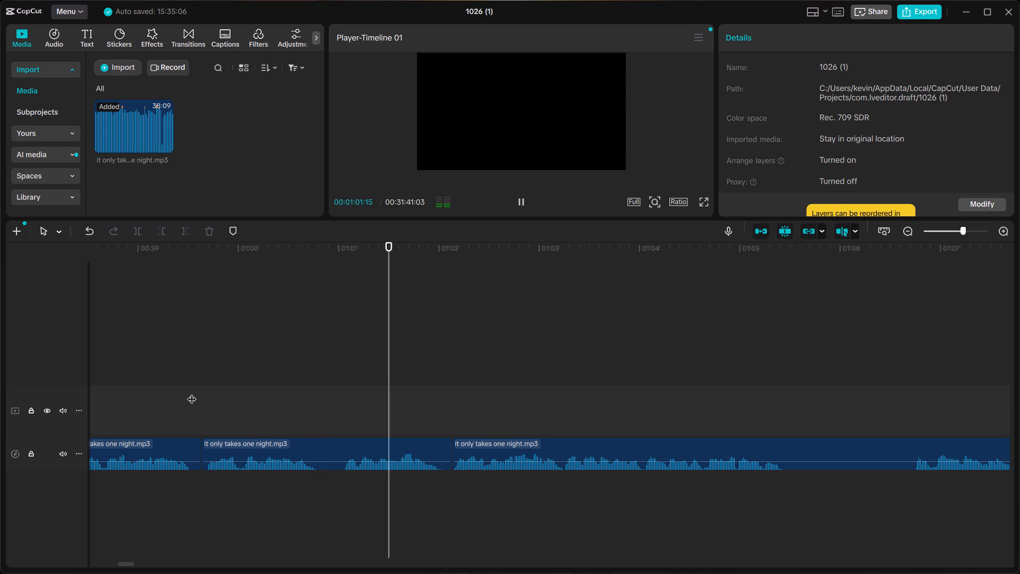
pyautogui.press('space')
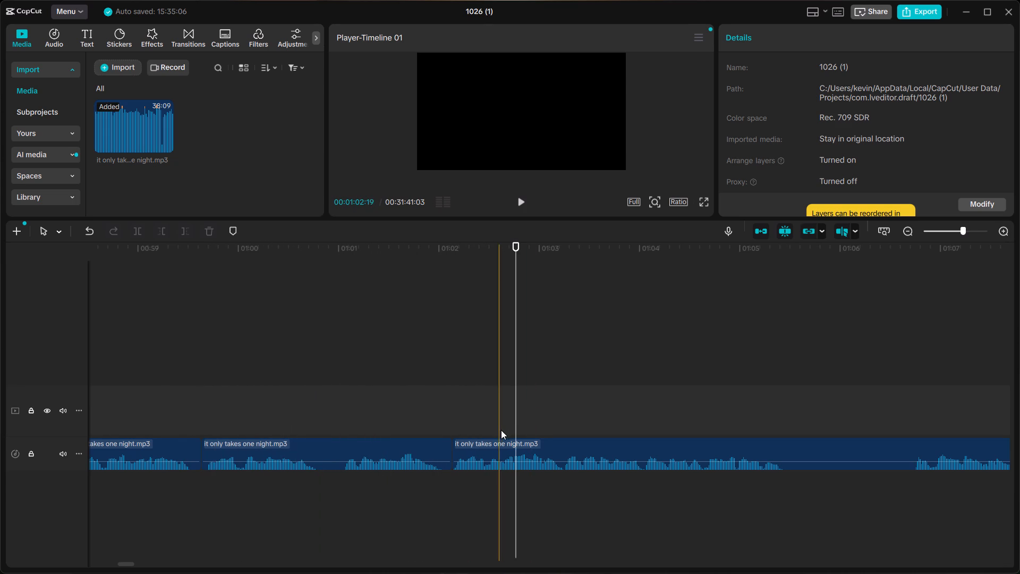
# Shift the long audio clip later to leave a gap of about 6 frames after the previous clip, replaying the join between adjustments.
pyautogui.click(495, 449)
pyautogui.moveTo(495, 449); pyautogui.dragTo(505, 450)
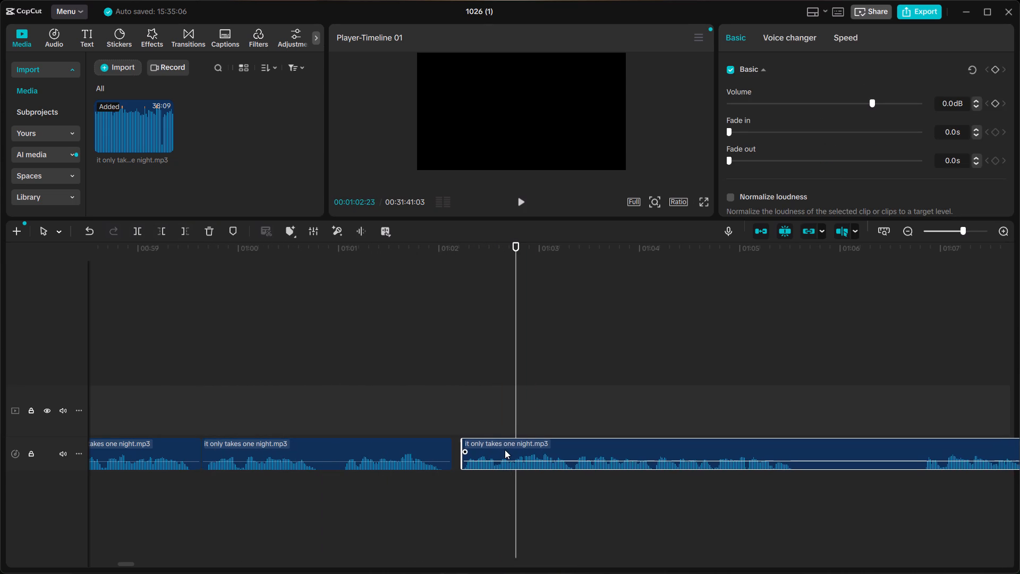
pyautogui.moveTo(505, 450); pyautogui.dragTo(505, 449)
pyautogui.click(289, 396)
pyautogui.press('space')
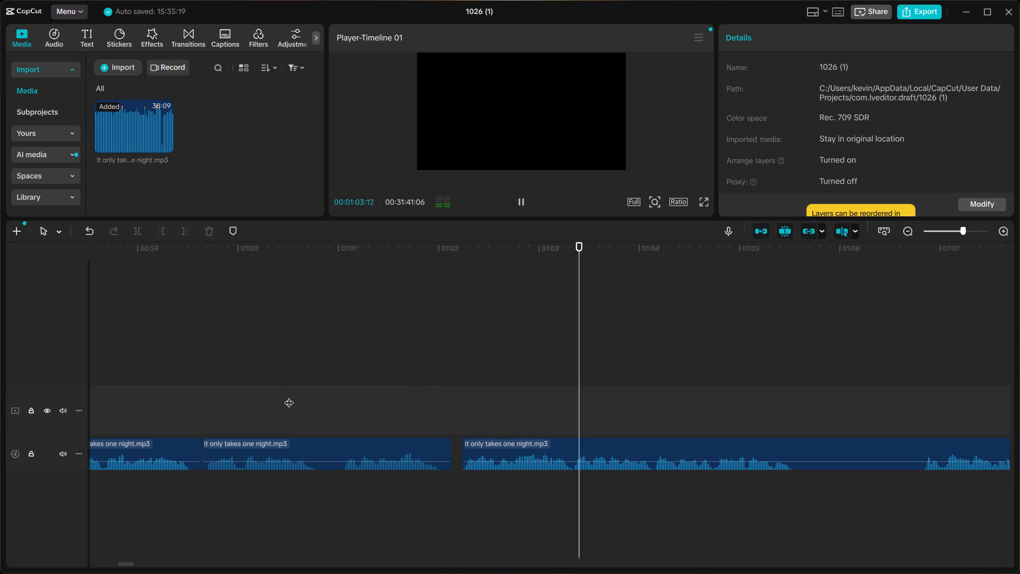
pyautogui.press('space')
pyautogui.click(494, 447)
pyautogui.moveTo(494, 447); pyautogui.dragTo(506, 450)
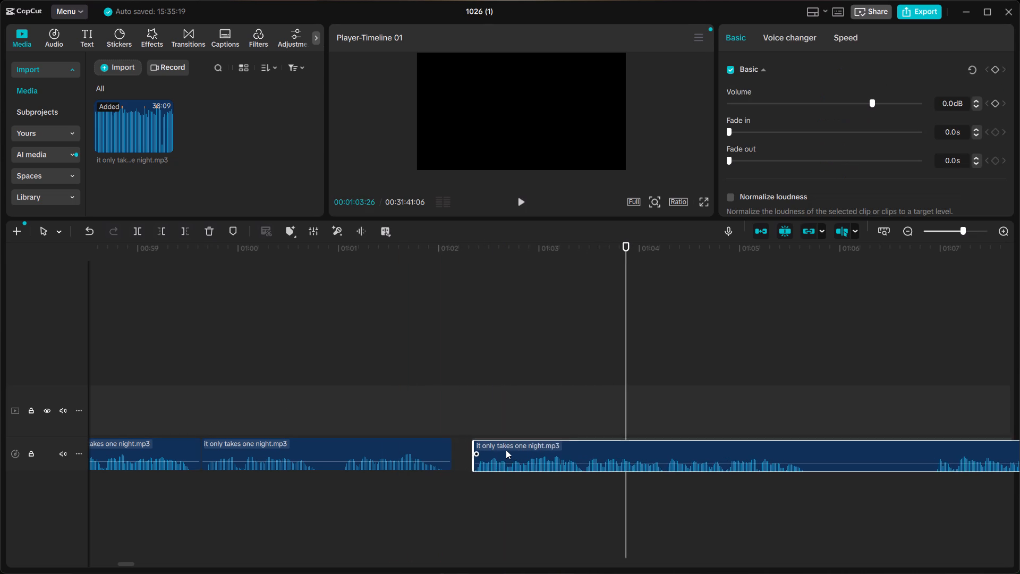
pyautogui.moveTo(506, 450); pyautogui.dragTo(503, 448)
# Add a short fade-in to the long audio clip and replay the join from just before 0:59.
pyautogui.doubleClick(976, 128)
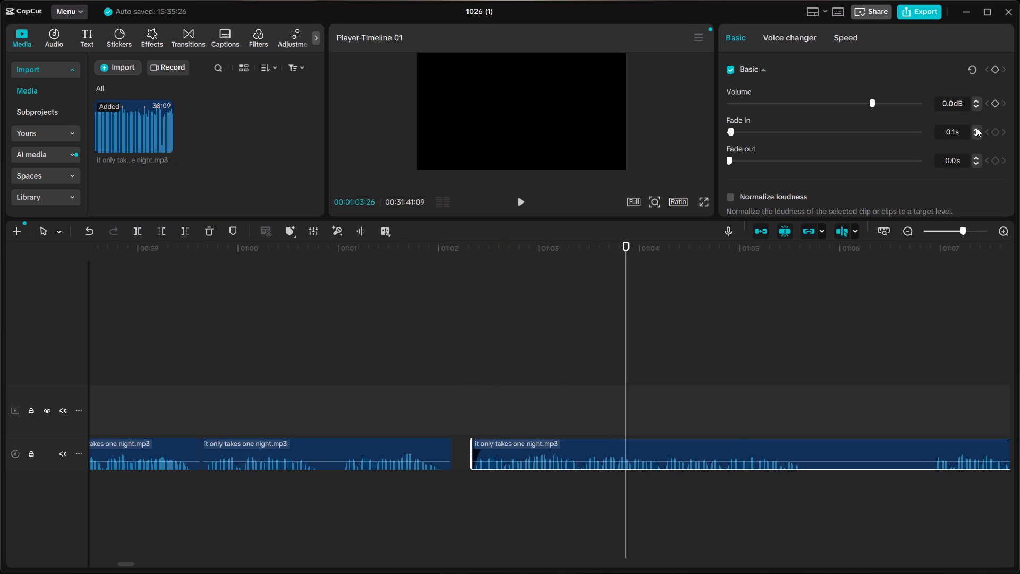
pyautogui.click(72, 240)
pyautogui.click(111, 302)
pyautogui.press('space')
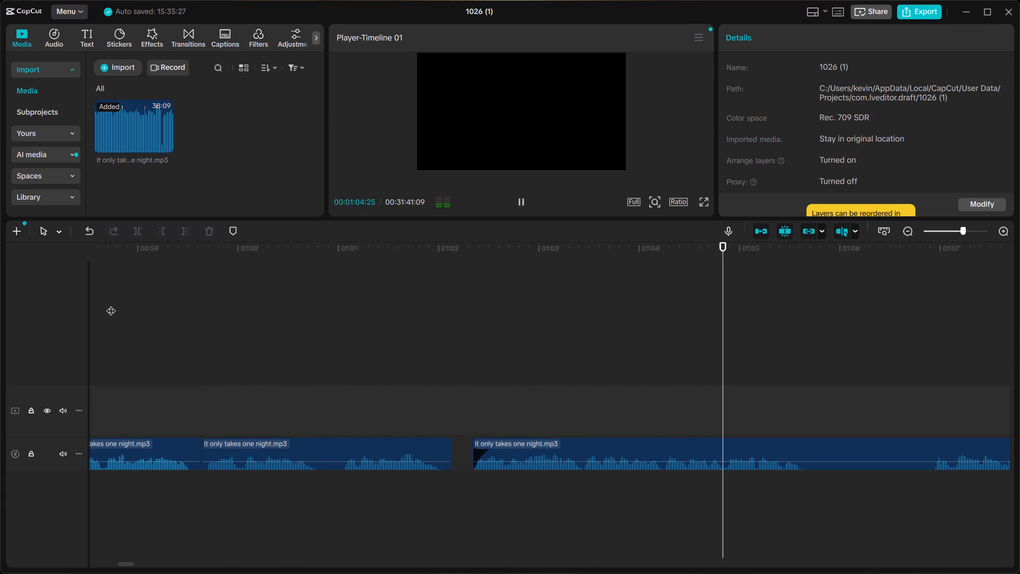
# Split the long audio clip at the end of its first phrase, at about 1:05:20.
pyautogui.press('space')
pyautogui.hscroll(-1, 654, 398)
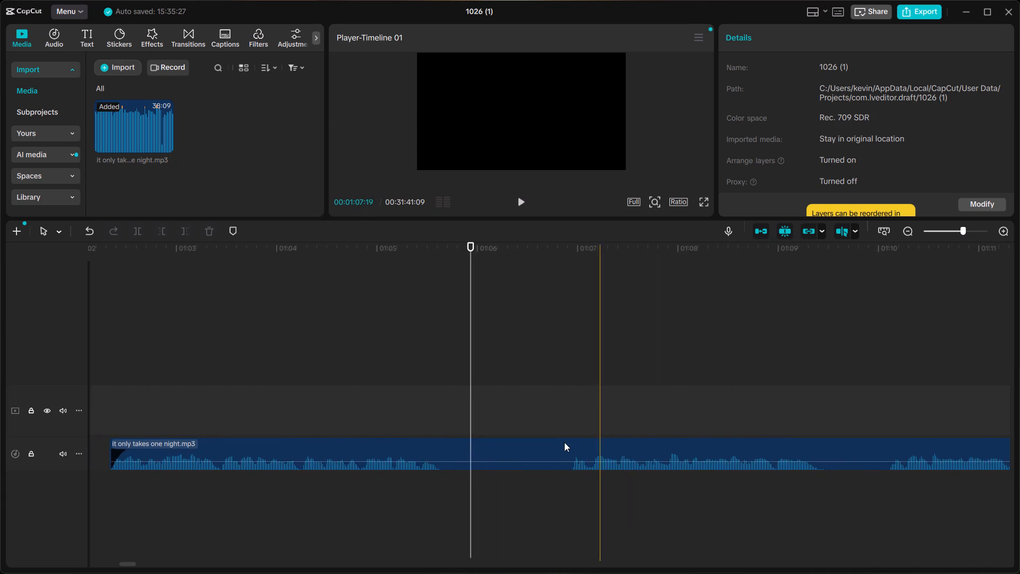
pyautogui.click(447, 451)
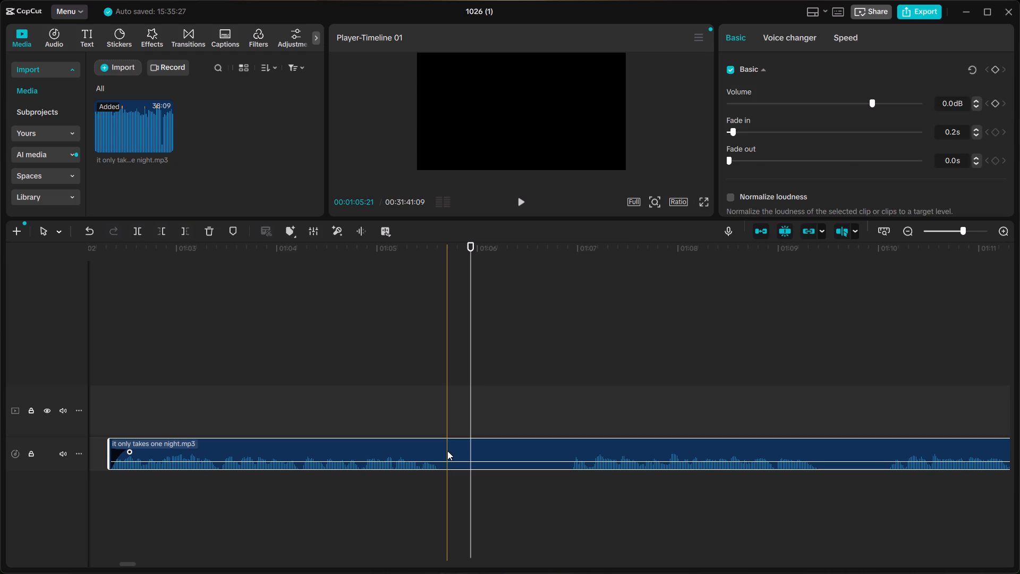
pyautogui.hotkey('ctrl', 'b')
# Listen through the takes after the new cut, from about 1:07 to 1:34, checking which of them to keep.
pyautogui.click(559, 422)
pyautogui.press('space')
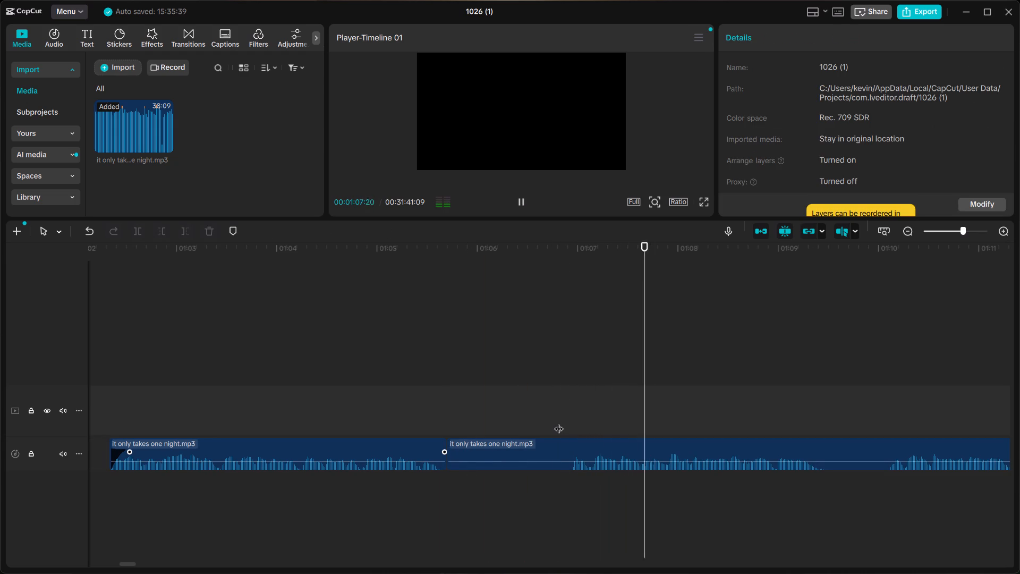
pyautogui.hscroll(-1, 718, 411)
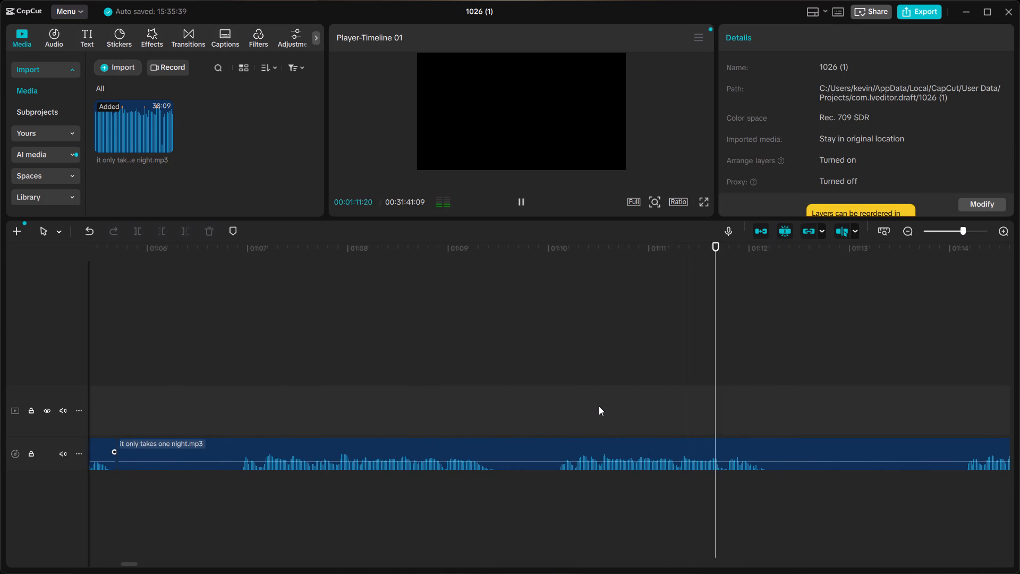
pyautogui.press('space')
pyautogui.keyDown('ctrl'); pyautogui.scroll(-8, 599, 406); pyautogui.keyUp('ctrl')
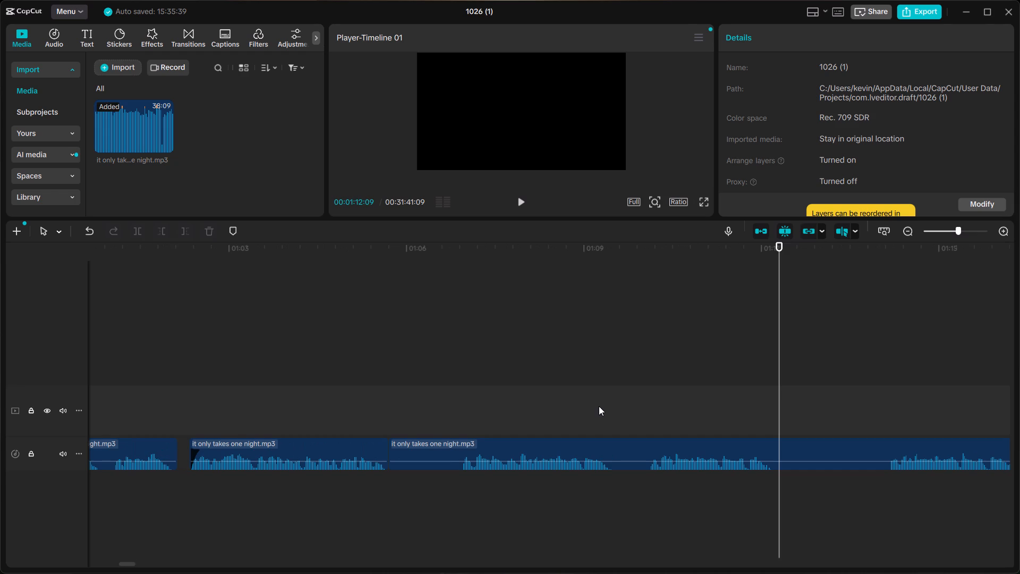
pyautogui.hscroll(-1, 599, 406)
pyautogui.click(528, 400)
pyautogui.press('space')
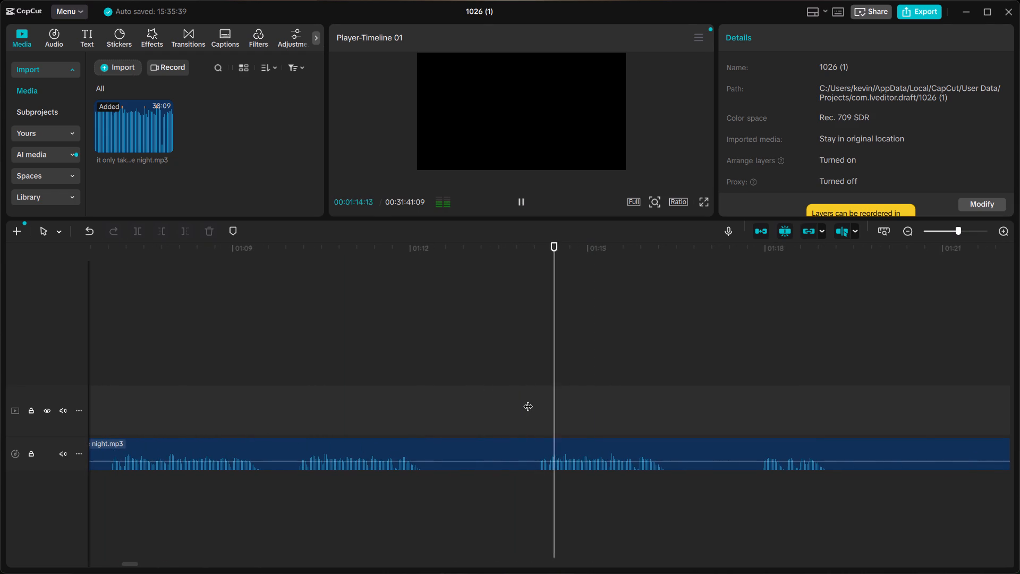
pyautogui.press('space')
pyautogui.click(761, 391)
pyautogui.press('space')
pyautogui.press('space')
pyautogui.hscroll(-1, 761, 391)
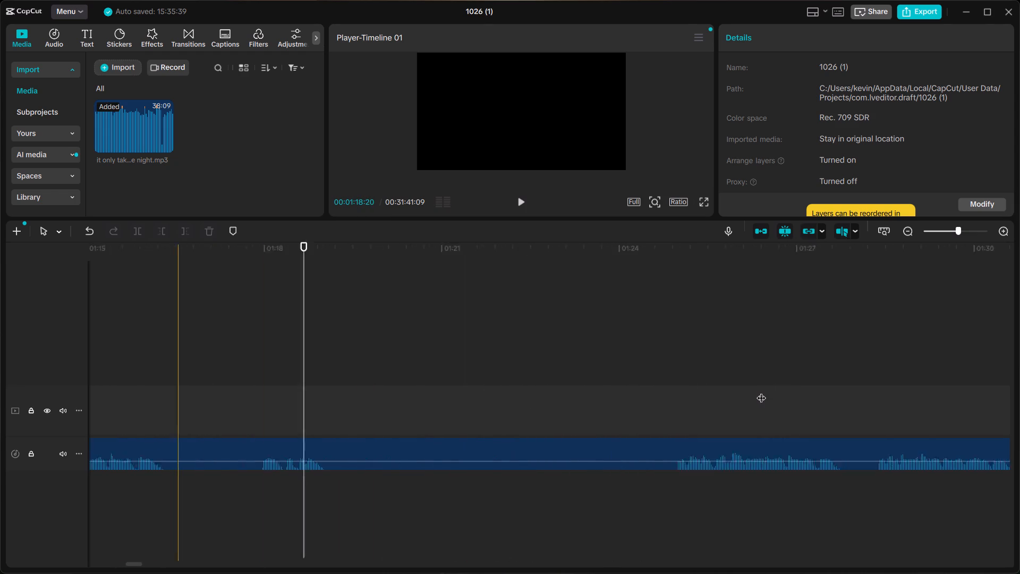
pyautogui.hscroll(-1, 761, 391)
pyautogui.click(494, 407)
pyautogui.press('space')
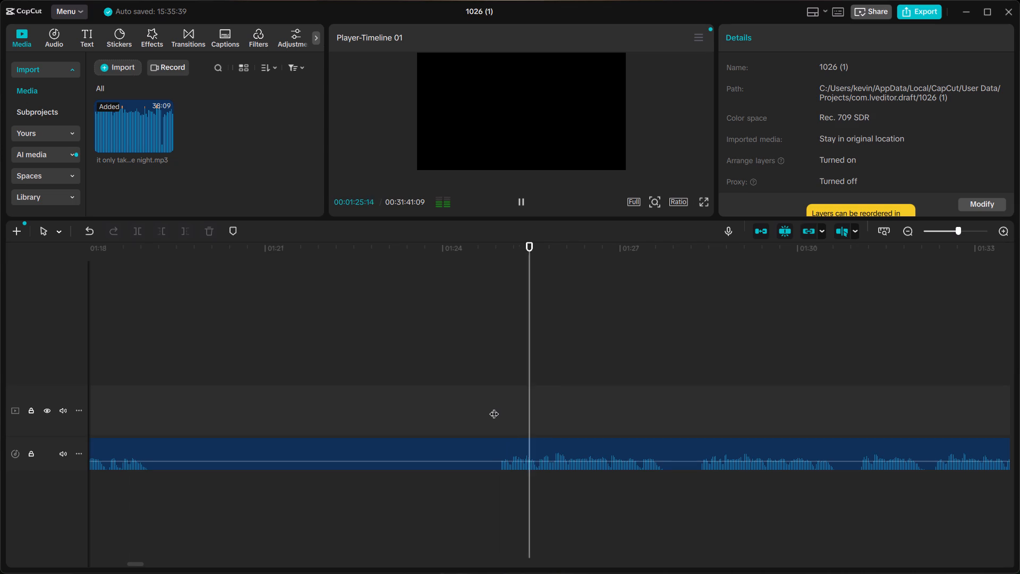
pyautogui.click(697, 420)
pyautogui.press('space')
pyautogui.hscroll(-1, 697, 420)
pyautogui.keyDown('ctrl'); pyautogui.scroll(-1, 697, 420); pyautogui.keyUp('ctrl')
pyautogui.keyDown('ctrl'); pyautogui.hscroll(-1, 697, 420); pyautogui.keyUp('ctrl')
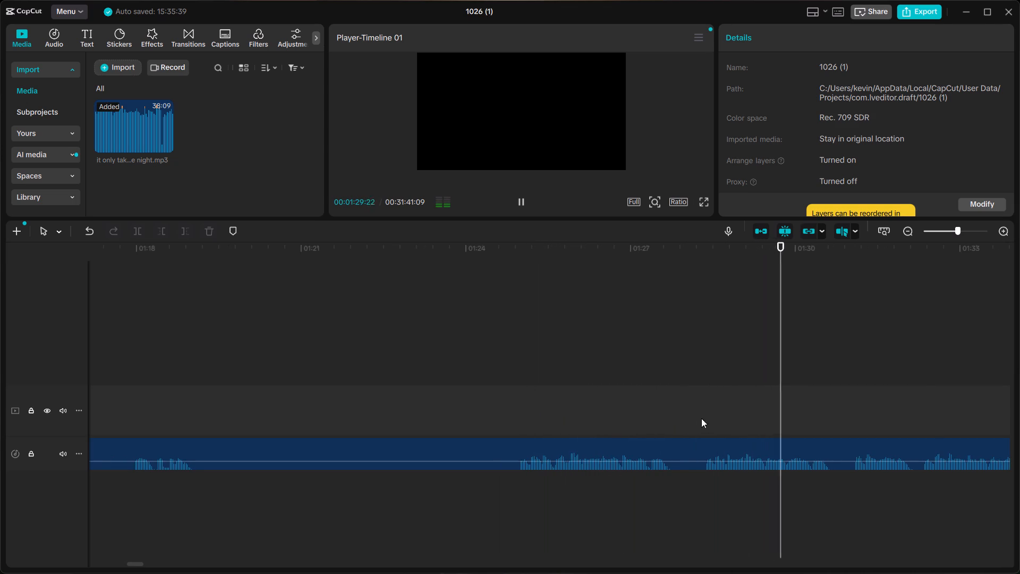
pyautogui.hscroll(-1, 787, 416)
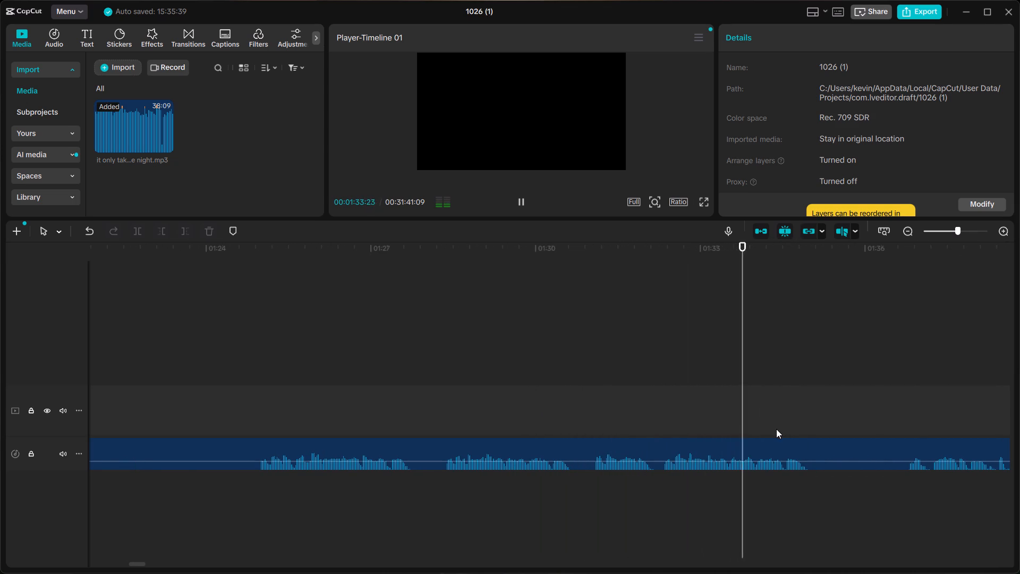
pyautogui.press('space')
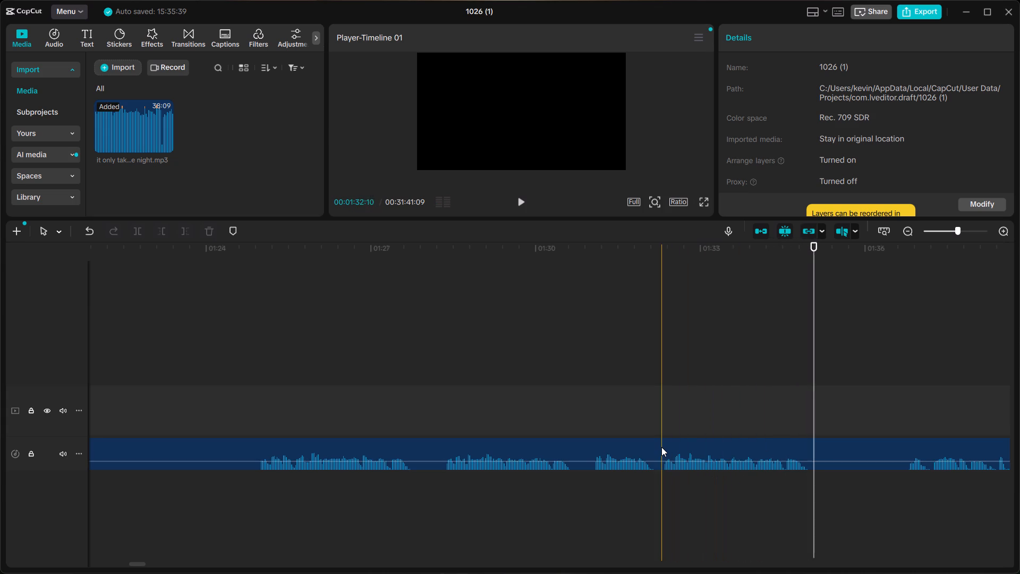
# Split the audio at about 1:32, just before the last take played, and delete the clip between the two cuts.
pyautogui.click(659, 447)
pyautogui.hotkey('ctrl', 'b')
pyautogui.click(639, 445)
pyautogui.keyDown('ctrl'); pyautogui.scroll(-14, 639, 445); pyautogui.keyUp('ctrl')
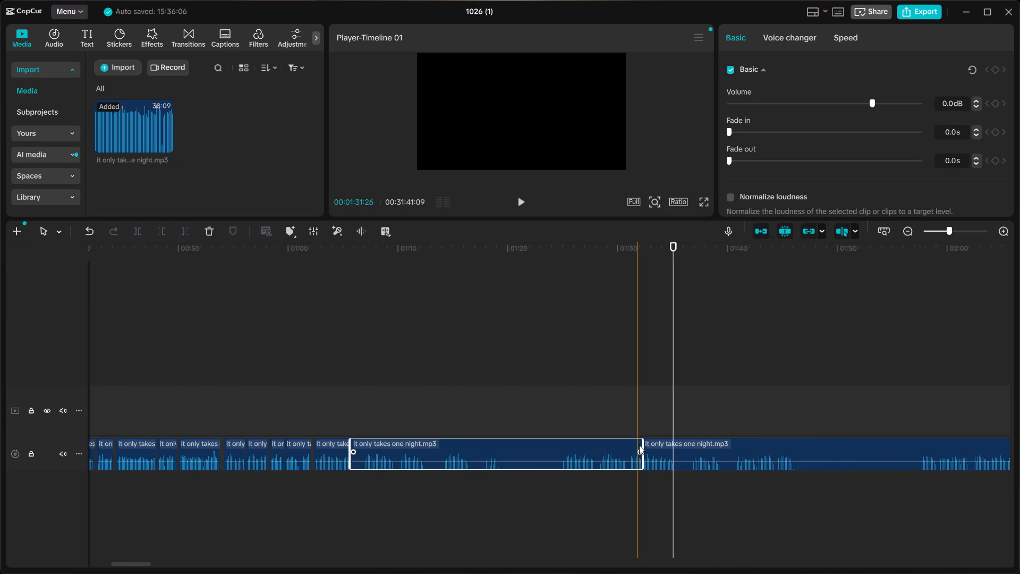
pyautogui.press('BackSpace')
# Move the remaining long audio clip back to just after the previous clip, leaving a gap of about 5 frames, and replay the join.
pyautogui.click(673, 444)
pyautogui.moveTo(675, 444); pyautogui.dragTo(586, 444)
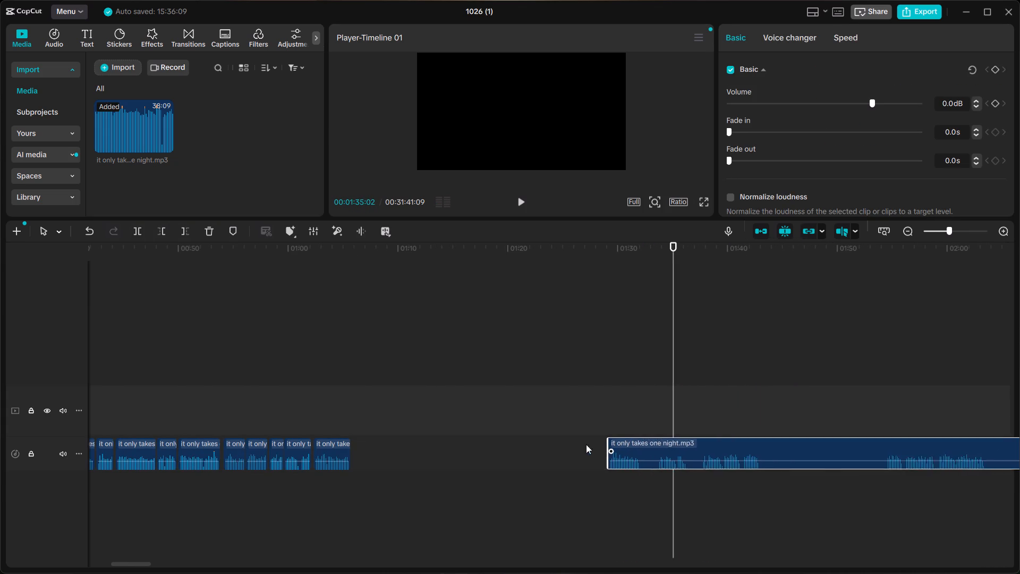
pyautogui.moveTo(586, 444); pyautogui.dragTo(399, 443)
pyautogui.keyDown('ctrl'); pyautogui.scroll(10, 399, 443); pyautogui.keyUp('ctrl')
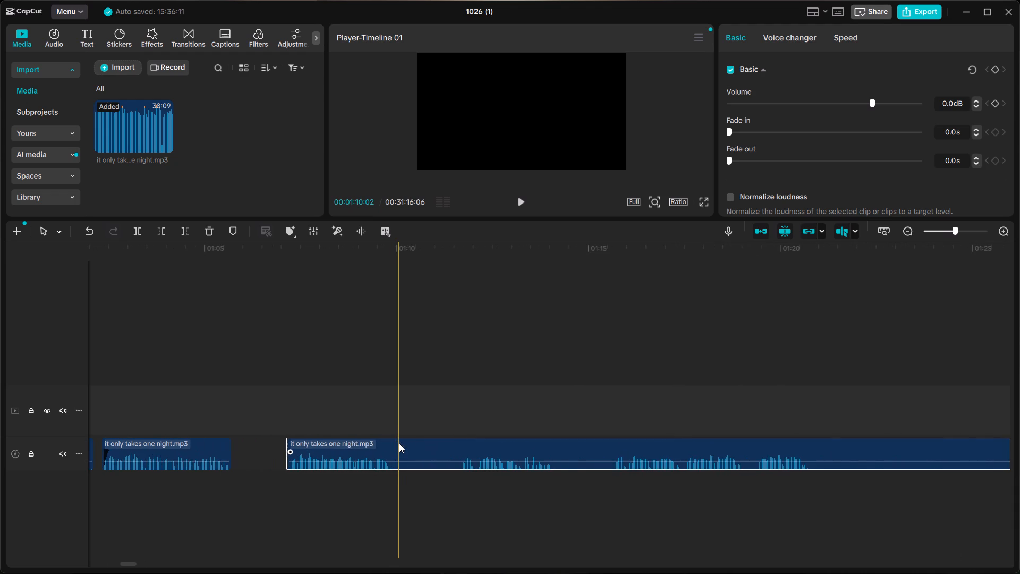
pyautogui.moveTo(399, 443); pyautogui.dragTo(347, 451)
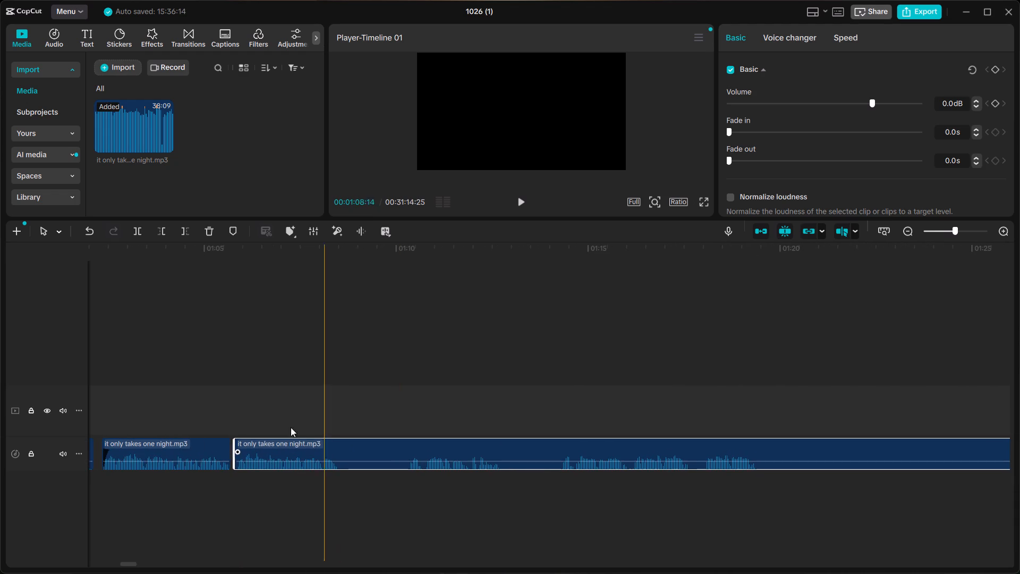
pyautogui.click(177, 406)
pyautogui.press('space')
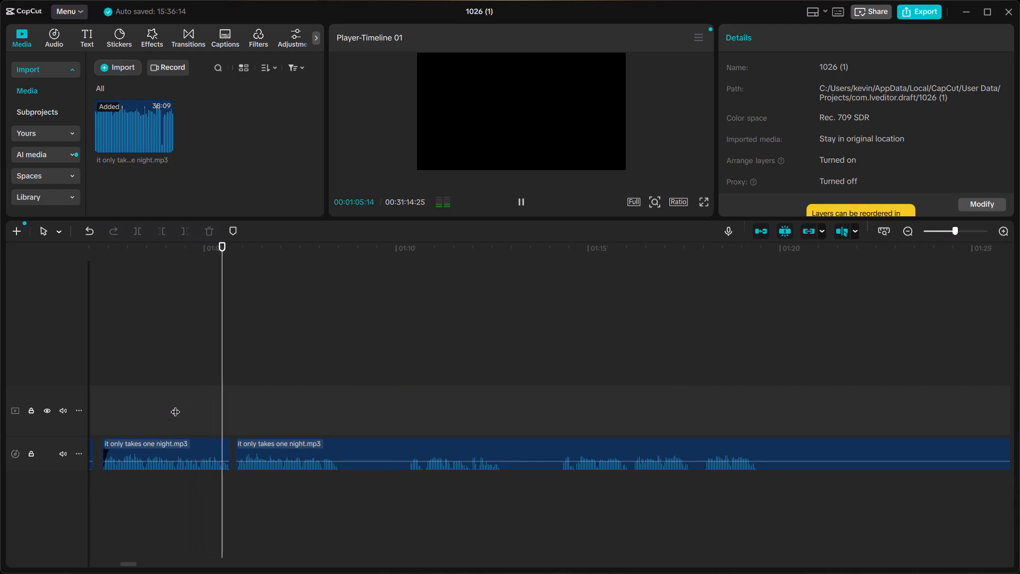
pyautogui.click(115, 410)
pyautogui.press('space')
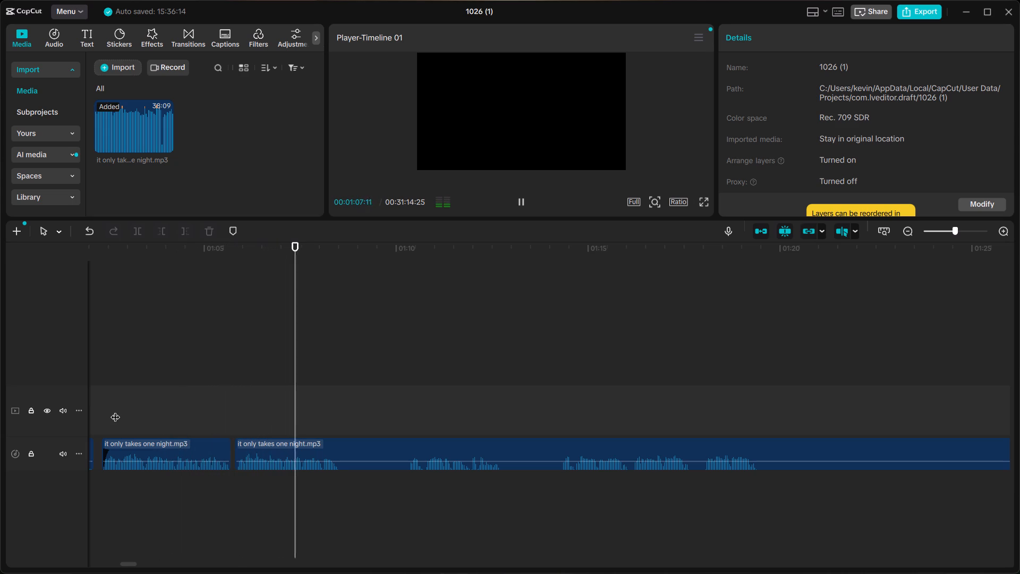
pyautogui.press('space')
# Add a 0.3 s fade-in to the long audio clip and replay the join from about 1:02.
pyautogui.hscroll(2, 344, 450)
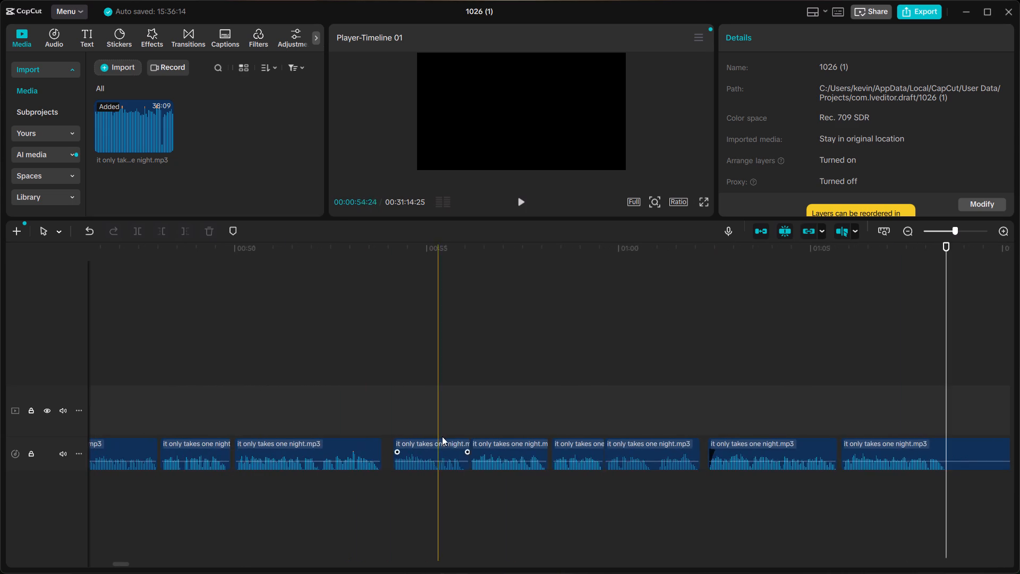
pyautogui.keyDown('ctrl'); pyautogui.scroll(8, 467, 438); pyautogui.keyUp('ctrl')
pyautogui.hscroll(-2, 762, 467)
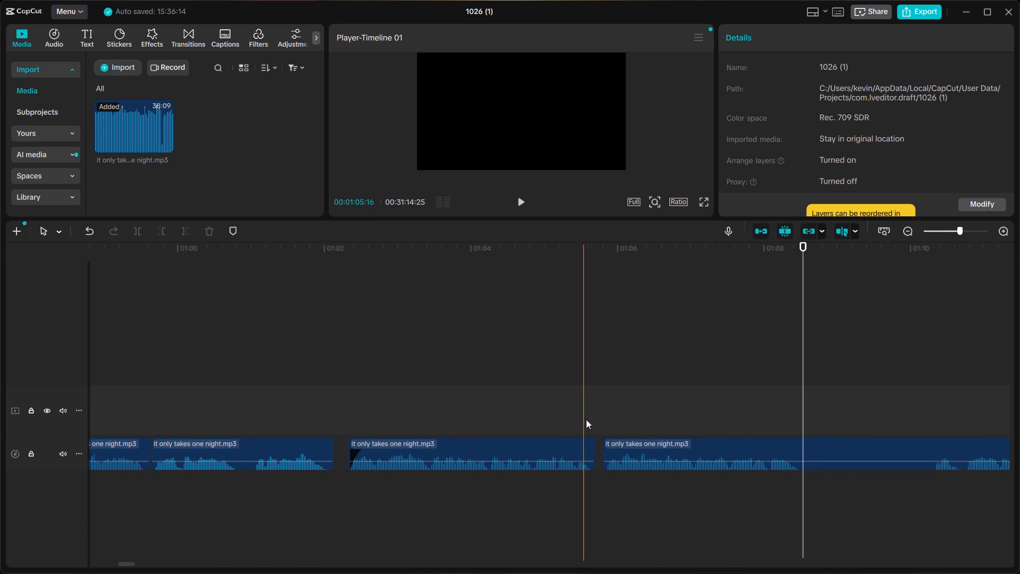
pyautogui.click(620, 449)
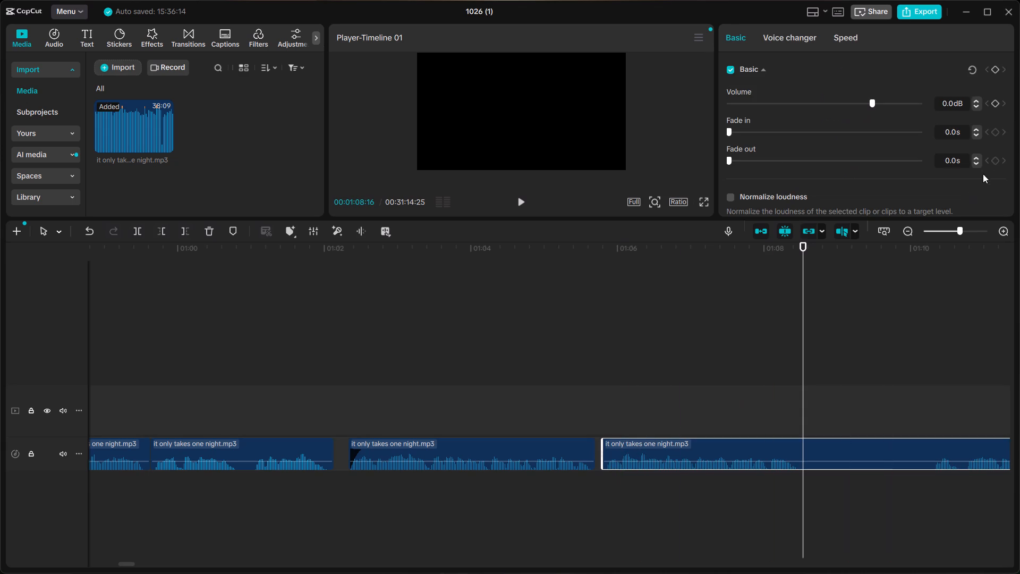
pyautogui.tripleClick(975, 125)
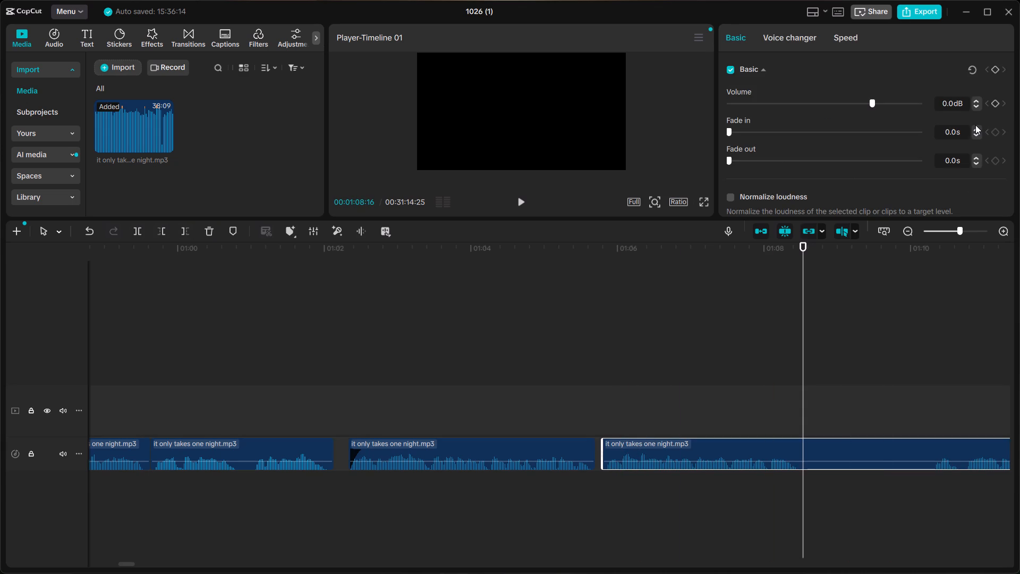
pyautogui.click(975, 125)
pyautogui.tripleClick(977, 131)
pyautogui.click(330, 280)
pyautogui.press('space')
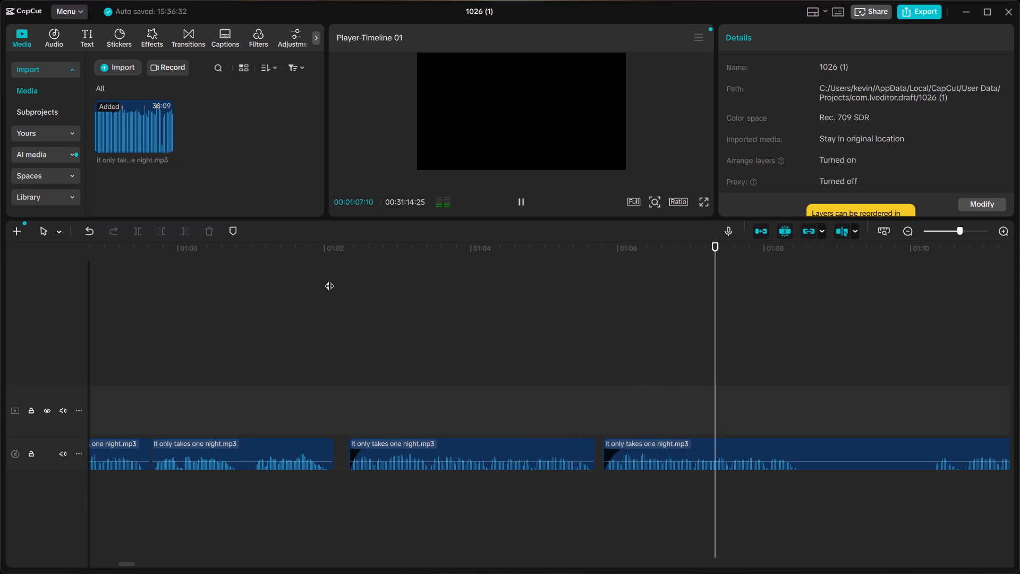
pyautogui.press('space')
# Shift the long audio clip about 2 frames later and replay the joins between about 1:00 and 1:07.
pyautogui.click(627, 446)
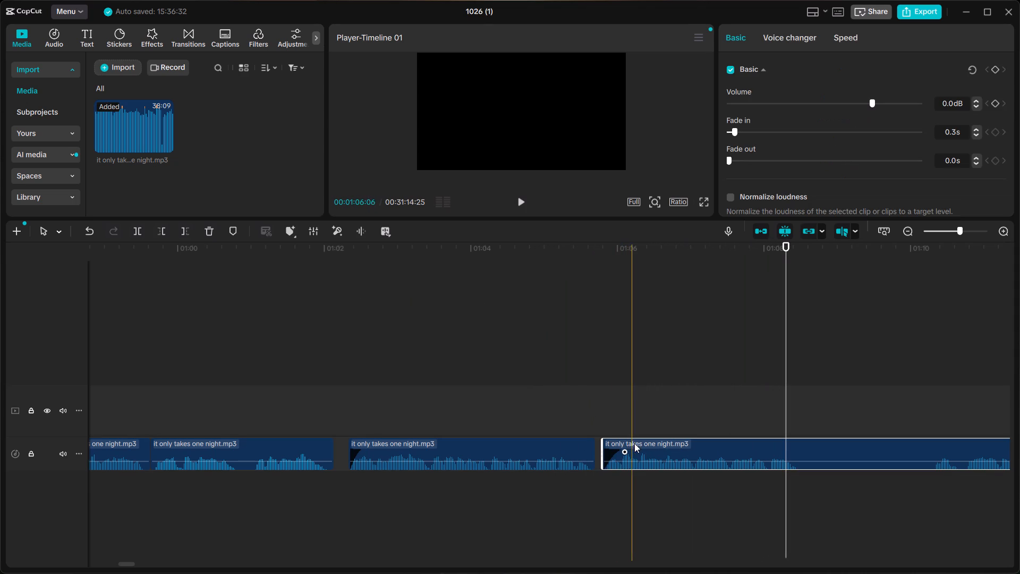
pyautogui.click(634, 443)
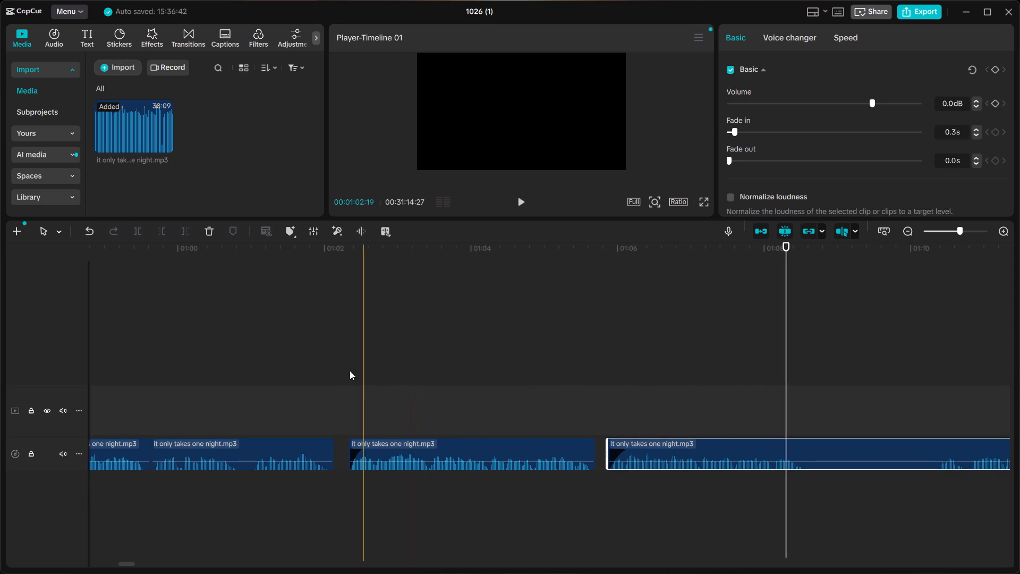
pyautogui.click(338, 365)
pyautogui.press('space')
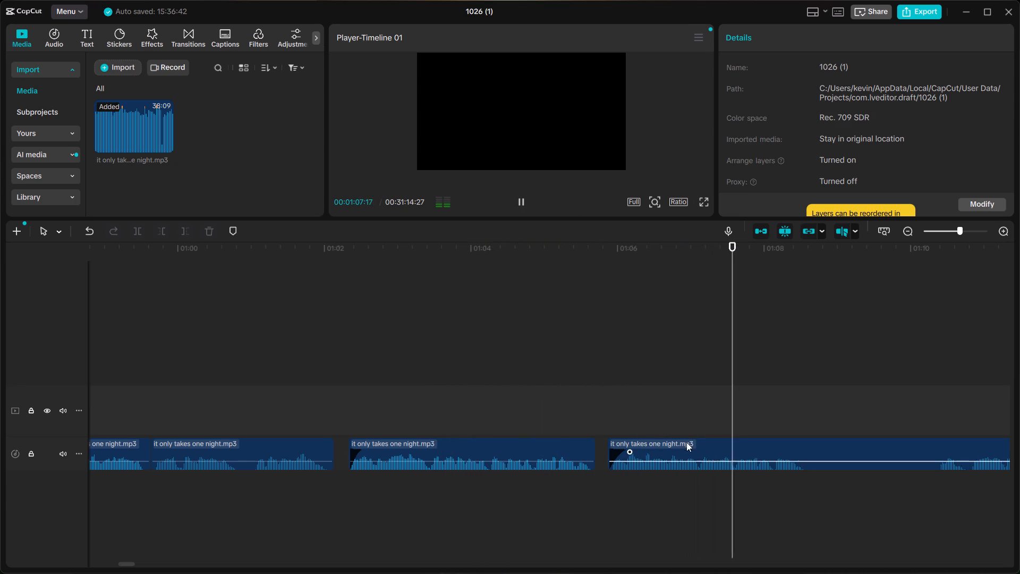
pyautogui.press('space')
pyautogui.keyDown('ctrl'); pyautogui.scroll(-8, 325, 347); pyautogui.keyUp('ctrl')
pyautogui.click(260, 350)
pyautogui.press('space')
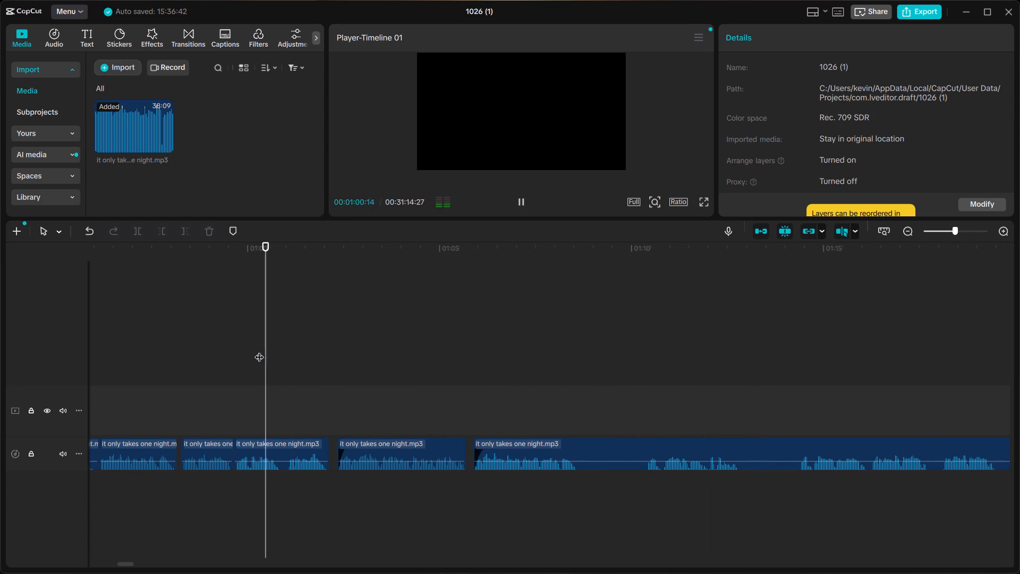
pyautogui.press('space')
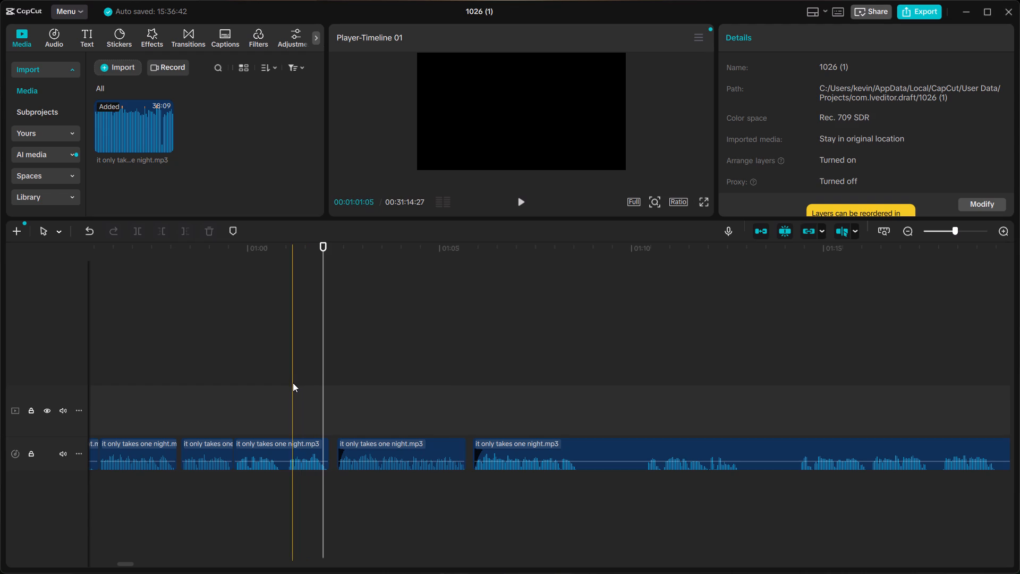
pyautogui.click(338, 379)
pyautogui.press('space')
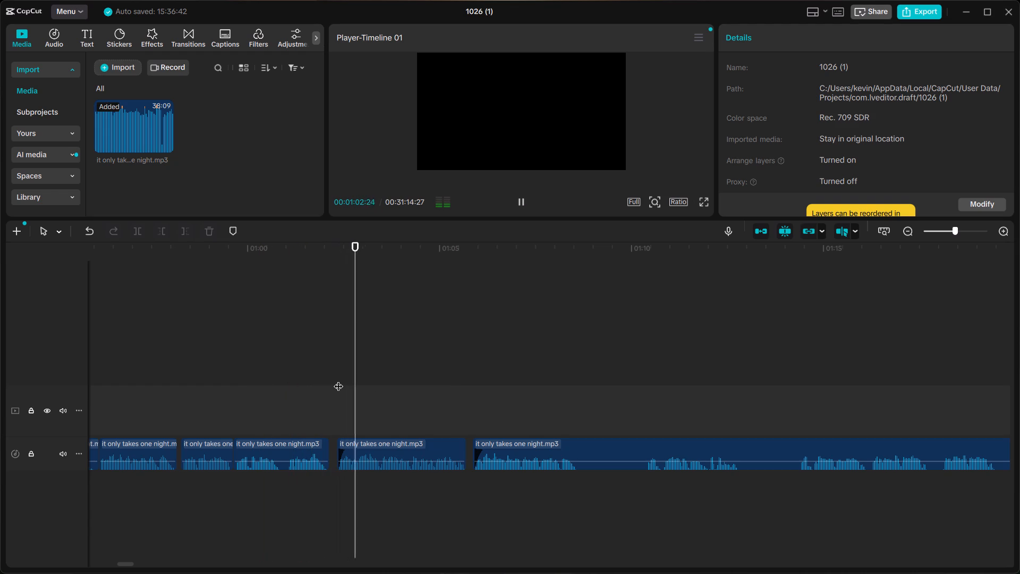
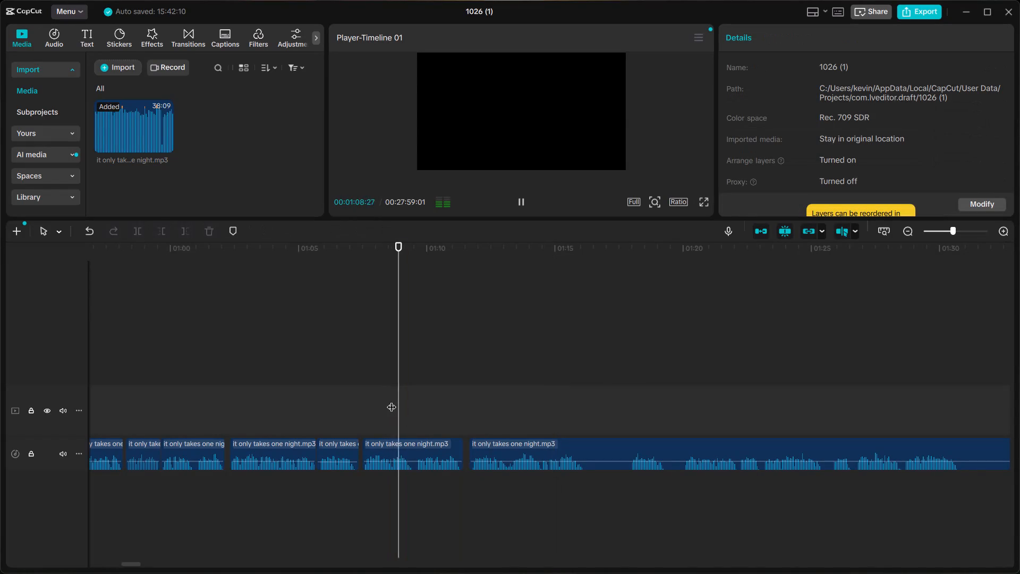
# Replay the join near 1:11, shift the long audio clip after it about 7 frames later, and replay the join.
pyautogui.click(313, 385)
pyautogui.press('space')
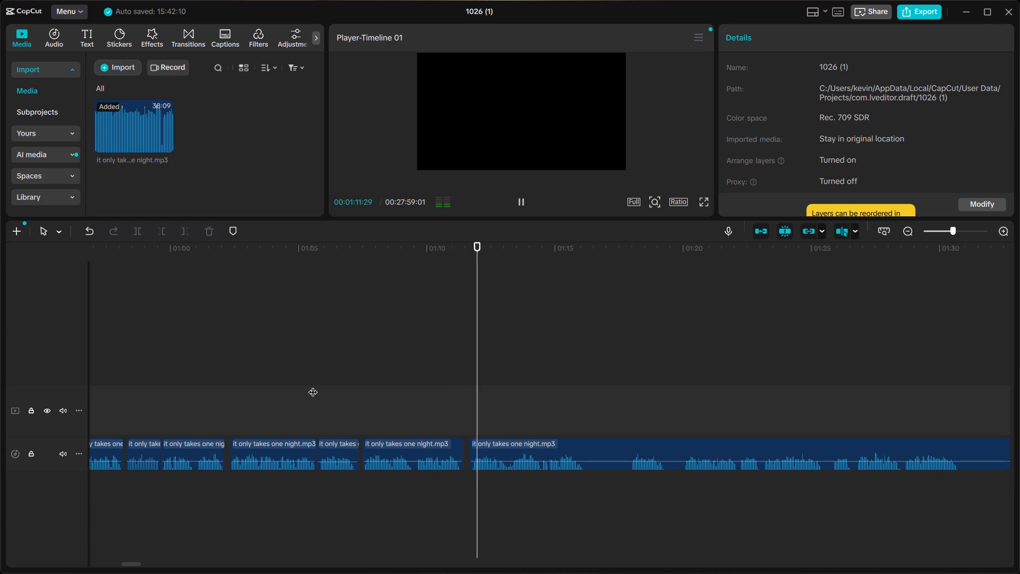
pyautogui.click(423, 395)
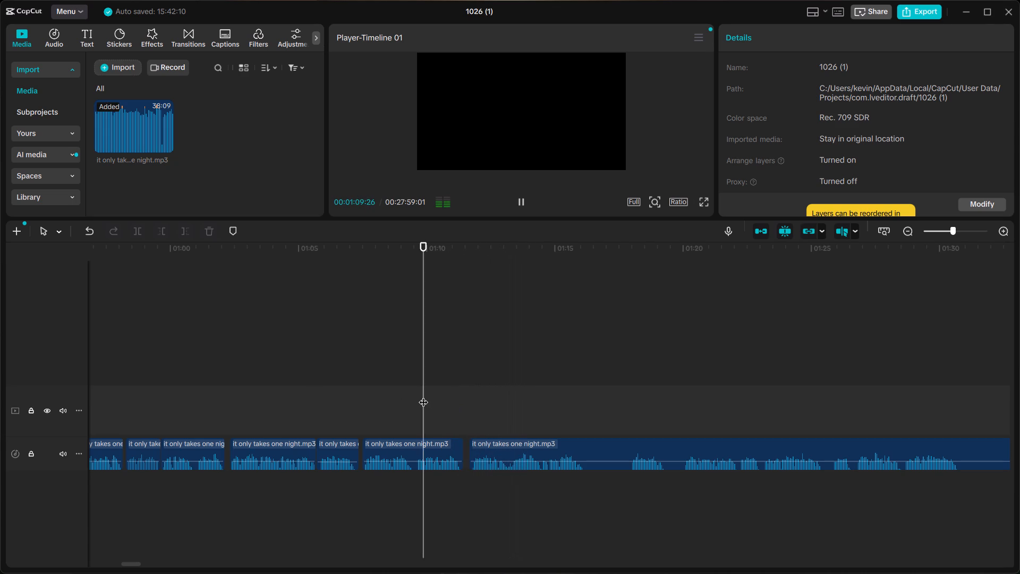
pyautogui.press('space')
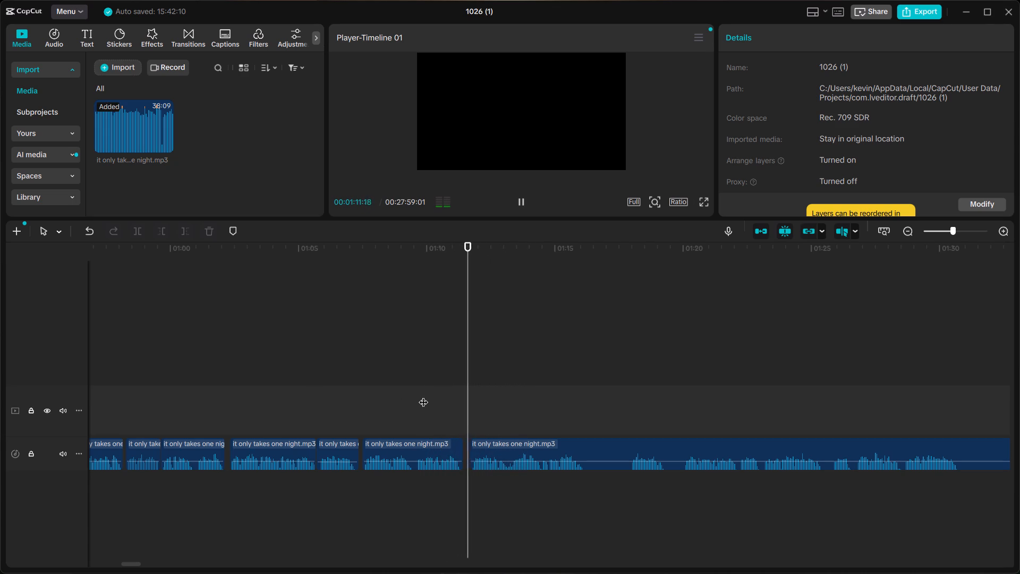
pyautogui.press('space')
pyautogui.click(484, 442)
pyautogui.moveTo(484, 442); pyautogui.dragTo(491, 443)
pyautogui.click(405, 393)
pyautogui.press('space')
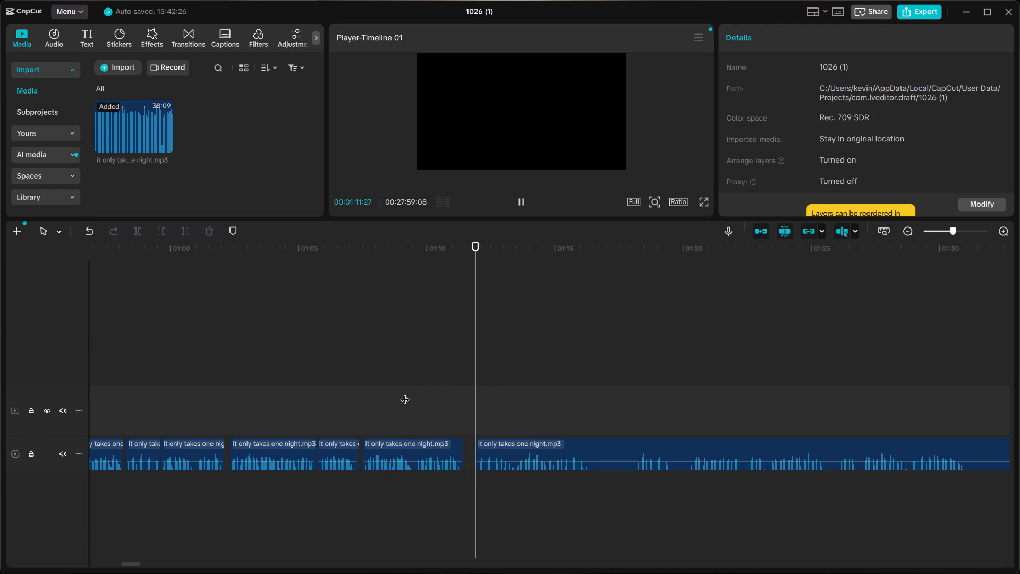
# Move the long audio clip back about 6 frames and replay the join from about 1:08.
pyautogui.press('space')
pyautogui.click(514, 444)
pyautogui.moveTo(514, 444); pyautogui.dragTo(507, 445)
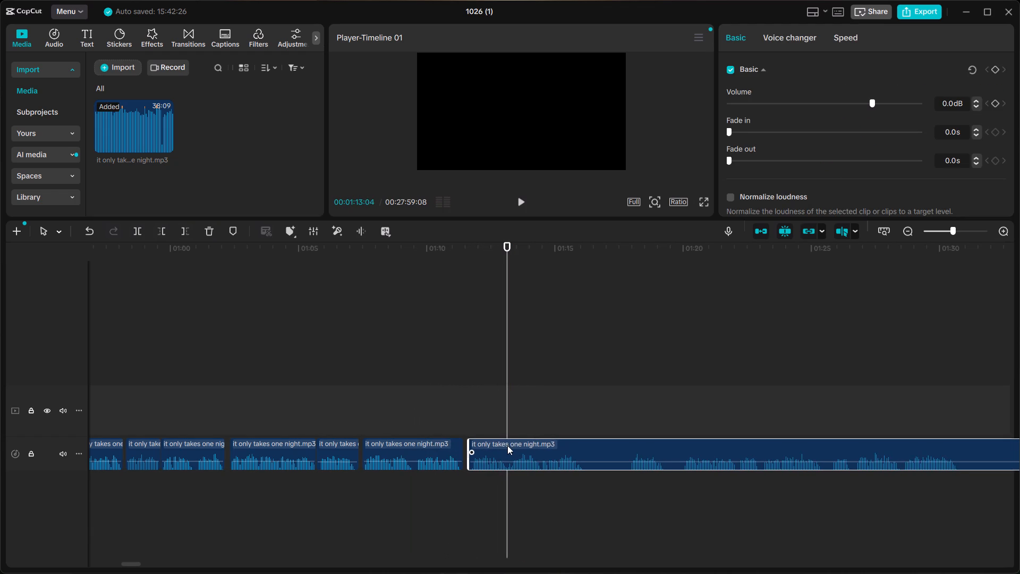
pyautogui.moveTo(507, 445); pyautogui.dragTo(509, 446)
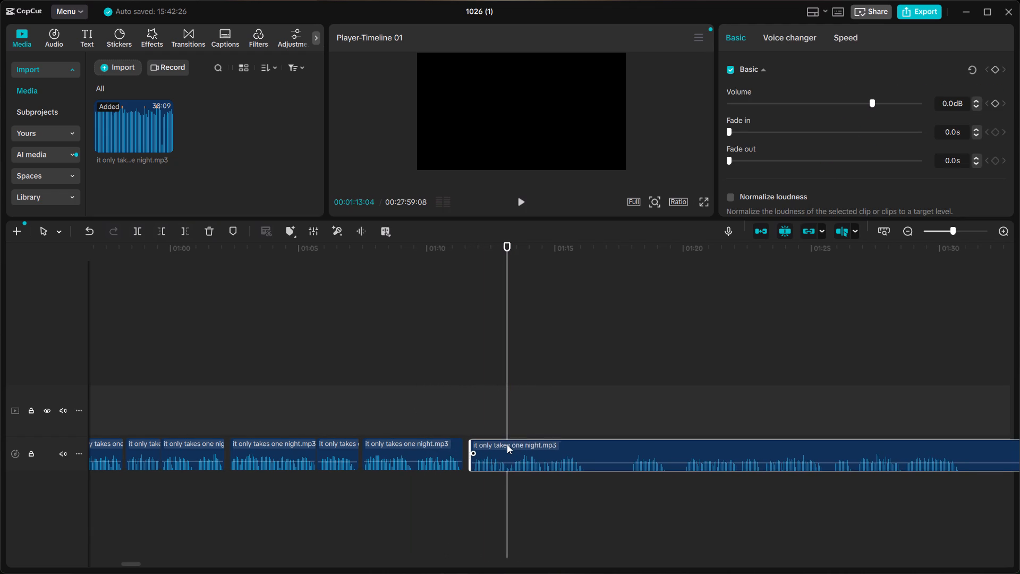
pyautogui.click(377, 395)
pyautogui.press('space')
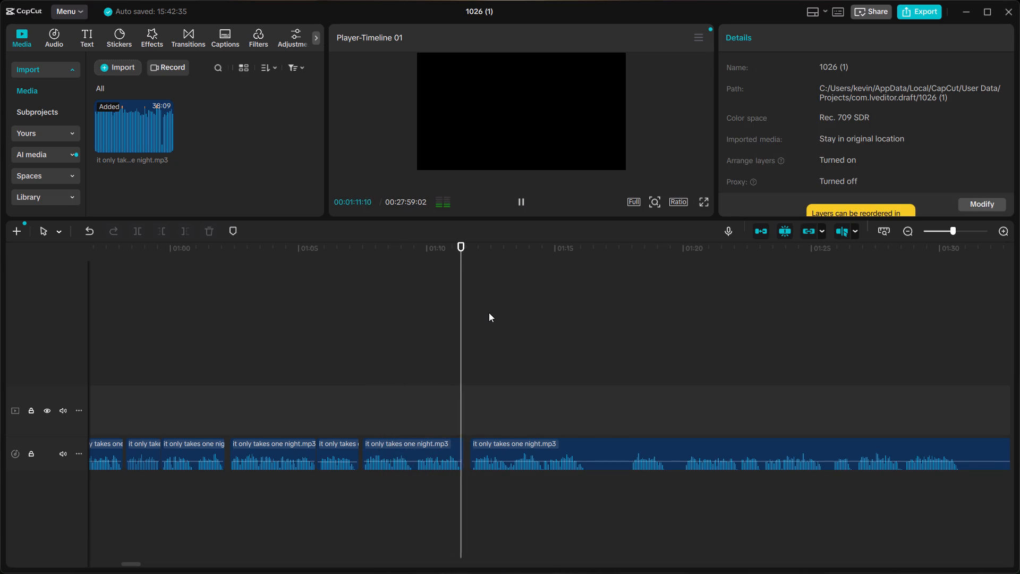
# Listen on to about 1:20 and split the long audio clip at about 1:16, right after the first spoken passage.
pyautogui.hscroll(-1, 489, 313)
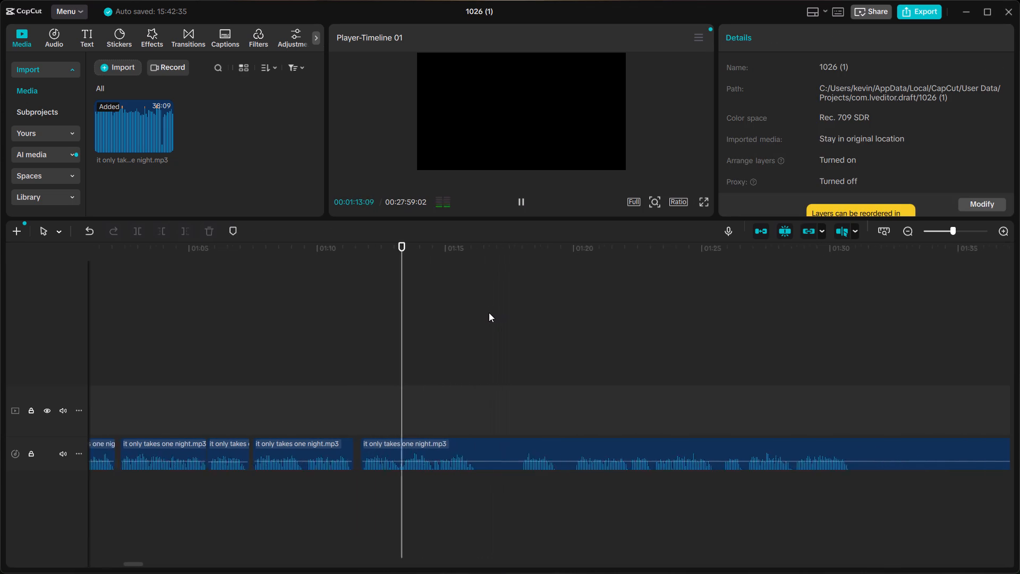
pyautogui.hscroll(-1, 489, 313)
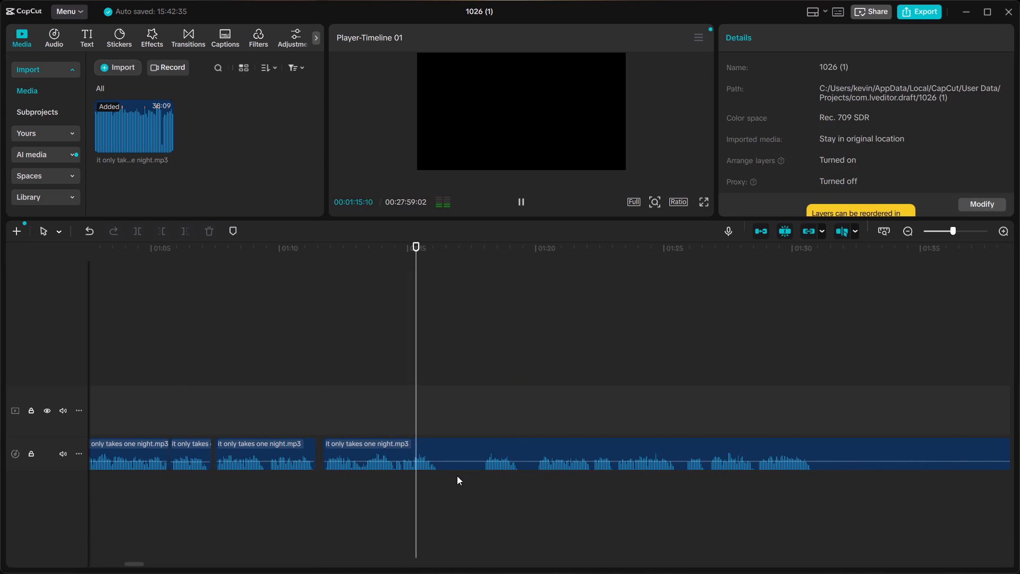
pyautogui.click(483, 414)
pyautogui.press('space')
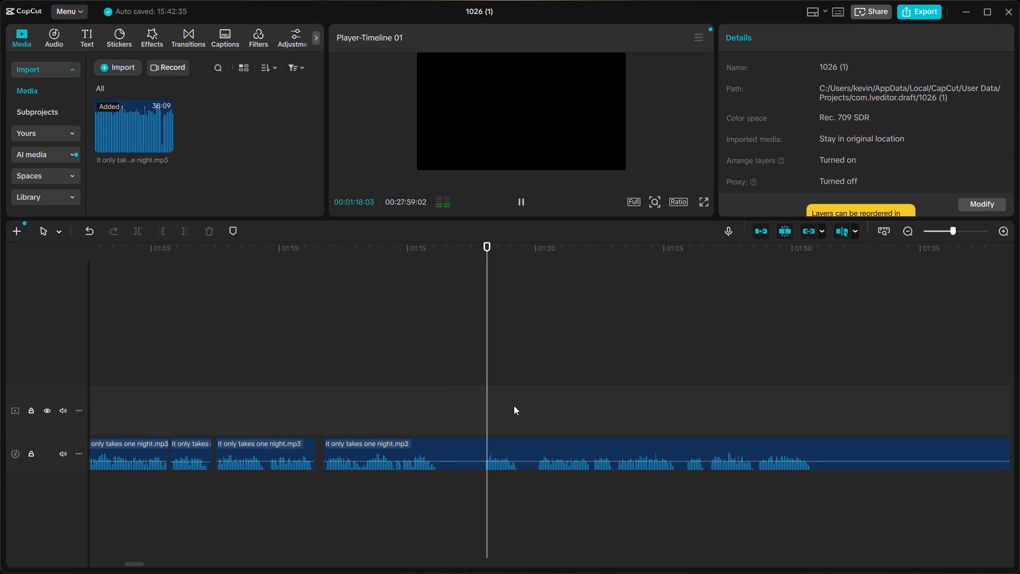
pyautogui.click(544, 403)
pyautogui.press('space')
pyautogui.click(531, 402)
pyautogui.press('space')
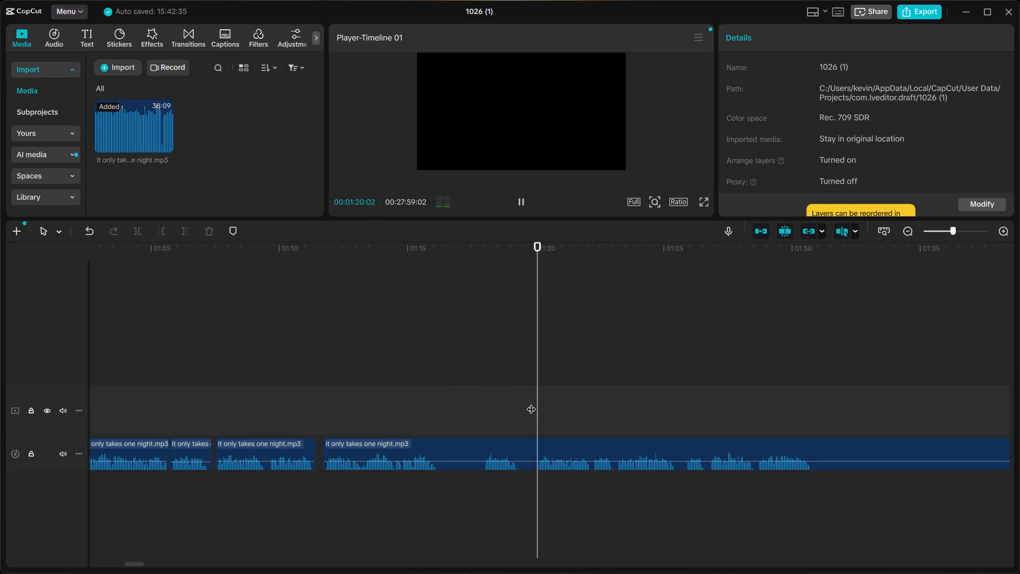
pyautogui.press('space')
pyautogui.click(441, 450)
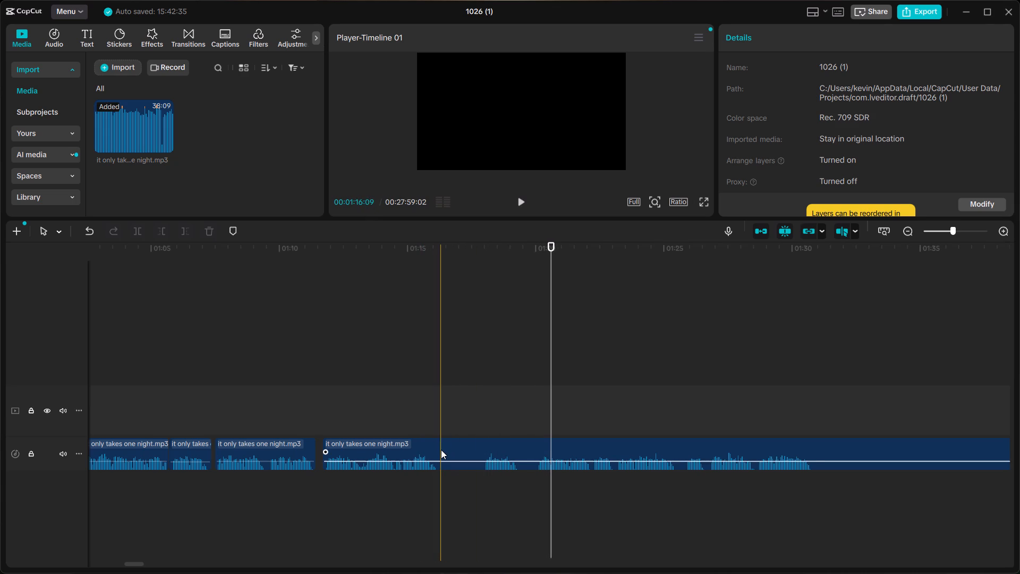
pyautogui.hotkey('ctrl', 'b')
# Listen to the takes between about 1:20 and 1:30 and to the start of the speech near 1:43.
pyautogui.click(531, 417)
pyautogui.press('space')
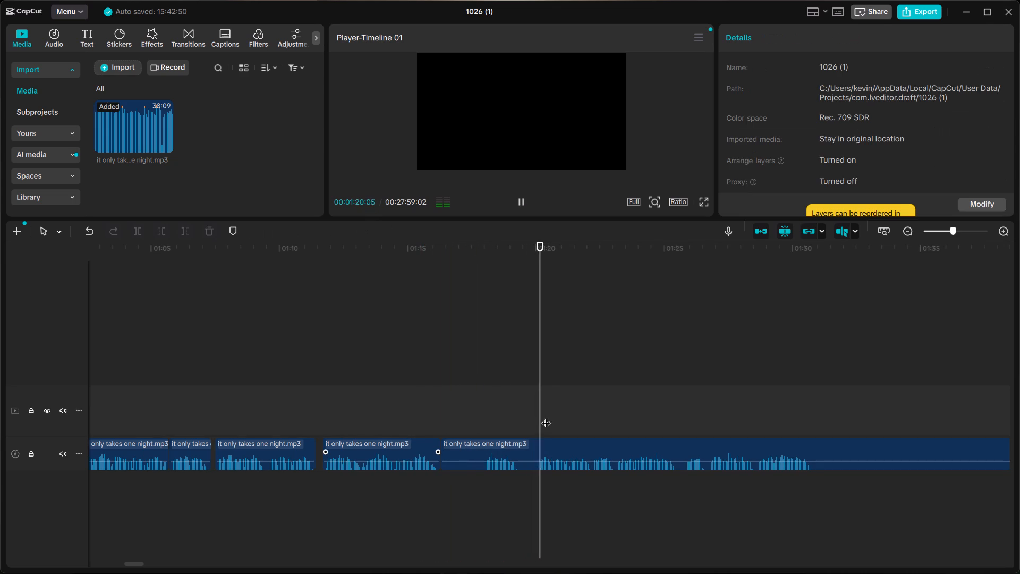
pyautogui.click(616, 418)
pyautogui.press('space')
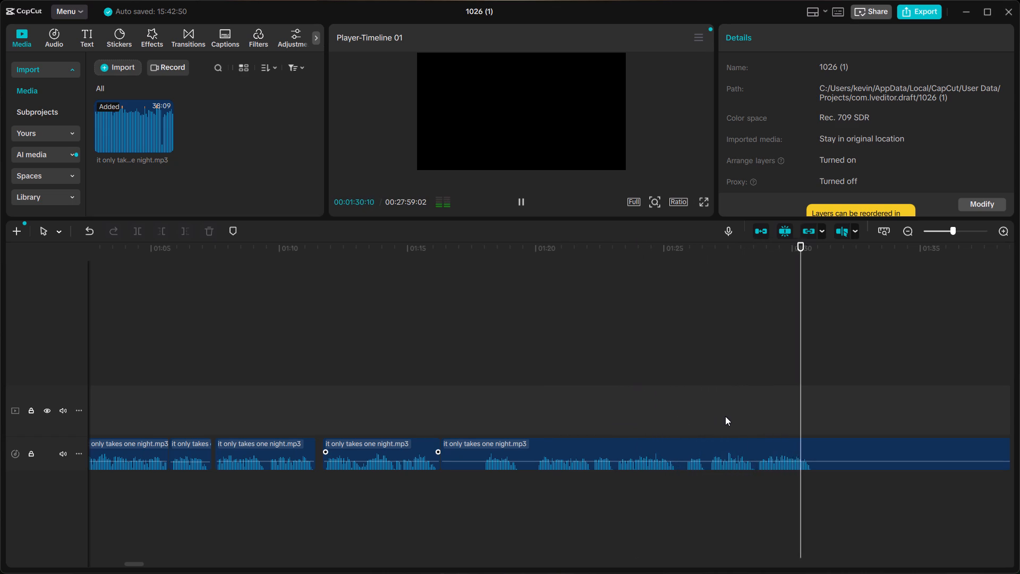
pyautogui.hscroll(-2, 726, 417)
pyautogui.press('space')
pyautogui.click(552, 419)
pyautogui.press('space')
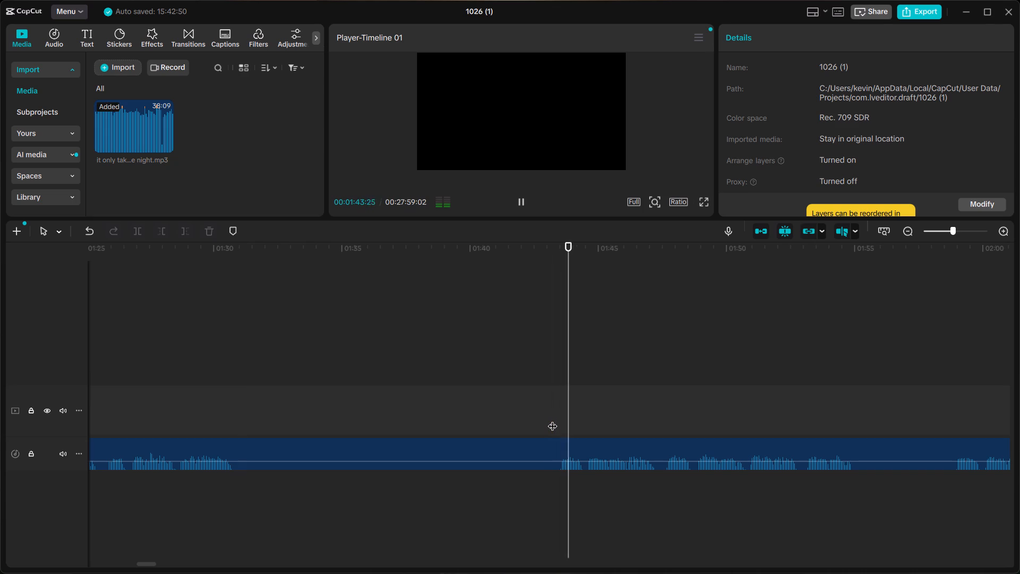
pyautogui.press('space')
# Replay from about 1:28 and split the long audio clip at about 1:28:18, just before the last phrase preceding the long silence.
pyautogui.hscroll(1, 278, 428)
pyautogui.keyDown('ctrl'); pyautogui.scroll(6, 278, 428); pyautogui.keyUp('ctrl')
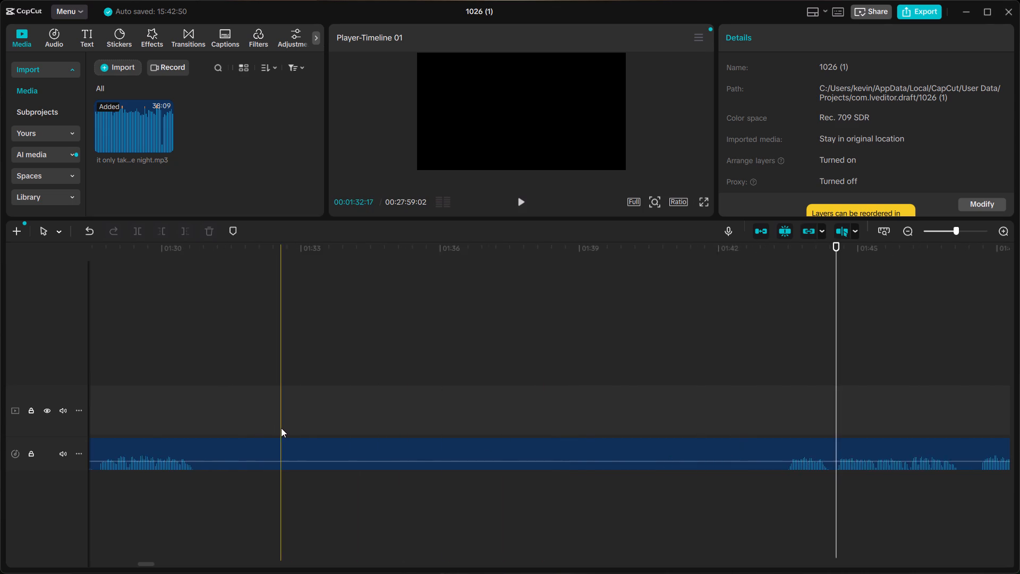
pyautogui.hscroll(2, 282, 428)
pyautogui.click(441, 433)
pyautogui.press('space')
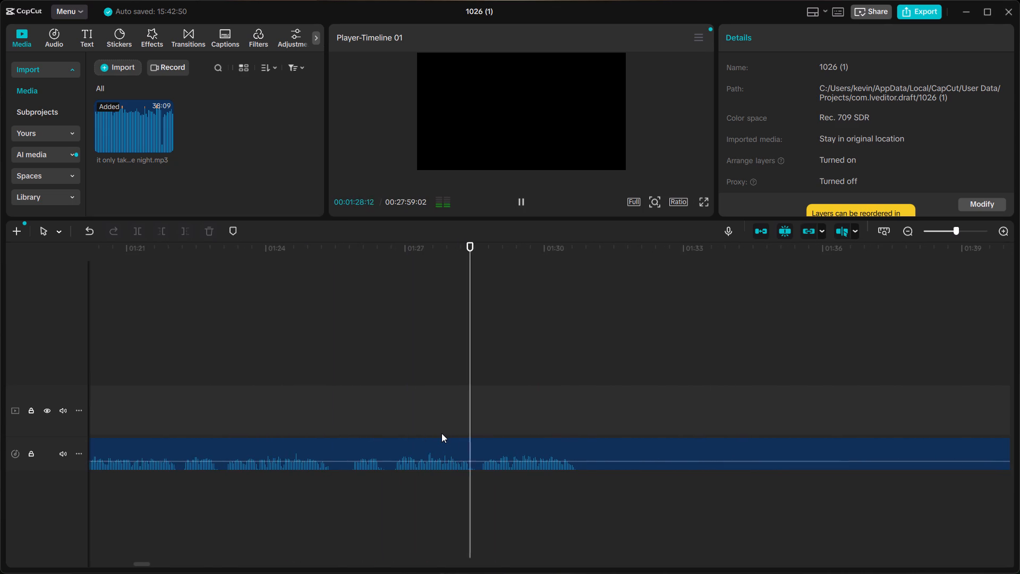
pyautogui.press('space')
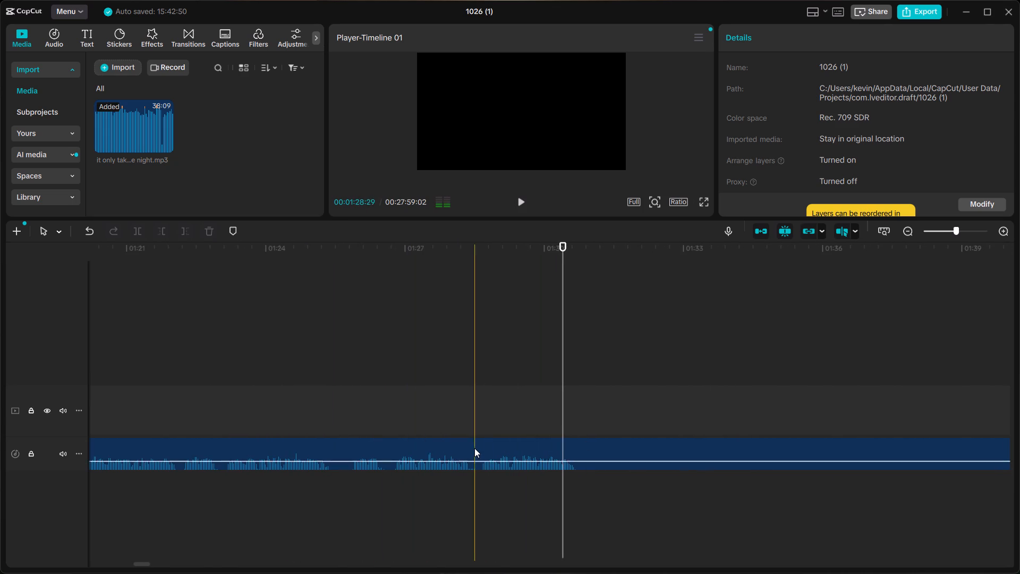
pyautogui.moveTo(415, 424); pyautogui.dragTo(395, 417)
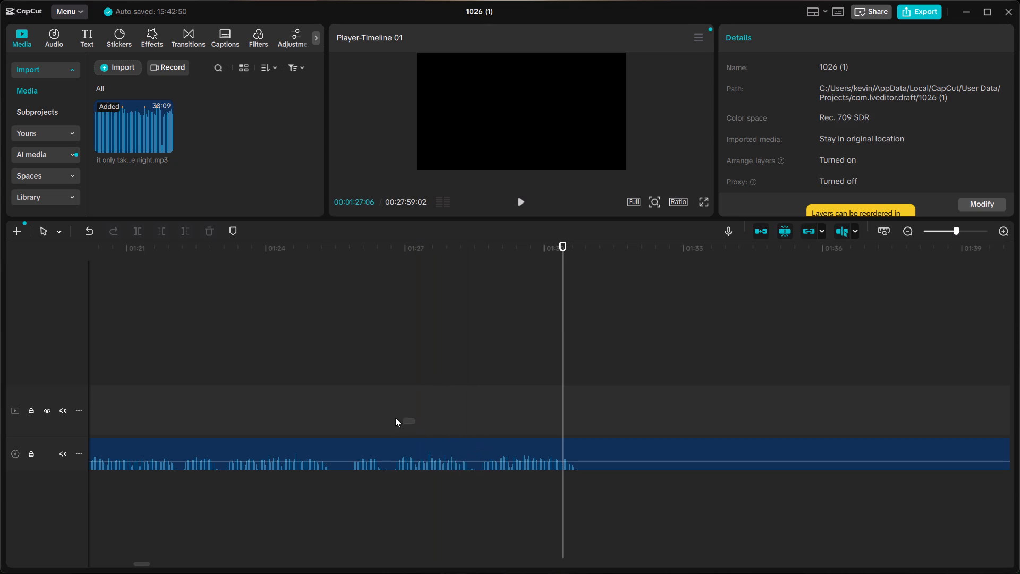
pyautogui.moveTo(395, 417); pyautogui.dragTo(392, 416)
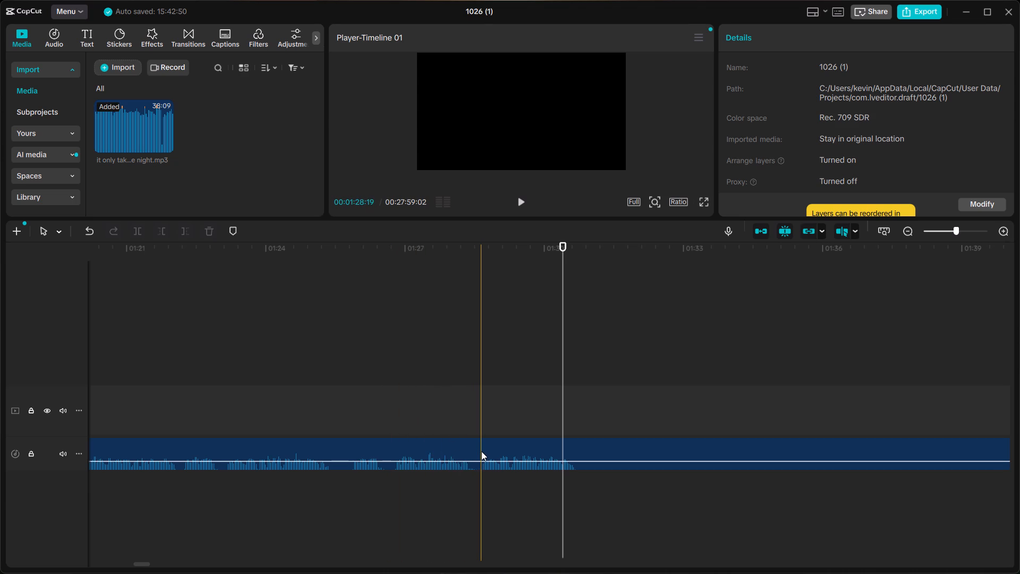
pyautogui.click(478, 448)
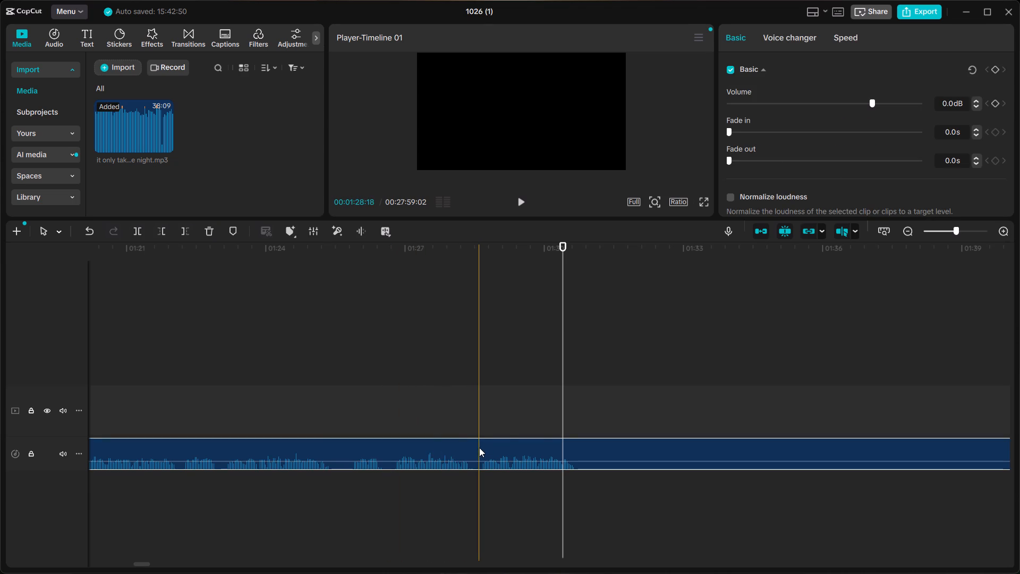
pyautogui.keyDown('ctrl'); pyautogui.click(479, 448); pyautogui.keyUp('ctrl')
pyautogui.hotkey('ctrl', 'b')
# Replay parts of the clip between the cuts at about 1:16 and 1:28, and delete that clip.
pyautogui.click(465, 447)
pyautogui.keyDown('ctrl'); pyautogui.scroll(-7, 465, 447); pyautogui.keyUp('ctrl')
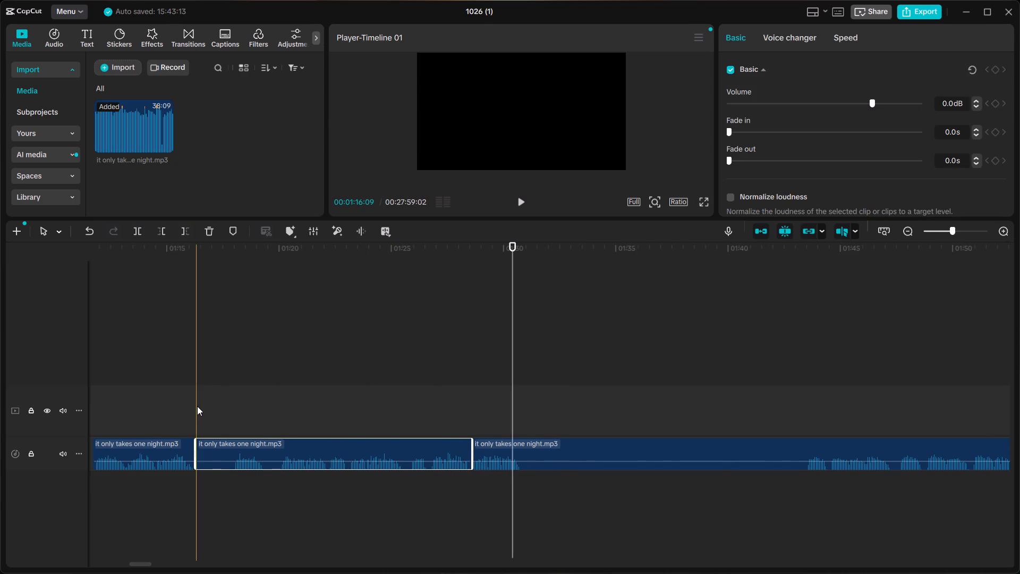
pyautogui.click(172, 401)
pyautogui.press('space')
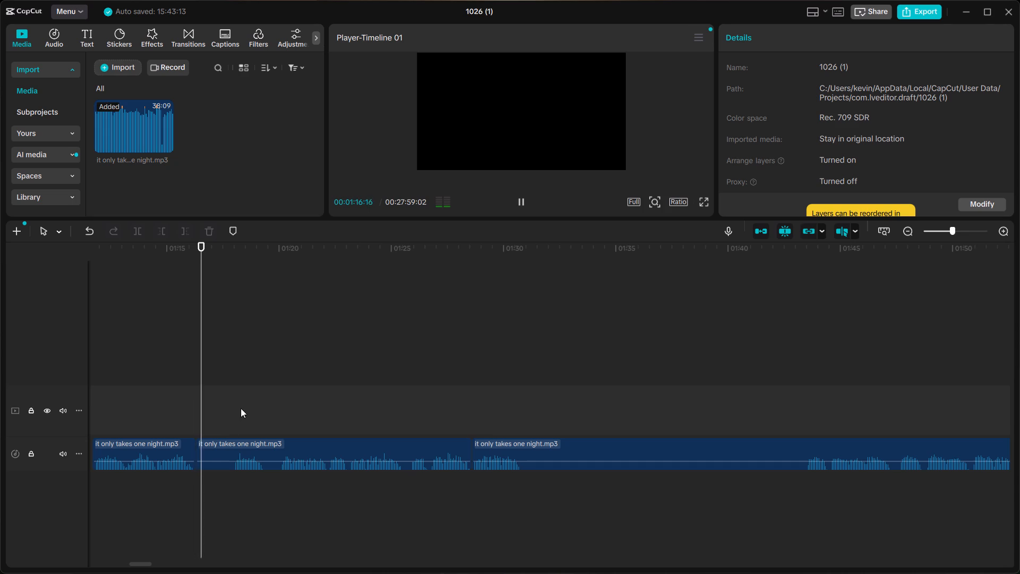
pyautogui.click(240, 408)
pyautogui.press('space')
pyautogui.click(279, 423)
pyautogui.press('space')
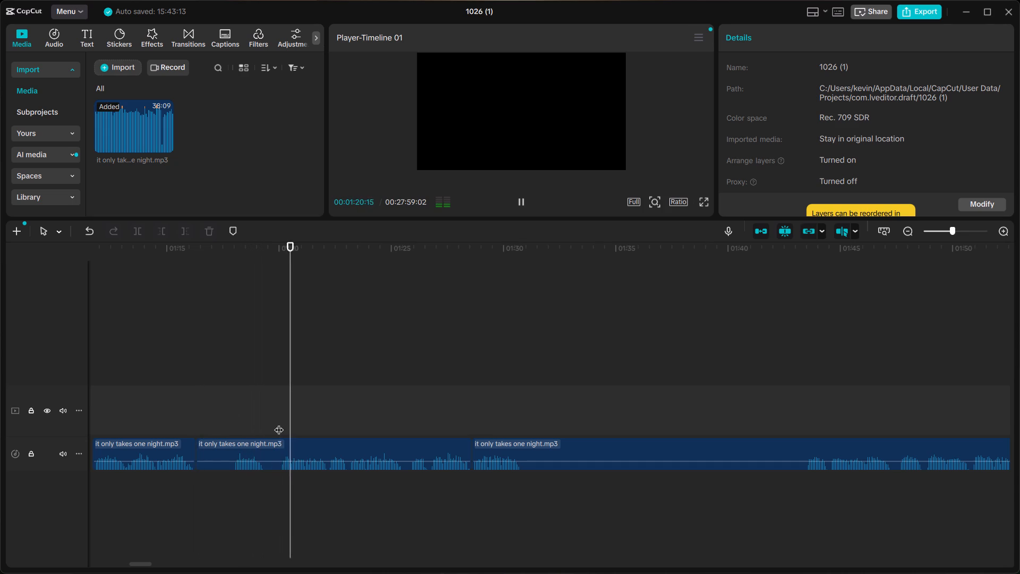
pyautogui.click(228, 416)
pyautogui.press('space')
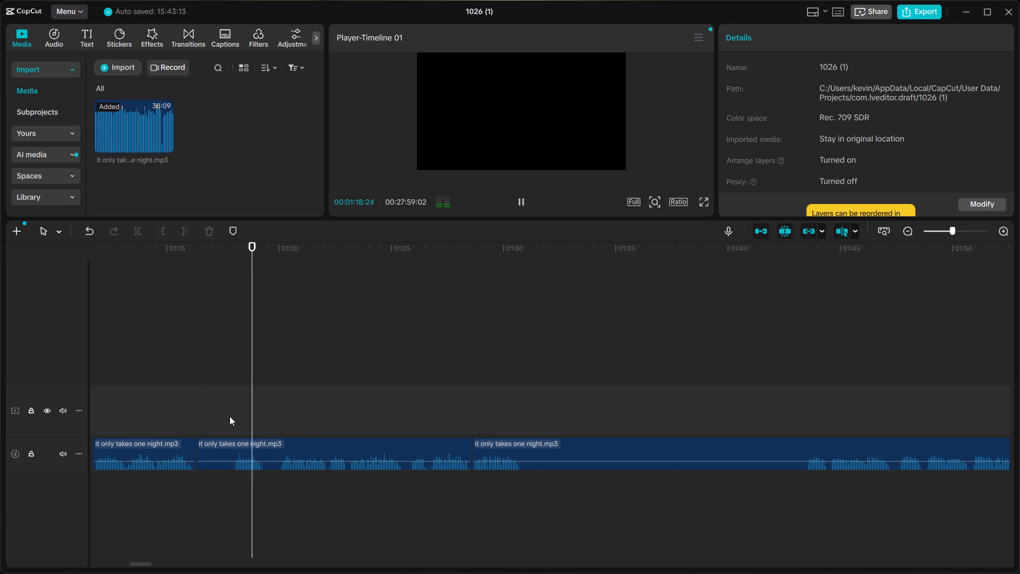
pyautogui.click(344, 424)
pyautogui.press('space')
pyautogui.click(396, 427)
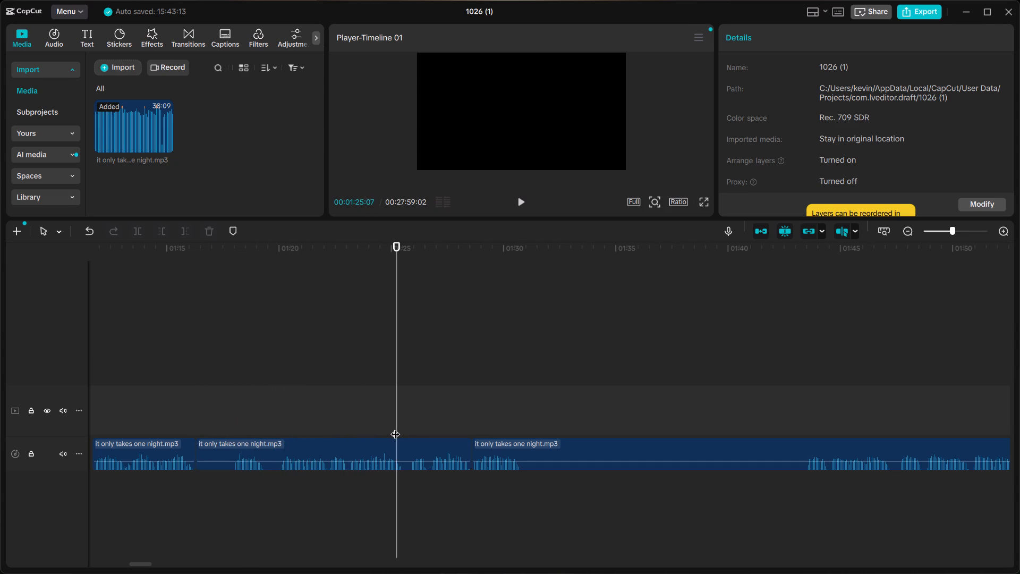
pyautogui.press('space')
pyautogui.press('space')
pyautogui.click(437, 449)
pyautogui.press('BackSpace')
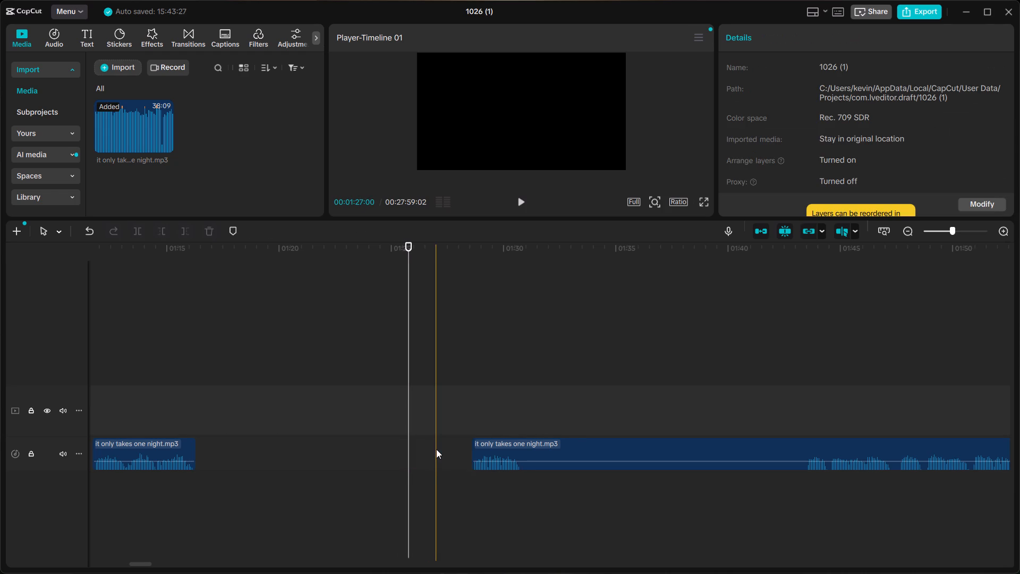
# Move the remaining long audio clip back to about 1:16, leaving a small gap after the previous clip, and replay the join.
pyautogui.click(530, 450)
pyautogui.moveTo(530, 450); pyautogui.dragTo(263, 457)
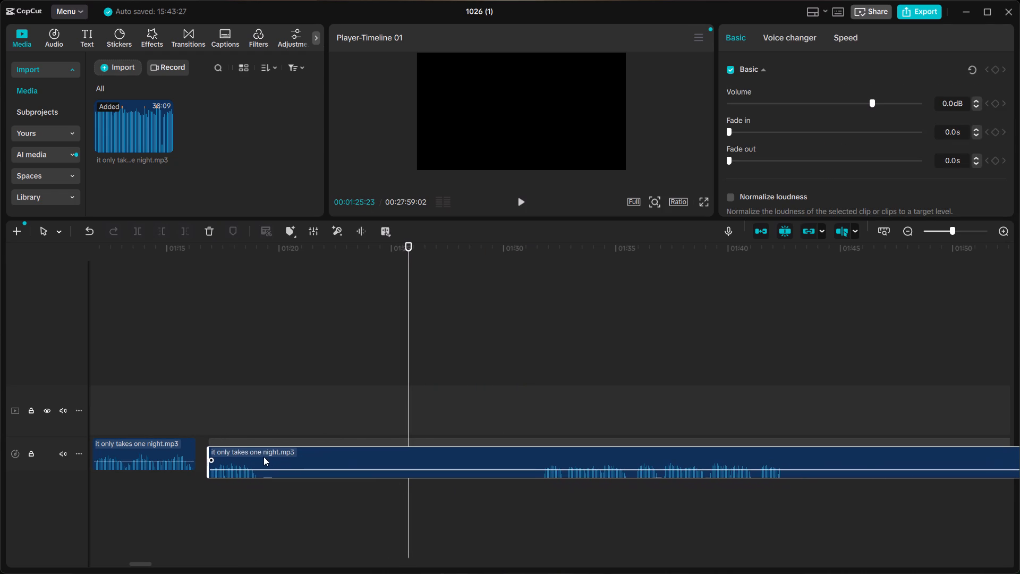
pyautogui.moveTo(263, 457); pyautogui.dragTo(254, 454)
pyautogui.click(147, 414)
pyautogui.press('space')
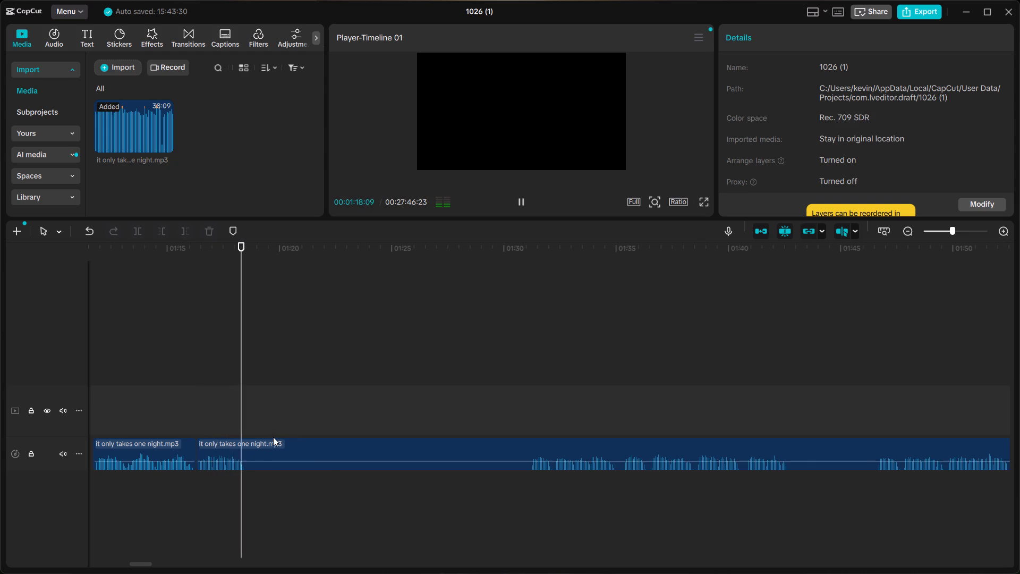
pyautogui.hscroll(1, 274, 436)
pyautogui.click(365, 386)
pyautogui.press('space')
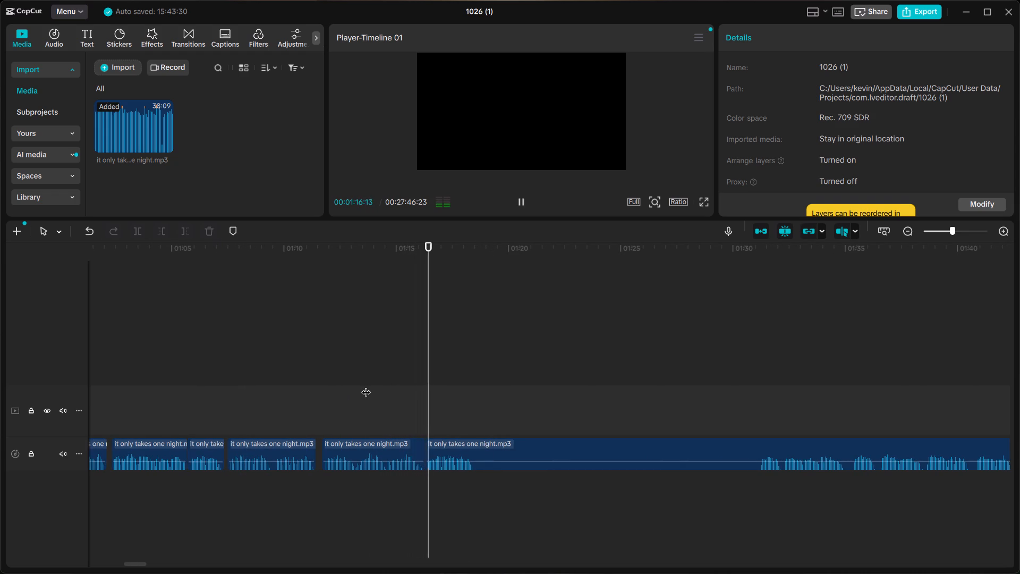
pyautogui.click(392, 415)
pyautogui.press('space')
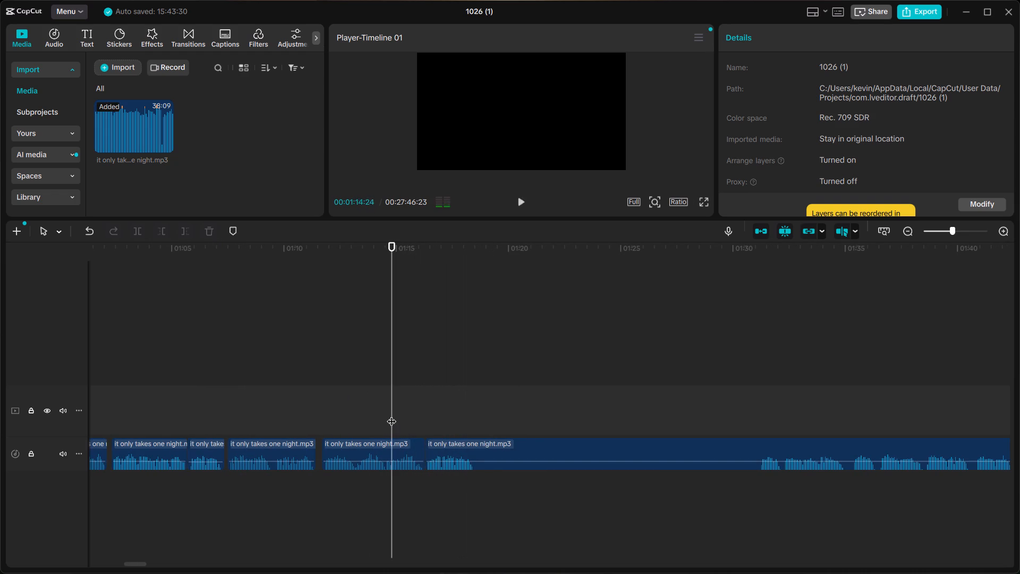
pyautogui.click(372, 411)
pyautogui.press('space')
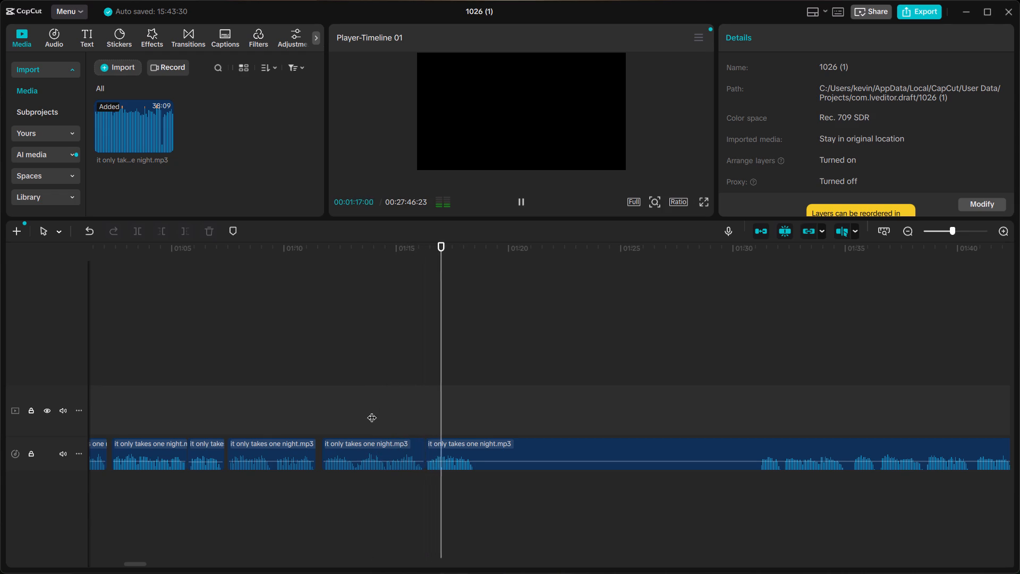
# Shift the long audio clip about 10 frames later and replay the join from about 1:15.
pyautogui.press('space')
pyautogui.click(453, 444)
pyautogui.moveTo(453, 444); pyautogui.dragTo(461, 446)
pyautogui.click(410, 413)
pyautogui.press('space')
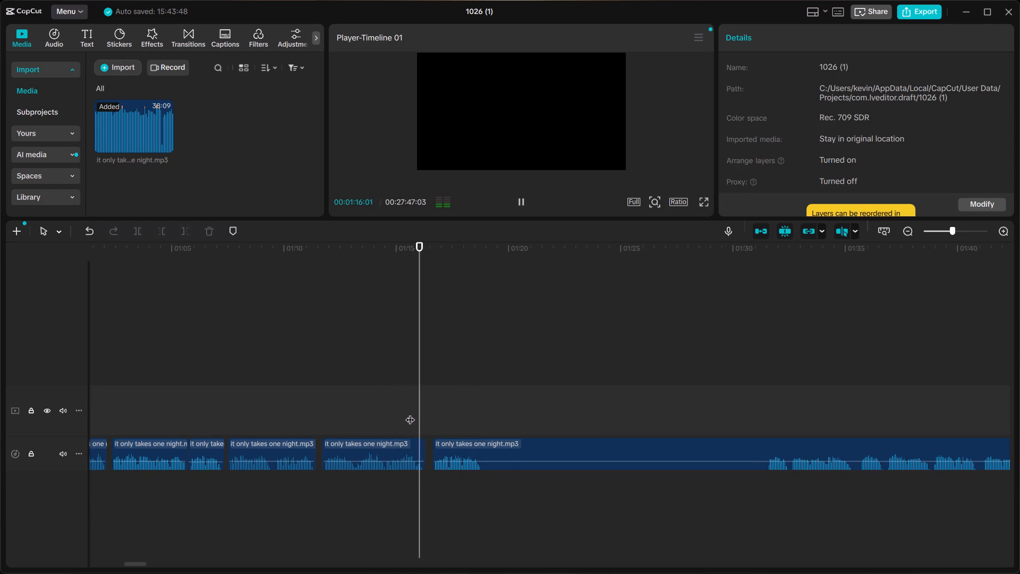
pyautogui.press('space')
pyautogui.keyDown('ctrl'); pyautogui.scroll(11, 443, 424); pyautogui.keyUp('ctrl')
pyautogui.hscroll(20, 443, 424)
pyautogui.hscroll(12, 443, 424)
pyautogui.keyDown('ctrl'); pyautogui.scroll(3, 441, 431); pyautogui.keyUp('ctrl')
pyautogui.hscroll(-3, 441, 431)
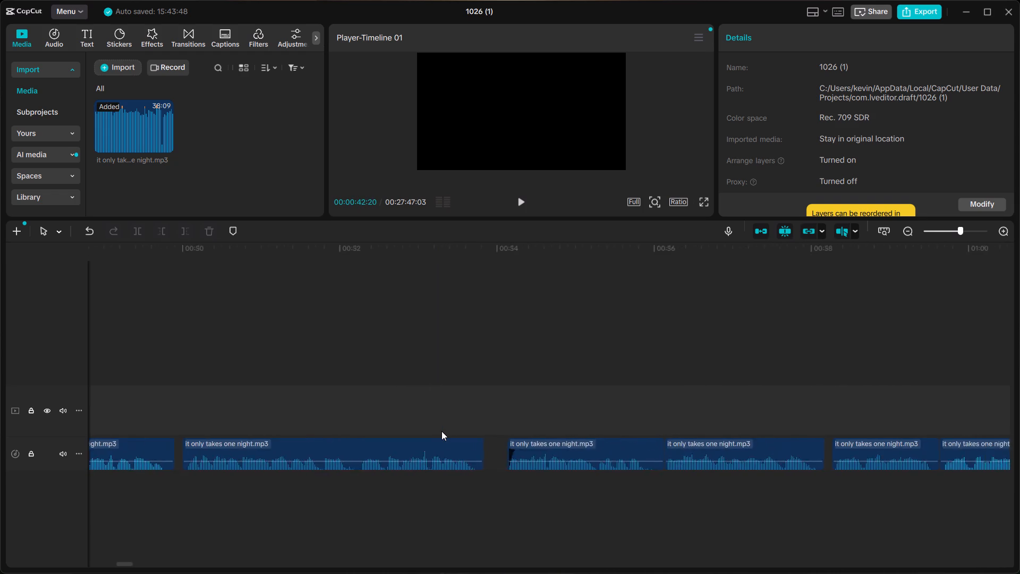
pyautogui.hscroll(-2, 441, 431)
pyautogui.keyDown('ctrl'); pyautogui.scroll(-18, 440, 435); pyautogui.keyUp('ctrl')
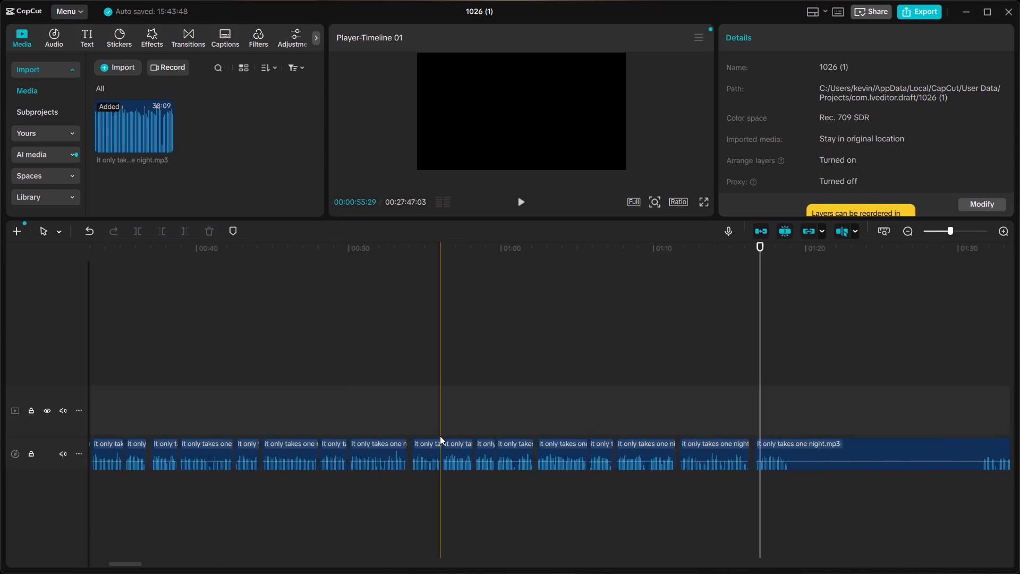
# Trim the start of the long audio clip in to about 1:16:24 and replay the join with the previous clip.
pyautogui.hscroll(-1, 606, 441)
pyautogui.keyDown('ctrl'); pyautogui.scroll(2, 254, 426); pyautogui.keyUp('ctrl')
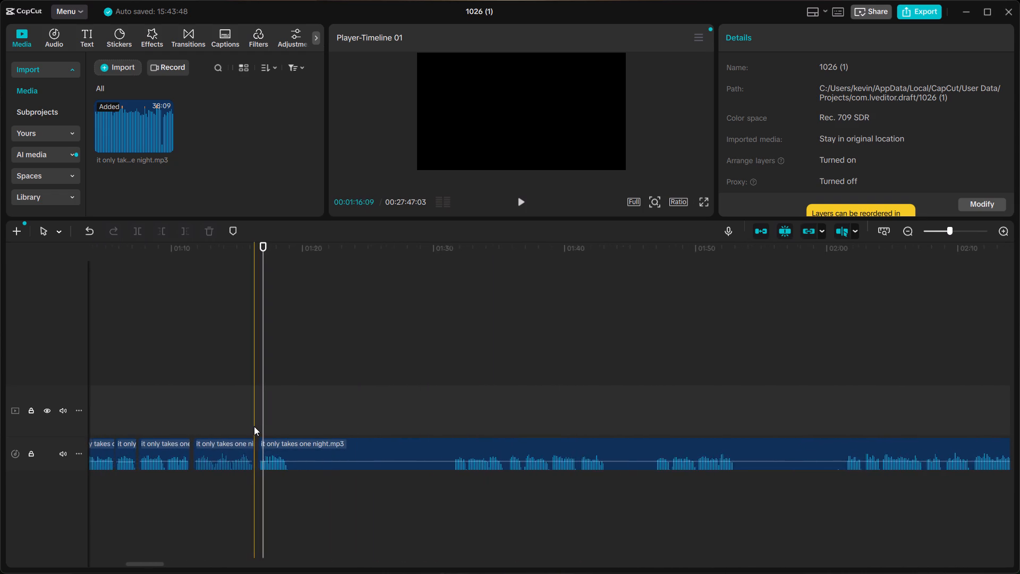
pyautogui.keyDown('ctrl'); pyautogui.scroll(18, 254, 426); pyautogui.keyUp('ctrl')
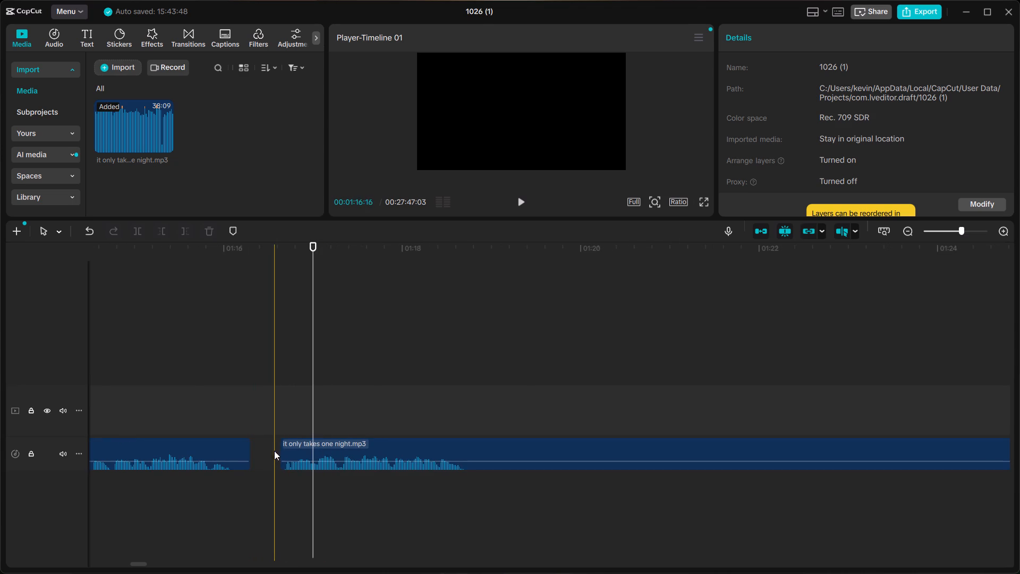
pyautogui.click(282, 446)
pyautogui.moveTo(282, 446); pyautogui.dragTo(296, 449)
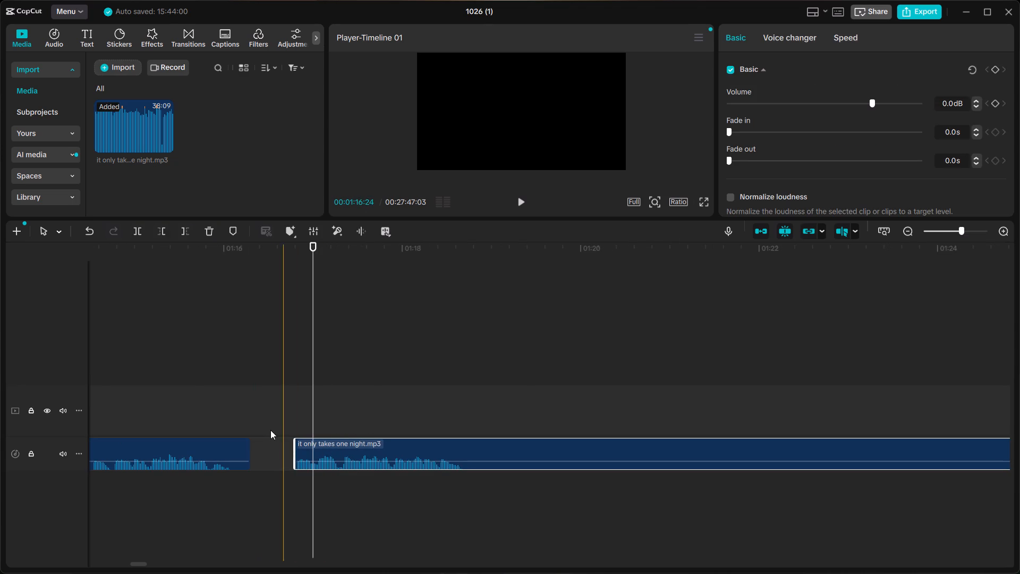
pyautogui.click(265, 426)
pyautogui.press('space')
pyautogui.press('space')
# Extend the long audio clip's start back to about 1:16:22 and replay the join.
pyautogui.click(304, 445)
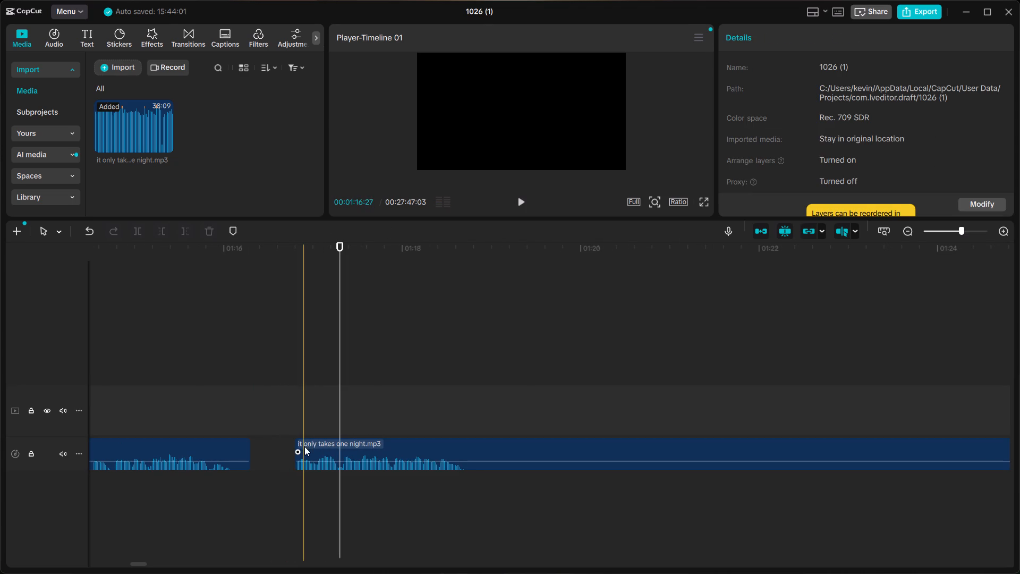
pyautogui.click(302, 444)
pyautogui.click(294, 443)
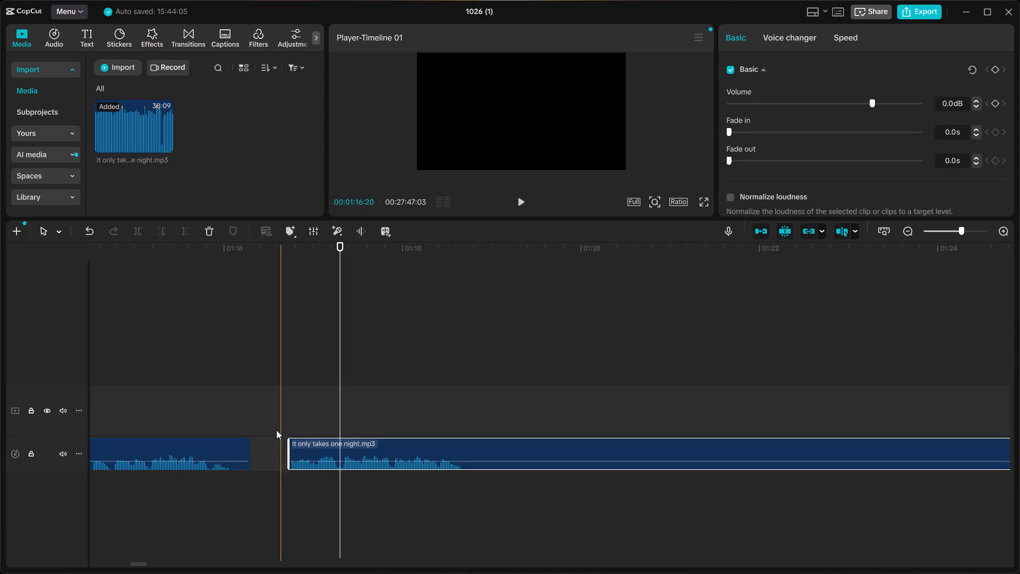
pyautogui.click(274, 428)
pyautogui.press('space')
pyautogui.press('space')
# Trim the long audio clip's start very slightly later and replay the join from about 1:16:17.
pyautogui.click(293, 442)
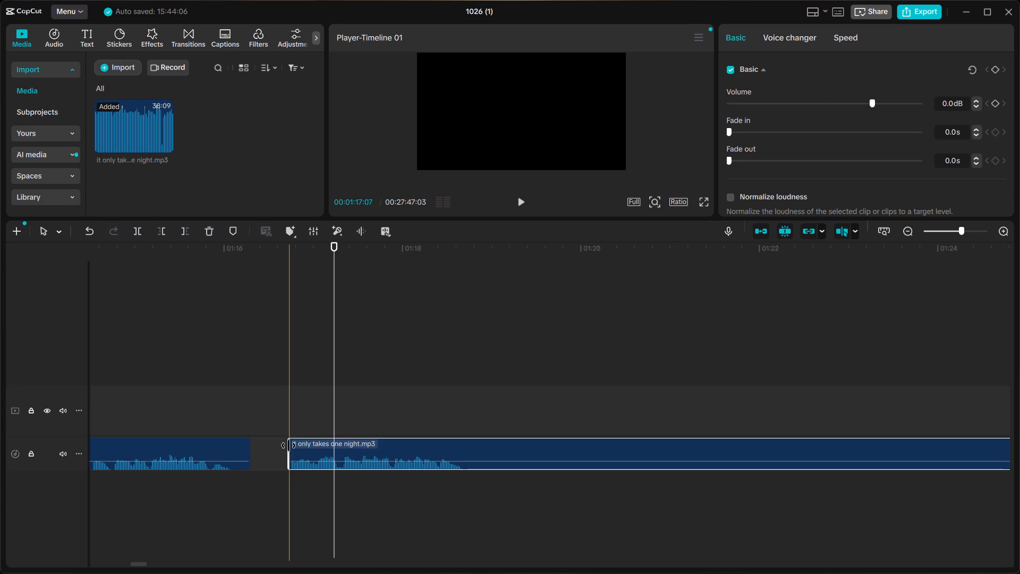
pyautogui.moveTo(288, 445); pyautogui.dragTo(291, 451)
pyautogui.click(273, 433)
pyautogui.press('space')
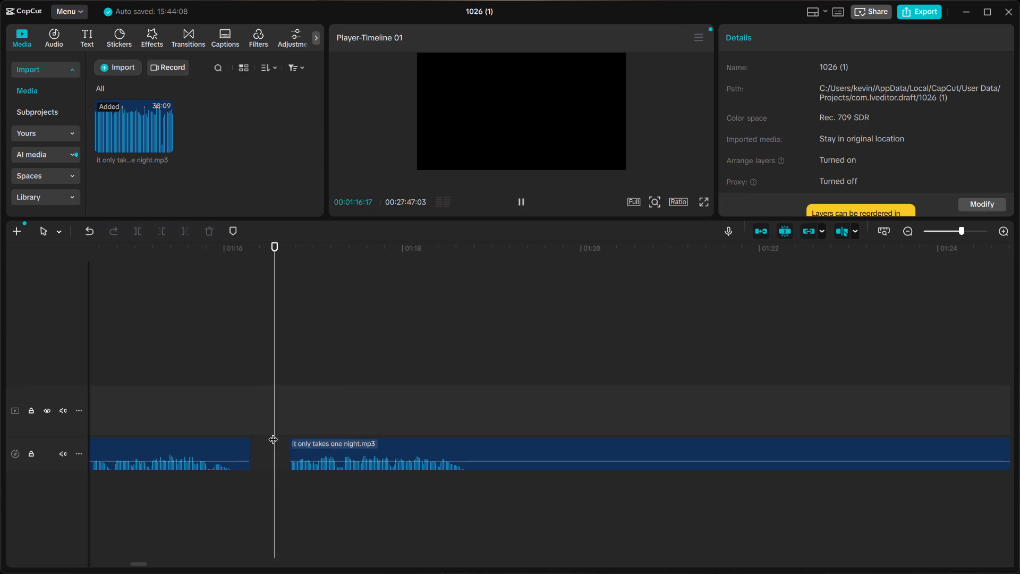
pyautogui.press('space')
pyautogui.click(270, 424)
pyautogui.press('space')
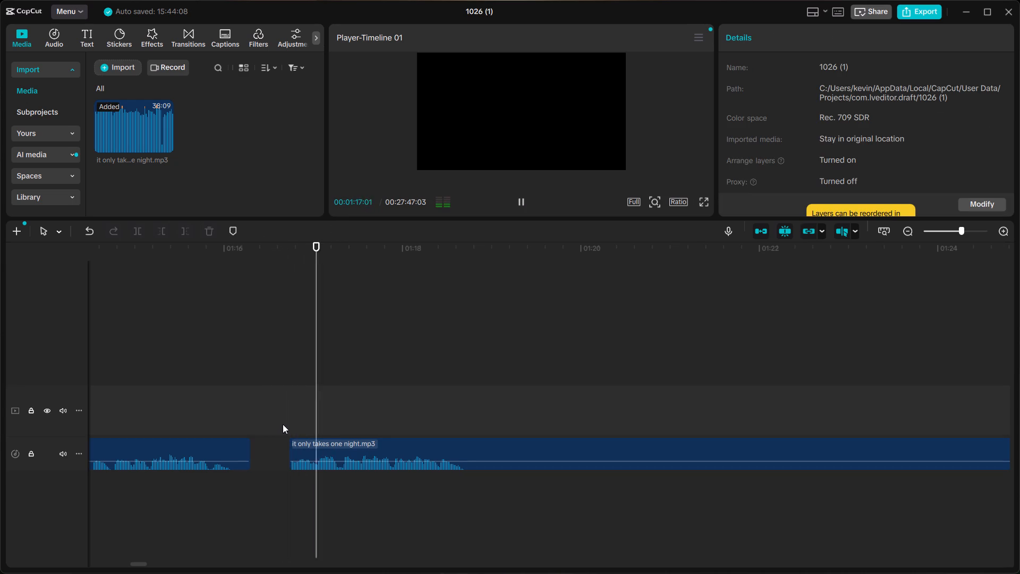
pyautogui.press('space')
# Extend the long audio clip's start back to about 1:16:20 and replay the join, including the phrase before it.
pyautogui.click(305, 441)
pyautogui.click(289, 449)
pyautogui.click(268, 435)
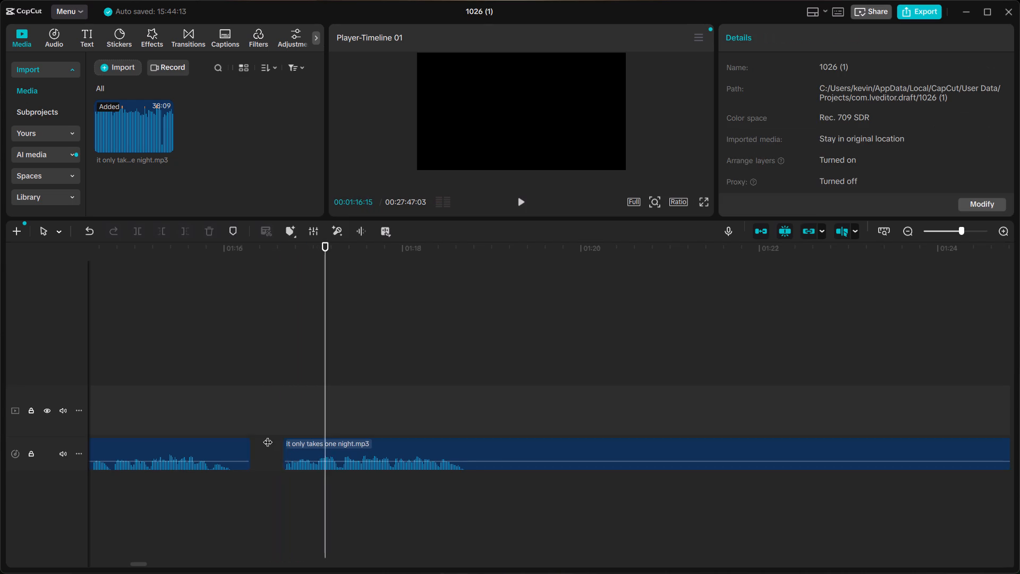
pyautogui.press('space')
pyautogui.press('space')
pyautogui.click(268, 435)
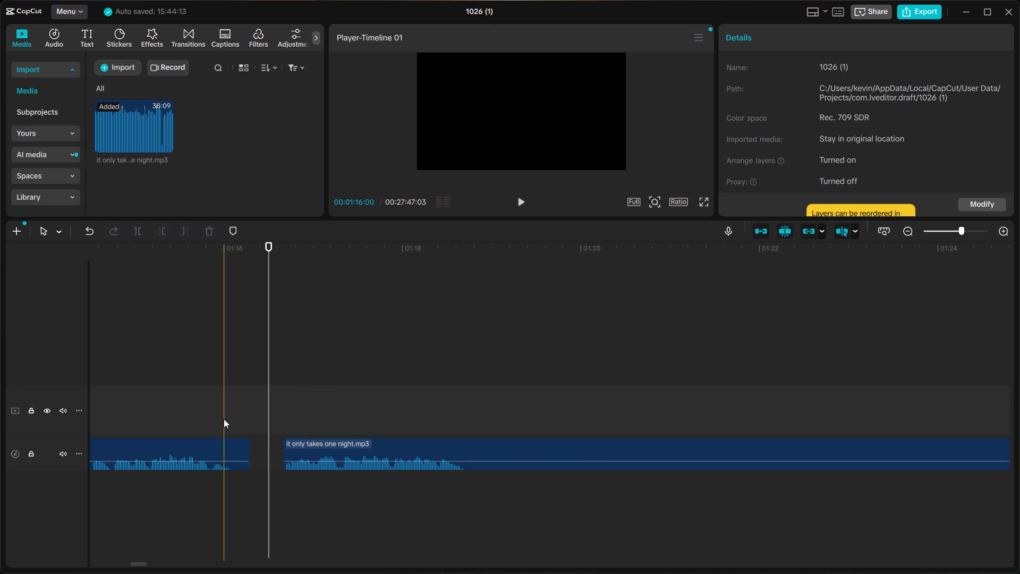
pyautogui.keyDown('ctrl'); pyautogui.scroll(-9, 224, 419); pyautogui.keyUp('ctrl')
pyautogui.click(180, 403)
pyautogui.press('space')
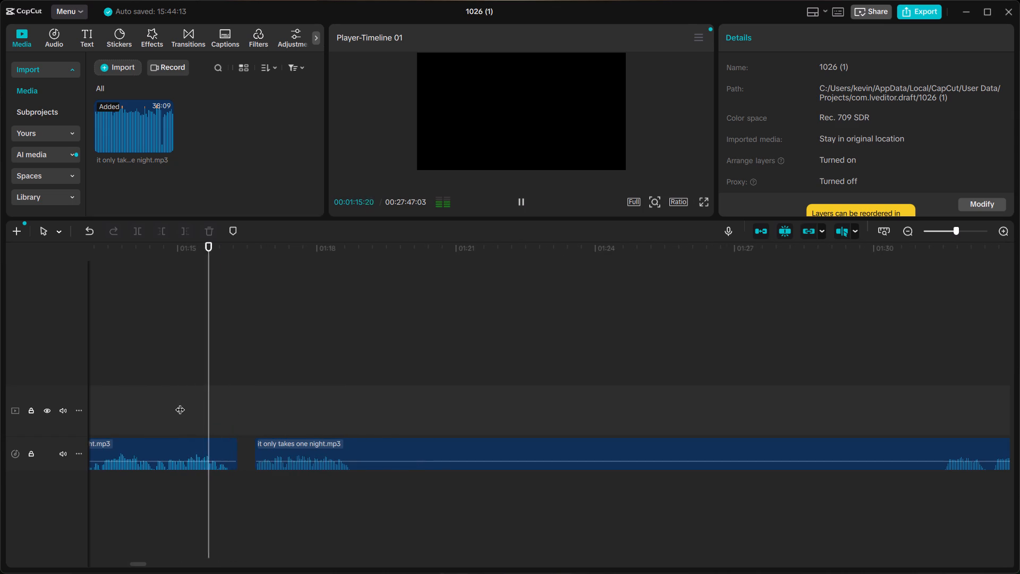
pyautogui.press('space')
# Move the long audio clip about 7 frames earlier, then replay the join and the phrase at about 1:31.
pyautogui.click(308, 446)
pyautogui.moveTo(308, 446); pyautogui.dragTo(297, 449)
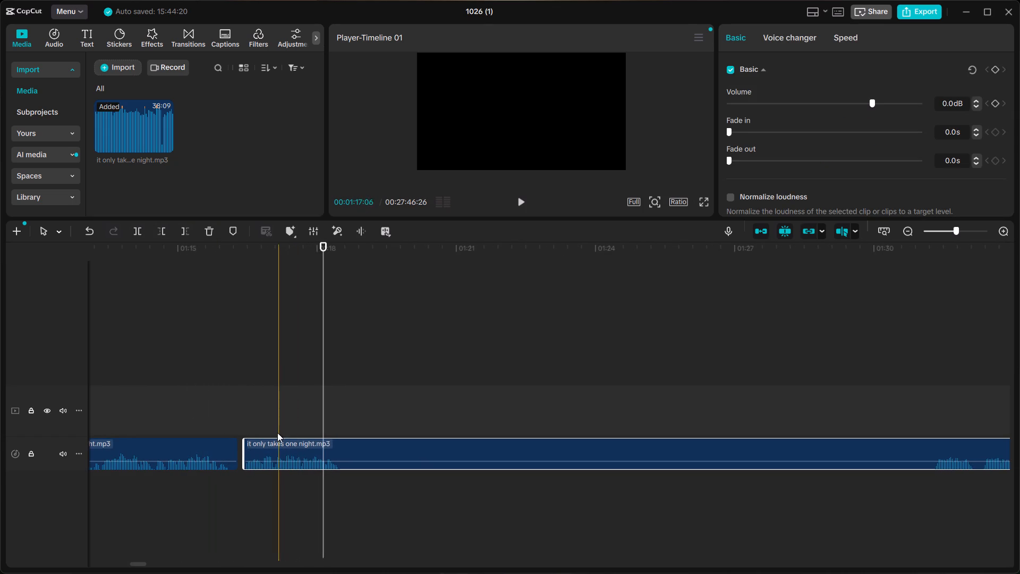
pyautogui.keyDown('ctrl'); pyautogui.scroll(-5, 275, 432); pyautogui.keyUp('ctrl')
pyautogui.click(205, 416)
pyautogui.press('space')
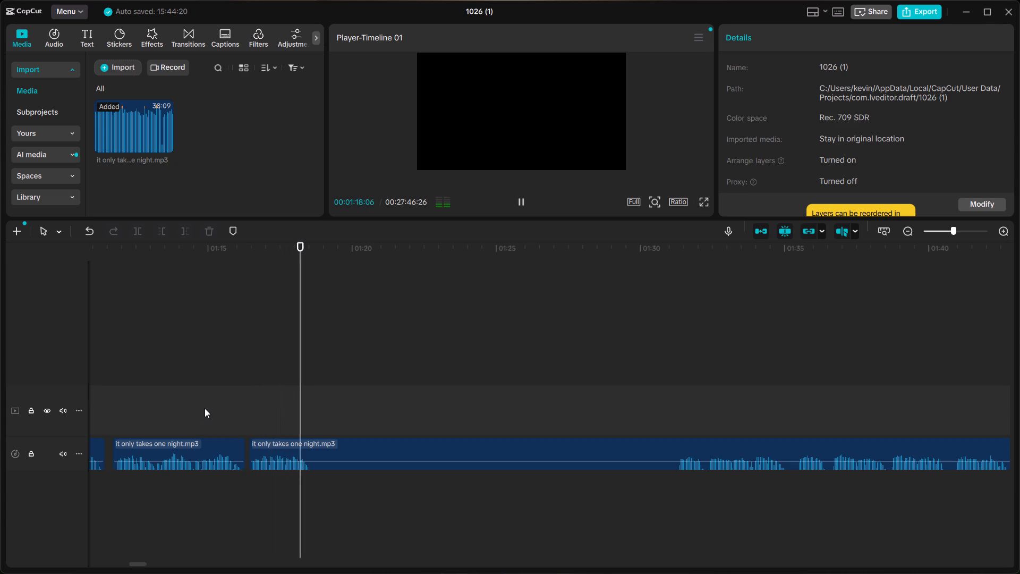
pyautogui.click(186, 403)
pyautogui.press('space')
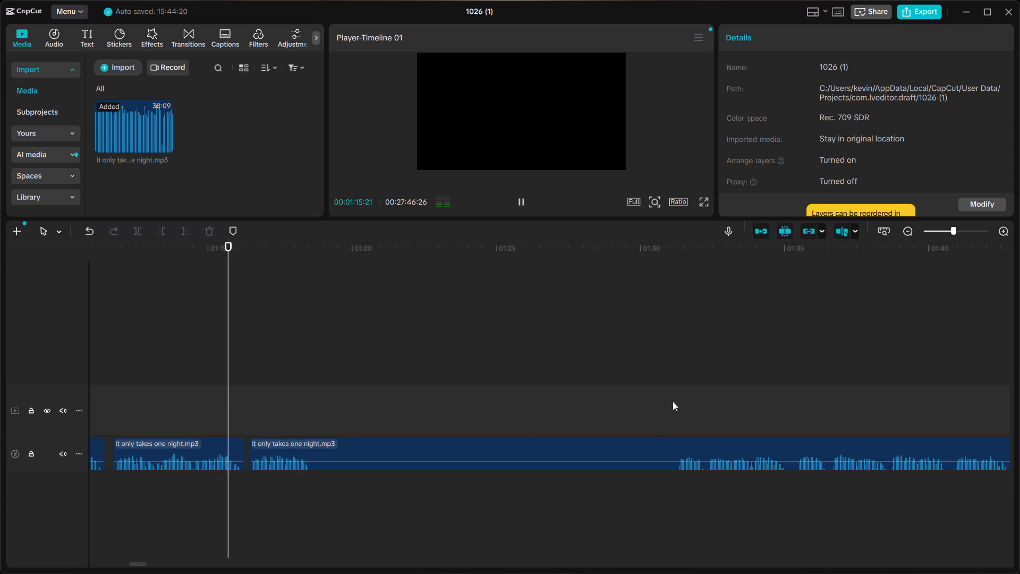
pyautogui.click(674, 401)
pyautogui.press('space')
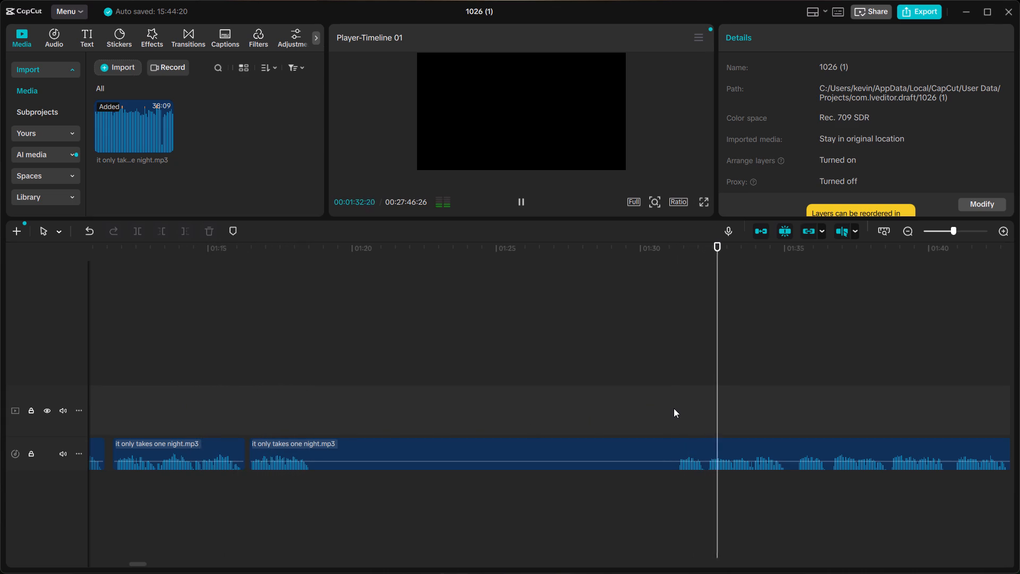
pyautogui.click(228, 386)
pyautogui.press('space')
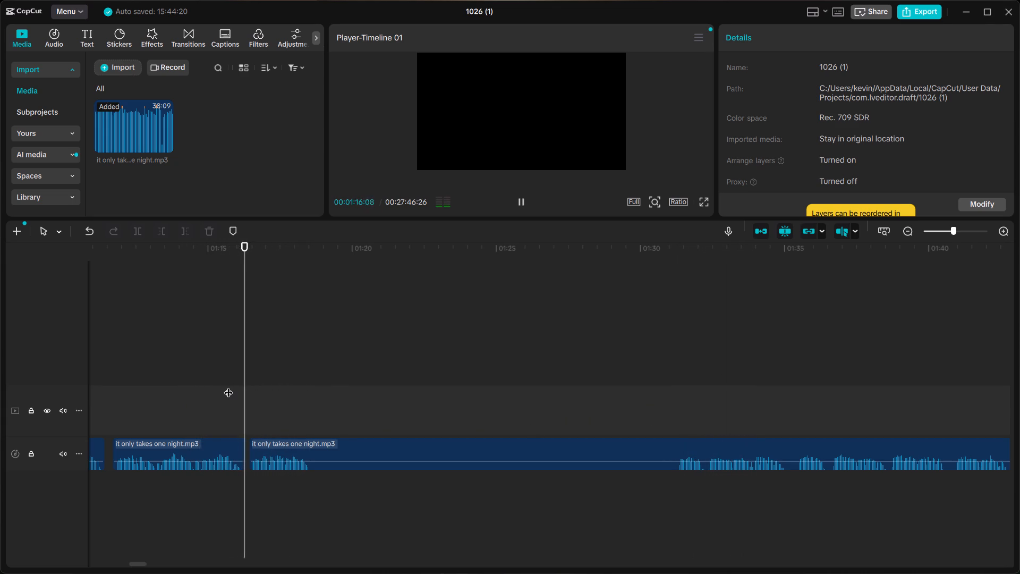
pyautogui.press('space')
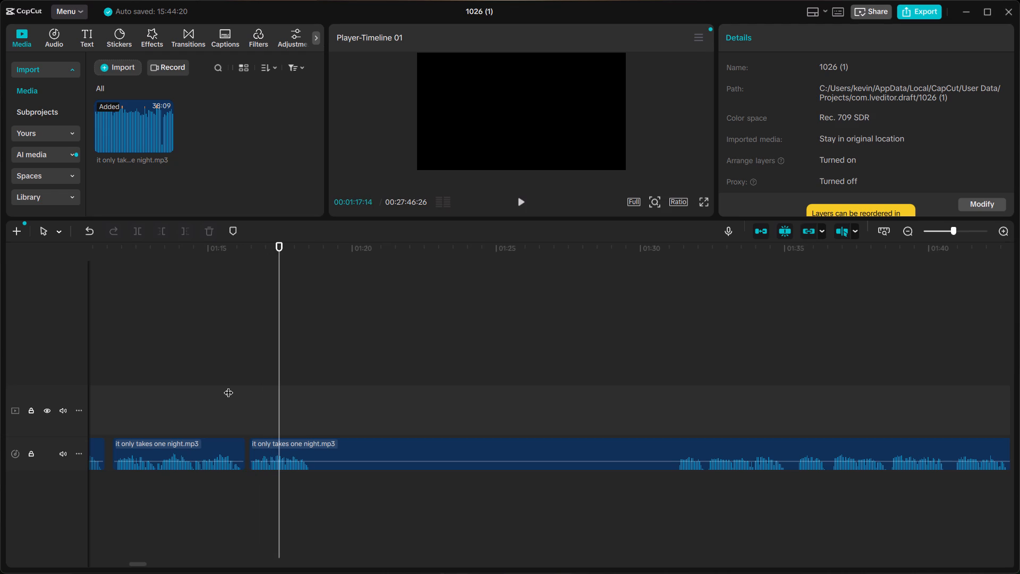
# Undo the recent trims and moves back through the deletion, restoring the clip between about 1:16 and 1:28.
pyautogui.hotkey('ctrl', 'z')
pyautogui.hotkey('ctrl', 'z')
pyautogui.hotkey('ctrl', 'z')
pyautogui.hotkey('ctrl', 'z')
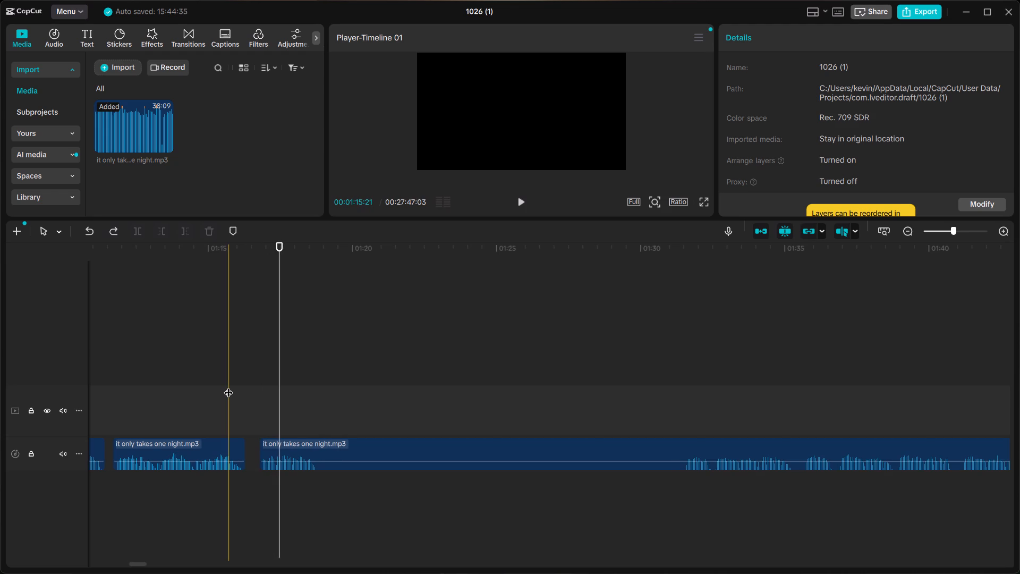
pyautogui.hotkey('ctrl', 'z')
pyautogui.hotkey('ctrl', 'z')
pyautogui.hotkey('ctrl', 'z')
pyautogui.hotkey('ctrl', 'z')
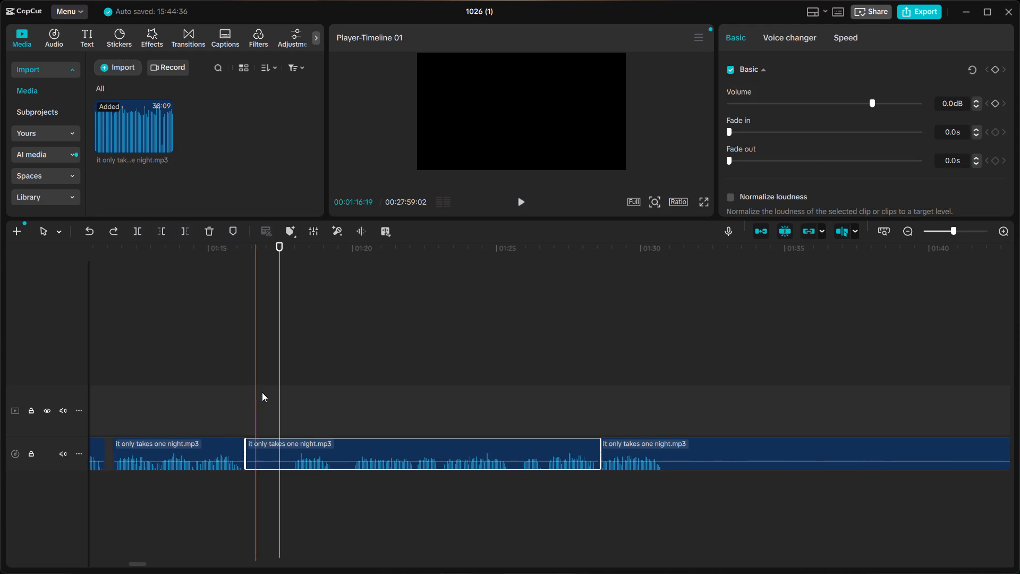
# Replay the restored clip, split it at about 1:17:27 just before its first phrase, and delete the leading silent piece.
pyautogui.click(283, 390)
pyautogui.press('space')
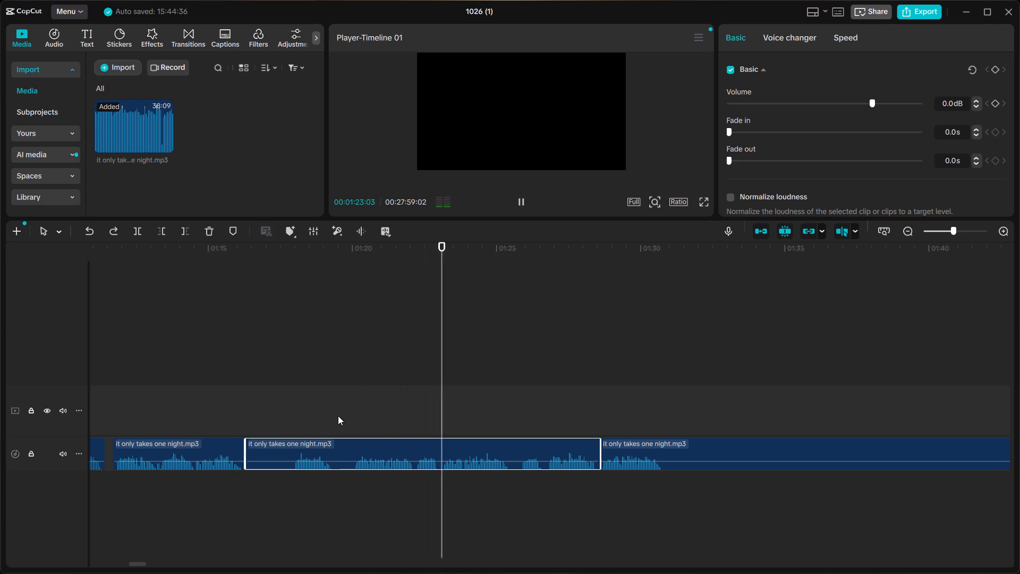
pyautogui.click(294, 417)
pyautogui.press('space')
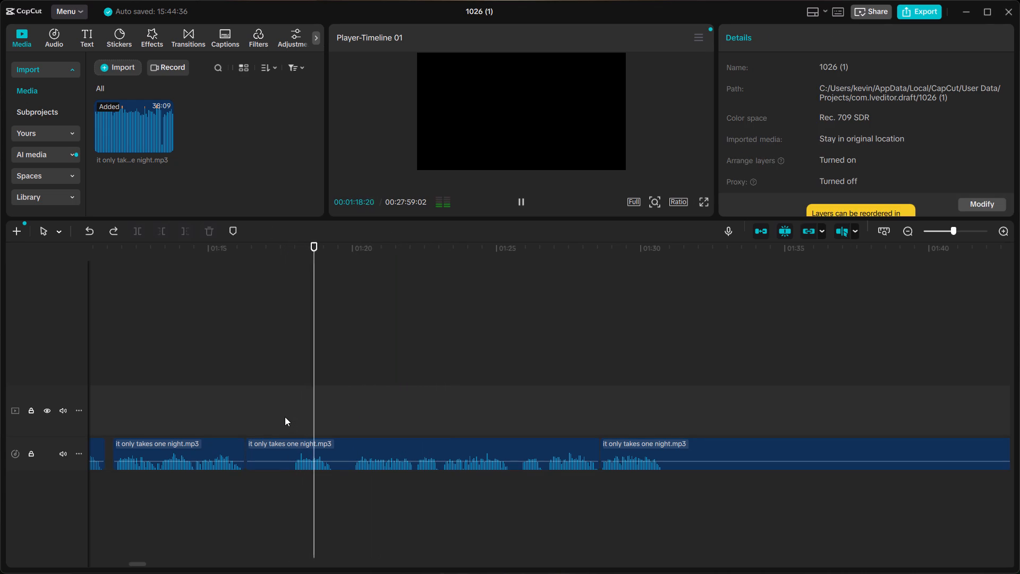
pyautogui.press('space')
pyautogui.click(292, 443)
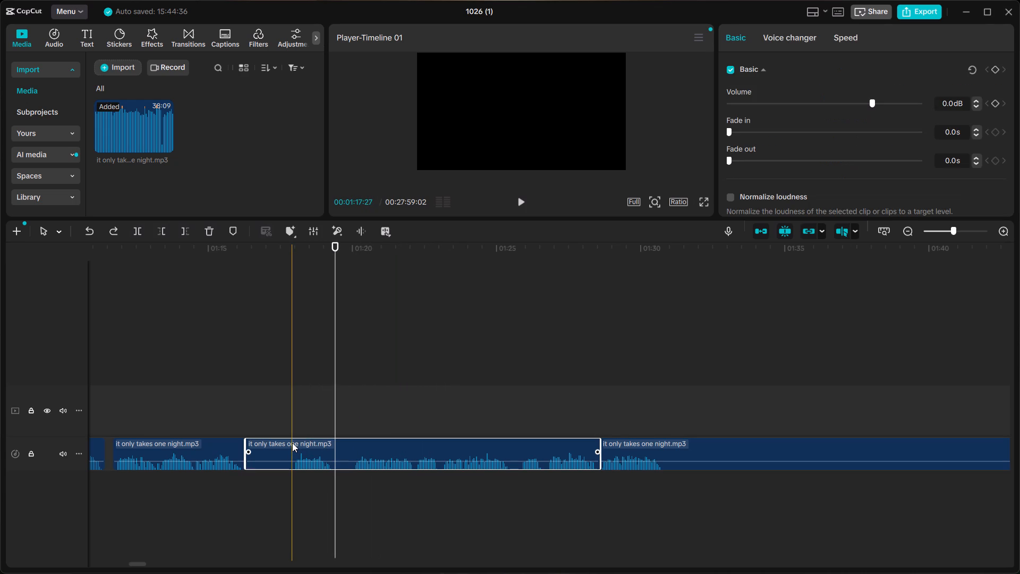
pyautogui.hotkey('ctrl', 'b')
pyautogui.click(281, 444)
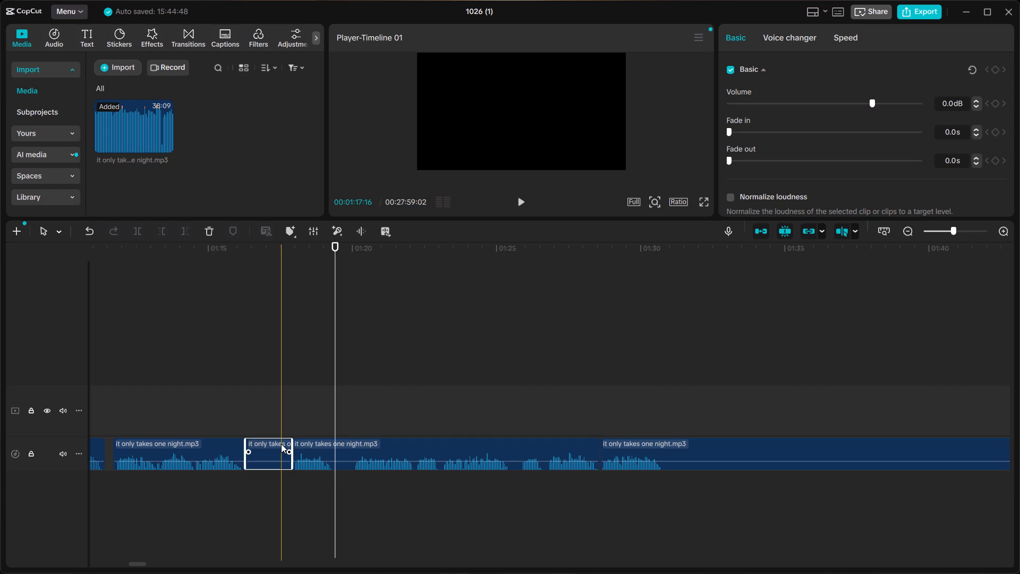
pyautogui.press('BackSpace')
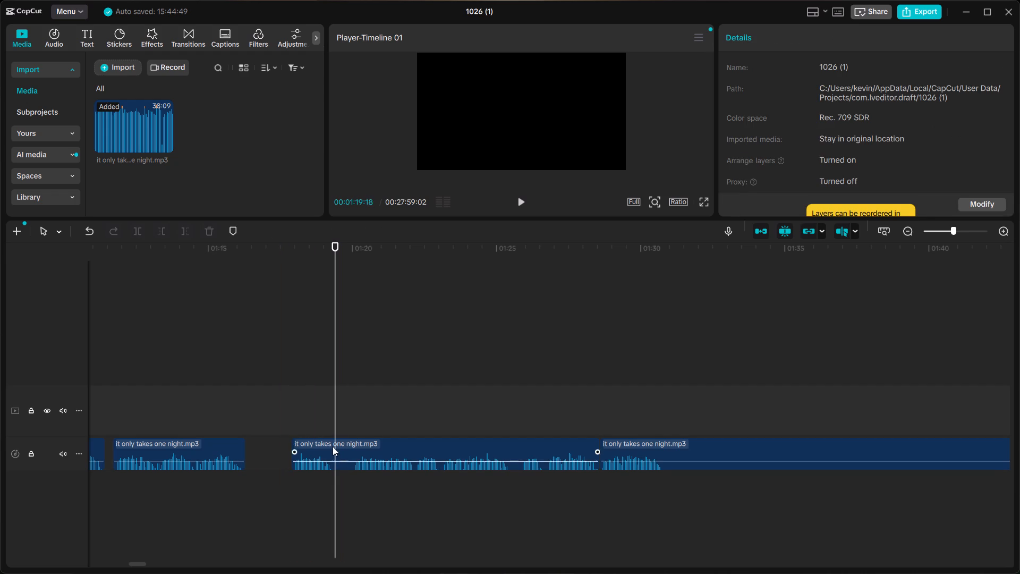
# Split the clip just after its first phrase, at about 1:19, and delete the piece running up to about 1:28.
pyautogui.click(333, 446)
pyautogui.hotkey('ctrl', 'b')
pyautogui.click(346, 449)
pyautogui.press('BackSpace')
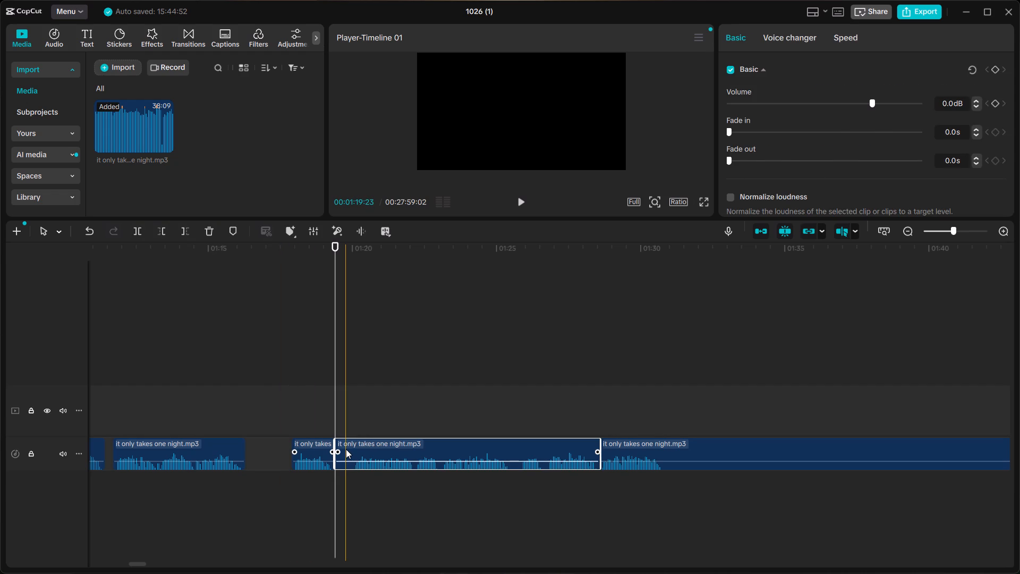
# Move the short phrase clip back to about 1:16:19, leaving a small gap after the previous clip, and replay the join.
pyautogui.click(314, 444)
pyautogui.moveTo(314, 444); pyautogui.dragTo(281, 446)
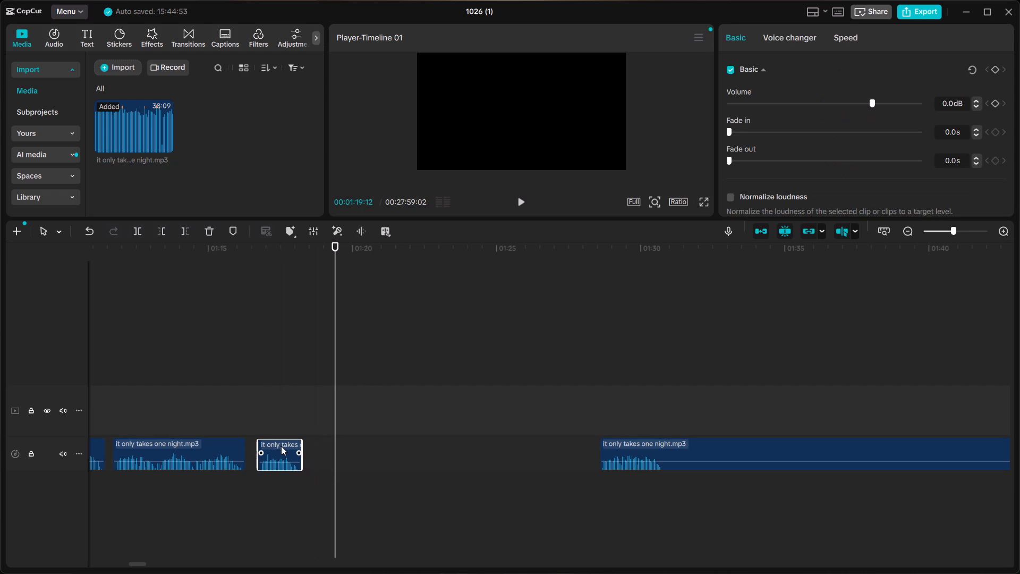
pyautogui.moveTo(281, 446); pyautogui.dragTo(273, 443)
pyautogui.click(199, 409)
pyautogui.press('space')
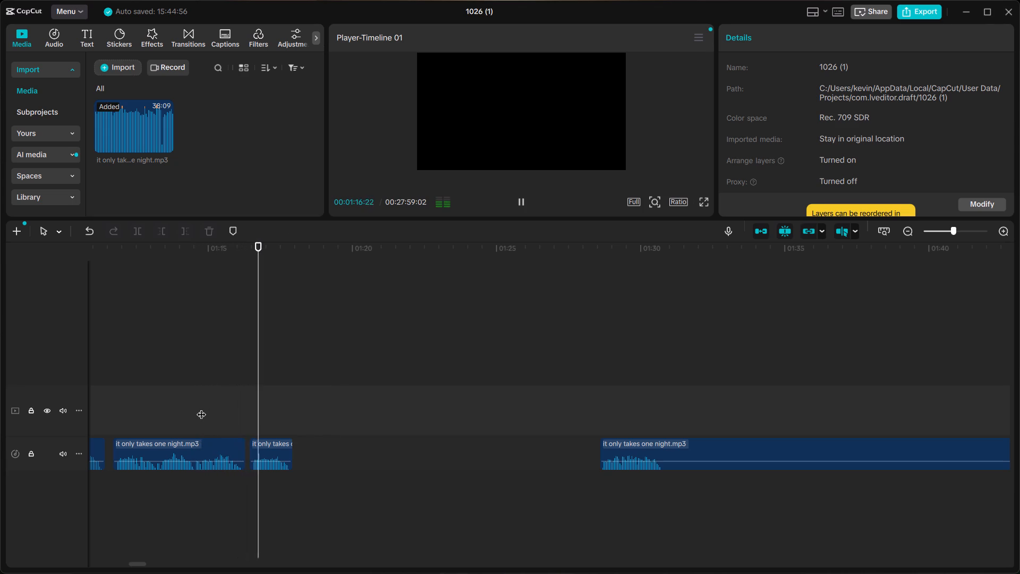
pyautogui.press('space')
pyautogui.doubleClick(261, 443)
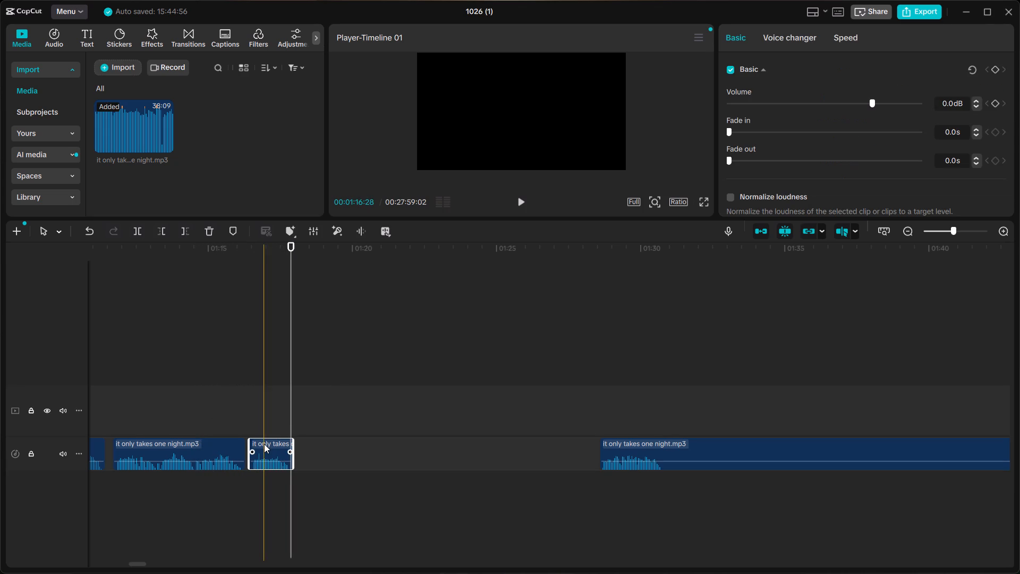
pyautogui.click(154, 404)
pyautogui.press('space')
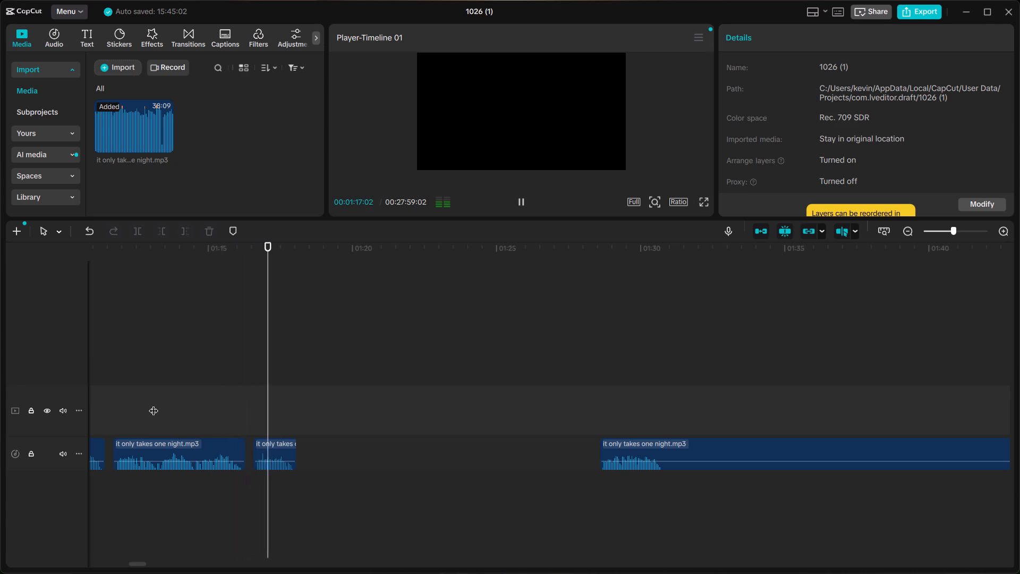
pyautogui.press('space')
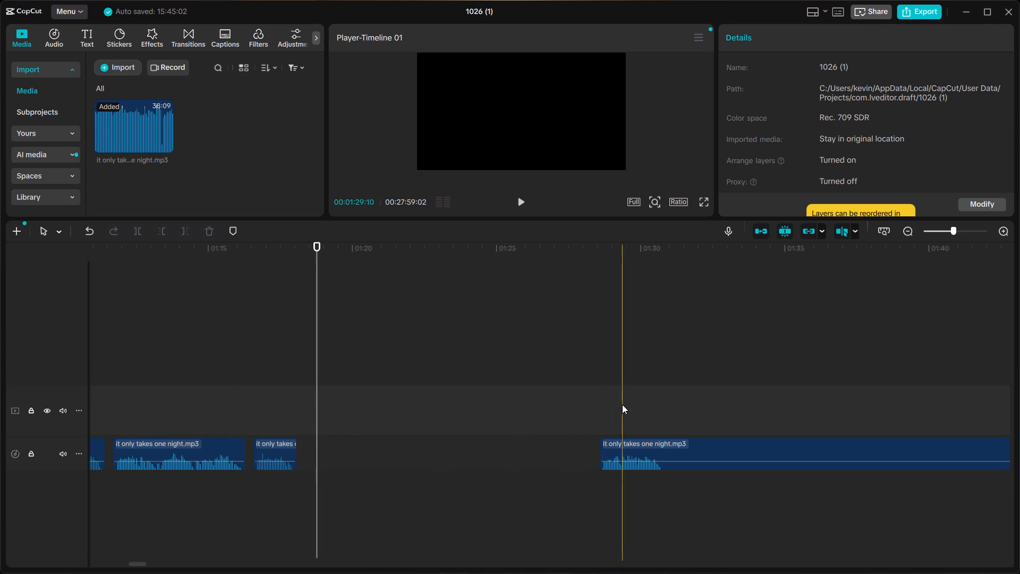
# Audition the recorded takes between about 1:43 and 1:54 in the long clip to judge which phrases to keep.
pyautogui.hscroll(-2, 623, 404)
pyautogui.click(561, 414)
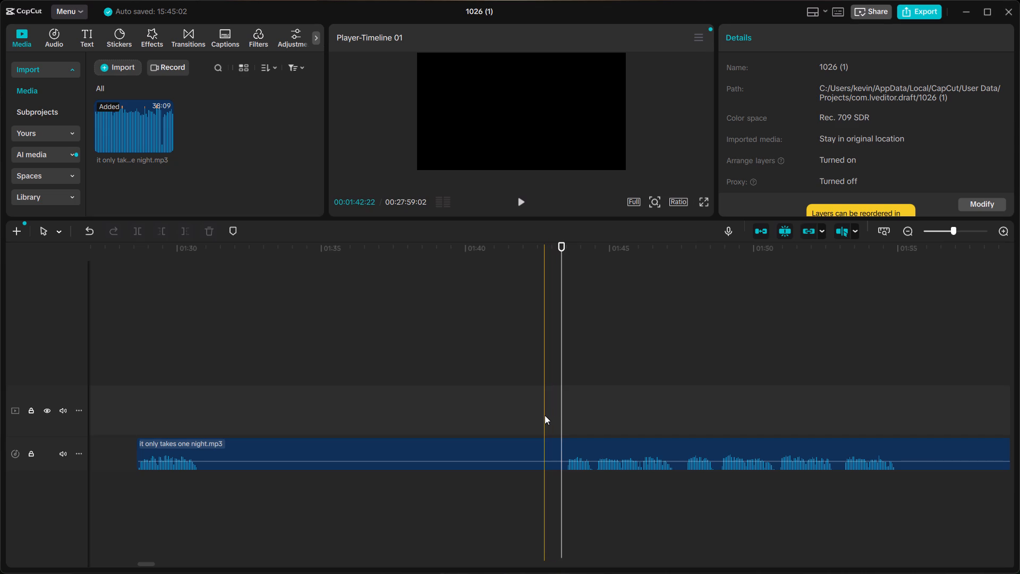
pyautogui.press('space')
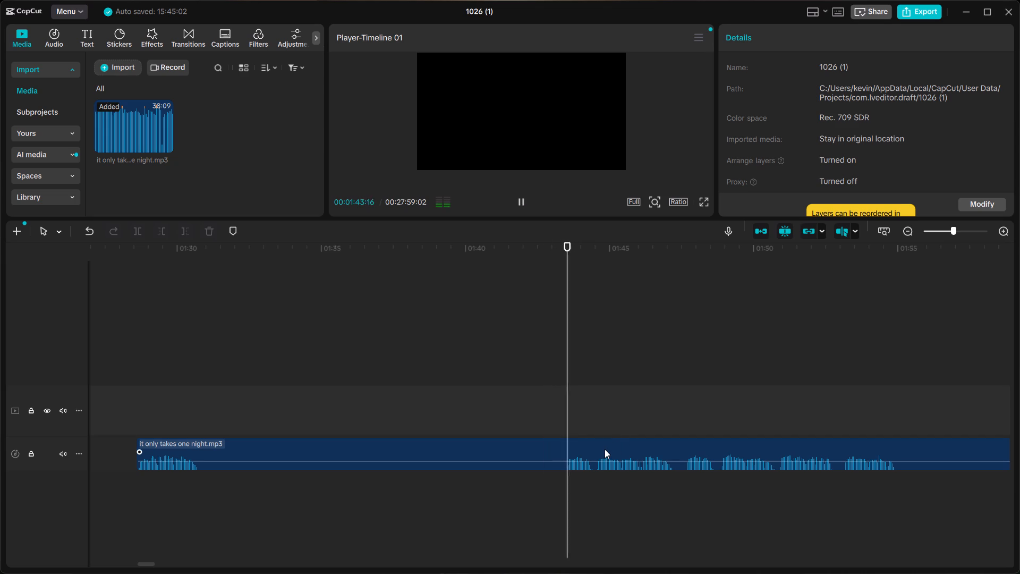
pyautogui.hscroll(-1, 605, 449)
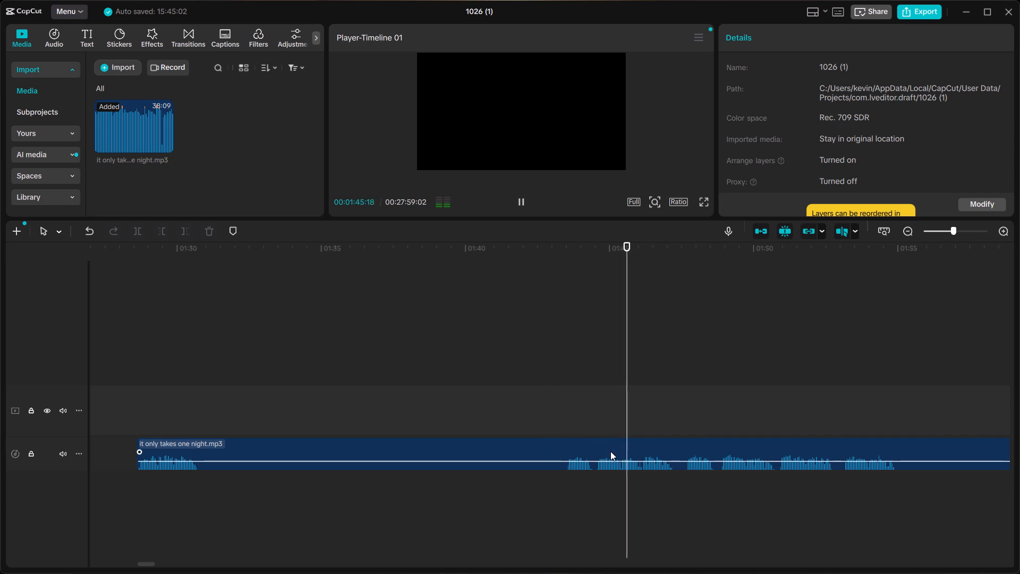
pyautogui.hscroll(-1, 610, 451)
pyautogui.hscroll(-1, 771, 466)
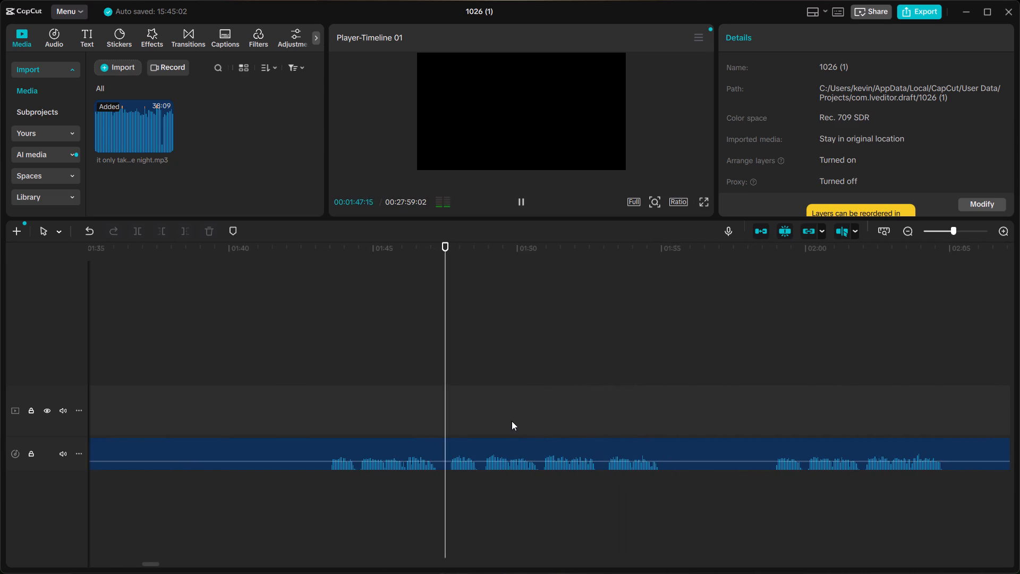
pyautogui.click(483, 415)
pyautogui.press('space')
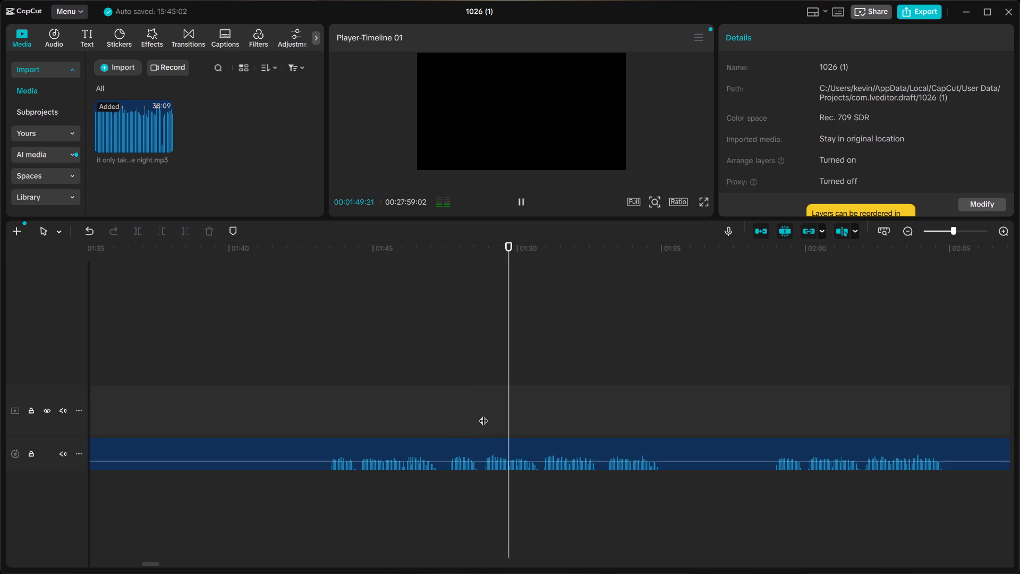
pyautogui.hscroll(3, 483, 414)
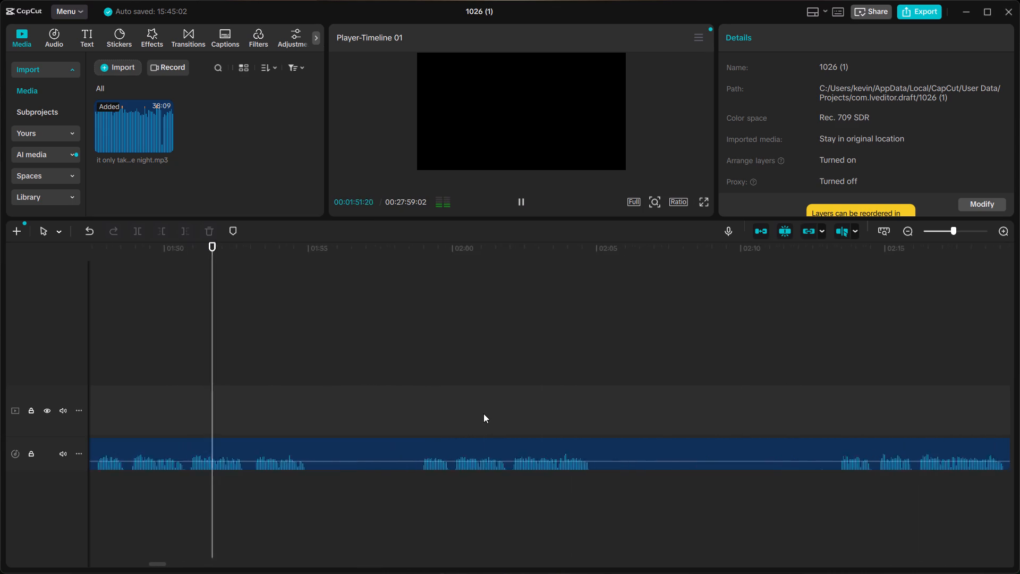
pyautogui.hscroll(2, 483, 413)
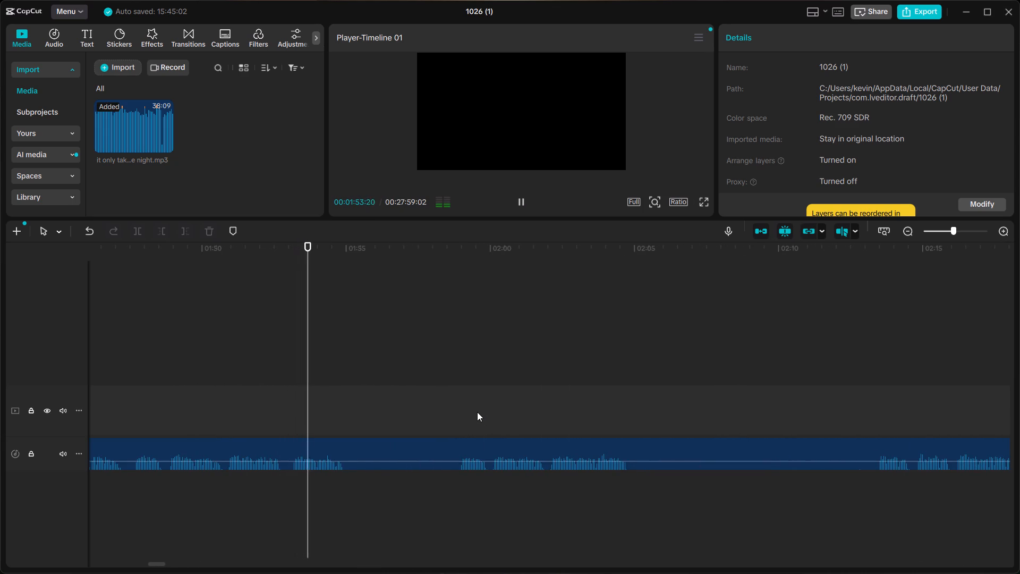
# Audition the takes starting at about 1:58 and 2:13 in the long clip to find the best version.
pyautogui.click(451, 410)
pyautogui.press('space')
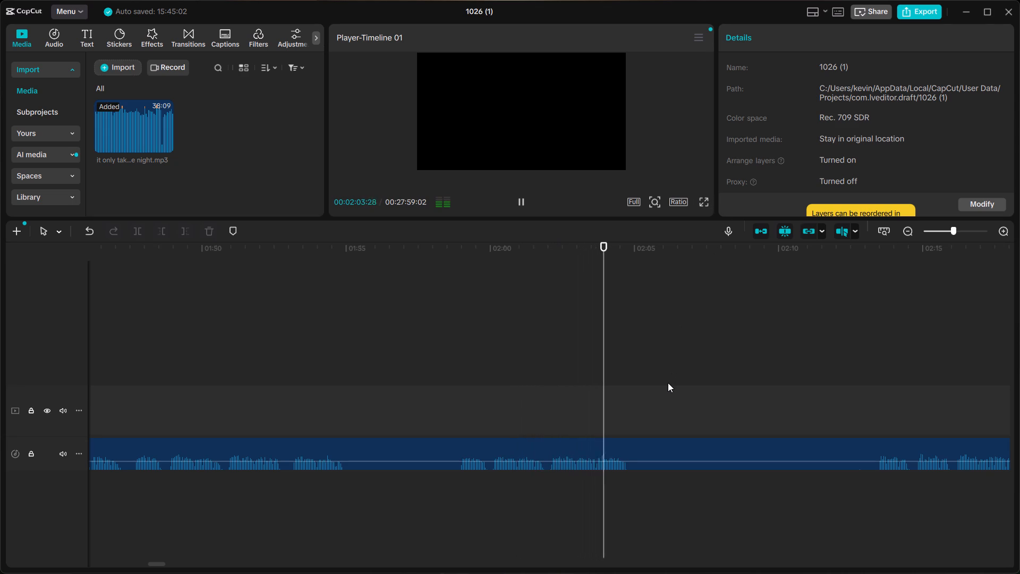
pyautogui.hscroll(-1, 668, 383)
pyautogui.press('space')
pyautogui.click(606, 387)
pyautogui.click(600, 399)
pyautogui.press('space')
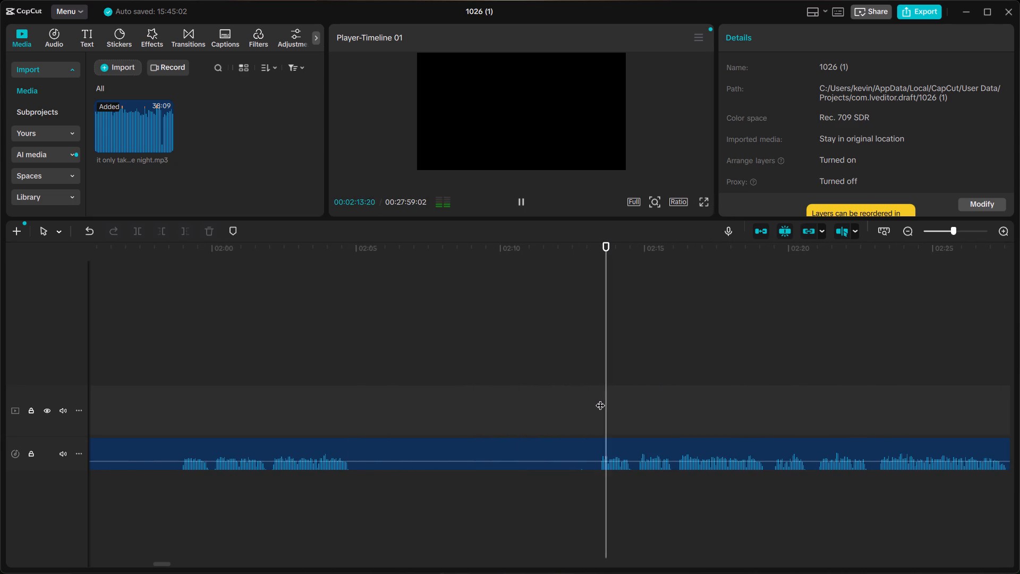
pyautogui.press('space')
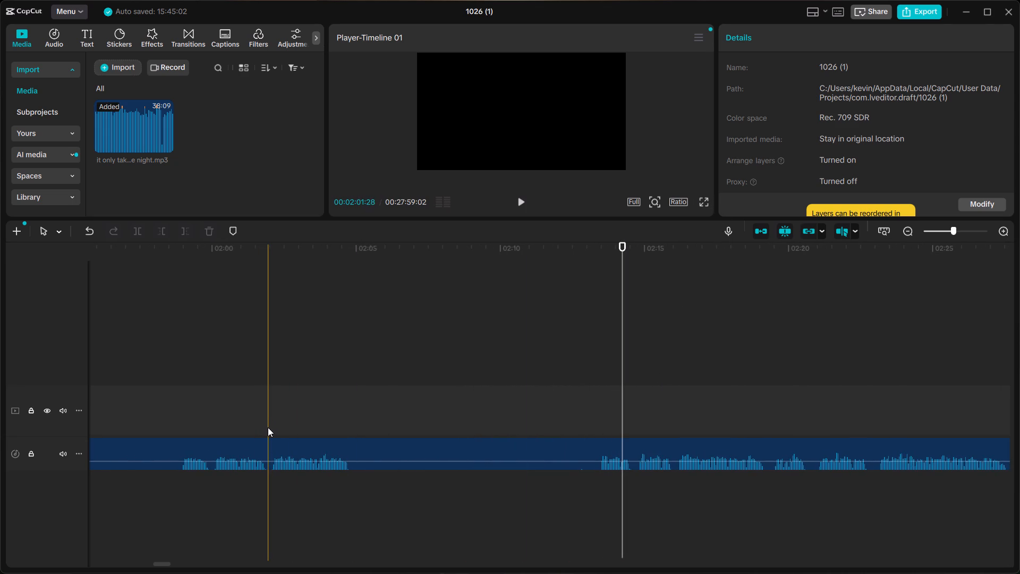
# Split the long clip at 2:01:29, check the start of the earlier piece at about 1:28, and delete that piece.
pyautogui.click(268, 432)
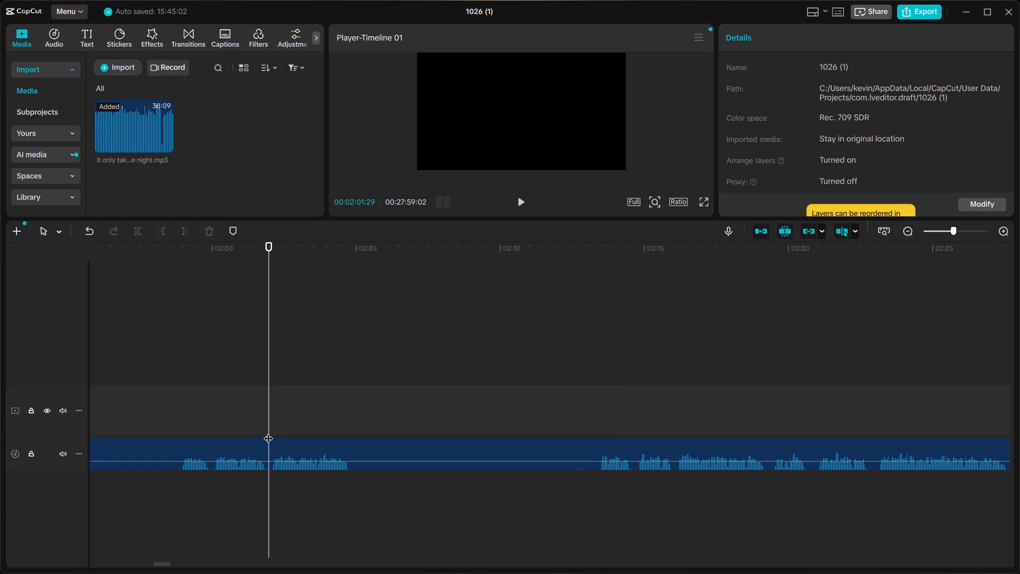
pyautogui.hotkey('ctrl', 'b')
pyautogui.keyDown('ctrl'); pyautogui.click(269, 443); pyautogui.keyUp('ctrl')
pyautogui.hotkey('ctrl', 'b')
pyautogui.click(245, 451)
pyautogui.keyDown('ctrl'); pyautogui.scroll(-8, 245, 451); pyautogui.keyUp('ctrl')
pyautogui.hscroll(2, 234, 457)
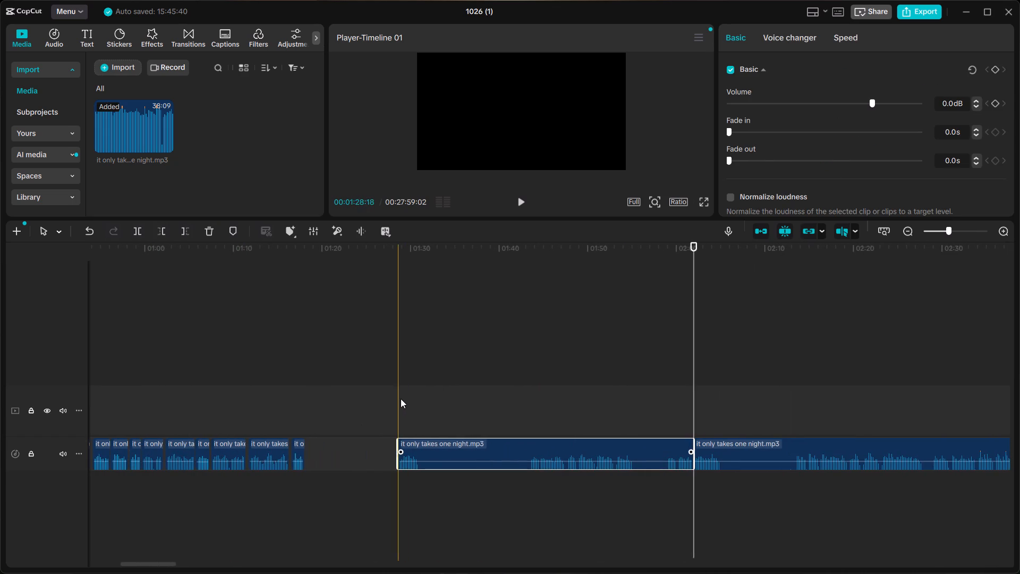
pyautogui.click(400, 399)
pyautogui.press('space')
pyautogui.press('space')
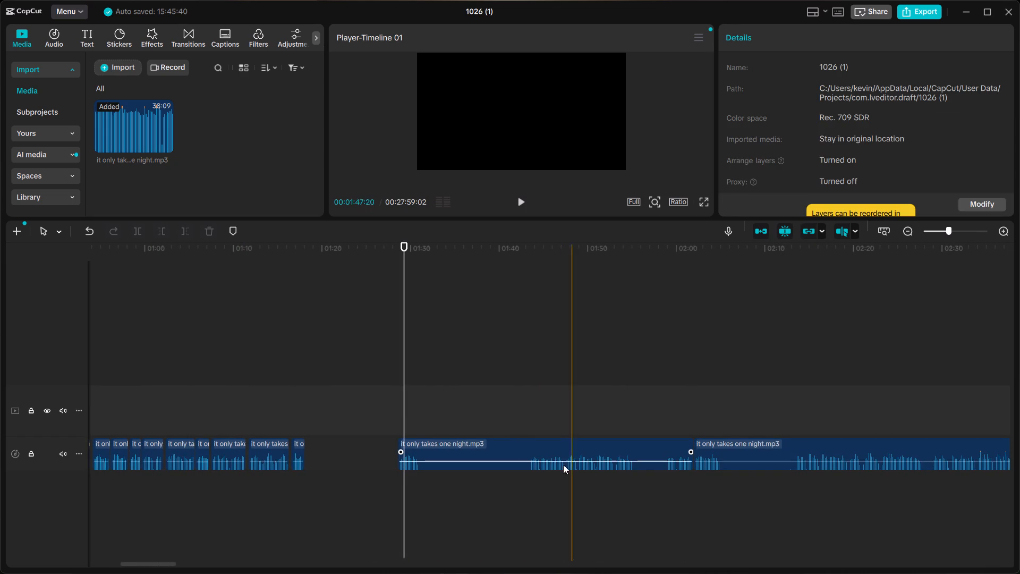
pyautogui.click(525, 448)
pyautogui.press('BackSpace')
# Move the remaining long clip back to about 1:18, directly after the short phrase clip, and replay the join.
pyautogui.click(754, 446)
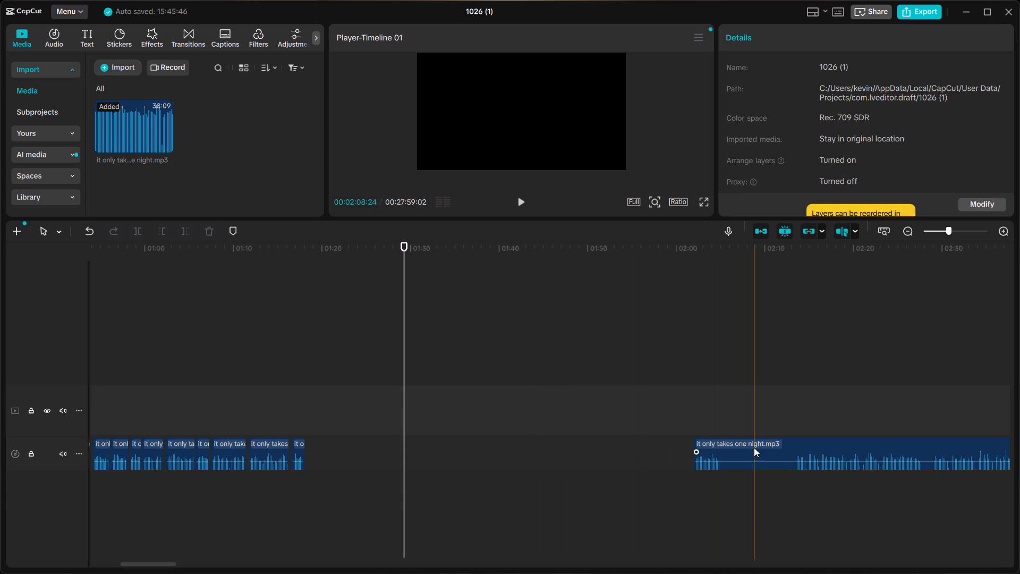
pyautogui.moveTo(751, 449); pyautogui.dragTo(364, 454)
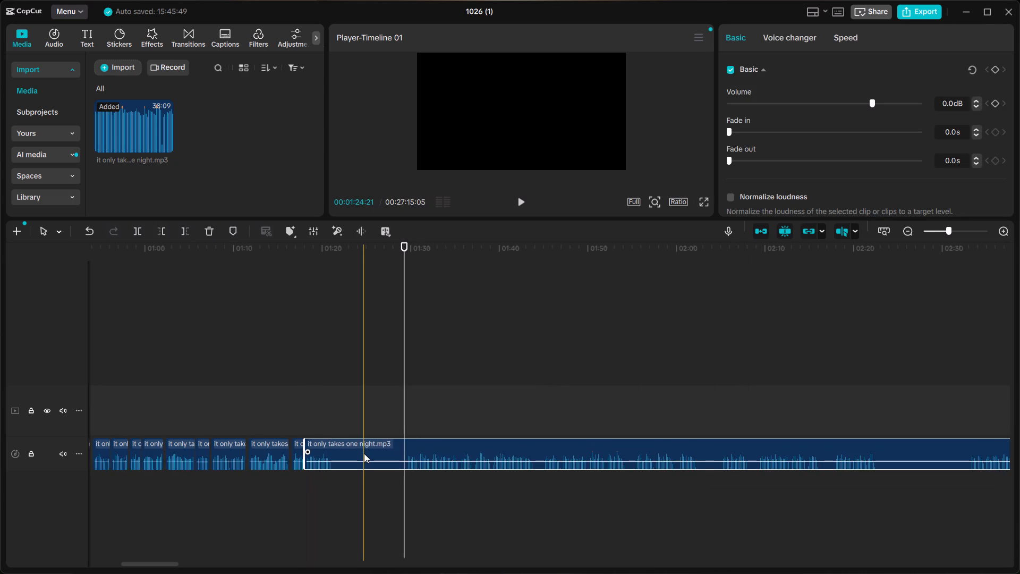
pyautogui.keyDown('ctrl'); pyautogui.scroll(11, 364, 453); pyautogui.keyUp('ctrl')
pyautogui.hscroll(1, 364, 453)
pyautogui.click(477, 359)
pyautogui.press('space')
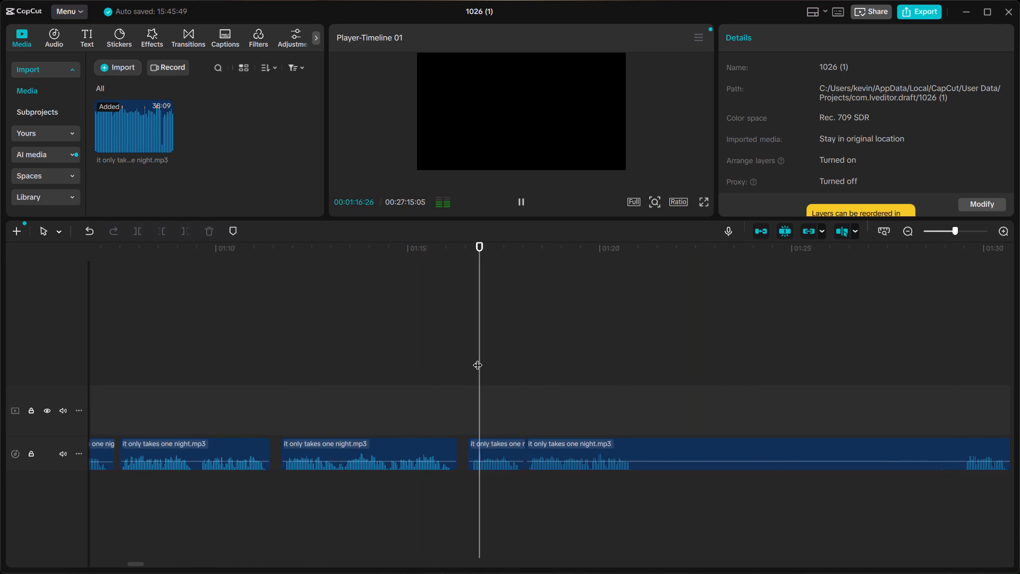
pyautogui.click(429, 362)
pyautogui.press('space')
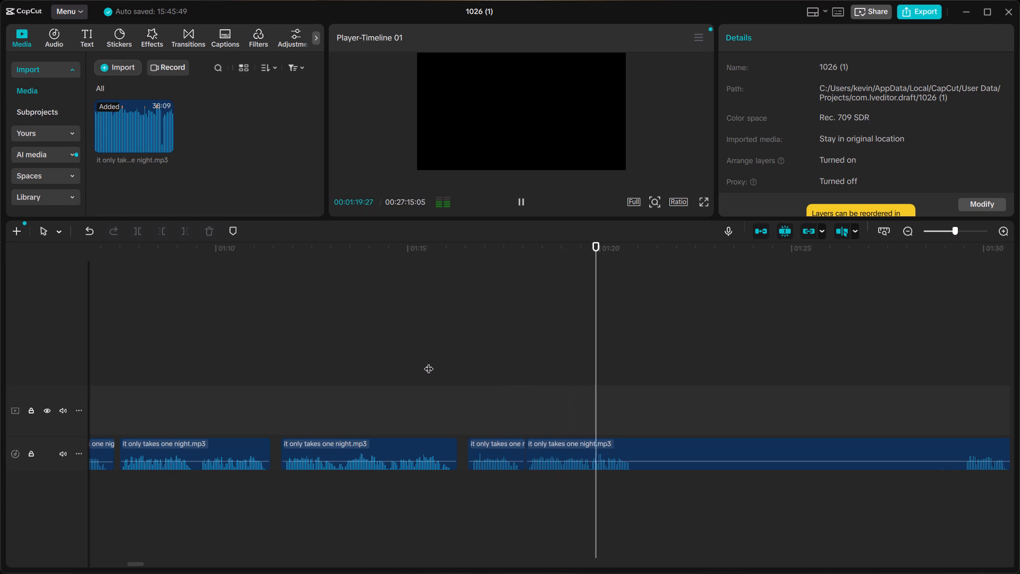
pyautogui.press('space')
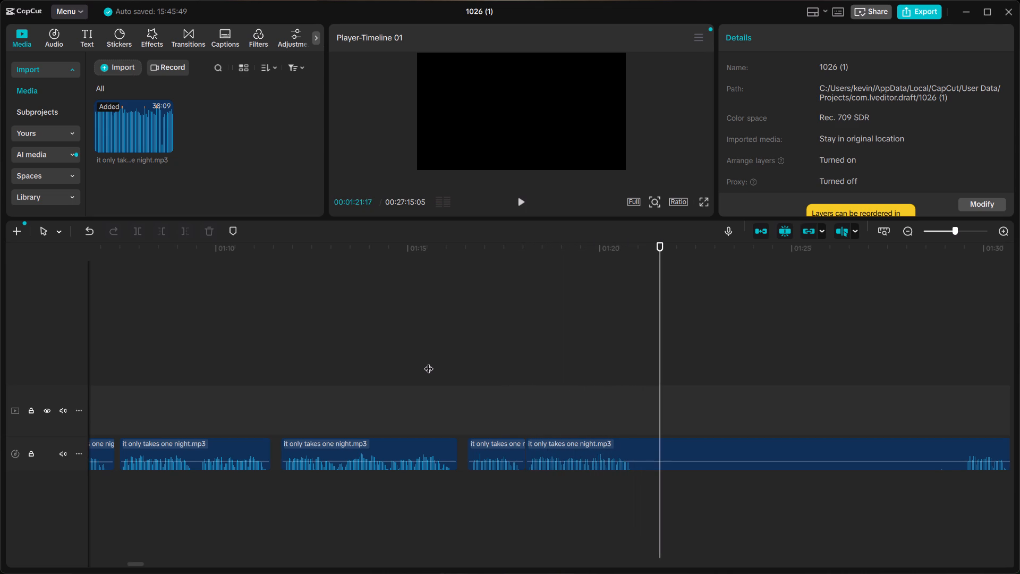
pyautogui.click(346, 386)
pyautogui.press('space')
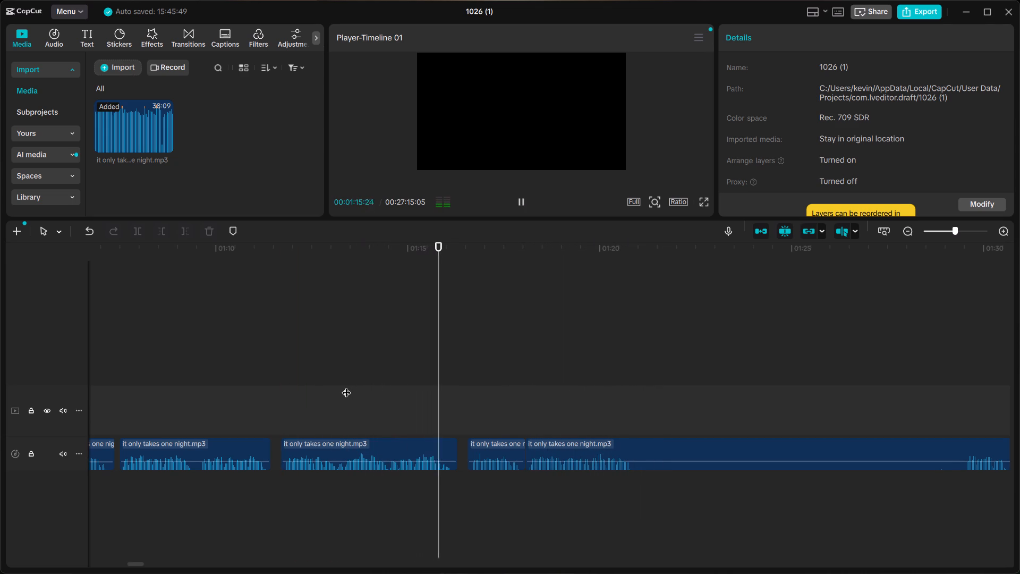
pyautogui.press('space')
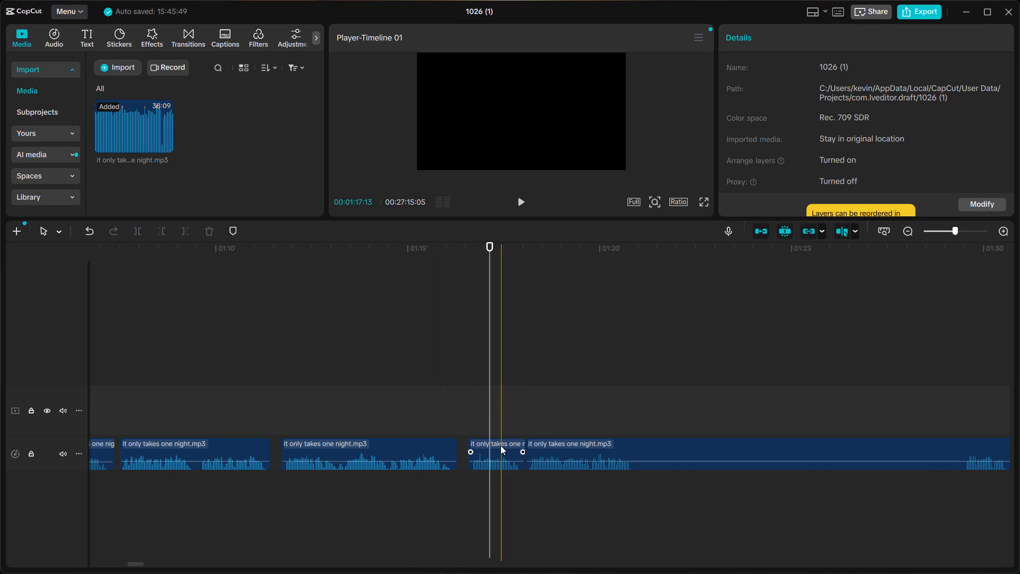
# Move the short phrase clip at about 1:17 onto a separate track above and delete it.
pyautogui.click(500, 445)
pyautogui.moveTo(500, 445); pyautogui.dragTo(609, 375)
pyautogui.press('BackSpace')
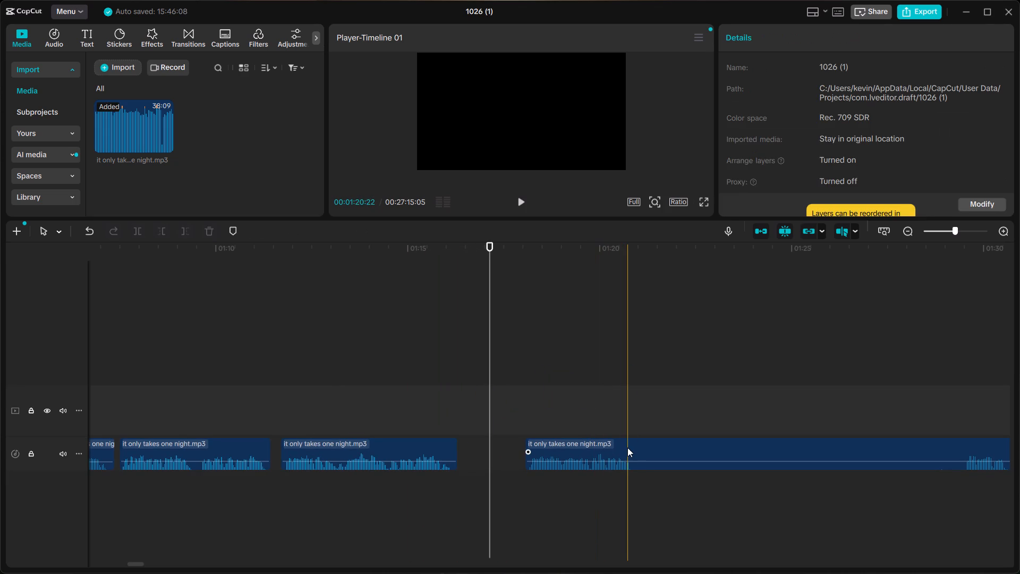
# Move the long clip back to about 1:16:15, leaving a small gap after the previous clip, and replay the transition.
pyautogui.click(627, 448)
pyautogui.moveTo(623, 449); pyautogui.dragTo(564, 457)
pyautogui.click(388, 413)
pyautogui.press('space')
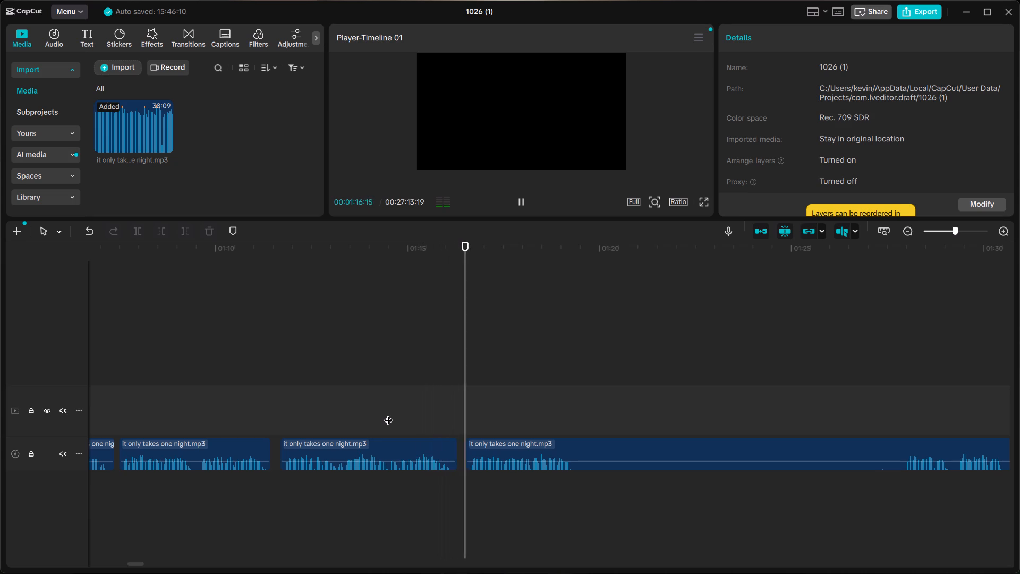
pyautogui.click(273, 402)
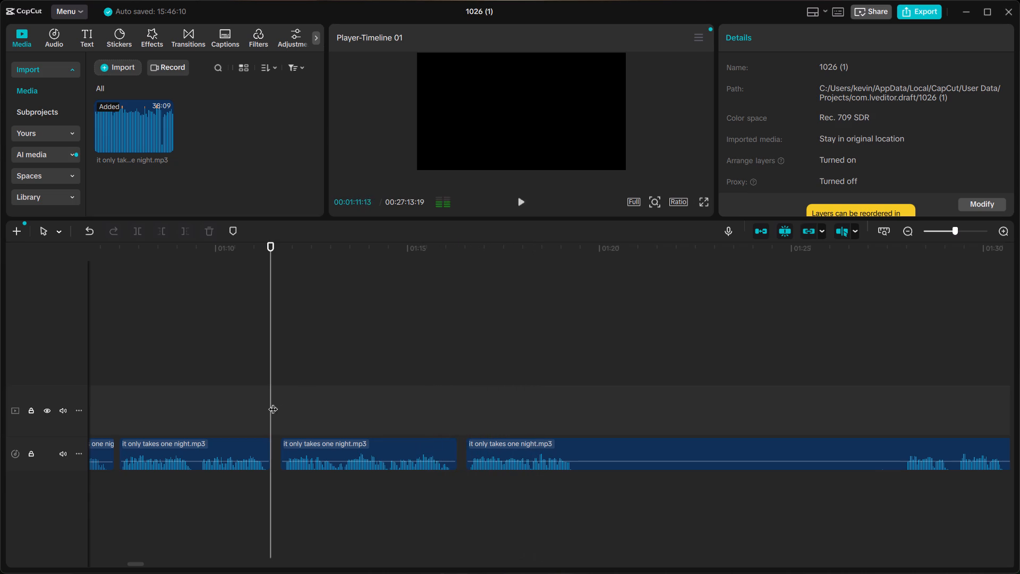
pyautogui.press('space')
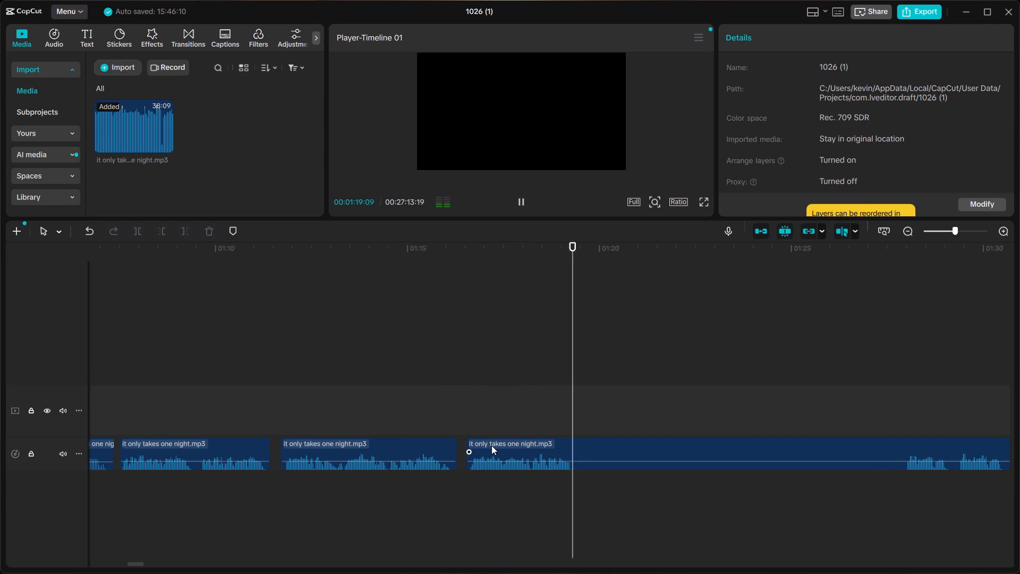
# Audition the following takes in the long clip between about 1:27 and 1:44 to compare the phrases.
pyautogui.moveTo(893, 390); pyautogui.dragTo(901, 398)
pyautogui.press('space')
pyautogui.click(897, 401)
pyautogui.press('space')
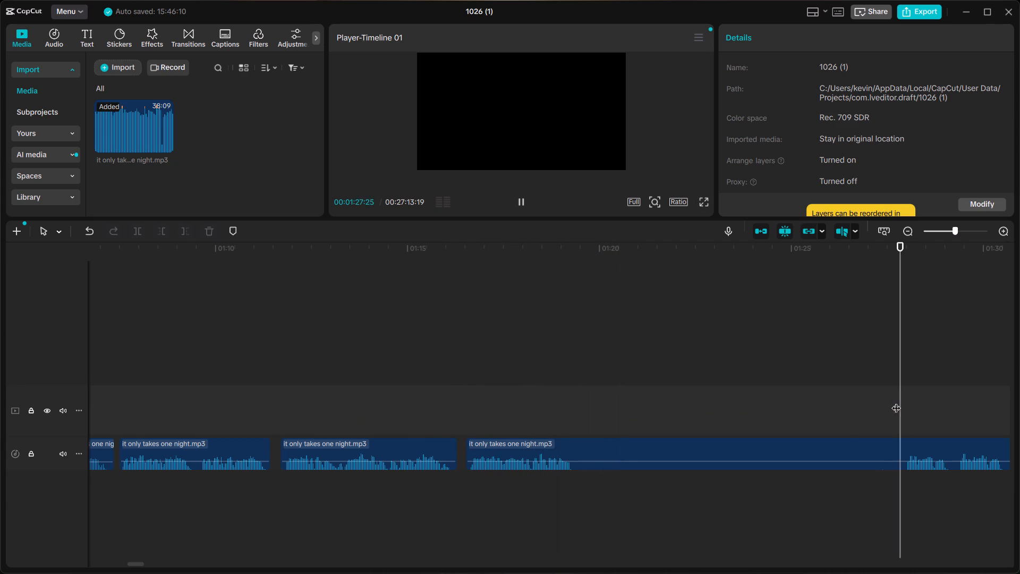
pyautogui.hscroll(-1, 891, 397)
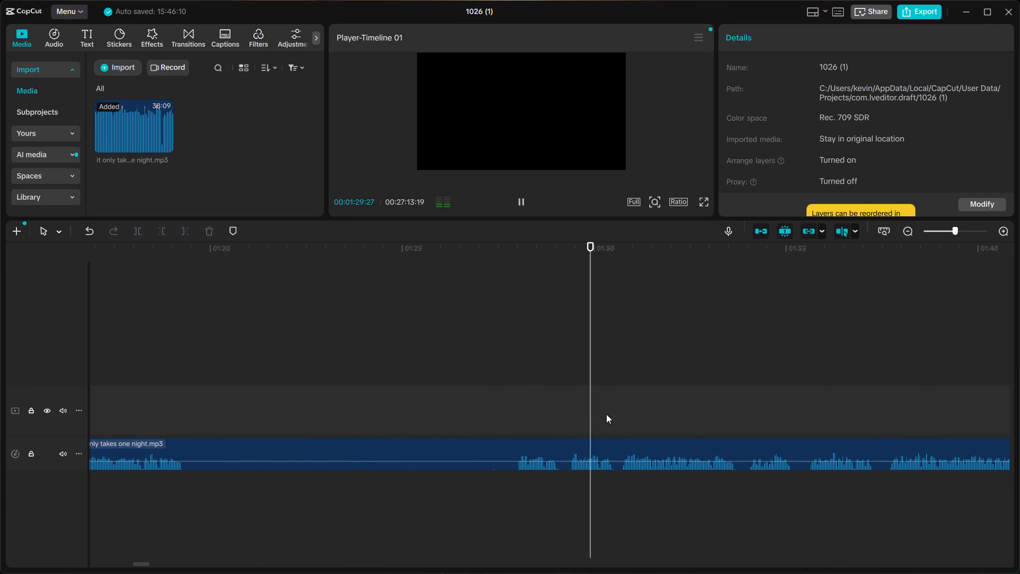
pyautogui.click(738, 416)
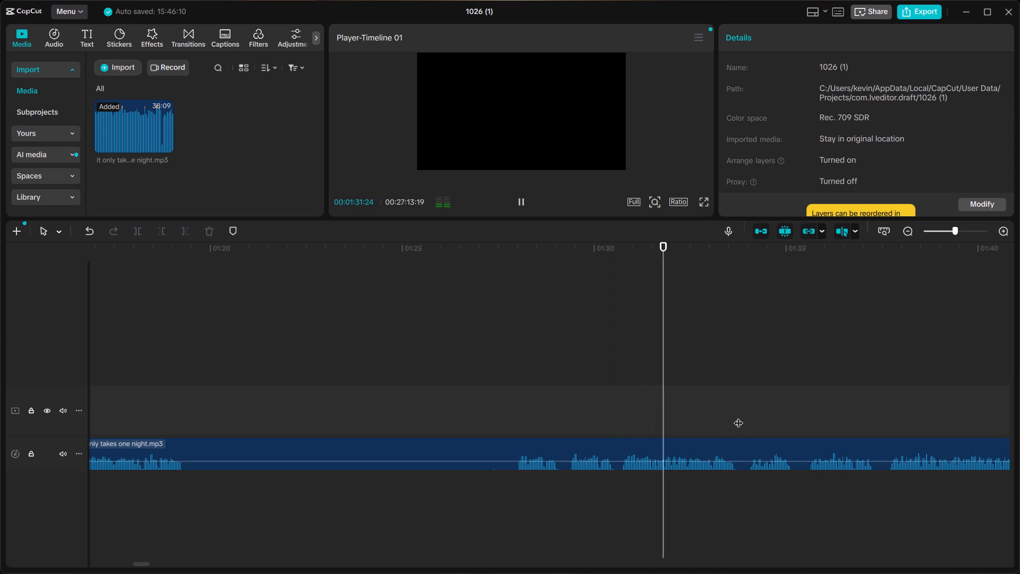
pyautogui.press('space')
pyautogui.hscroll(-1, 738, 416)
pyautogui.keyDown('ctrl'); pyautogui.scroll(-1, 736, 417); pyautogui.keyUp('ctrl')
pyautogui.keyDown('ctrl'); pyautogui.hscroll(-1, 736, 417); pyautogui.keyUp('ctrl')
pyautogui.keyDown('ctrl'); pyautogui.scroll(-1, 741, 416); pyautogui.keyUp('ctrl')
pyautogui.keyDown('ctrl'); pyautogui.hscroll(-1, 741, 416); pyautogui.keyUp('ctrl')
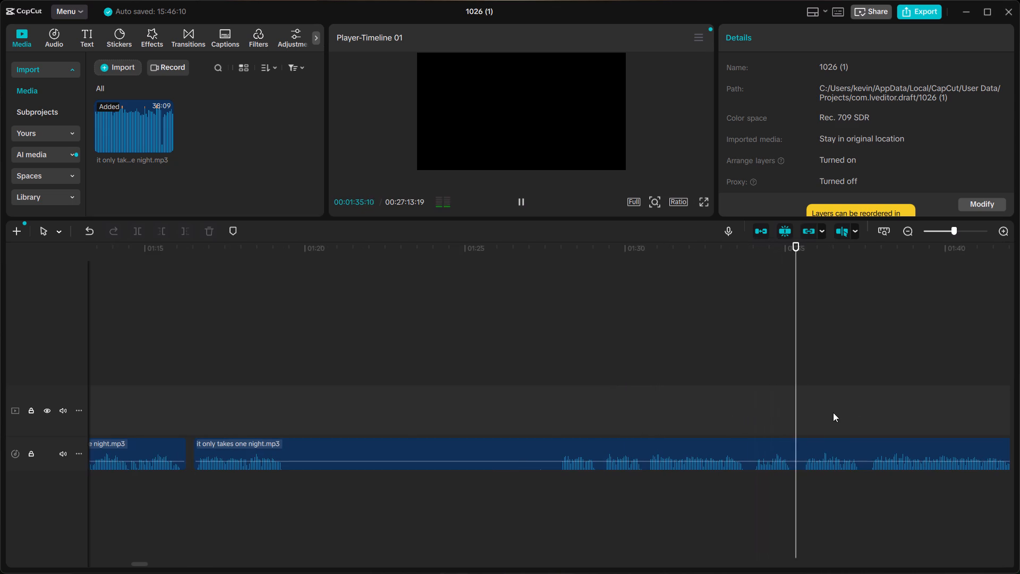
pyautogui.click(868, 412)
pyautogui.press('space')
pyautogui.hscroll(-1, 867, 410)
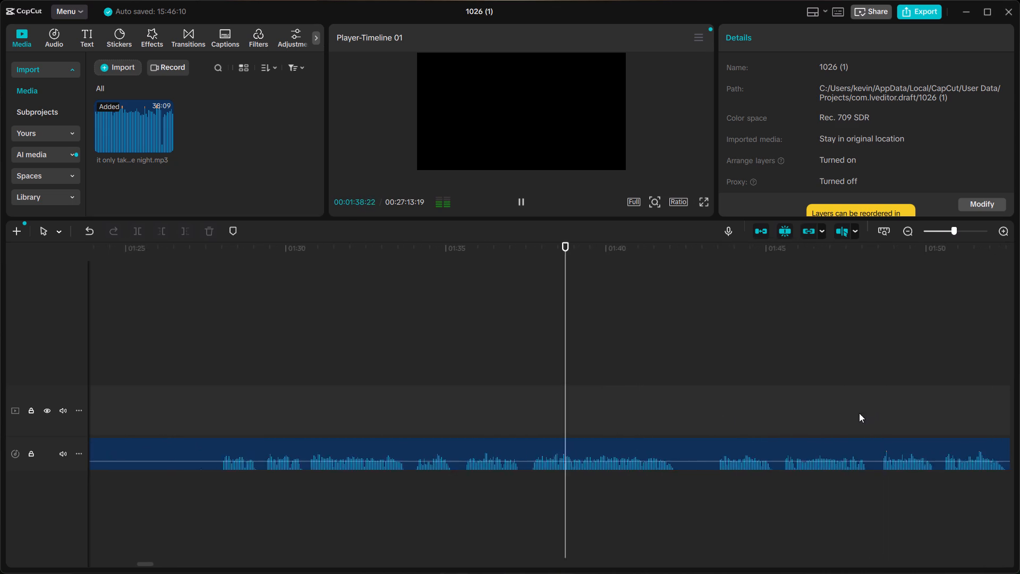
pyautogui.hscroll(-1, 859, 413)
pyautogui.click(689, 426)
pyautogui.press('space')
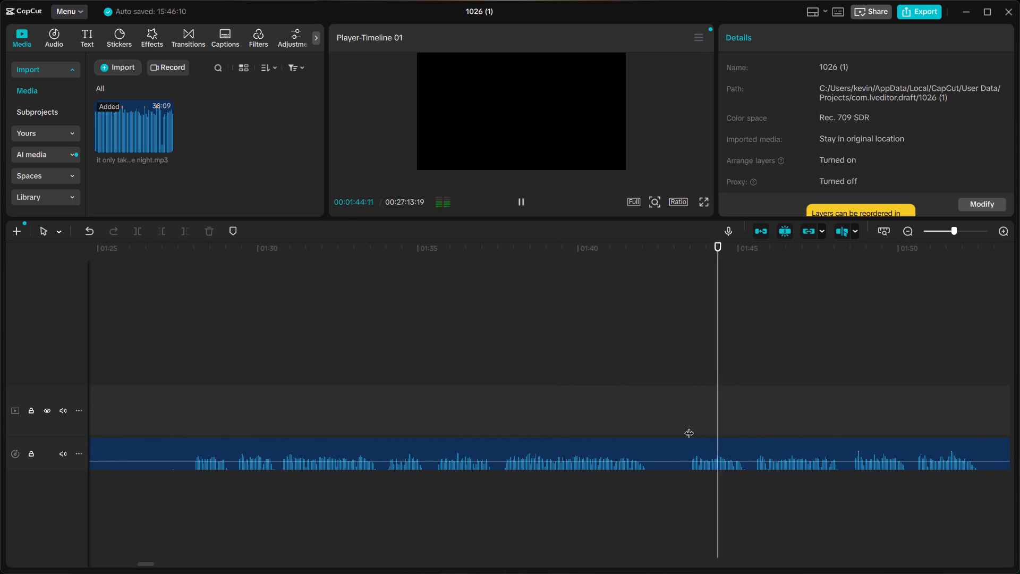
pyautogui.press('space')
# Sample the further takes in the long clip between about 1:53 and 2:04.
pyautogui.hscroll(-2, 689, 426)
pyautogui.click(495, 425)
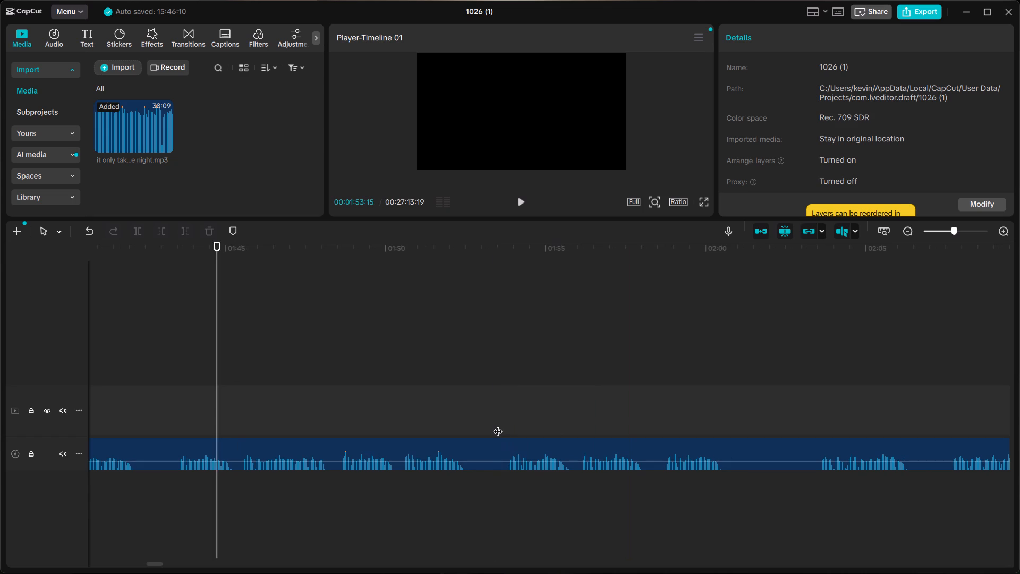
pyautogui.press('space')
pyautogui.press('space')
pyautogui.click(588, 420)
pyautogui.press('space')
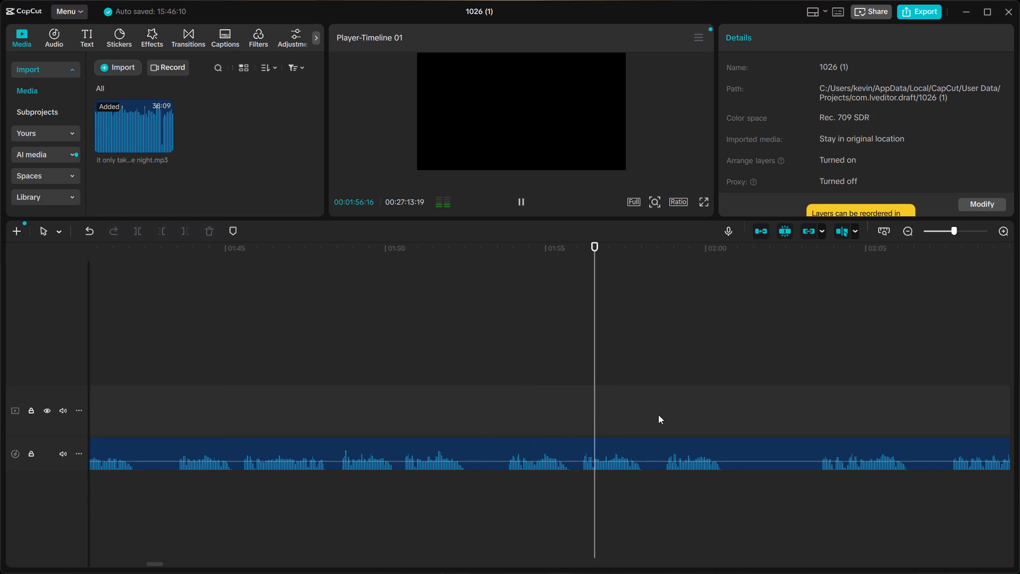
pyautogui.click(665, 415)
pyautogui.press('space')
pyautogui.click(823, 417)
pyautogui.press('space')
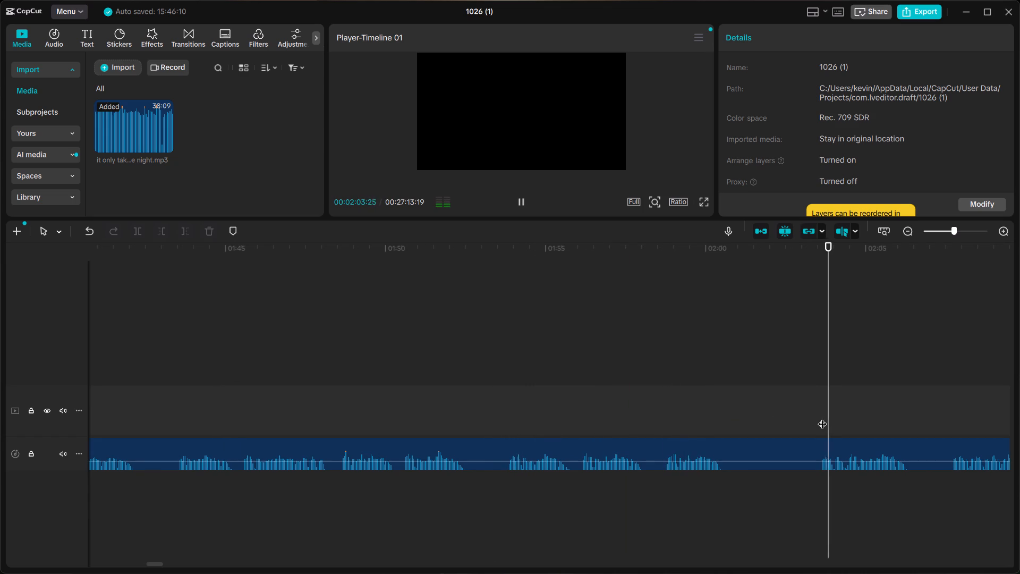
pyautogui.press('space')
# Undo the last clip moves and the deletion so the short phrase clip is back at about 1:16 on the main track.
pyautogui.hscroll(4, 695, 436)
pyautogui.hscroll(-1, 637, 456)
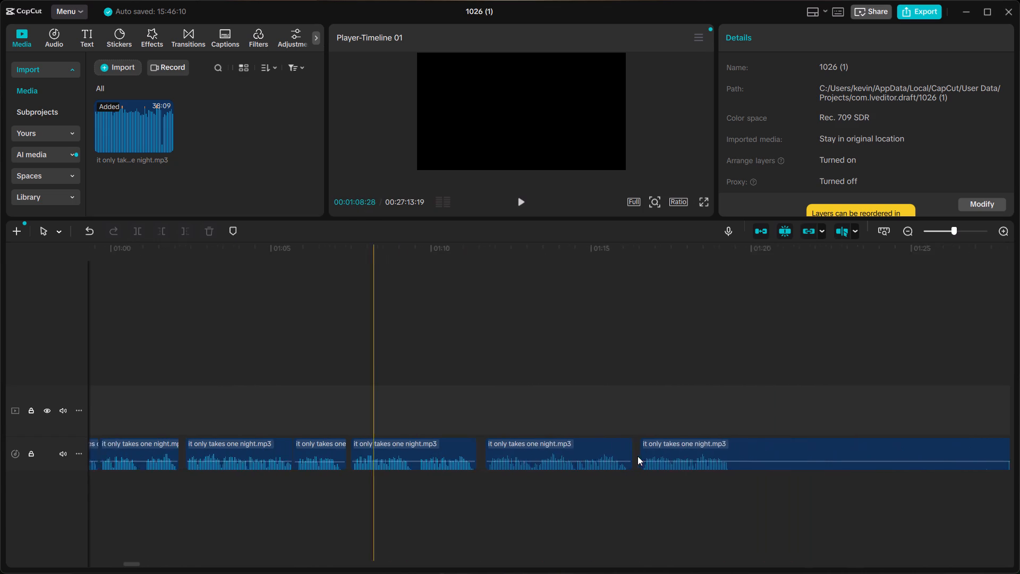
pyautogui.hscroll(-1, 637, 456)
pyautogui.hotkey('ctrl', 'z')
pyautogui.hotkey('ctrl', 'z')
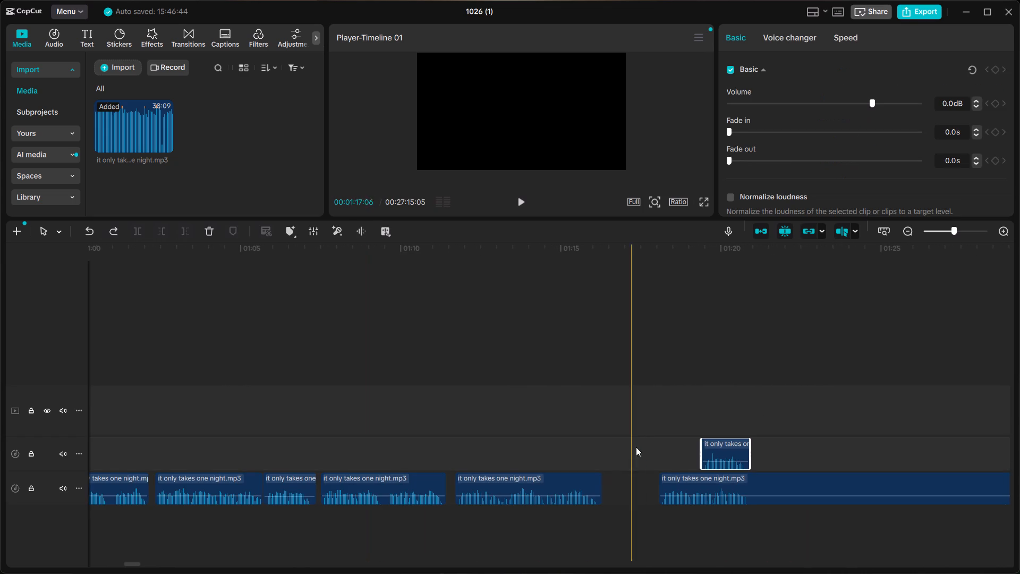
pyautogui.hotkey('ctrl', 'z')
# Replay the restored short phrase, move its clip earlier to about 1:16:10 near the previous clip, and replay the transition.
pyautogui.click(542, 399)
pyautogui.press('space')
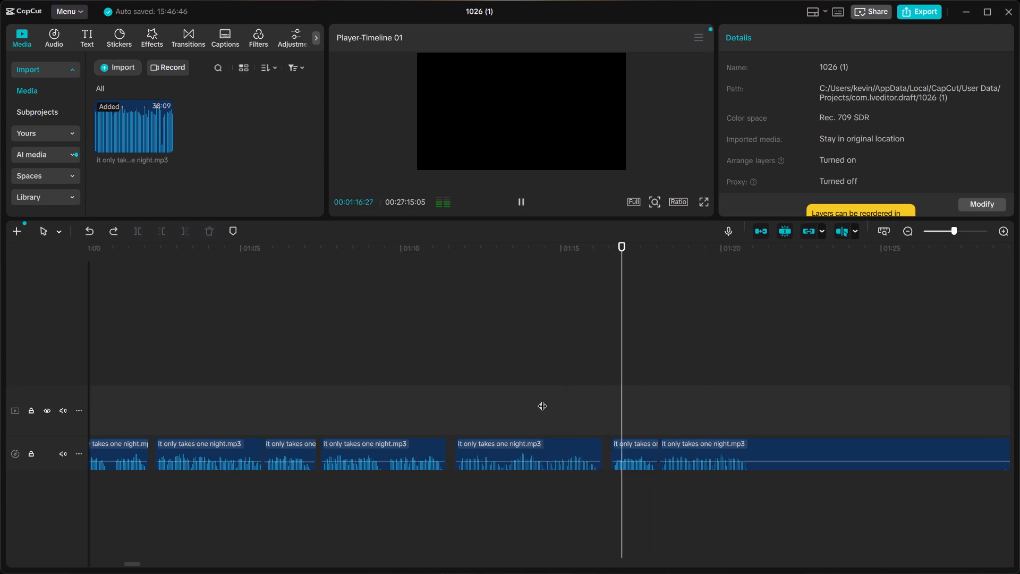
pyautogui.click(542, 399)
pyautogui.press('space')
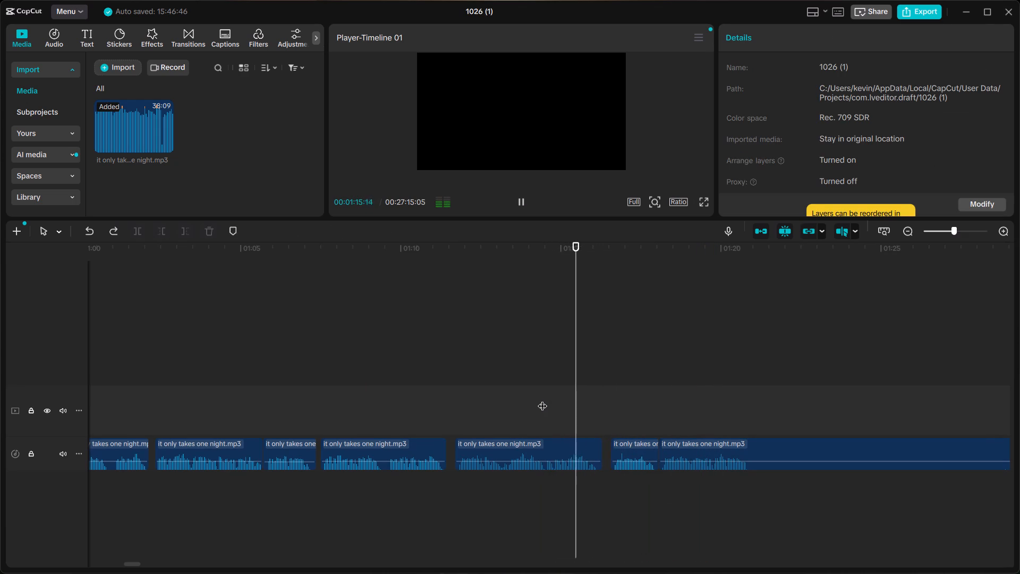
pyautogui.press('space')
pyautogui.moveTo(637, 453); pyautogui.dragTo(633, 454)
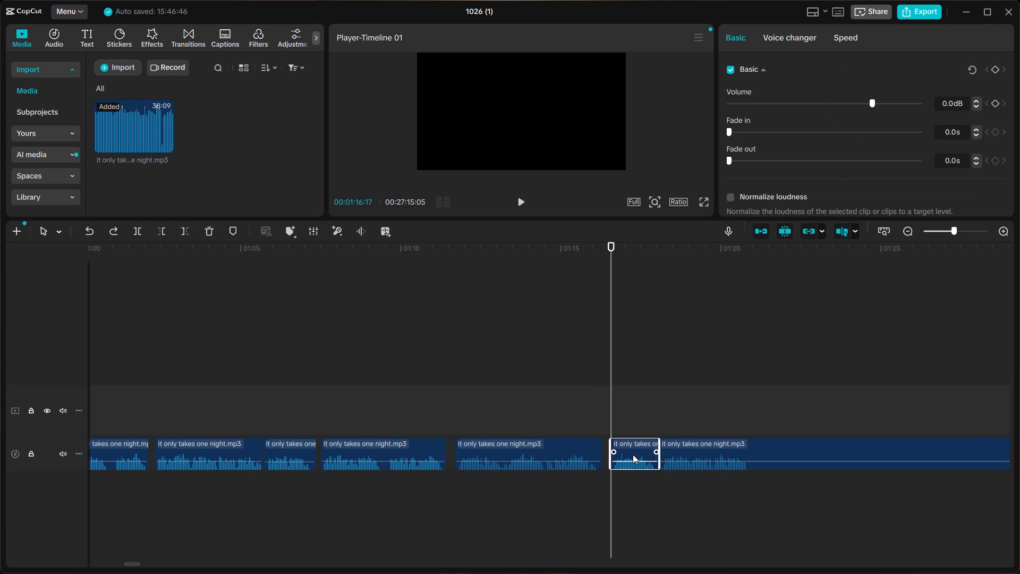
pyautogui.moveTo(633, 454); pyautogui.dragTo(632, 455)
pyautogui.click(515, 417)
pyautogui.press('space')
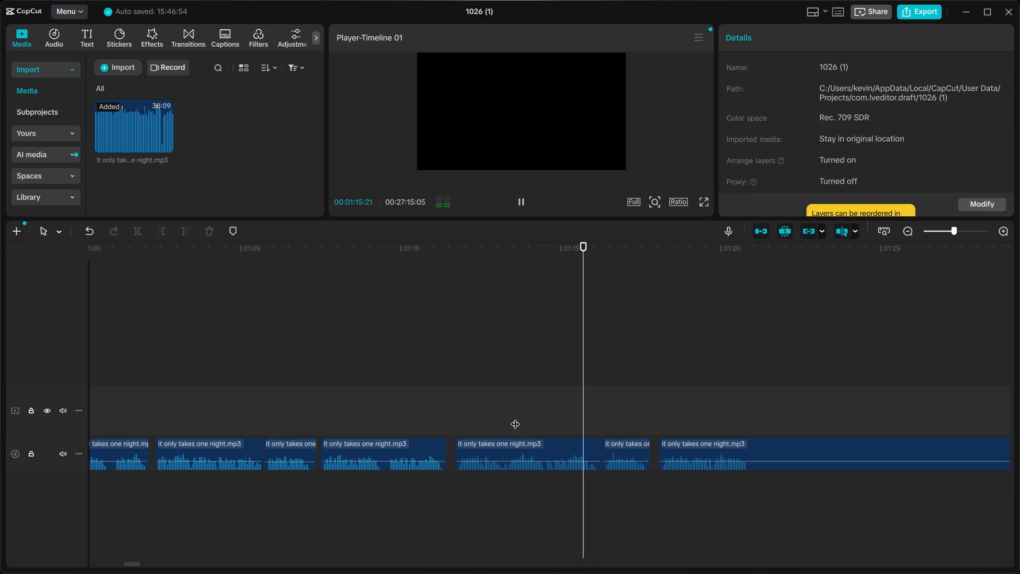
pyautogui.click(482, 417)
pyautogui.press('space')
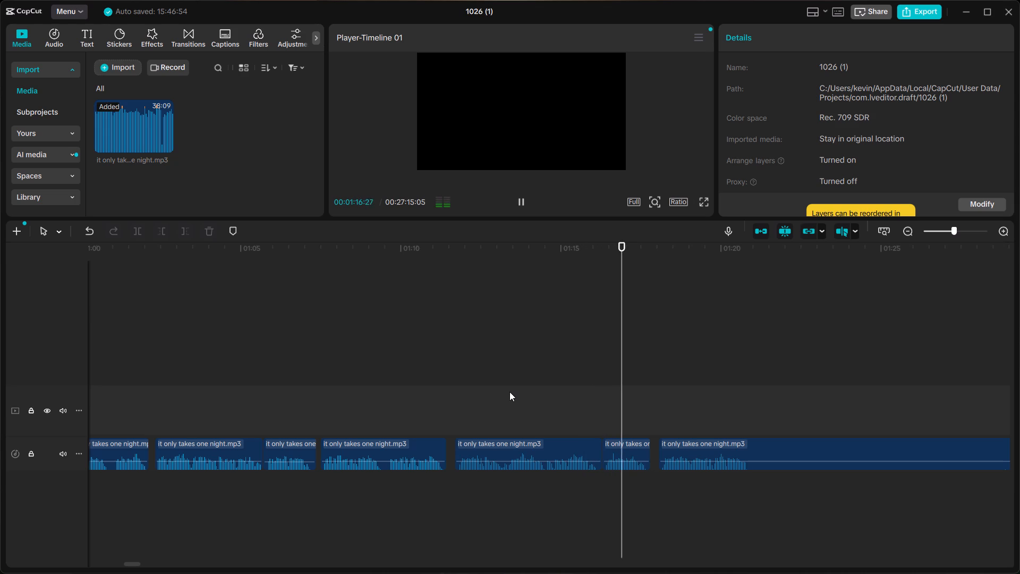
pyautogui.press('space')
# Nudge the short phrase clip slightly later, leaving a small gap after the previous clip, and replay the transition.
pyautogui.doubleClick(627, 446)
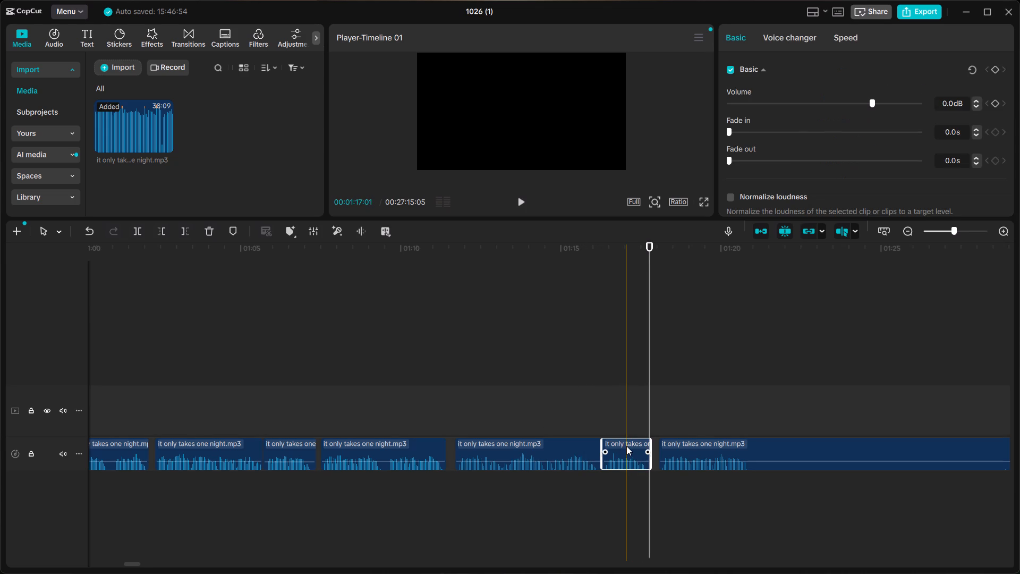
pyautogui.keyDown('ctrl'); pyautogui.scroll(16, 626, 446); pyautogui.keyUp('ctrl')
pyautogui.moveTo(622, 444); pyautogui.dragTo(627, 444)
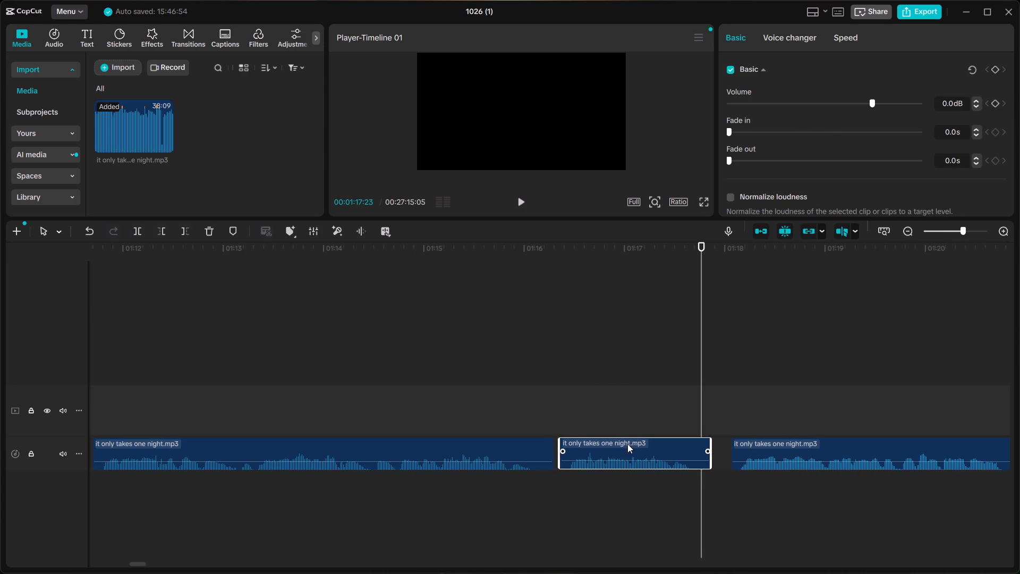
pyautogui.moveTo(627, 444); pyautogui.dragTo(631, 448)
pyautogui.keyDown('ctrl'); pyautogui.scroll(-7, 516, 433); pyautogui.keyUp('ctrl')
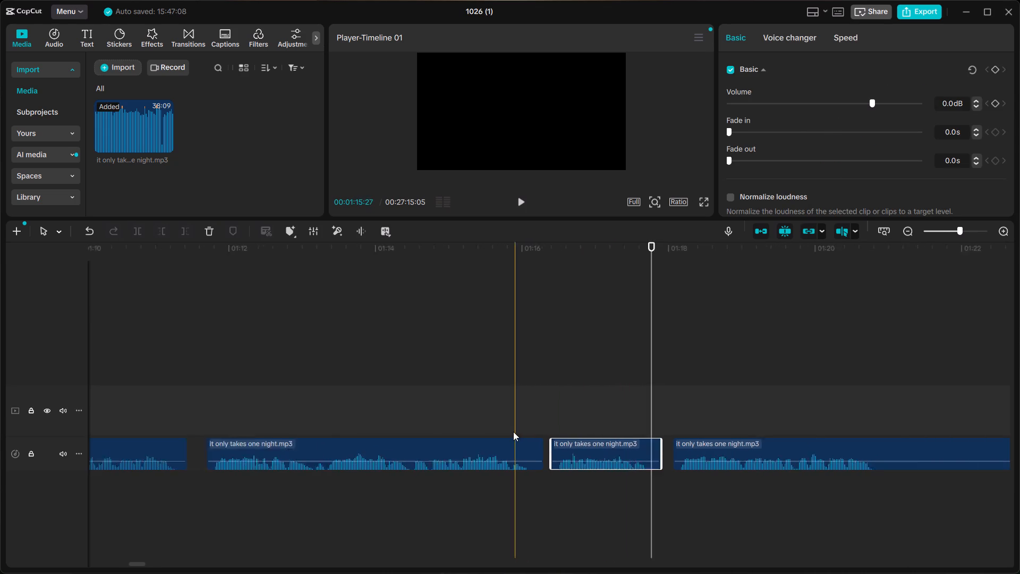
pyautogui.keyDown('ctrl'); pyautogui.scroll(-2, 513, 432); pyautogui.keyUp('ctrl')
pyautogui.click(472, 425)
pyautogui.press('space')
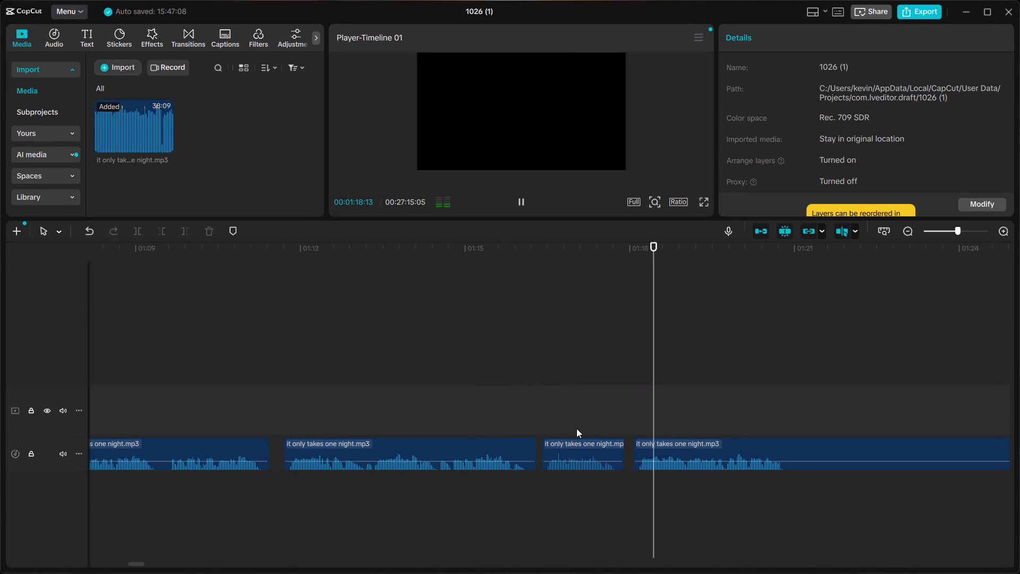
pyautogui.press('space')
# Replay the sequence from about 1:14 and split the long clip just after its first phrase, at about 1:20:28.
pyautogui.keyDown('ctrl'); pyautogui.scroll(-6, 526, 416); pyautogui.keyUp('ctrl')
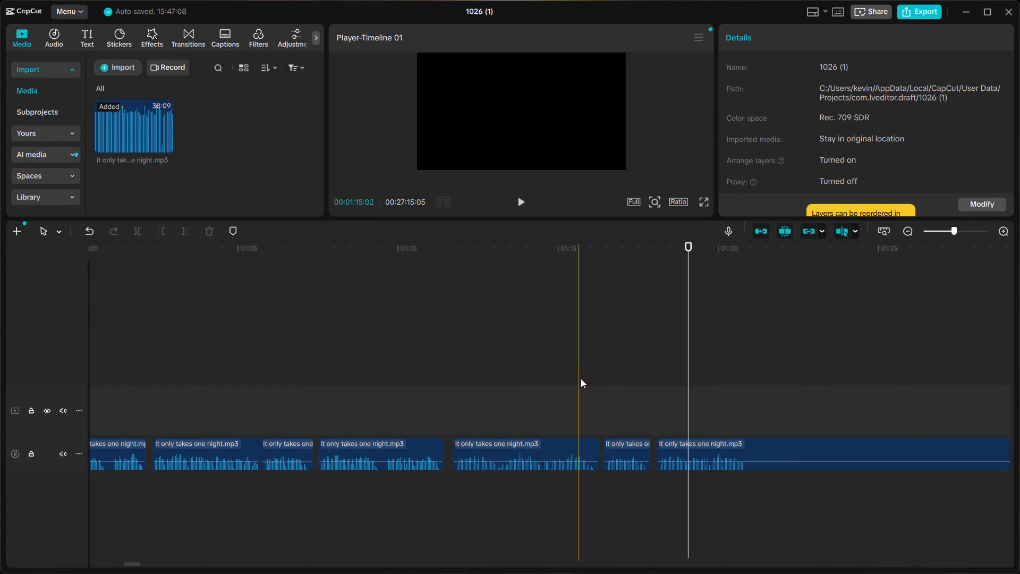
pyautogui.click(581, 378)
pyautogui.press('space')
pyautogui.click(538, 400)
pyautogui.press('space')
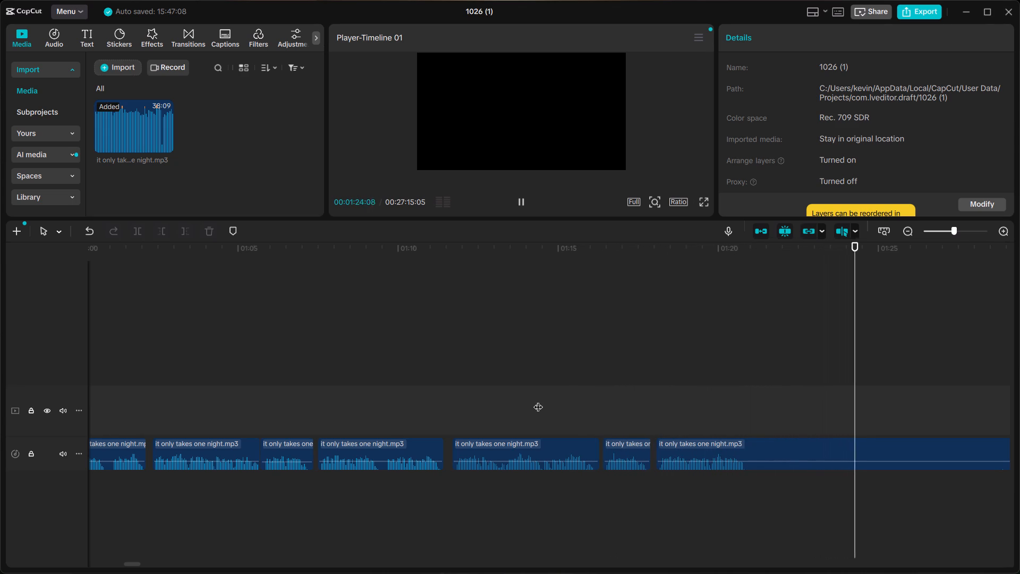
pyautogui.press('space')
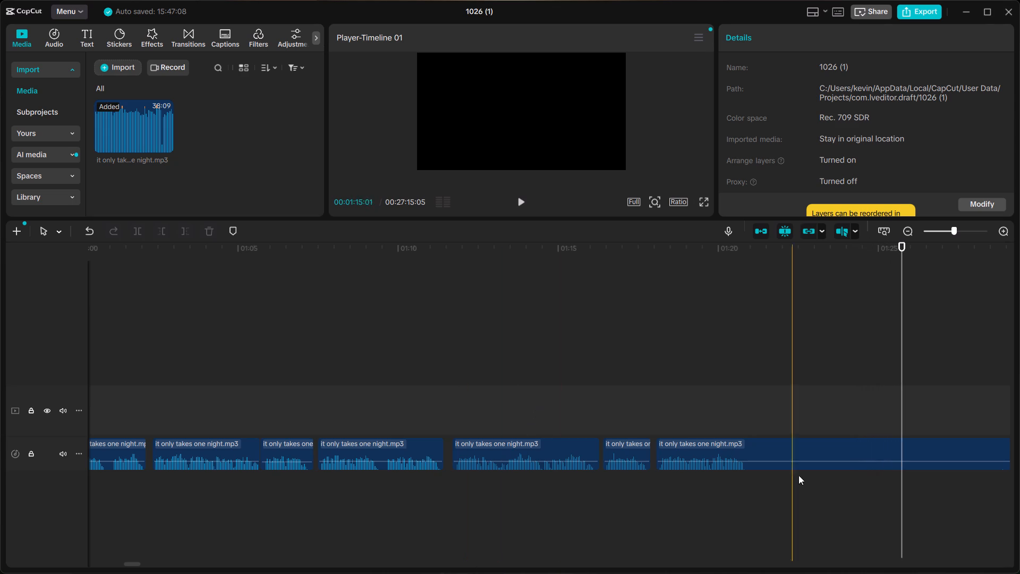
pyautogui.keyDown('ctrl'); pyautogui.scroll(4, 756, 516); pyautogui.keyUp('ctrl')
pyautogui.hscroll(-2, 729, 525)
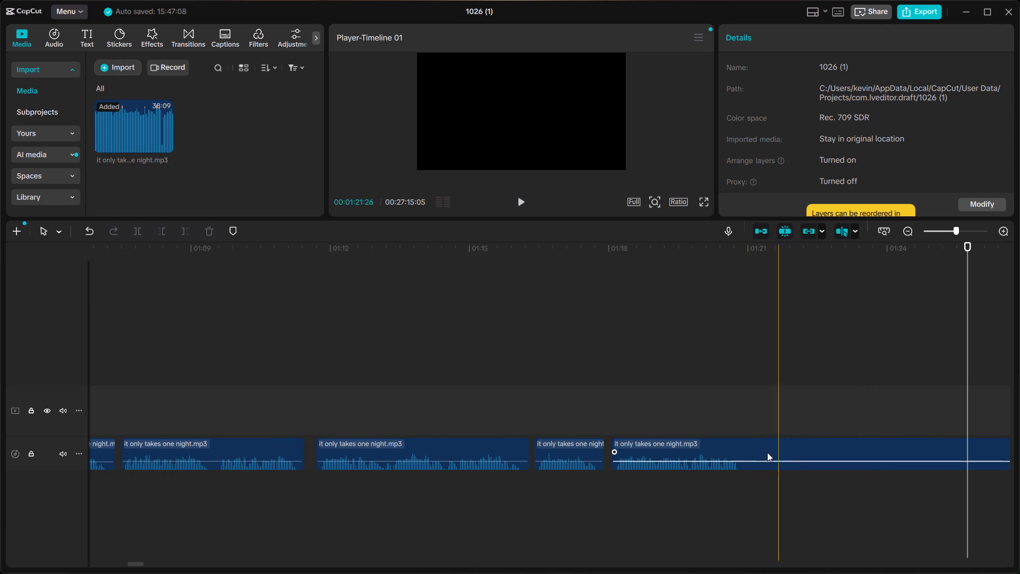
pyautogui.click(744, 451)
pyautogui.hotkey('ctrl', 'b')
# Audition the takes in the remaining long clip between about 1:29 and 1:46 to compare the phrases.
pyautogui.keyDown('ctrl'); pyautogui.scroll(-5, 744, 451); pyautogui.keyUp('ctrl')
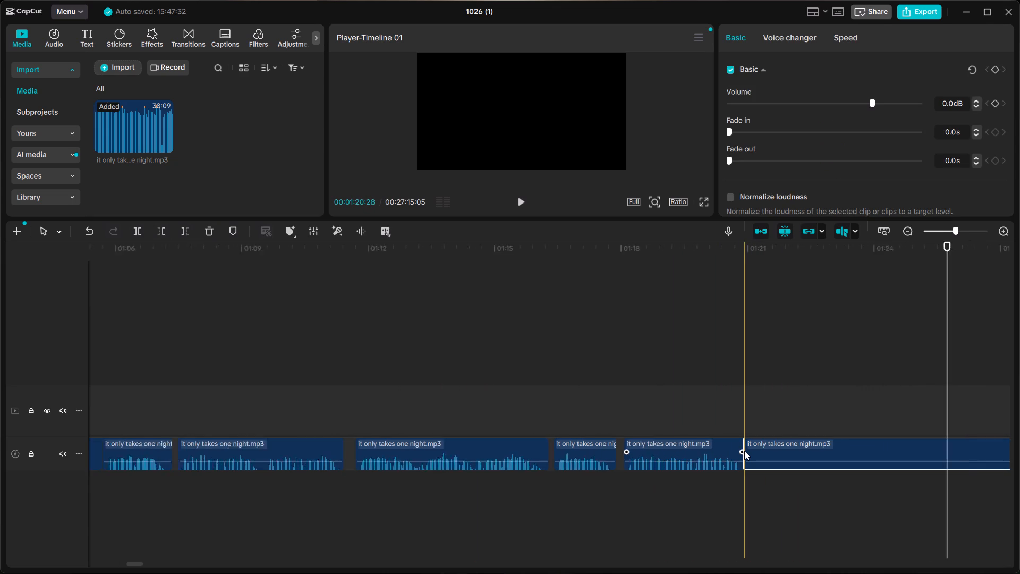
pyautogui.keyDown('ctrl'); pyautogui.scroll(-2, 744, 451); pyautogui.keyUp('ctrl')
pyautogui.hscroll(-2, 744, 451)
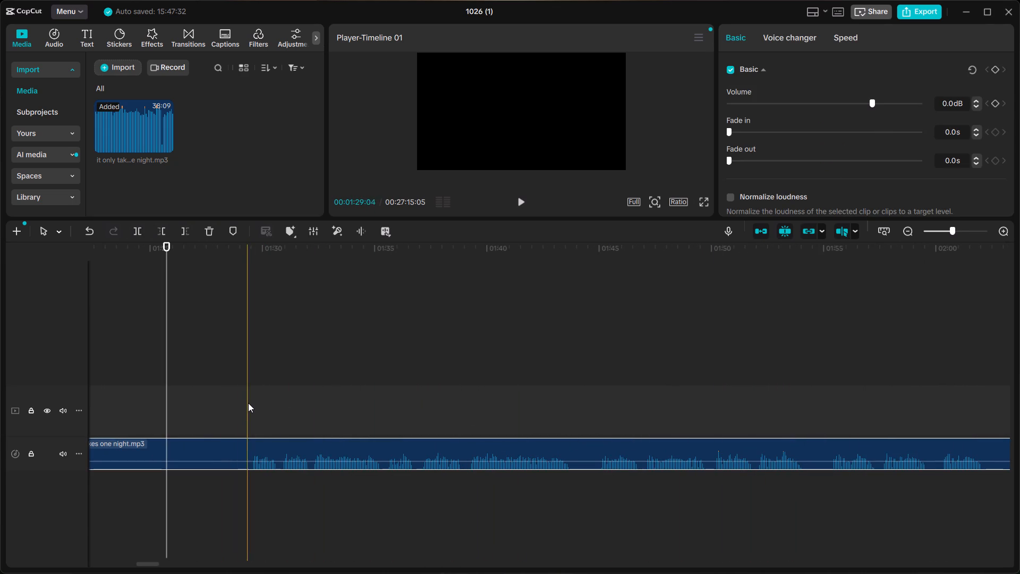
pyautogui.click(248, 403)
pyautogui.press('space')
pyautogui.press('space')
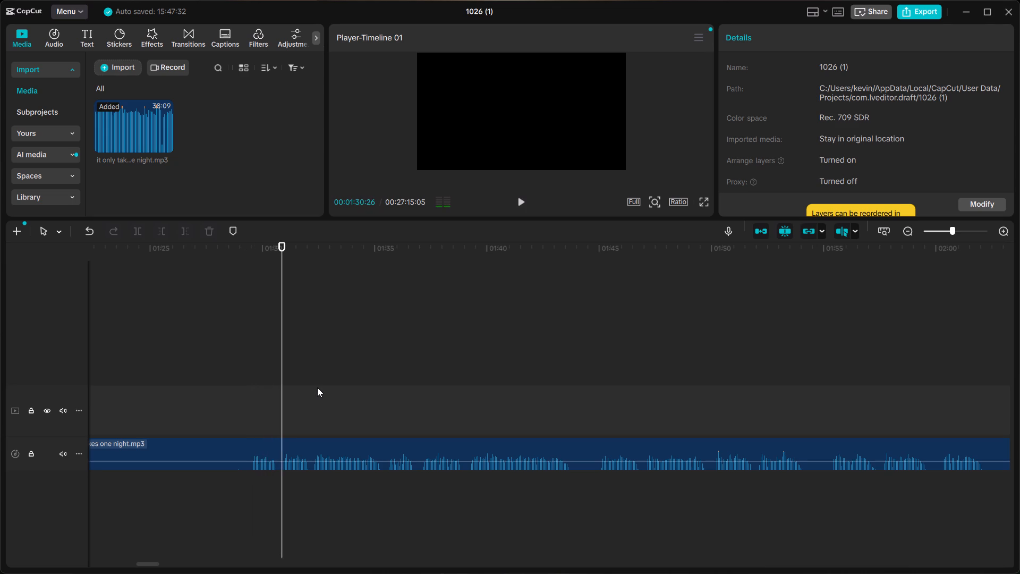
pyautogui.keyDown('ctrl'); pyautogui.scroll(4, 317, 387); pyautogui.keyUp('ctrl')
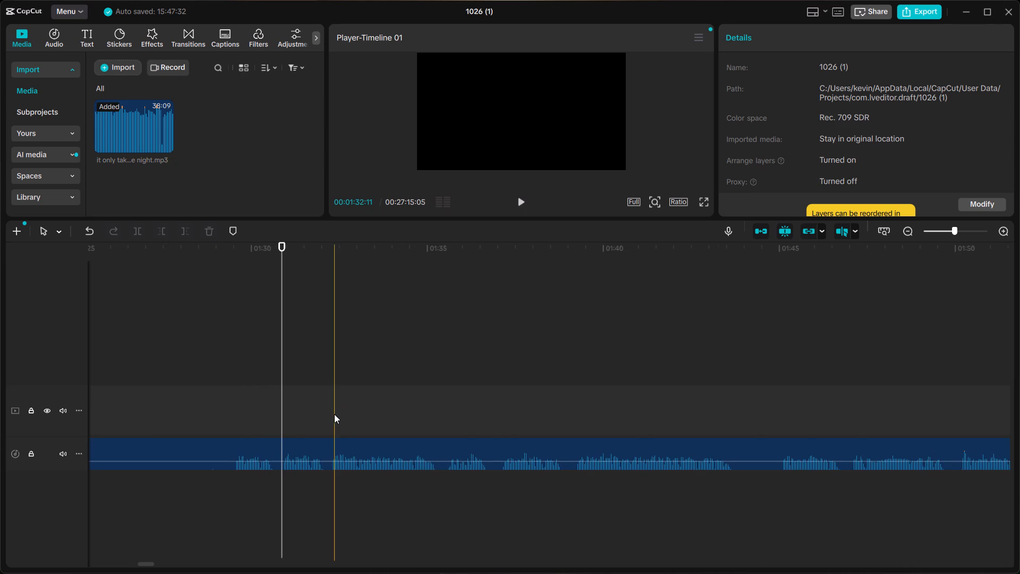
pyautogui.click(334, 414)
pyautogui.press('space')
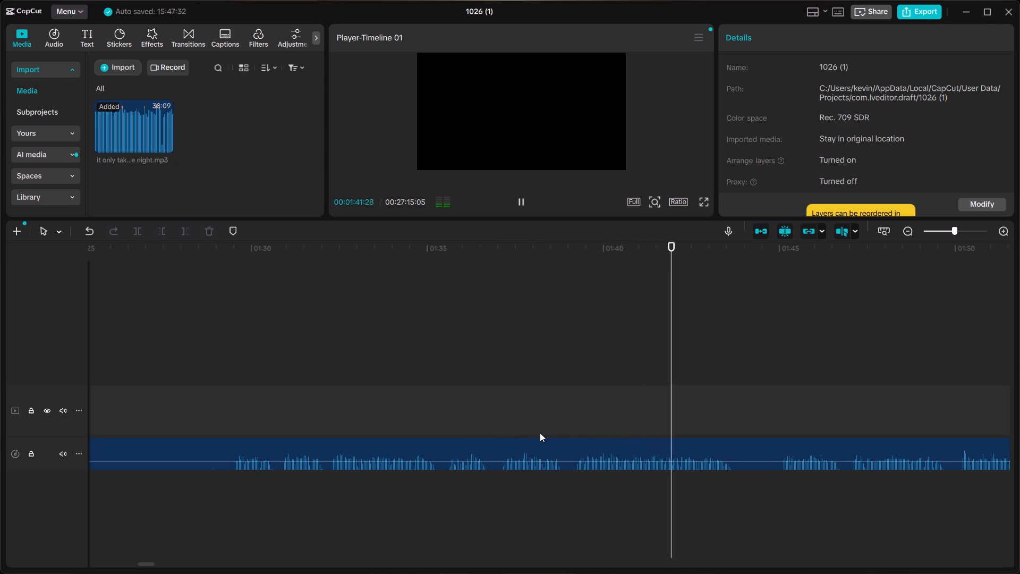
pyautogui.click(776, 420)
pyautogui.press('space')
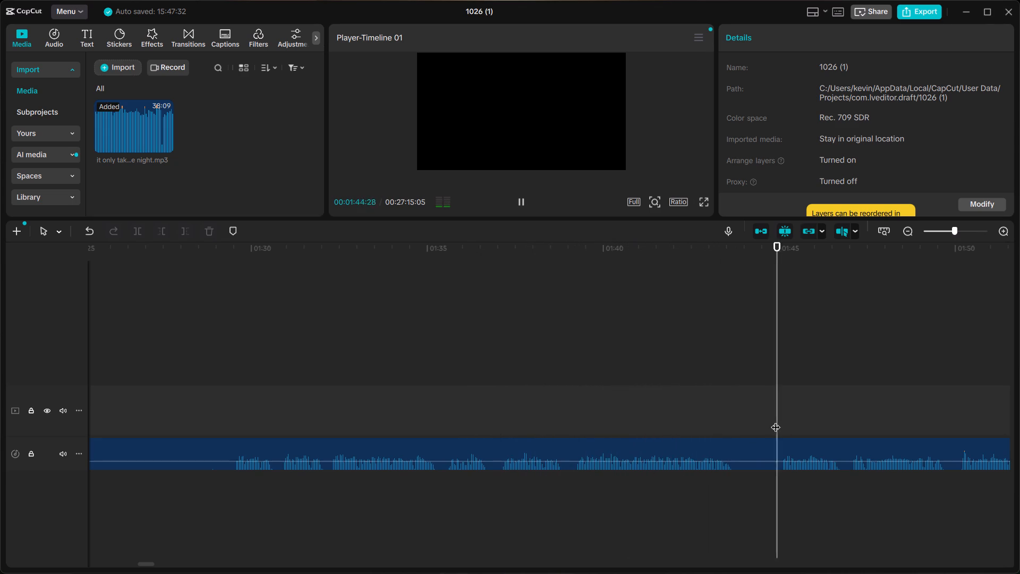
pyautogui.press('space')
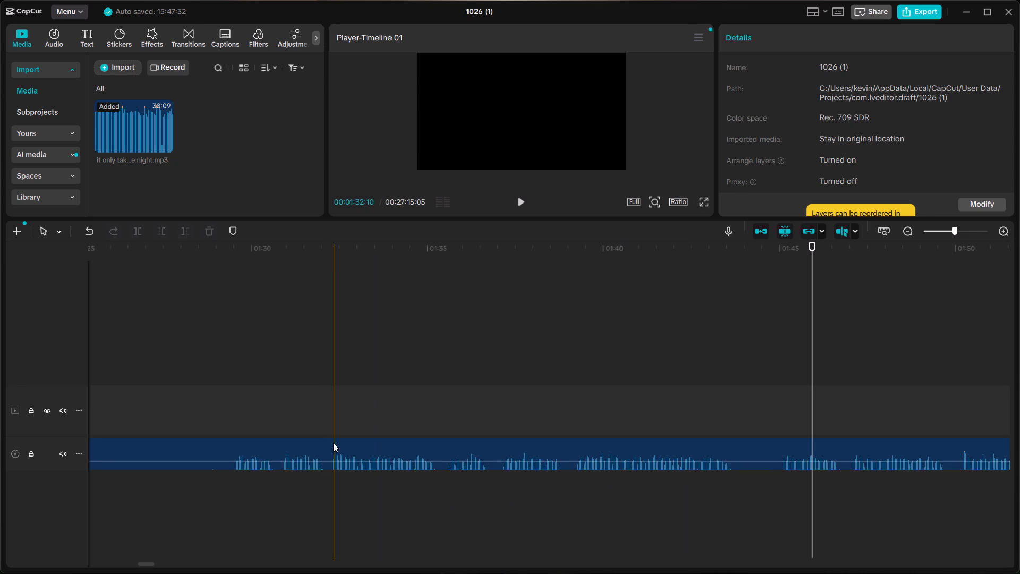
# Split the long clip just before the phrase at about 1:32:07 and delete the piece from 1:20:28 up to that cut.
pyautogui.click(330, 442)
pyautogui.press('space')
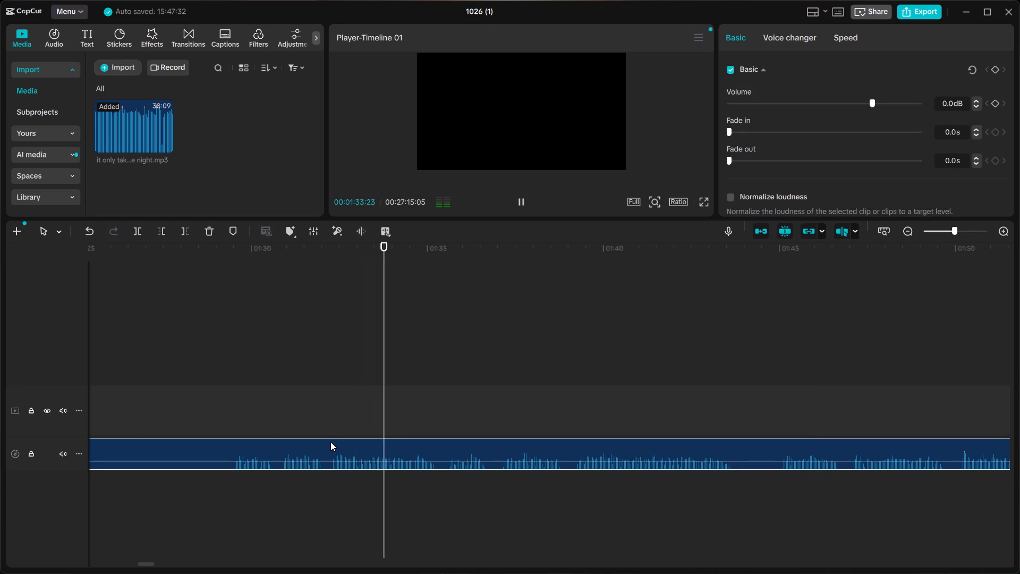
pyautogui.press('space')
pyautogui.keyDown('ctrl'); pyautogui.scroll(5, 327, 465); pyautogui.keyUp('ctrl')
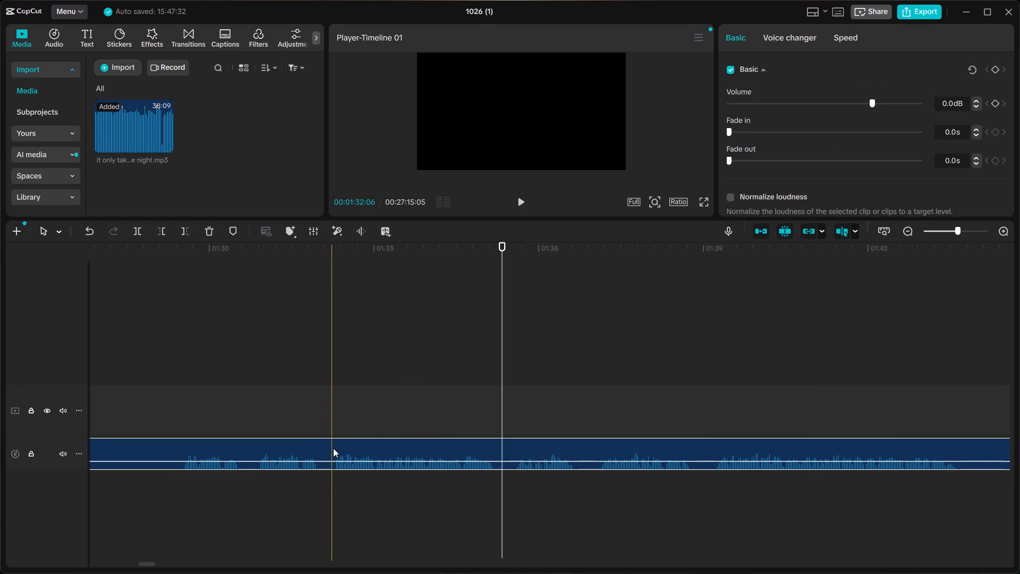
pyautogui.click(330, 442)
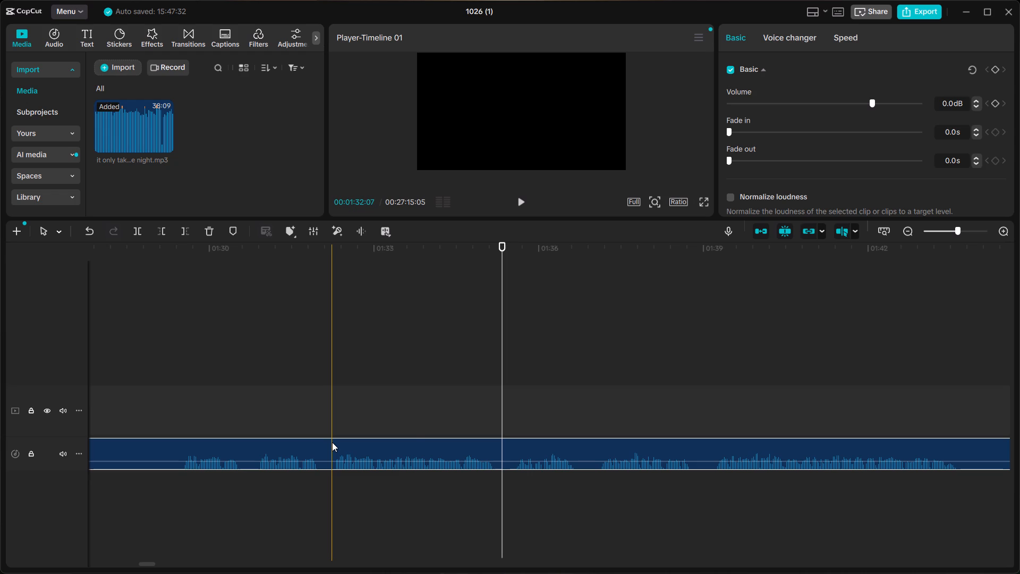
pyautogui.hotkey('ctrl', 'b')
pyautogui.keyDown('ctrl'); pyautogui.scroll(-9, 333, 442); pyautogui.keyUp('ctrl')
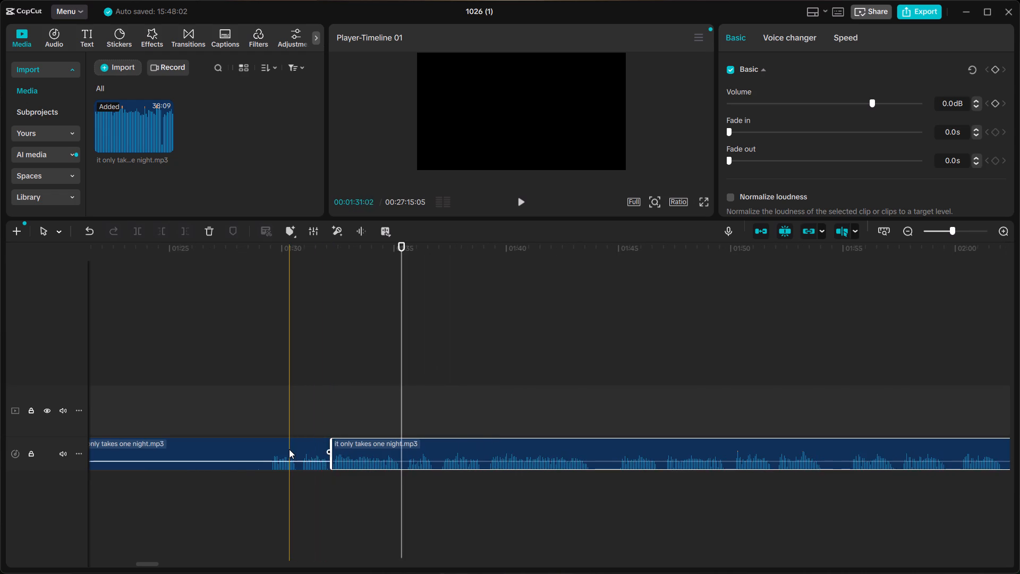
pyautogui.click(289, 449)
pyautogui.keyDown('ctrl'); pyautogui.scroll(-8, 289, 449); pyautogui.keyUp('ctrl')
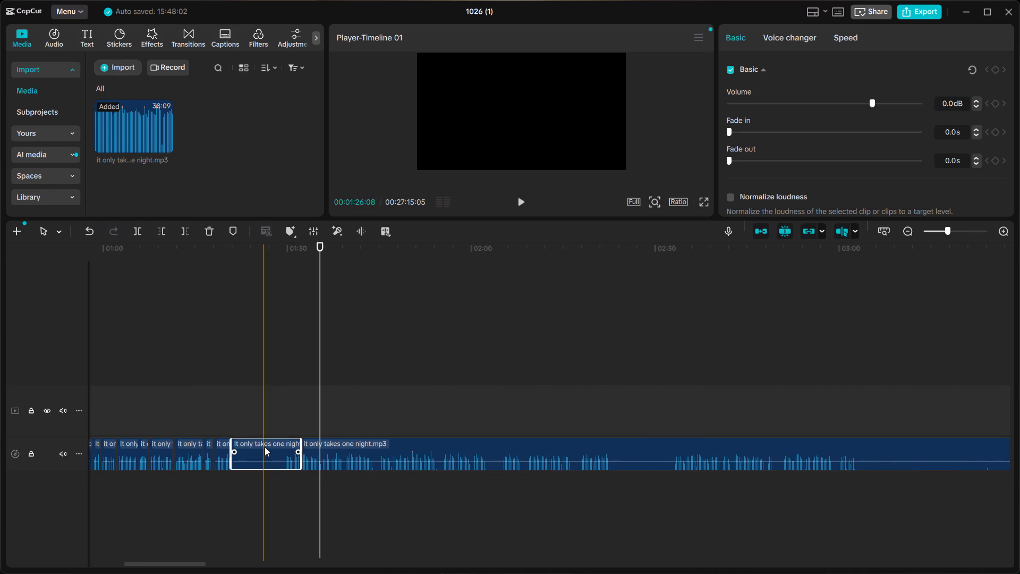
pyautogui.press('BackSpace')
# Move the remaining long clip back on the main track to directly after the previous clip, at about 1:20:28.
pyautogui.keyDown('ctrl'); pyautogui.scroll(10, 391, 448); pyautogui.keyUp('ctrl')
pyautogui.hscroll(1, 391, 448)
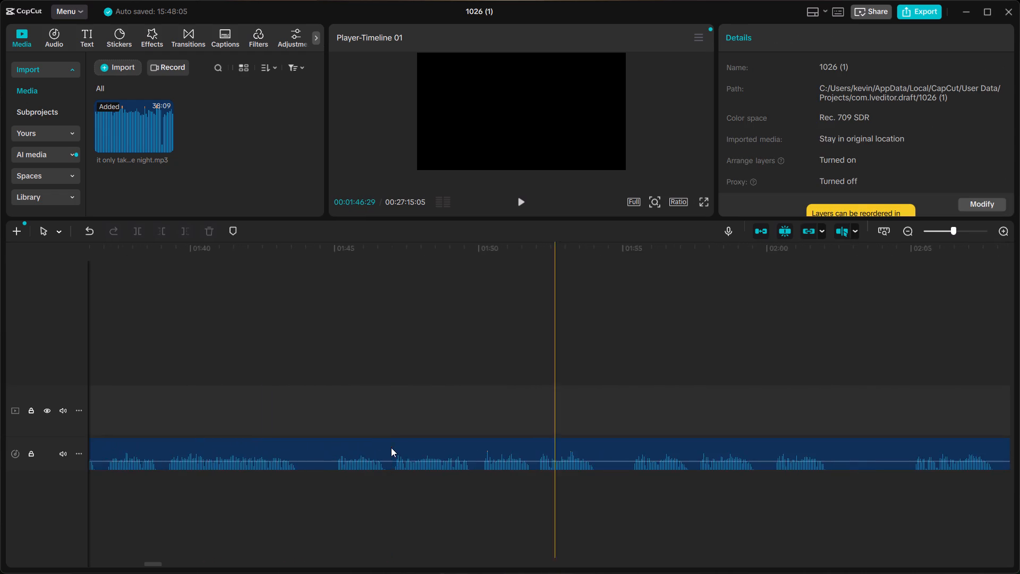
pyautogui.hscroll(1, 391, 448)
pyautogui.click(572, 435)
pyautogui.moveTo(572, 436); pyautogui.dragTo(548, 445)
pyautogui.click(543, 448)
pyautogui.moveTo(543, 448); pyautogui.dragTo(379, 448)
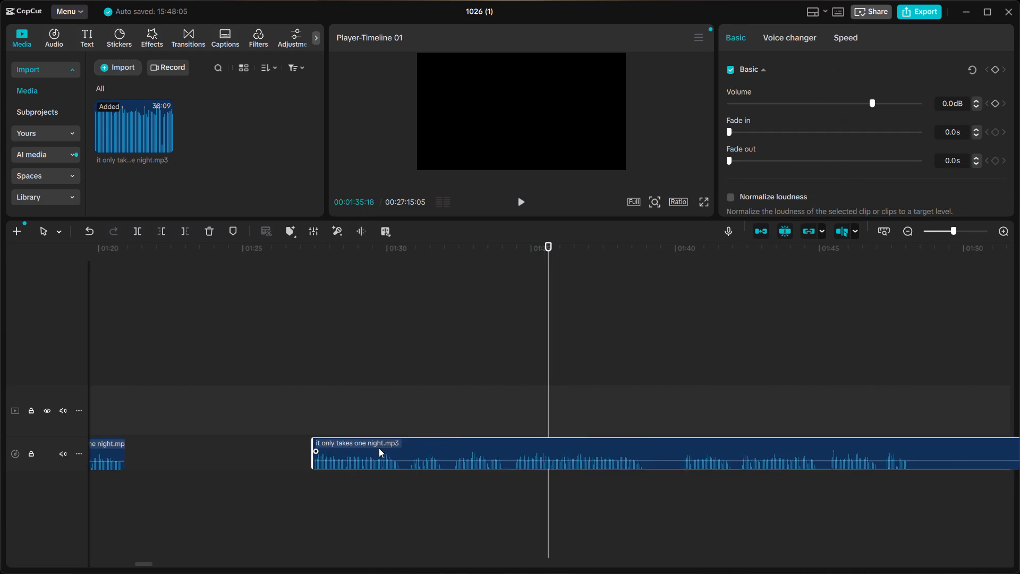
pyautogui.moveTo(379, 448); pyautogui.dragTo(212, 457)
pyautogui.hscroll(1, 212, 457)
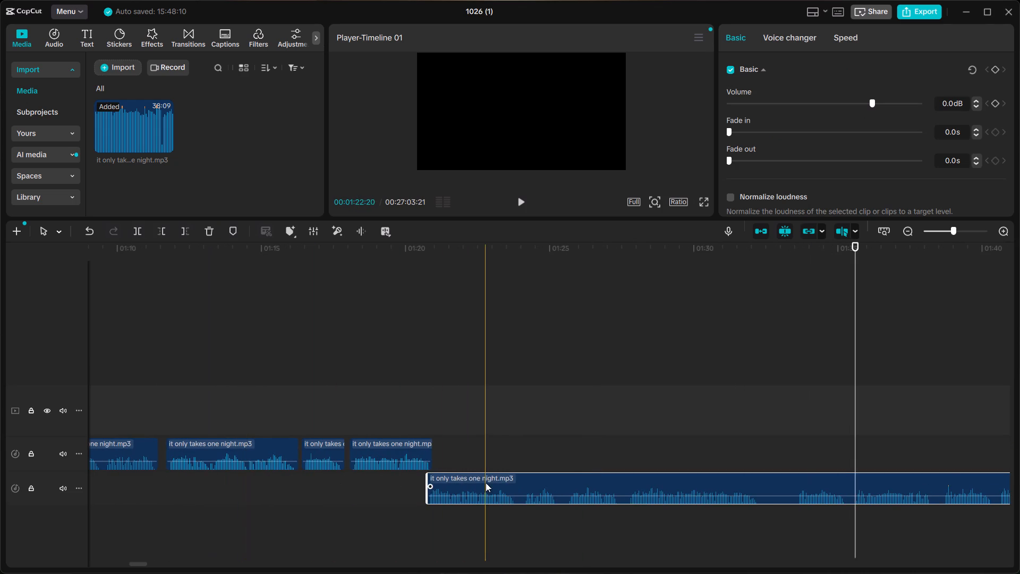
pyautogui.moveTo(486, 482); pyautogui.dragTo(491, 451)
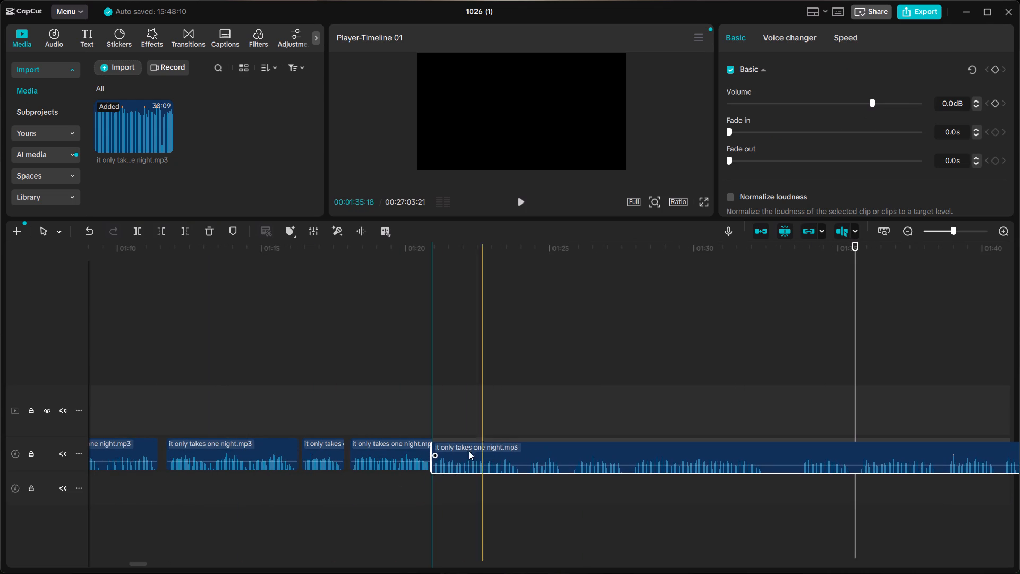
# Play the new transition, move the long clip slightly later to about 1:21 to leave a small gap, and replay it.
pyautogui.click(333, 417)
pyautogui.press('space')
pyautogui.click(363, 411)
pyautogui.press('space')
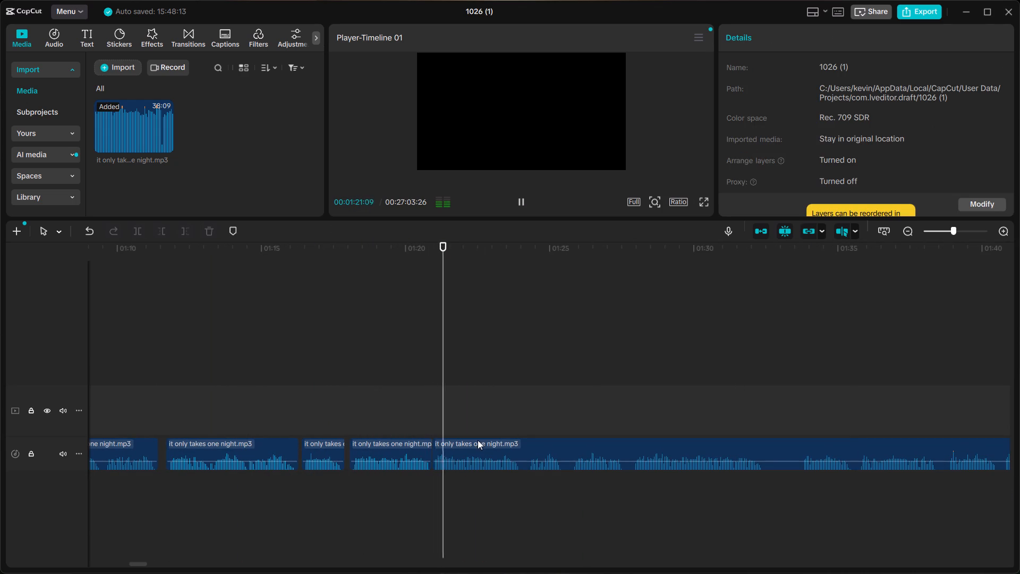
pyautogui.press('space')
pyautogui.click(455, 445)
pyautogui.moveTo(455, 445); pyautogui.dragTo(461, 451)
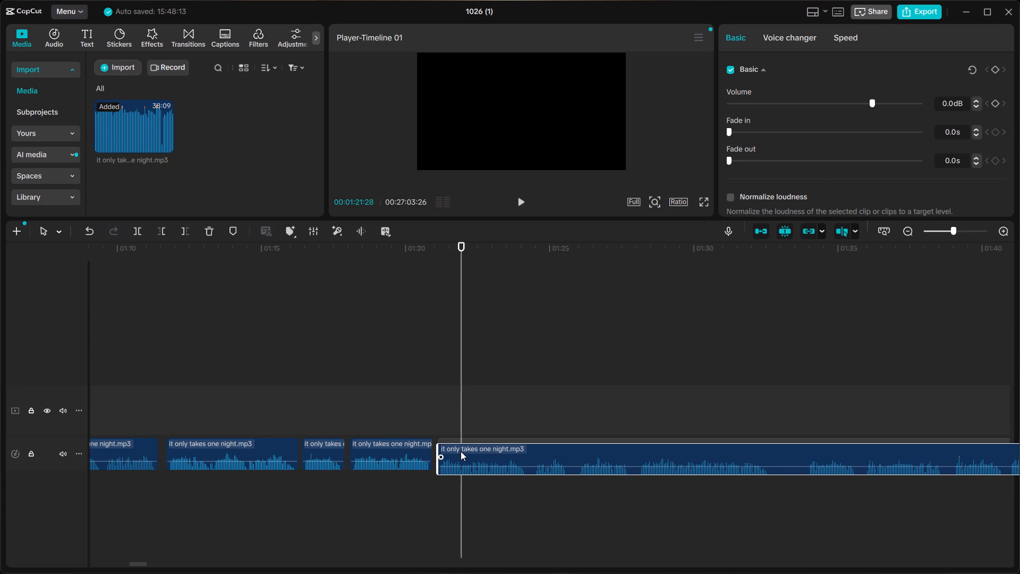
pyautogui.moveTo(461, 451); pyautogui.dragTo(459, 451)
pyautogui.click(409, 431)
pyautogui.press('space')
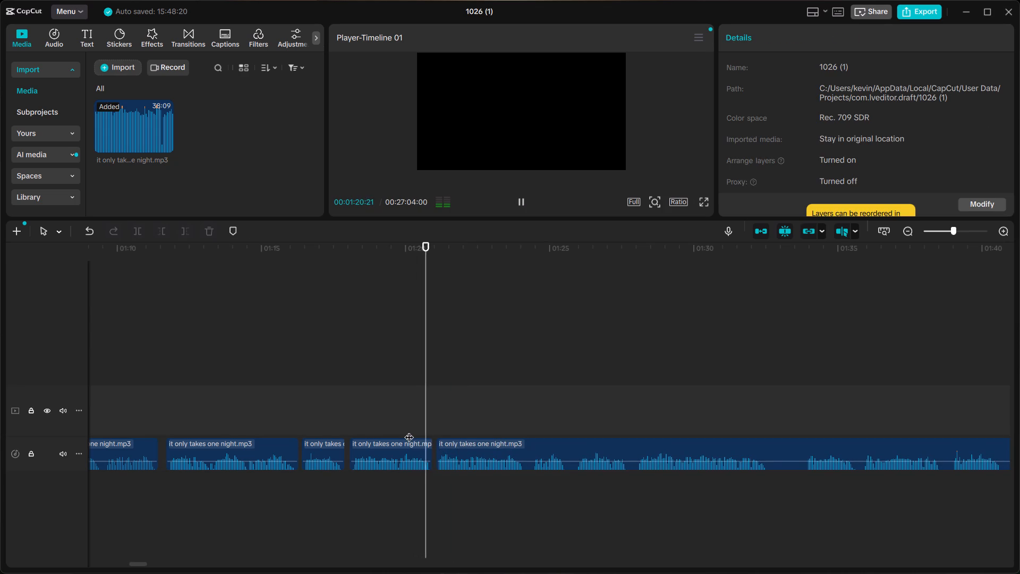
pyautogui.click(369, 430)
pyautogui.press('space')
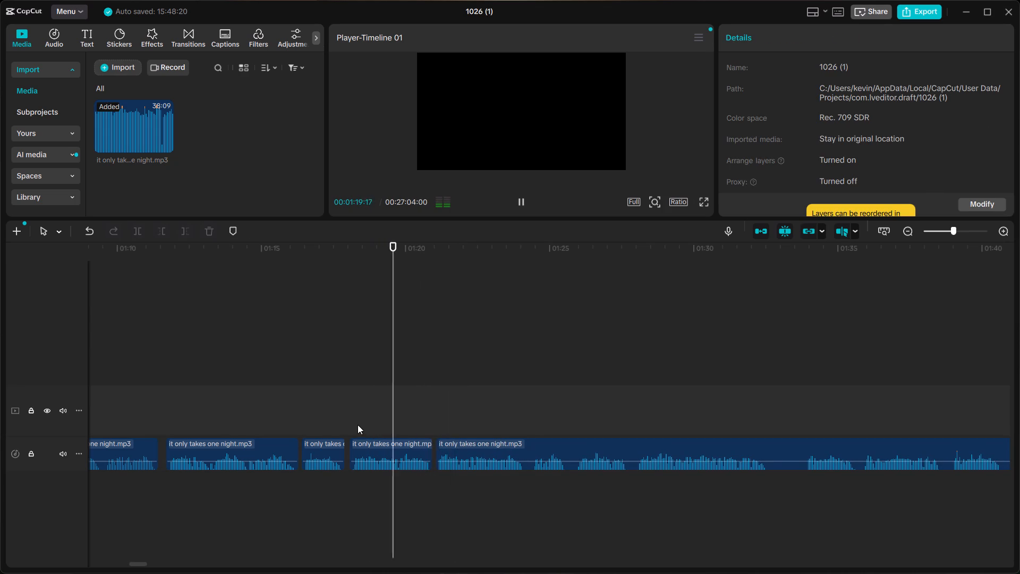
# Play on from the previous transition and split the long clip right after its first phrase, at about 1:24.
pyautogui.click(348, 421)
pyautogui.press('space')
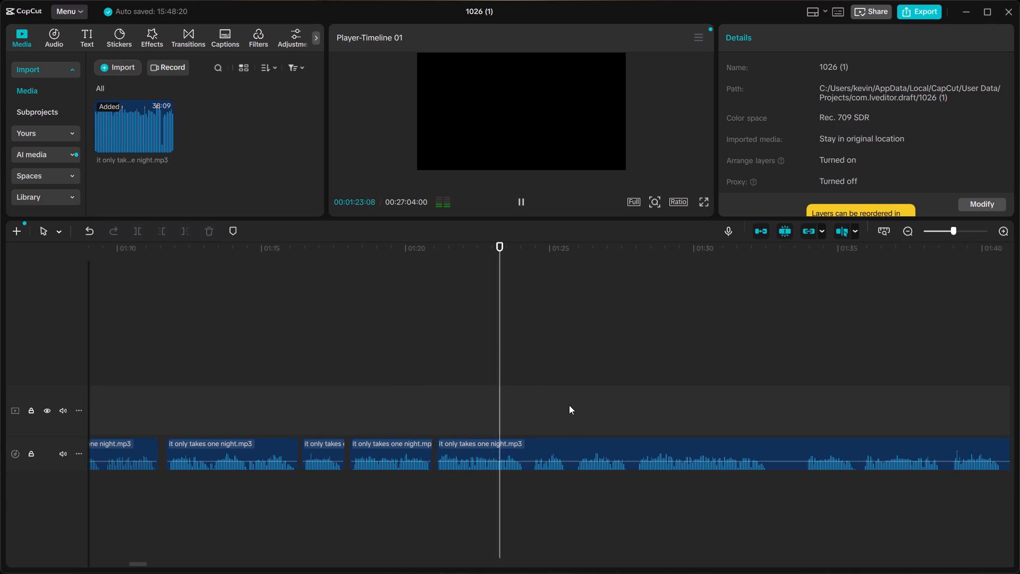
pyautogui.hscroll(-1, 569, 405)
pyautogui.press('space')
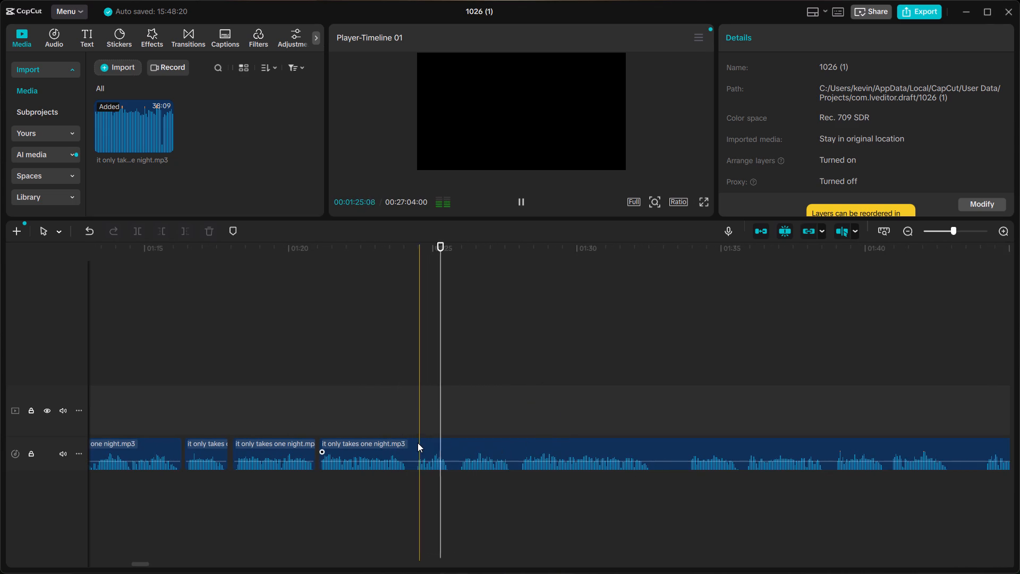
pyautogui.doubleClick(411, 442)
pyautogui.hotkey('ctrl', 'b')
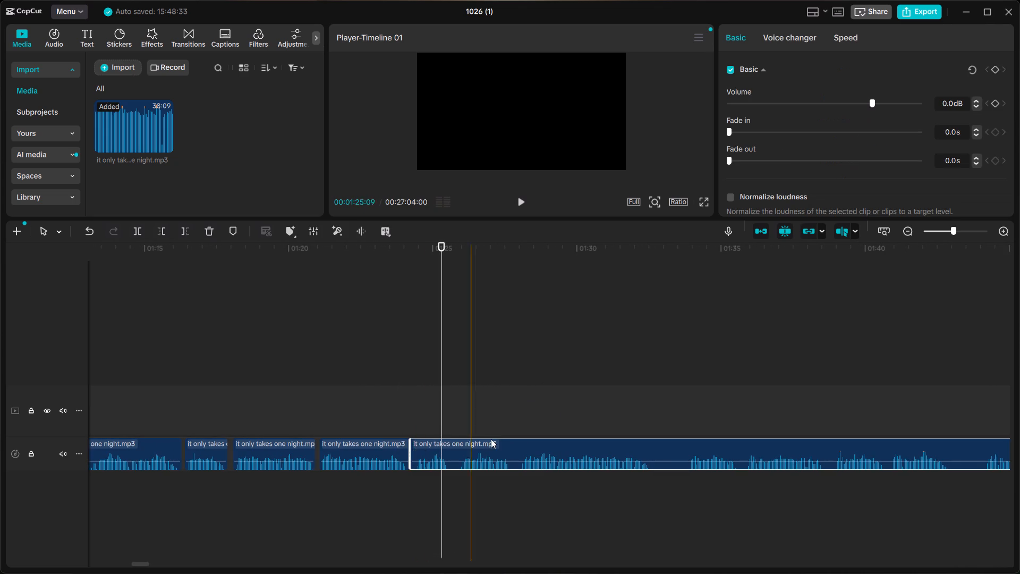
# Audition the takes in the remaining long clip between about 1:28 and 2:34 to compare the phrases.
pyautogui.keyDown('ctrl'); pyautogui.scroll(9, 501, 438); pyautogui.keyUp('ctrl')
pyautogui.hscroll(-1, 537, 435)
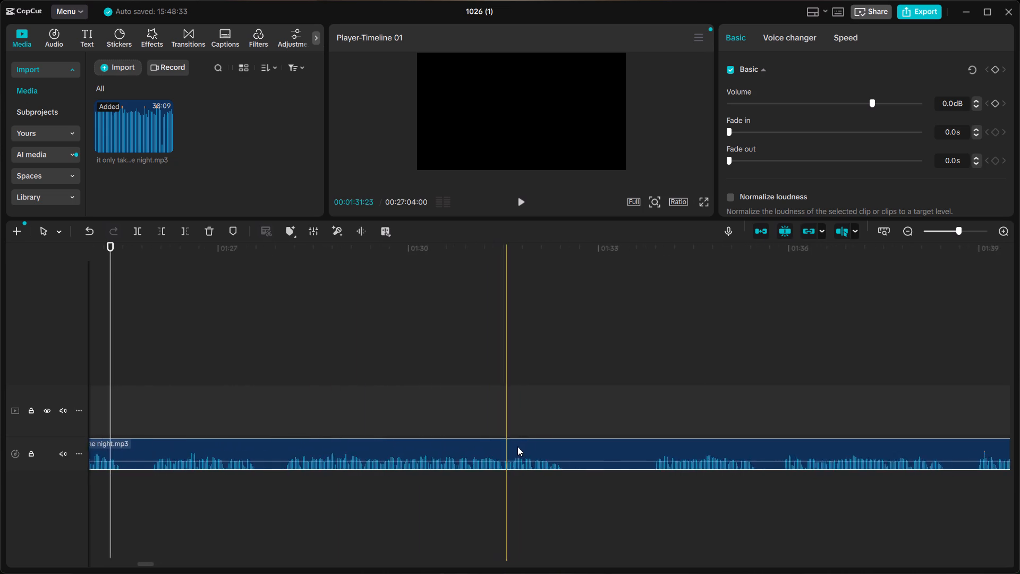
pyautogui.hscroll(-1, 517, 446)
pyautogui.click(258, 434)
pyautogui.press('space')
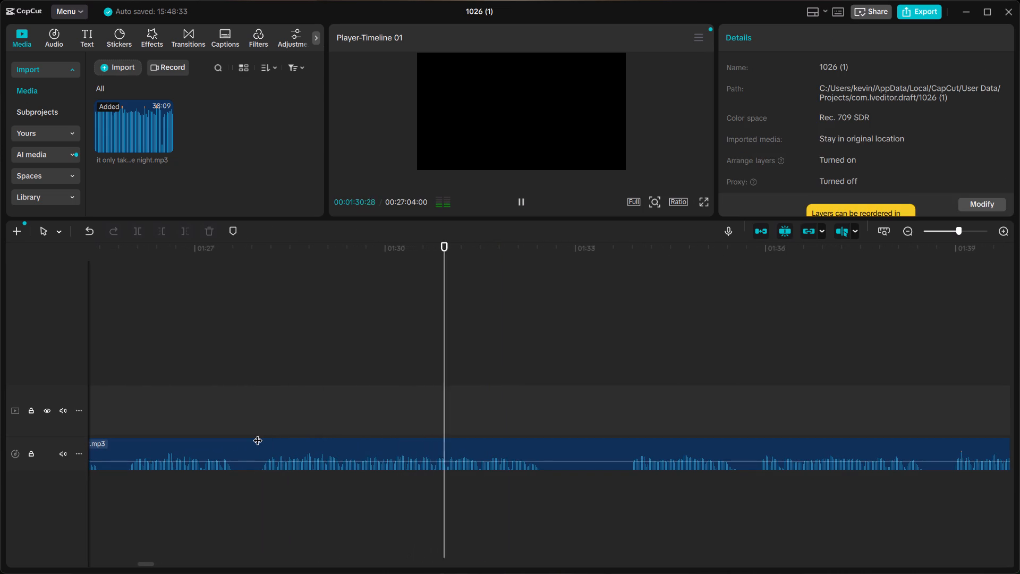
pyautogui.click(758, 417)
pyautogui.press('space')
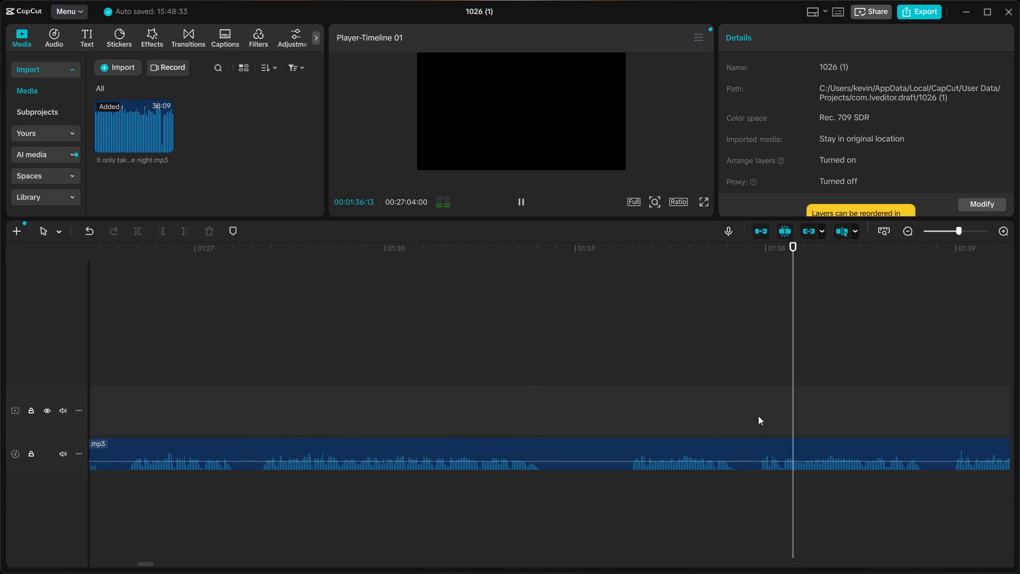
pyautogui.press('space')
pyautogui.keyDown('ctrl'); pyautogui.scroll(-6, 758, 415); pyautogui.keyUp('ctrl')
pyautogui.hscroll(-1, 893, 417)
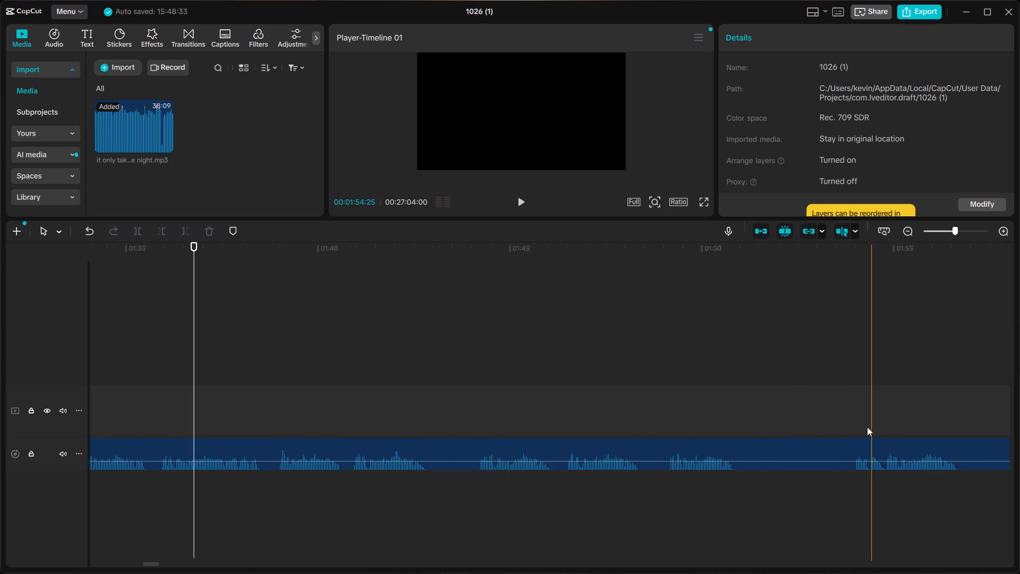
pyautogui.hscroll(-1, 867, 427)
pyautogui.click(779, 418)
pyautogui.press('space')
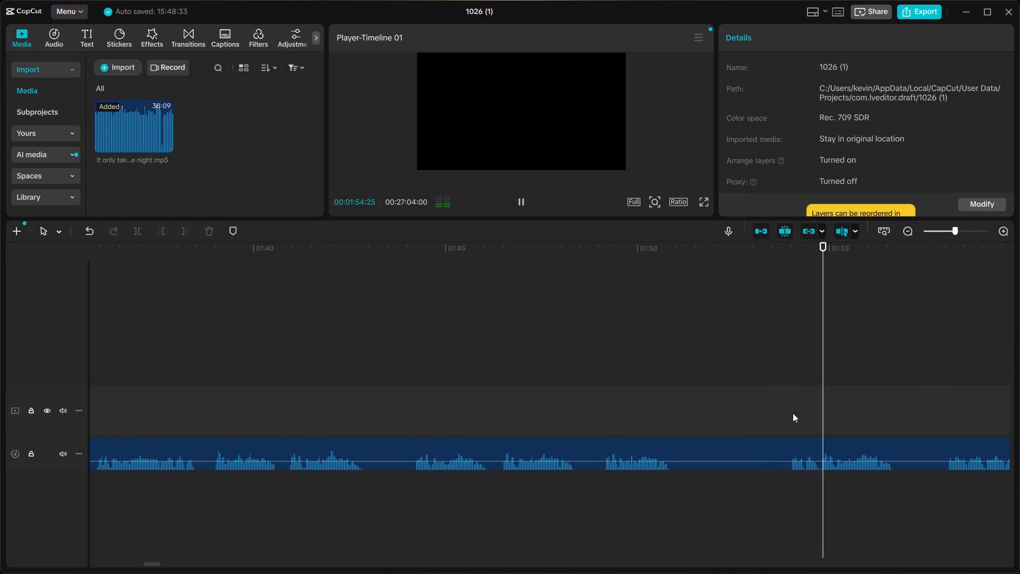
pyautogui.hscroll(-1, 800, 409)
pyautogui.click(708, 421)
pyautogui.press('space')
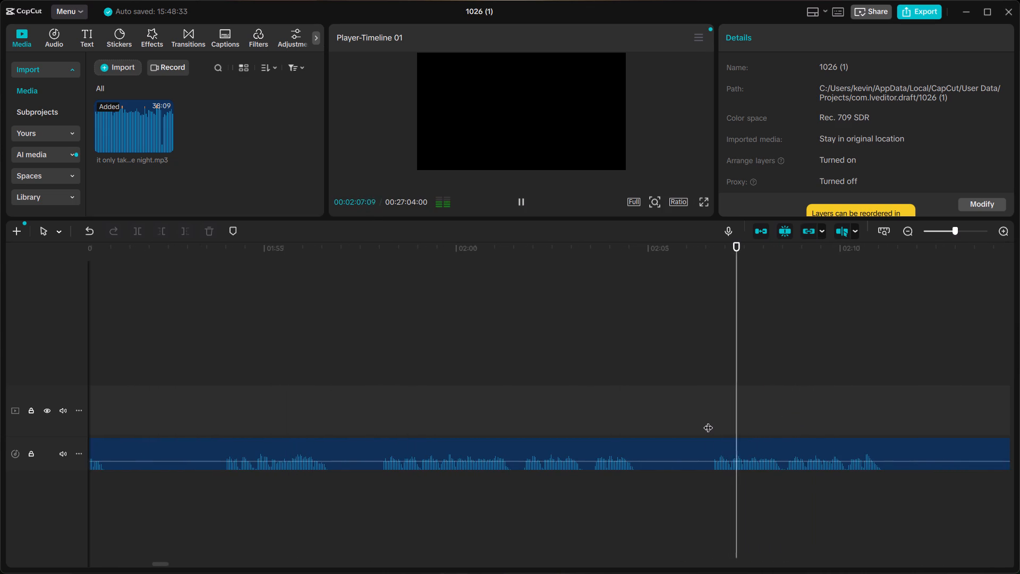
pyautogui.press('space')
pyautogui.hscroll(-4, 708, 421)
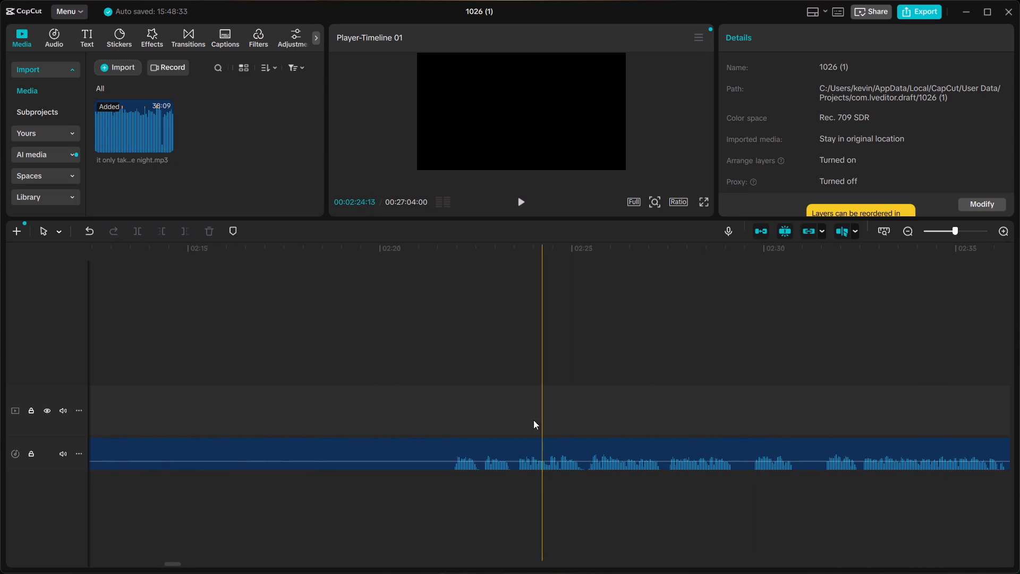
pyautogui.click(445, 415)
pyautogui.press('space')
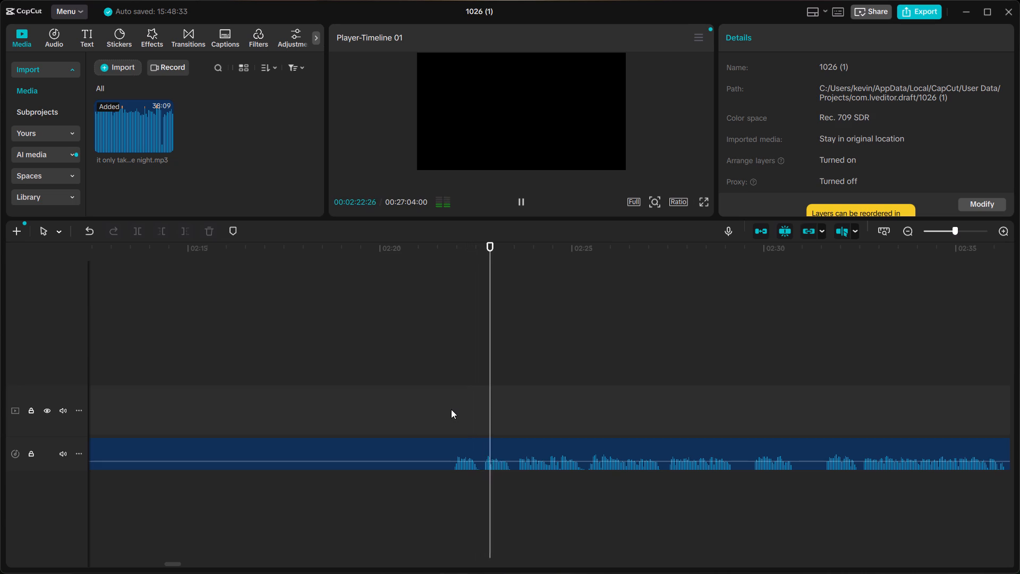
pyautogui.click(862, 430)
pyautogui.press('space')
pyautogui.press('space')
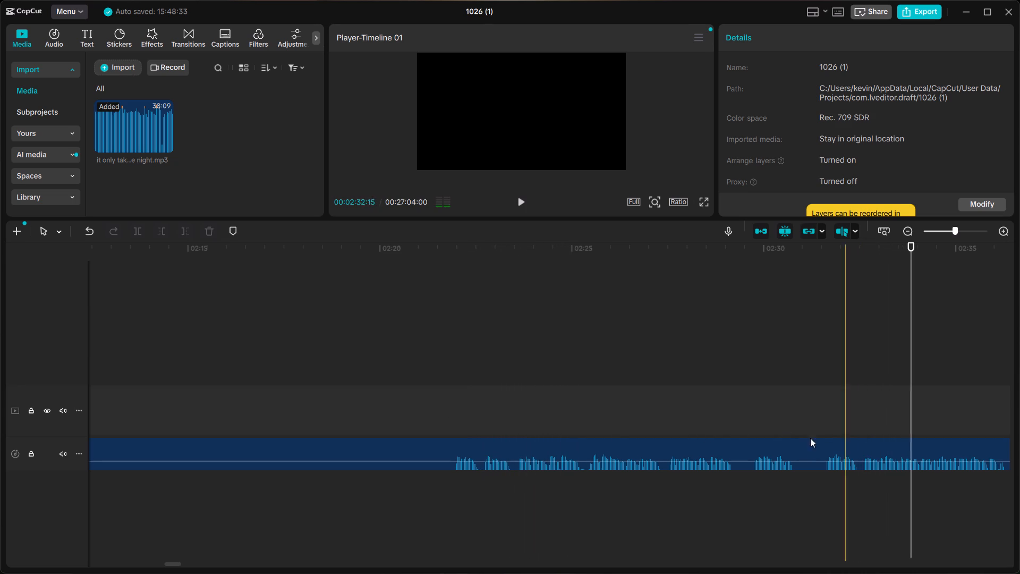
# Return to the phrase starting at about 1:28, play it to find the cut point, and split the long clip at 1:29:16.
pyautogui.hscroll(3, 594, 459)
pyautogui.keyDown('ctrl'); pyautogui.scroll(5, 545, 484); pyautogui.keyUp('ctrl')
pyautogui.hscroll(1, 545, 484)
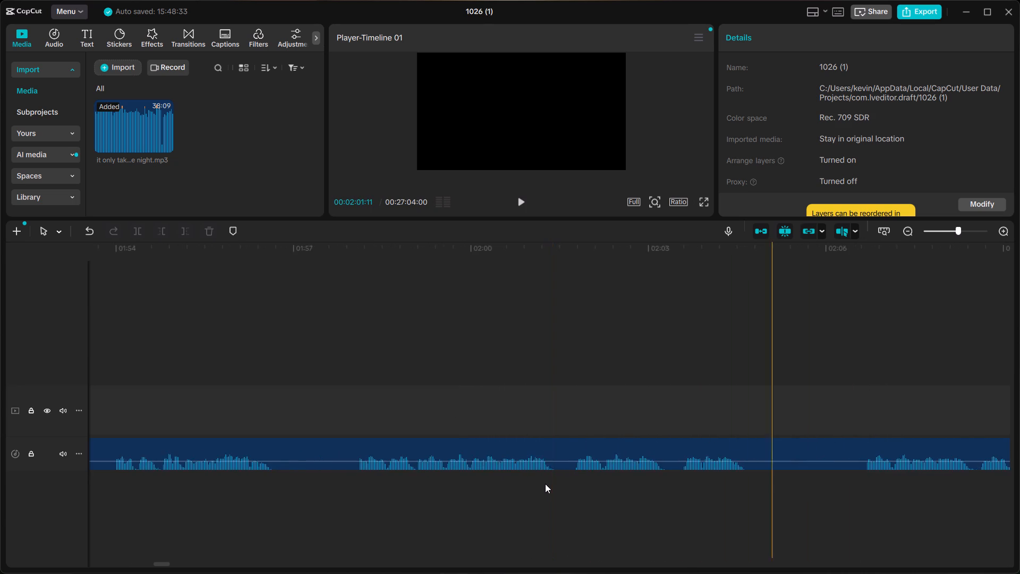
pyautogui.hscroll(1, 545, 484)
pyautogui.keyDown('ctrl'); pyautogui.scroll(6, 545, 484); pyautogui.keyUp('ctrl')
pyautogui.hscroll(2, 516, 467)
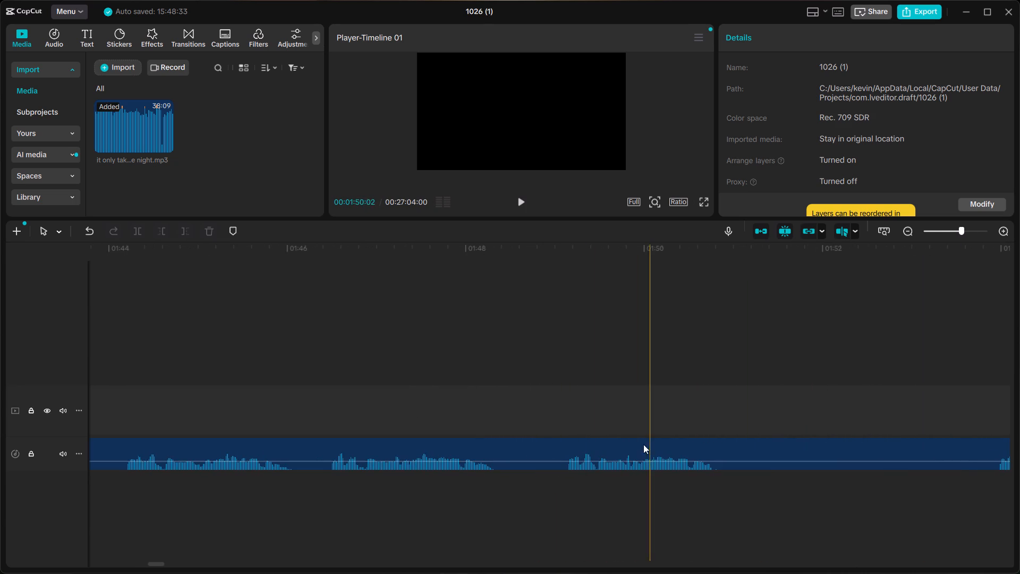
pyautogui.keyDown('ctrl'); pyautogui.scroll(-6, 441, 413); pyautogui.keyUp('ctrl')
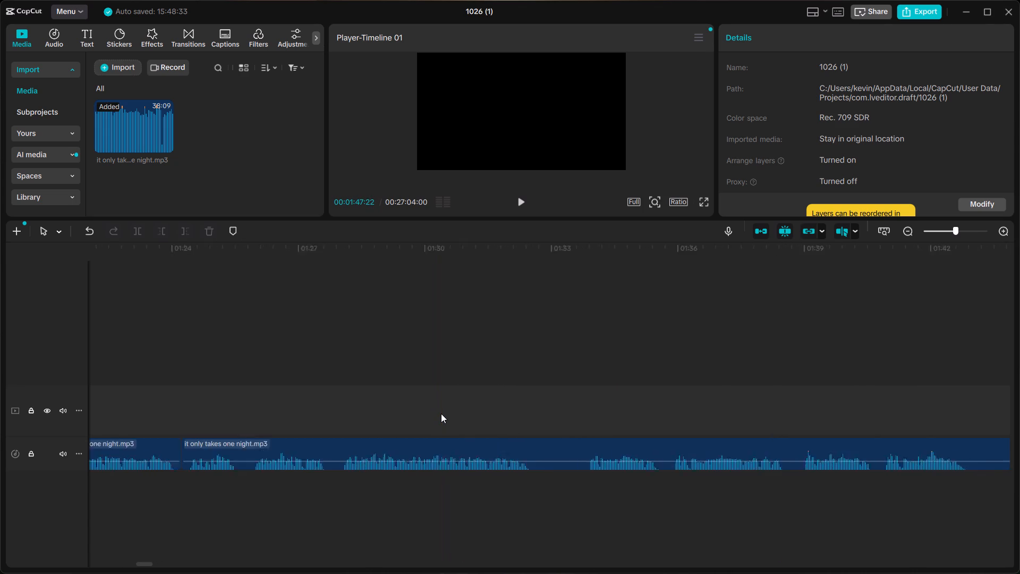
pyautogui.keyDown('ctrl'); pyautogui.scroll(-4, 441, 413); pyautogui.keyUp('ctrl')
pyautogui.click(644, 417)
pyautogui.press('space')
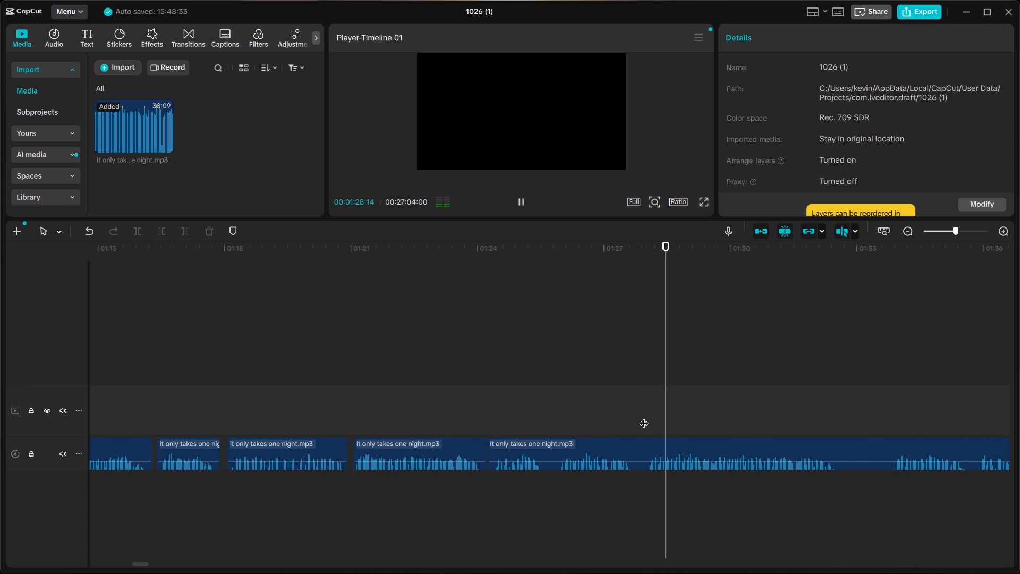
pyautogui.press('space')
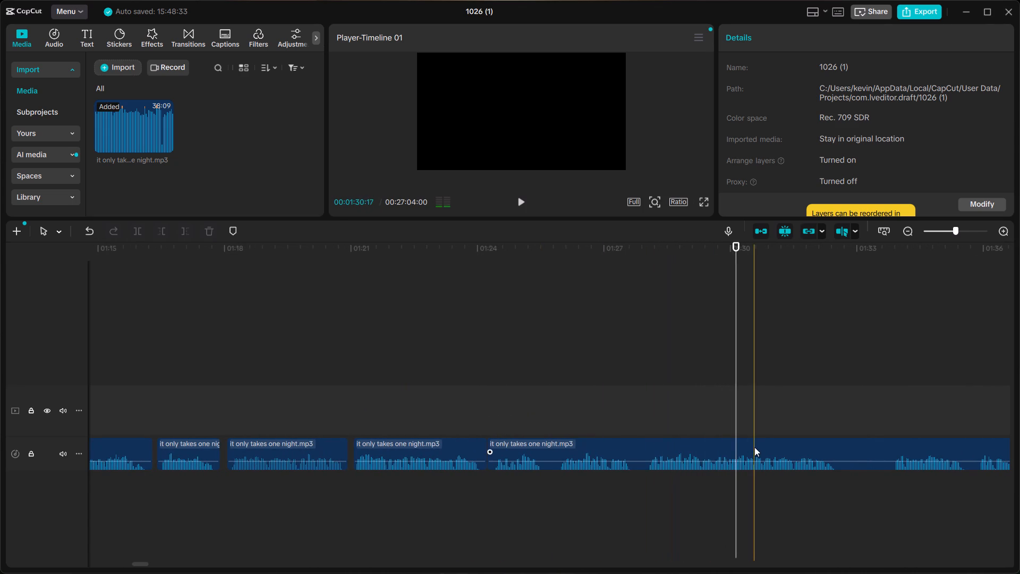
pyautogui.scroll(8, 754, 447)
pyautogui.scroll(-7, 751, 454)
pyautogui.keyDown('ctrl'); pyautogui.scroll(10, 747, 458); pyautogui.keyUp('ctrl')
pyautogui.click(250, 366)
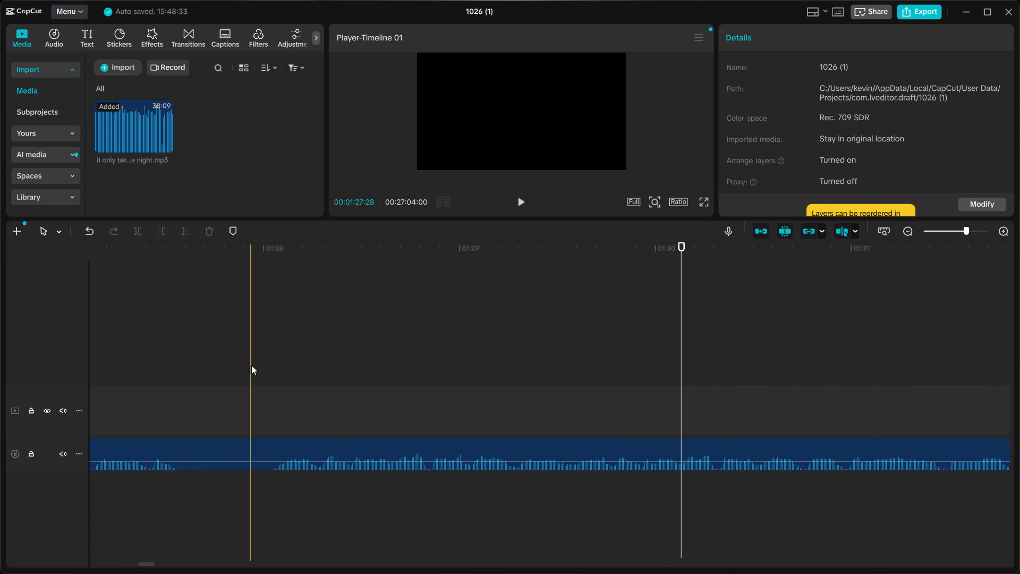
pyautogui.press('space')
pyautogui.press('space')
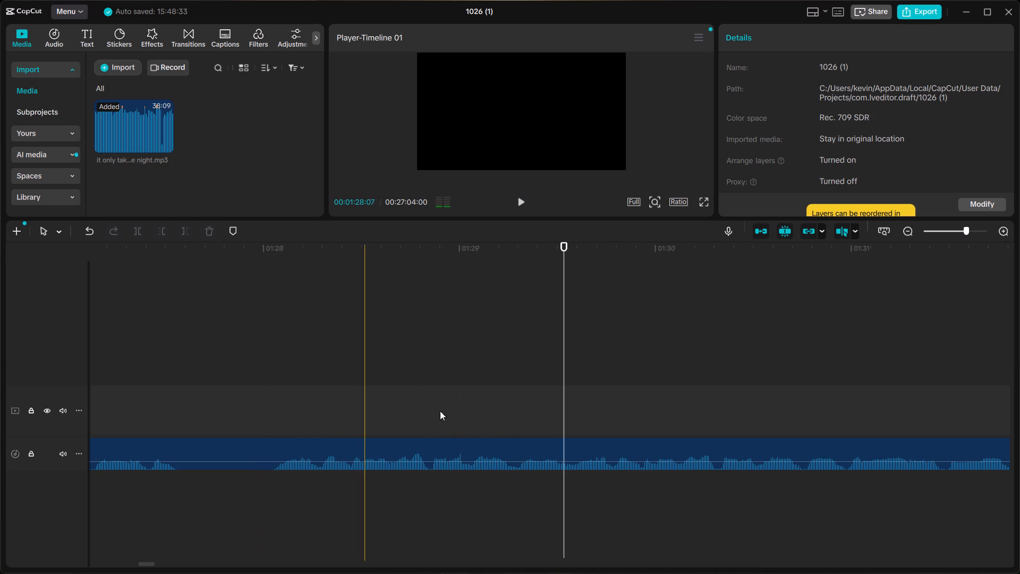
pyautogui.click(562, 446)
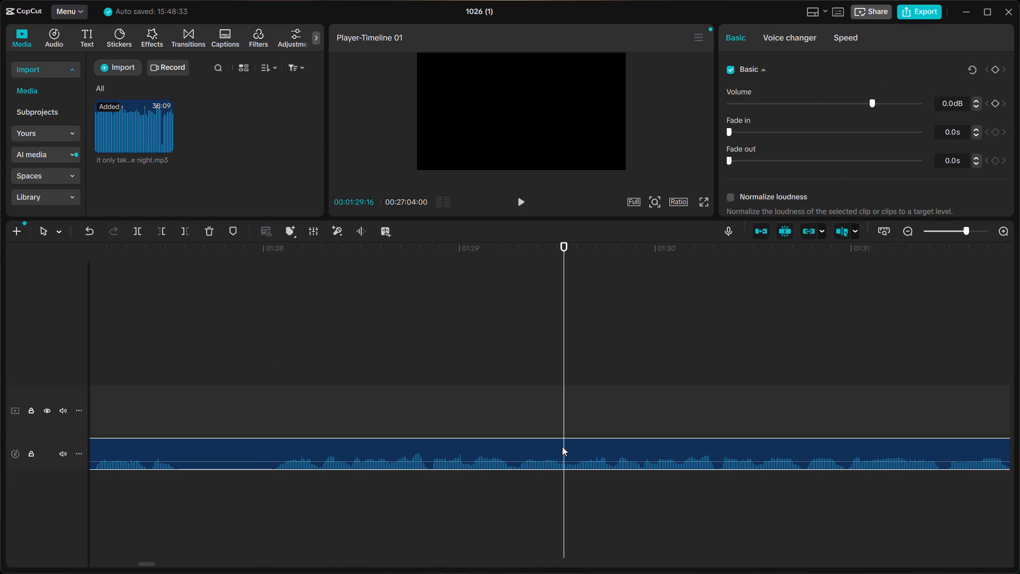
pyautogui.hotkey('ctrl', 'b')
# Replay the start of the piece between about 1:24 and 1:29:16 and delete that piece.
pyautogui.click(537, 448)
pyautogui.keyDown('ctrl'); pyautogui.scroll(-12, 537, 448); pyautogui.keyUp('ctrl')
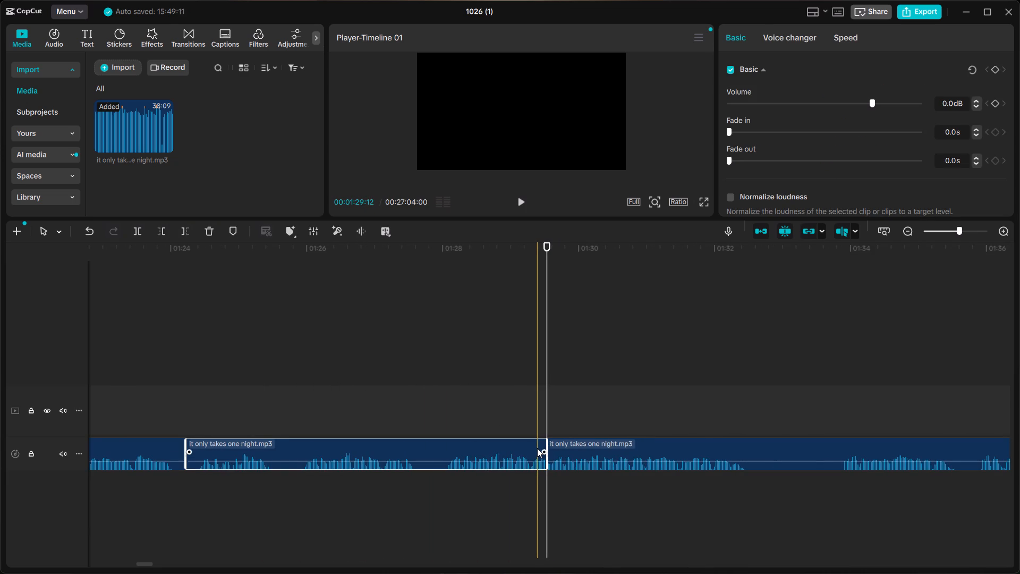
pyautogui.click(148, 393)
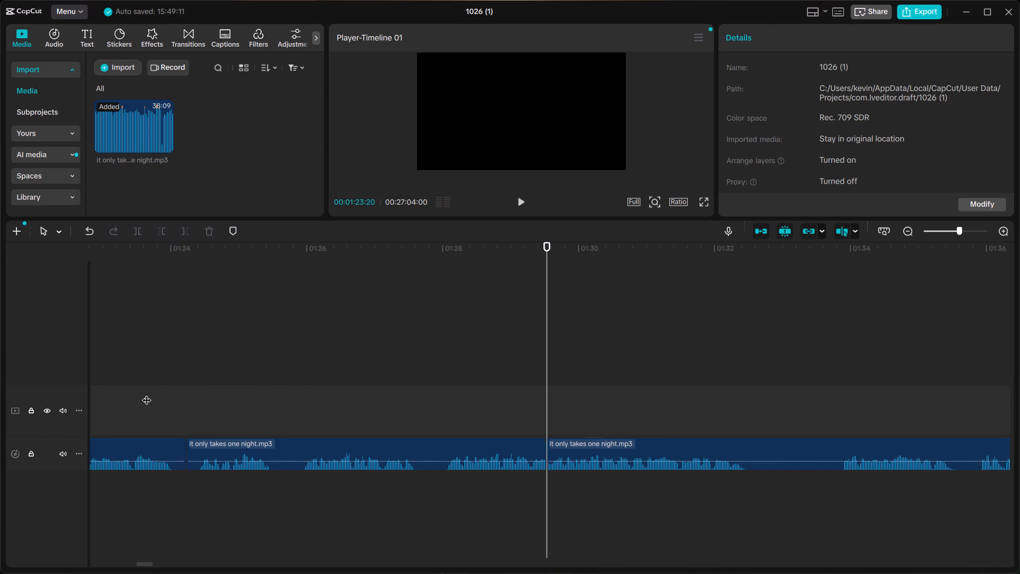
pyautogui.press('space')
pyautogui.press('space')
pyautogui.click(251, 441)
pyautogui.press('BackSpace')
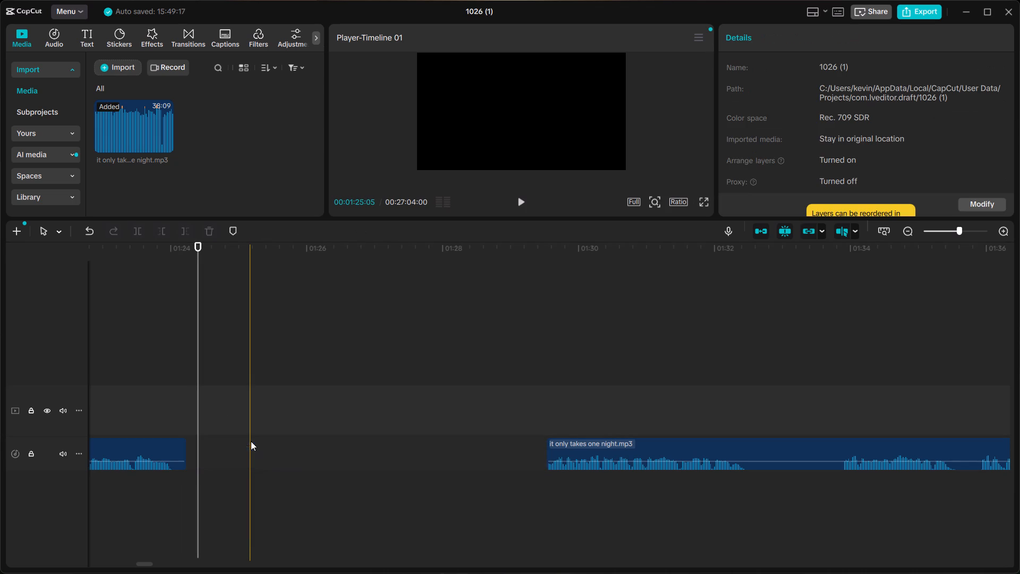
# Move the remaining long clip back on its track to directly after the previous clip, at about 1:24, and play the transition.
pyautogui.click(591, 452)
pyautogui.moveTo(591, 452); pyautogui.dragTo(261, 479)
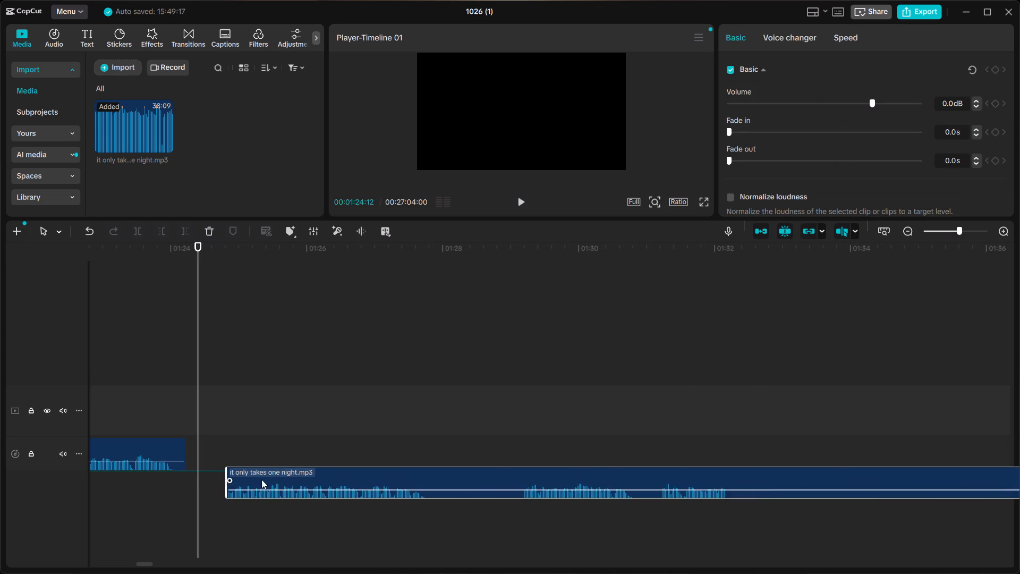
pyautogui.moveTo(261, 479); pyautogui.dragTo(232, 468)
pyautogui.click(99, 415)
pyautogui.press('space')
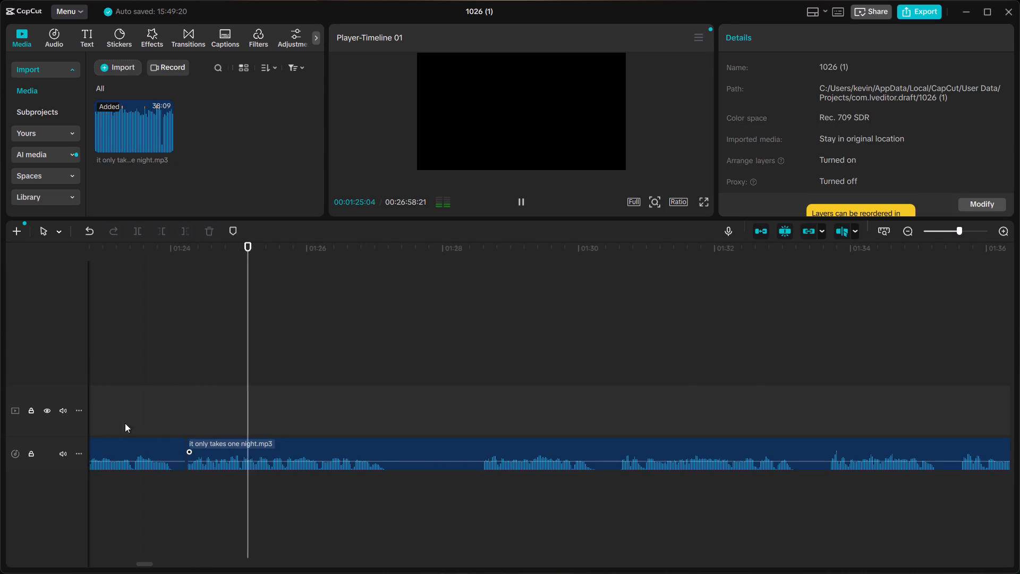
pyautogui.click(206, 448)
pyautogui.press('space')
# Set a 0.4 s fade-in on the long clip starting at about 1:24 and play the transition into it.
pyautogui.click(207, 448)
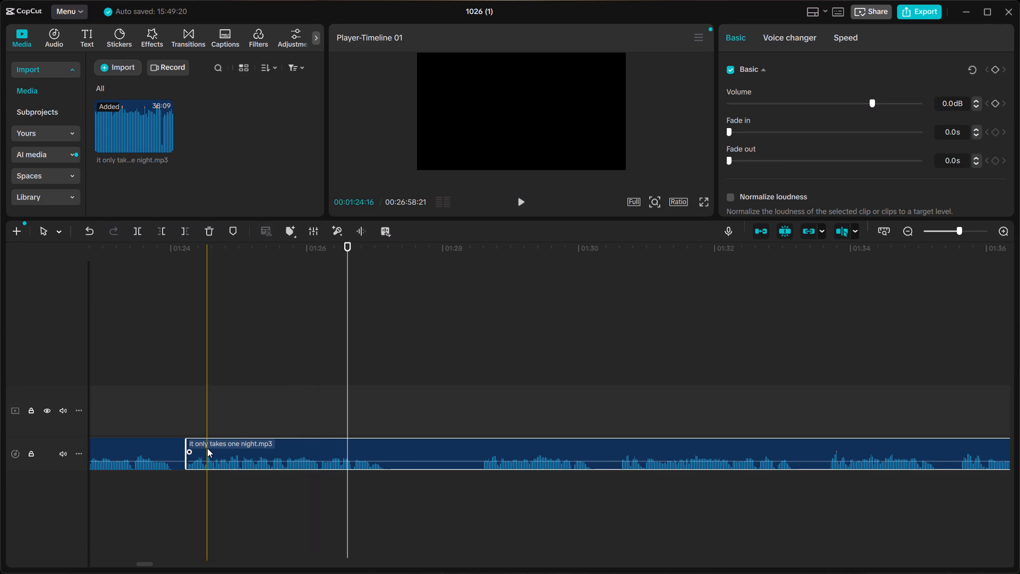
pyautogui.tripleClick(974, 127)
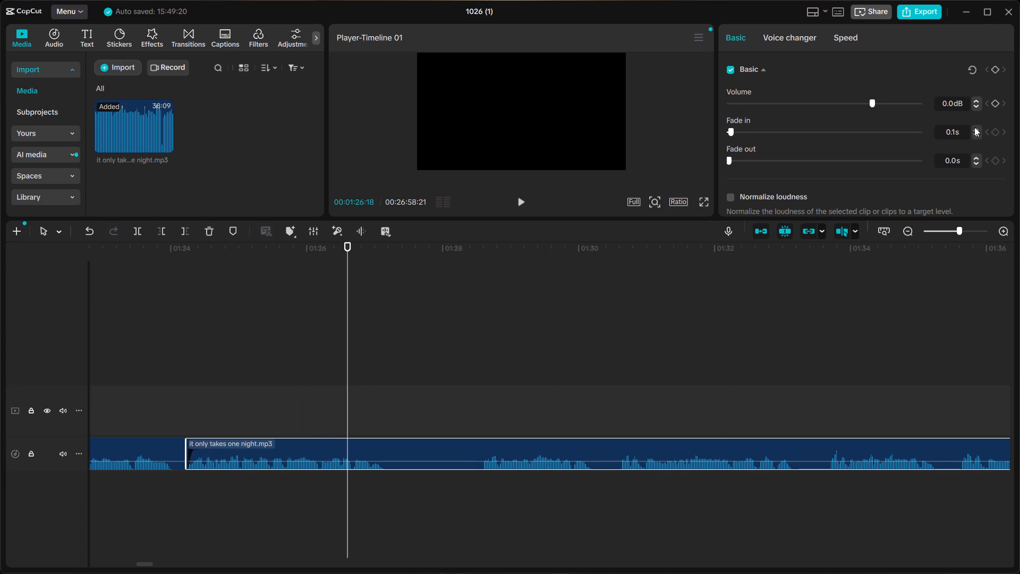
pyautogui.click(974, 127)
pyautogui.hscroll(1, 811, 211)
pyautogui.hscroll(1, 236, 377)
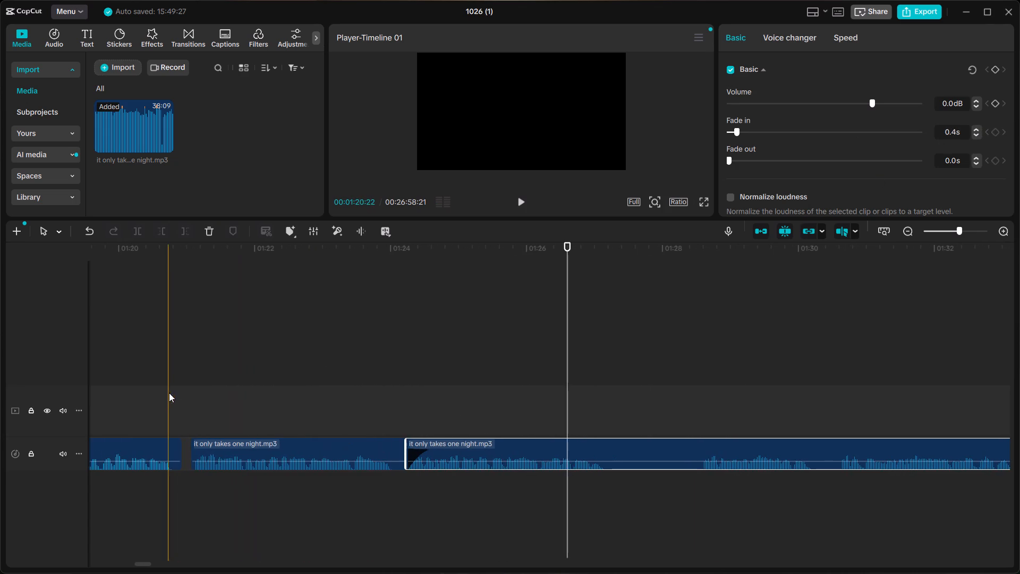
pyautogui.click(186, 390)
pyautogui.press('space')
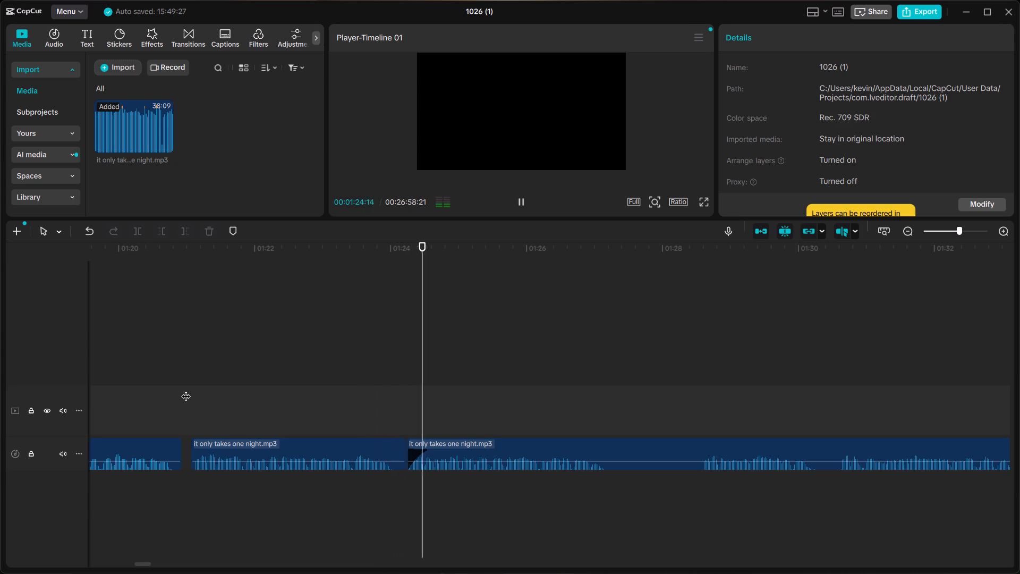
pyautogui.press('space')
# Trim the end of the clip before the faded one to about 1:24:02, move the faded clip against it, and replay.
pyautogui.click(396, 449)
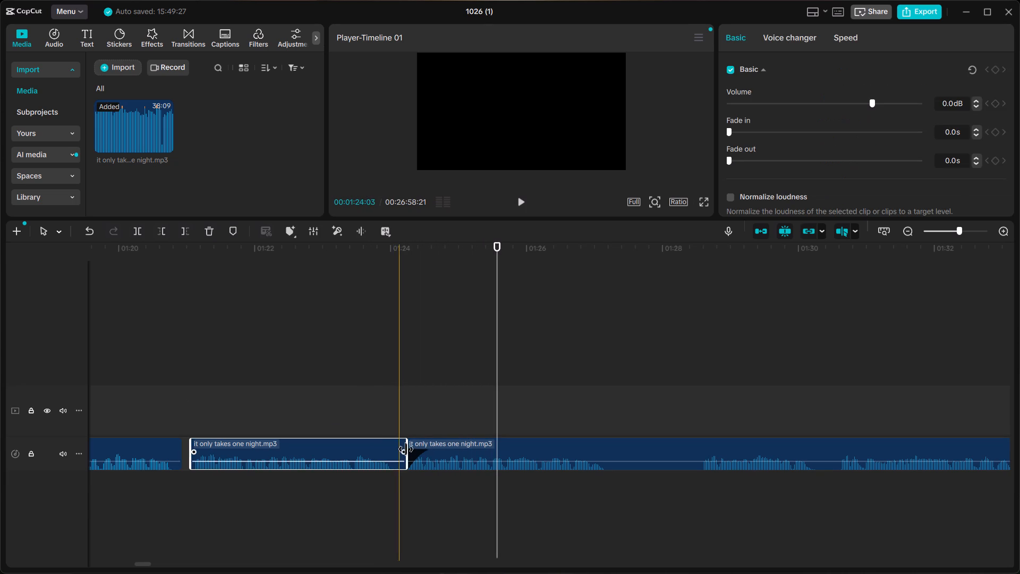
pyautogui.moveTo(407, 448); pyautogui.dragTo(393, 450)
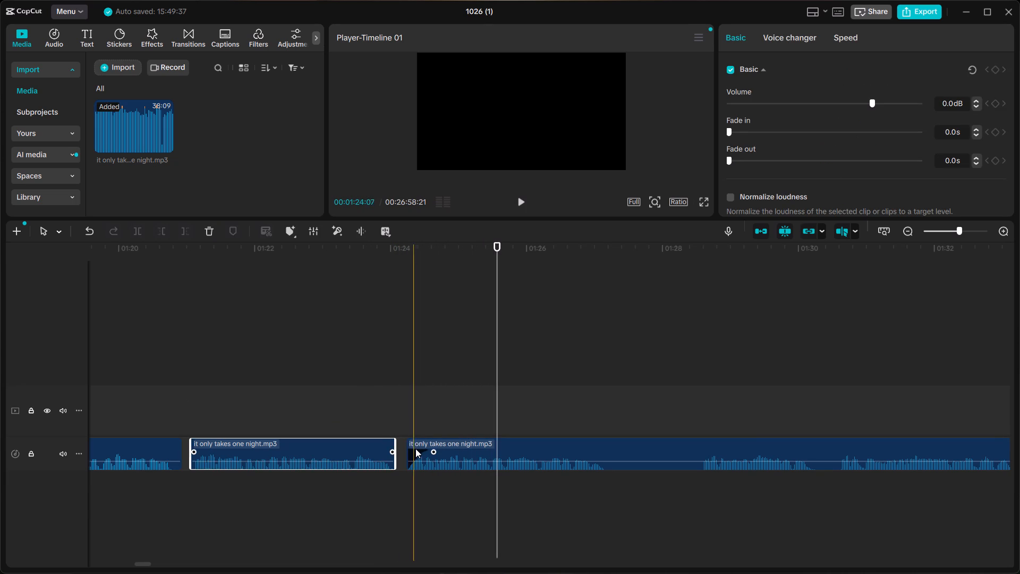
pyautogui.click(418, 448)
pyautogui.moveTo(419, 448); pyautogui.dragTo(409, 447)
pyautogui.click(191, 420)
pyautogui.press('space')
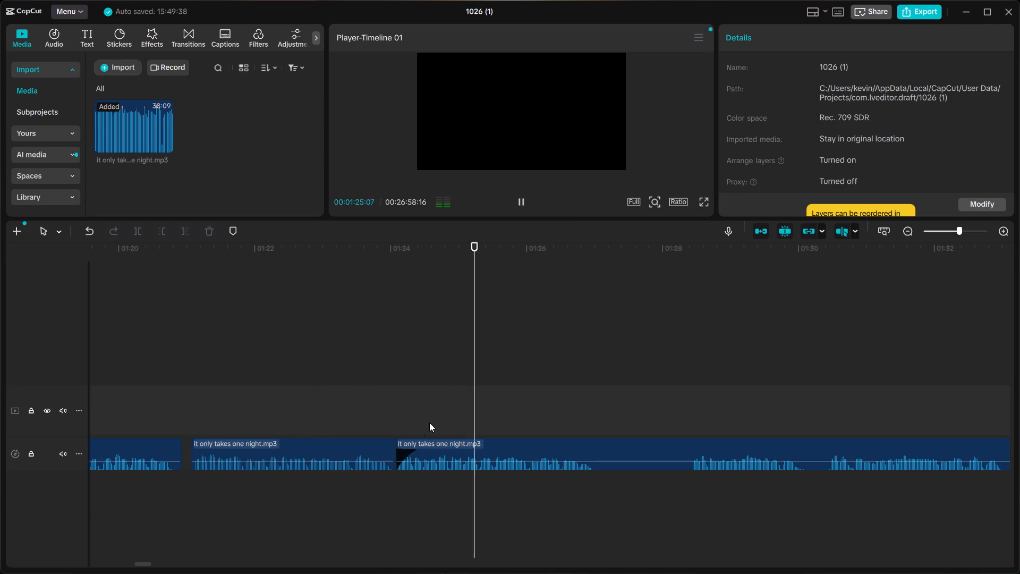
pyautogui.press('space')
# Move the faded long clip about two frames later to leave a tiny gap after the previous clip, and replay the transition.
pyautogui.click(440, 443)
pyautogui.keyDown('ctrl'); pyautogui.scroll(7, 440, 443); pyautogui.keyUp('ctrl')
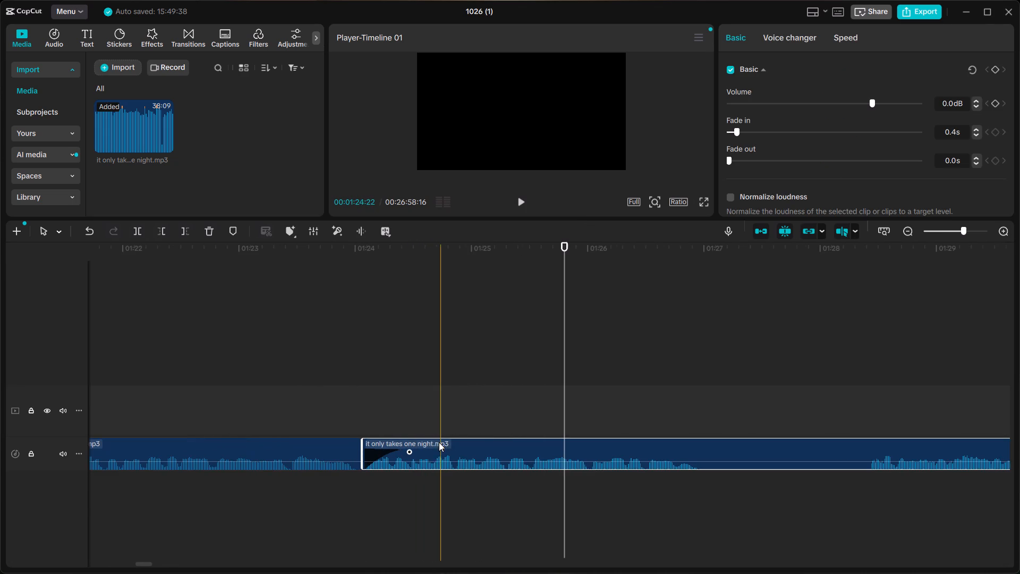
pyautogui.moveTo(435, 442); pyautogui.dragTo(444, 444)
pyautogui.keyDown('ctrl'); pyautogui.scroll(-7, 426, 437); pyautogui.keyUp('ctrl')
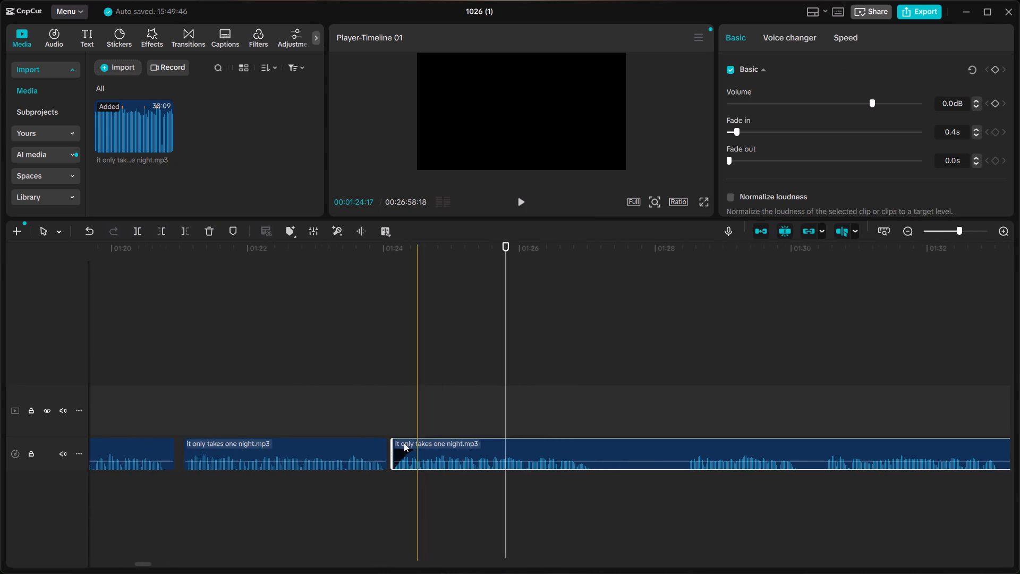
pyautogui.click(294, 409)
pyautogui.press('space')
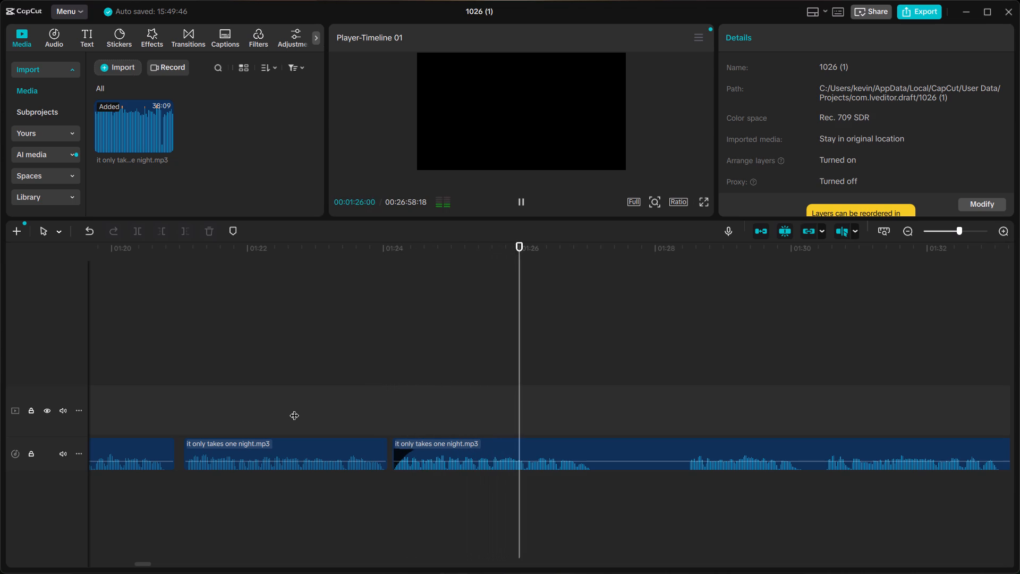
# Split the faded long clip at about 1:27:06, in the silence after its first phrase.
pyautogui.press('space')
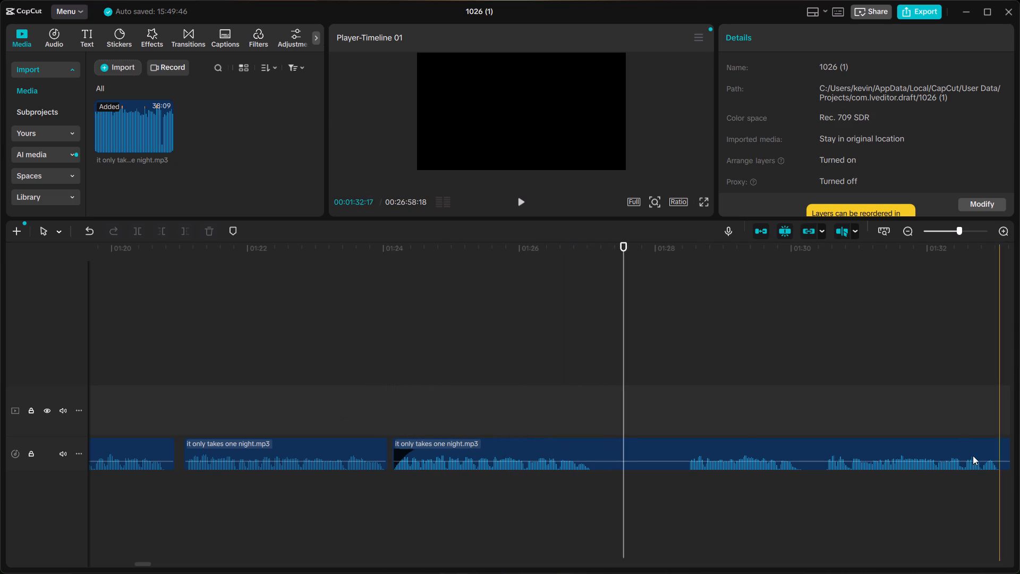
pyautogui.click(601, 447)
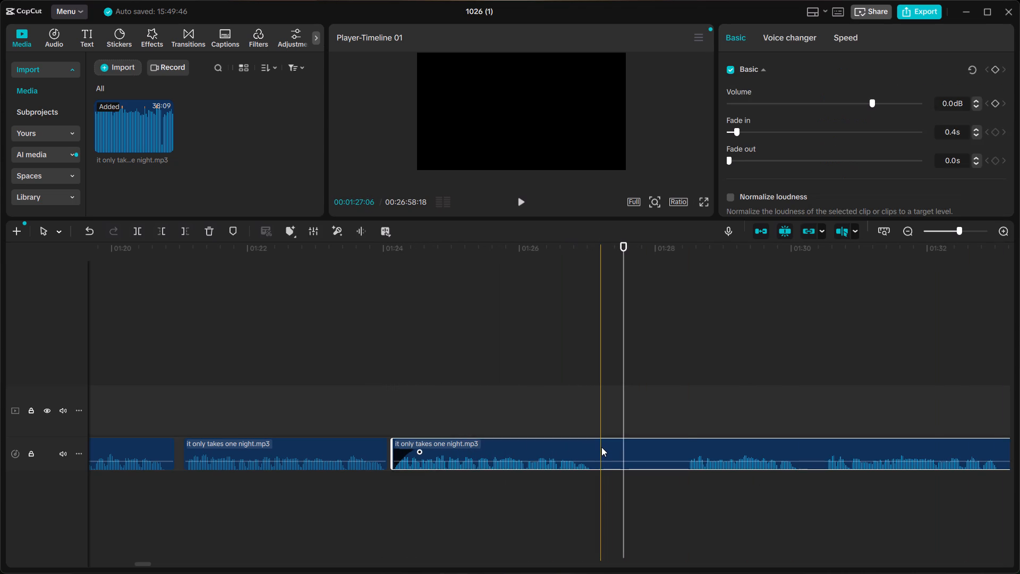
pyautogui.hotkey('ctrl', 'b')
# Listen to the phrases between about 1:30 and 1:52, replaying the one at about 1:43, to choose the take to keep.
pyautogui.keyDown('ctrl'); pyautogui.scroll(-7, 606, 444); pyautogui.keyUp('ctrl')
pyautogui.click(717, 428)
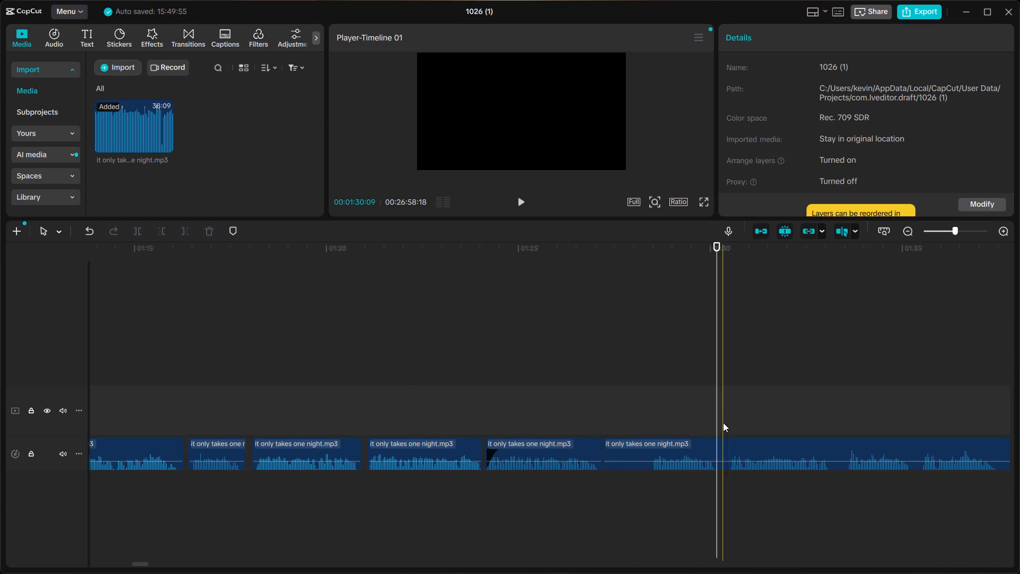
pyautogui.press('space')
pyautogui.hscroll(-1, 725, 419)
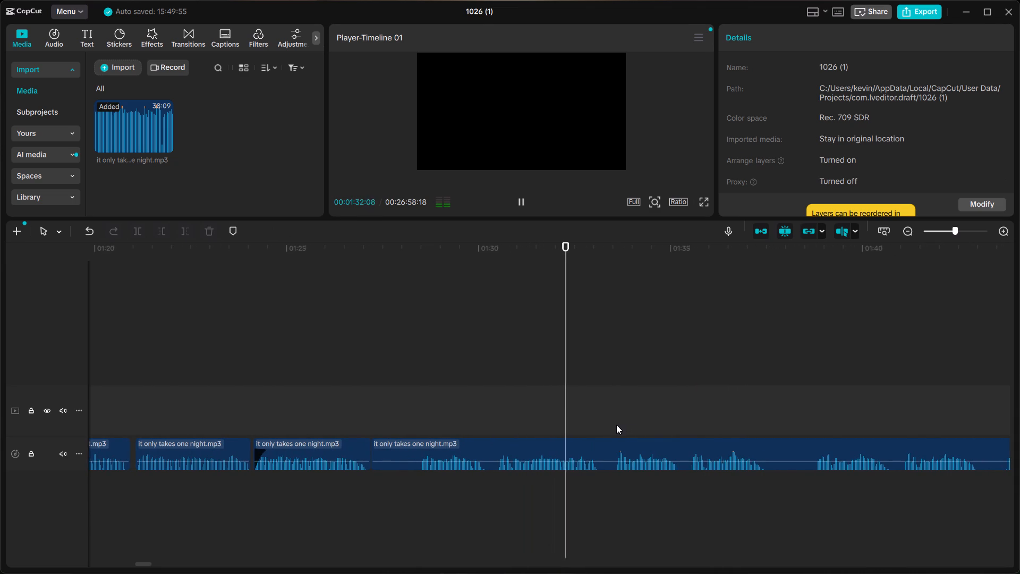
pyautogui.click(608, 425)
pyautogui.press('space')
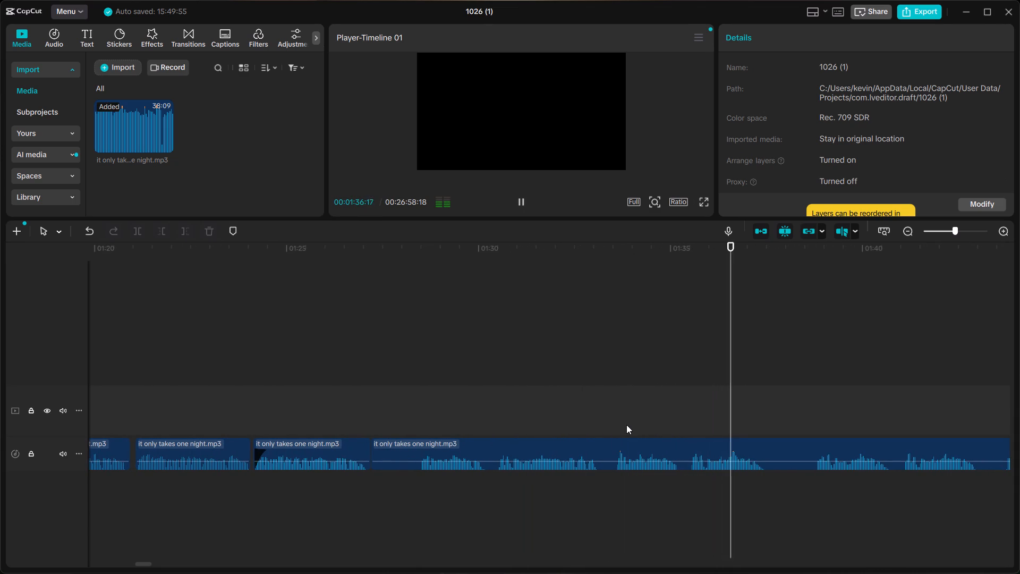
pyautogui.click(808, 426)
pyautogui.press('space')
pyautogui.scroll(1, 808, 426)
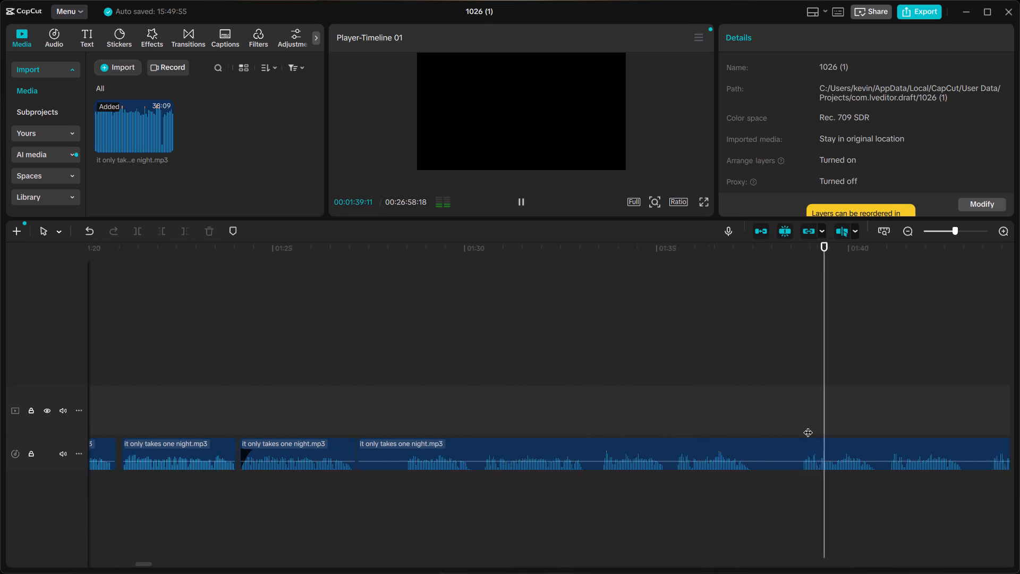
pyautogui.scroll(1, 808, 426)
pyautogui.click(827, 421)
pyautogui.press('space')
pyautogui.hscroll(-1, 827, 421)
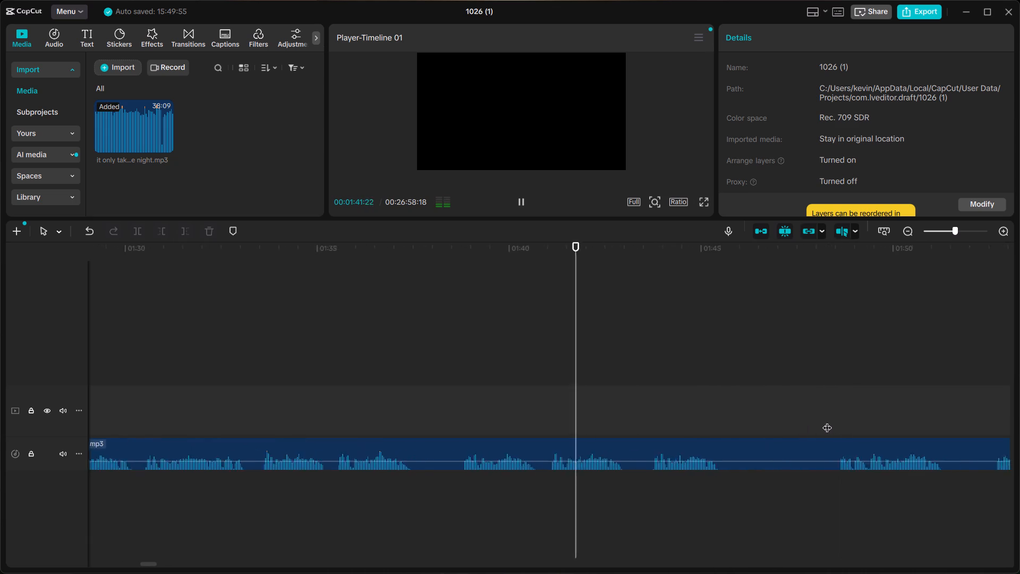
pyautogui.hscroll(-1, 827, 421)
pyautogui.click(615, 424)
pyautogui.press('space')
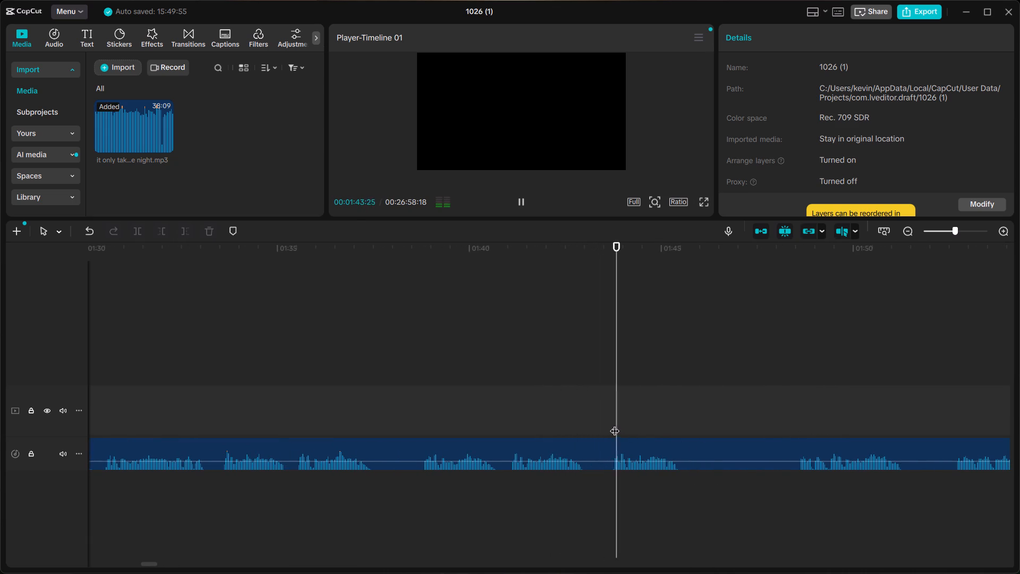
pyautogui.click(792, 421)
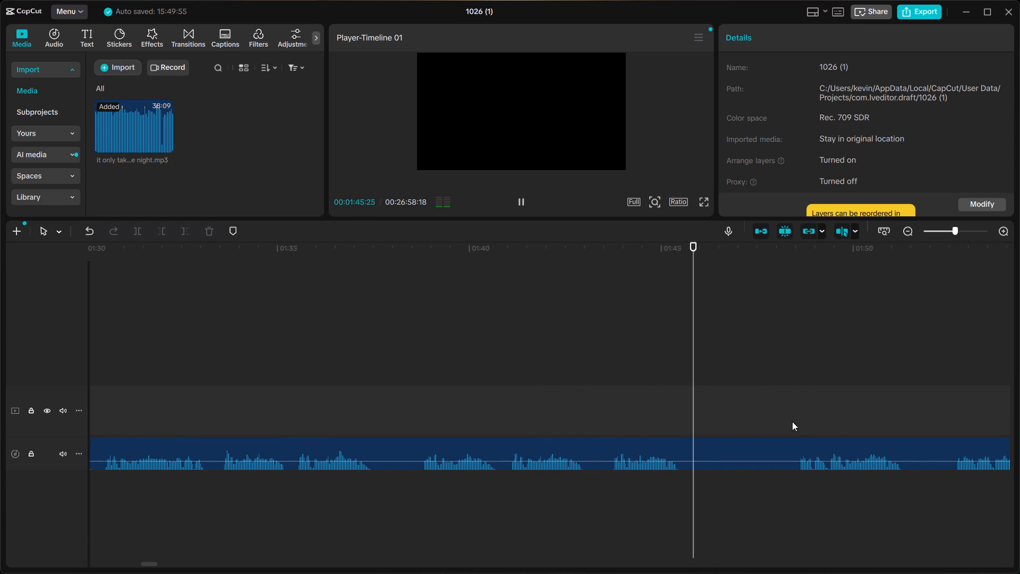
pyautogui.press('space')
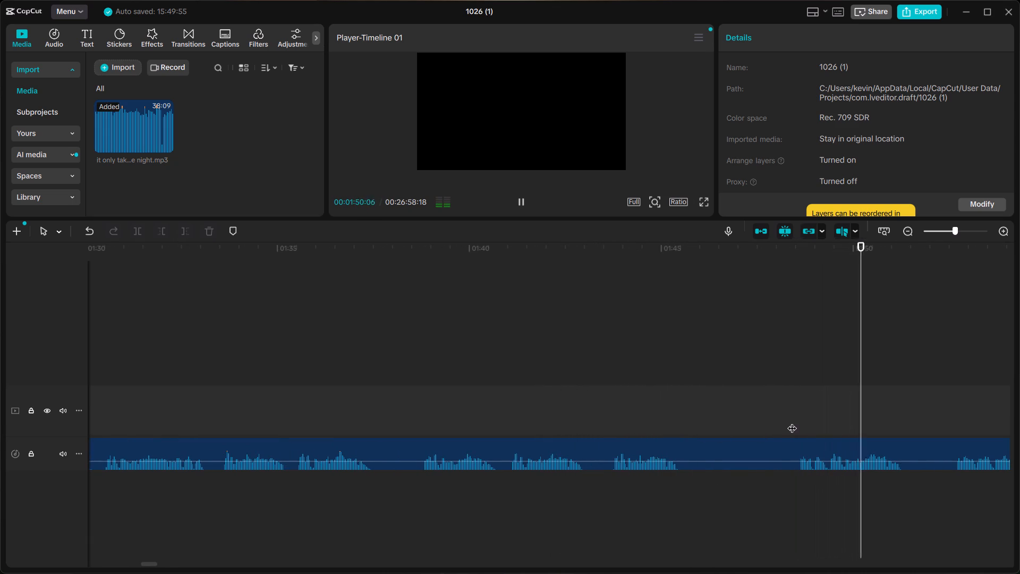
pyautogui.hscroll(-2, 792, 421)
pyautogui.click(673, 429)
pyautogui.press('space')
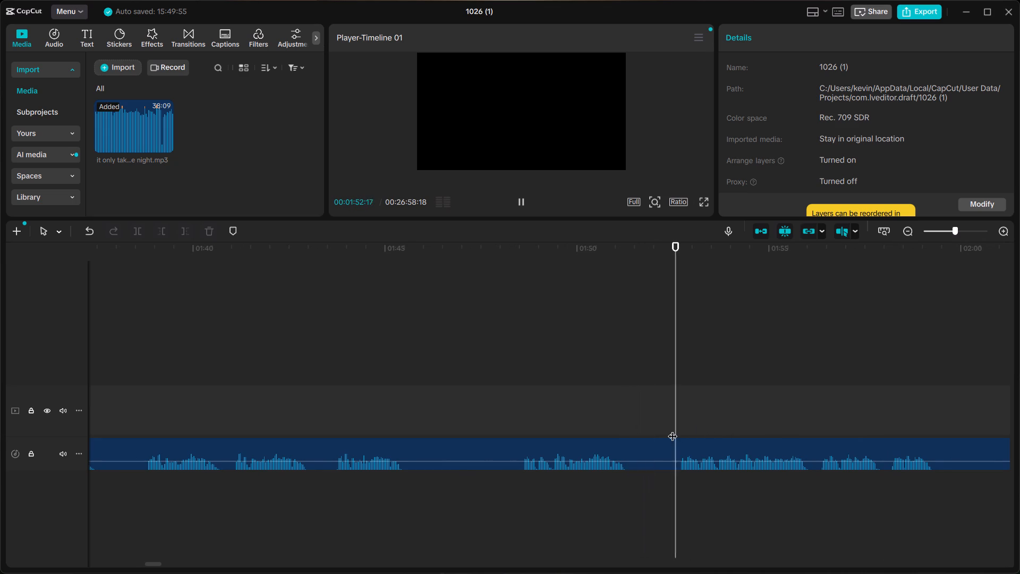
pyautogui.press('space')
pyautogui.click(334, 412)
pyautogui.press('space')
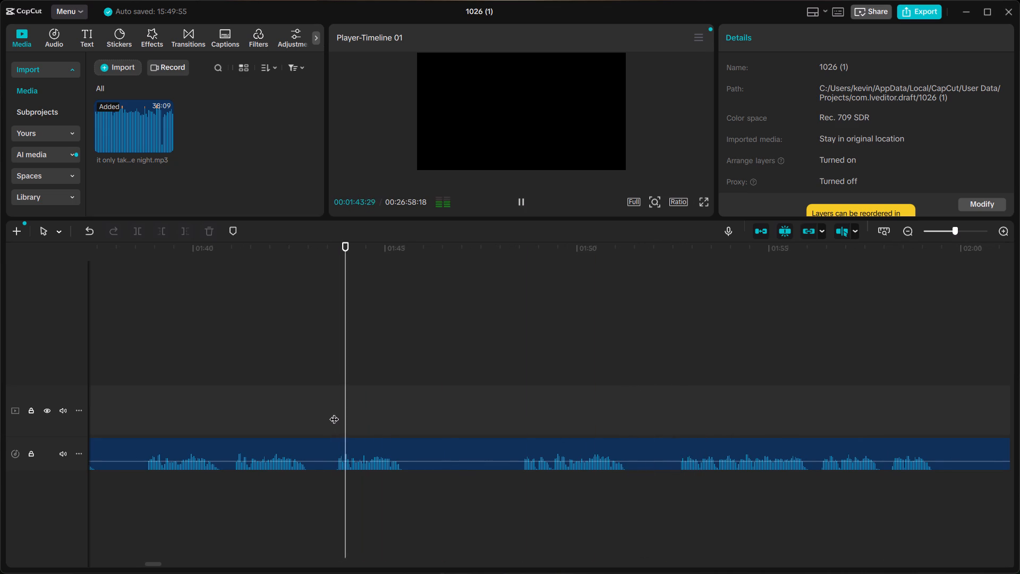
pyautogui.press('space')
# Split the long clip at about 1:43:20, just before the chosen phrase, and delete the piece between 1:27:06 and that cut.
pyautogui.keyDown('ctrl'); pyautogui.scroll(6, 334, 412); pyautogui.keyUp('ctrl')
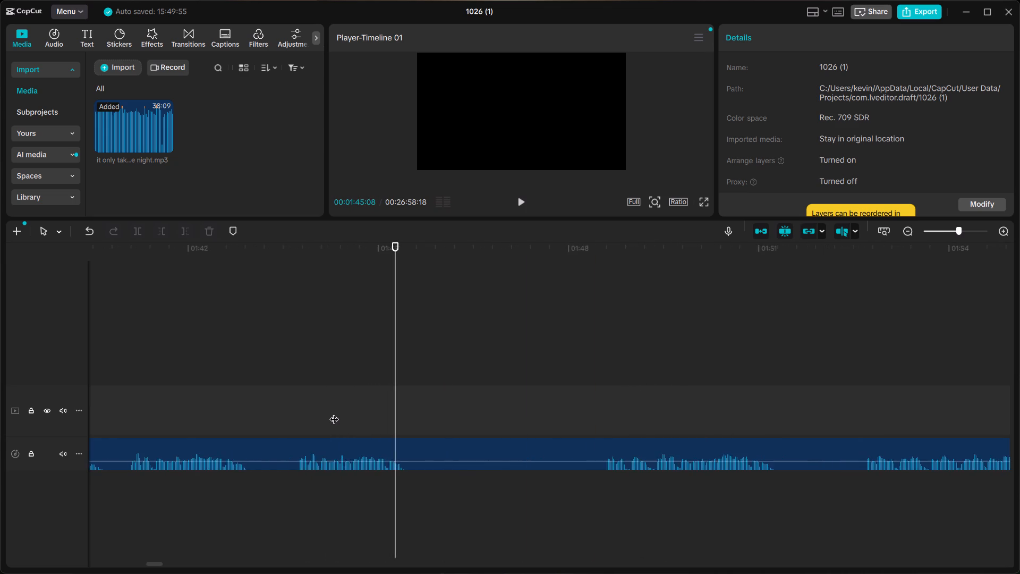
pyautogui.hscroll(1, 334, 412)
pyautogui.keyDown('ctrl'); pyautogui.scroll(5, 475, 424); pyautogui.keyUp('ctrl')
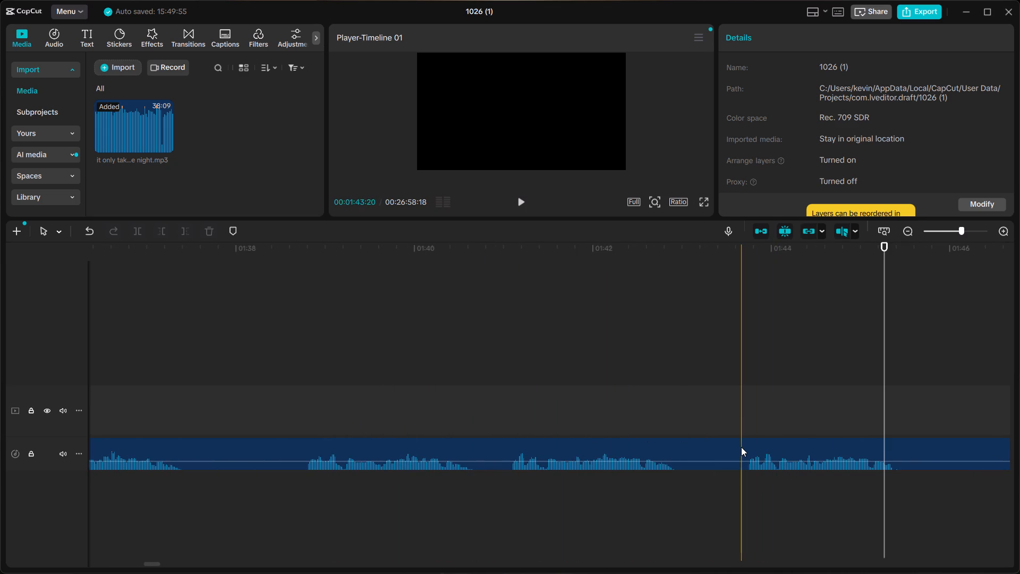
pyautogui.click(741, 447)
pyautogui.hotkey('ctrl', 'b')
pyautogui.click(721, 448)
pyautogui.keyDown('ctrl'); pyautogui.scroll(-10, 721, 448); pyautogui.keyUp('ctrl')
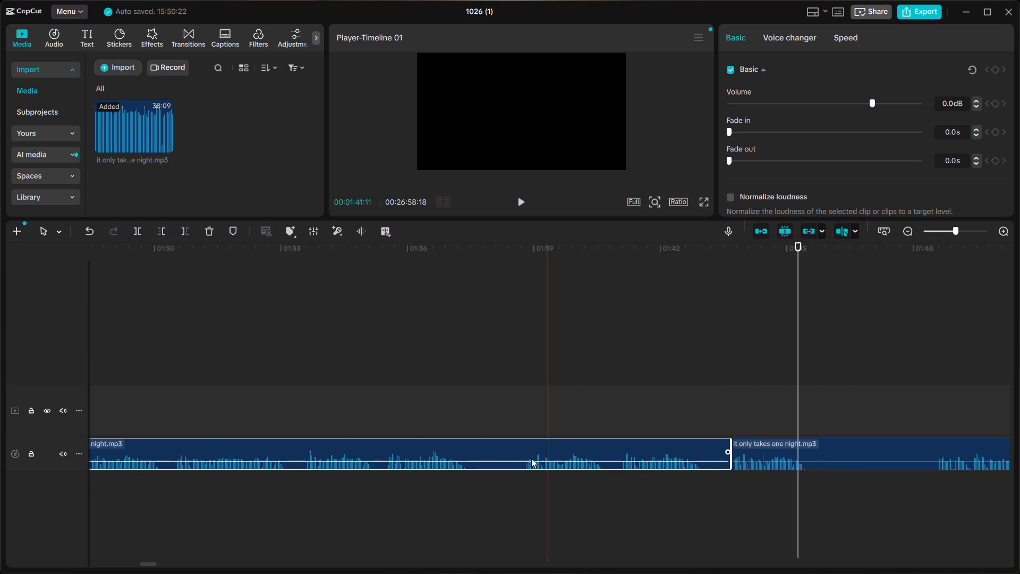
pyautogui.keyDown('ctrl'); pyautogui.scroll(-5, 513, 458); pyautogui.keyUp('ctrl')
pyautogui.press('BackSpace')
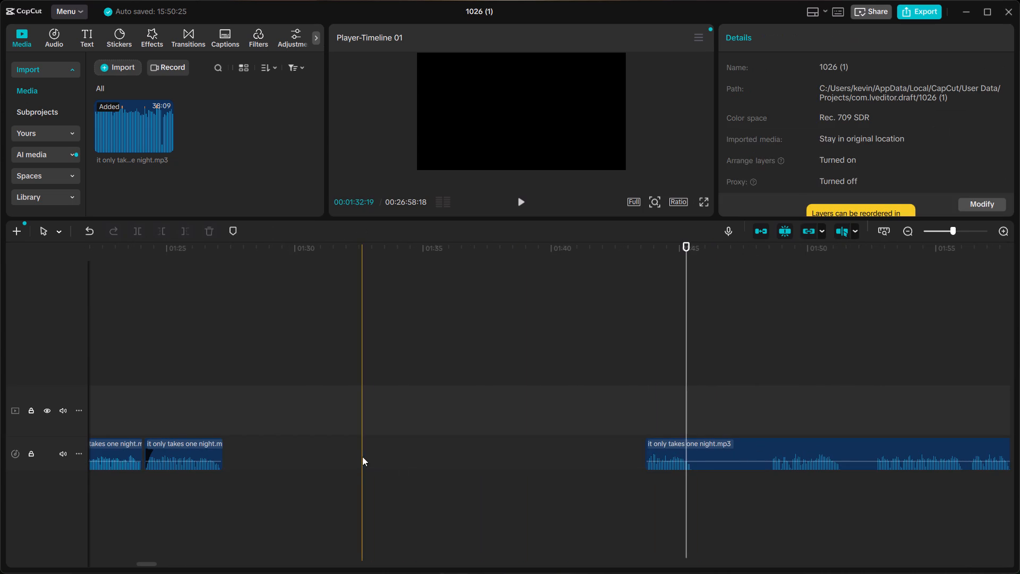
# Move the remaining long clip back to directly after the previous clip, at about 1:27, and play the transition.
pyautogui.click(700, 452)
pyautogui.moveTo(700, 452); pyautogui.dragTo(280, 465)
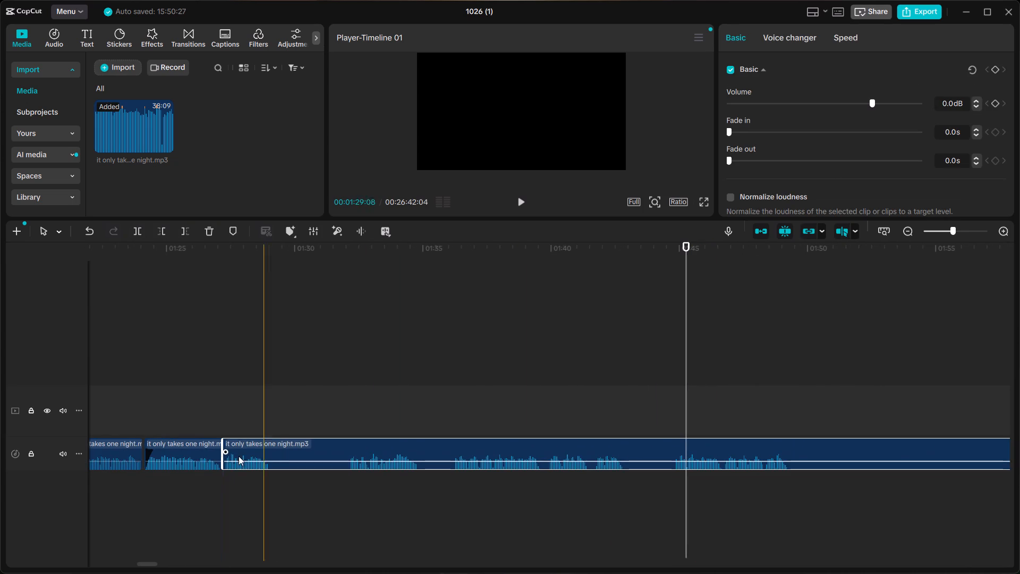
pyautogui.press('space')
pyautogui.click(185, 418)
pyautogui.press('space')
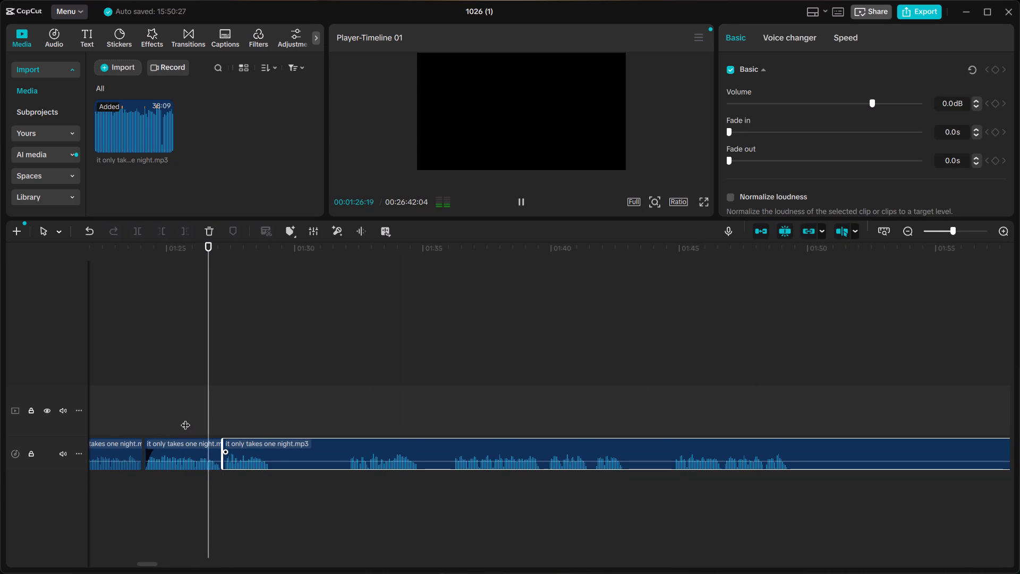
pyautogui.keyDown('ctrl'); pyautogui.scroll(10, 360, 384); pyautogui.keyUp('ctrl')
pyautogui.press('space')
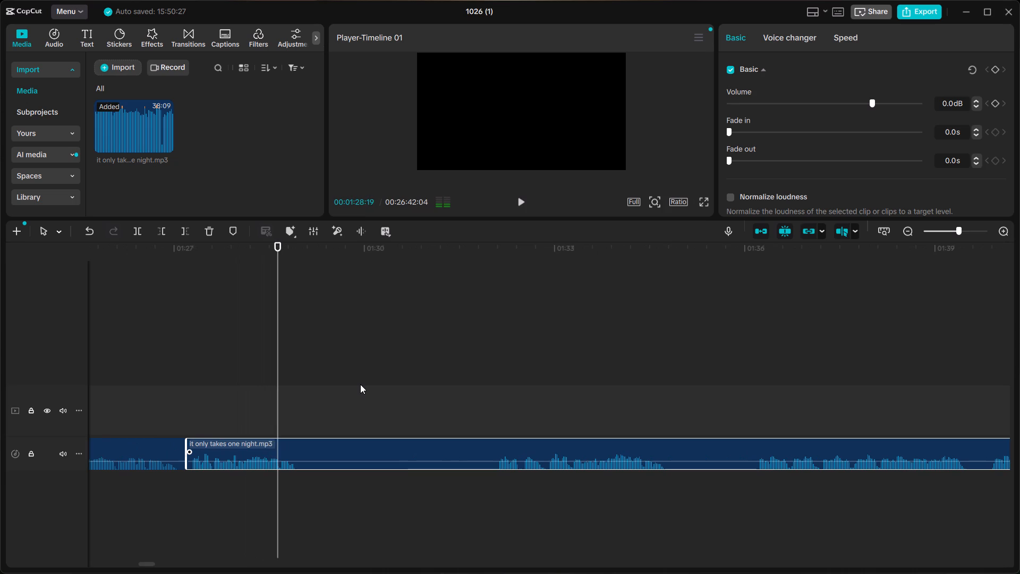
pyautogui.hscroll(2, 360, 384)
pyautogui.click(346, 398)
pyautogui.press('space')
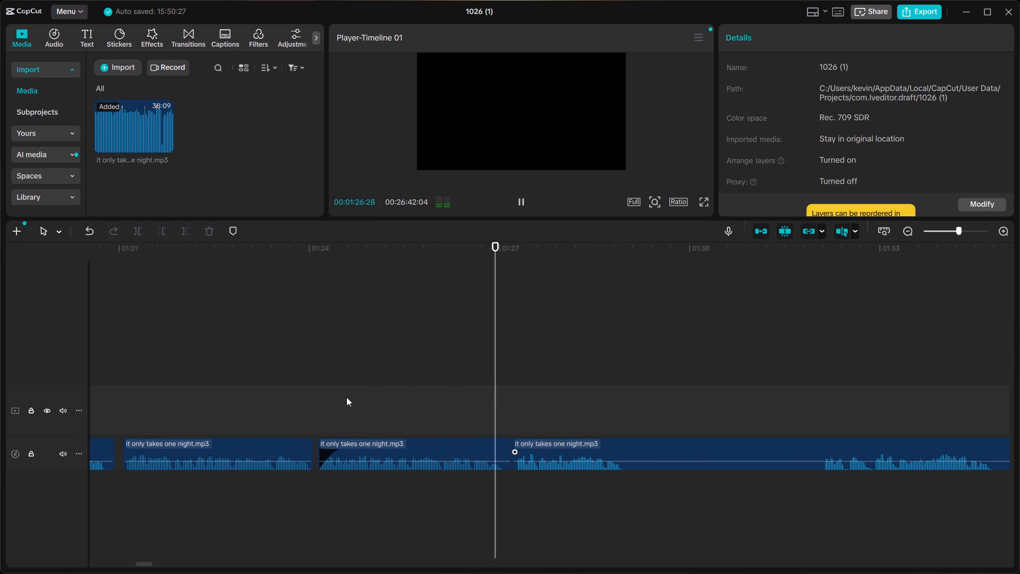
pyautogui.press('space')
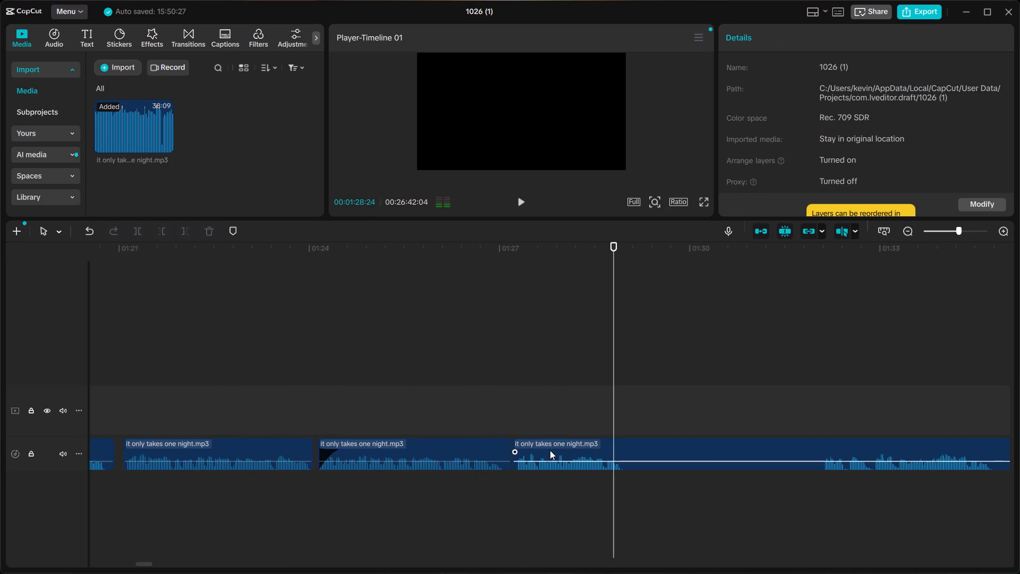
# Set a 0.3 s fade-in on the long clip starting at about 1:27 and play the transition into it.
pyautogui.click(550, 450)
pyautogui.click(550, 450)
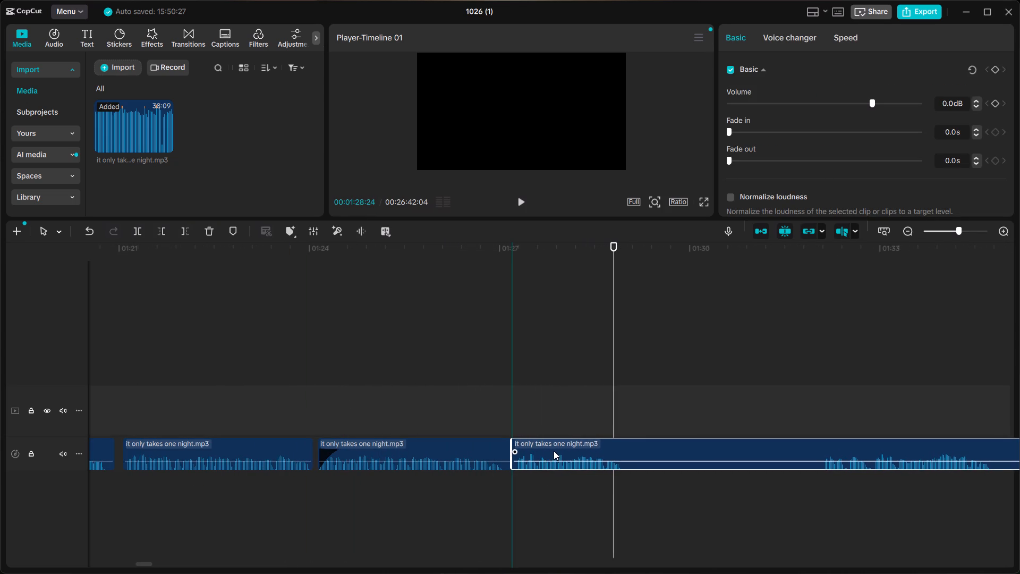
pyautogui.tripleClick(973, 129)
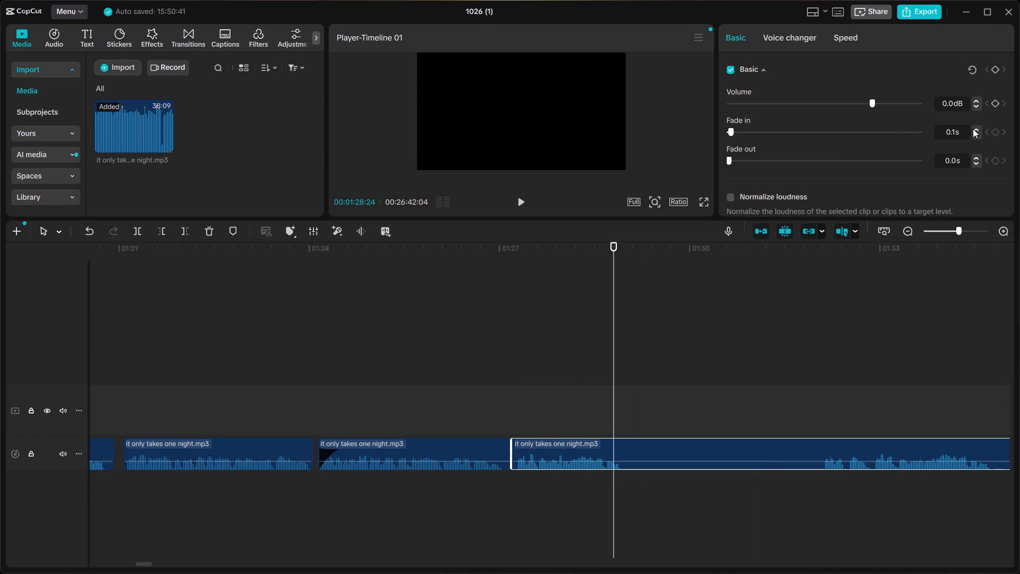
pyautogui.click(337, 303)
pyautogui.press('space')
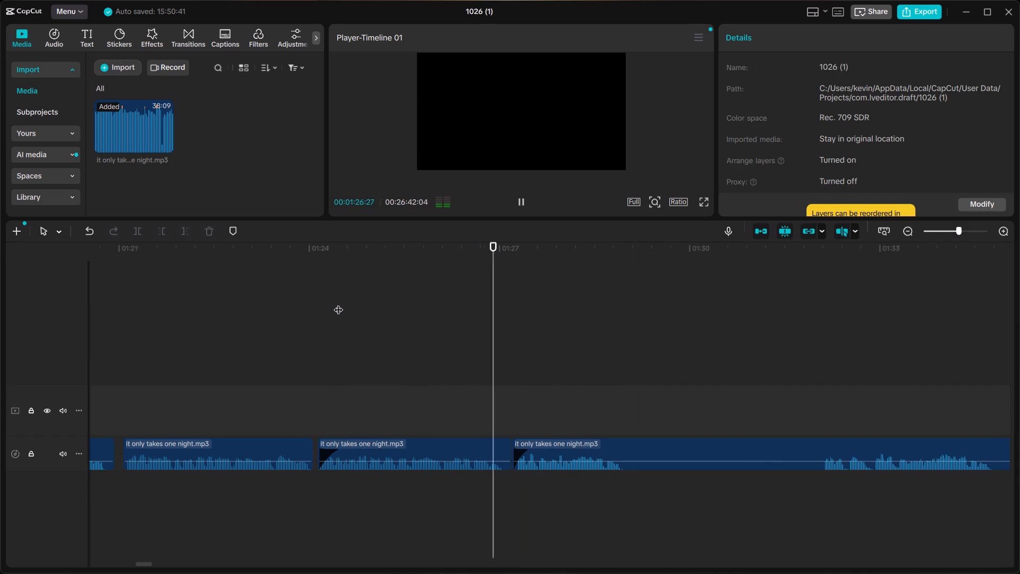
pyautogui.hscroll(-1, 338, 303)
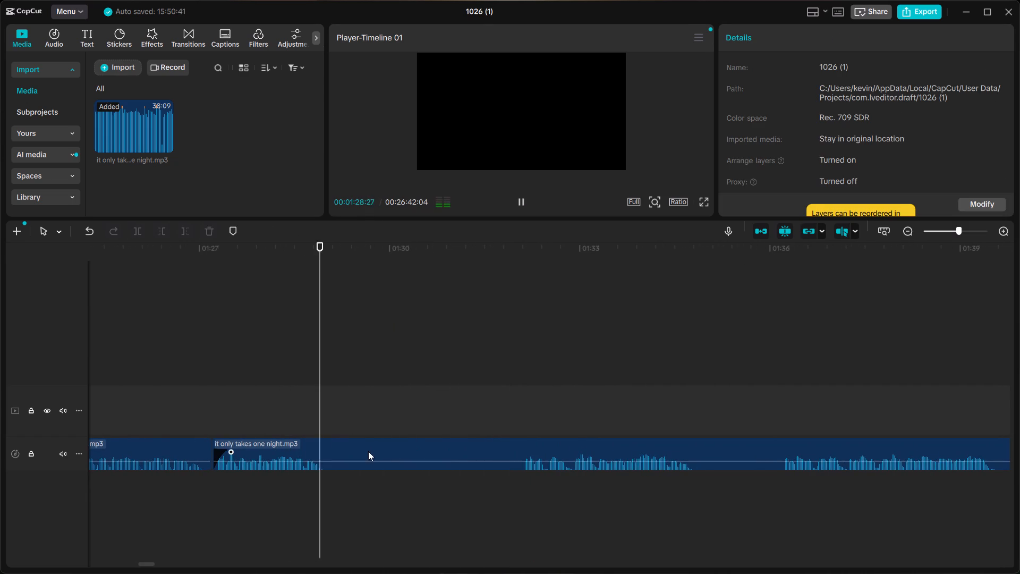
pyautogui.press('space')
# Split the long clip at about 1:29:01, right after its first phrase.
pyautogui.click(329, 446)
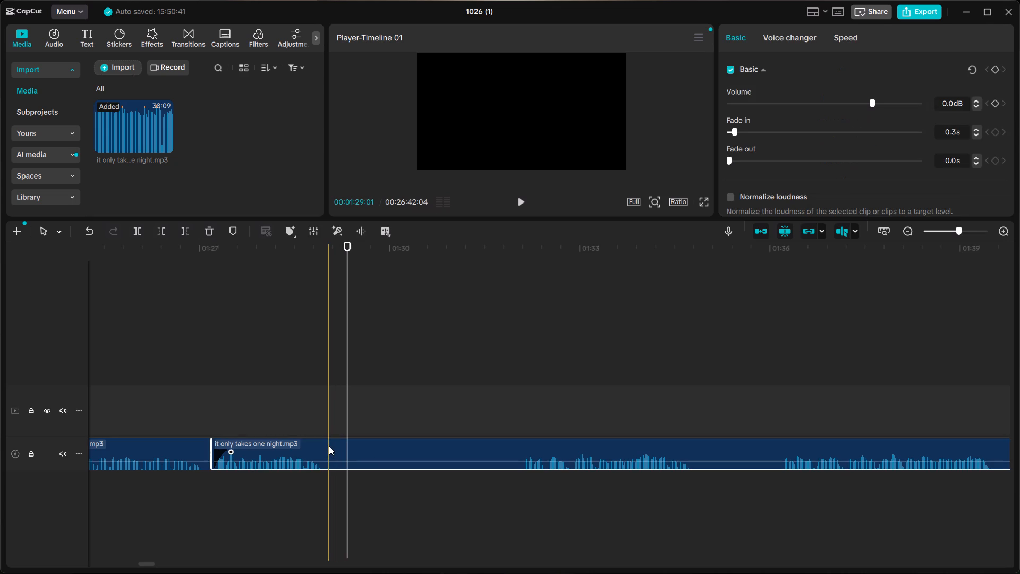
pyautogui.hotkey('ctrl', 'b')
# Listen through the following takes in the long clip, from about 1:32 to just past 2:02.
pyautogui.click(525, 410)
pyautogui.press('space')
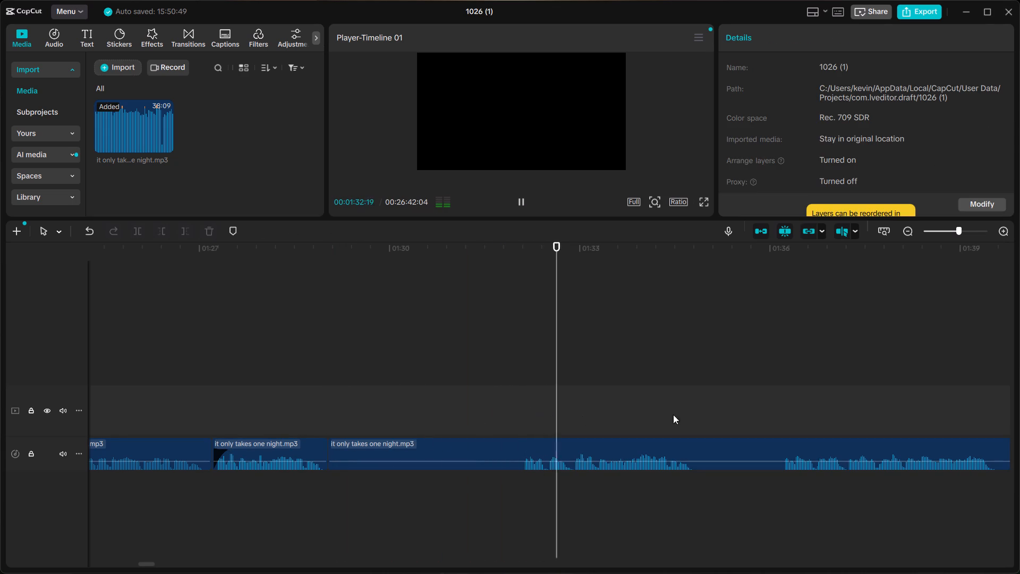
pyautogui.click(781, 409)
pyautogui.press('space')
pyautogui.hscroll(-1, 780, 409)
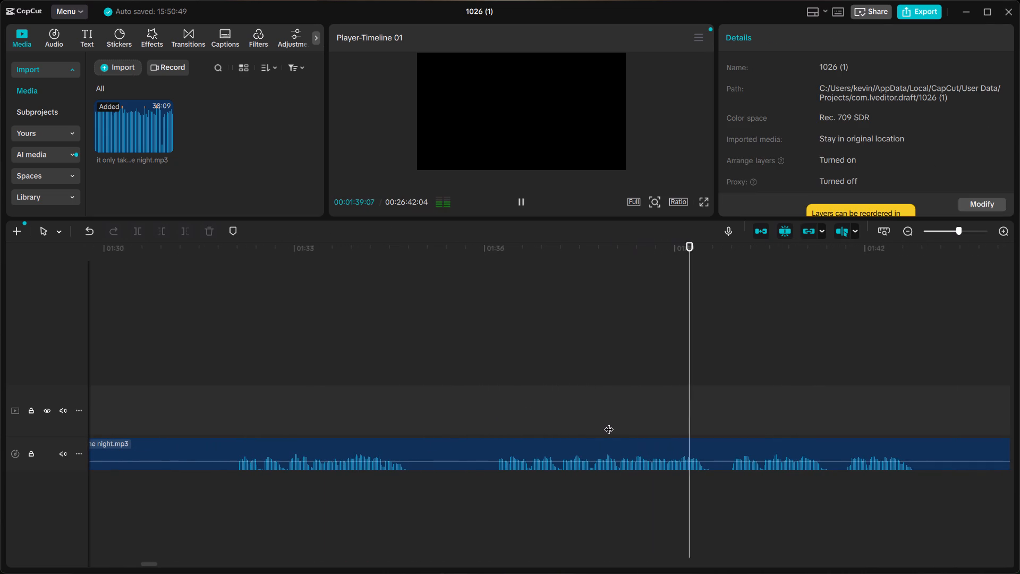
pyautogui.hscroll(-2, 603, 424)
pyautogui.hscroll(-1, 805, 423)
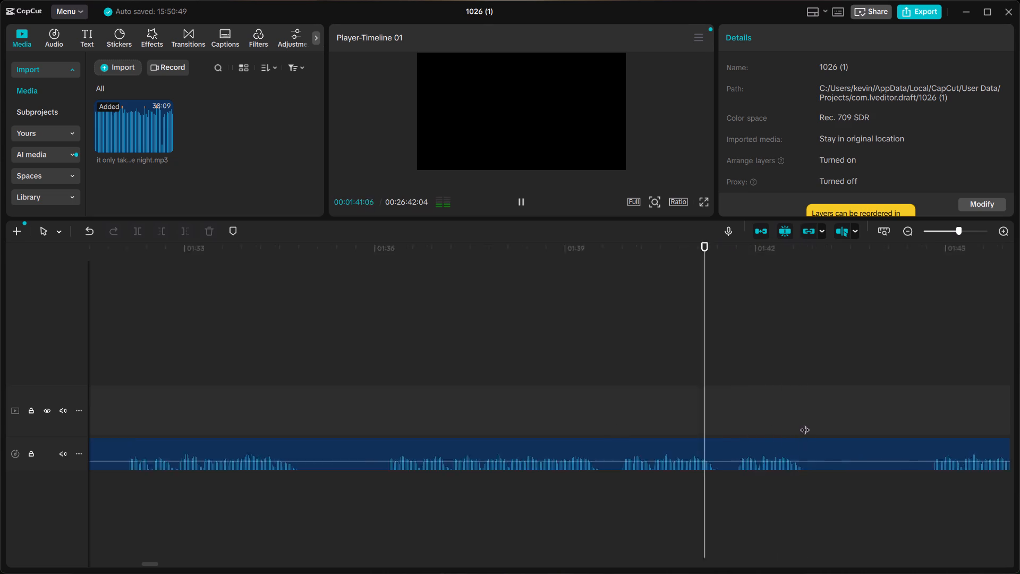
pyautogui.hscroll(-1, 805, 423)
pyautogui.press('space')
pyautogui.press('space')
pyautogui.click(670, 423)
pyautogui.press('space')
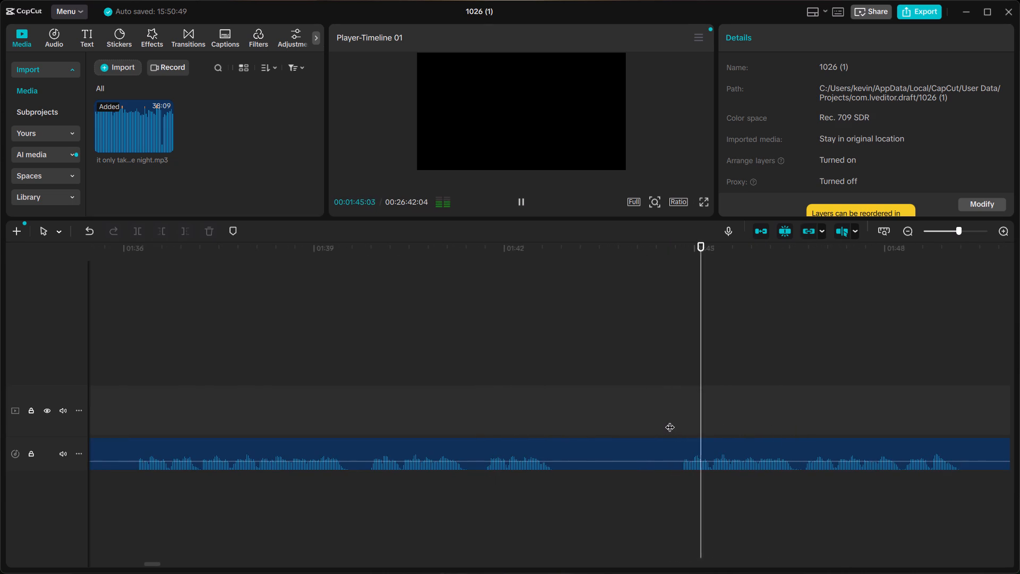
pyautogui.keyDown('ctrl'); pyautogui.scroll(-4, 670, 420); pyautogui.keyUp('ctrl')
pyautogui.hscroll(-1, 670, 420)
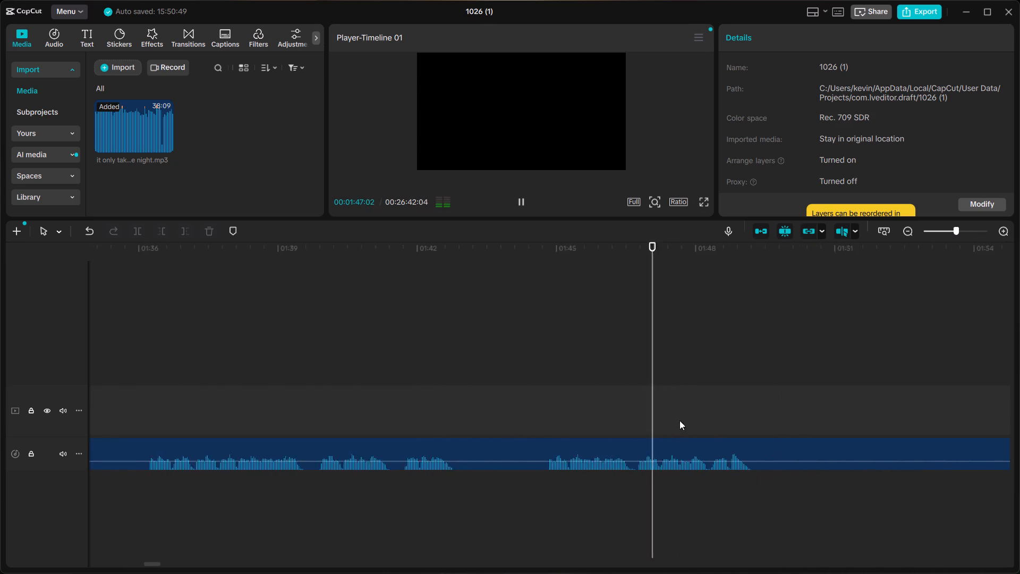
pyautogui.hscroll(-1, 679, 420)
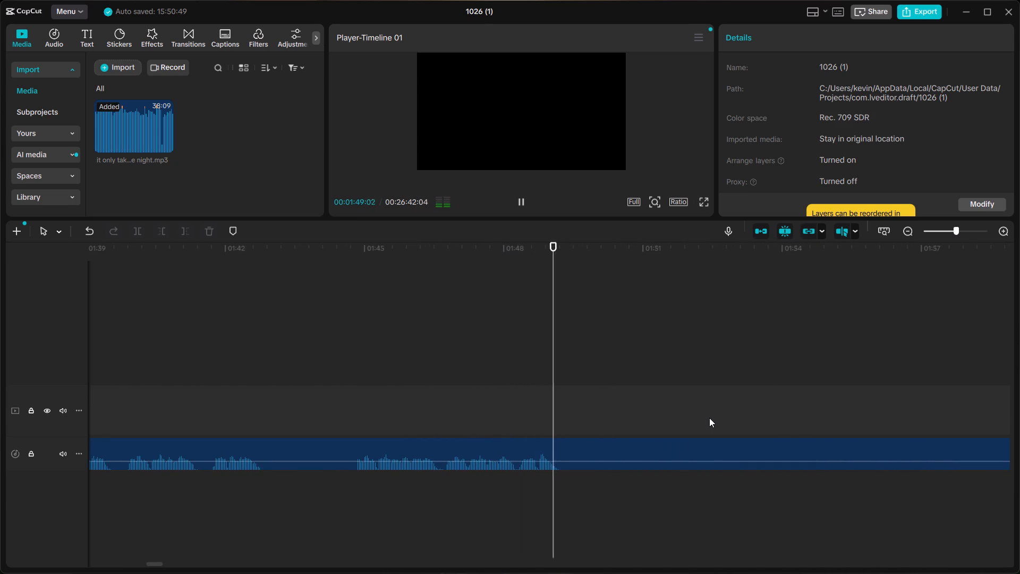
pyautogui.press('space')
pyautogui.hscroll(-2, 709, 418)
pyautogui.click(483, 416)
pyautogui.press('space')
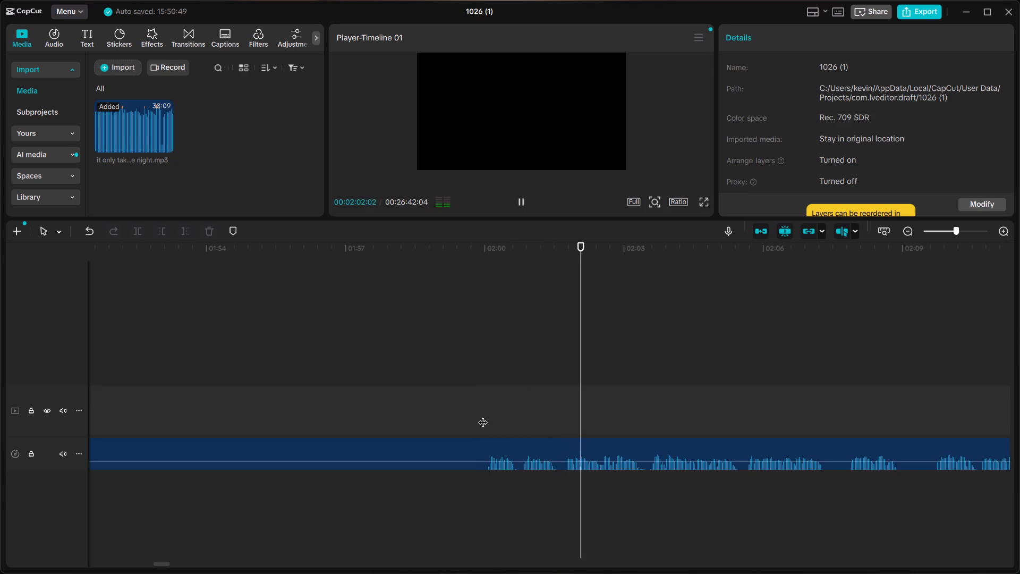
pyautogui.press('space')
# Replay the takes between about 1:41 and 1:49 to find where the phrase to keep begins.
pyautogui.hscroll(2, 483, 416)
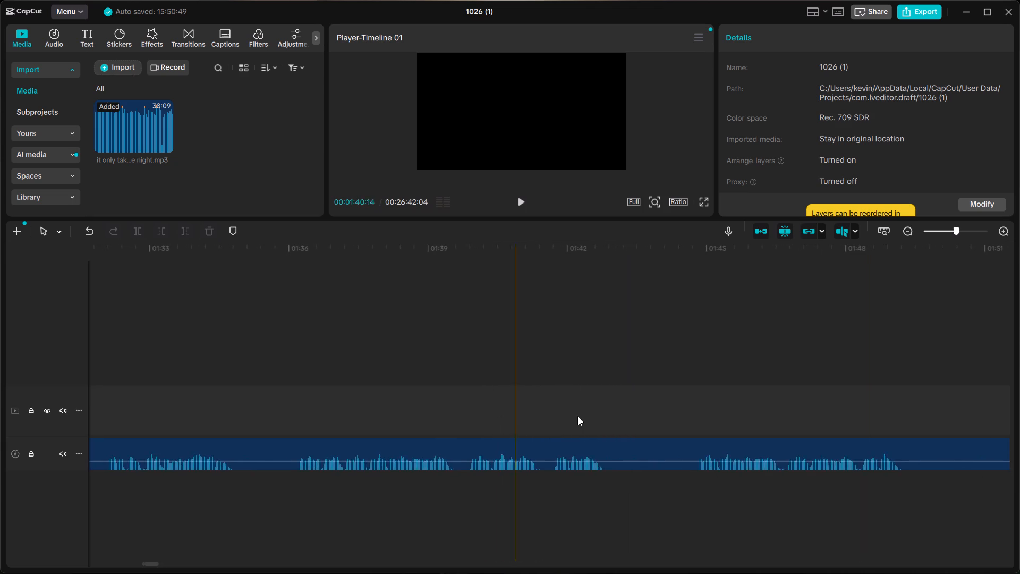
pyautogui.hscroll(1, 577, 416)
pyautogui.click(542, 402)
pyautogui.press('space')
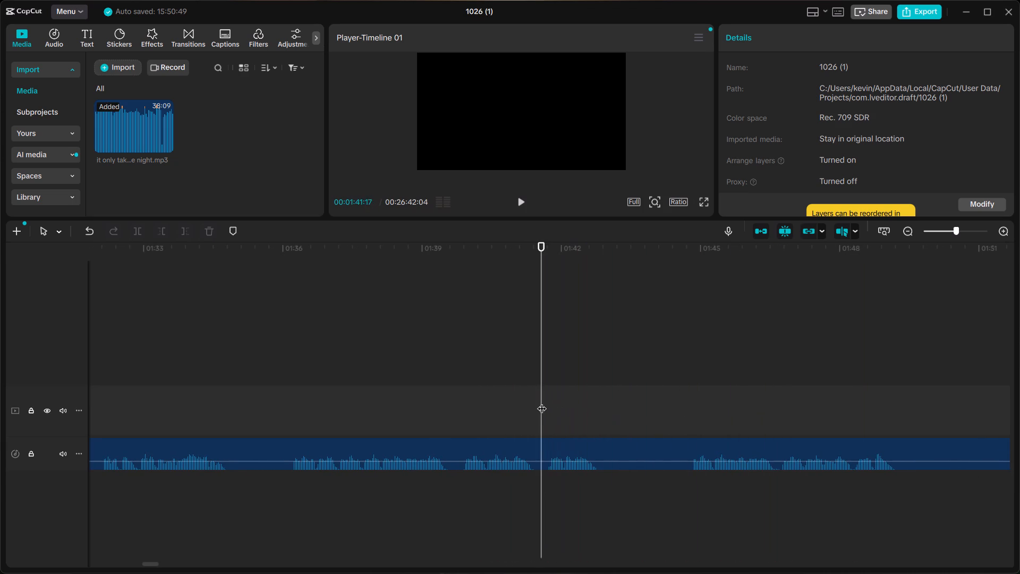
pyautogui.click(783, 418)
pyautogui.press('space')
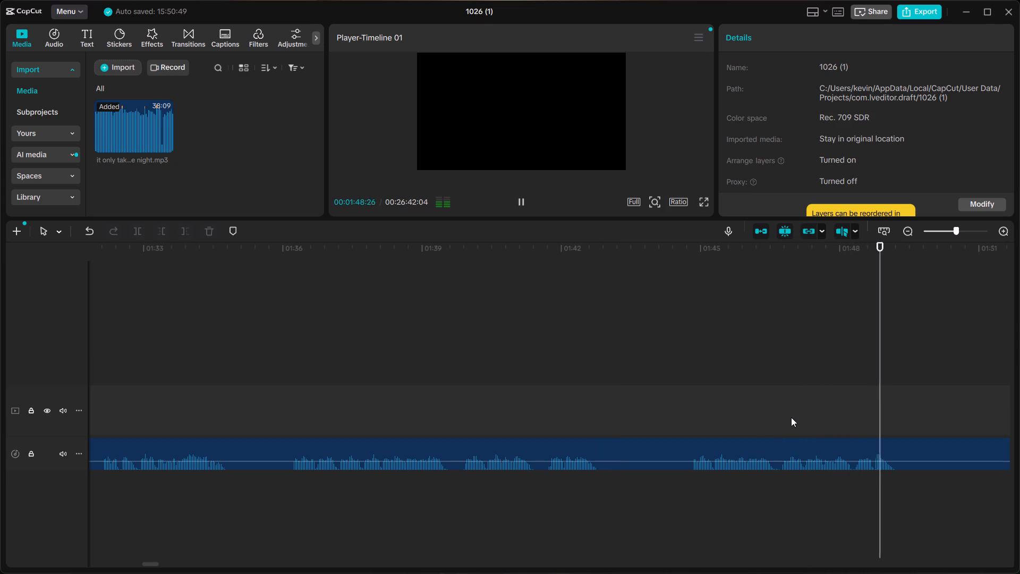
pyautogui.press('space')
pyautogui.keyDown('ctrl'); pyautogui.scroll(8, 792, 417); pyautogui.keyUp('ctrl')
pyautogui.hscroll(4, 786, 418)
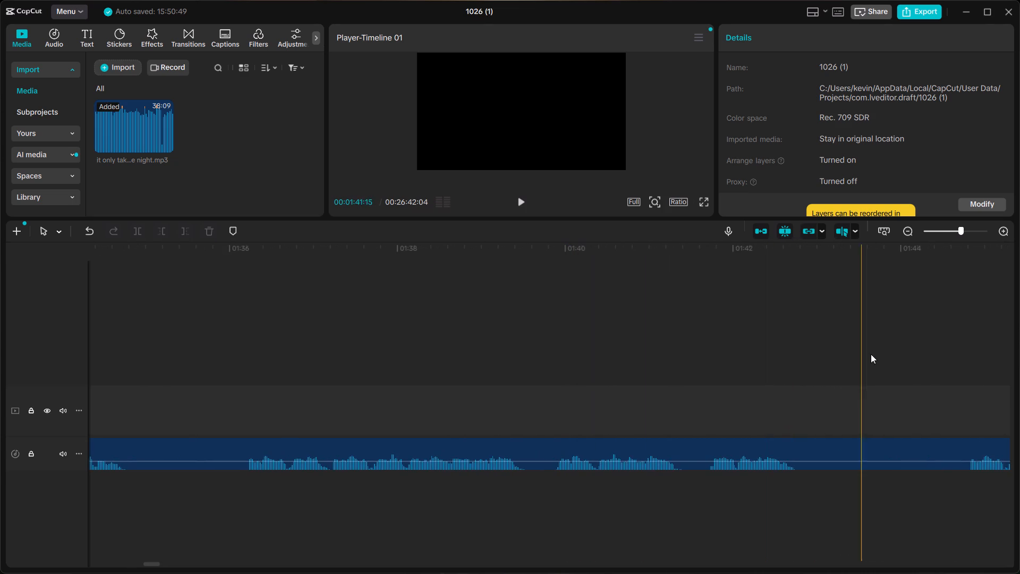
pyautogui.click(353, 410)
pyautogui.press('space')
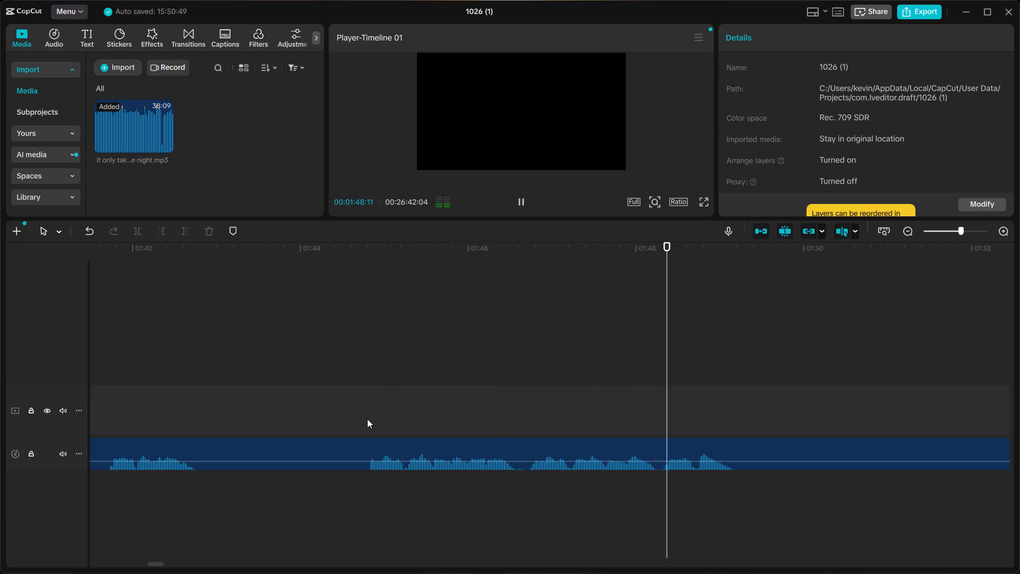
pyautogui.click(522, 440)
pyautogui.press('space')
pyautogui.click(525, 427)
pyautogui.press('space')
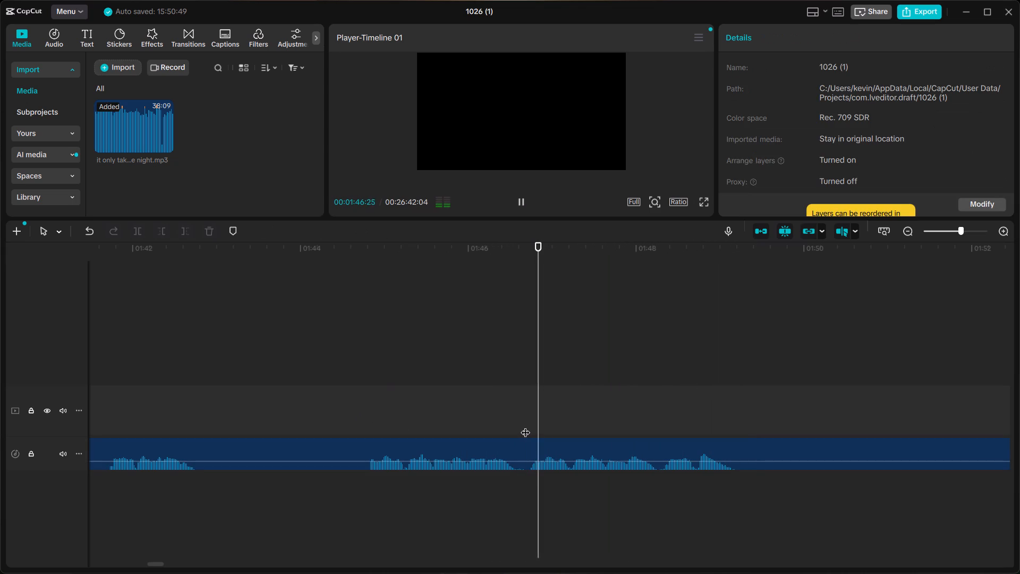
pyautogui.press('space')
# Split the long clip at about 1:46:20, just before the chosen phrase, and delete the piece between 1:29:01 and that cut.
pyautogui.keyDown('ctrl'); pyautogui.scroll(6, 525, 426); pyautogui.keyUp('ctrl')
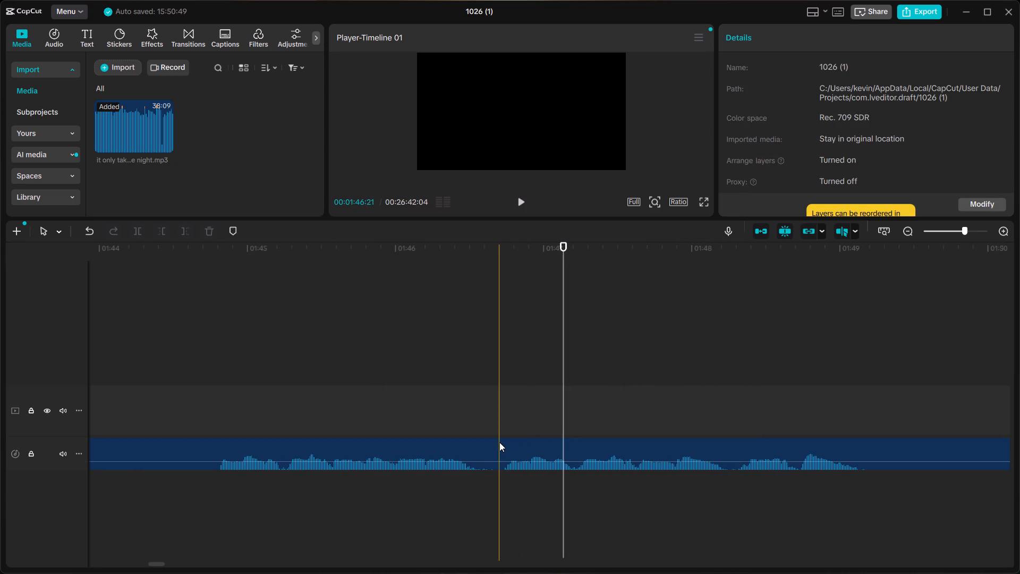
pyautogui.click(498, 442)
pyautogui.hotkey('ctrl', 'b')
pyautogui.keyDown('ctrl'); pyautogui.scroll(-10, 477, 442); pyautogui.keyUp('ctrl')
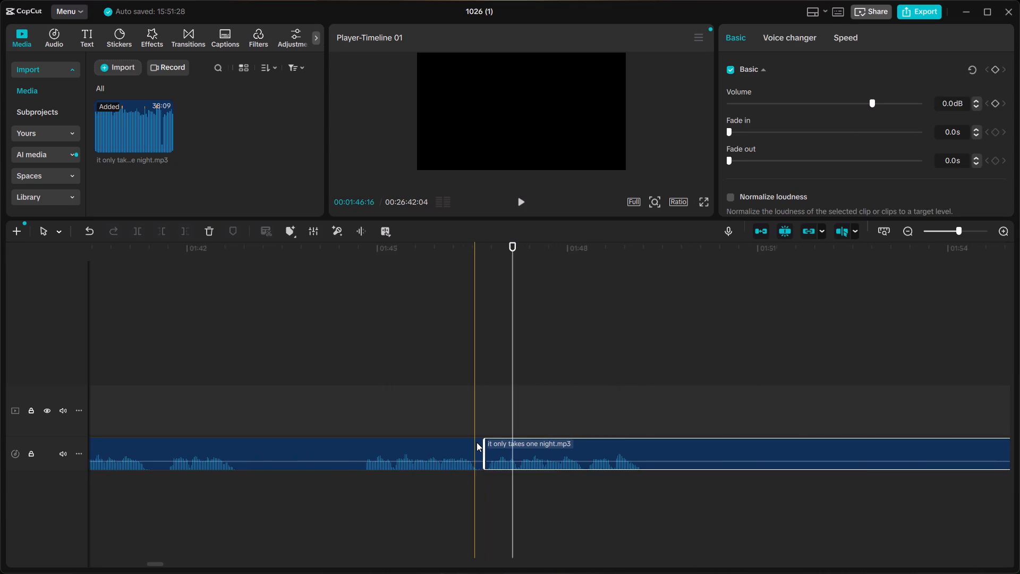
pyautogui.keyDown('ctrl'); pyautogui.scroll(-18, 477, 442); pyautogui.keyUp('ctrl')
pyautogui.hscroll(1, 450, 443)
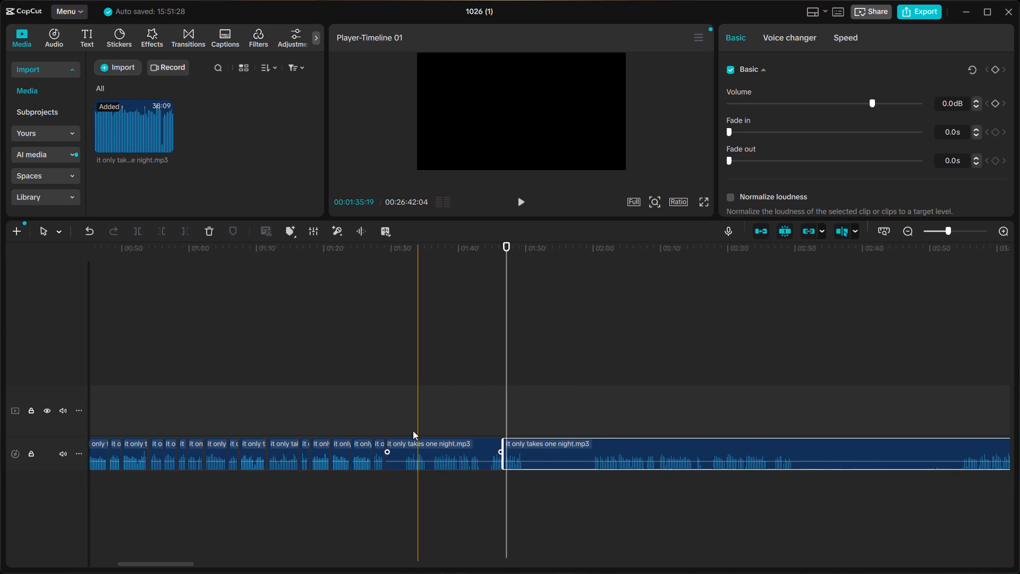
pyautogui.click(409, 428)
pyautogui.press('space')
pyautogui.press('space')
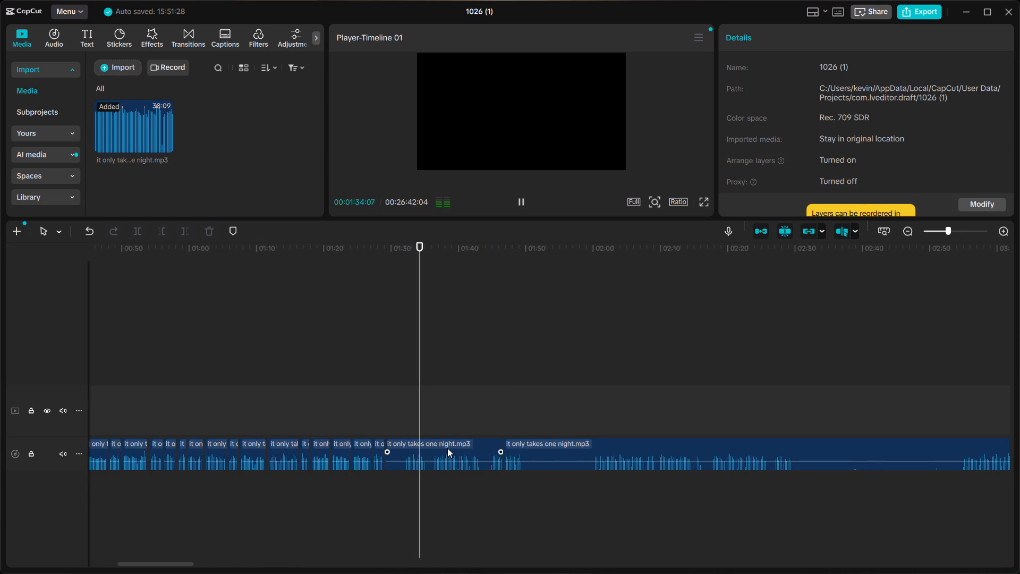
pyautogui.click(447, 448)
pyautogui.press('BackSpace')
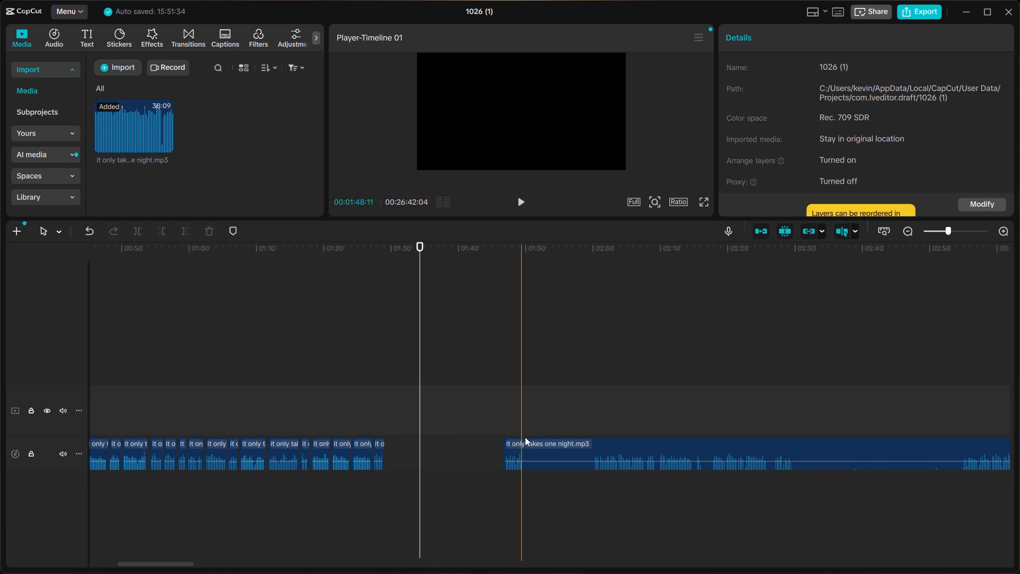
# Move the remaining long clip back to directly after the previous clip, at about 1:29, and play the transition.
pyautogui.click(528, 445)
pyautogui.moveTo(529, 446); pyautogui.dragTo(407, 446)
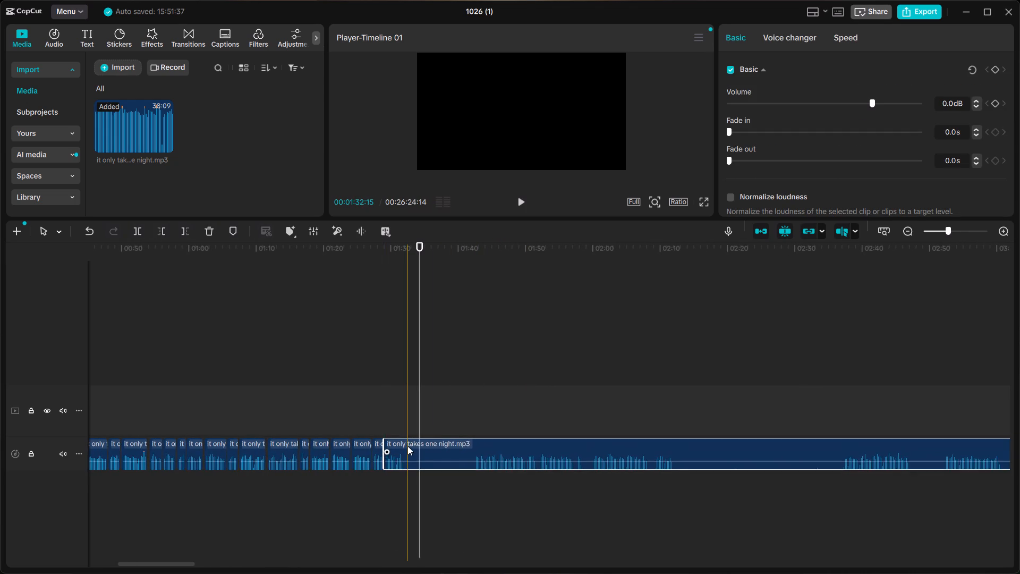
pyautogui.keyDown('ctrl'); pyautogui.scroll(12, 407, 446); pyautogui.keyUp('ctrl')
pyautogui.hscroll(1, 407, 445)
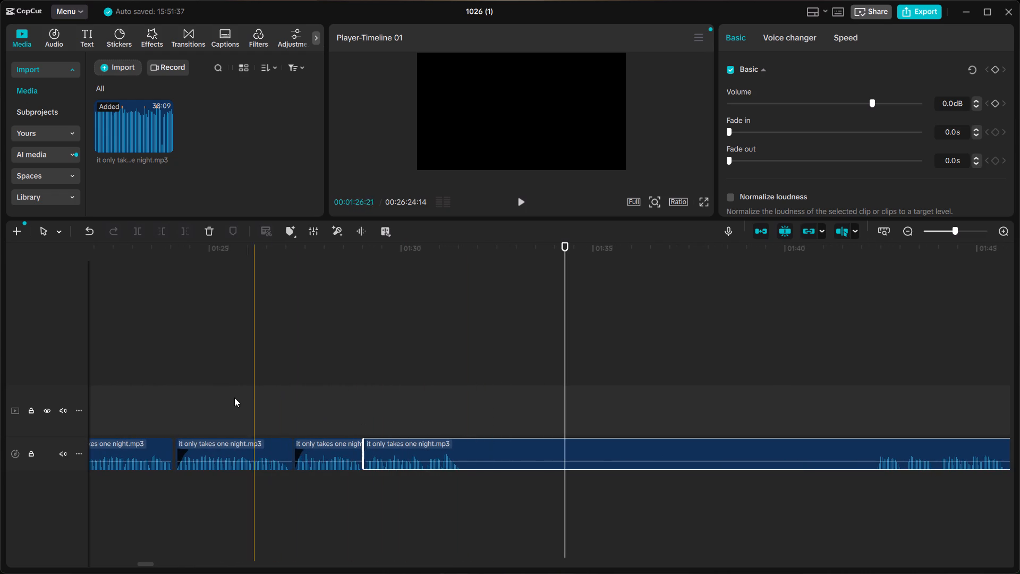
pyautogui.click(176, 405)
pyautogui.press('space')
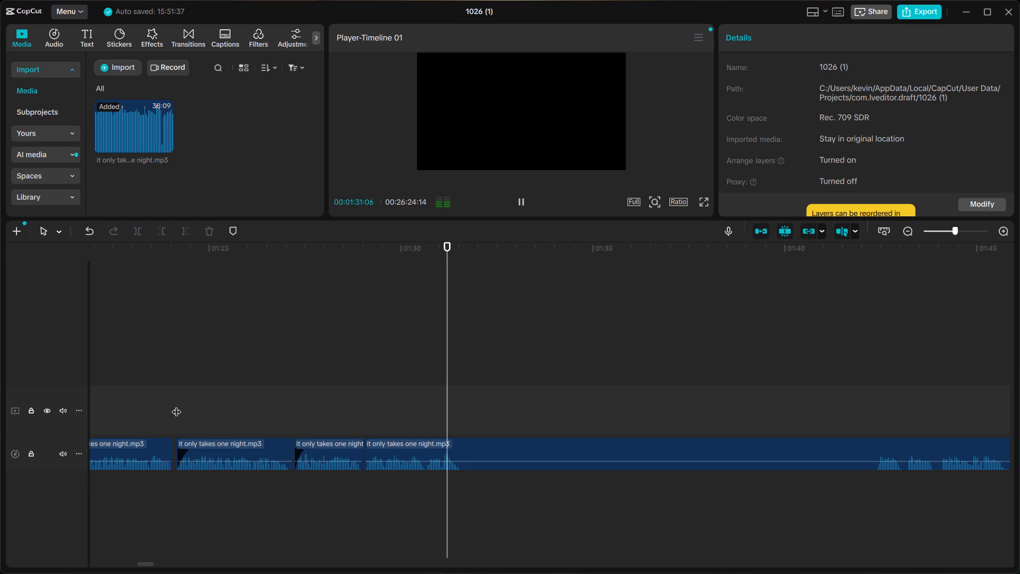
pyautogui.press('space')
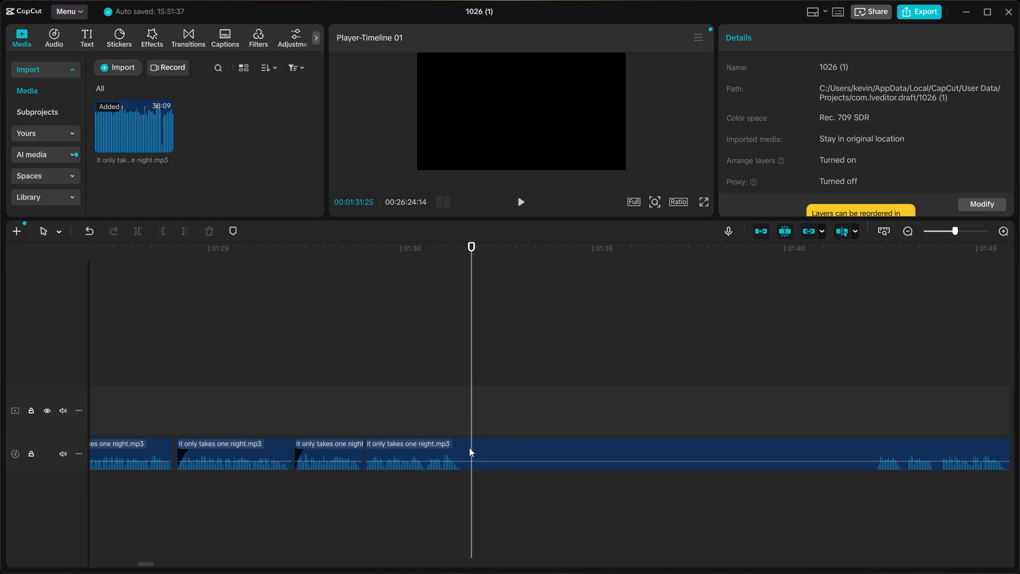
# Split the long clip at about 1:31:25, right after its first phrase.
pyautogui.click(469, 448)
pyautogui.click(467, 446)
pyautogui.hotkey('ctrl', 'b')
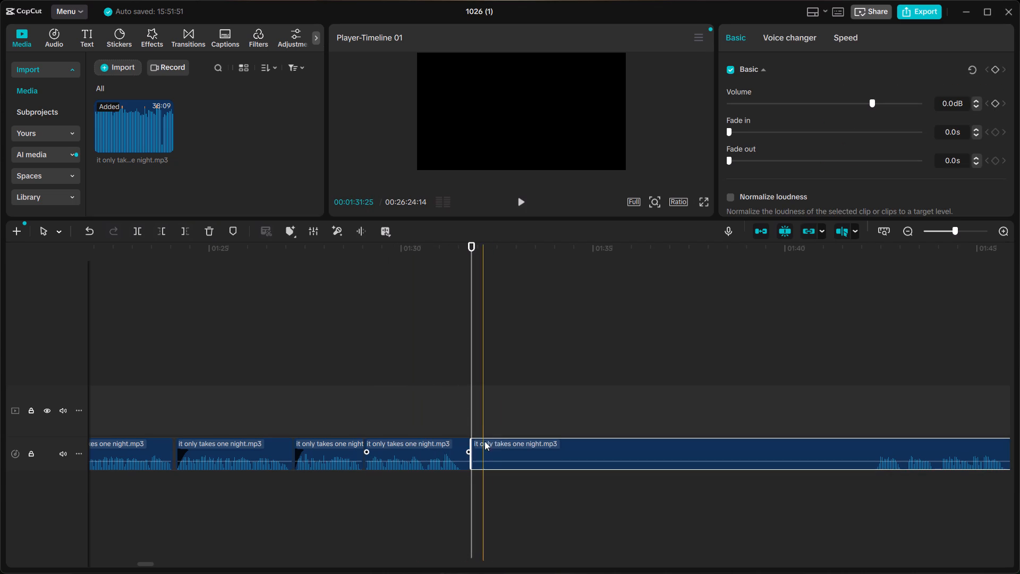
# Listen to the takes between about 1:42 and 1:54, replaying phrases to find where the one to keep begins.
pyautogui.click(862, 402)
pyautogui.press('space')
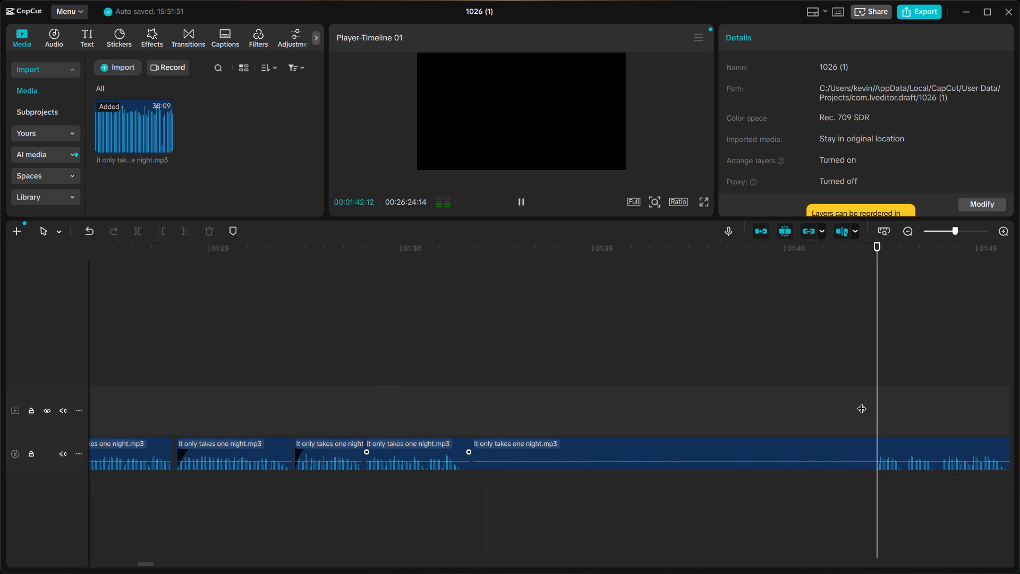
pyautogui.hscroll(-1, 862, 402)
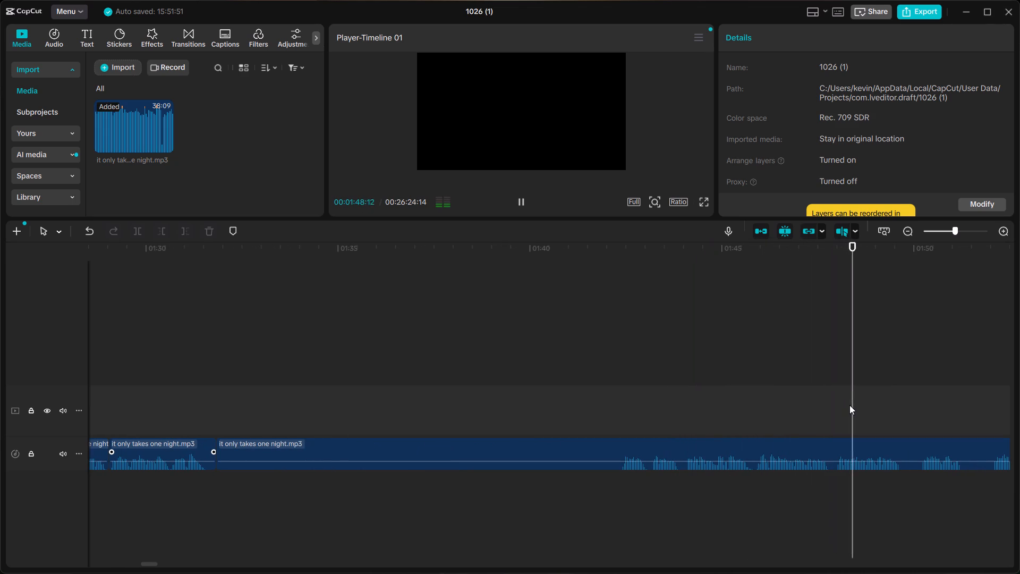
pyautogui.hscroll(-1, 849, 405)
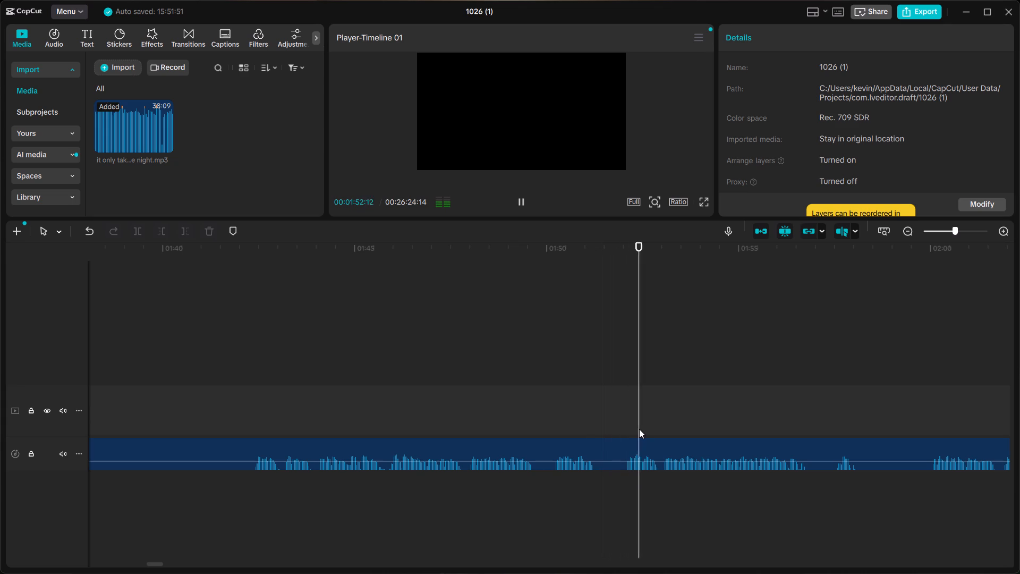
pyautogui.press('space')
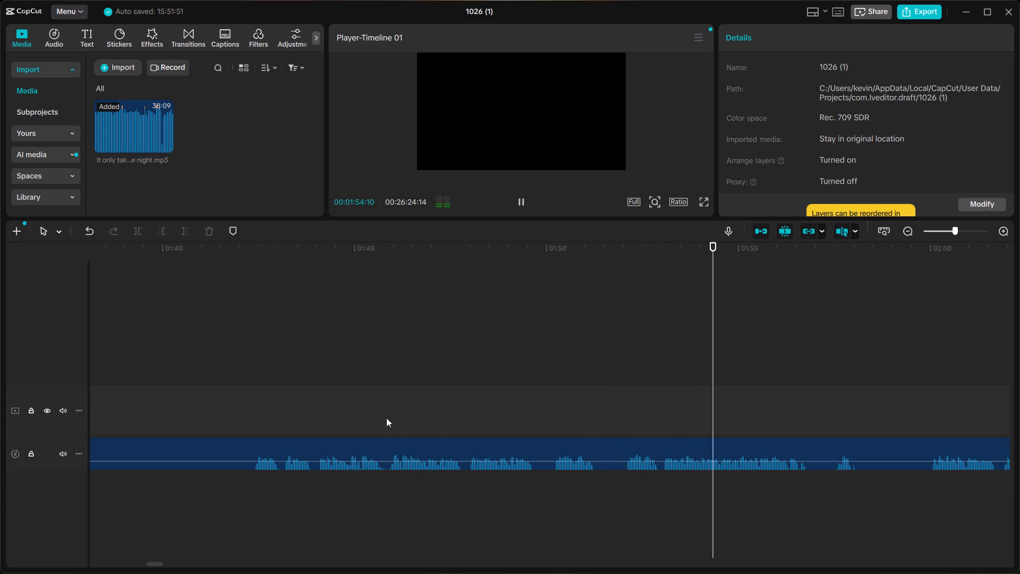
pyautogui.click(394, 416)
pyautogui.click(466, 410)
pyautogui.press('space')
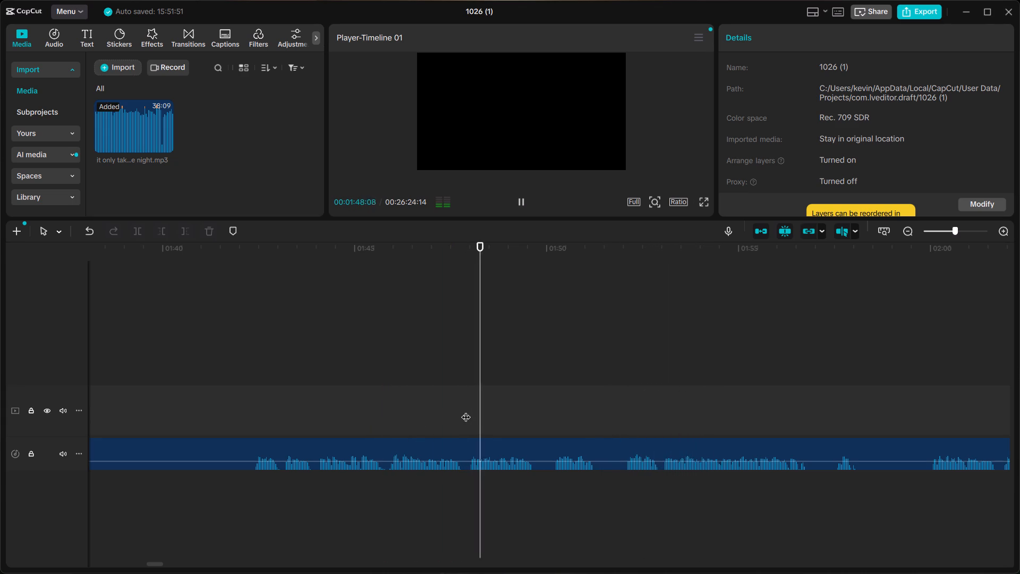
pyautogui.press('space')
pyautogui.click(383, 420)
pyautogui.press('space')
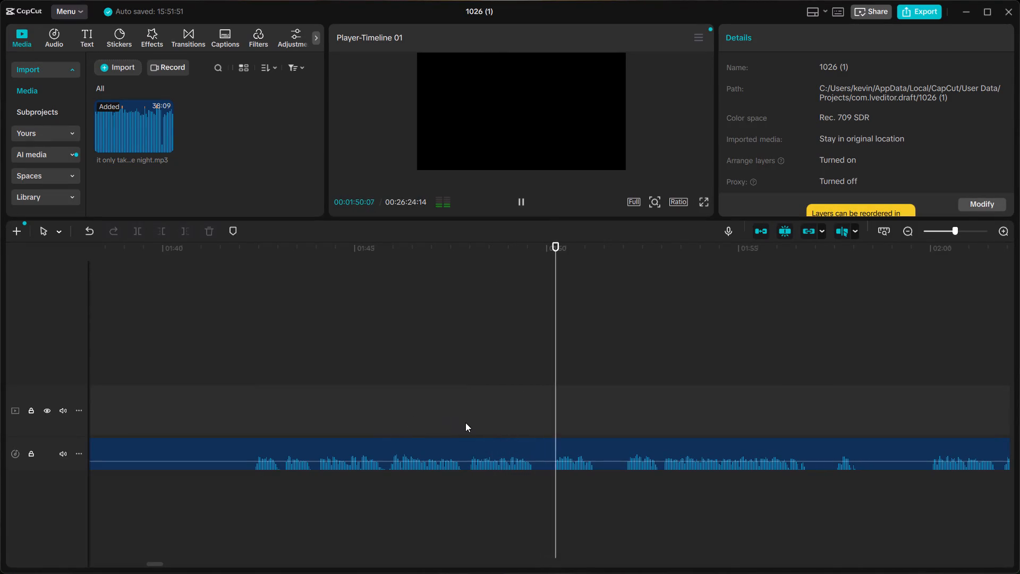
pyautogui.press('space')
pyautogui.press('space')
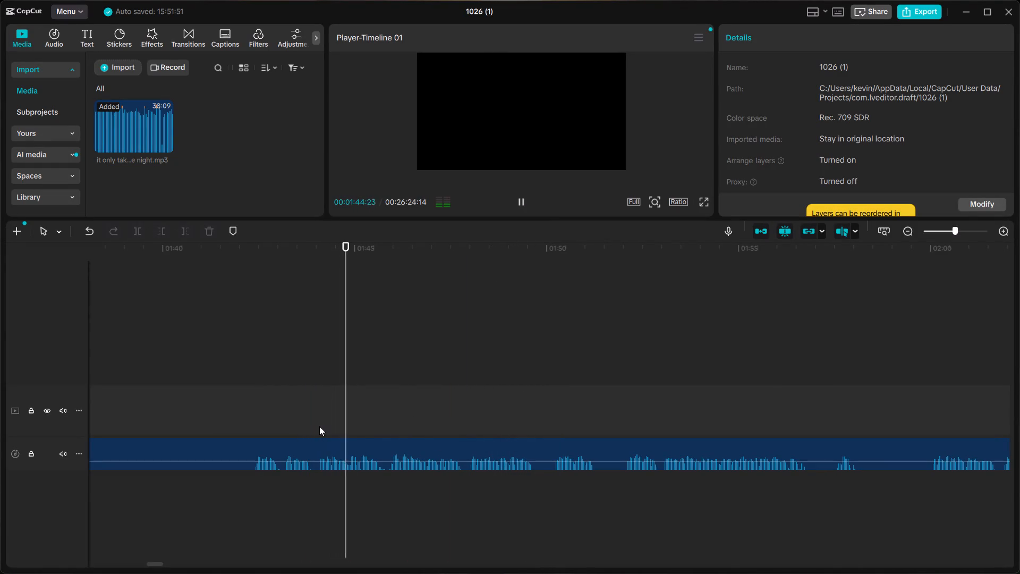
pyautogui.press('space')
pyautogui.click(462, 435)
pyautogui.press('space')
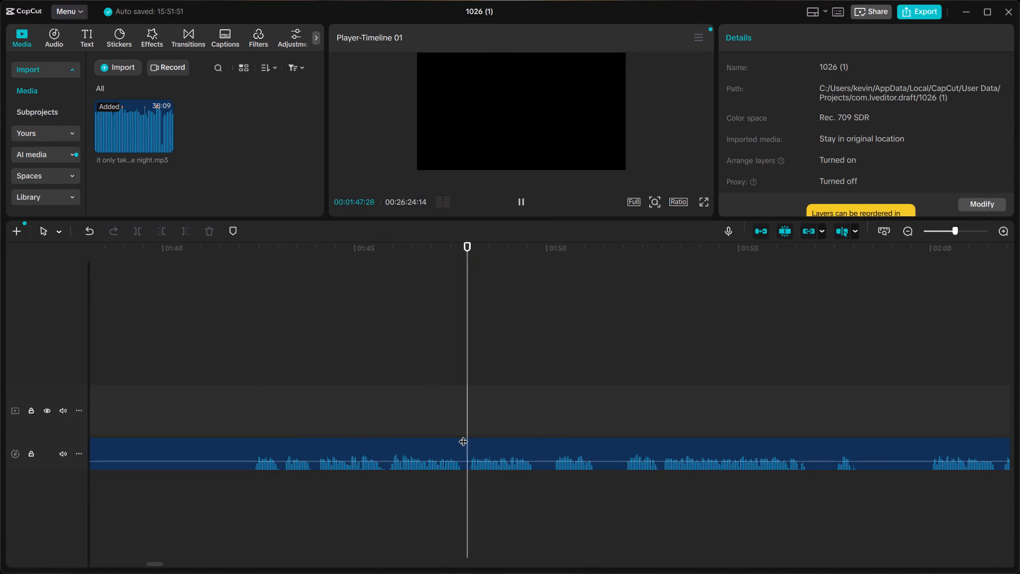
pyautogui.press('space')
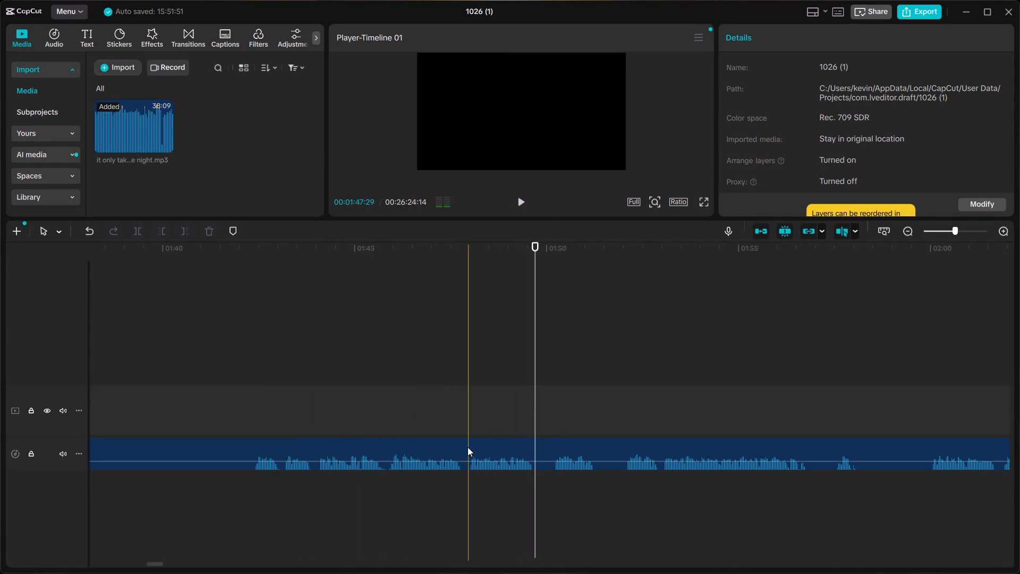
# Split the long clip at about 1:47:29, just before the chosen phrase, and delete the piece between 1:31:25 and that cut.
pyautogui.click(467, 447)
pyautogui.hotkey('ctrl', 'b')
pyautogui.click(438, 455)
pyautogui.hscroll(1, 438, 455)
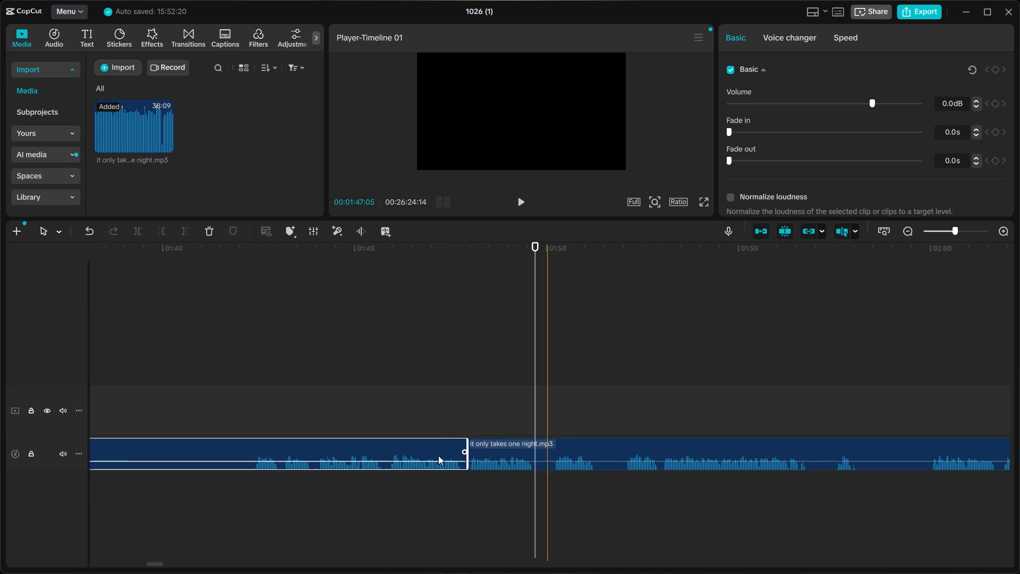
pyautogui.hscroll(2, 438, 455)
pyautogui.press('BackSpace')
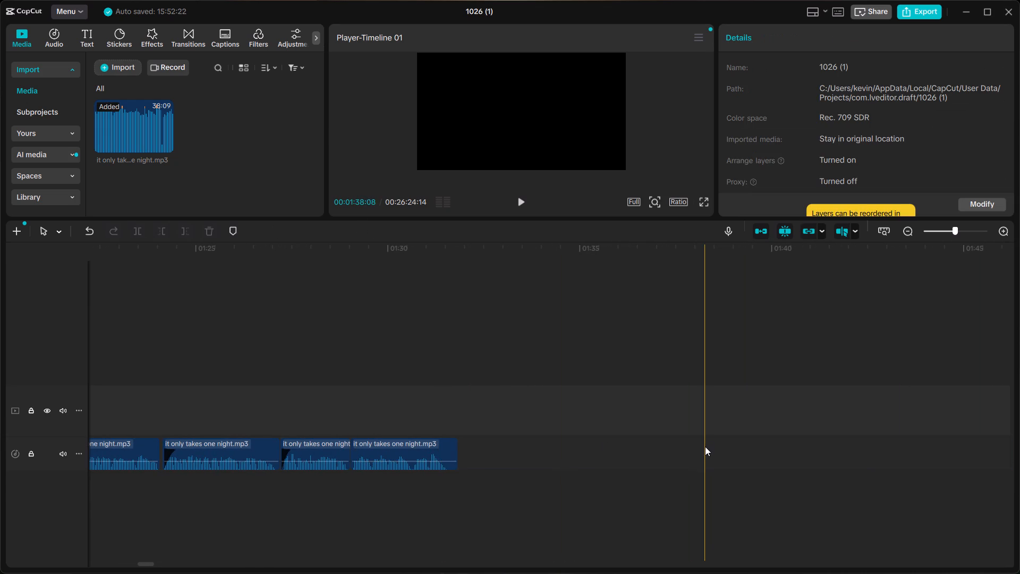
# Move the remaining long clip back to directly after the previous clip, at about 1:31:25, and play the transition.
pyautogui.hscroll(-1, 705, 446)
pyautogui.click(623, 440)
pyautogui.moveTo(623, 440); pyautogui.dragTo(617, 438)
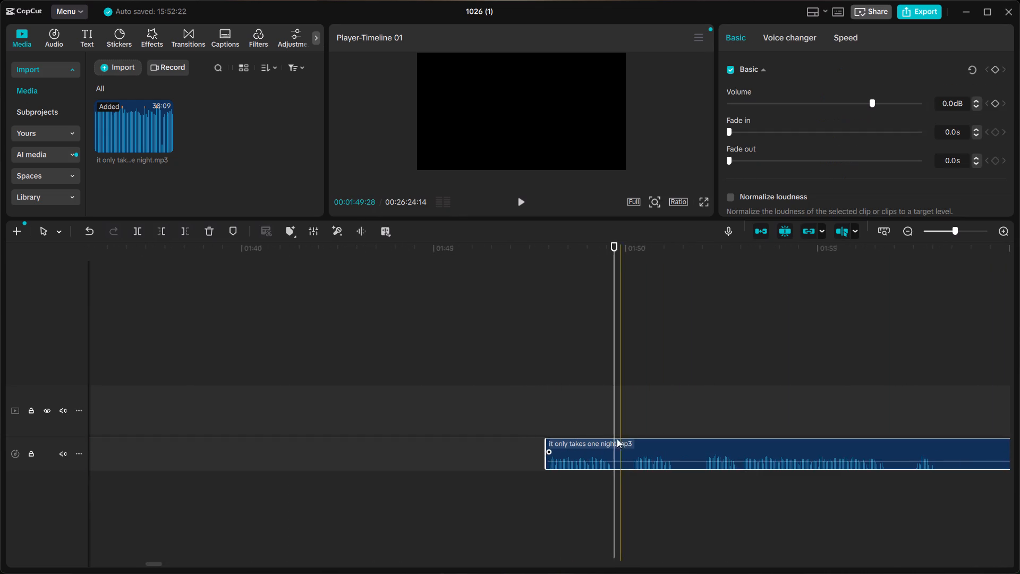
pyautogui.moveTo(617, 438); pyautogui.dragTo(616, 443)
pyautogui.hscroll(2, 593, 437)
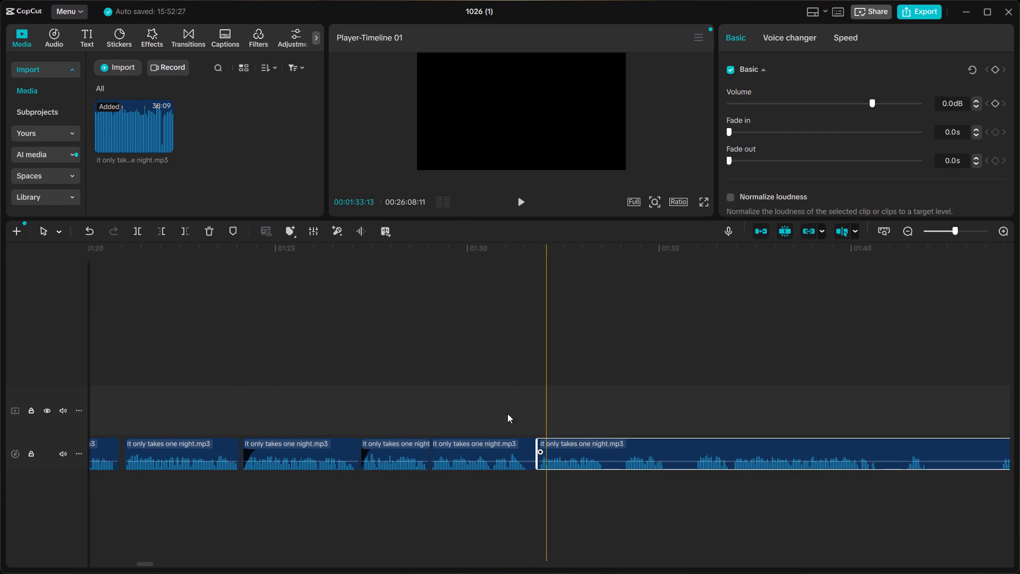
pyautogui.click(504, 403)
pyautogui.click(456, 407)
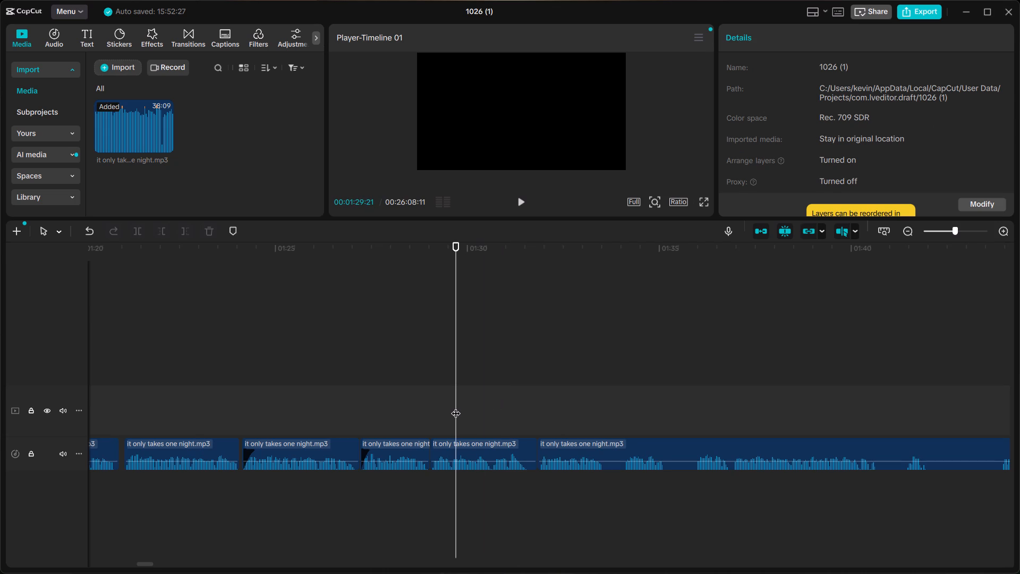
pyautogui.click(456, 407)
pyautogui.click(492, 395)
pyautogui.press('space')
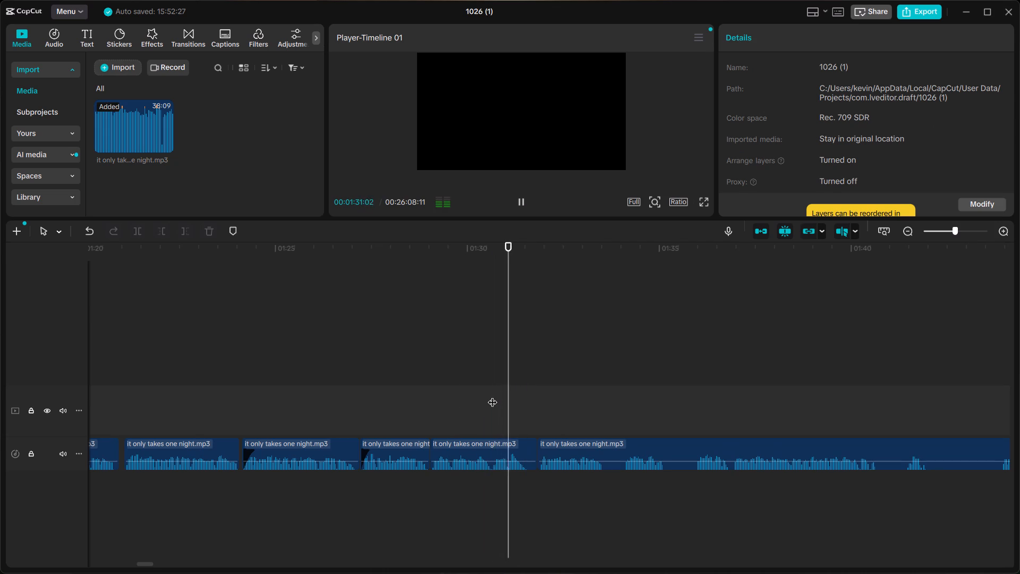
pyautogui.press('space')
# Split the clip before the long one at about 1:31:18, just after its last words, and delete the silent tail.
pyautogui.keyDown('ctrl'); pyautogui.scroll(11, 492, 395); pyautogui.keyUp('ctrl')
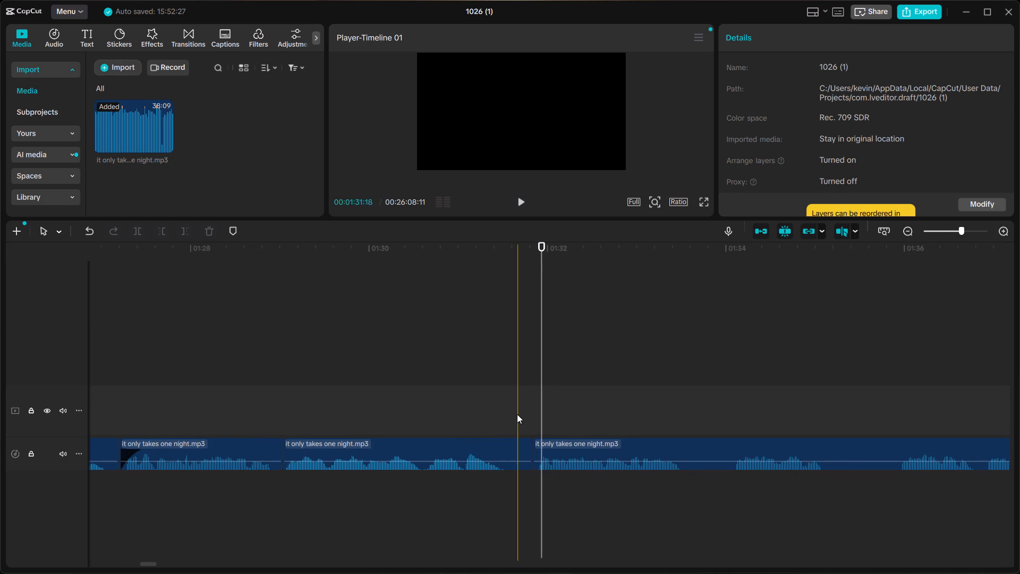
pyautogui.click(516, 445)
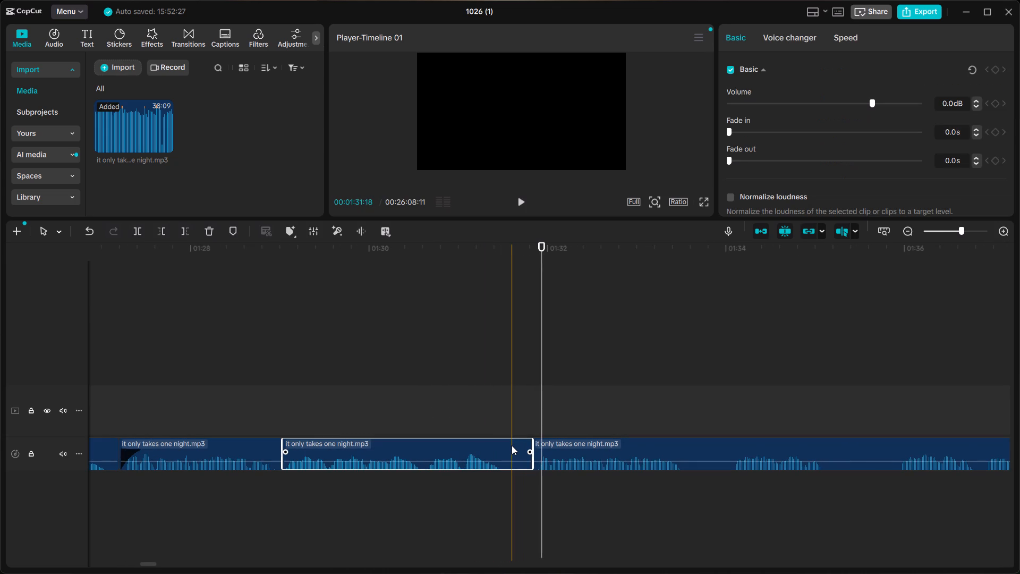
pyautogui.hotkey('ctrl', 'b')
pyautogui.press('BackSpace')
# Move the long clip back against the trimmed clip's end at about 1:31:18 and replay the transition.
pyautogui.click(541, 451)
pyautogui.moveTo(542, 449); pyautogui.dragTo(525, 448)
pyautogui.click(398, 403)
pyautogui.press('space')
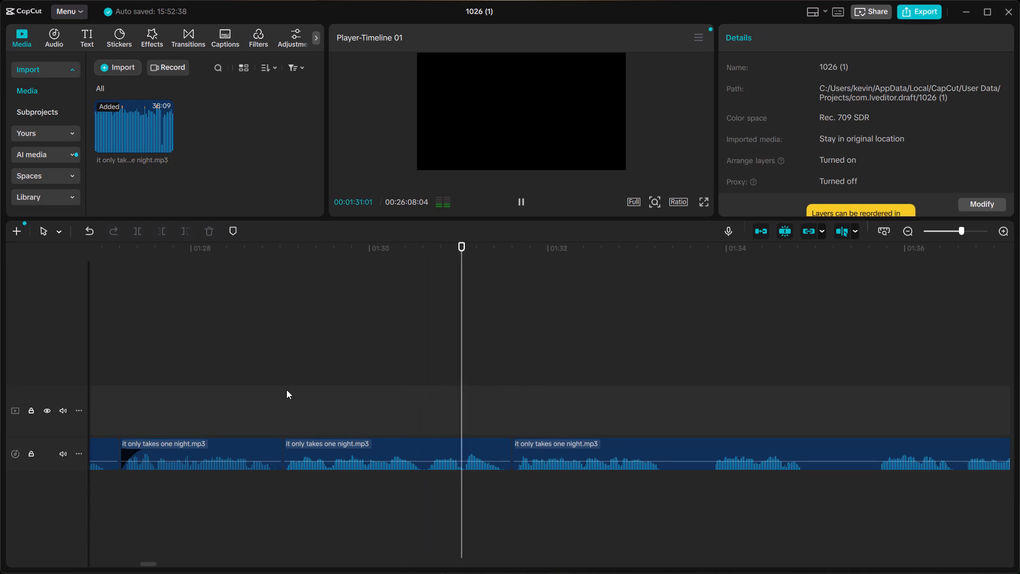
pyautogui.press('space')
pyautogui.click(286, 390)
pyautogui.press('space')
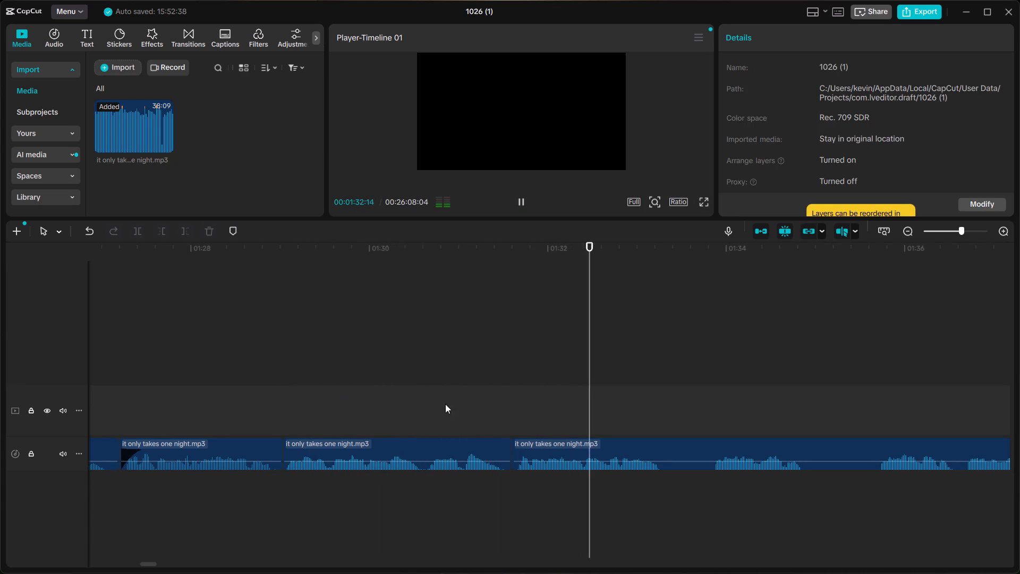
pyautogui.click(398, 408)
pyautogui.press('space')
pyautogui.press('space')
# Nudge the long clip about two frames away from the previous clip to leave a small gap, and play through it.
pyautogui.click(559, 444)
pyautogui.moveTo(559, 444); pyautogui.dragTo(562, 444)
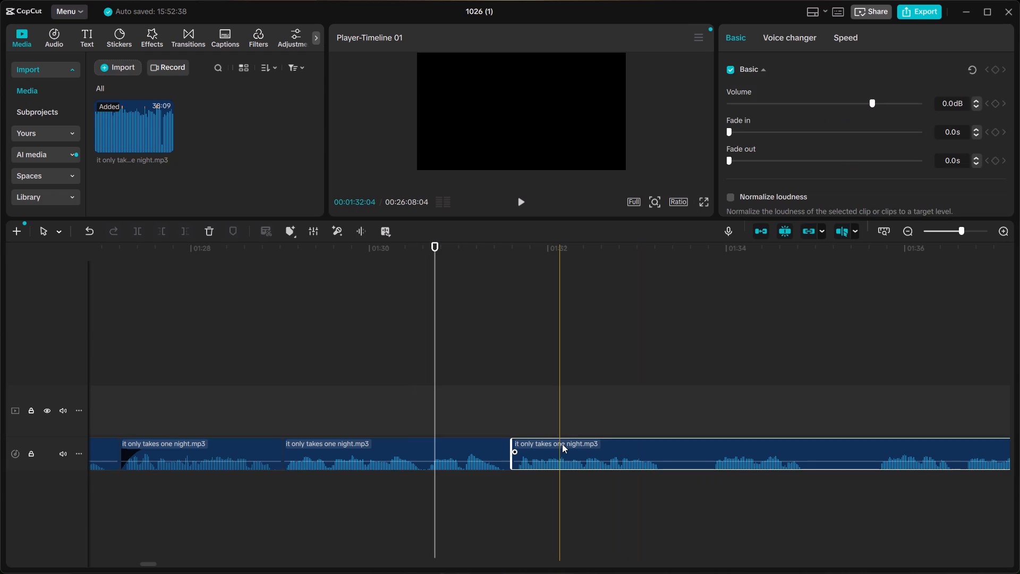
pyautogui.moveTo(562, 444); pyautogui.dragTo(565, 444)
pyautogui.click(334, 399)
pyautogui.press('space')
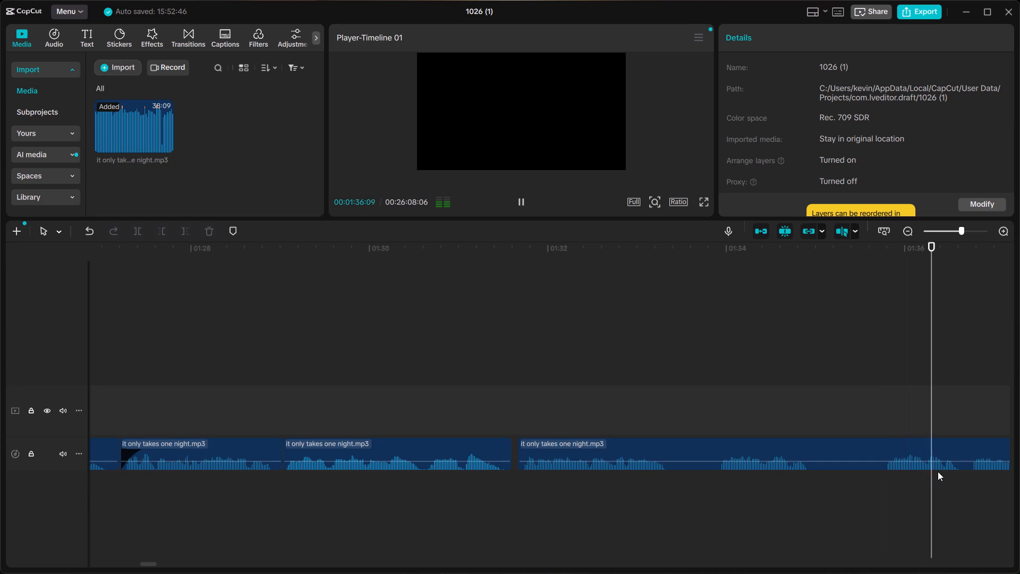
# Listen to the long clip's phrases between about 1:36 and 1:44, replaying around 1:37 to find where the part to keep begins.
pyautogui.hscroll(-3, 930, 471)
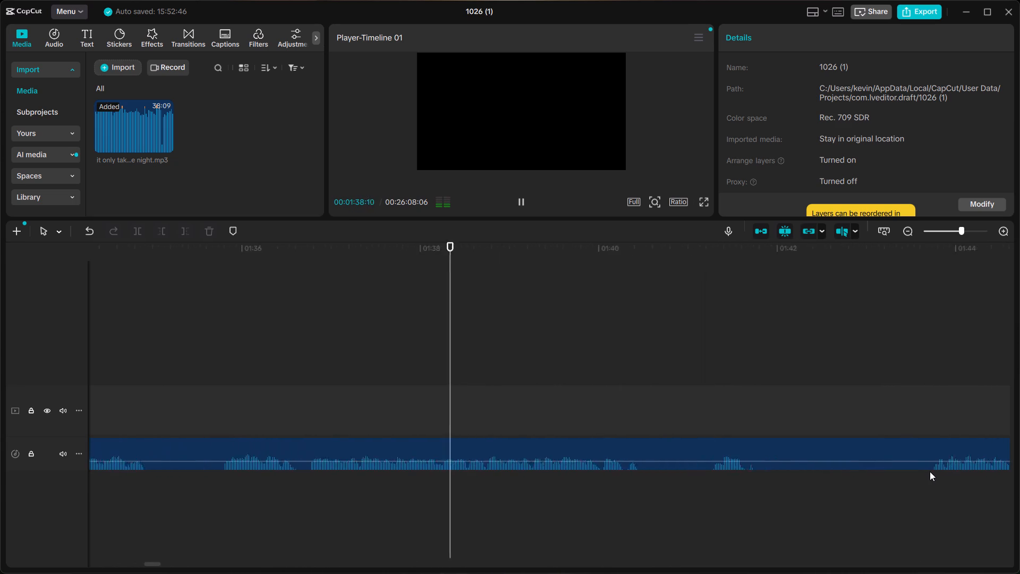
pyautogui.hscroll(-1, 930, 471)
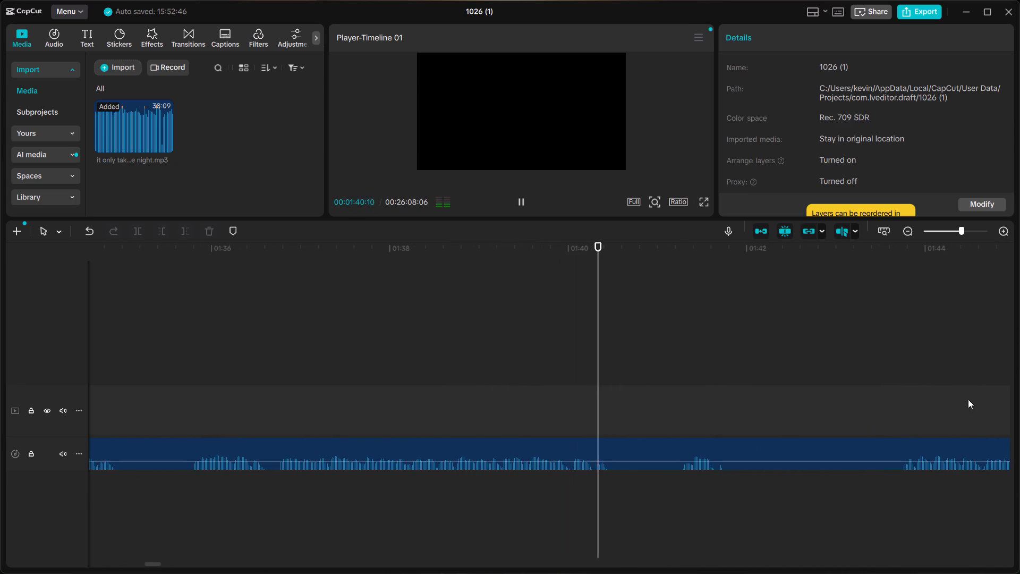
pyautogui.click(911, 403)
pyautogui.press('space')
pyautogui.click(895, 409)
pyautogui.press('space')
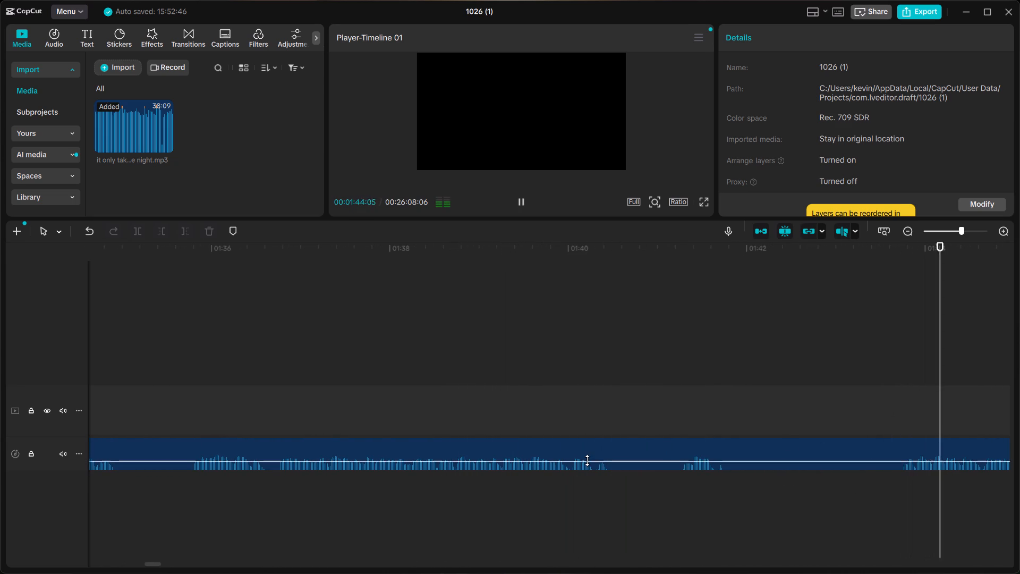
pyautogui.press('space')
pyautogui.keyDown('ctrl'); pyautogui.scroll(18, 335, 490); pyautogui.keyUp('ctrl')
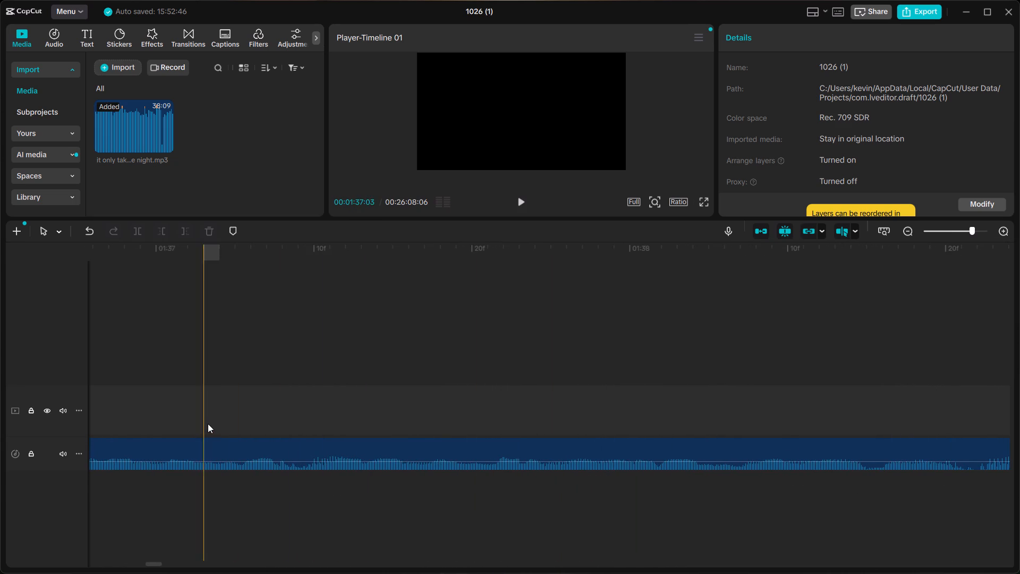
pyautogui.hscroll(1, 221, 415)
pyautogui.click(465, 403)
pyautogui.press('space')
pyautogui.hscroll(-1, 465, 403)
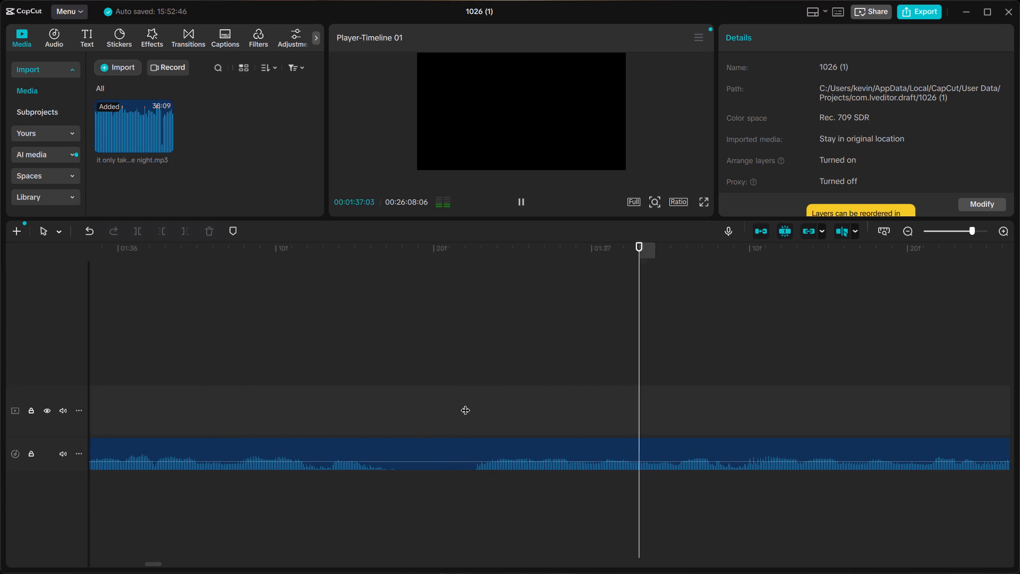
pyautogui.hscroll(-1, 465, 403)
pyautogui.press('space')
pyautogui.click(367, 417)
pyautogui.press('space')
pyautogui.press('space')
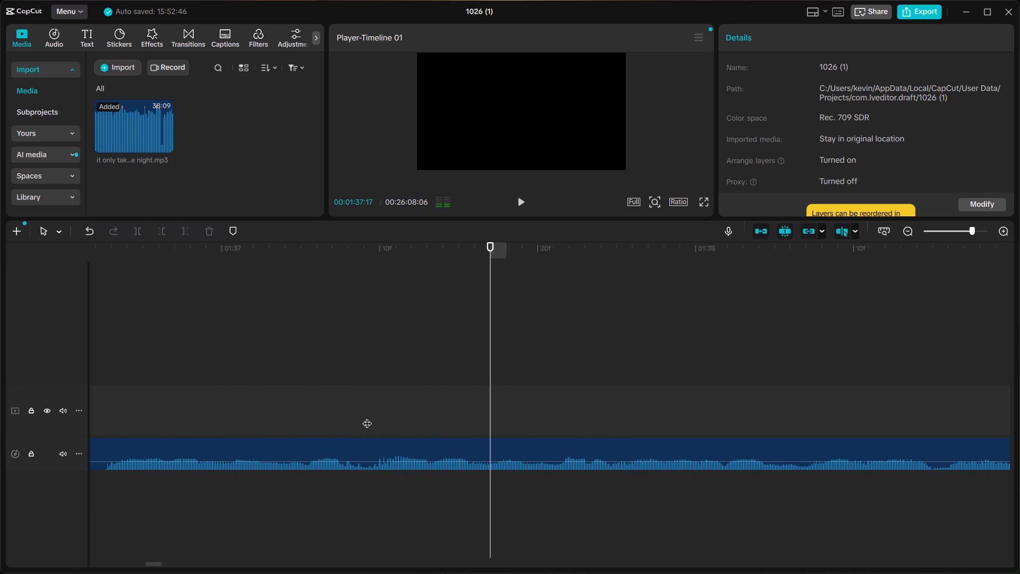
# Split the long clip at 1:37:09, delete the piece before the cut, and play the start of the remaining clip.
pyautogui.click(367, 417)
pyautogui.click(367, 417)
pyautogui.click(367, 447)
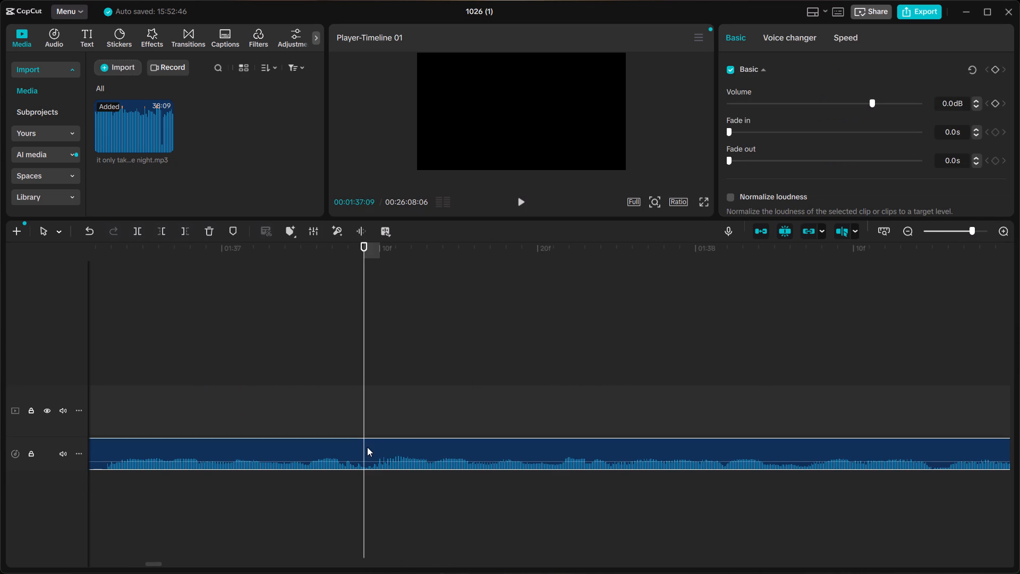
pyautogui.hotkey('ctrl', 'b')
pyautogui.click(319, 445)
pyautogui.press('BackSpace')
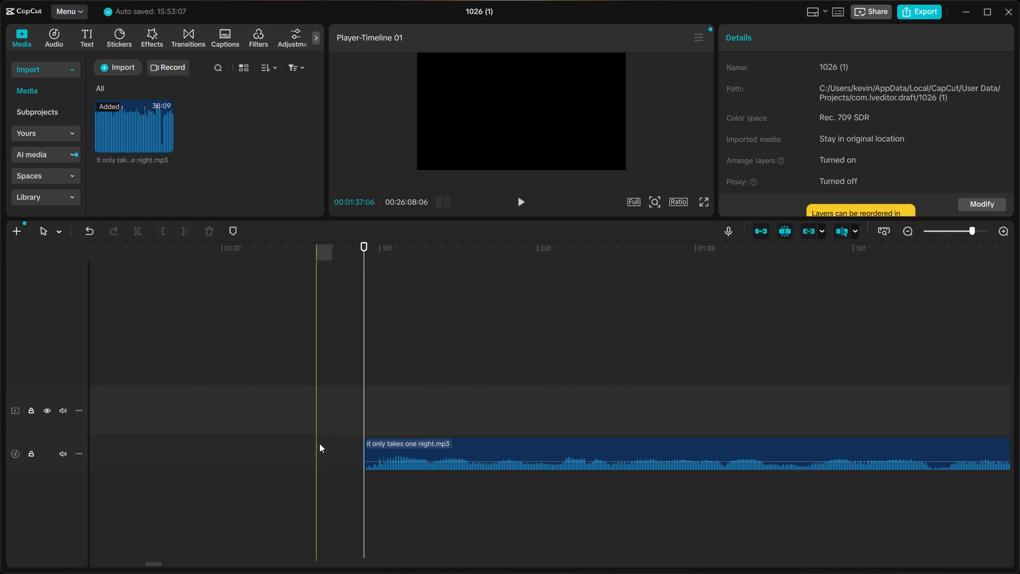
pyautogui.click(339, 406)
pyautogui.press('space')
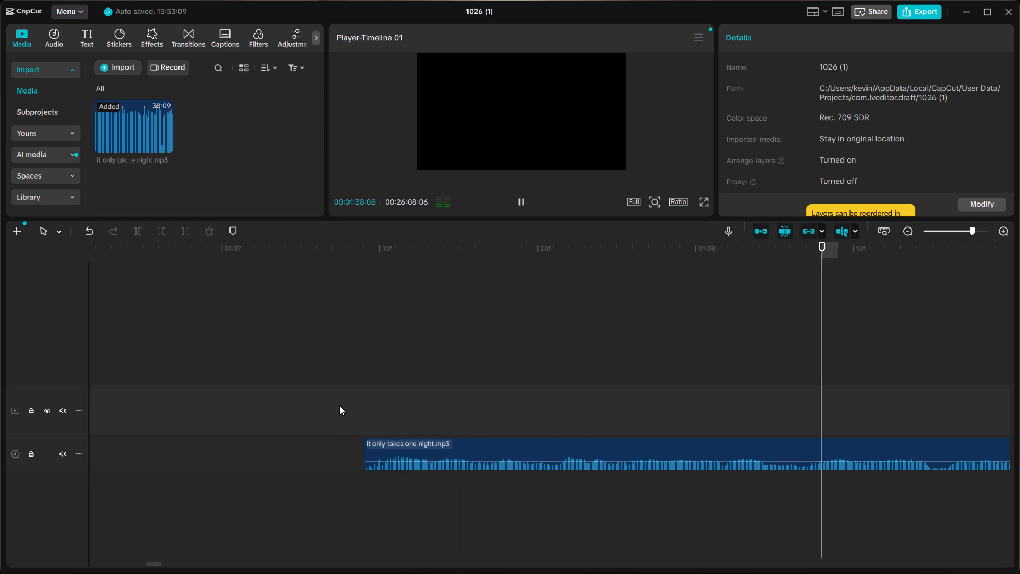
pyautogui.press('space')
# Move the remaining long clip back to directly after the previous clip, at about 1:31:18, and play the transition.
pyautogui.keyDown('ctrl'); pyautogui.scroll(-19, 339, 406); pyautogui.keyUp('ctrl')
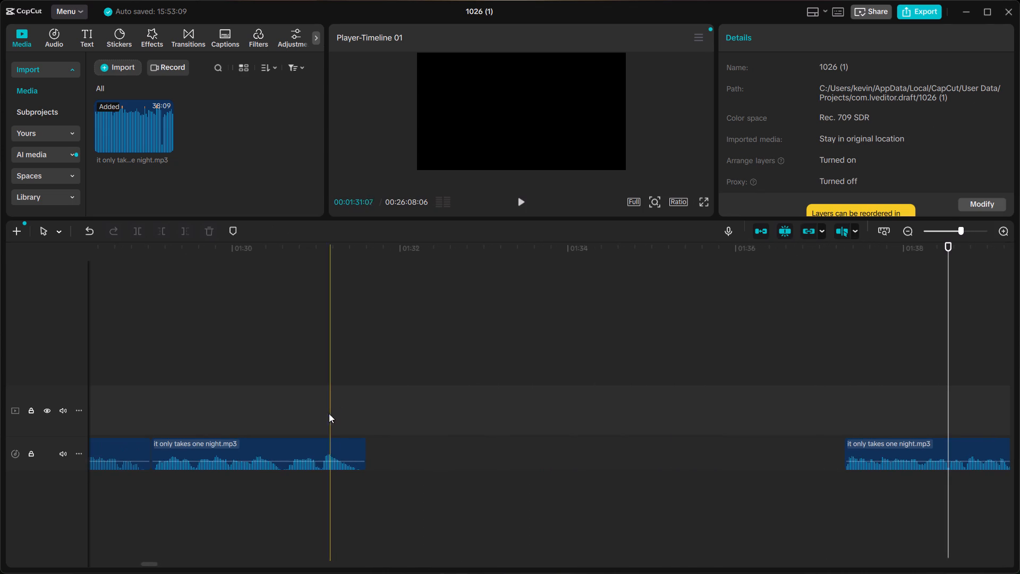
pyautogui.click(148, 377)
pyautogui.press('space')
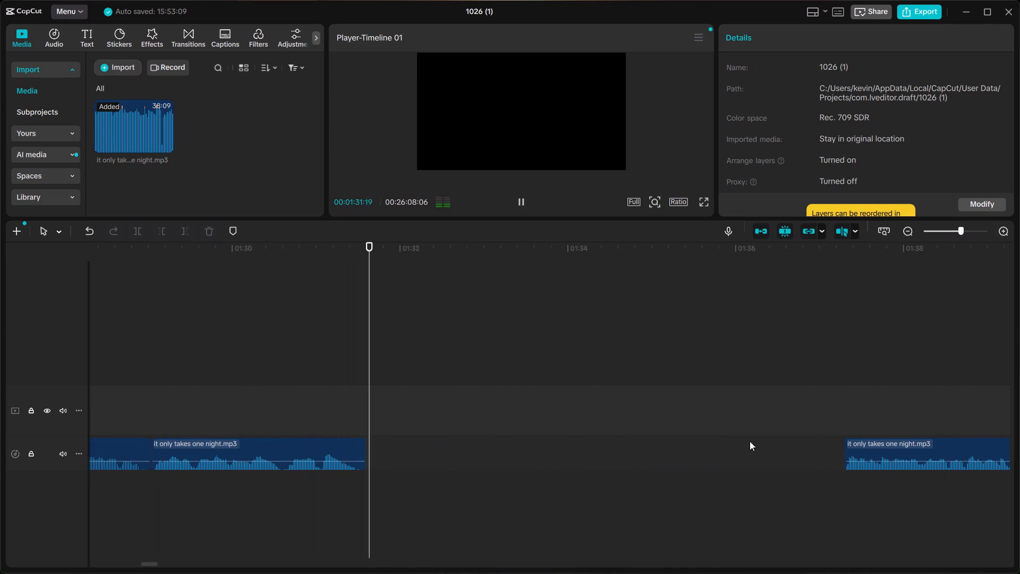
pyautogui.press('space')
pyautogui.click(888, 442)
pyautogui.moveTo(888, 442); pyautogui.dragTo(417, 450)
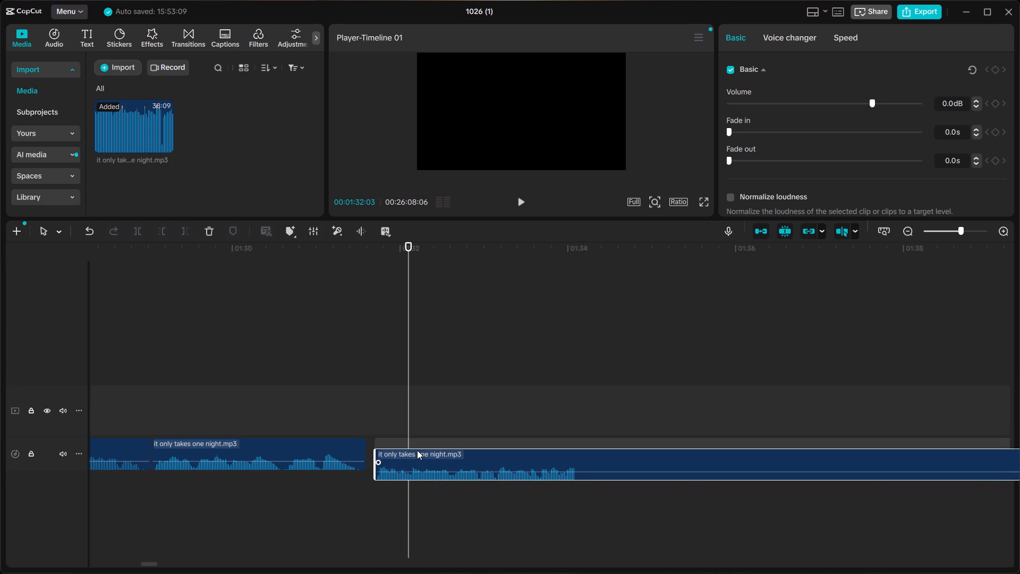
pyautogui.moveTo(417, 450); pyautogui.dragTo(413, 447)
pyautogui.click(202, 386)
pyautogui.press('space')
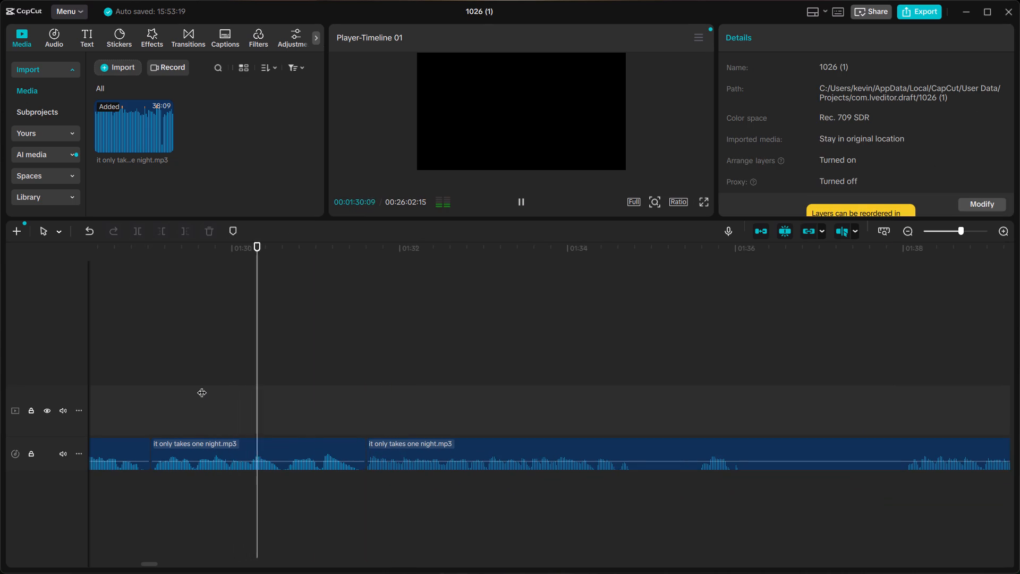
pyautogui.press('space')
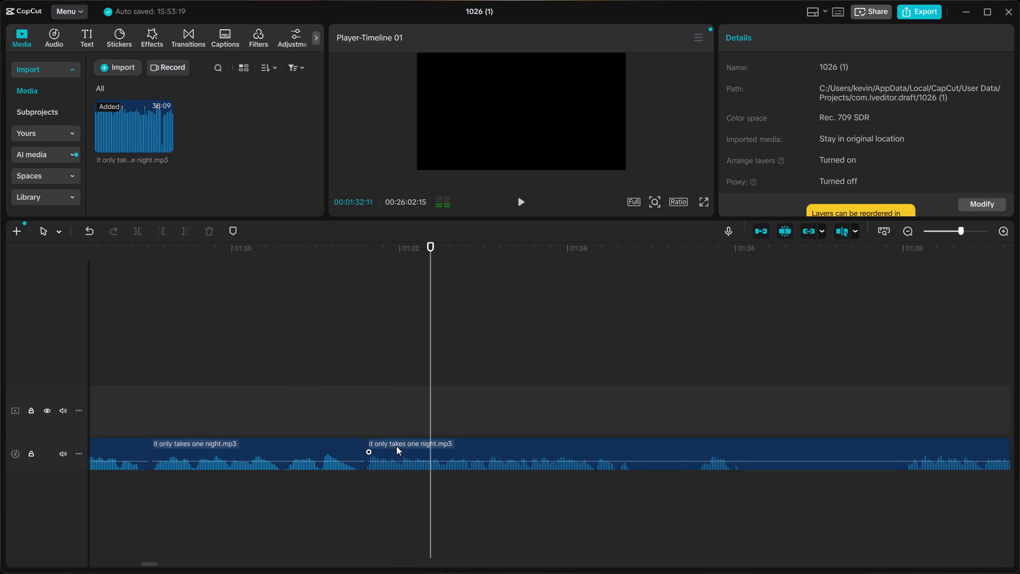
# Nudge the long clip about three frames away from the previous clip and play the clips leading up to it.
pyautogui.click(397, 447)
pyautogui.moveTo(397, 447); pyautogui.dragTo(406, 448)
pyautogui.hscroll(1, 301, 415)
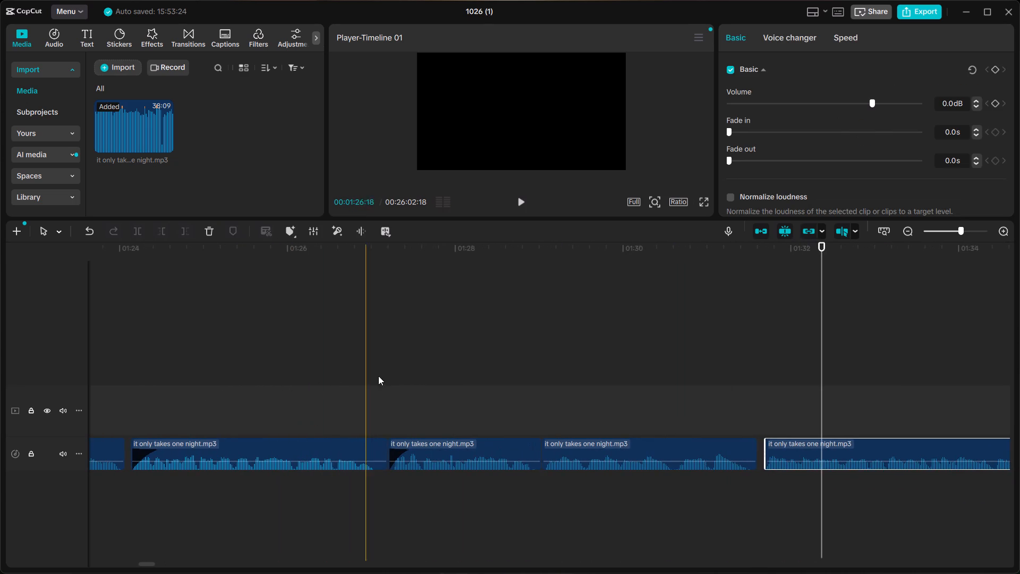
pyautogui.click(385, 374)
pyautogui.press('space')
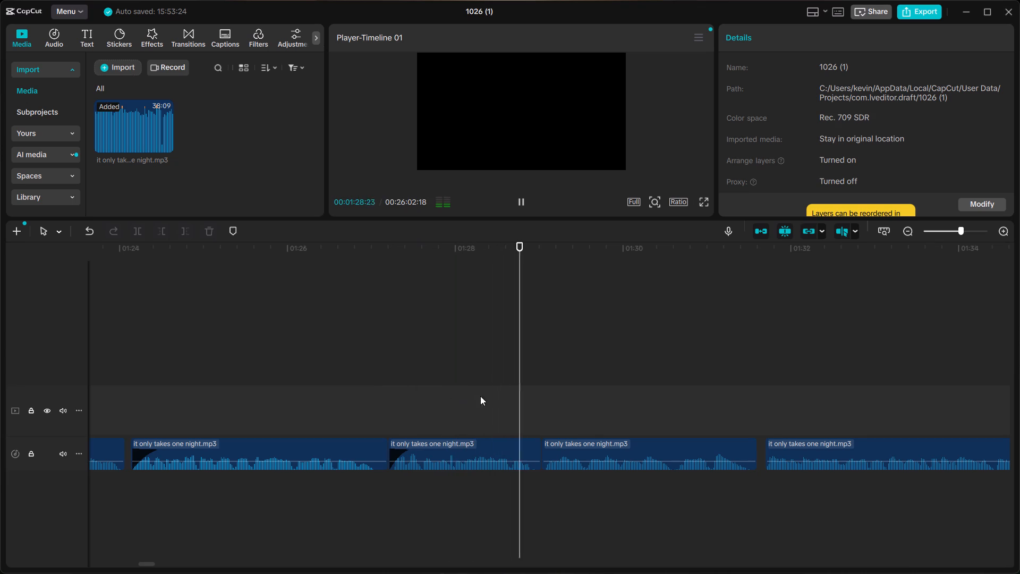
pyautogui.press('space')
# Delete the short clip between about 1:29 and 1:31:18, just before the long clip.
pyautogui.click(601, 445)
pyautogui.press('BackSpace')
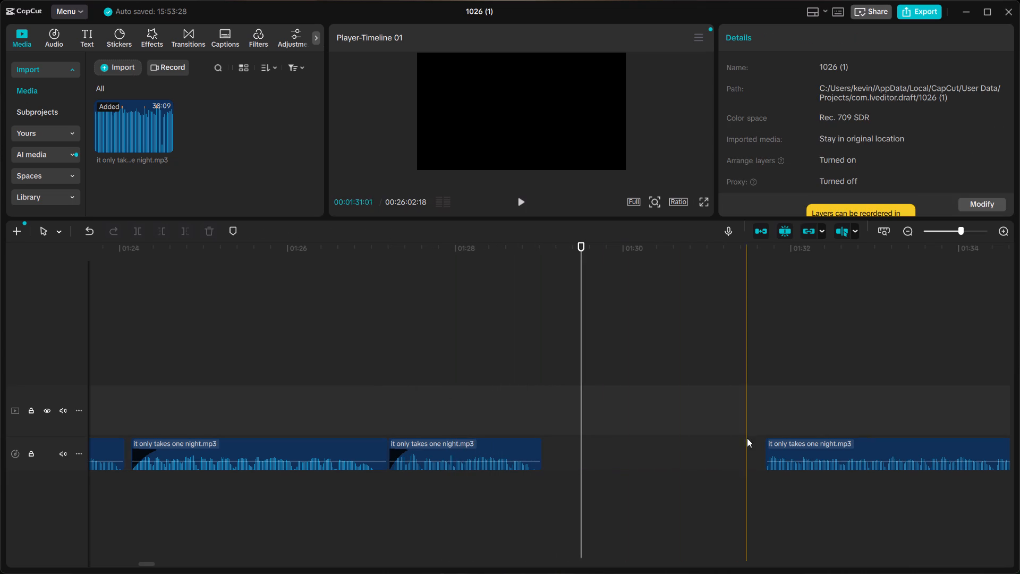
# Move the long clip back to directly after the previous clip, at about 1:29, and play the transition.
pyautogui.click(788, 448)
pyautogui.moveTo(788, 445); pyautogui.dragTo(568, 449)
pyautogui.click(377, 399)
pyautogui.press('space')
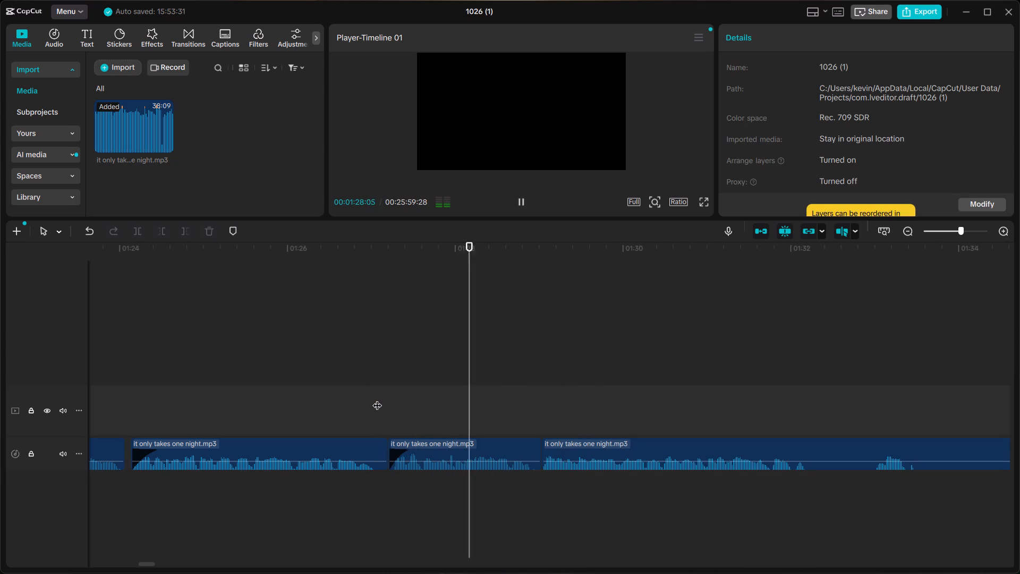
pyautogui.press('space')
# Nudge the long clip about four frames away from the previous clip to leave a short pause, and play through it.
pyautogui.click(577, 445)
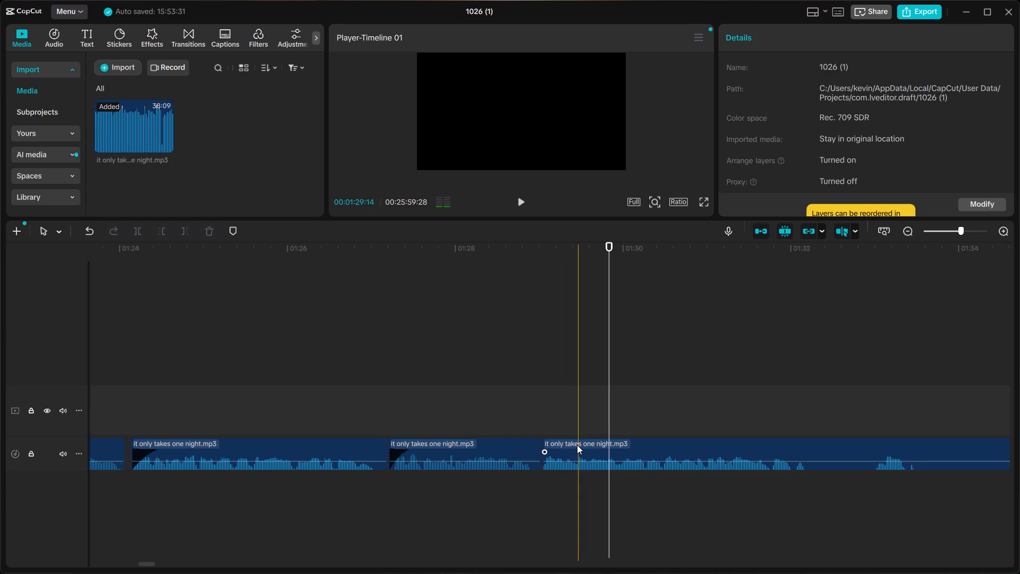
pyautogui.moveTo(577, 445); pyautogui.dragTo(588, 446)
pyautogui.click(118, 421)
pyautogui.press('space')
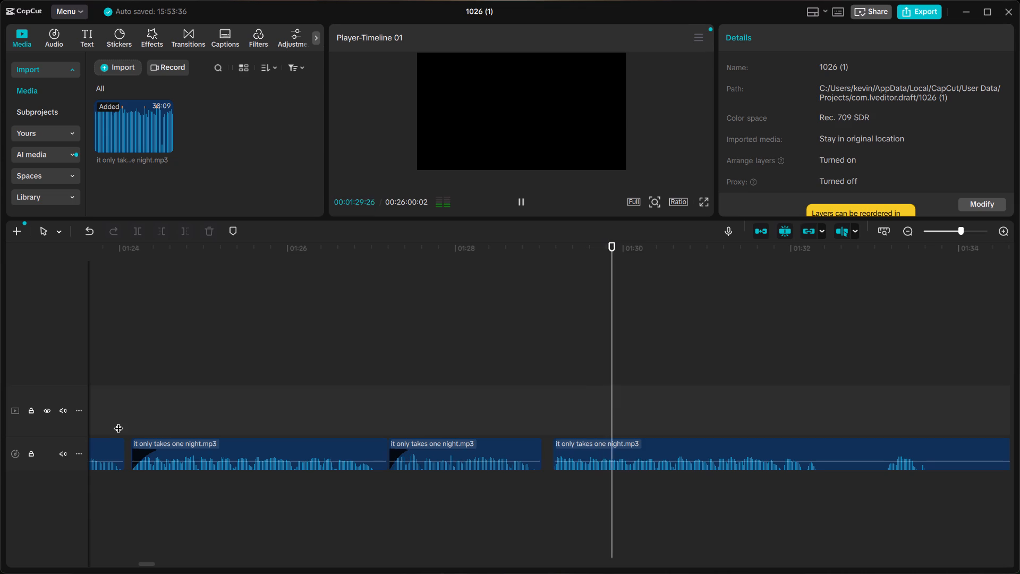
pyautogui.press('space')
# Set a 0.3 s fade-in on the long clip and play the transition into it.
pyautogui.click(580, 448)
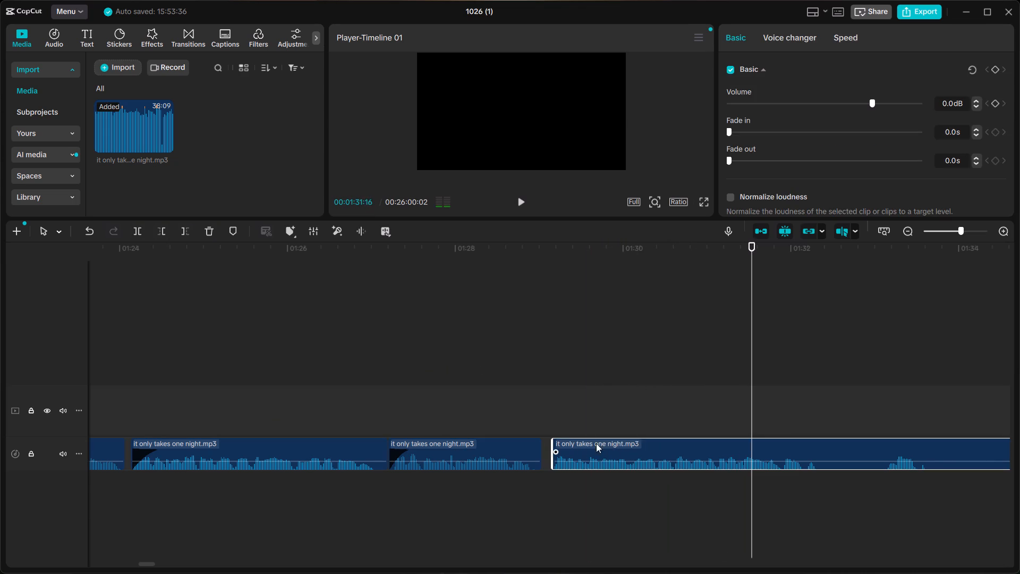
pyautogui.tripleClick(977, 128)
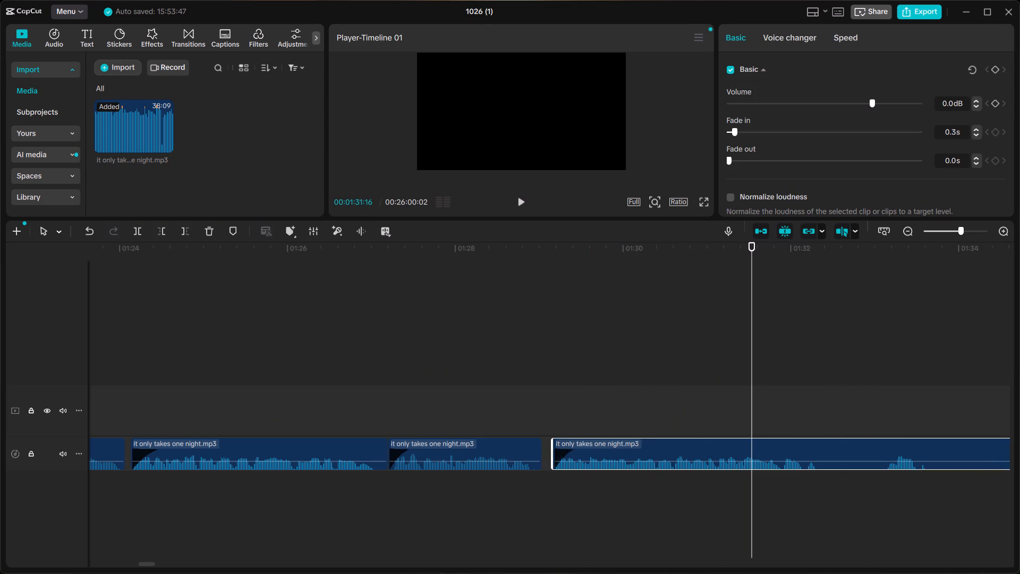
pyautogui.click(362, 296)
pyautogui.press('space')
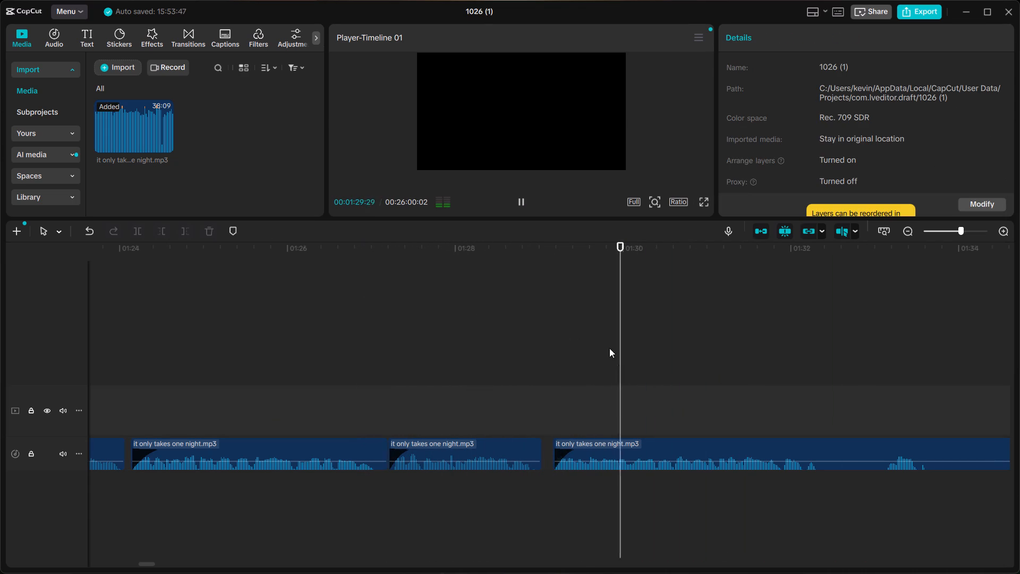
pyautogui.press('space')
# Lower the long clip's fade-in by one increment and replay the transition.
pyautogui.click(629, 443)
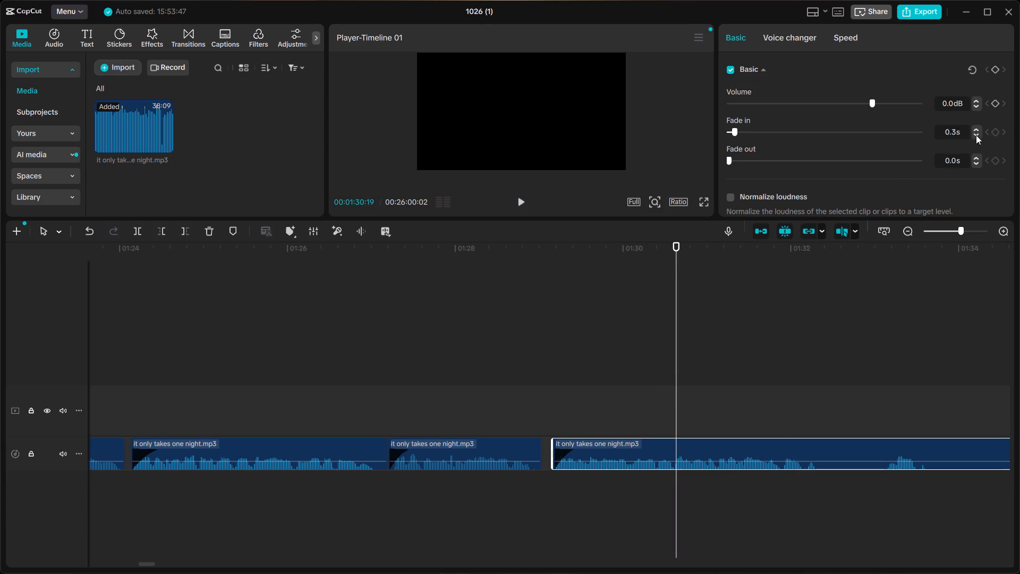
pyautogui.click(976, 135)
pyautogui.click(360, 306)
pyautogui.press('space')
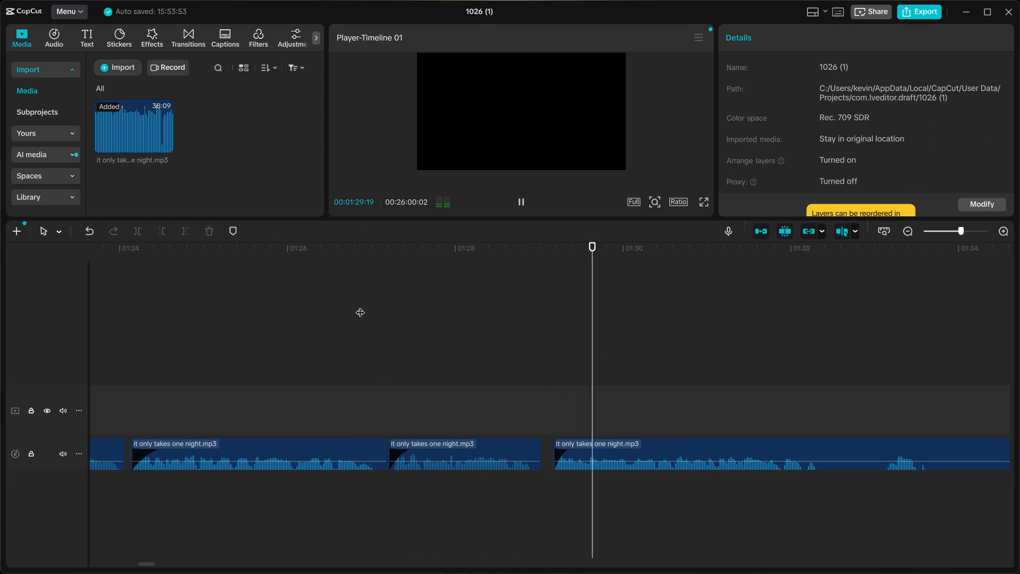
# Play the long clip through the phrase ending at about 1:32 and split it in the pause right after.
pyautogui.hscroll(-2, 360, 306)
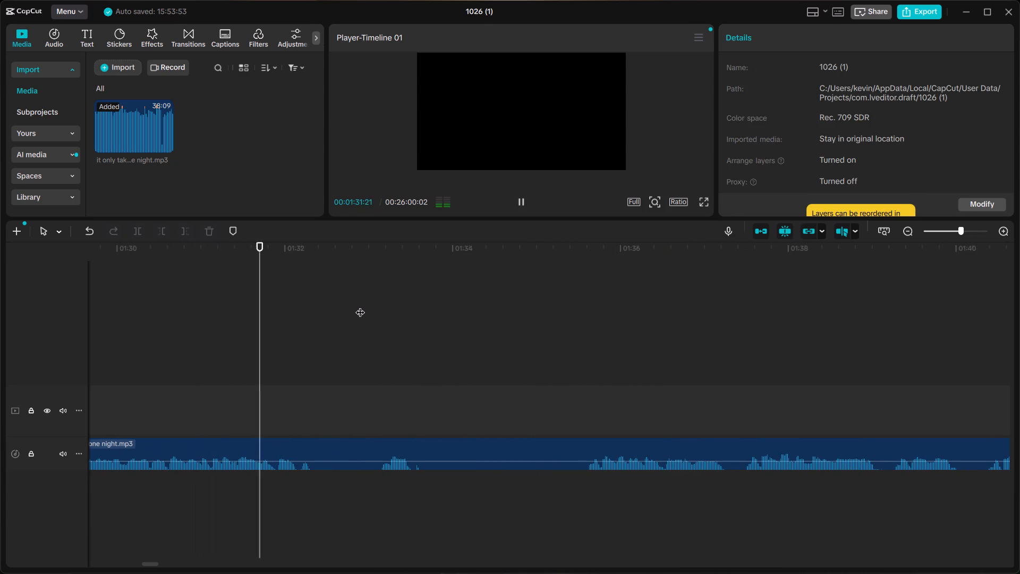
pyautogui.press('space')
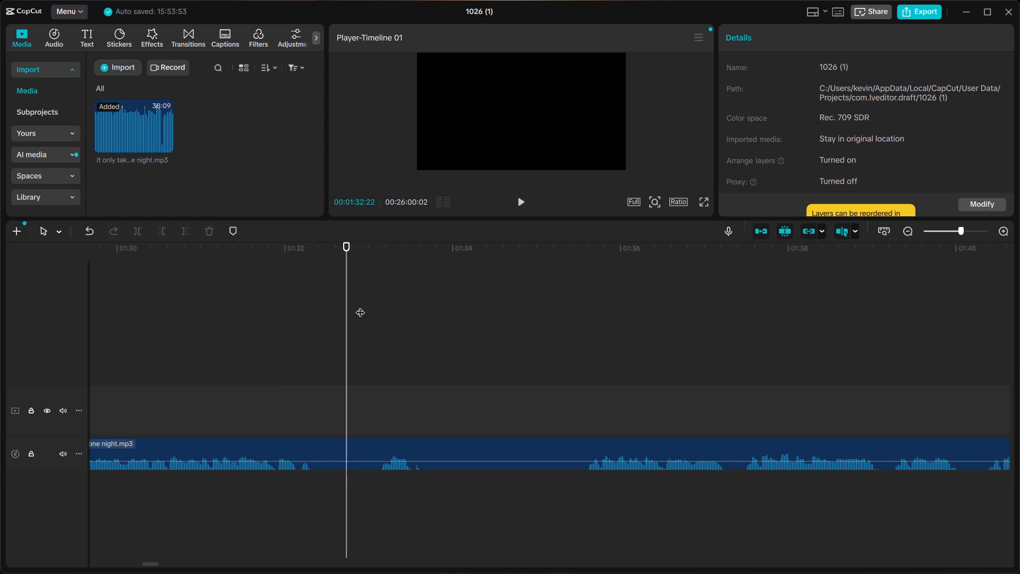
pyautogui.click(320, 445)
pyautogui.hotkey('ctrl', 'b')
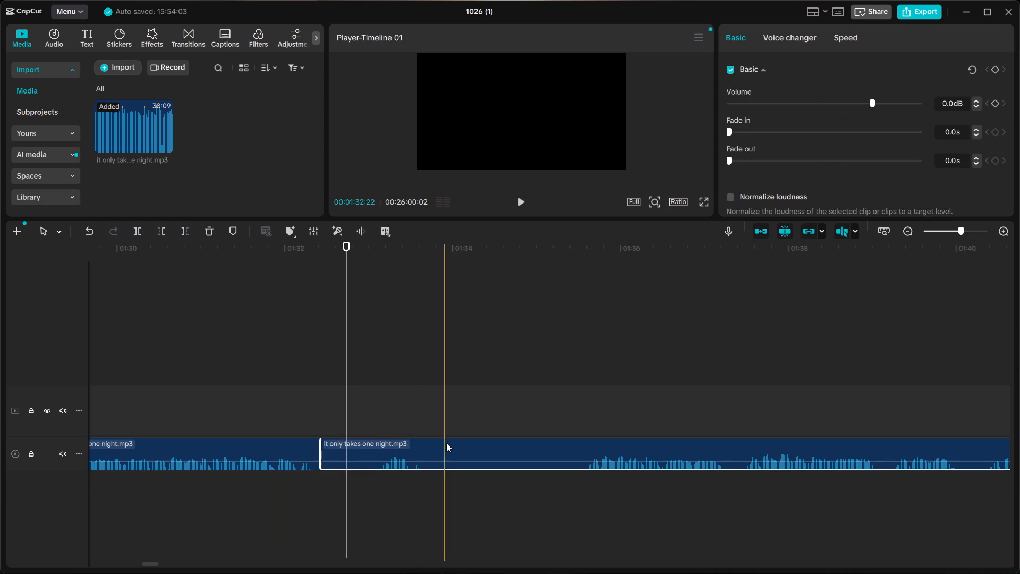
# Listen to the takes after 1:35, split the long clip at about 1:40, and delete the section from 1:32 to 1:40.
pyautogui.click(587, 419)
pyautogui.press('space')
pyautogui.hscroll(-1, 587, 419)
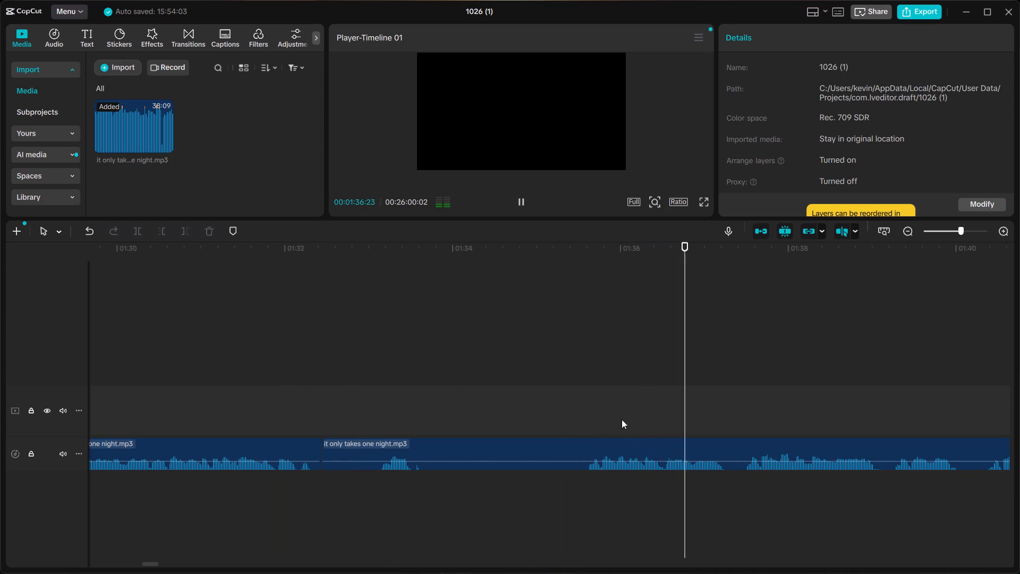
pyautogui.hscroll(-1, 622, 419)
pyautogui.hscroll(-1, 796, 425)
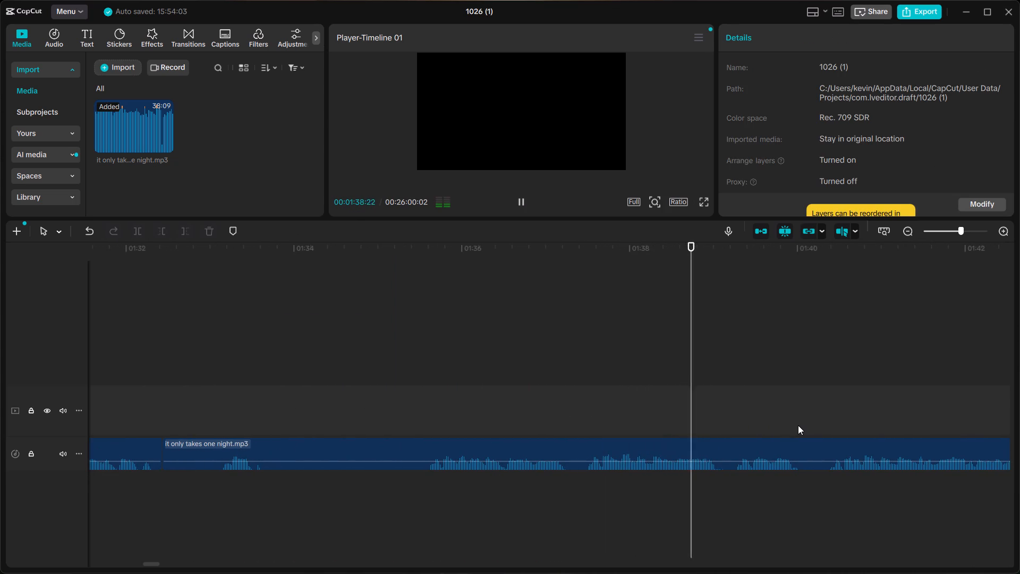
pyautogui.hscroll(-1, 800, 425)
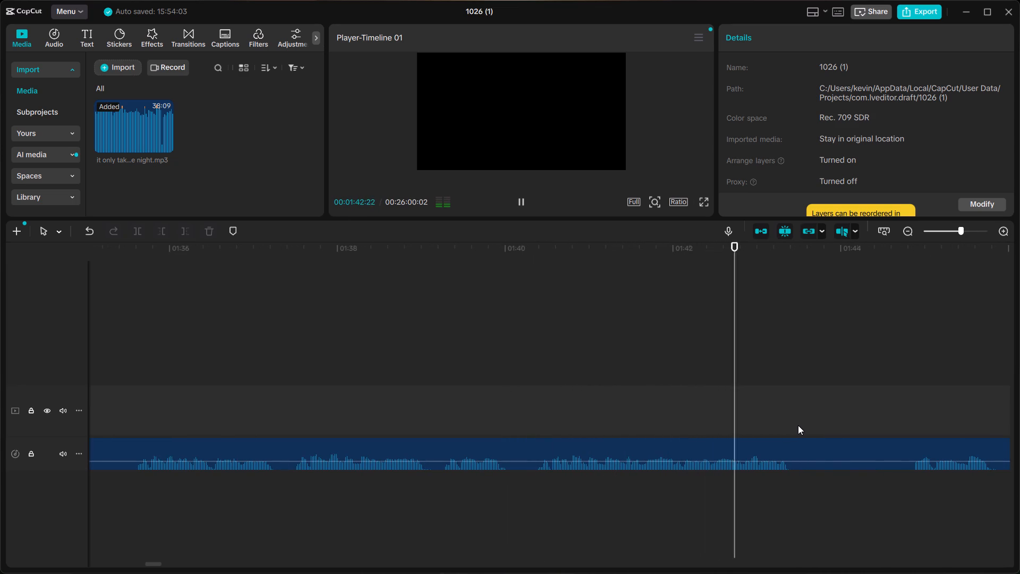
pyautogui.press('space')
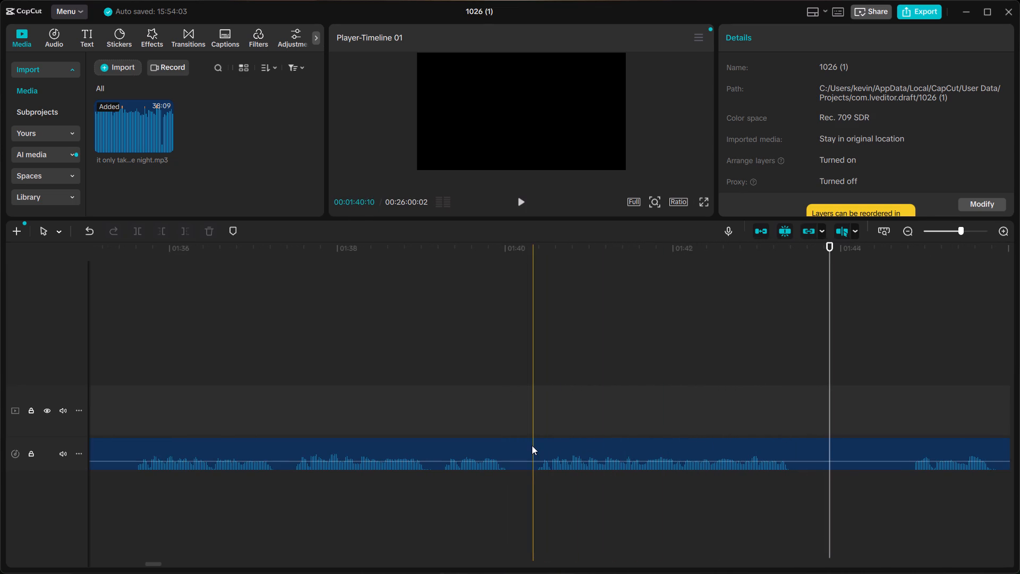
pyautogui.click(532, 445)
pyautogui.hotkey('ctrl', 'b')
pyautogui.click(499, 444)
pyautogui.keyDown('ctrl'); pyautogui.scroll(-11, 499, 443); pyautogui.keyUp('ctrl')
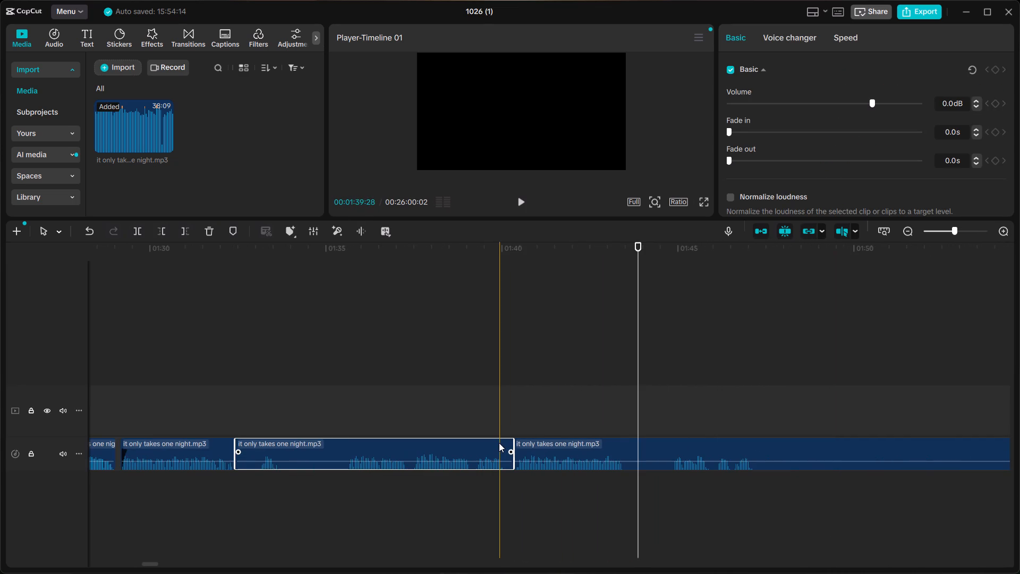
pyautogui.press('BackSpace')
# Move the remaining long clip back to directly after the clip ending at about 1:32 and play the transition.
pyautogui.click(575, 452)
pyautogui.moveTo(575, 446); pyautogui.dragTo(295, 451)
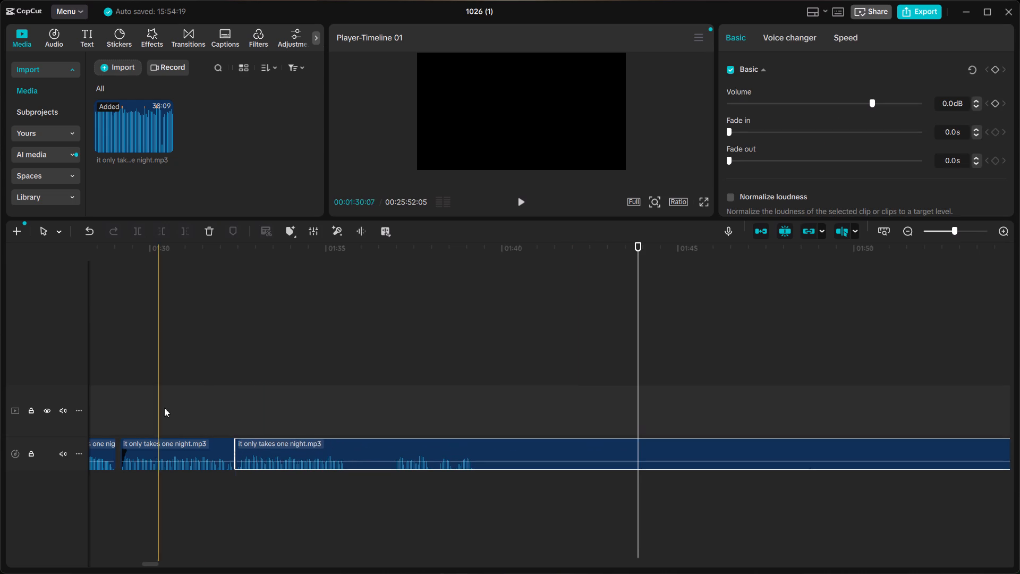
pyautogui.click(201, 404)
pyautogui.press('space')
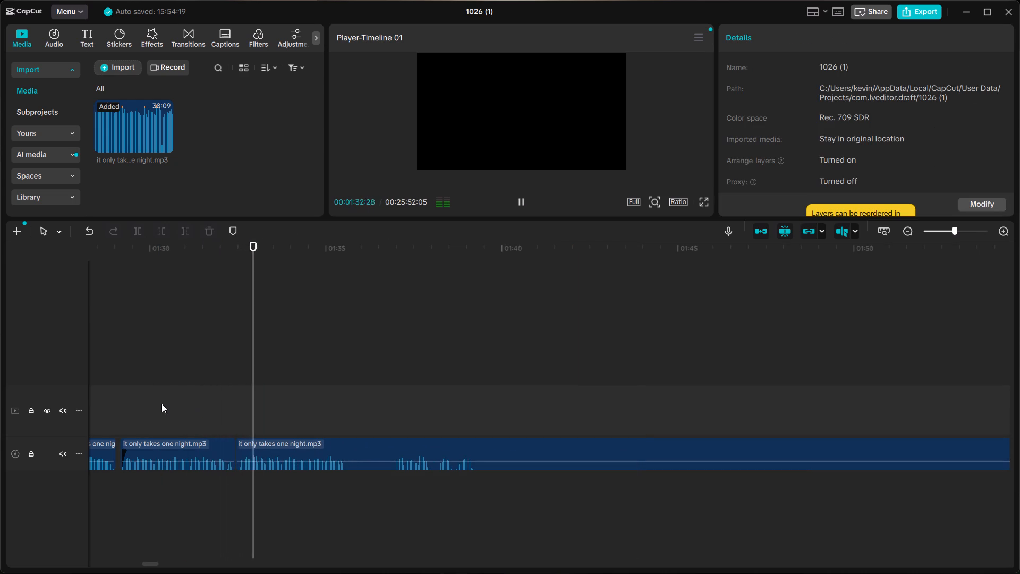
pyautogui.click(161, 403)
pyautogui.press('space')
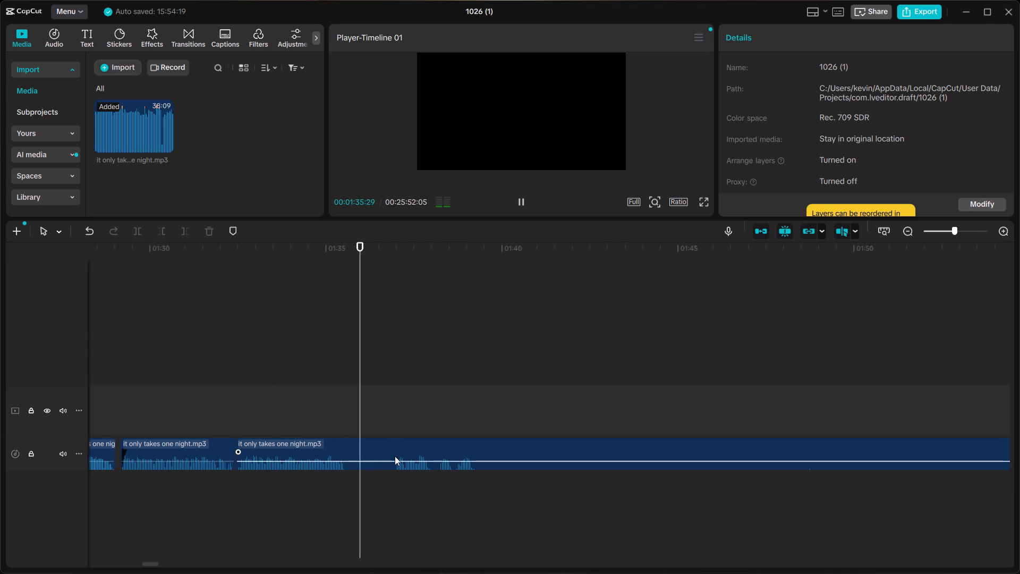
# Listen to the next phrases, then cut out and delete the silence between about 1:35.5 and 1:37.
pyautogui.click(386, 437)
pyautogui.press('space')
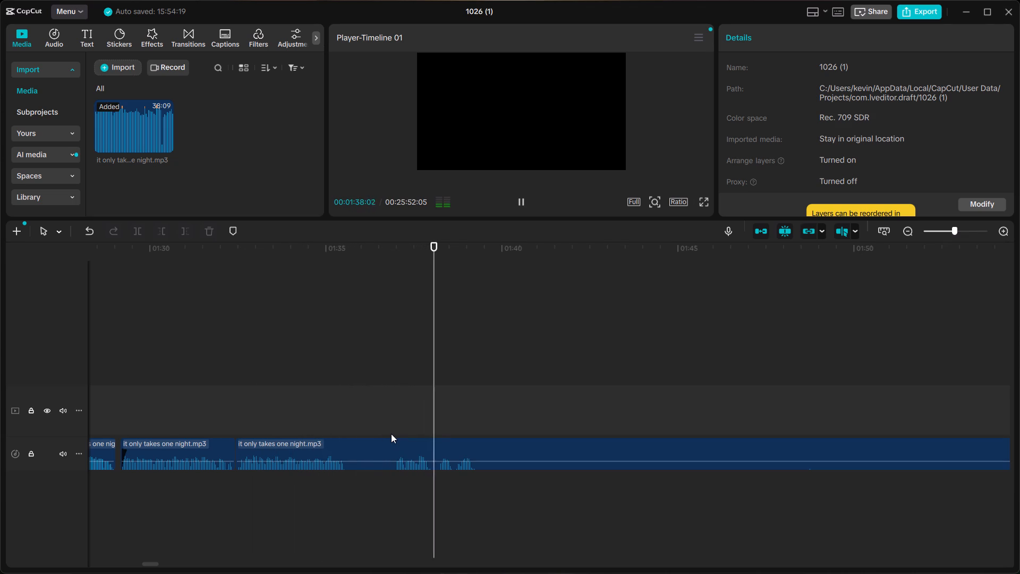
pyautogui.press('space')
pyautogui.keyDown('ctrl'); pyautogui.scroll(9, 353, 440); pyautogui.keyUp('ctrl')
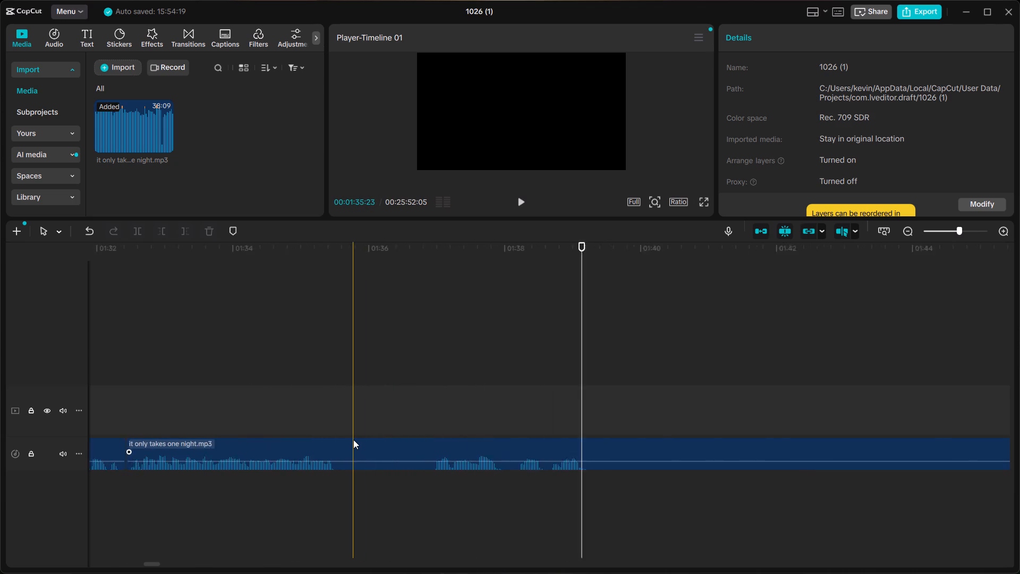
pyautogui.click(338, 444)
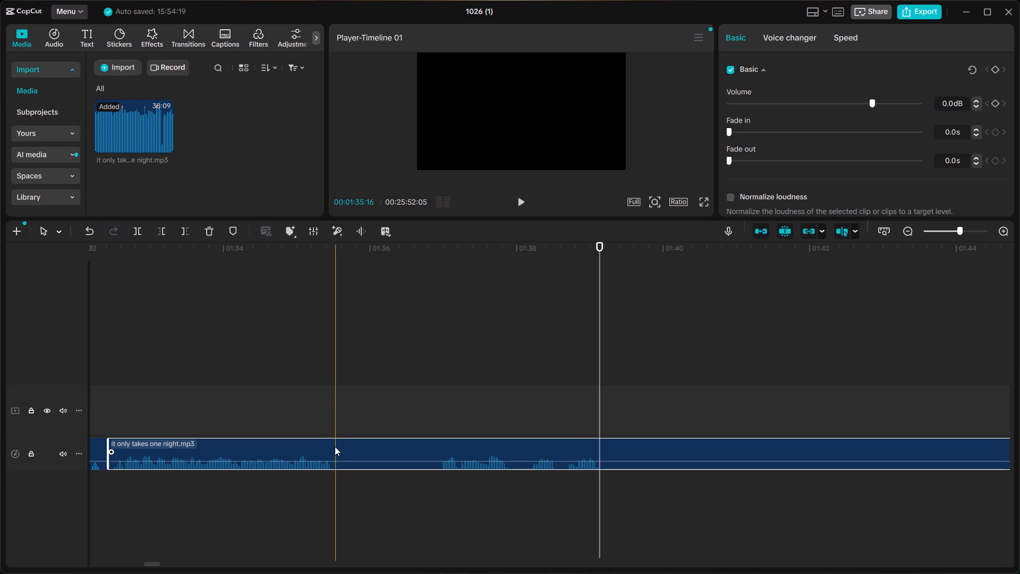
pyautogui.hotkey('ctrl', 'b')
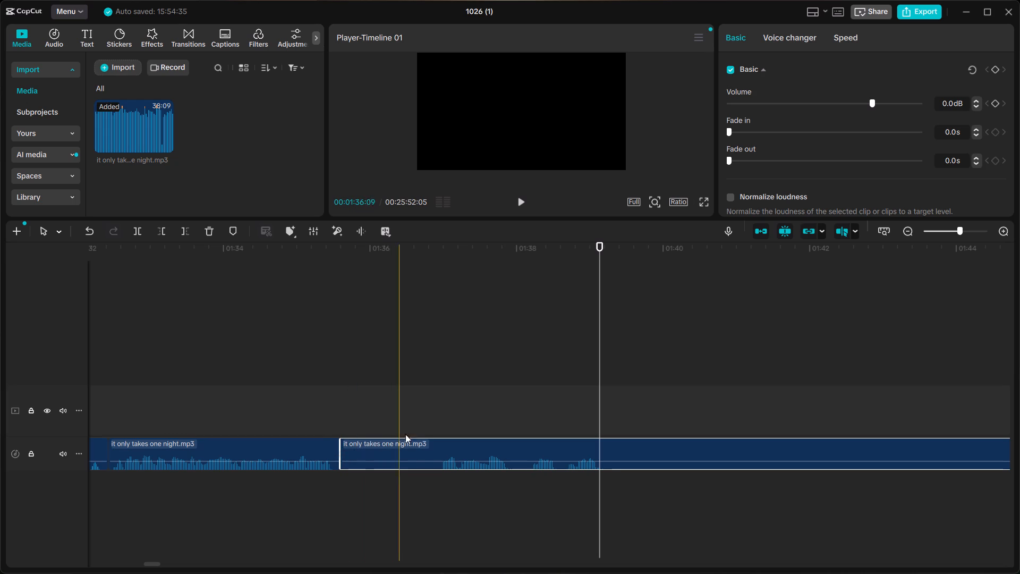
pyautogui.hotkey('ctrl', 'b')
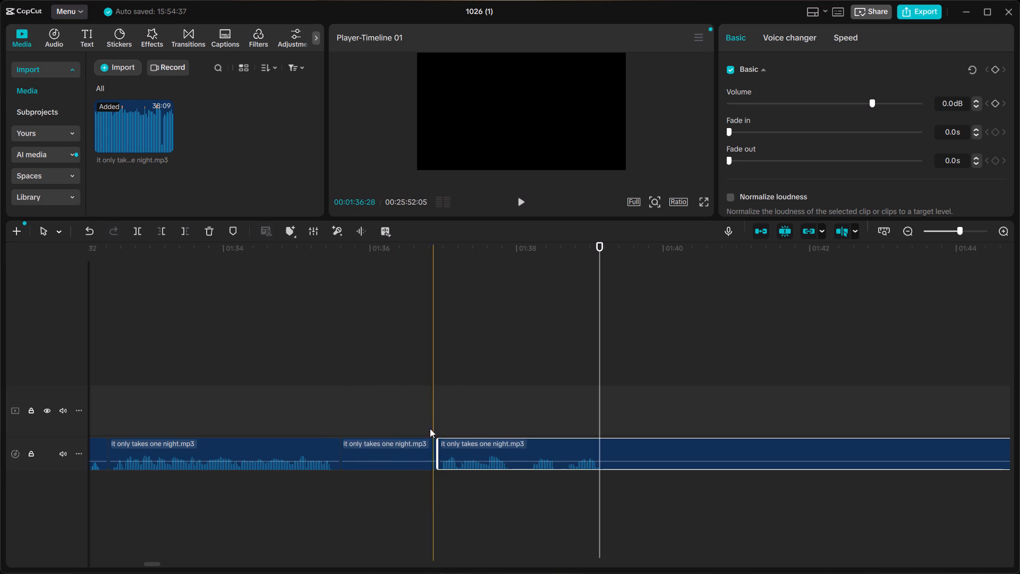
pyautogui.click(421, 434)
pyautogui.click(421, 446)
pyautogui.press('BackSpace')
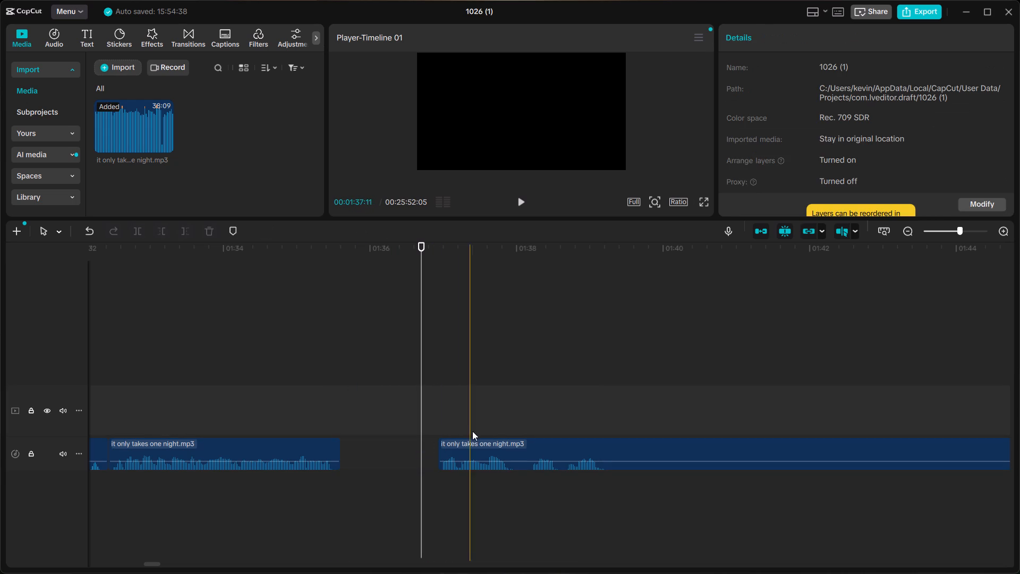
# Move the long clip back to directly after the previous clip, at about 1:35.5, and replay the transition.
pyautogui.click(480, 444)
pyautogui.moveTo(480, 444); pyautogui.dragTo(376, 455)
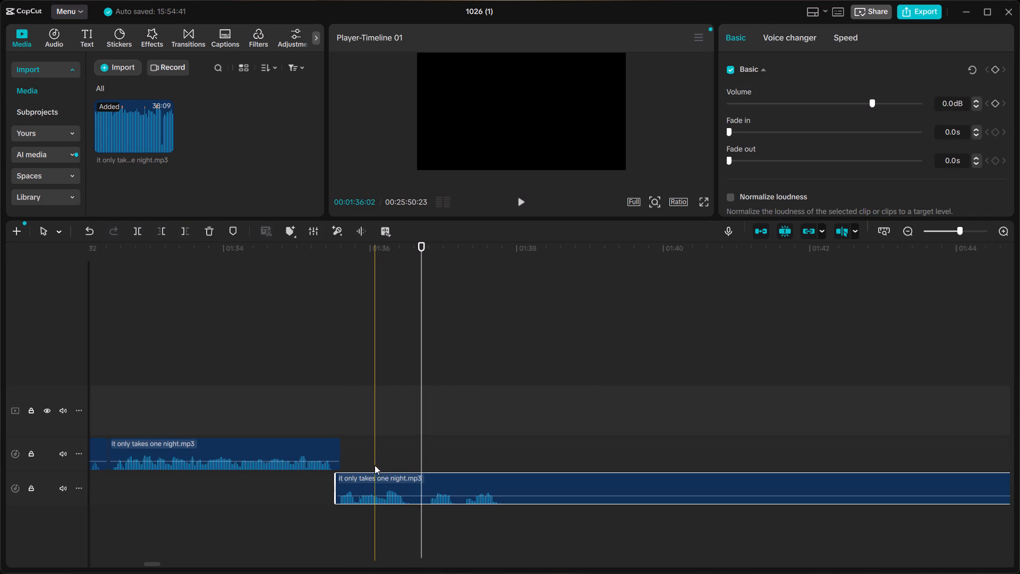
pyautogui.moveTo(375, 478); pyautogui.dragTo(378, 452)
pyautogui.click(253, 410)
pyautogui.press('space')
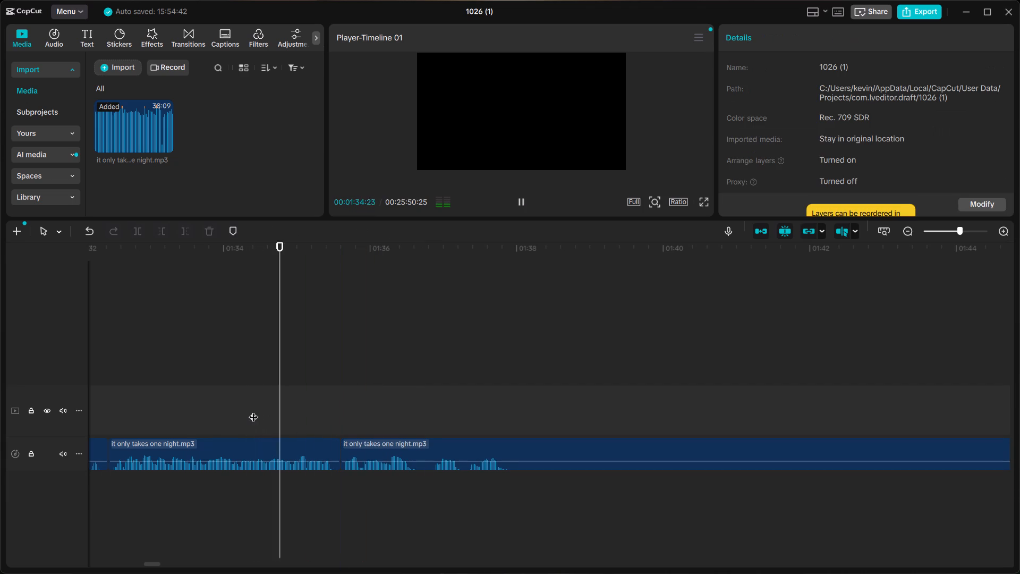
pyautogui.click(193, 423)
pyautogui.press('space')
pyautogui.click(166, 418)
pyautogui.press('space')
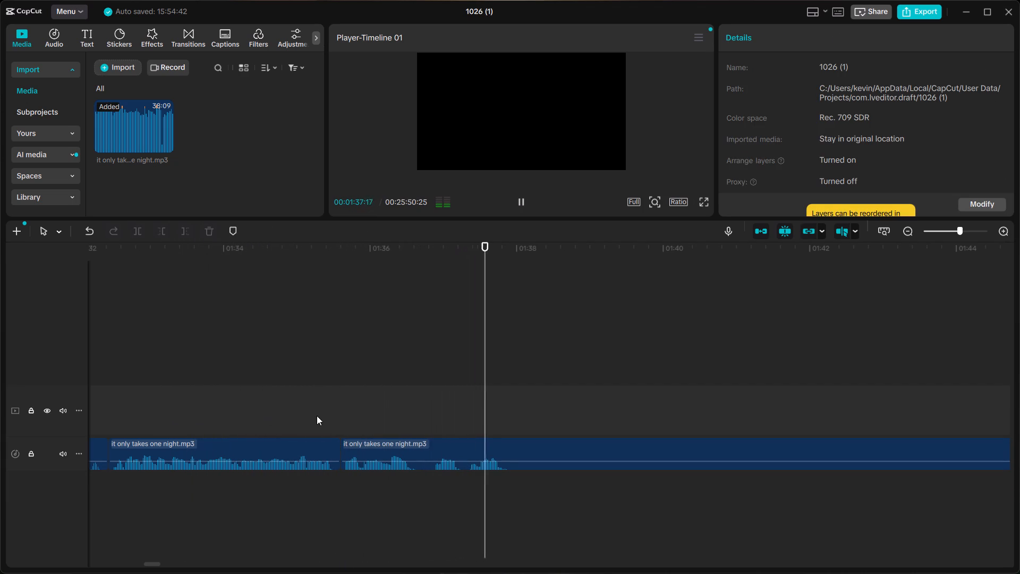
pyautogui.press('space')
pyautogui.click(105, 413)
pyautogui.press('space')
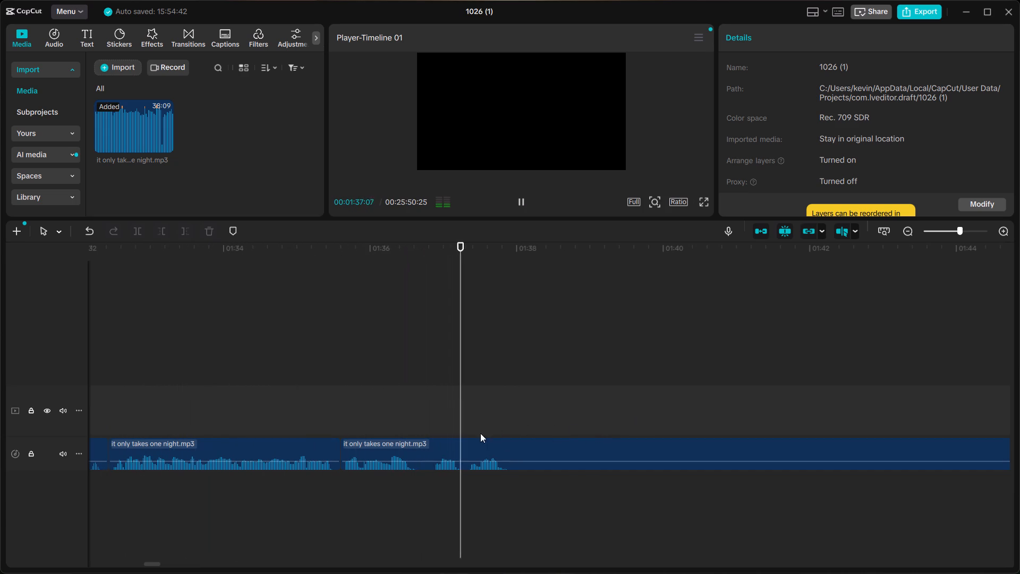
pyautogui.press('space')
# Nudge the long clip about two frames away from the previous clip and play through the transition.
pyautogui.doubleClick(379, 448)
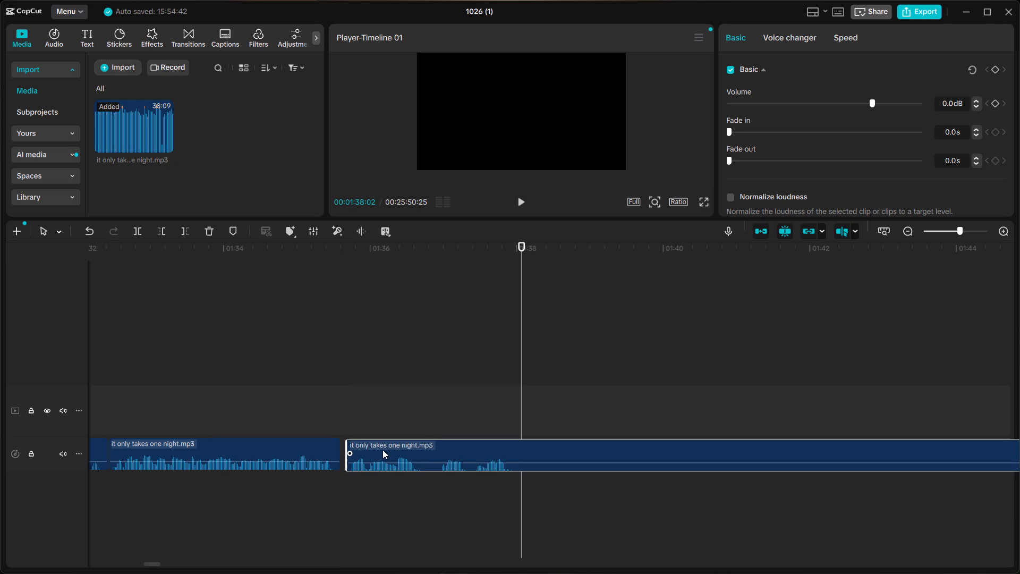
pyautogui.click(116, 419)
pyautogui.press('space')
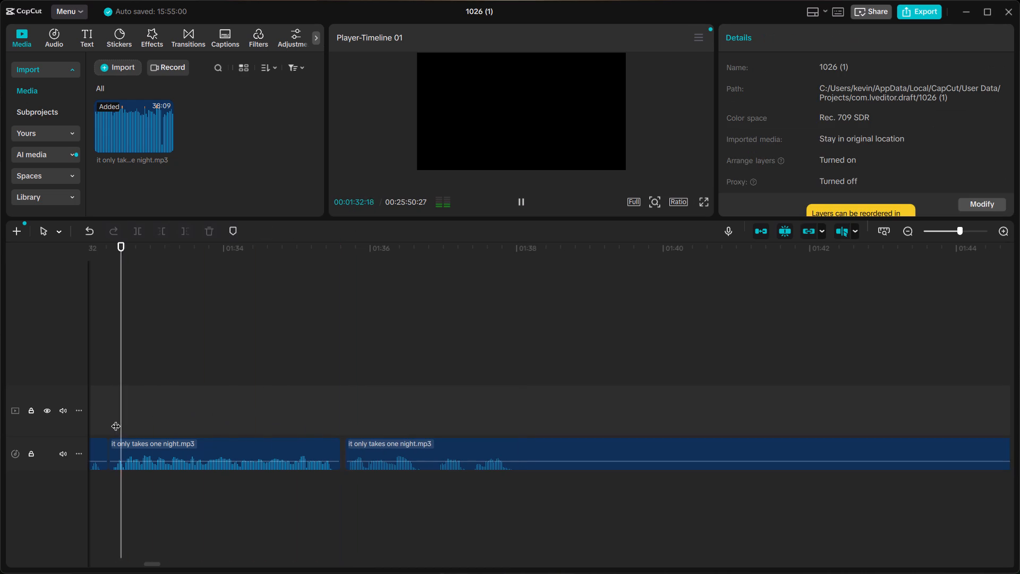
pyautogui.keyDown('ctrl'); pyautogui.scroll(-5, 115, 419); pyautogui.keyUp('ctrl')
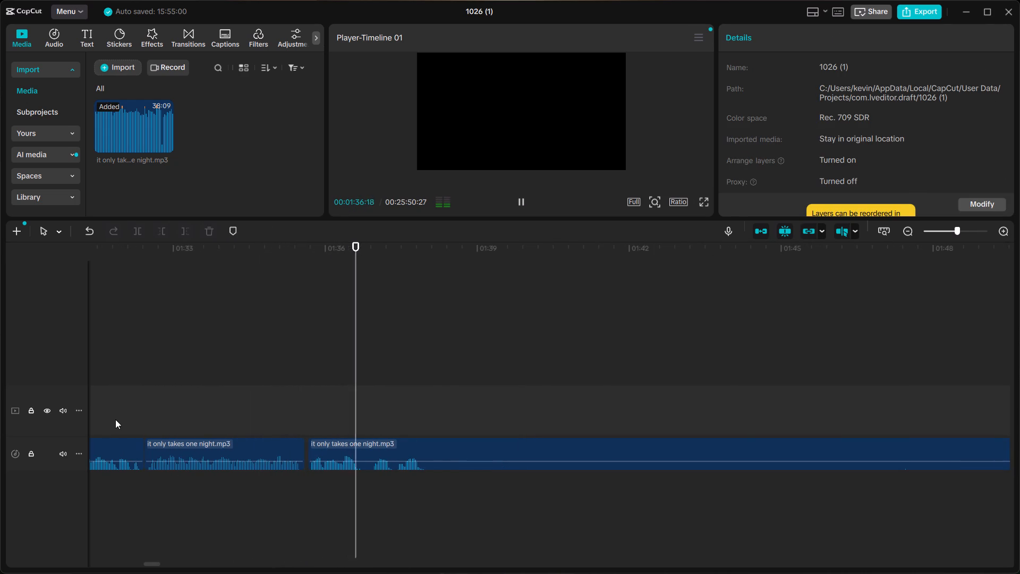
pyautogui.press('space')
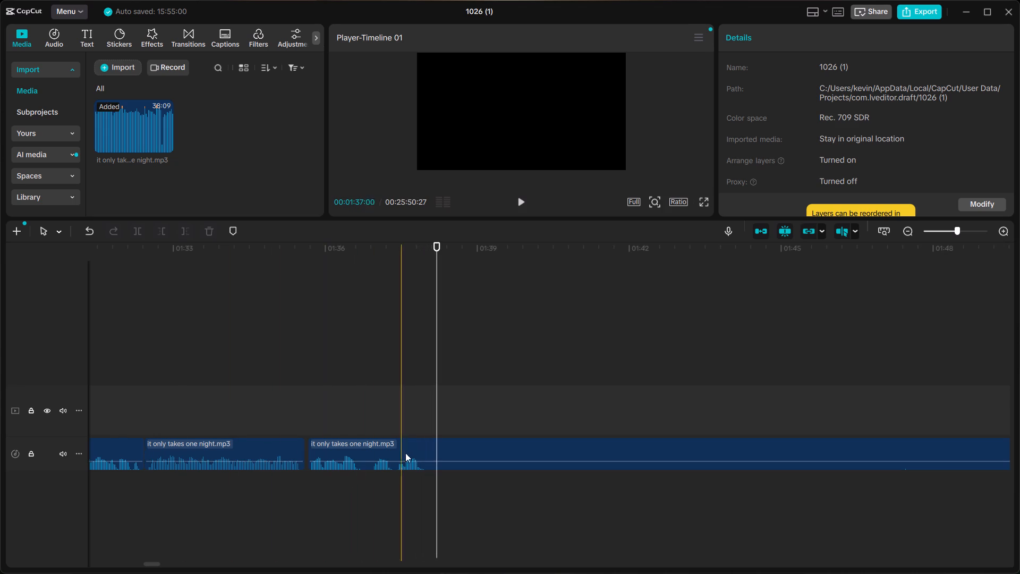
# Split the long clip at about 1:38, just after its last spoken phrase before the long silence.
pyautogui.click(433, 450)
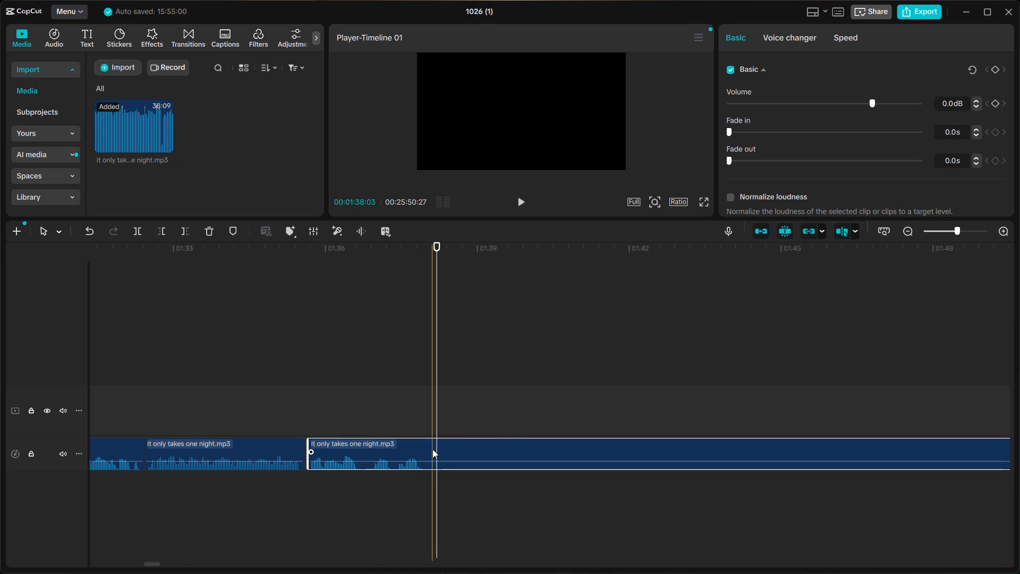
pyautogui.hotkey('ctrl', 'b')
# Listen to the takes after the long silence, from about 2:03 to 2:27, to compare which phrases to keep.
pyautogui.hscroll(-4, 488, 441)
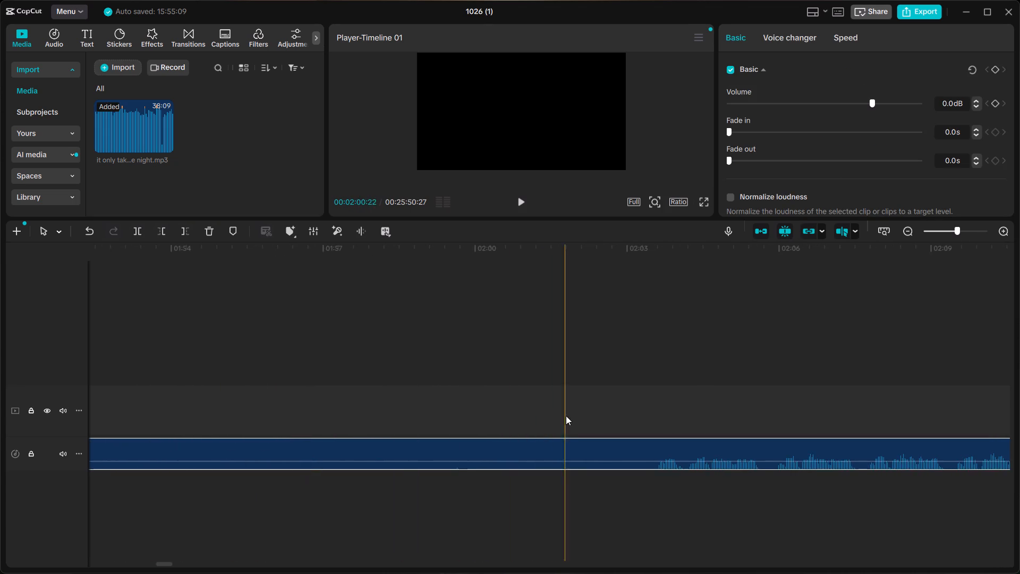
pyautogui.click(659, 401)
pyautogui.press('space')
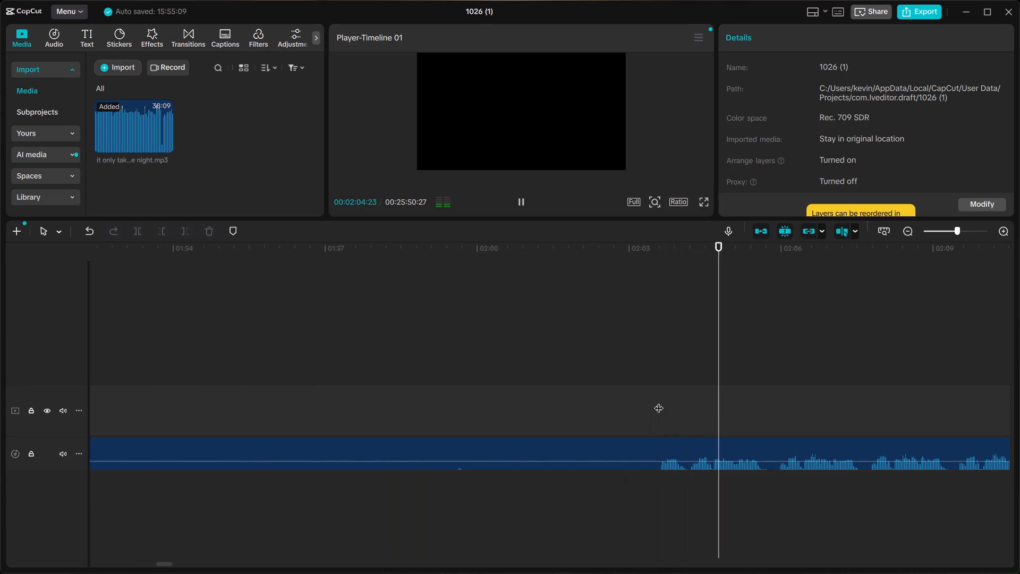
pyautogui.hscroll(-1, 886, 433)
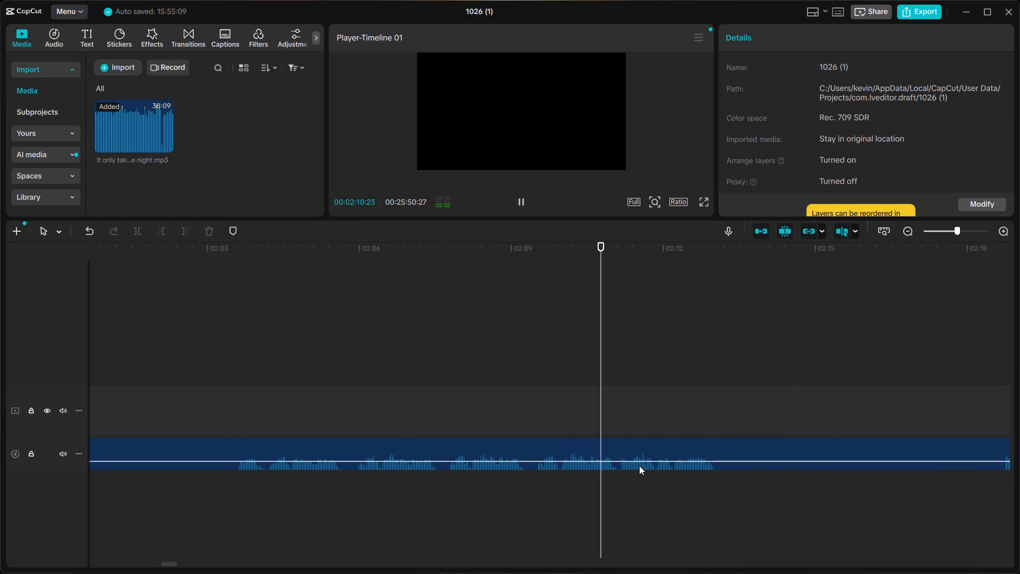
pyautogui.press('space')
pyautogui.hscroll(-2, 632, 470)
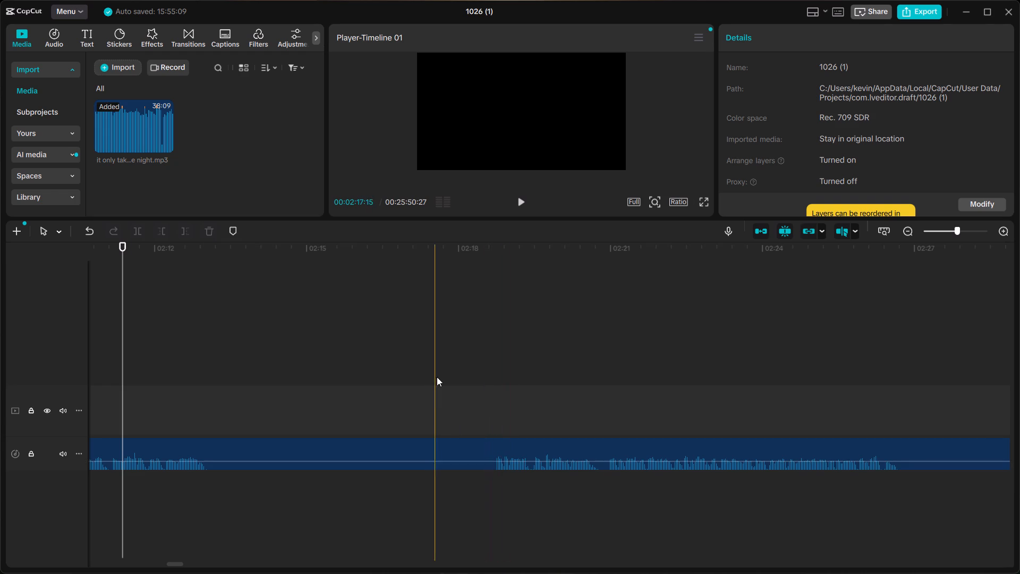
pyautogui.click(492, 415)
pyautogui.press('space')
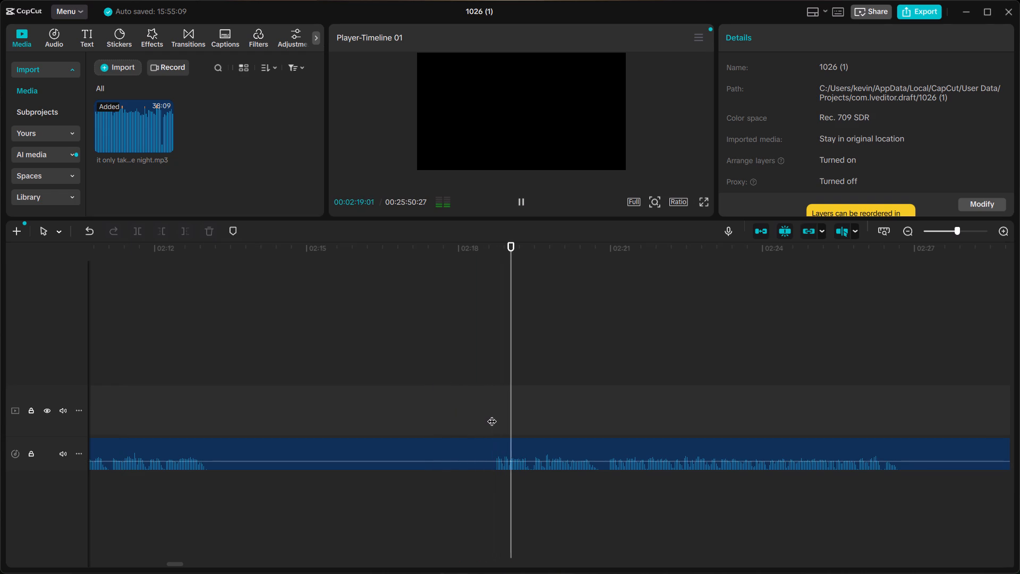
pyautogui.press('space')
pyautogui.click(607, 423)
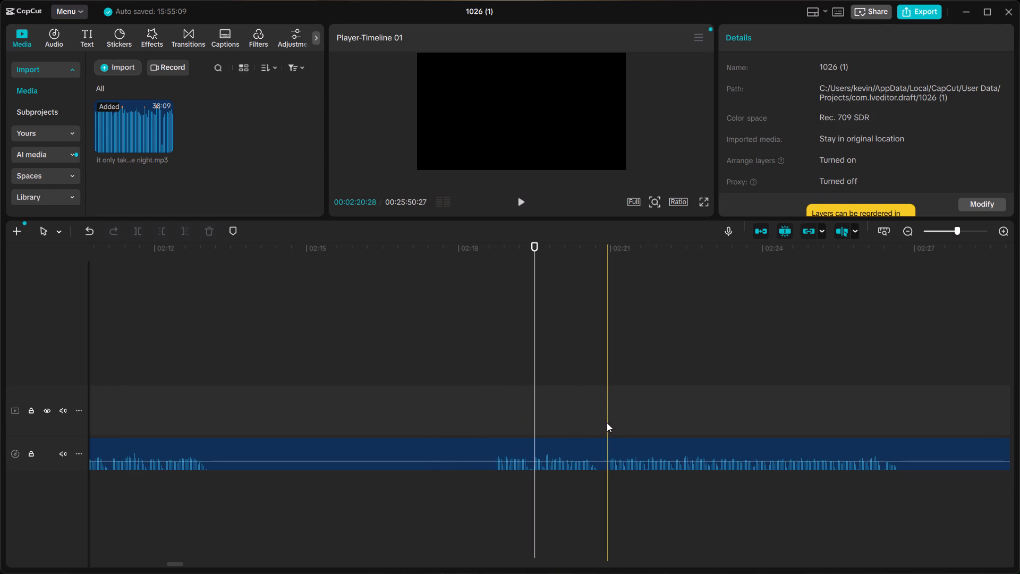
pyautogui.press('space')
pyautogui.press('space')
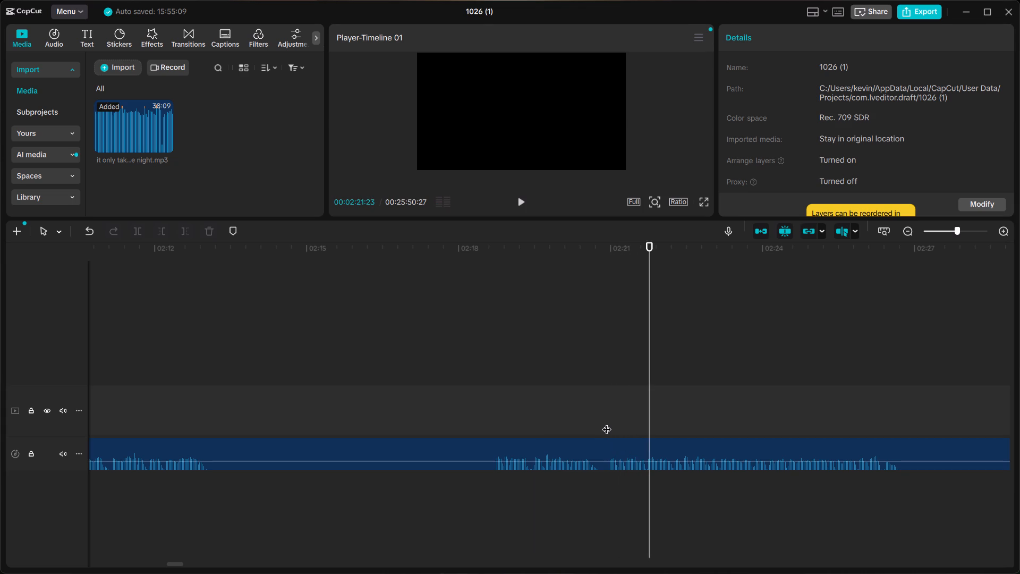
pyautogui.press('space')
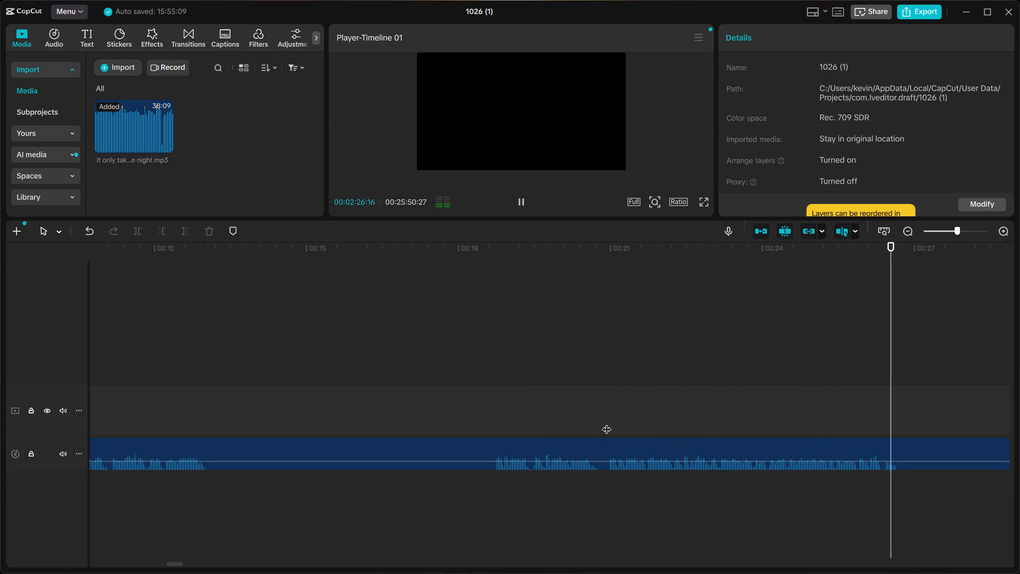
pyautogui.press('space')
pyautogui.hscroll(2, 608, 429)
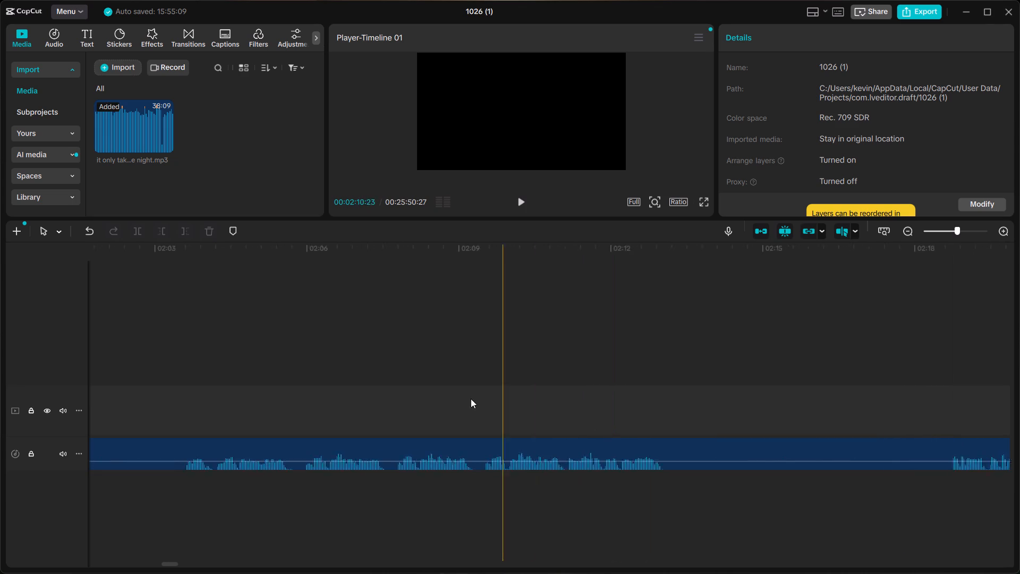
# Replay the last kept phrase at about 1:36 to 1:38 and compare it with the takes from about 2:03 to 2:09.
pyautogui.hscroll(4, 471, 399)
pyautogui.hscroll(3, 346, 430)
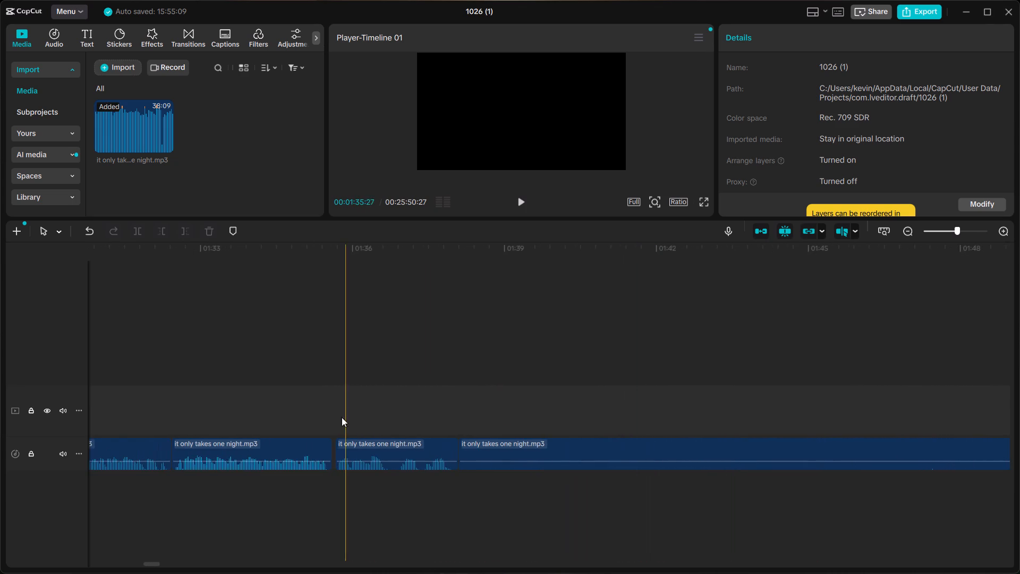
pyautogui.hscroll(1, 342, 417)
pyautogui.click(383, 390)
pyautogui.press('space')
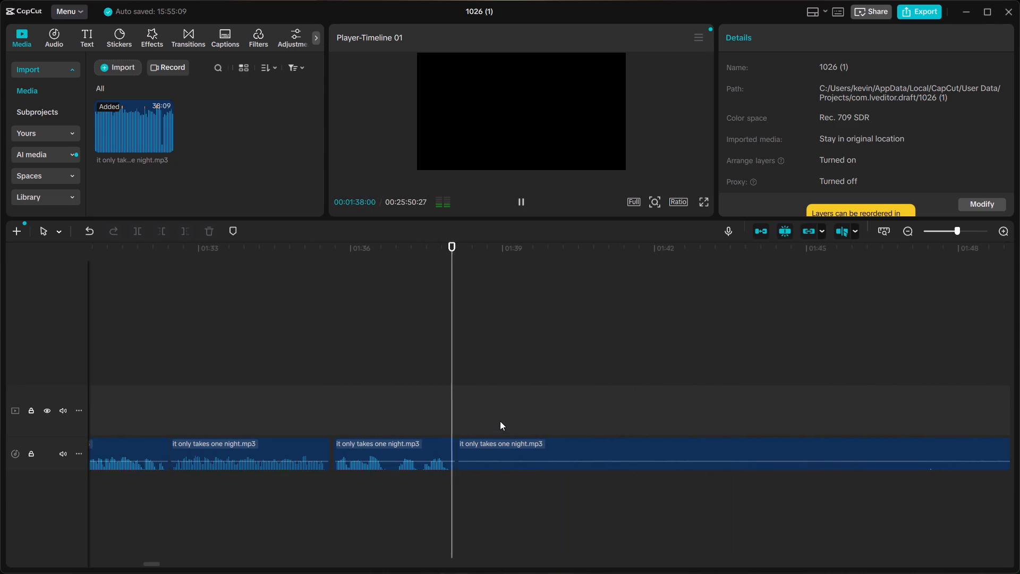
pyautogui.press('space')
pyautogui.hscroll(-4, 511, 419)
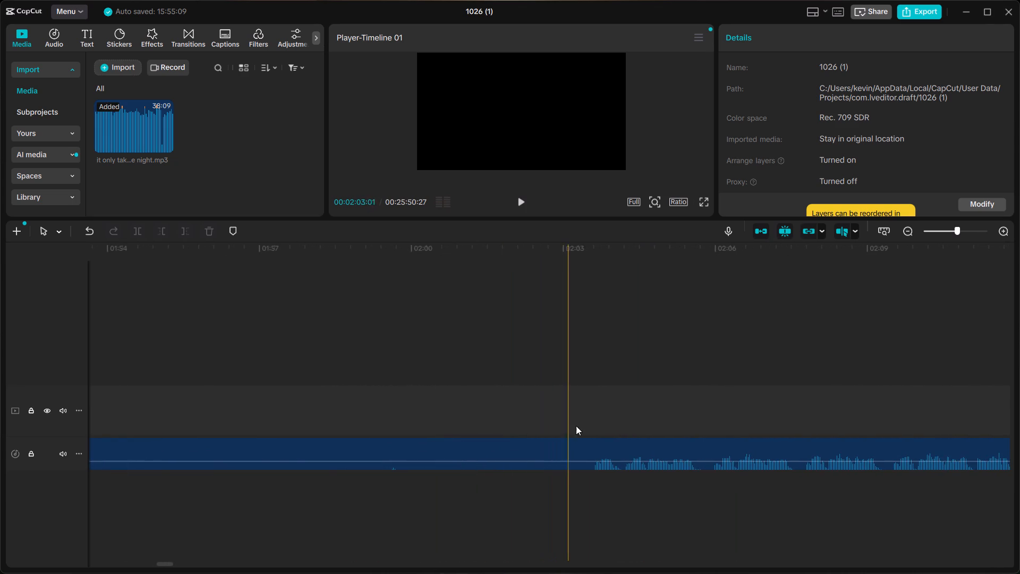
pyautogui.click(588, 426)
pyautogui.press('space')
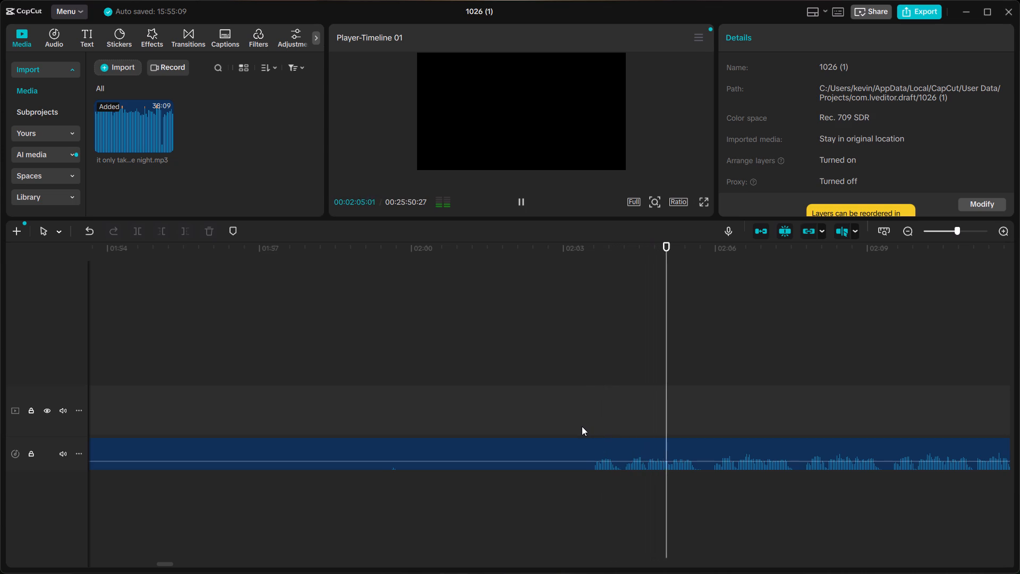
pyautogui.hscroll(-1, 582, 426)
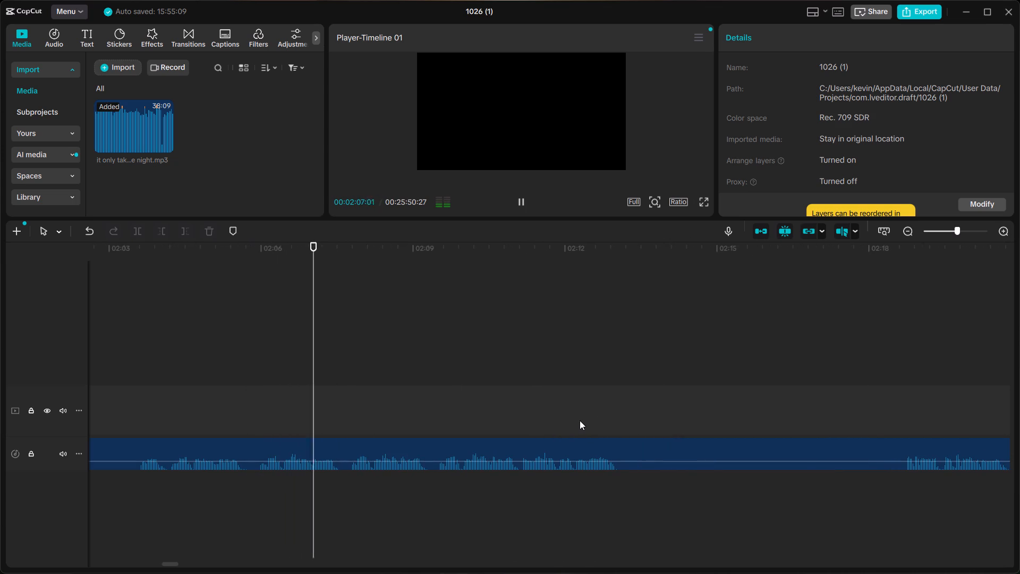
pyautogui.press('space')
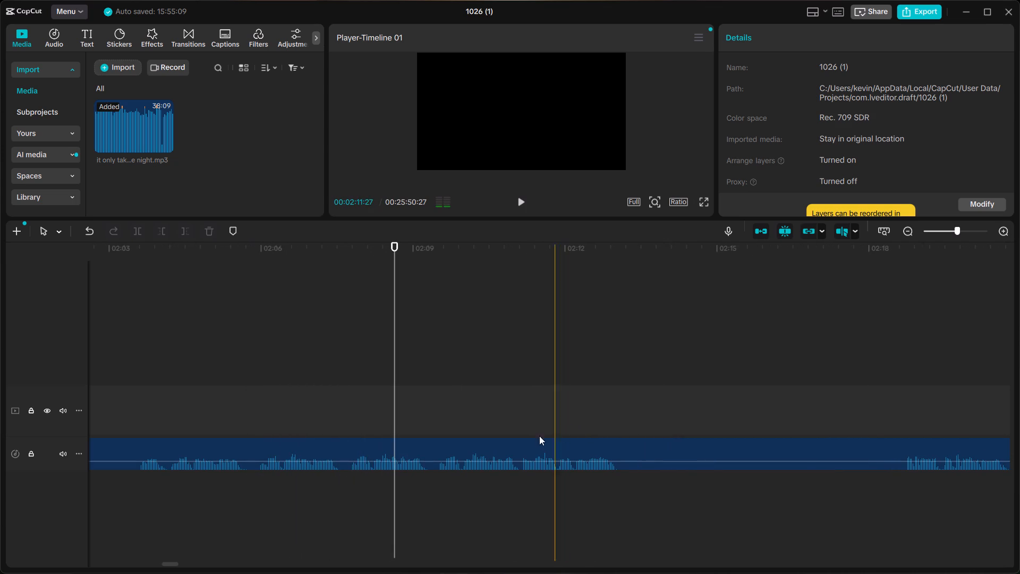
pyautogui.press('space')
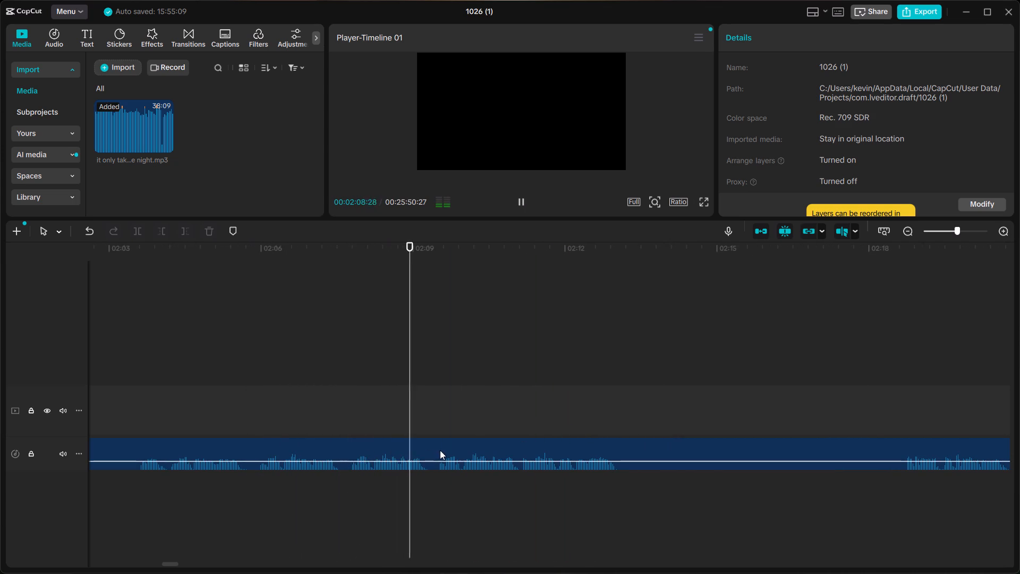
pyautogui.press('space')
# Split the long clip at about 2:07.7, just before the third take, and delete the silence and takes before it.
pyautogui.click(346, 448)
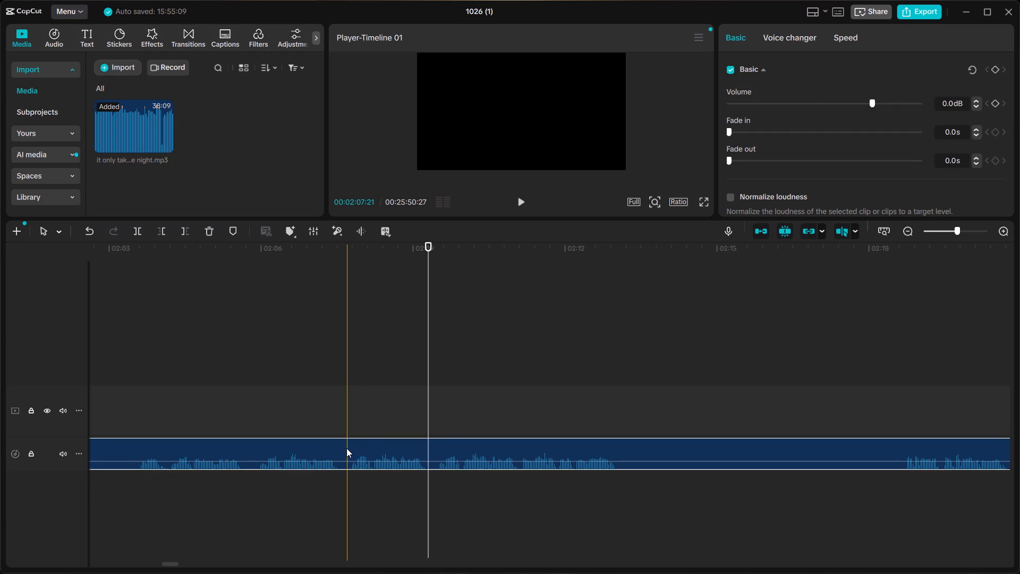
pyautogui.press('b')
pyautogui.click(348, 449)
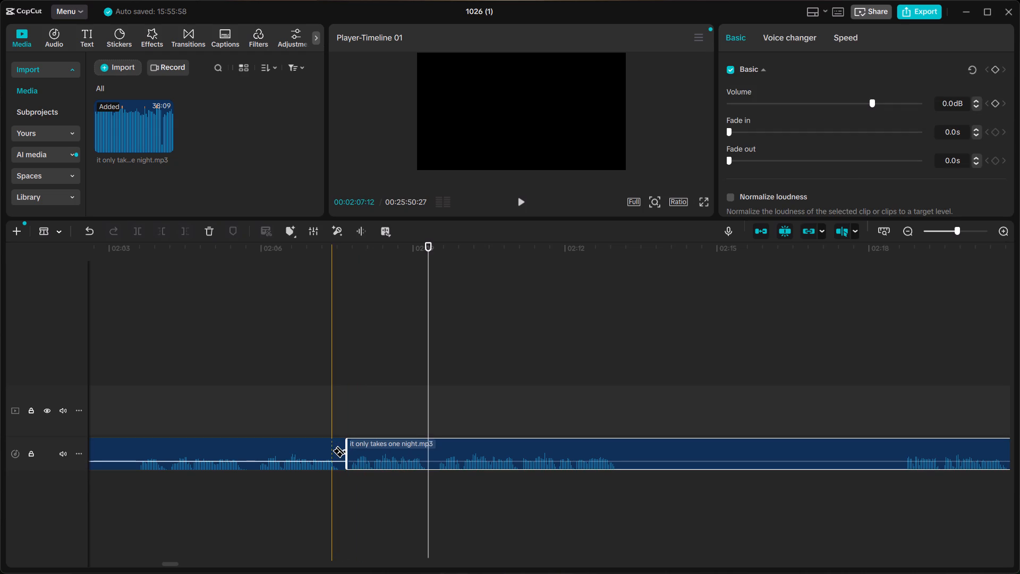
pyautogui.press('a')
pyautogui.click(332, 451)
pyautogui.press('BackSpace')
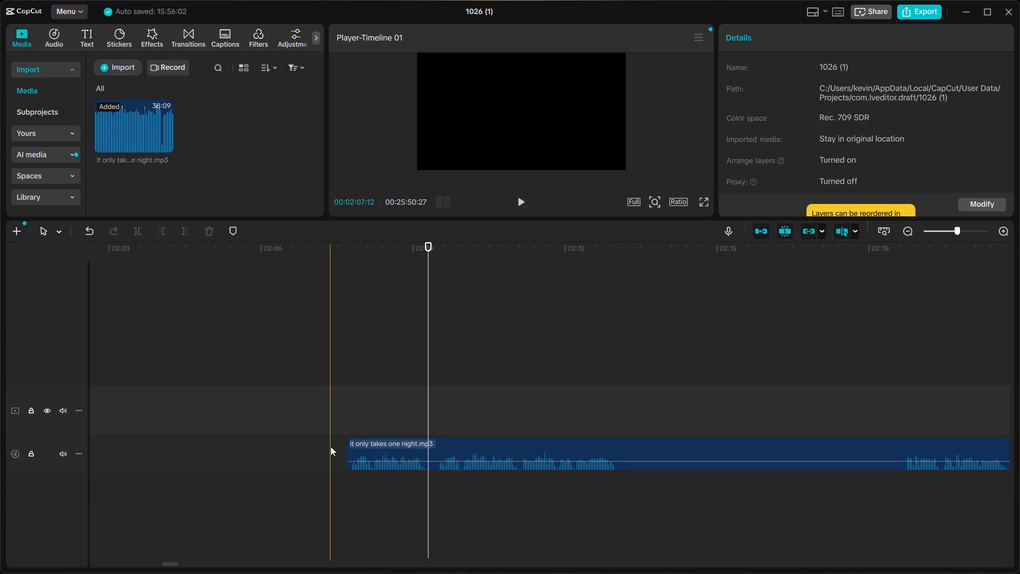
# Listen to the remaining takes from about 2:07 to 2:22 to judge which phrases to keep.
pyautogui.click(348, 416)
pyautogui.press('space')
pyautogui.press('space')
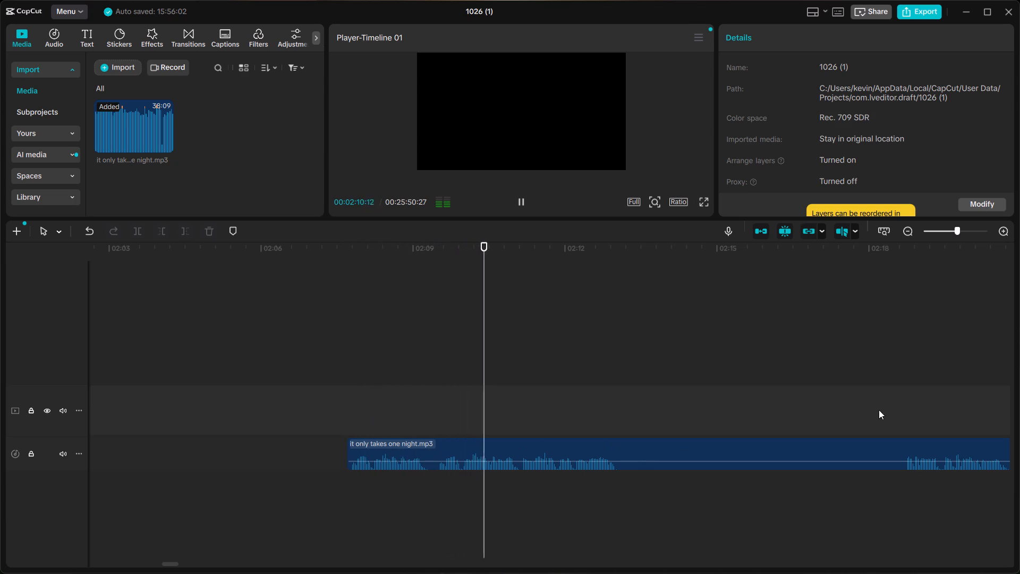
pyautogui.click(908, 419)
pyautogui.press('space')
pyautogui.hscroll(-1, 908, 419)
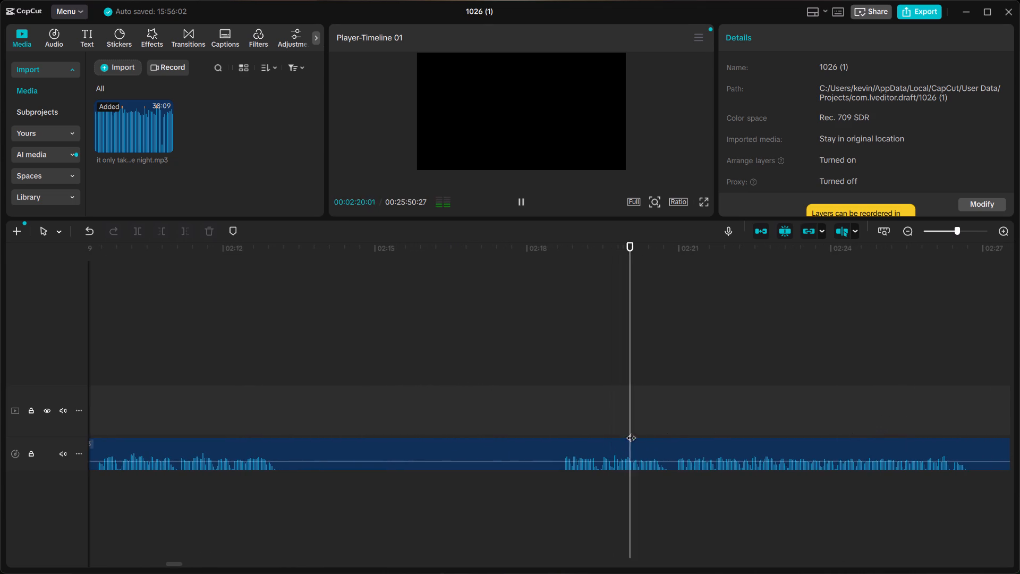
pyautogui.click(673, 416)
pyautogui.press('space')
pyautogui.hscroll(-1, 673, 416)
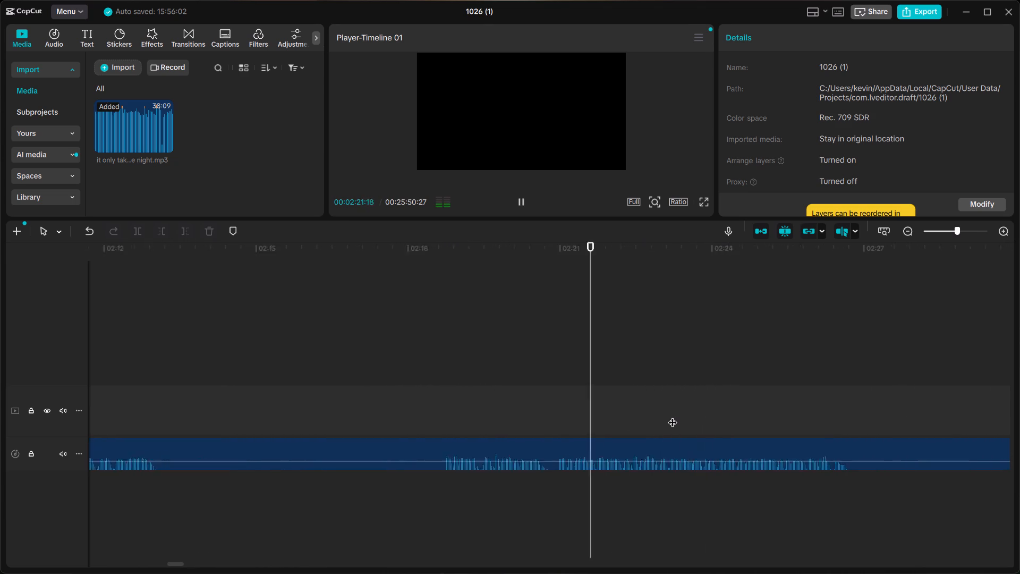
pyautogui.hscroll(-1, 673, 416)
pyautogui.press('space')
# Listen to the following takes from about 2:36 to 2:54 to find the best version of the phrase.
pyautogui.hscroll(-2, 746, 425)
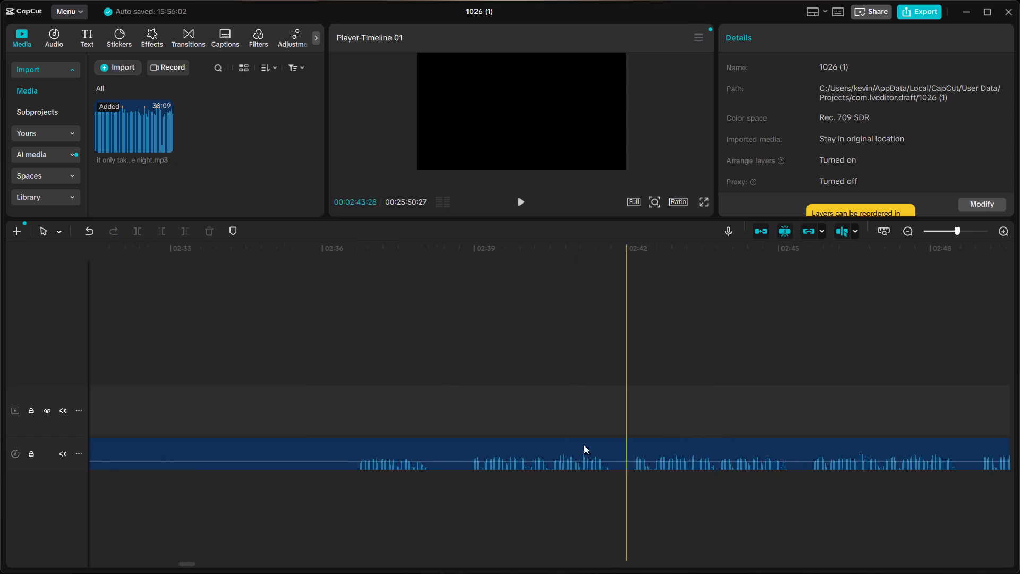
pyautogui.hscroll(-1, 584, 445)
pyautogui.click(341, 432)
pyautogui.press('space')
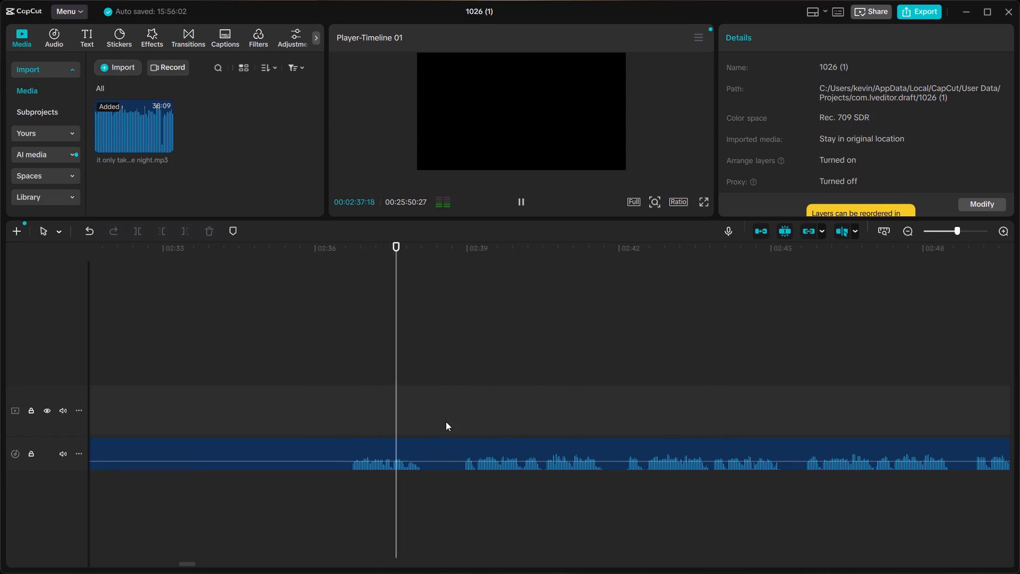
pyautogui.click(456, 427)
pyautogui.press('space')
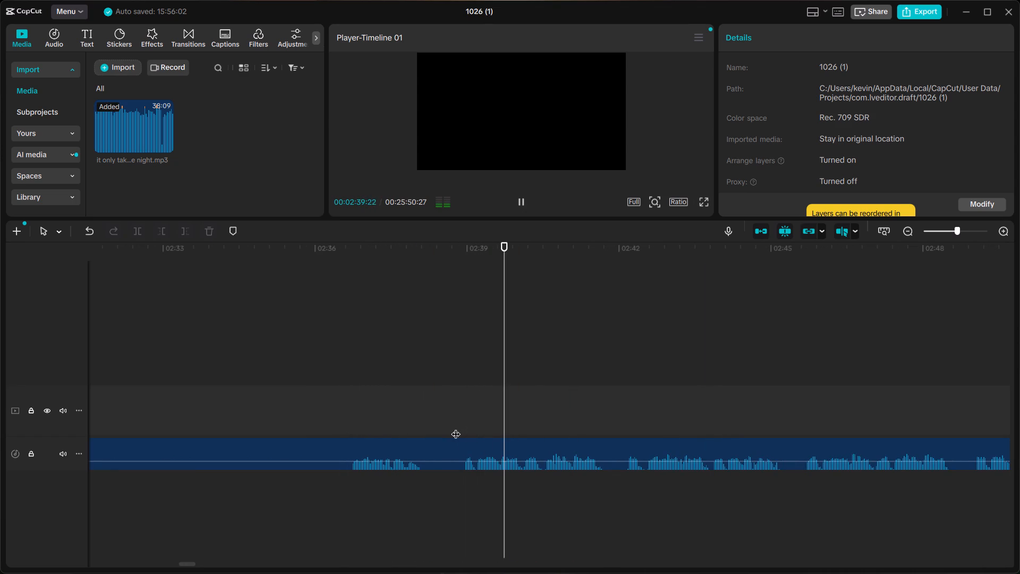
pyautogui.click(462, 427)
pyautogui.press('space')
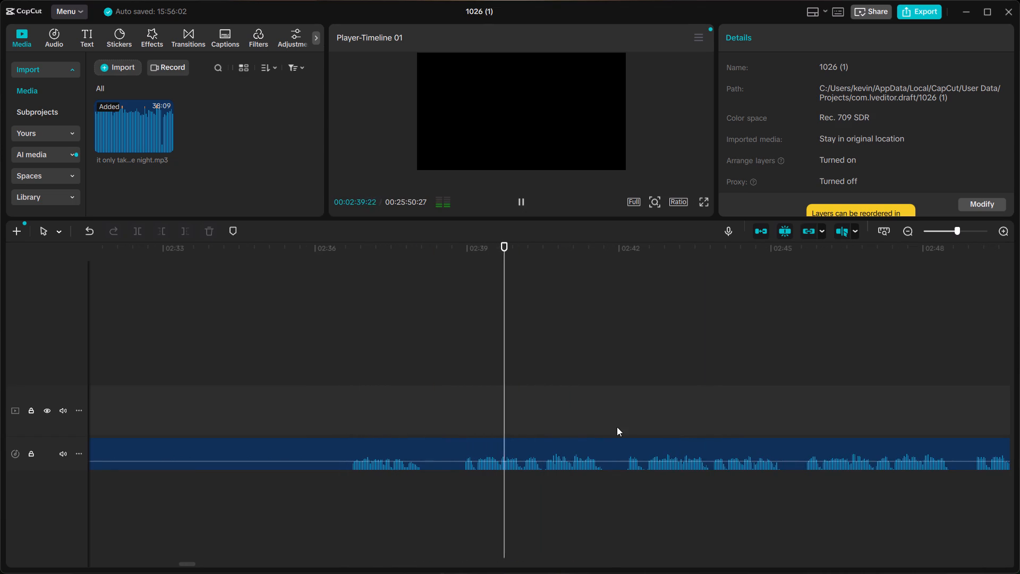
pyautogui.click(617, 427)
pyautogui.press('space')
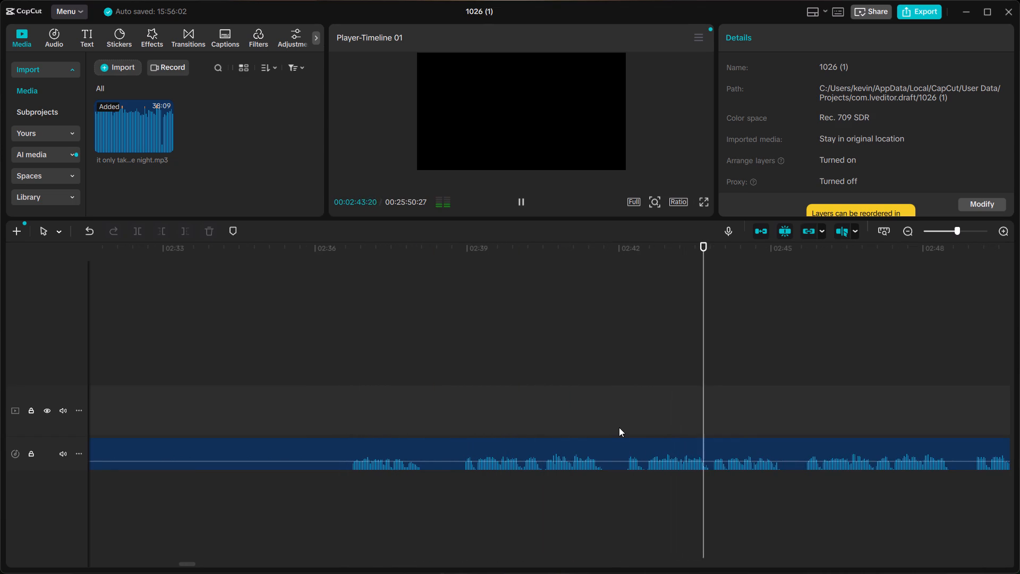
pyautogui.hscroll(-1, 619, 427)
pyautogui.click(532, 428)
pyautogui.press('space')
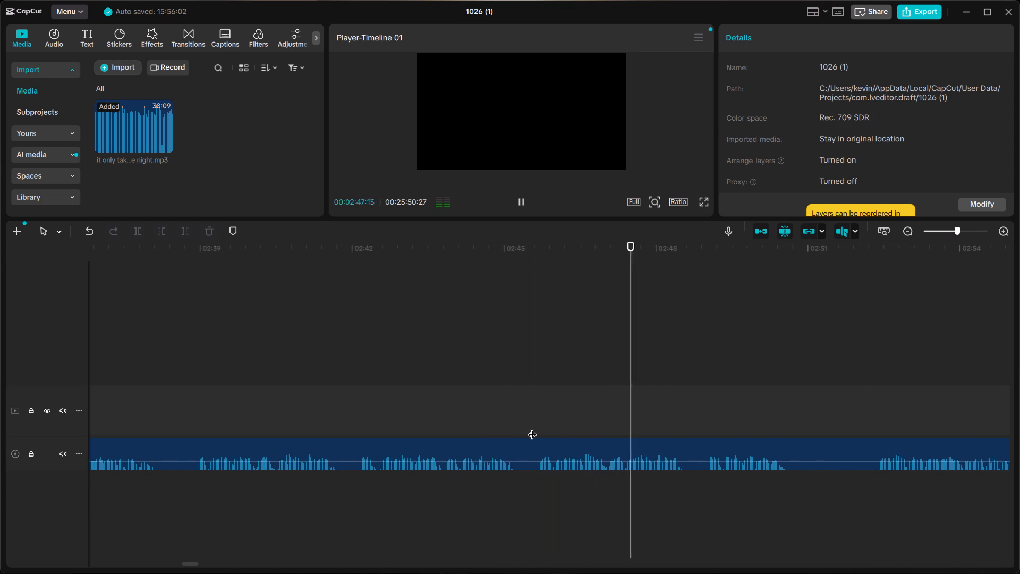
pyautogui.press('space')
pyautogui.click(710, 429)
pyautogui.press('space')
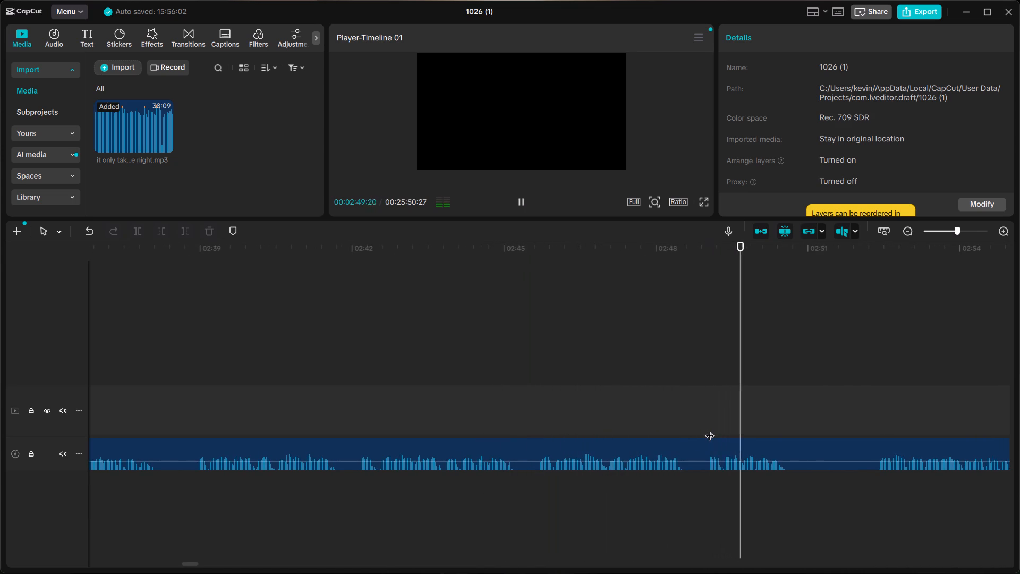
pyautogui.hscroll(-1, 710, 429)
pyautogui.click(638, 419)
pyautogui.press('space')
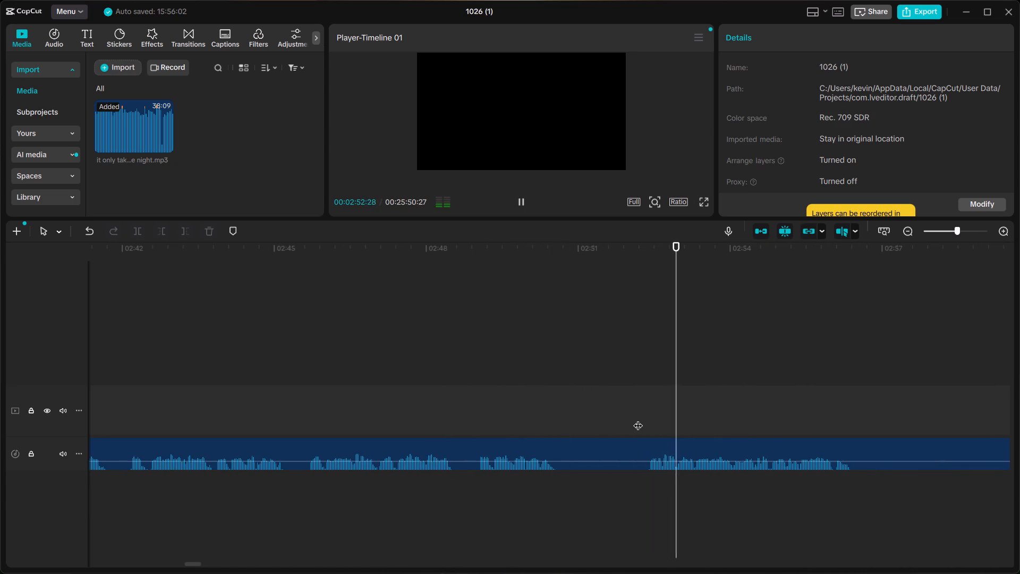
pyautogui.press('space')
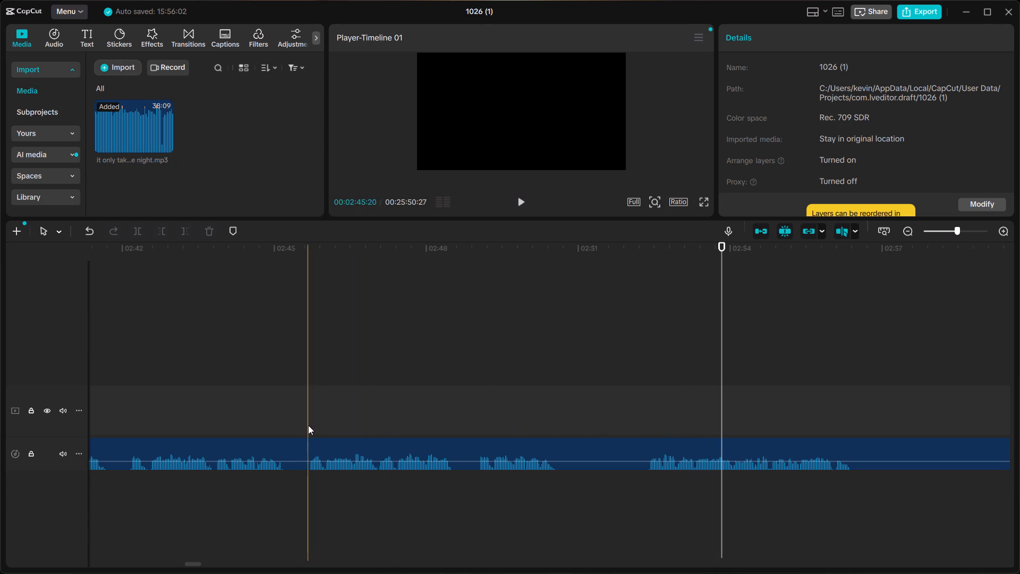
# Replay the take at about 2:45.7, split the clip mid-take at about 2:47, and delete the part before the cut.
pyautogui.click(308, 425)
pyautogui.press('space')
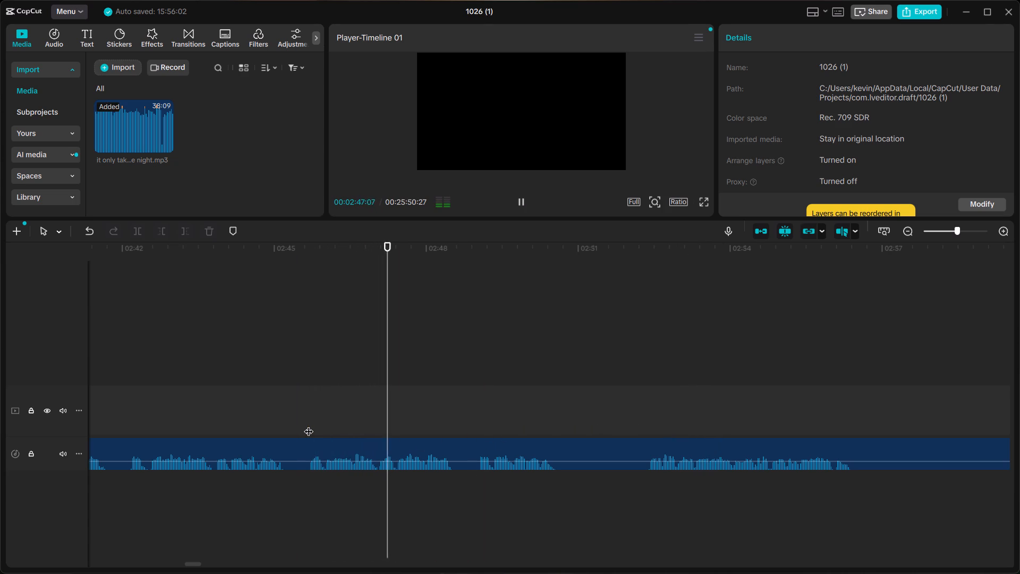
pyautogui.press('space')
pyautogui.keyDown('ctrl'); pyautogui.scroll(5, 317, 428); pyautogui.keyUp('ctrl')
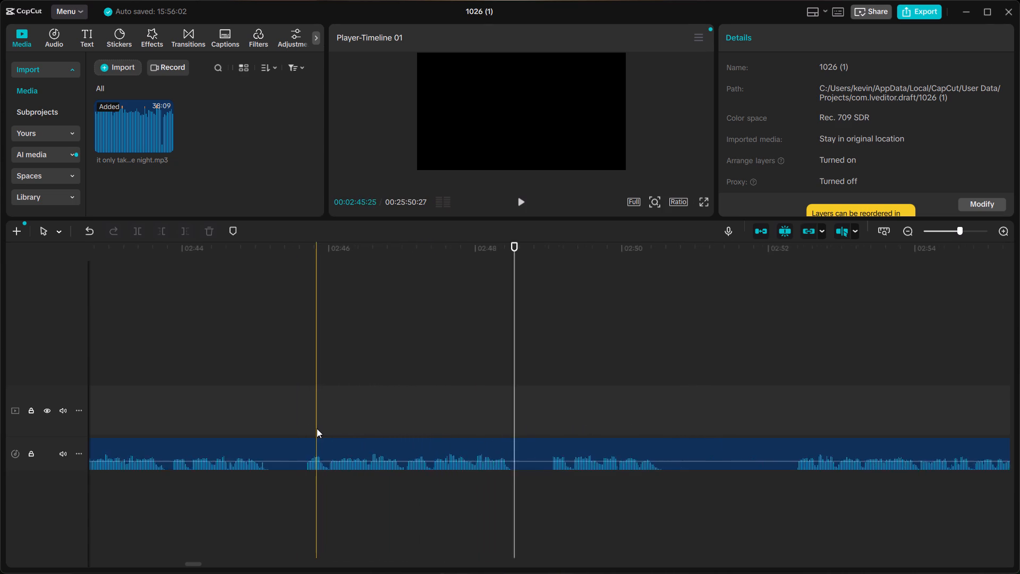
pyautogui.keyDown('ctrl'); pyautogui.scroll(11, 317, 428); pyautogui.keyUp('ctrl')
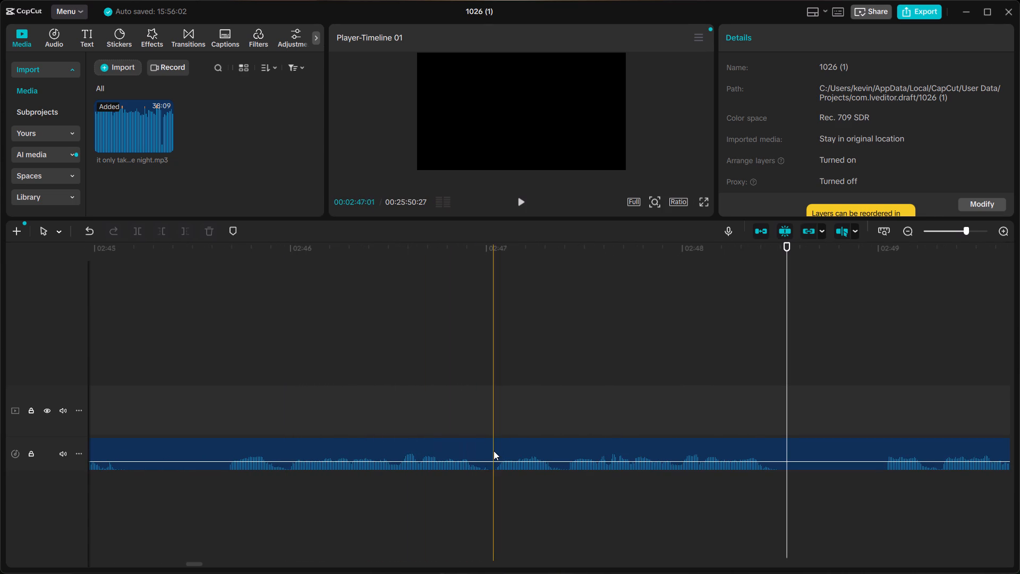
pyautogui.click(494, 451)
pyautogui.hotkey('ctrl', 'b')
pyautogui.click(470, 450)
pyautogui.keyDown('ctrl'); pyautogui.scroll(-2, 465, 444); pyautogui.keyUp('ctrl')
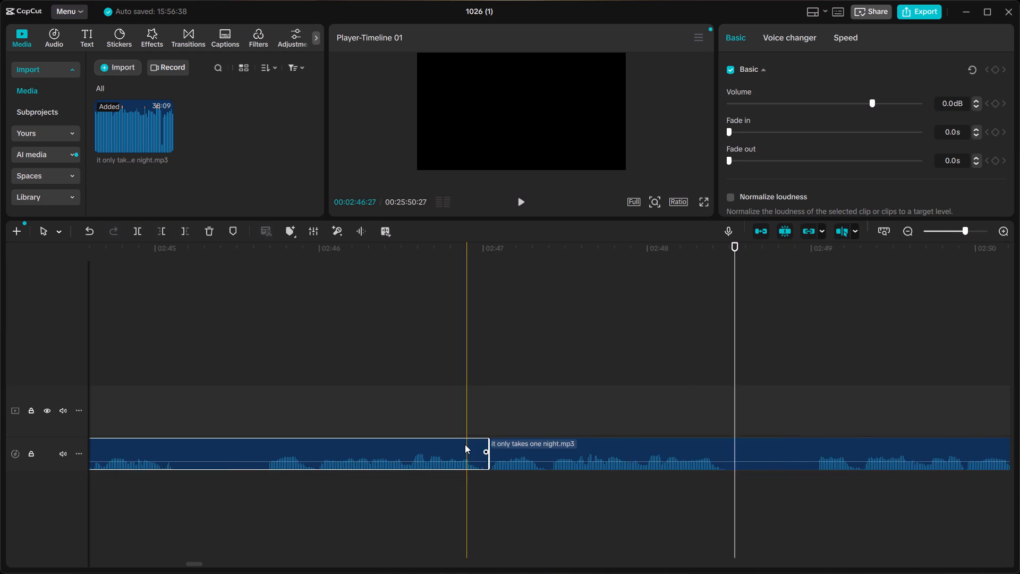
pyautogui.keyDown('ctrl'); pyautogui.scroll(-10, 465, 444); pyautogui.keyUp('ctrl')
pyautogui.press('BackSpace')
# Move the remaining long clip back to just after the previous clip, at about 1:38.2, and play the transition.
pyautogui.keyDown('ctrl'); pyautogui.scroll(-9, 465, 444); pyautogui.keyUp('ctrl')
pyautogui.scroll(-5, 445, 450)
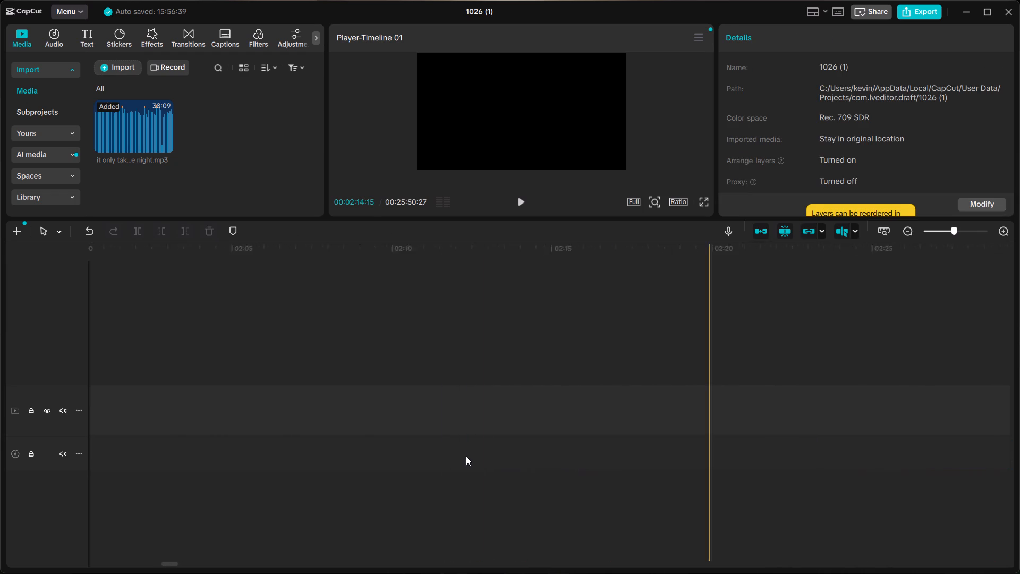
pyautogui.scroll(-6, 466, 456)
pyautogui.hscroll(-2, 486, 460)
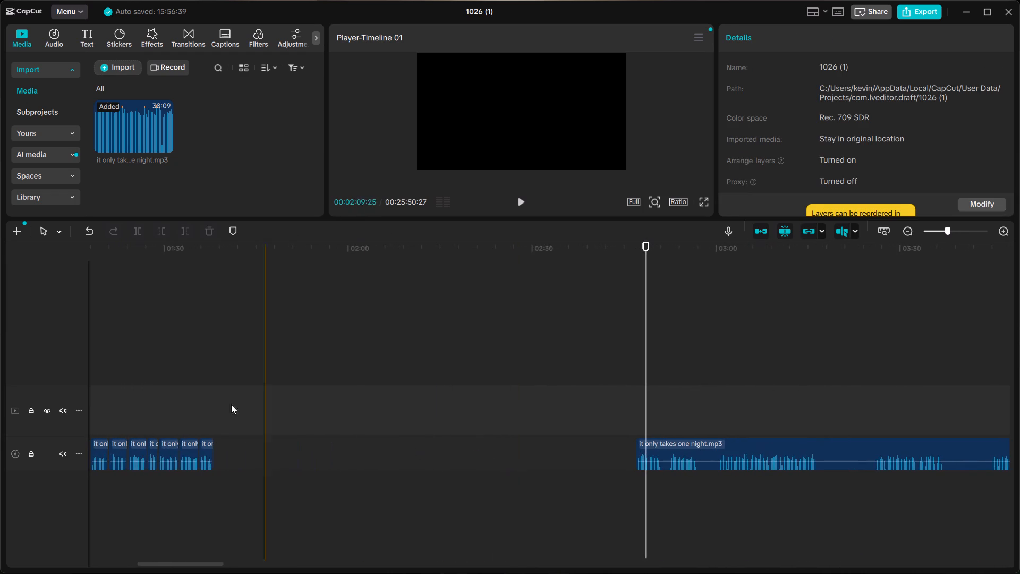
pyautogui.click(203, 395)
pyautogui.press('space')
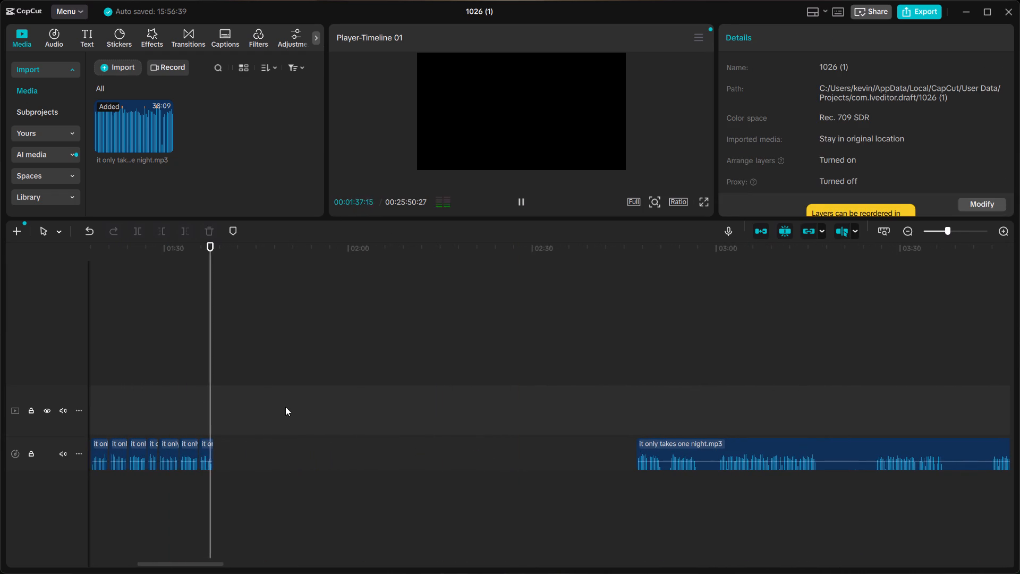
pyautogui.press('space')
pyautogui.click(657, 445)
pyautogui.moveTo(657, 445); pyautogui.dragTo(202, 455)
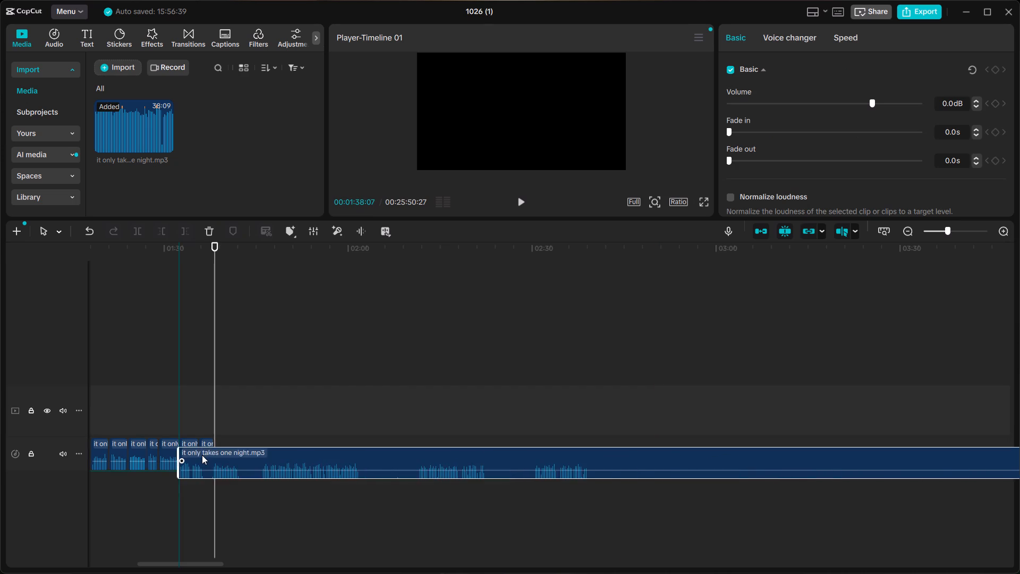
pyautogui.moveTo(202, 455); pyautogui.dragTo(232, 451)
pyautogui.click(207, 427)
pyautogui.press('space')
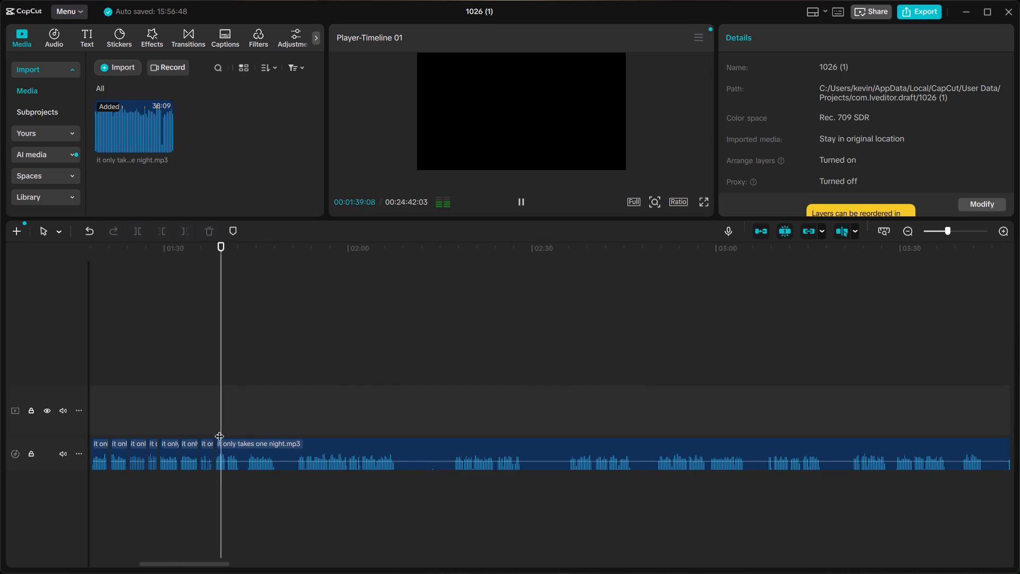
pyautogui.press('space')
# Close the small gap by moving the long clip directly against the previous clip, at about 1:38.1, and replay the transition.
pyautogui.keyDown('ctrl'); pyautogui.scroll(12, 330, 411); pyautogui.keyUp('ctrl')
pyautogui.hscroll(2, 330, 411)
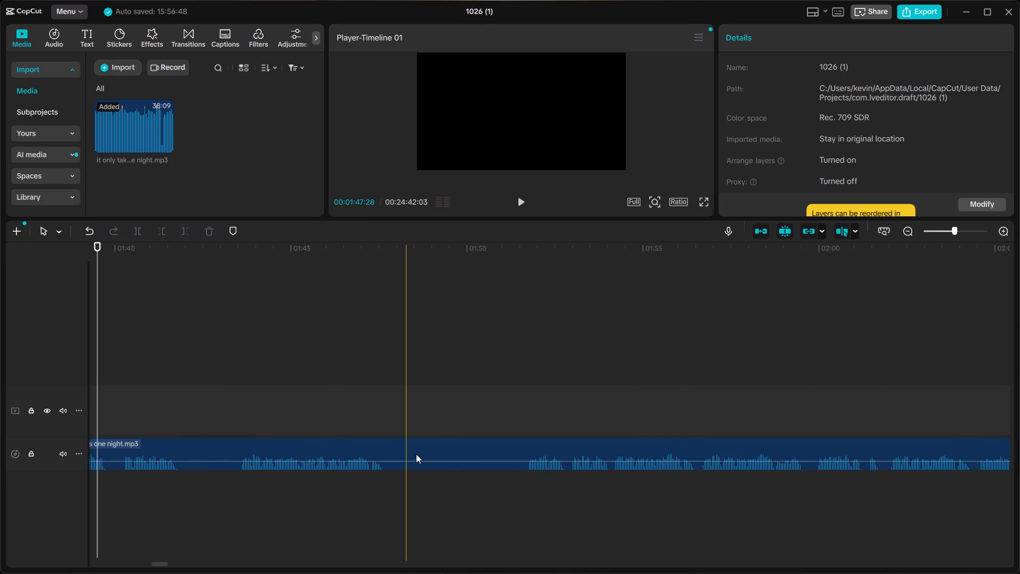
pyautogui.keyDown('ctrl'); pyautogui.scroll(10, 448, 486); pyautogui.keyUp('ctrl')
pyautogui.hscroll(2, 448, 486)
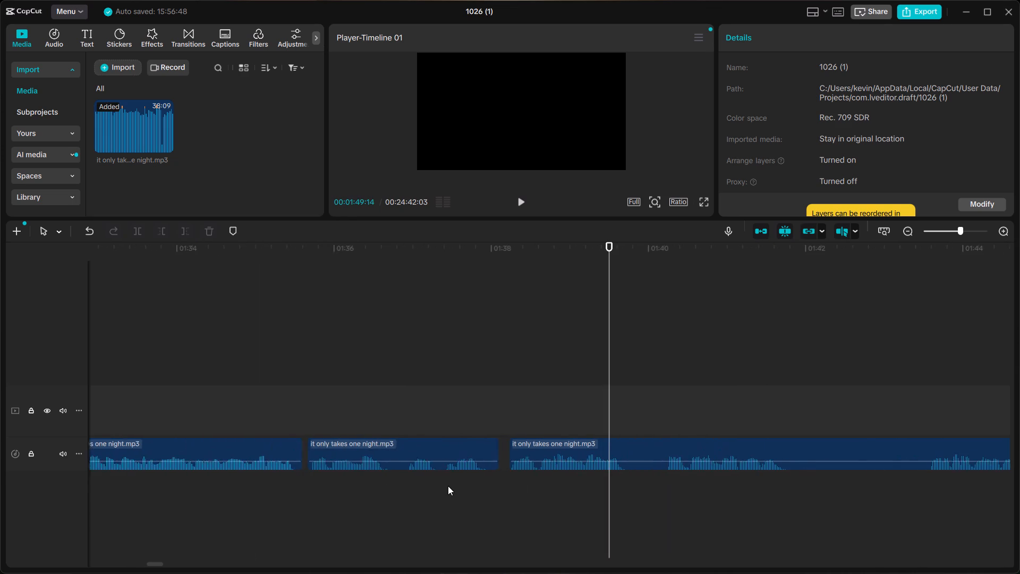
pyautogui.hscroll(1, 448, 486)
pyautogui.click(520, 449)
pyautogui.moveTo(520, 449); pyautogui.dragTo(512, 451)
pyautogui.click(404, 413)
pyautogui.press('space')
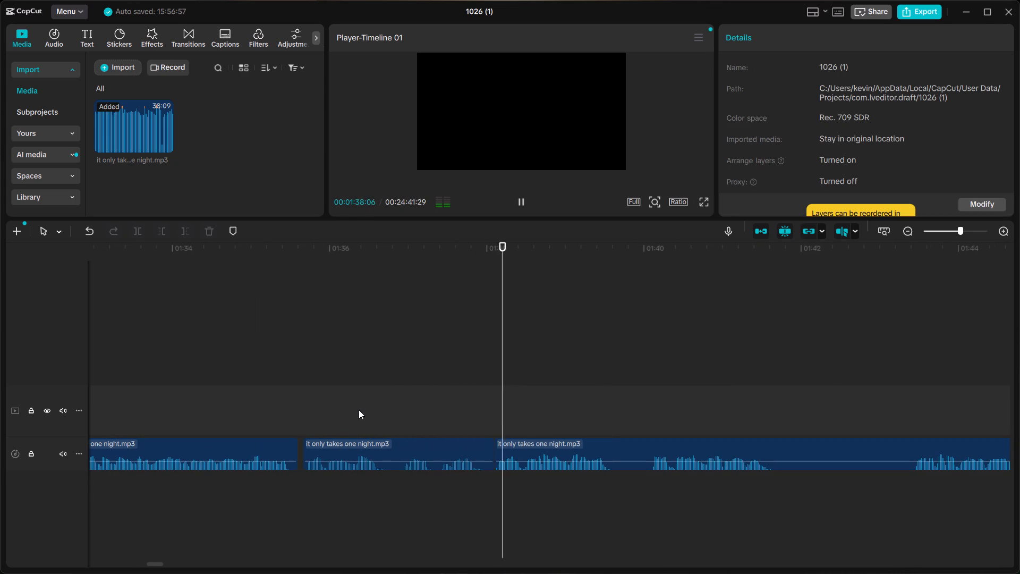
pyautogui.click(321, 393)
pyautogui.press('space')
pyautogui.click(317, 391)
pyautogui.click(296, 397)
pyautogui.press('space')
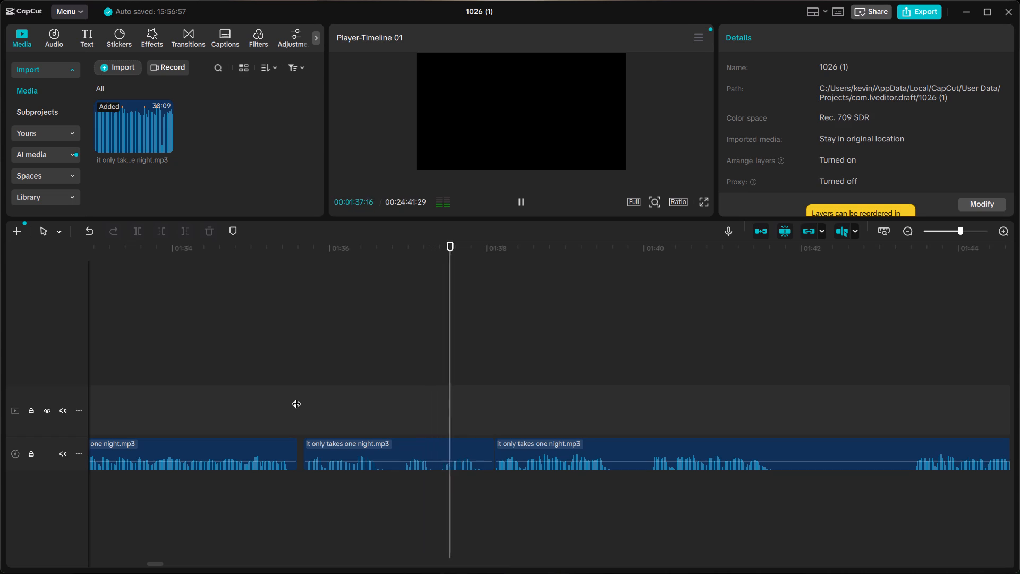
# Set a 0.2 s fade-in on the long clip starting at about 1:38.1 and replay the transition into it.
pyautogui.press('space')
pyautogui.click(527, 450)
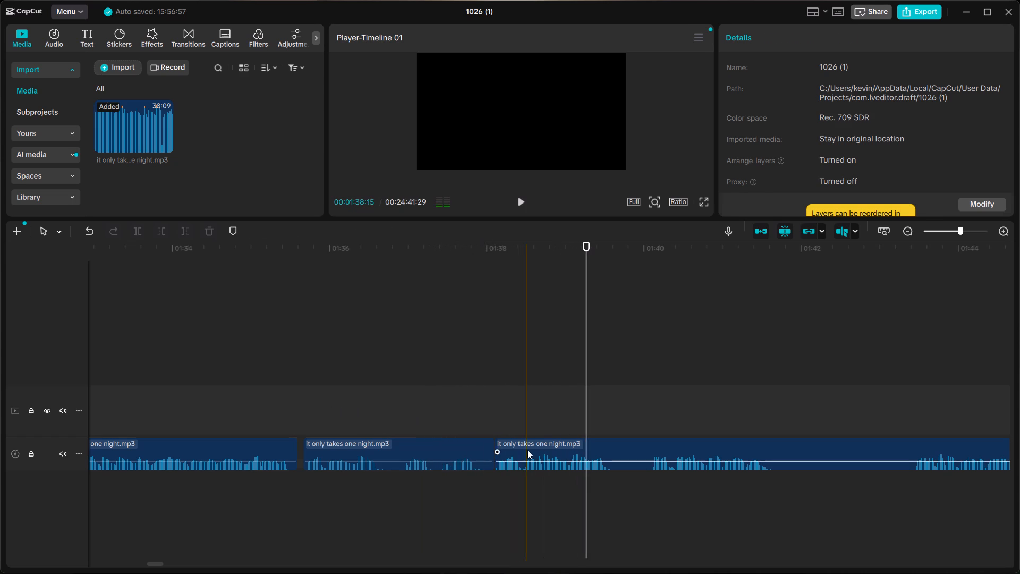
pyautogui.doubleClick(975, 127)
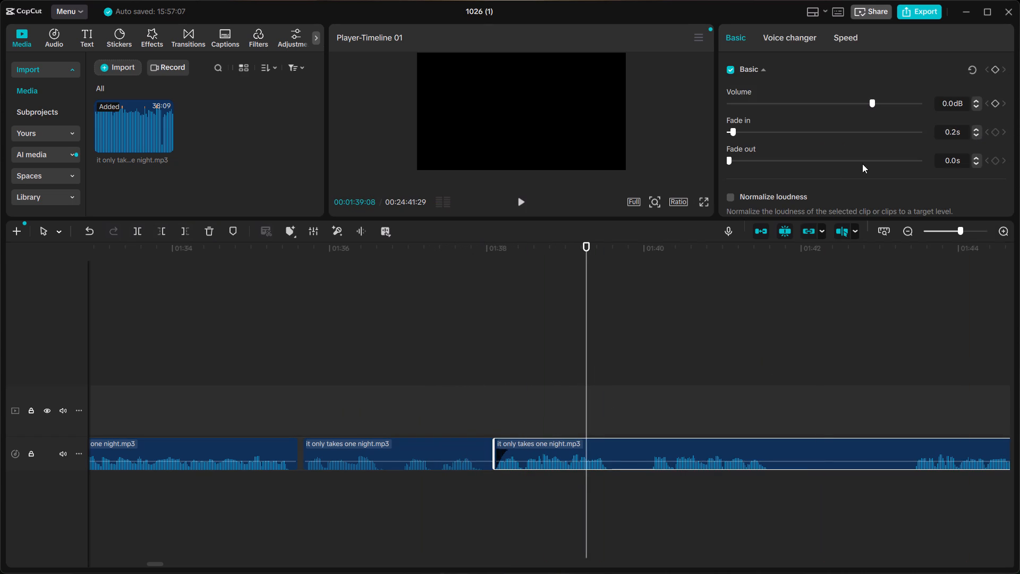
pyautogui.click(301, 289)
pyautogui.press('space')
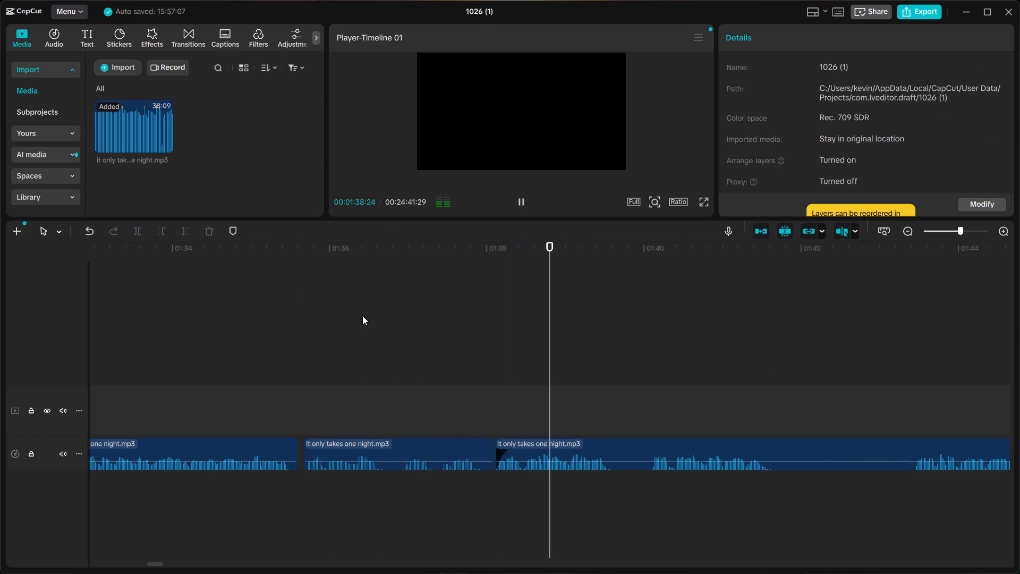
pyautogui.press('space')
# Shift the long clip slightly later to start at about 1:38.2, leaving a short gap, and replay the transition.
pyautogui.click(552, 450)
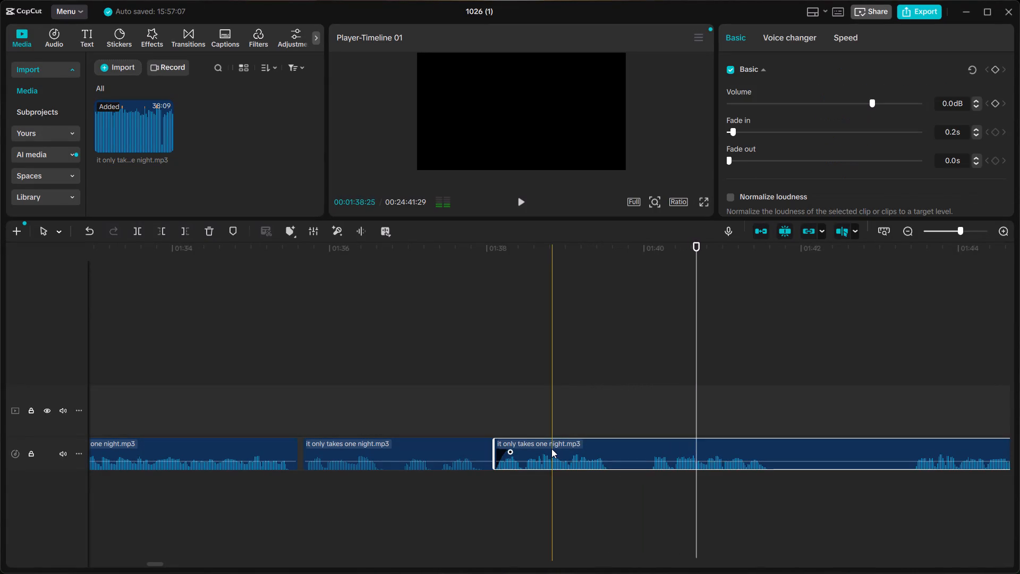
pyautogui.moveTo(551, 449); pyautogui.dragTo(558, 448)
pyautogui.click(294, 392)
pyautogui.press('space')
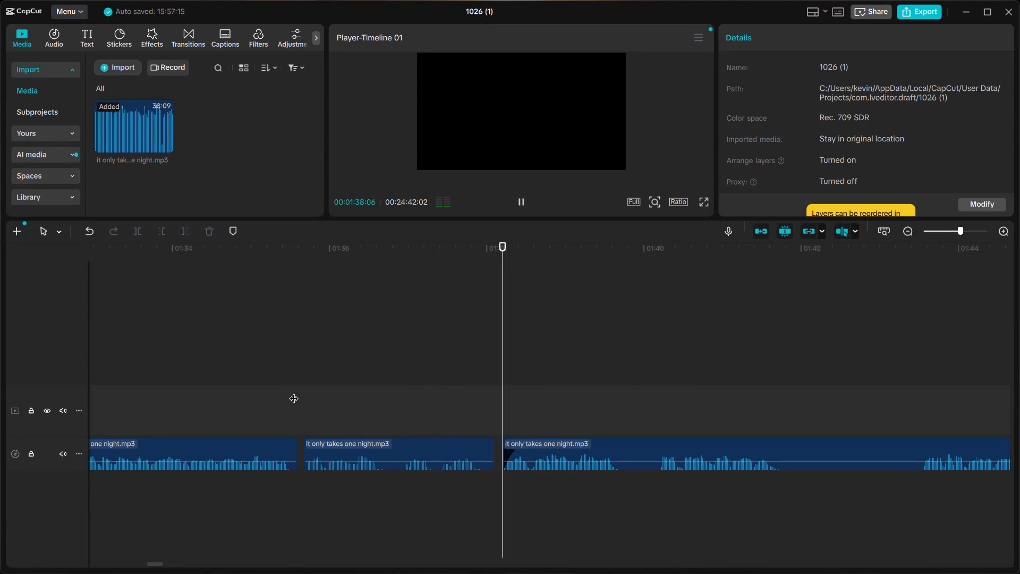
pyautogui.press('space')
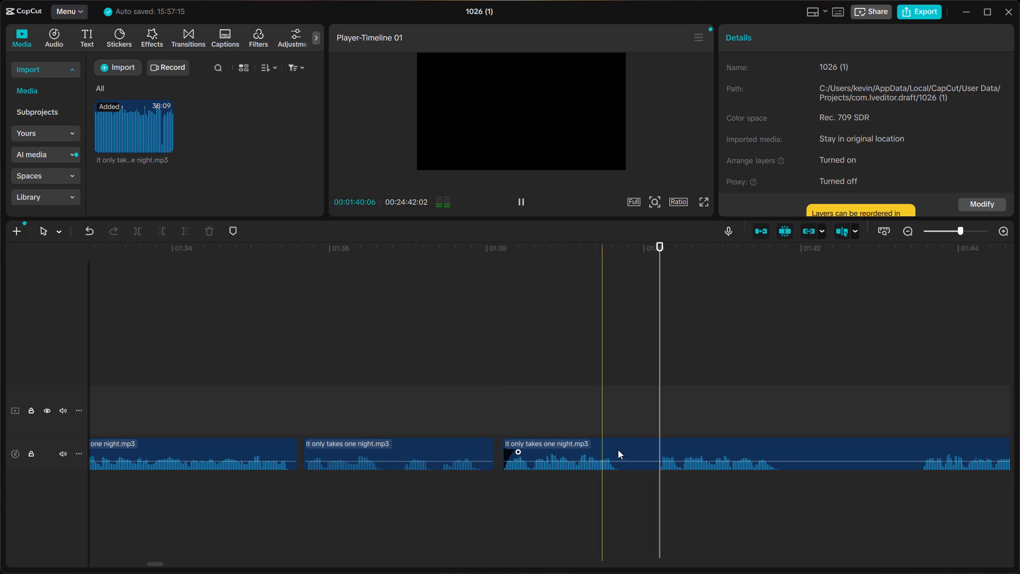
# Split the long clip at about 1:39.8 and 1:40.1 and delete the silent piece between the cuts.
pyautogui.click(628, 450)
pyautogui.hotkey('ctrl', 'b')
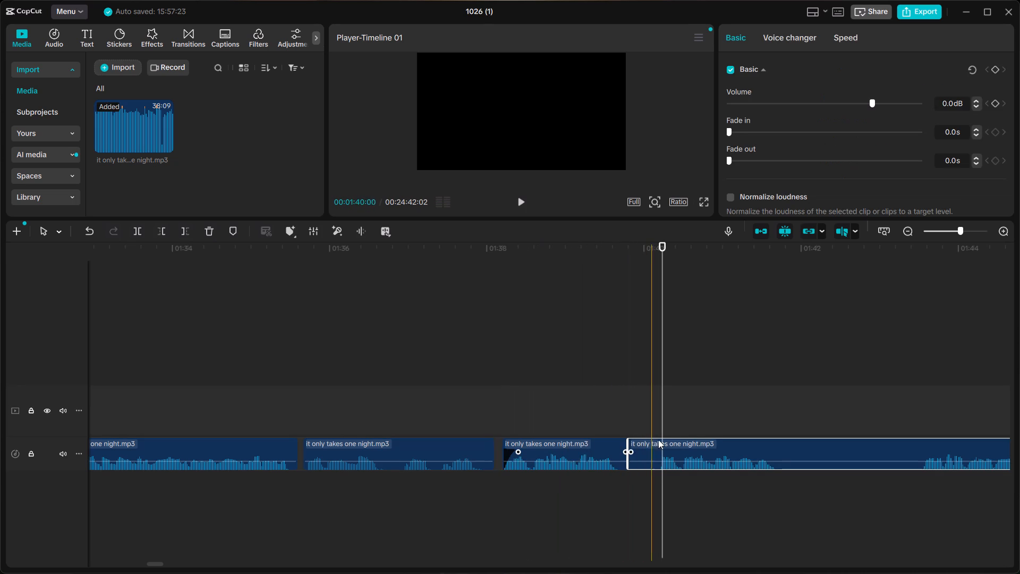
pyautogui.keyDown('ctrl'); pyautogui.click(653, 441); pyautogui.keyUp('ctrl')
pyautogui.hotkey('ctrl', 'b')
pyautogui.keyDown('ctrl'); pyautogui.click(635, 461); pyautogui.keyUp('ctrl')
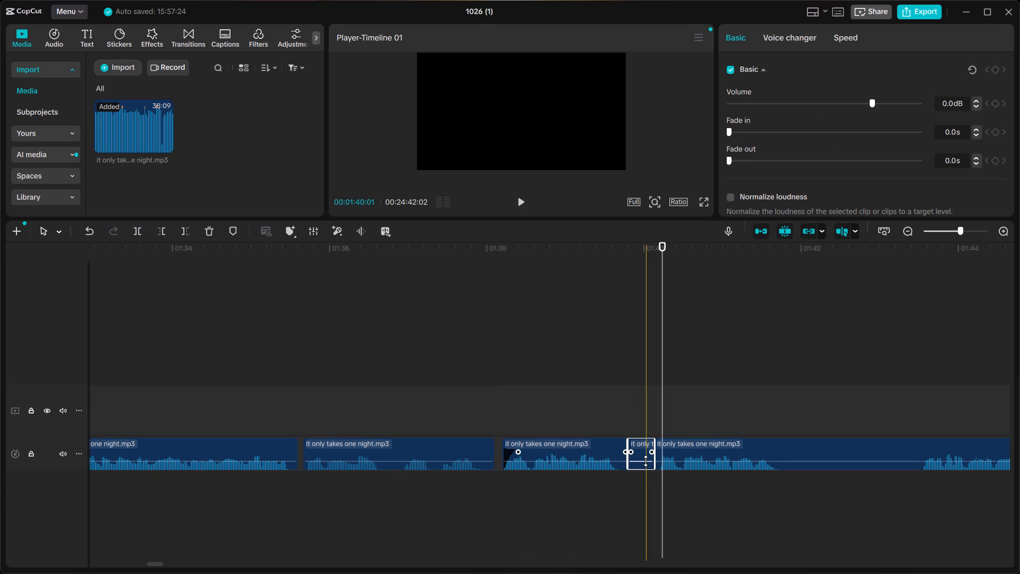
pyautogui.press('BackSpace')
# Move the remaining long clip back against the previous clip at about 1:39.8 and play the transition.
pyautogui.click(721, 451)
pyautogui.moveTo(718, 451); pyautogui.dragTo(709, 451)
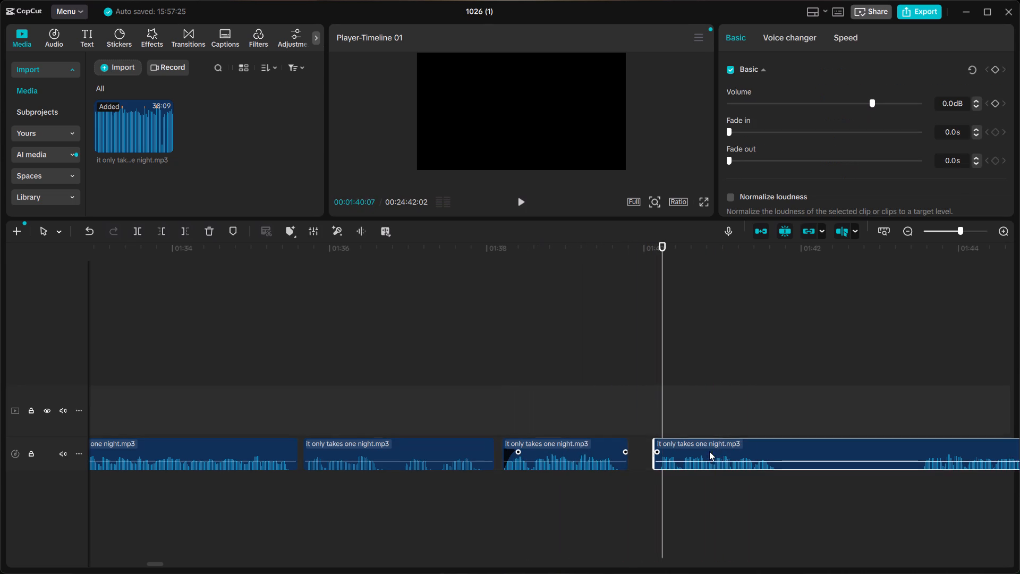
pyautogui.moveTo(709, 451); pyautogui.dragTo(691, 454)
pyautogui.click(550, 390)
pyautogui.press('space')
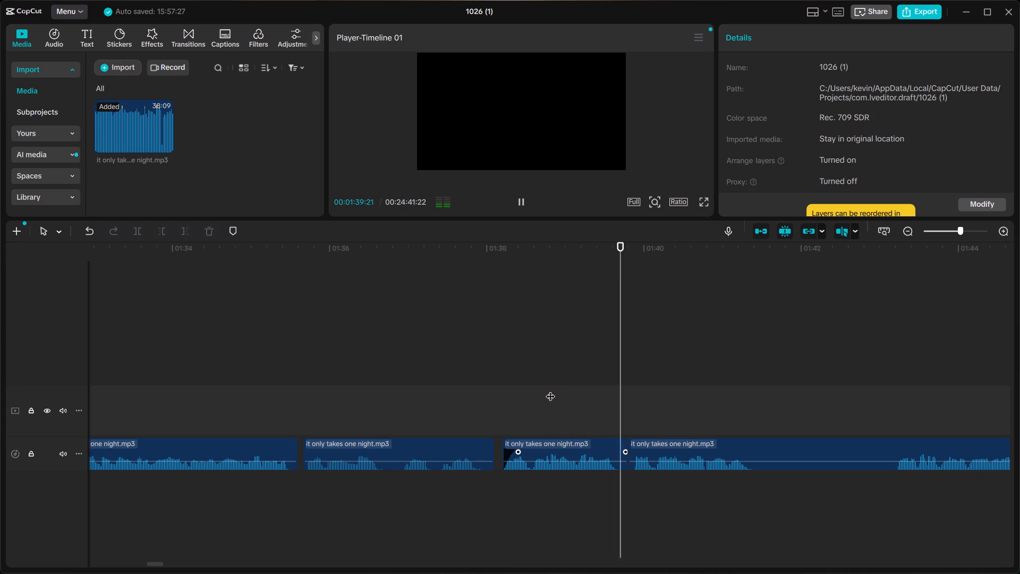
# Play on past the phrase and split the long clip just after it, at about 1:41.5.
pyautogui.hscroll(-1, 550, 390)
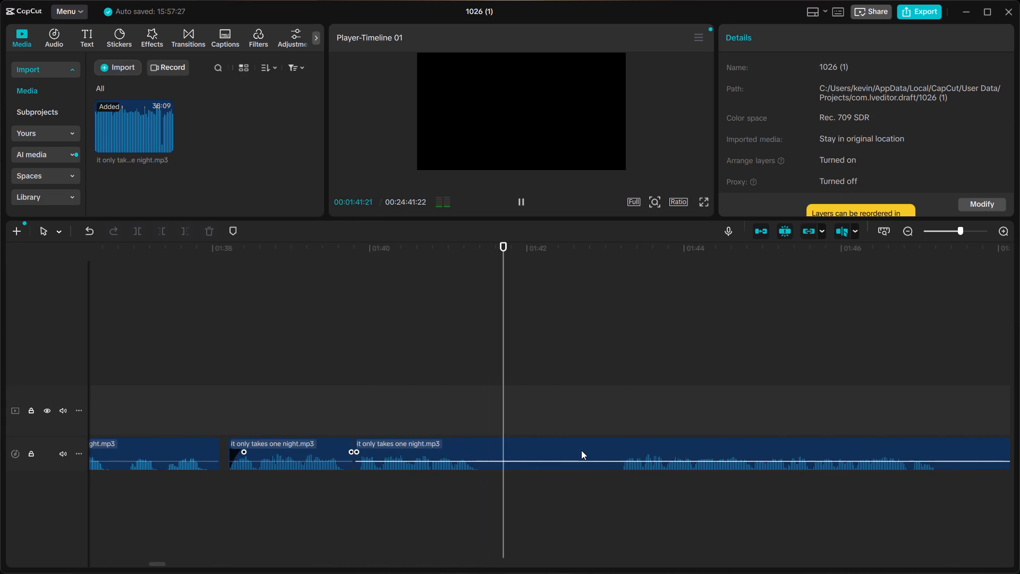
pyautogui.press('space')
pyautogui.click(489, 446)
pyautogui.hotkey('ctrl', 'b')
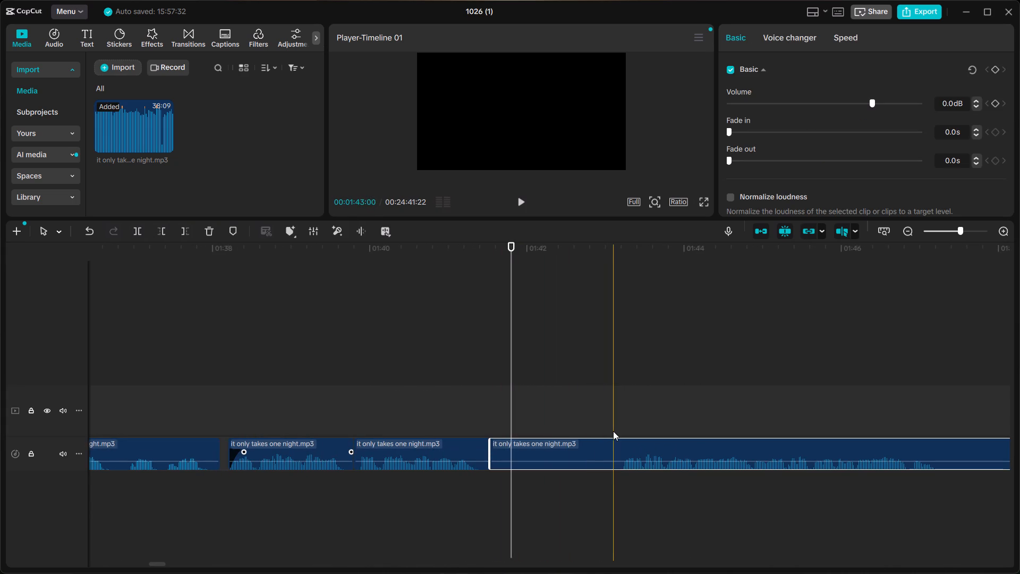
# Listen to the following takes from about 1:43 to 2:01 to find the best version to continue with.
pyautogui.click(613, 431)
pyautogui.press('space')
pyautogui.hscroll(-1, 614, 430)
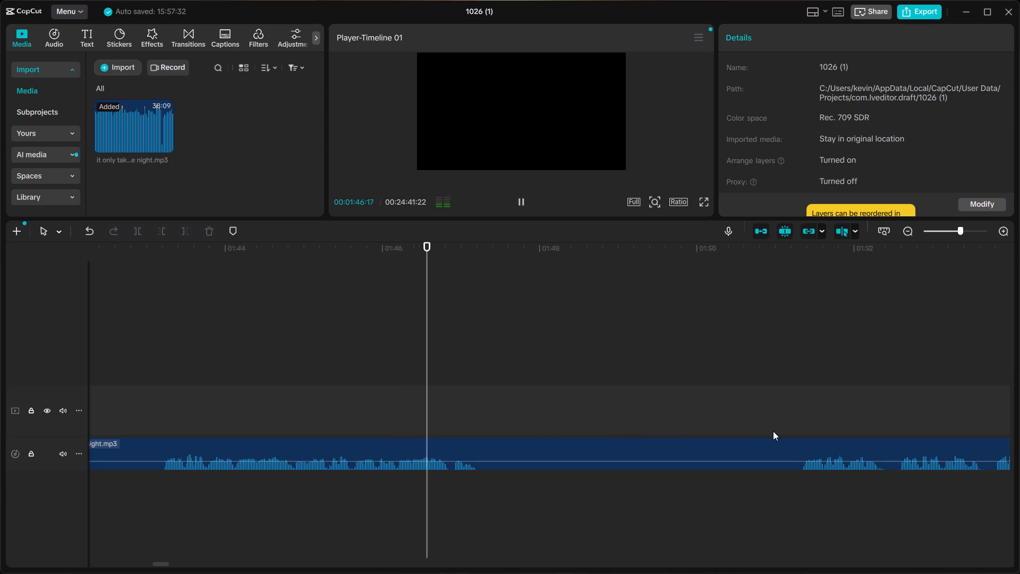
pyautogui.click(793, 417)
pyautogui.press('space')
pyautogui.hscroll(-1, 794, 417)
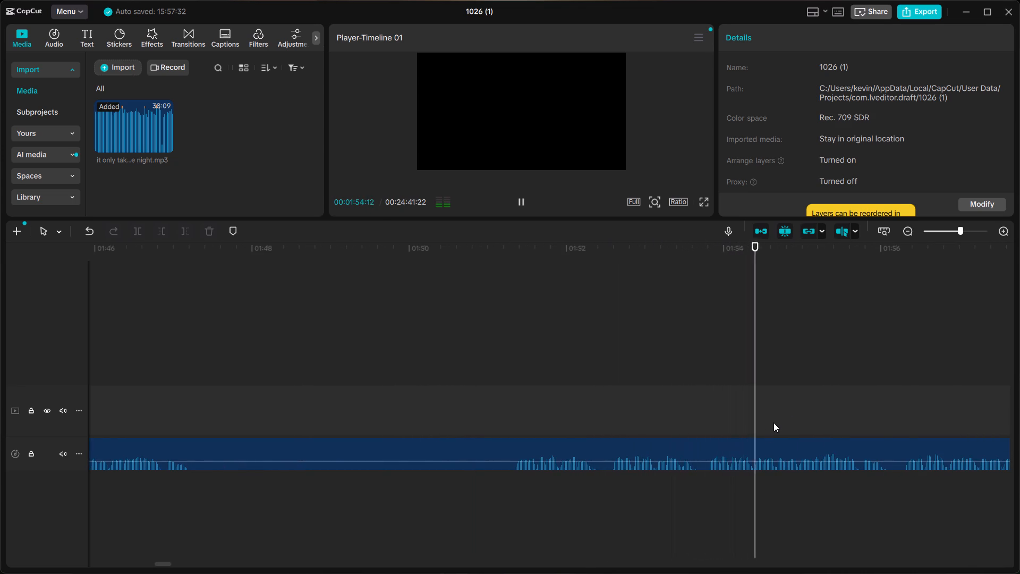
pyautogui.hscroll(-1, 773, 423)
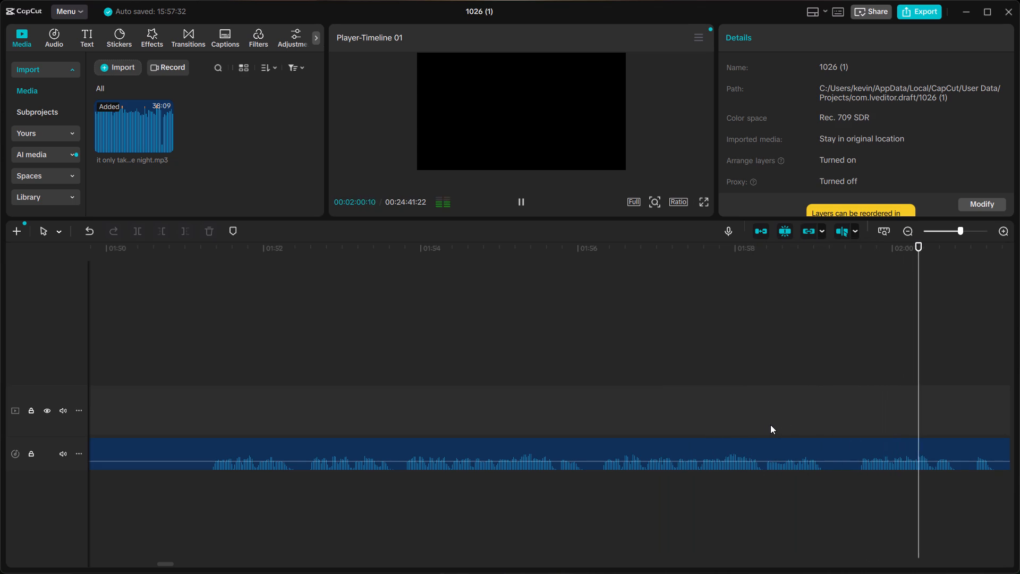
pyautogui.press('space')
# Split the long clip at about 1:56.3 and delete the unwanted takes between 1:41.5 and that cut.
pyautogui.click(599, 446)
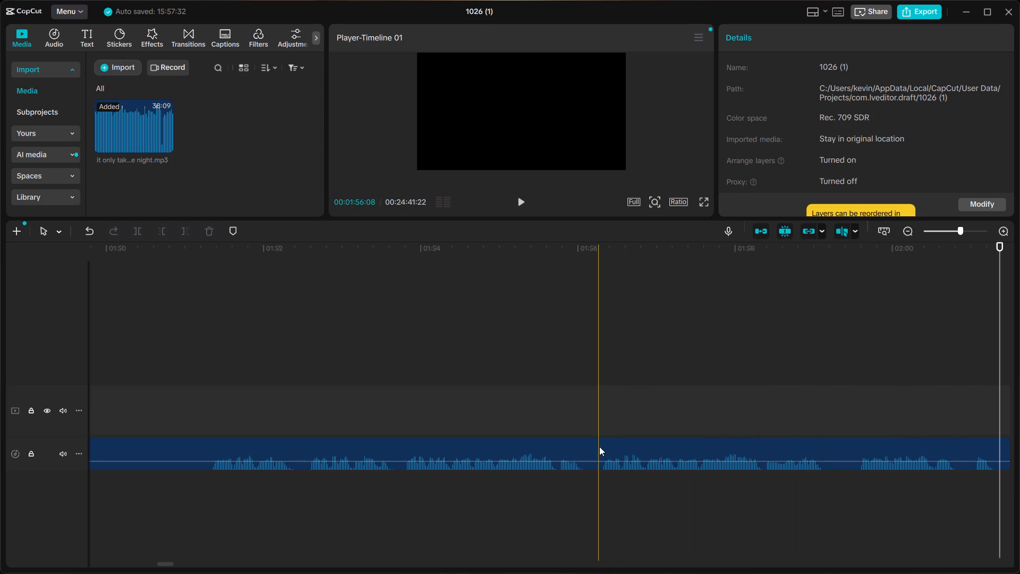
pyautogui.hotkey('ctrl', 'b')
pyautogui.click(594, 446)
pyautogui.press('BackSpace')
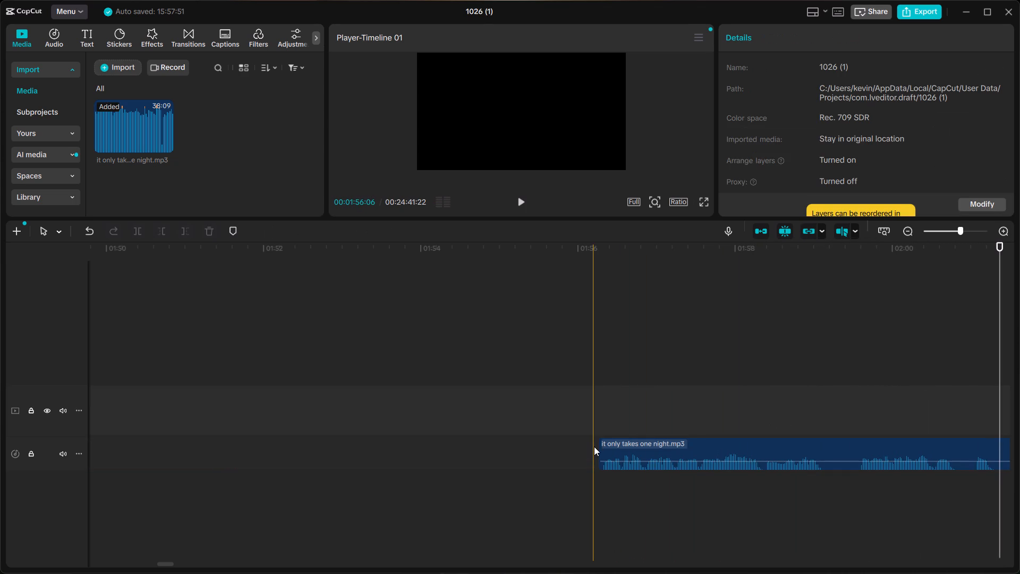
# Move the remaining long clip back on the same track to just after the previous clip, at about 1:41.5, and replay the transition.
pyautogui.click(670, 447)
pyautogui.moveTo(670, 447); pyautogui.dragTo(608, 460)
pyautogui.hscroll(3, 608, 460)
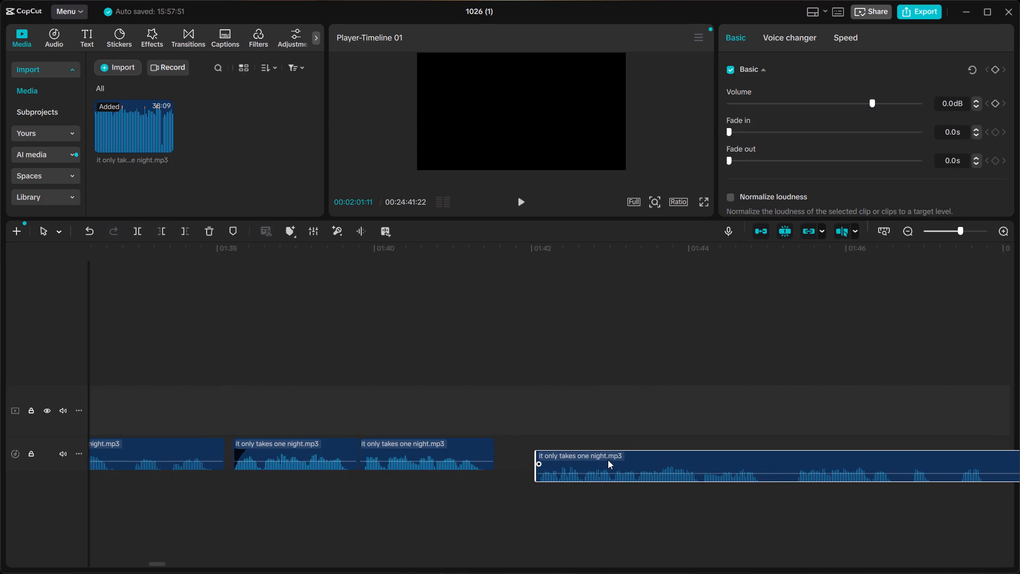
pyautogui.hscroll(1, 608, 460)
pyautogui.moveTo(608, 460); pyautogui.dragTo(557, 458)
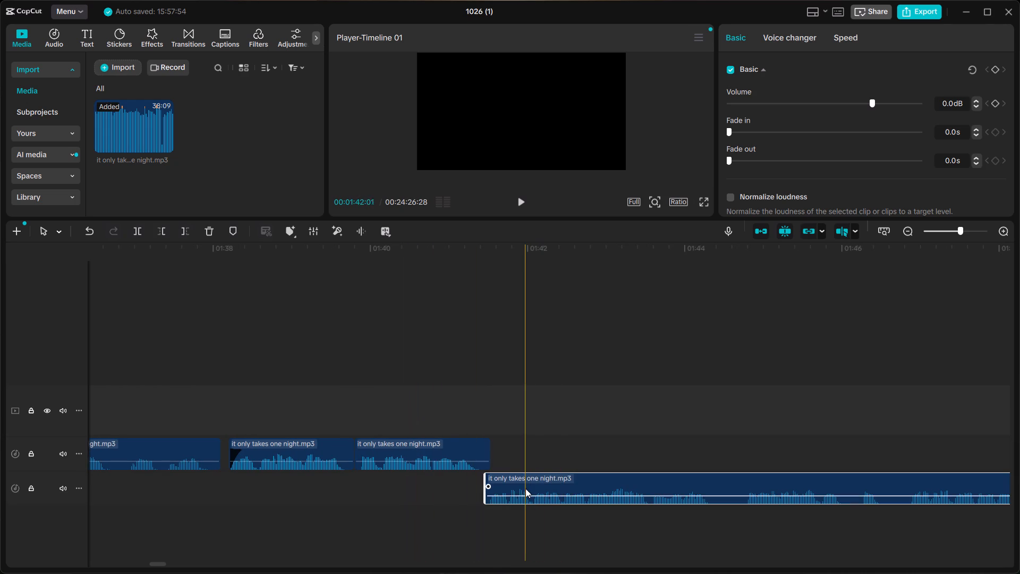
pyautogui.moveTo(525, 488); pyautogui.dragTo(530, 464)
pyautogui.click(386, 405)
pyautogui.press('space')
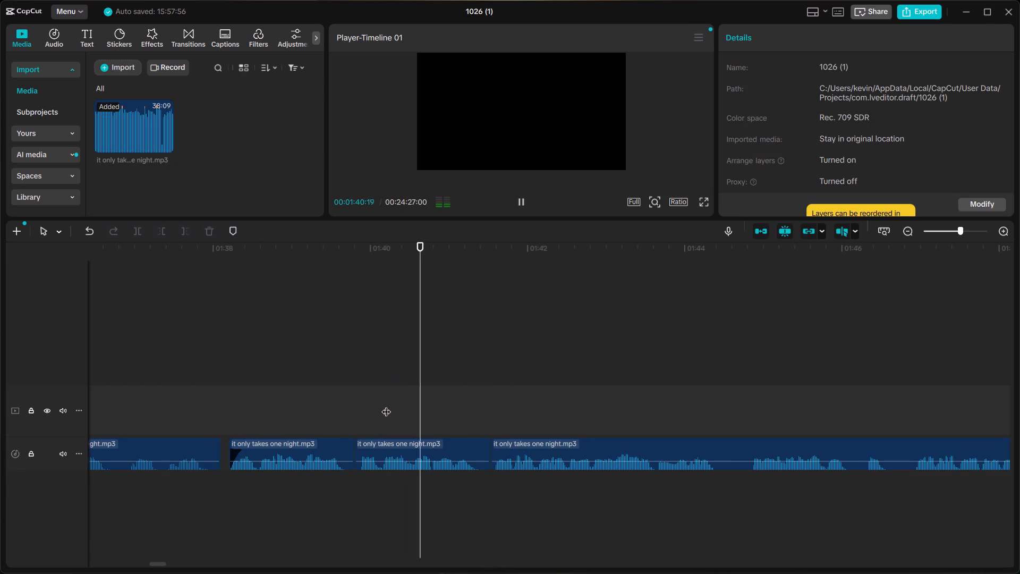
pyautogui.click(346, 404)
pyautogui.press('space')
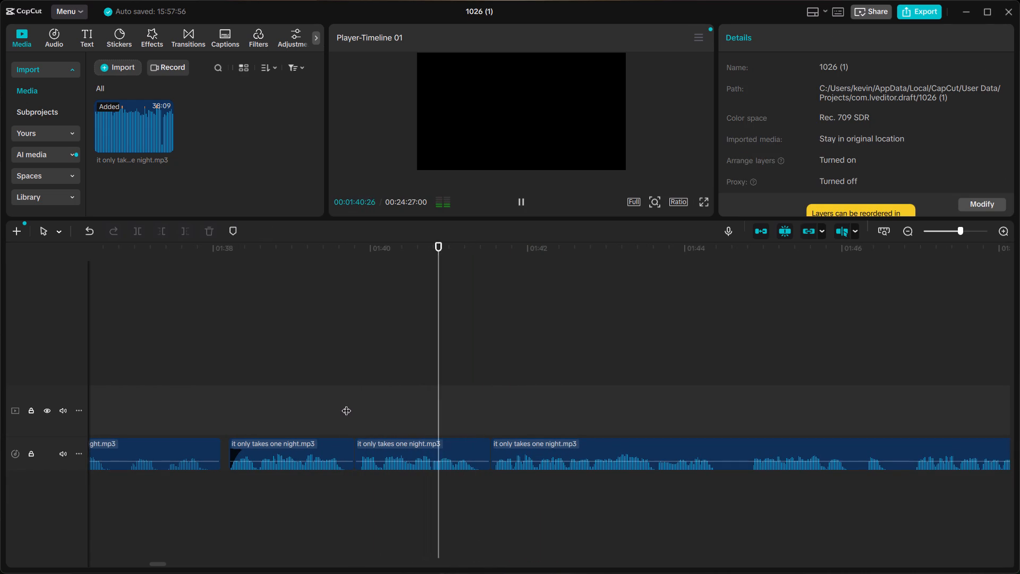
pyautogui.click(318, 404)
pyautogui.press('space')
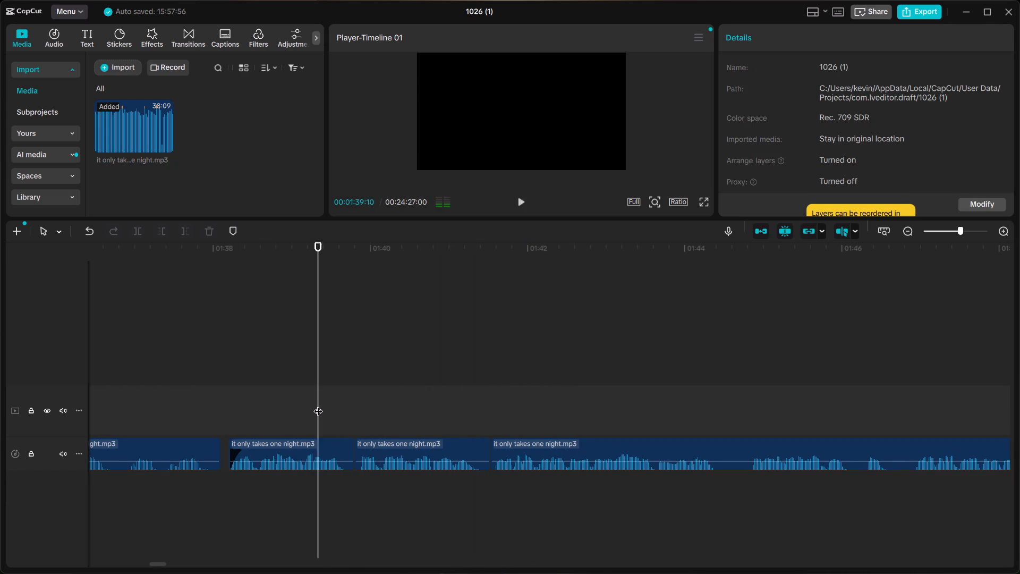
# Listen repeatedly to the phrases between about 1:42 and 1:52 to compare the takes.
pyautogui.hscroll(-1, 318, 404)
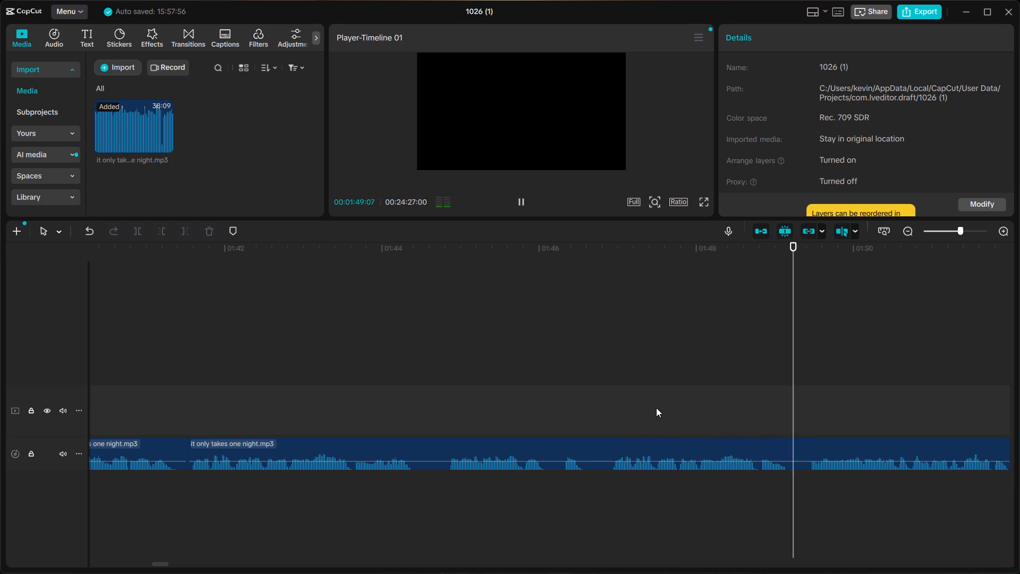
pyautogui.hscroll(-1, 657, 402)
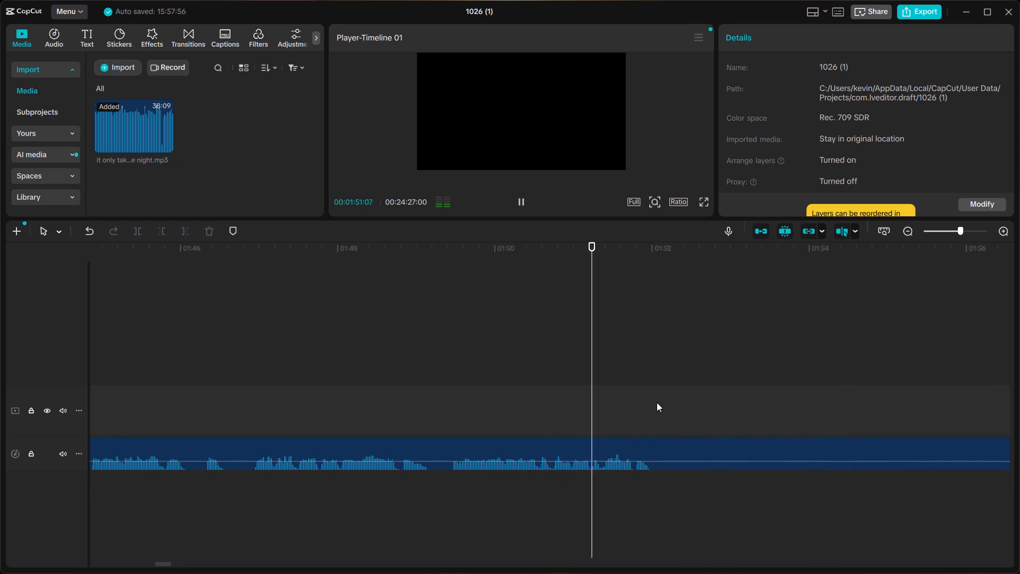
pyautogui.press('space')
pyautogui.click(248, 426)
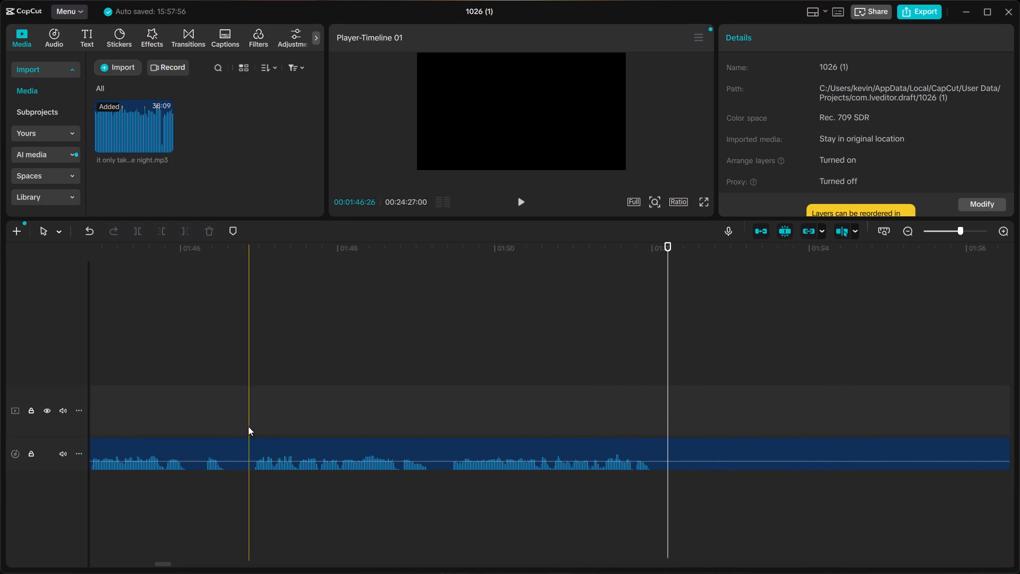
pyautogui.press('space')
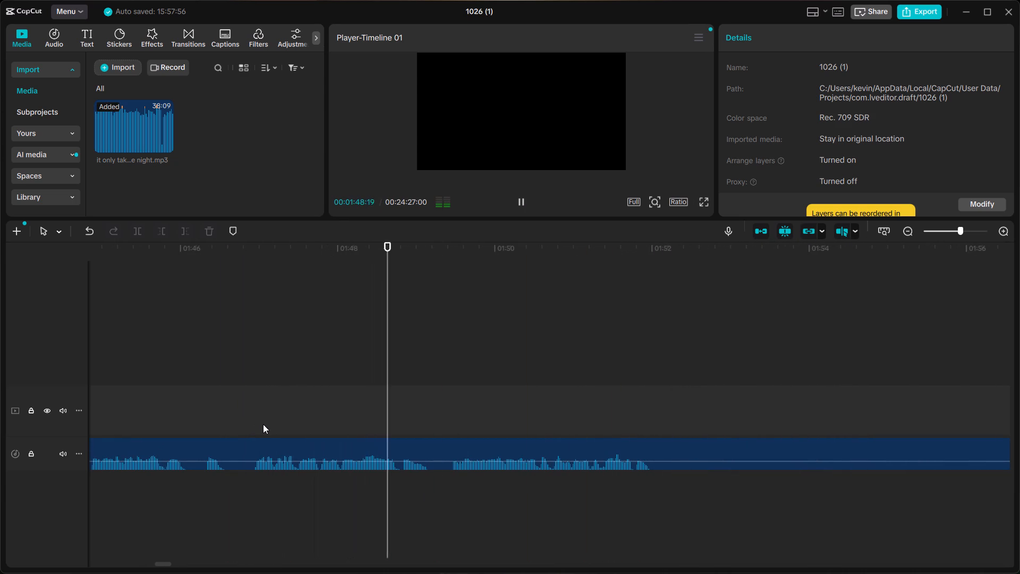
pyautogui.press('space')
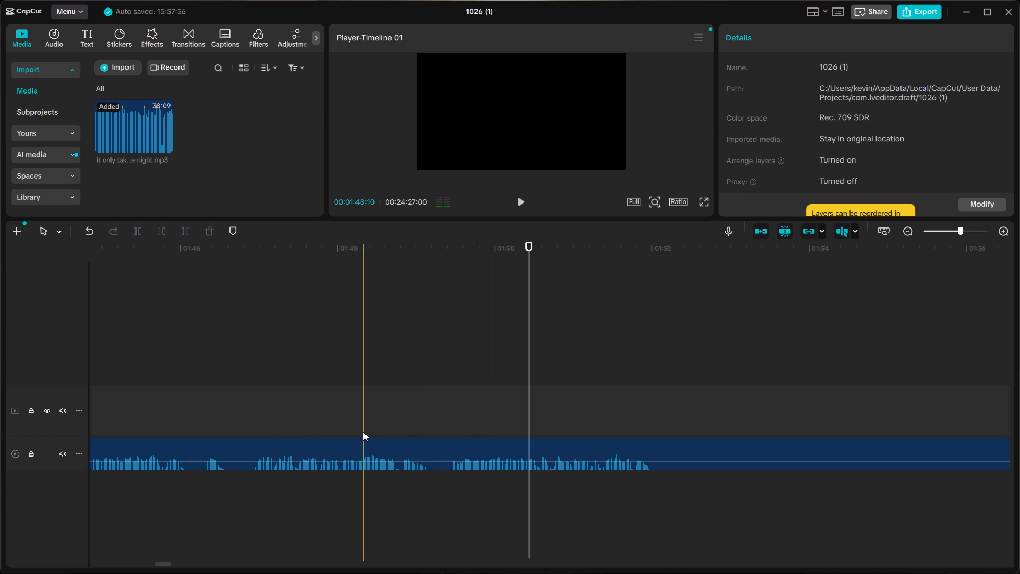
pyautogui.hscroll(2, 364, 431)
pyautogui.click(406, 403)
pyautogui.press('space')
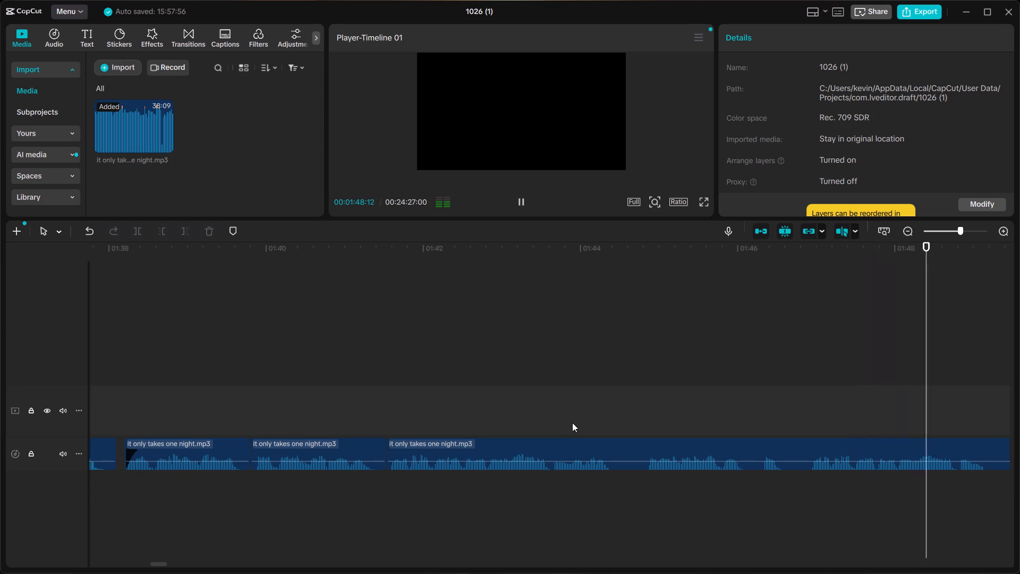
pyautogui.press('space')
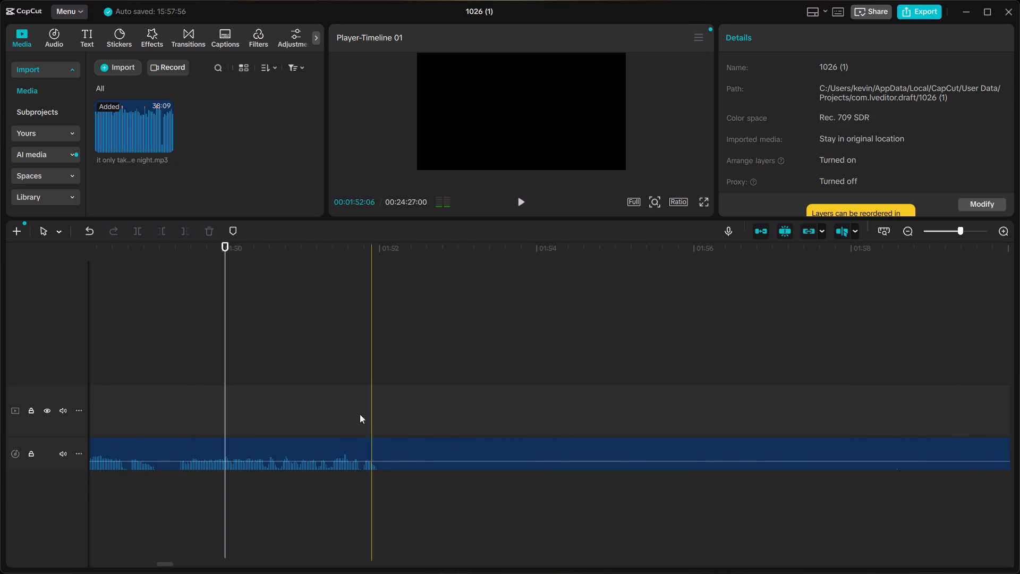
pyautogui.hscroll(1, 338, 415)
pyautogui.click(471, 398)
pyautogui.press('space')
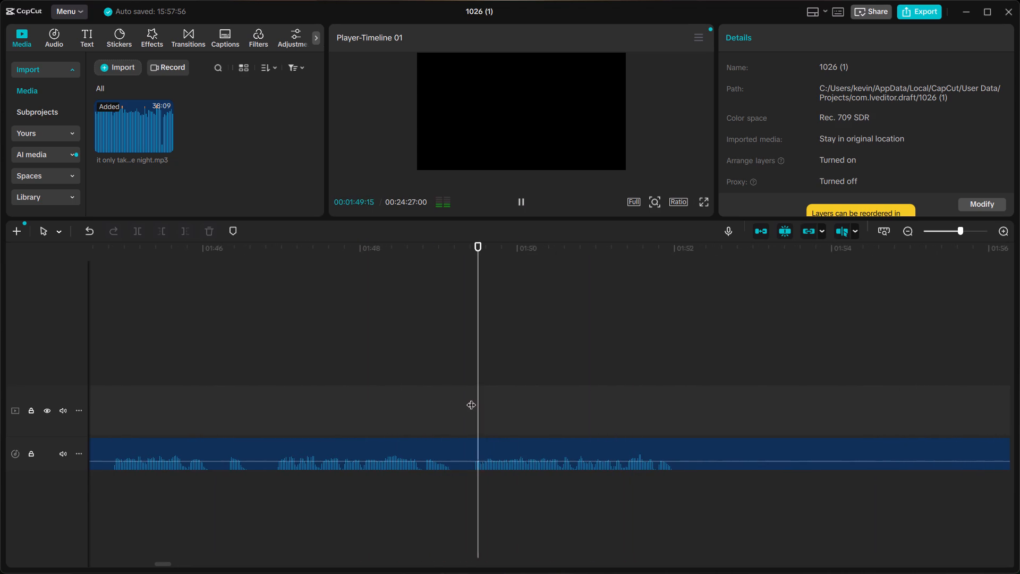
pyautogui.click(307, 399)
pyautogui.press('space')
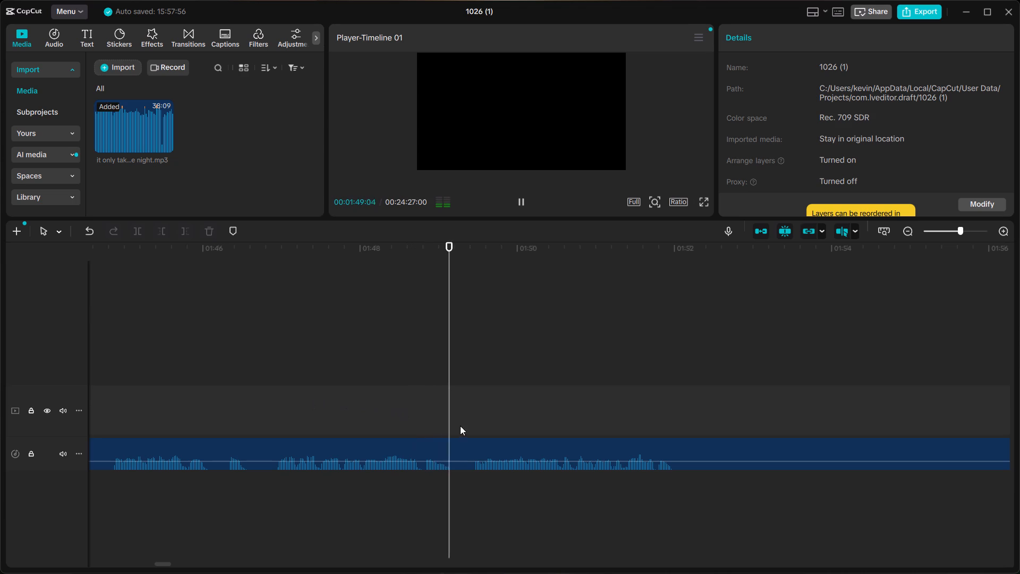
pyautogui.press('space')
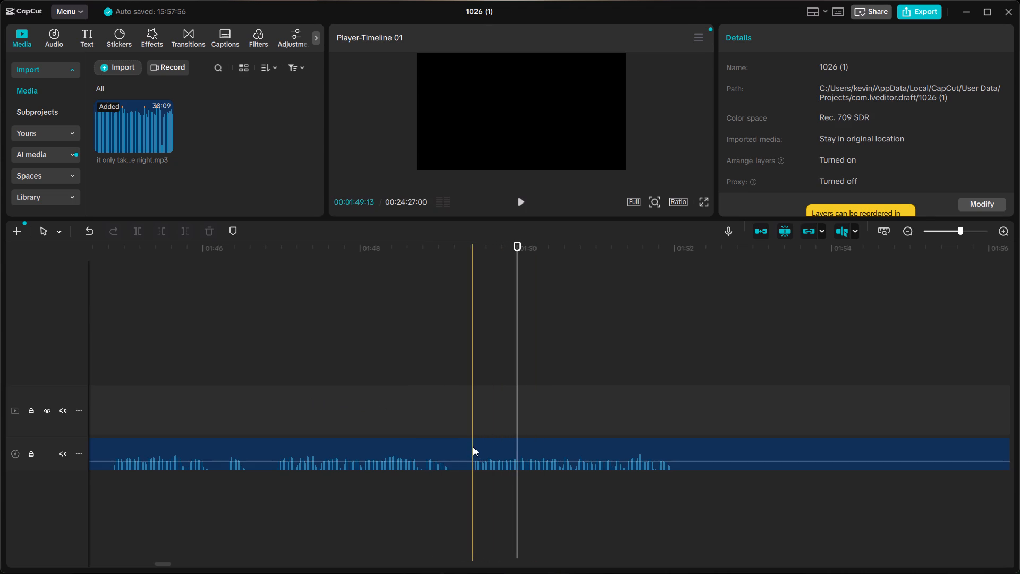
# Split the long clip at about 1:49.4, in the pause between phrases, and replay the section before the cut from about 1:41.
pyautogui.click(472, 446)
pyautogui.hotkey('ctrl', 'b')
pyautogui.click(401, 444)
pyautogui.keyDown('ctrl'); pyautogui.scroll(-5, 402, 443); pyautogui.keyUp('ctrl')
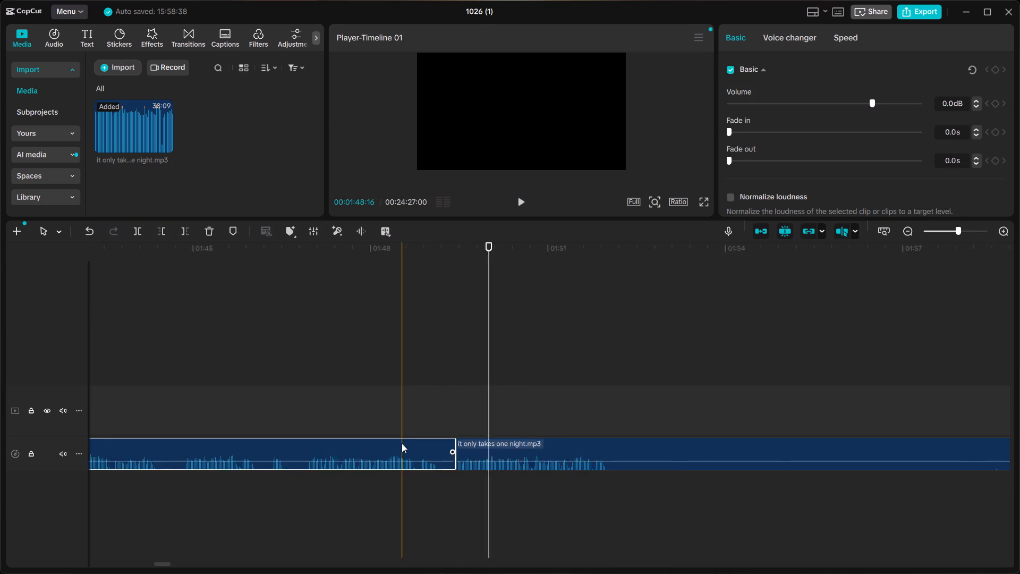
pyautogui.keyDown('ctrl'); pyautogui.scroll(-4, 402, 443); pyautogui.keyUp('ctrl')
pyautogui.click(107, 395)
pyautogui.press('space')
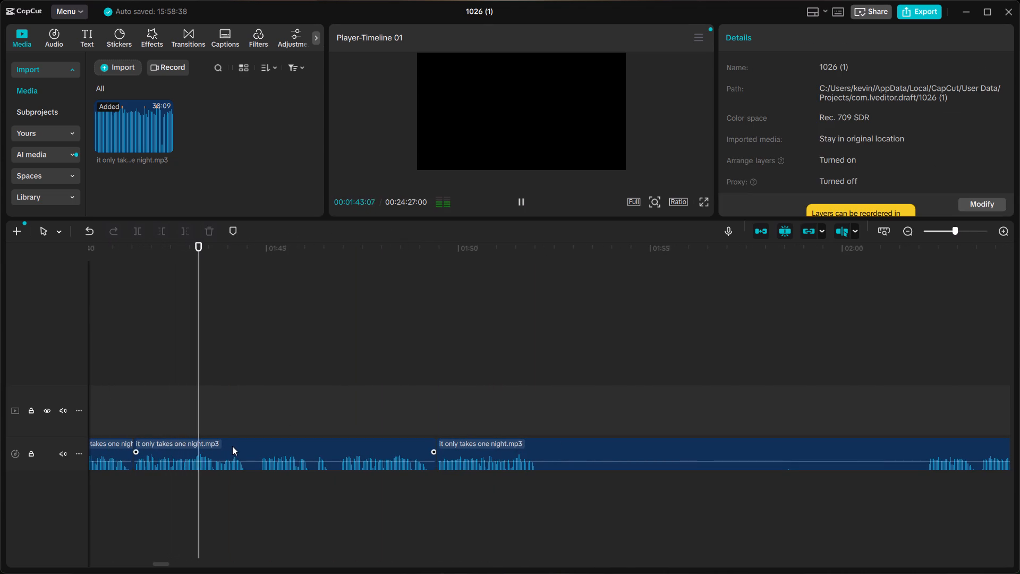
pyautogui.press('space')
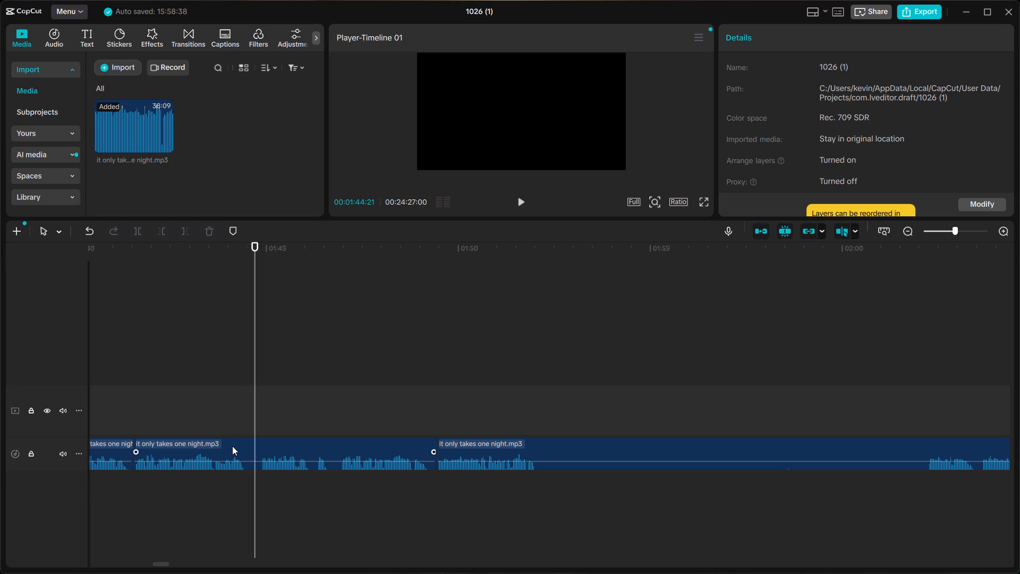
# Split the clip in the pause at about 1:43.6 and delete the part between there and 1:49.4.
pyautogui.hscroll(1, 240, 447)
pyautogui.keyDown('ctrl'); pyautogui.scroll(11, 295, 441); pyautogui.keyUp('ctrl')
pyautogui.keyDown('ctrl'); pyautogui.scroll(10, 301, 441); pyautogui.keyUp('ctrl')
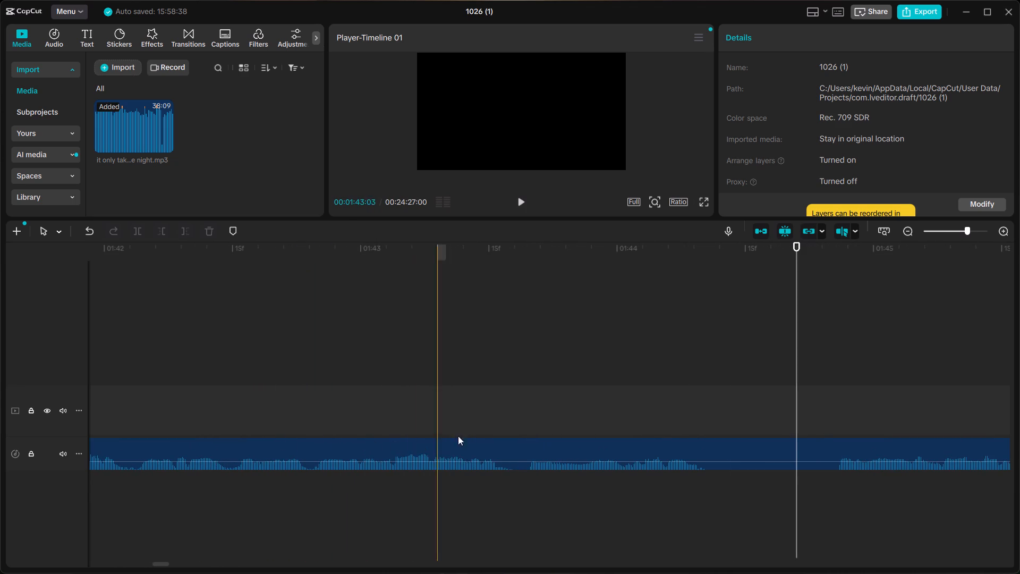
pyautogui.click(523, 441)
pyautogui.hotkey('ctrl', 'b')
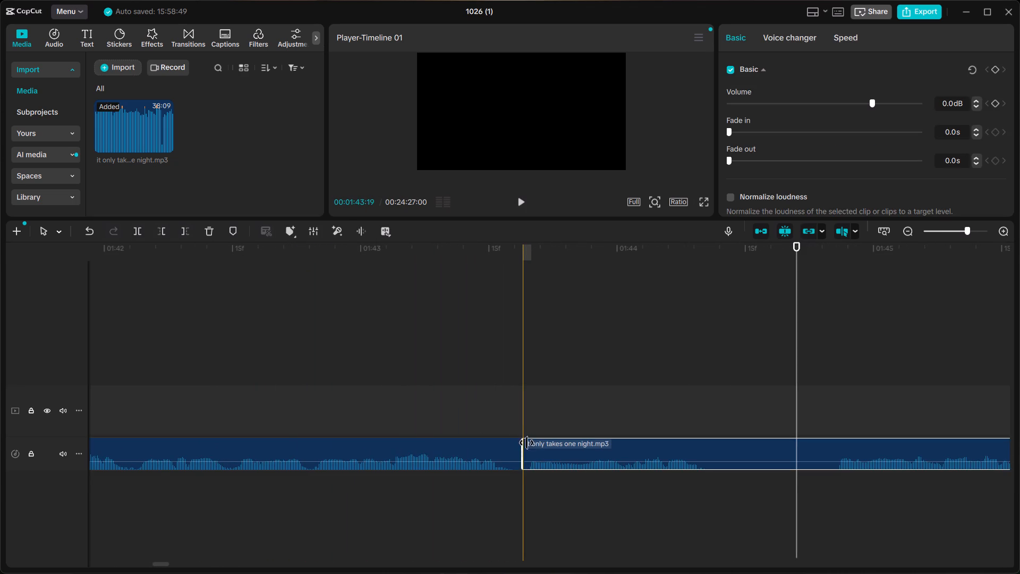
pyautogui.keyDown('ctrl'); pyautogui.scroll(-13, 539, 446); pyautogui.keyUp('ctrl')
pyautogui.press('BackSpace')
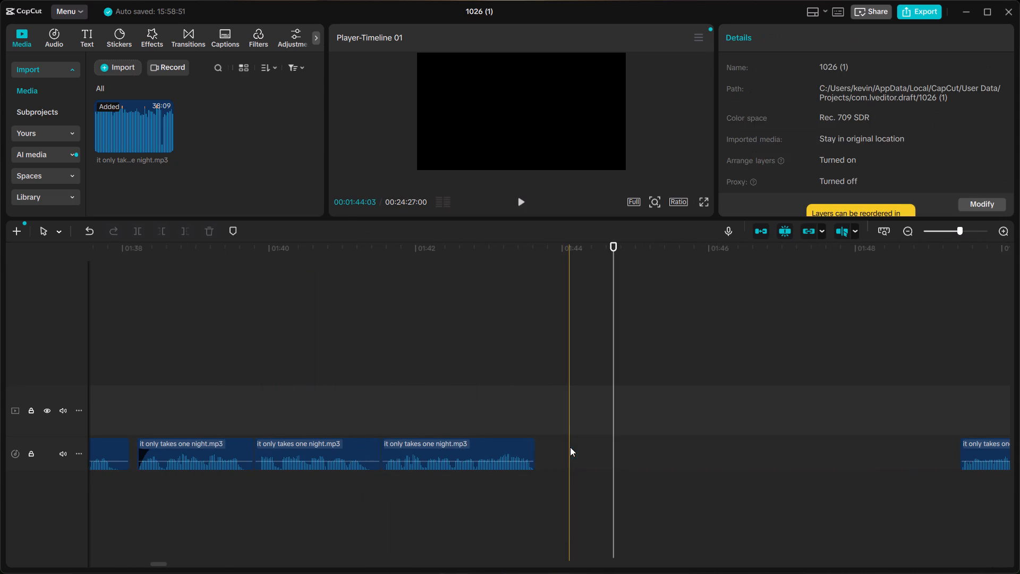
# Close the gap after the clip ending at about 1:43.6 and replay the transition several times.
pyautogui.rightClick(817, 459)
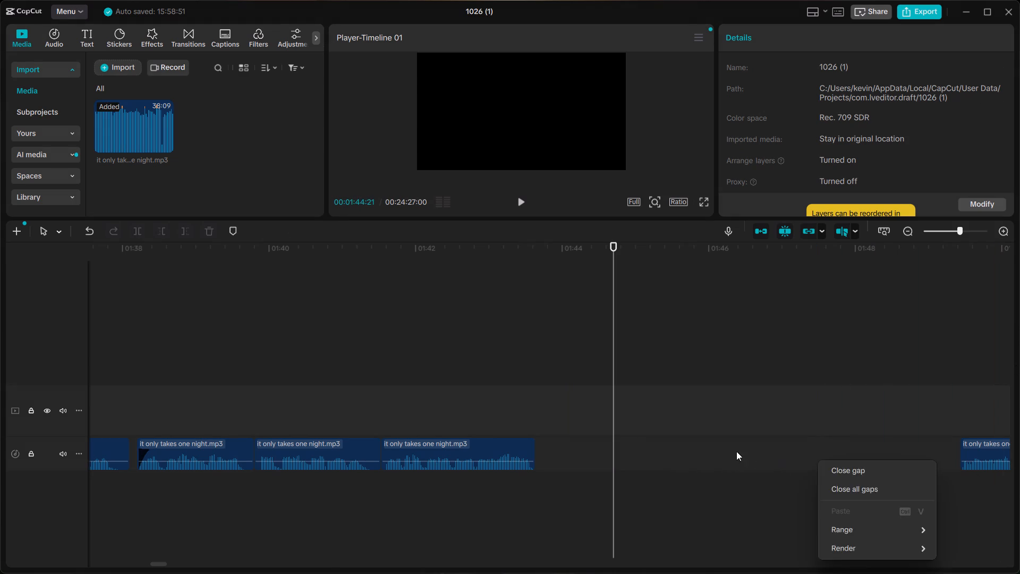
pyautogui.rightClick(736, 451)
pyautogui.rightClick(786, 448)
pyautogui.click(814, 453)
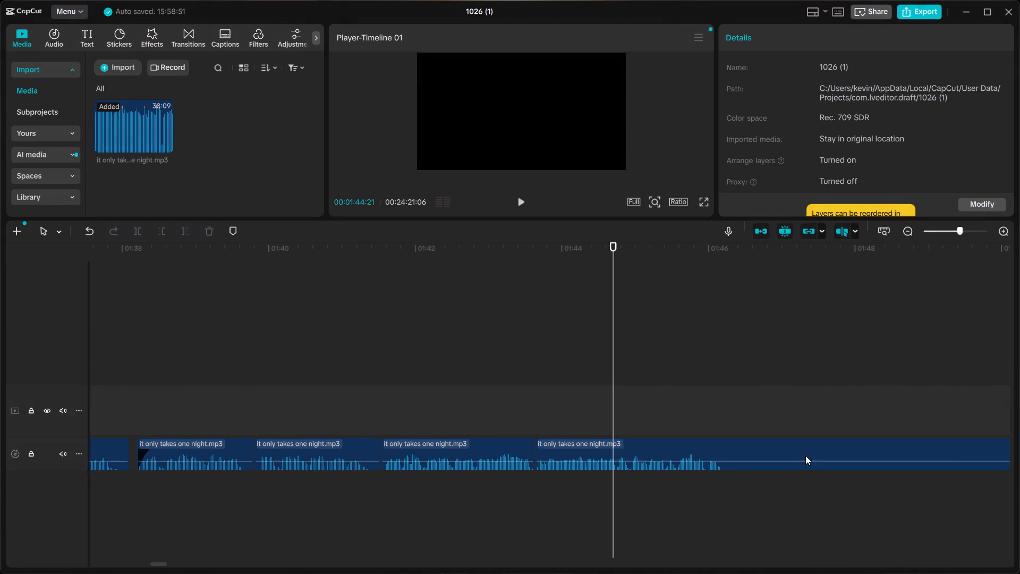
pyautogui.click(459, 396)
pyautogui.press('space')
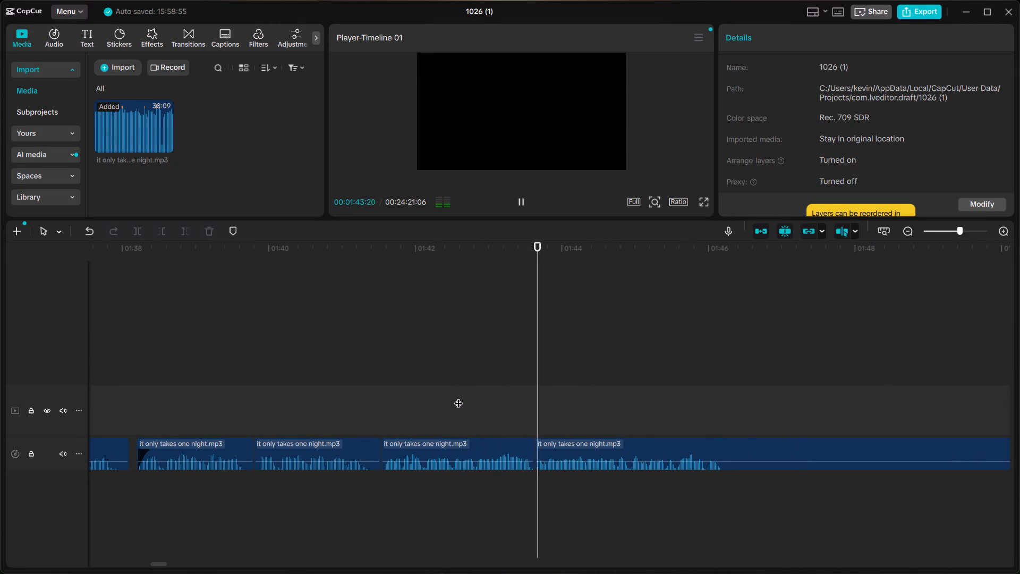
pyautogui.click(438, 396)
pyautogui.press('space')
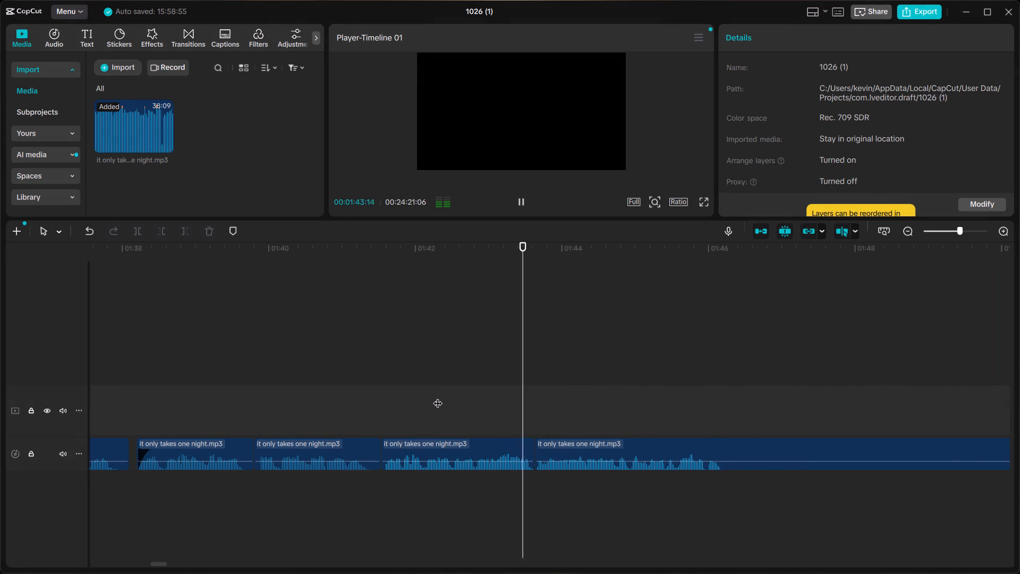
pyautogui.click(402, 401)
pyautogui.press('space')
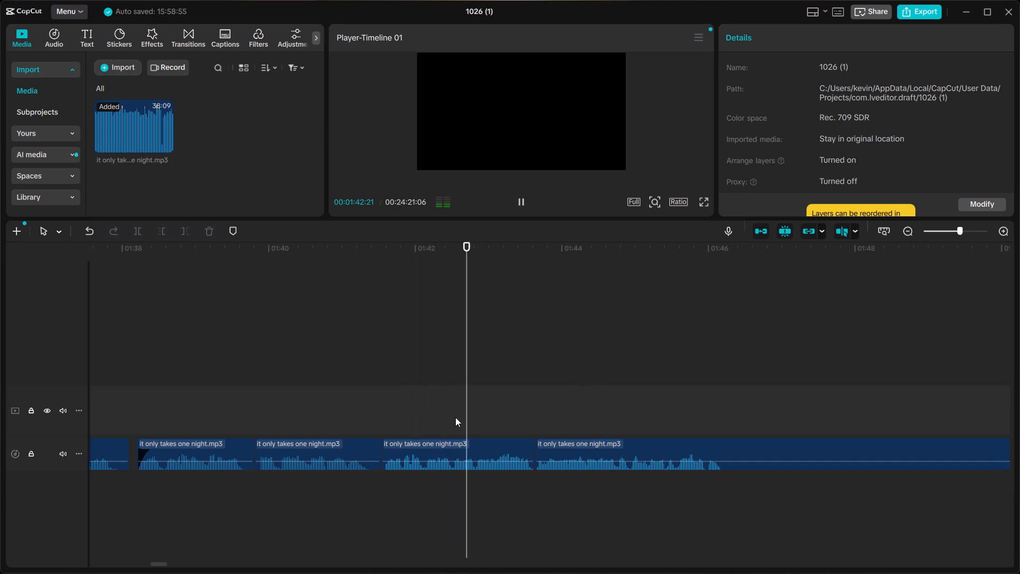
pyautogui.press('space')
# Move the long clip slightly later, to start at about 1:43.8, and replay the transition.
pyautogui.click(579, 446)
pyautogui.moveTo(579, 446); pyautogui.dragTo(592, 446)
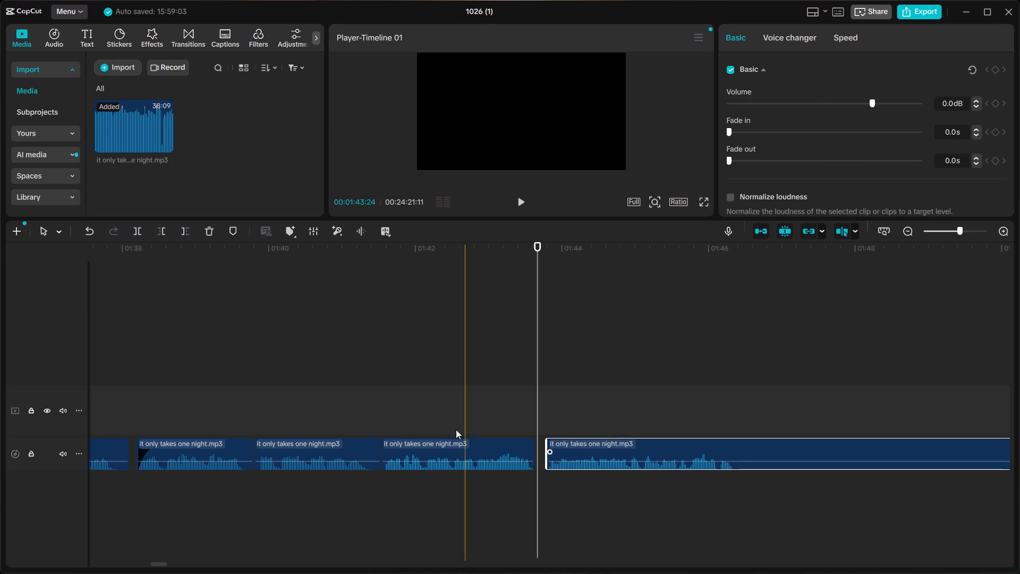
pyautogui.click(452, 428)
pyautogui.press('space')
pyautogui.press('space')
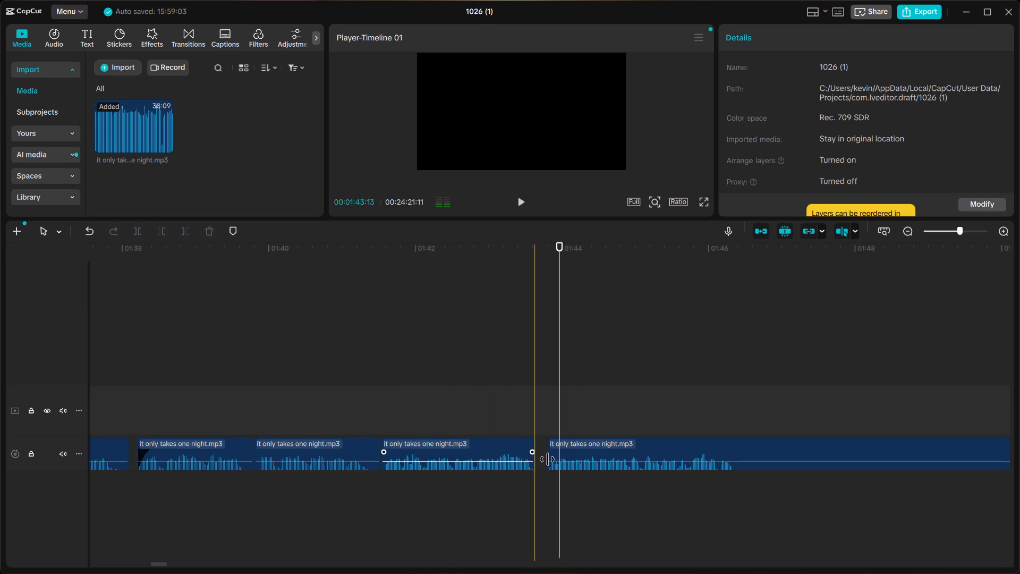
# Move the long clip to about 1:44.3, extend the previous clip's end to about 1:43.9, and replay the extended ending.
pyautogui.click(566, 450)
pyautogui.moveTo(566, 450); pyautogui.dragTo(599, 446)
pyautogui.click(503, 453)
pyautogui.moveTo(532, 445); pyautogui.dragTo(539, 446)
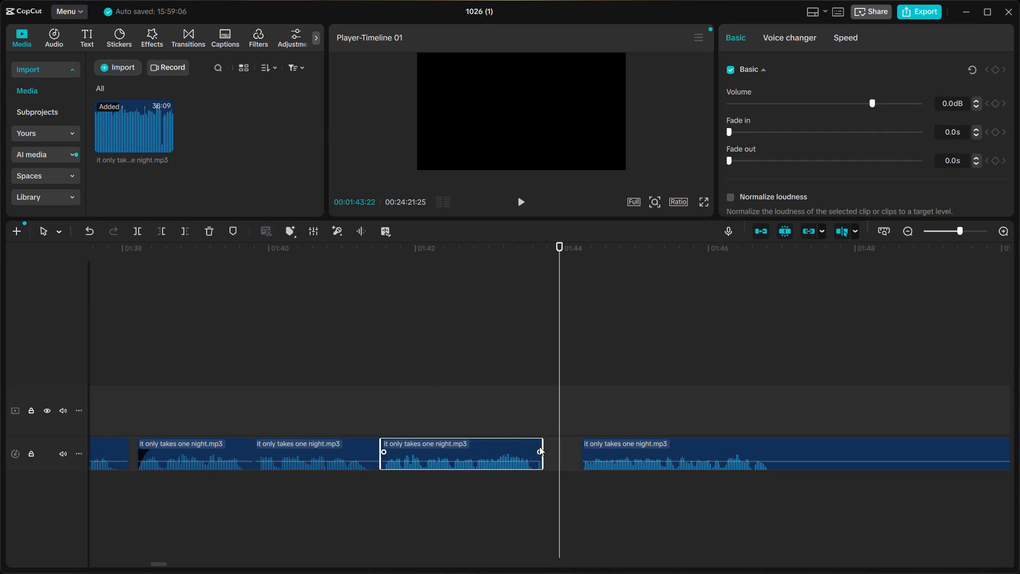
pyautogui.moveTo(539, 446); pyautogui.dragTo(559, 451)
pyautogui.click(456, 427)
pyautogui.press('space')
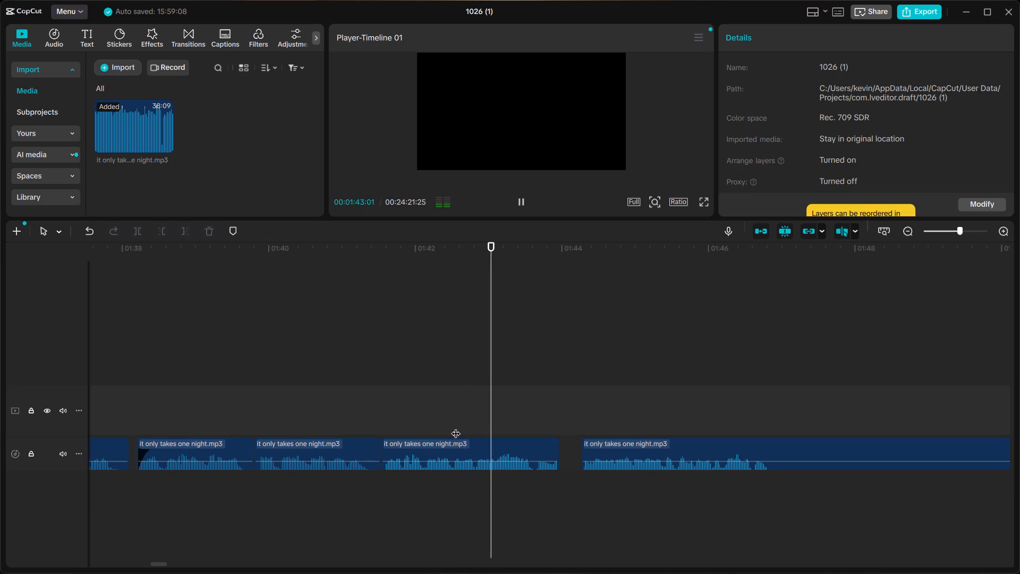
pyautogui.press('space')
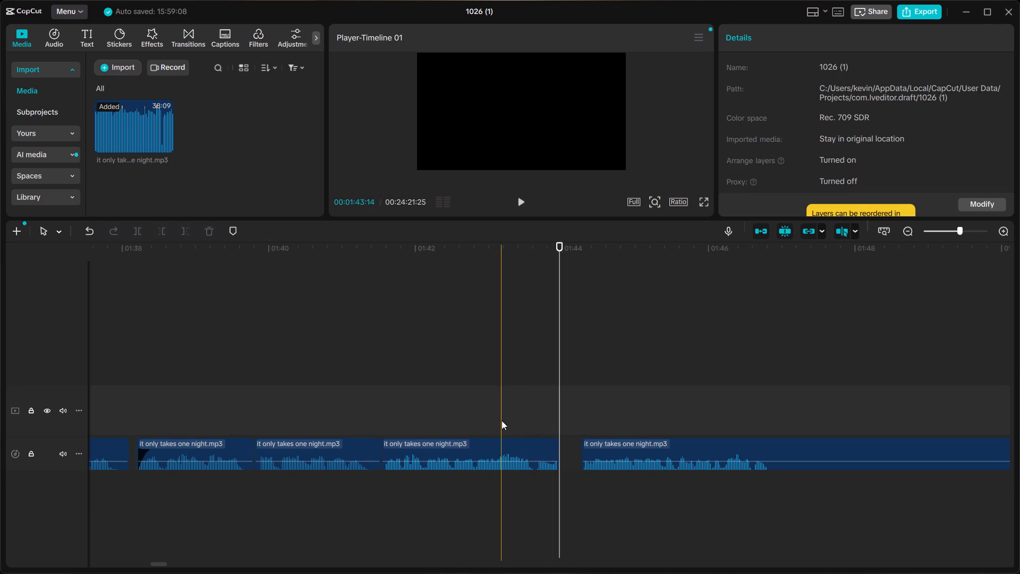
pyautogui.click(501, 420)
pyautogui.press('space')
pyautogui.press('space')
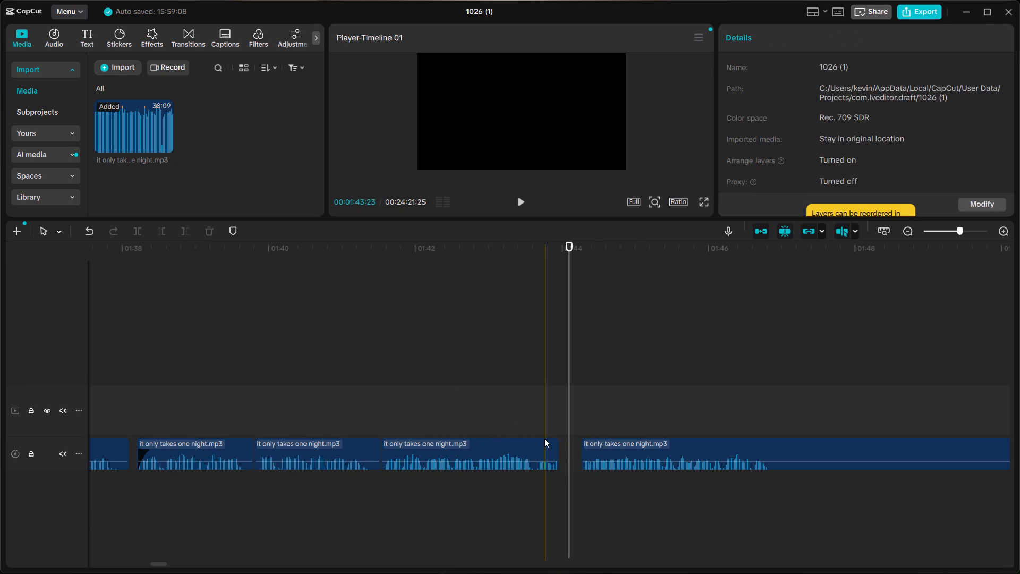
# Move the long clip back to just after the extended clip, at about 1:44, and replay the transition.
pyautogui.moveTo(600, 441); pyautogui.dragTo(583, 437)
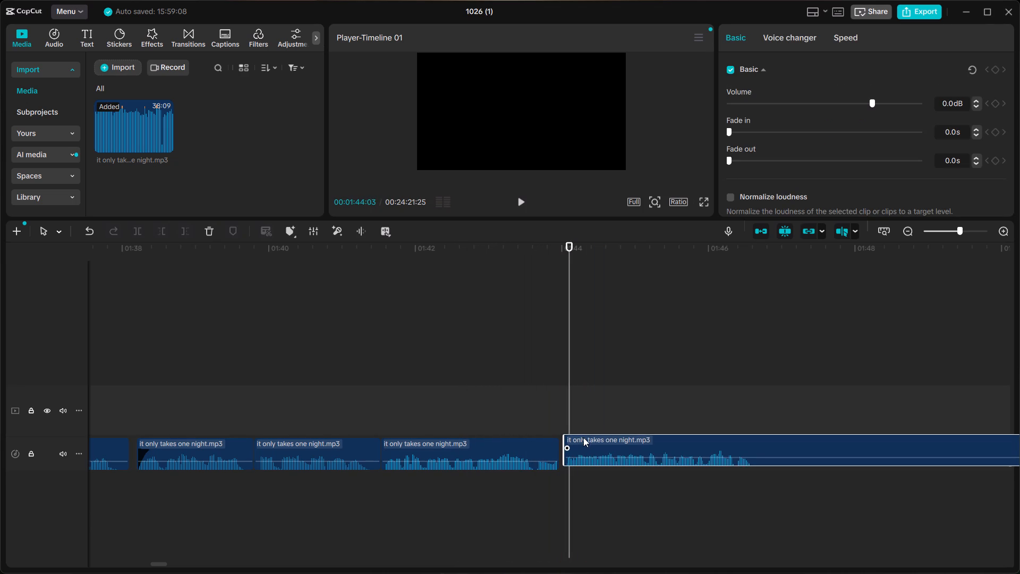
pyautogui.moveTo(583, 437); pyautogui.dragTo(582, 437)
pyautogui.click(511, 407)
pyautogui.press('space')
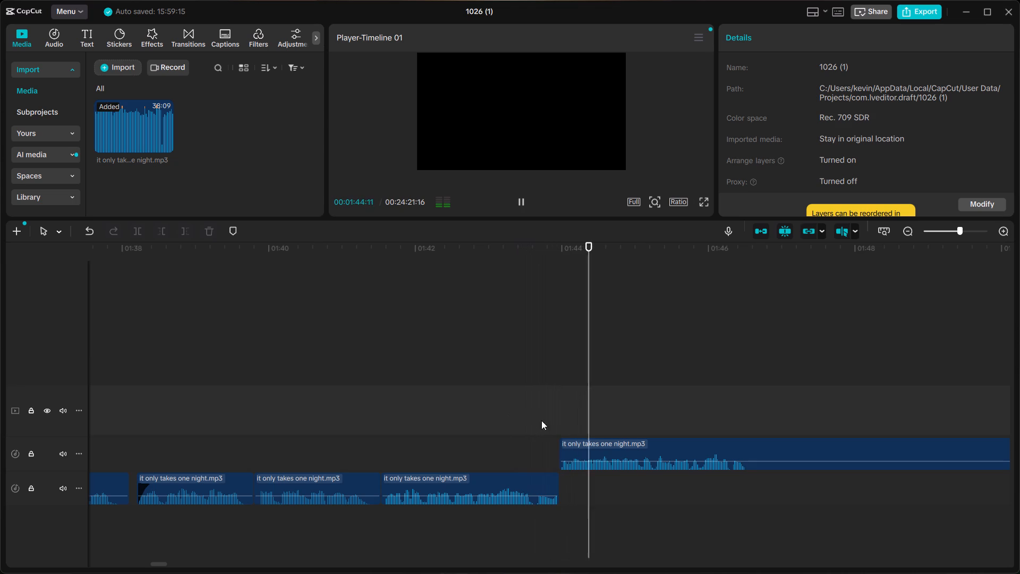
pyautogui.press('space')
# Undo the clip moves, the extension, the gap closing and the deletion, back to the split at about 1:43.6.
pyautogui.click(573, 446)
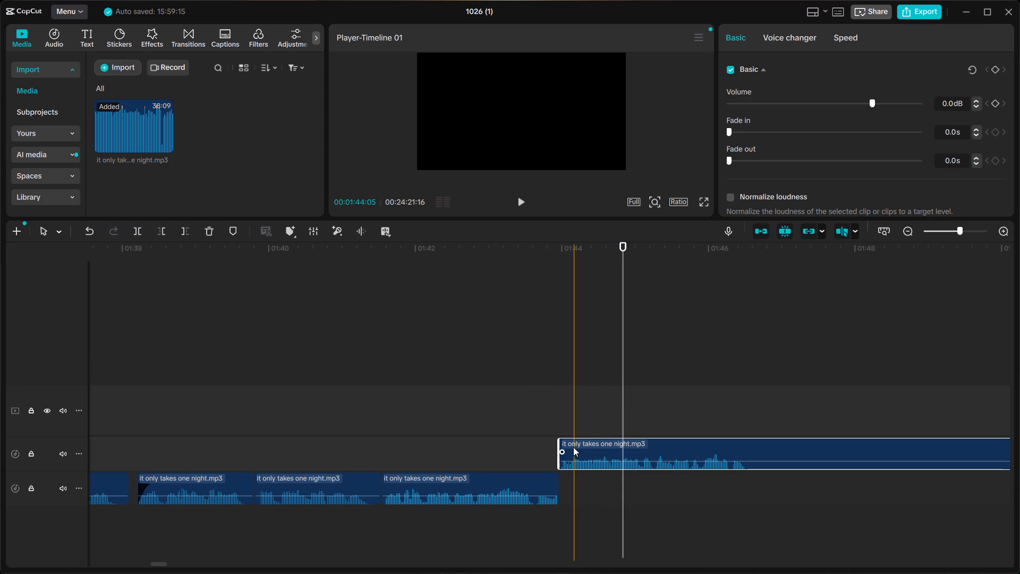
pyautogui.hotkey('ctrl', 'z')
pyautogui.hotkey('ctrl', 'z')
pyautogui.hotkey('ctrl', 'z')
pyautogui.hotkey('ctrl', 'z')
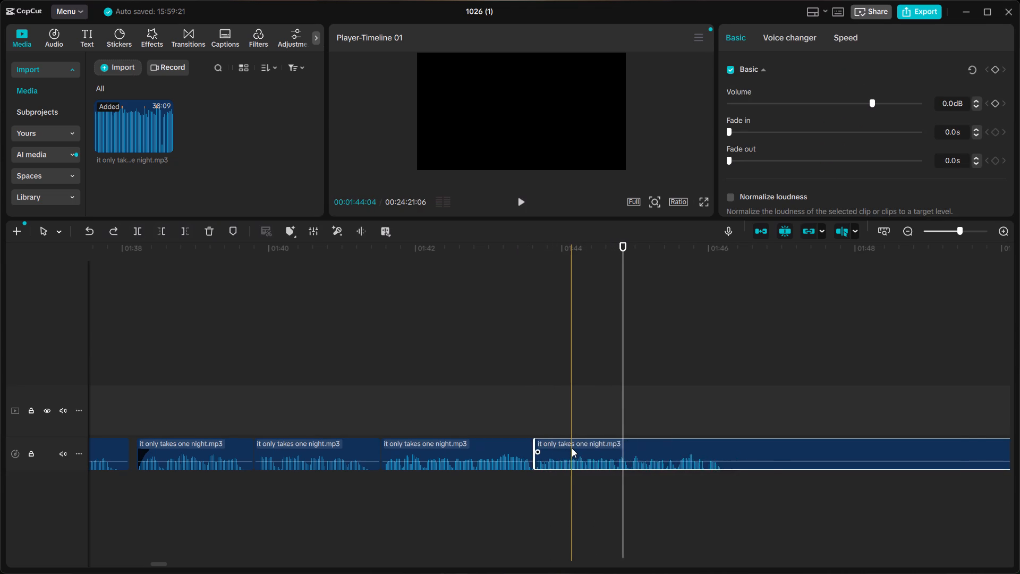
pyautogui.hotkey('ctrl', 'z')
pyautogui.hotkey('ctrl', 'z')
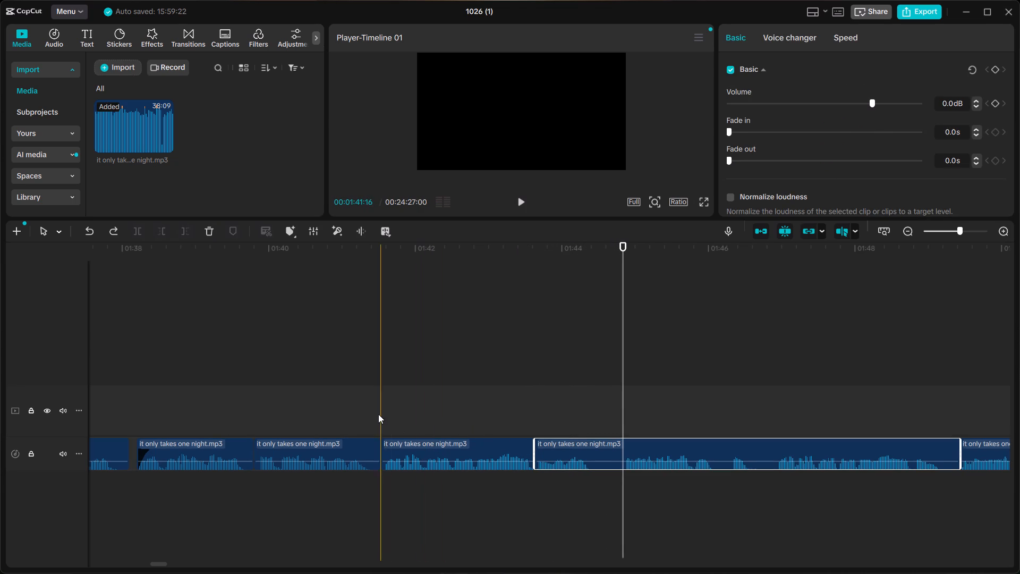
# Replay the phrase starting at about 1:41.5 and delete its clip, which ends at the 1:43.6 split.
pyautogui.click(378, 414)
pyautogui.press('space')
pyautogui.press('space')
pyautogui.click(426, 444)
pyautogui.press('BackSpace')
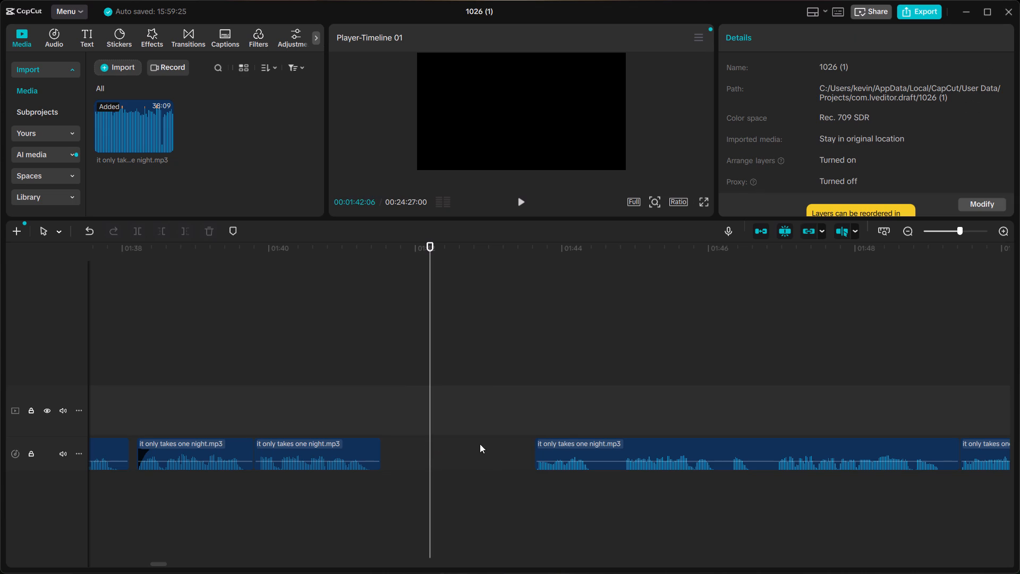
# Listen to the take from about 1:46.9, split the clip just before it, and delete the part between 1:43.6 and that cut.
pyautogui.click(782, 426)
pyautogui.click(774, 425)
pyautogui.press('space')
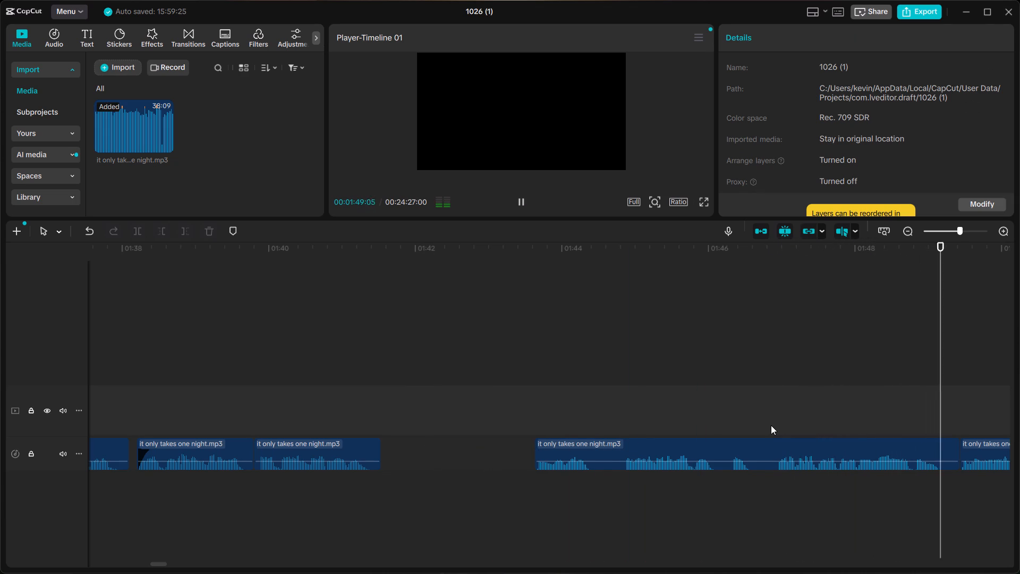
pyautogui.press('space')
pyautogui.click(774, 450)
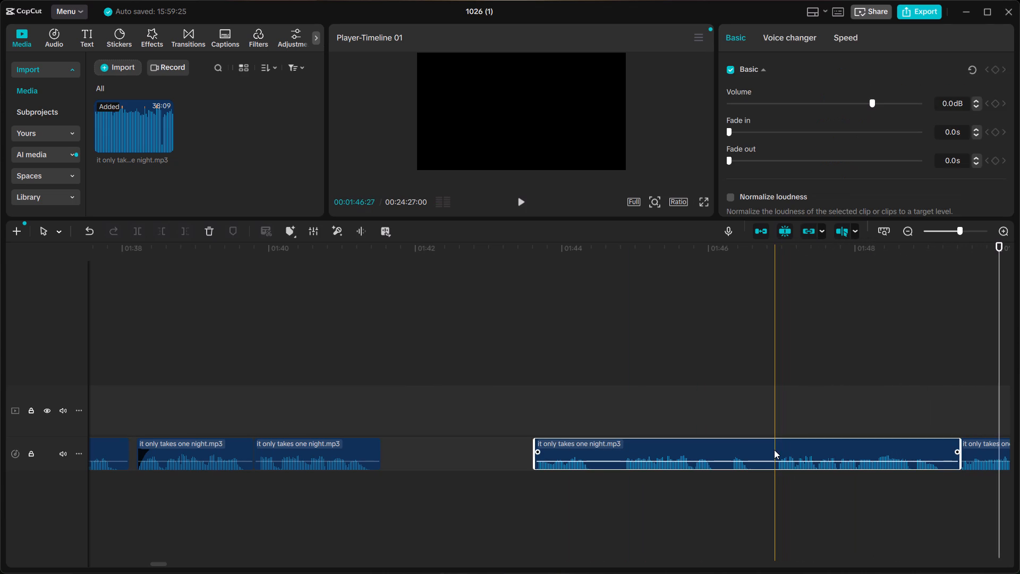
pyautogui.press('b')
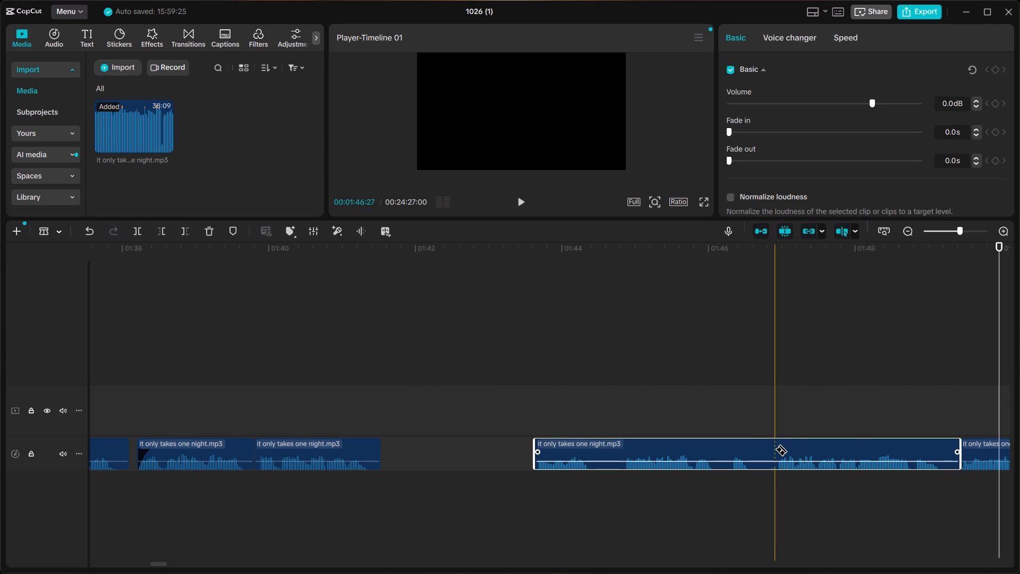
pyautogui.click(775, 449)
pyautogui.press('a')
pyautogui.click(767, 451)
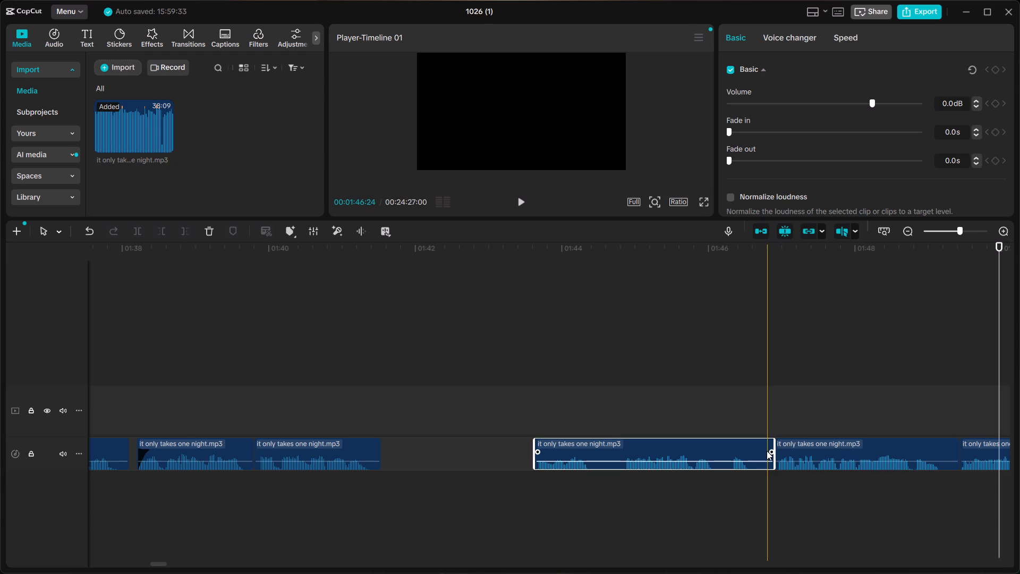
pyautogui.press('BackSpace')
# Move the kept phrase back on the same track to just after the previous clip, at about 1:41.5, and replay the transition.
pyautogui.click(851, 450)
pyautogui.moveTo(850, 450); pyautogui.dragTo(574, 455)
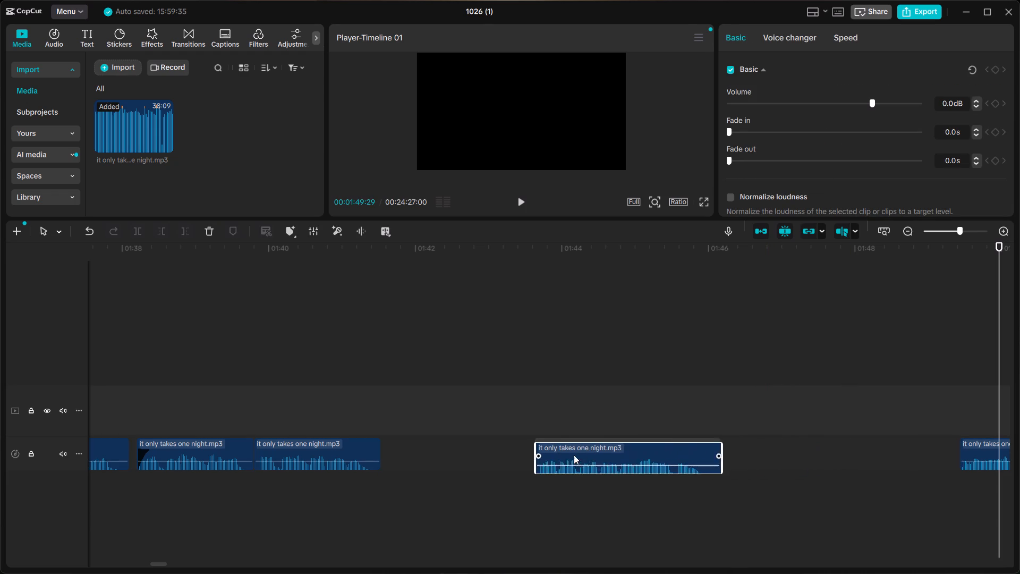
pyautogui.moveTo(574, 455); pyautogui.dragTo(458, 454)
pyautogui.click(263, 405)
pyautogui.press('space')
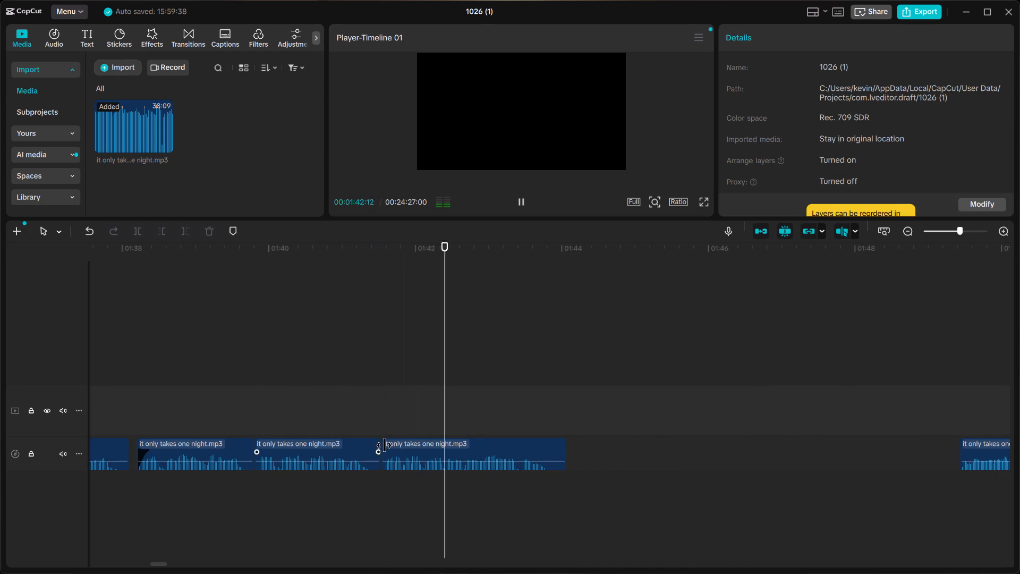
pyautogui.press('space')
# Shift the phrase slightly later, to about 1:41.6, leaving a short pause before it, and replay from about 1:40 through its end.
pyautogui.click(407, 448)
pyautogui.moveTo(408, 448); pyautogui.dragTo(413, 446)
pyautogui.click(292, 393)
pyautogui.press('space')
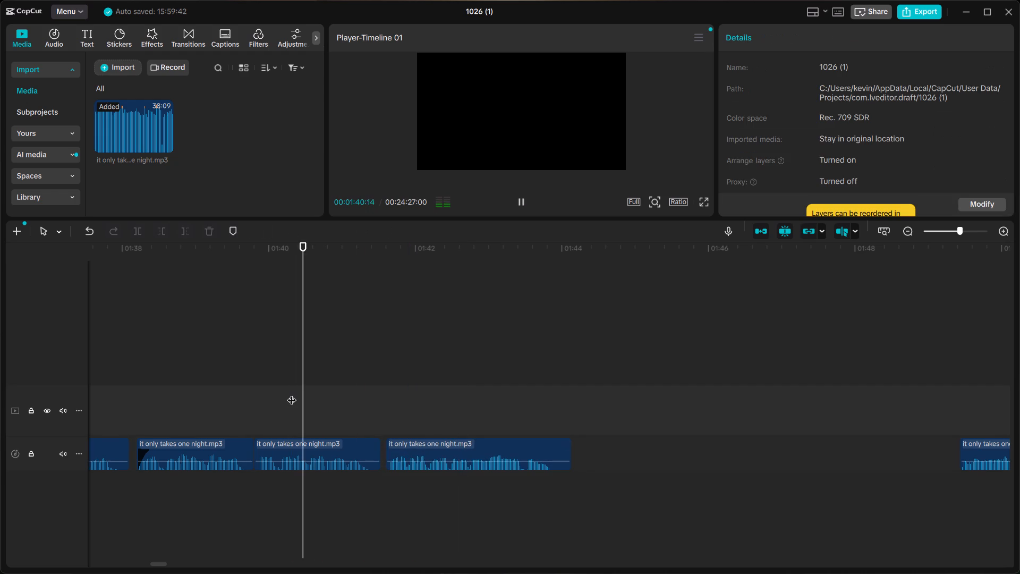
pyautogui.hscroll(-1, 292, 393)
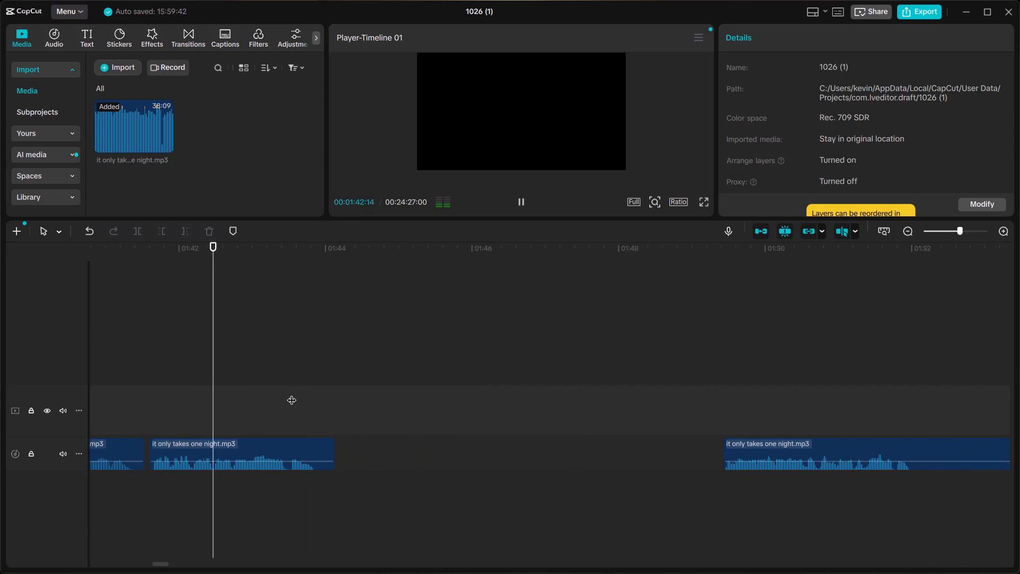
pyautogui.press('space')
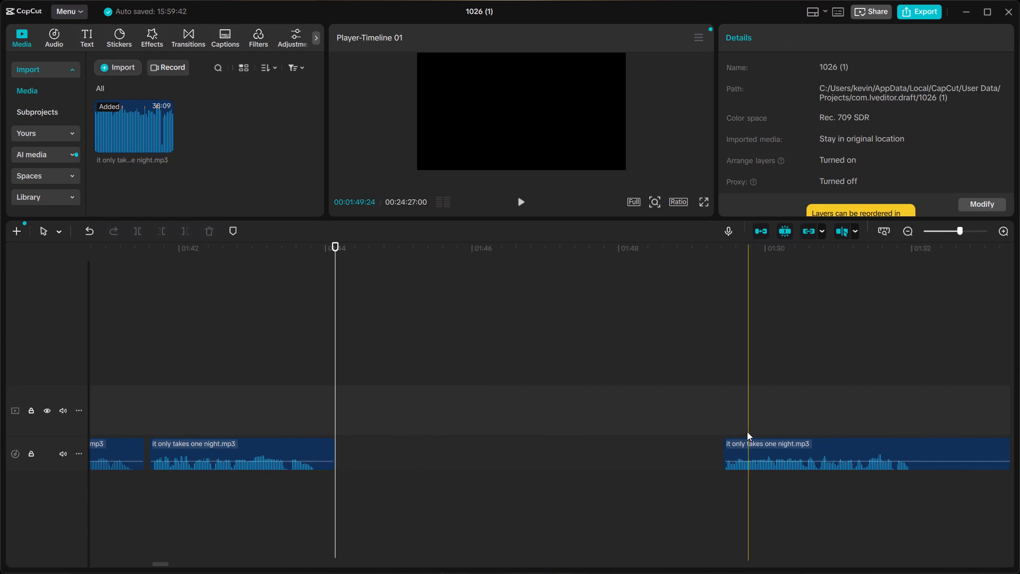
# Move the long clip from about 1:49.4 to just after the phrase, at about 1:44.1, and replay the transition.
pyautogui.click(745, 448)
pyautogui.moveTo(745, 448); pyautogui.dragTo(354, 449)
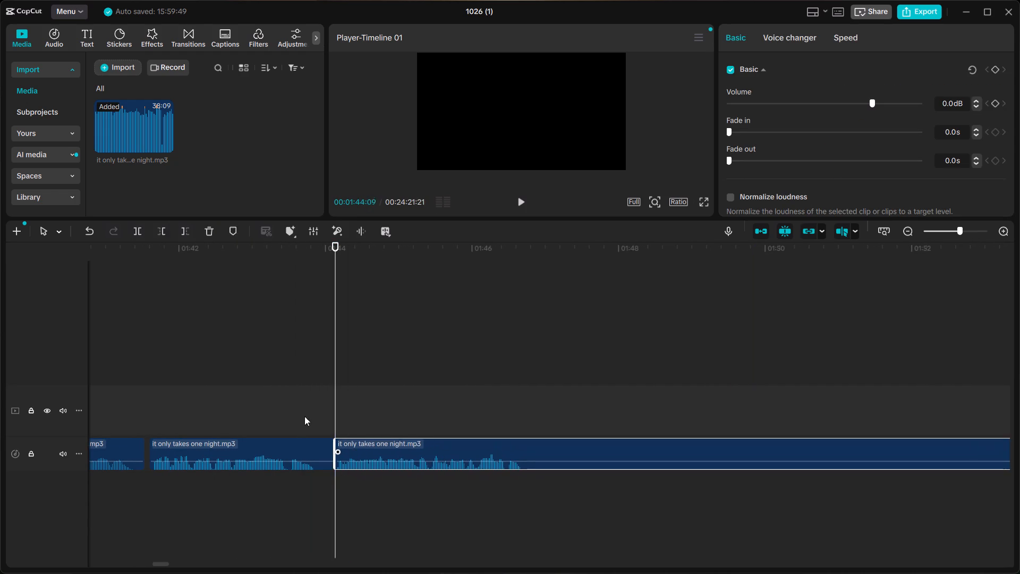
pyautogui.click(285, 402)
pyautogui.press('space')
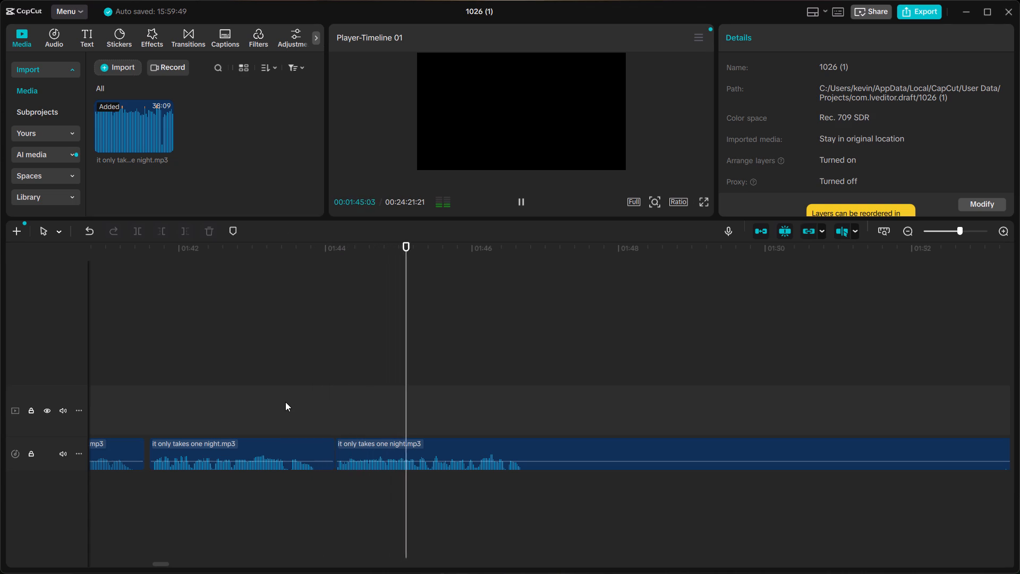
pyautogui.press('space')
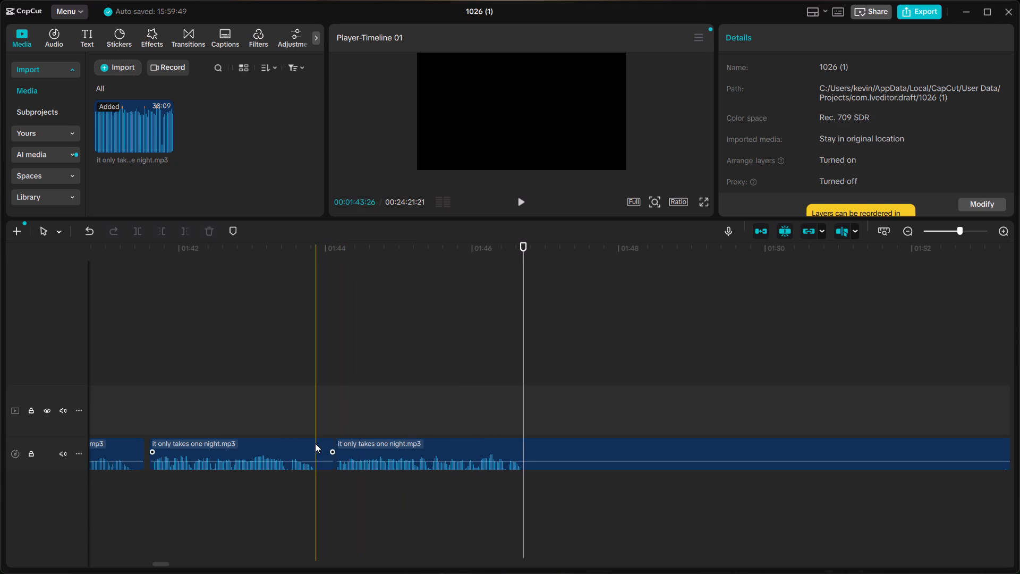
# Split the phrase clip at about 1:43.9, after the last word, and delete the trailing silence.
pyautogui.click(320, 443)
pyautogui.hotkey('ctrl', 'b')
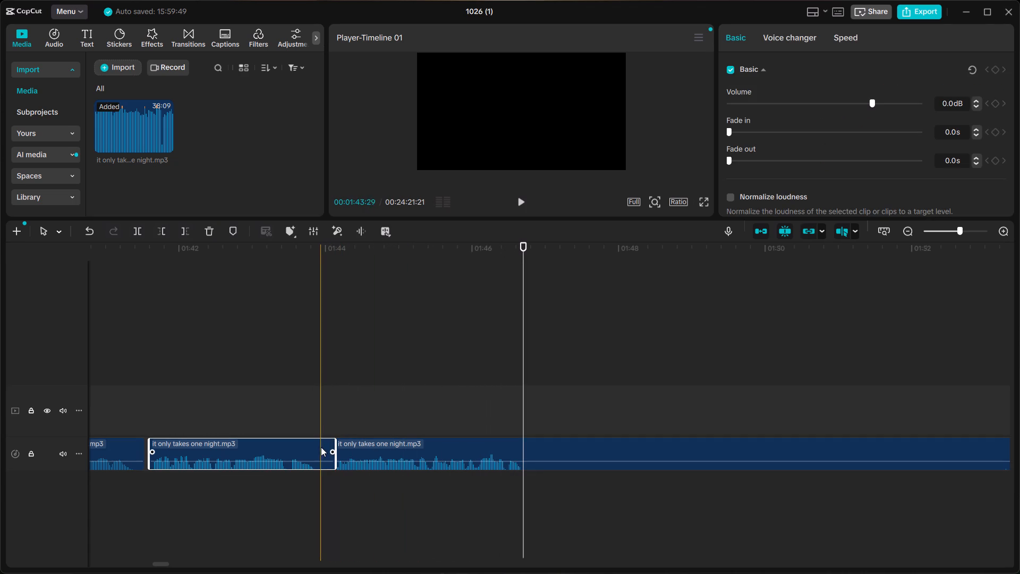
pyautogui.hotkey('ctrl', 'b')
pyautogui.keyDown('ctrl'); pyautogui.click(325, 447); pyautogui.keyUp('ctrl')
pyautogui.press('BackSpace')
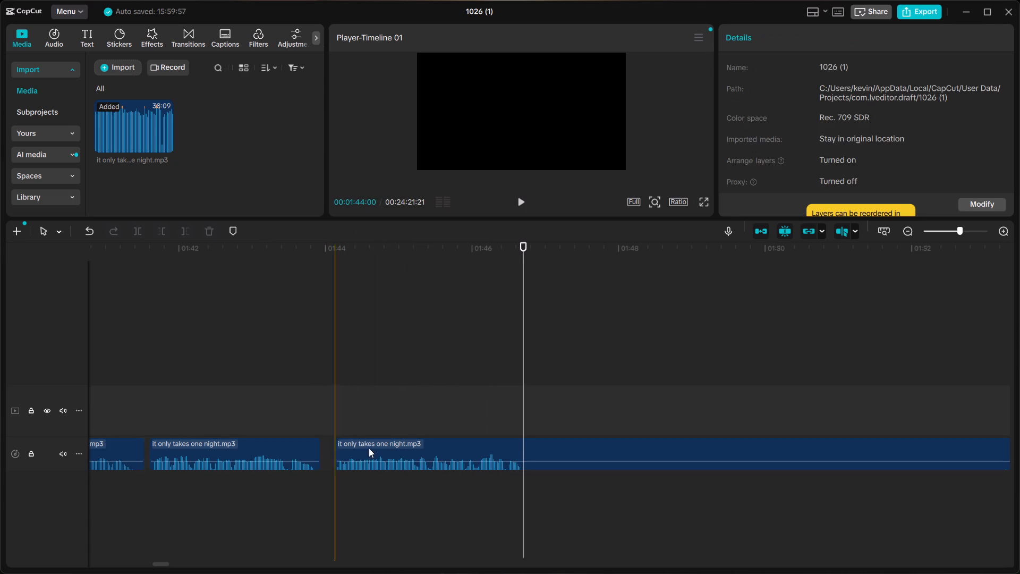
# Move the long clip back against the trimmed phrase, at about 1:43.9, and replay the section from about 1:41.6.
pyautogui.click(391, 444)
pyautogui.moveTo(391, 444); pyautogui.dragTo(376, 447)
pyautogui.click(153, 413)
pyautogui.press('space')
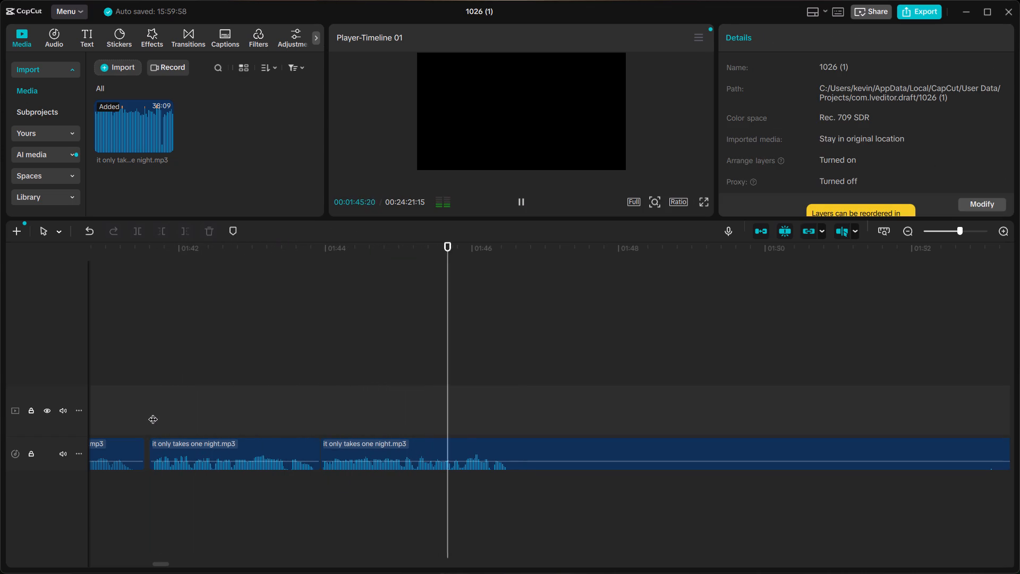
# Stop playback and split the long clip at about 1:46.6, just after the phrase's last word.
pyautogui.press('space')
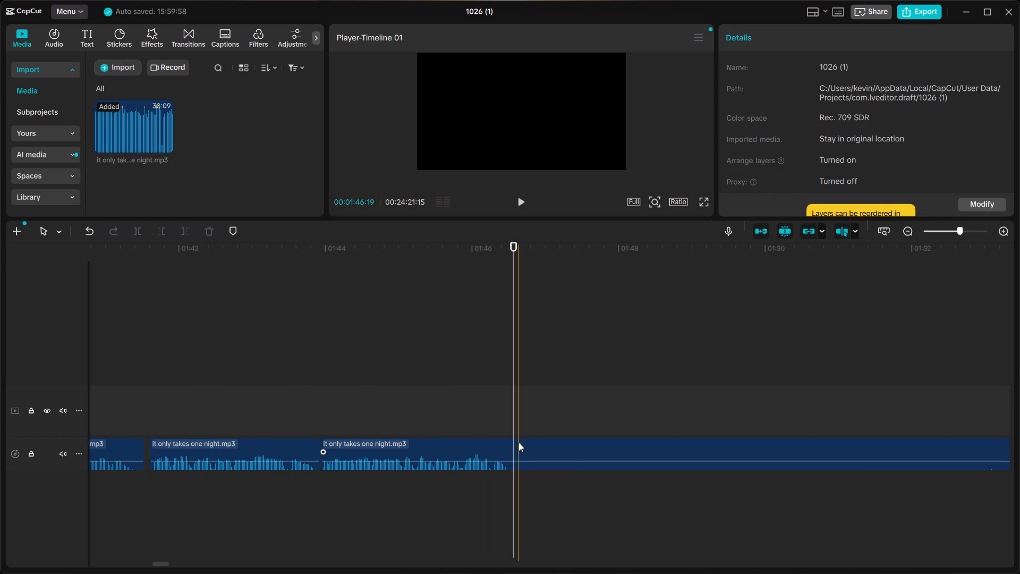
pyautogui.click(518, 442)
pyautogui.hotkey('ctrl', 'b')
# Listen to the following takes between about 1:57 and 2:31, replaying from about 2:16.8, to find the next phrase to keep.
pyautogui.hscroll(-2, 553, 430)
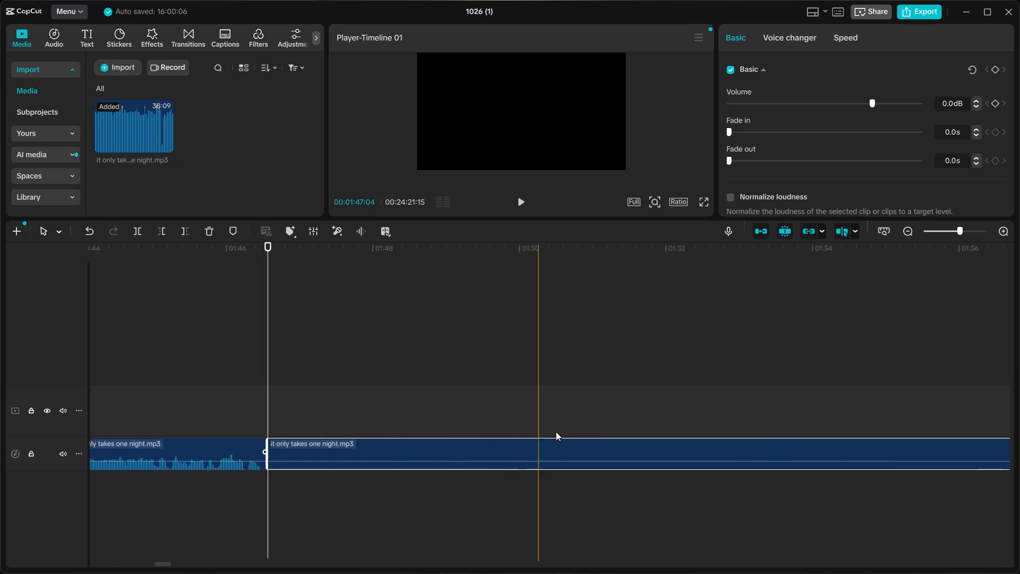
pyautogui.hscroll(-1, 556, 432)
pyautogui.keyDown('ctrl'); pyautogui.scroll(-7, 556, 439); pyautogui.keyUp('ctrl')
pyautogui.scroll(-1, 626, 446)
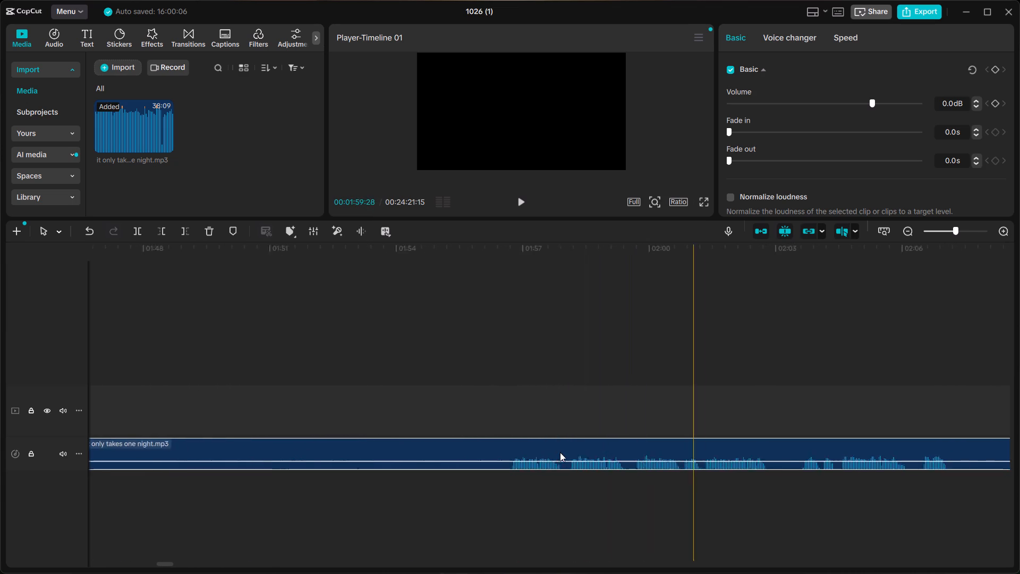
pyautogui.scroll(-1, 560, 452)
pyautogui.click(582, 412)
pyautogui.press('space')
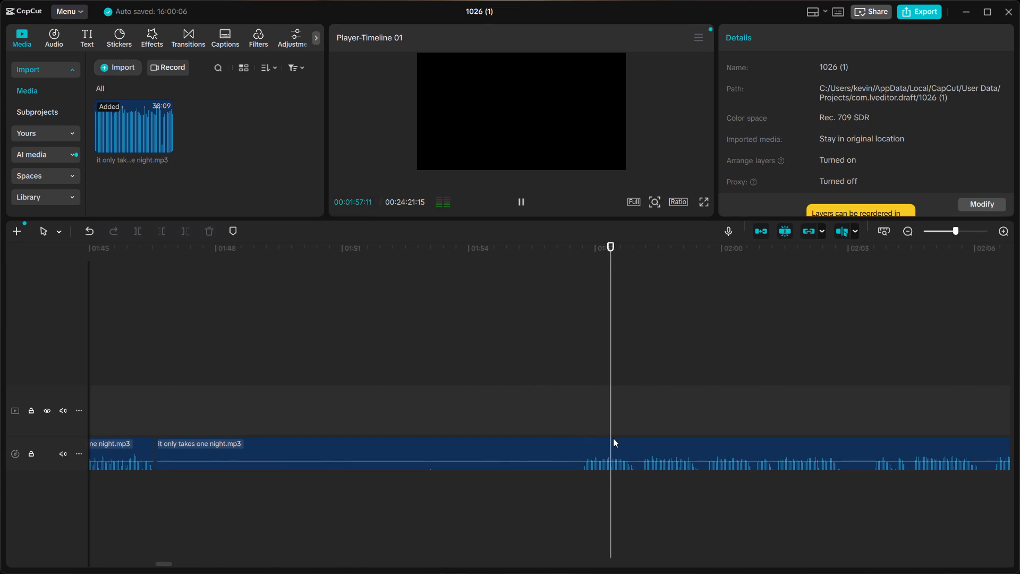
pyautogui.hscroll(-1, 899, 415)
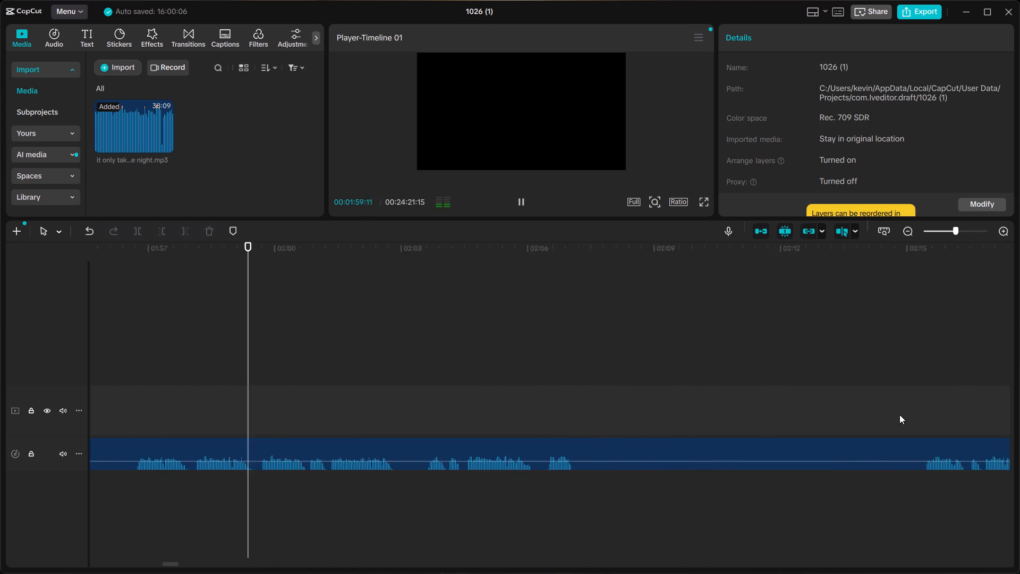
pyautogui.hscroll(-1, 899, 415)
pyautogui.press('space')
pyautogui.hscroll(-2, 881, 416)
pyautogui.click(742, 431)
pyautogui.press('space')
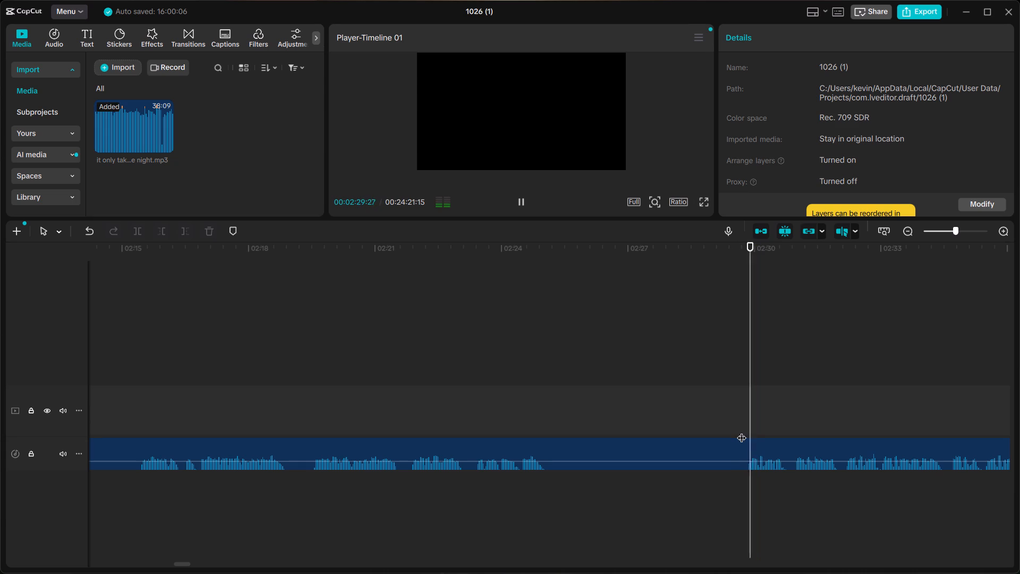
pyautogui.press('space')
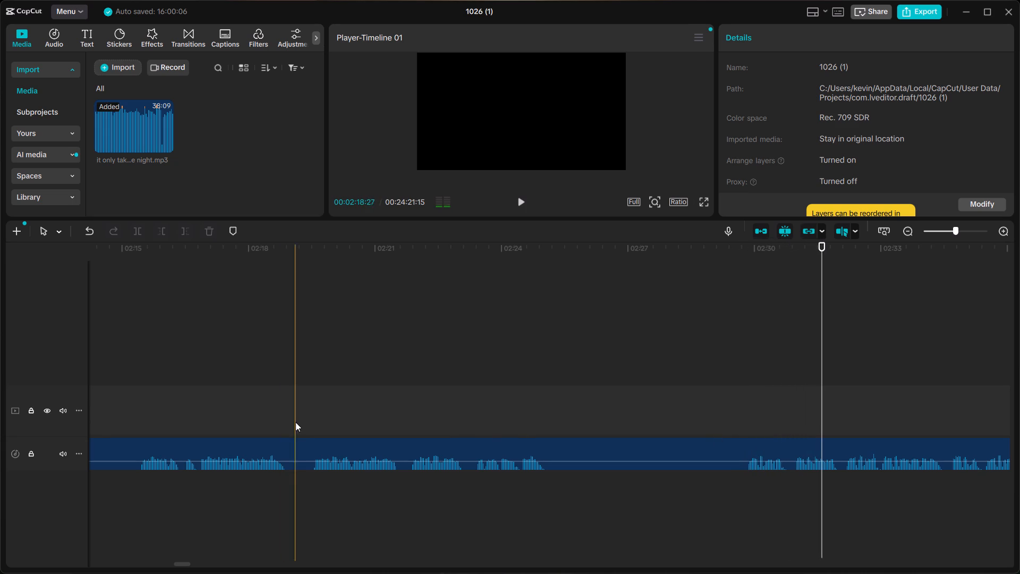
pyautogui.click(305, 425)
pyautogui.press('space')
pyautogui.press('space')
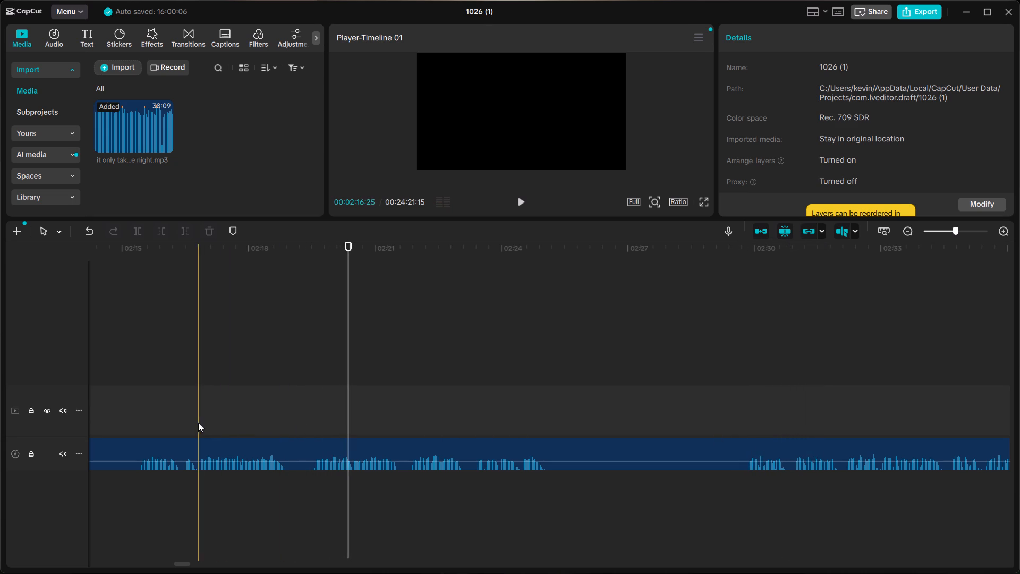
pyautogui.click(198, 423)
pyautogui.press('space')
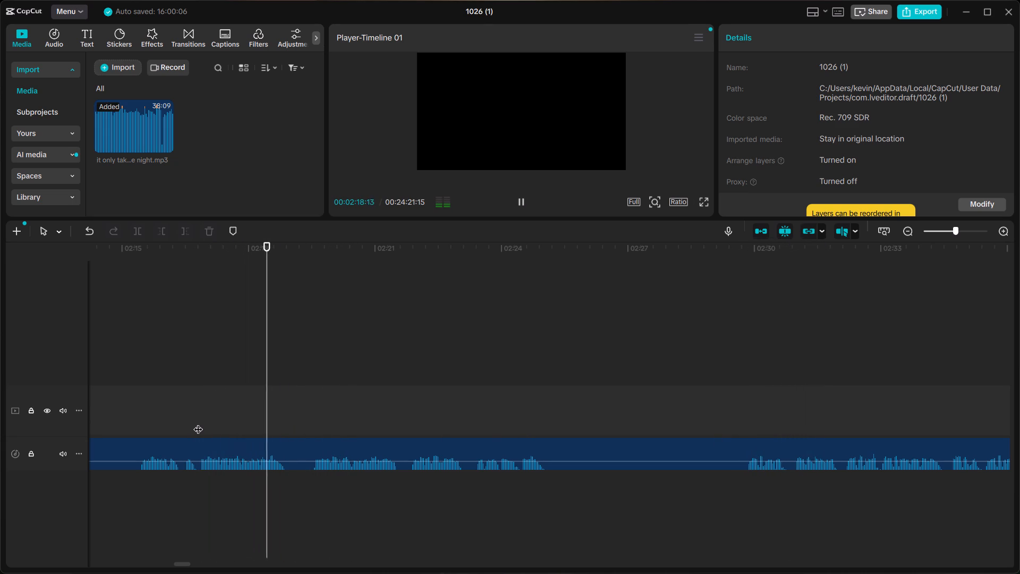
pyautogui.press('space')
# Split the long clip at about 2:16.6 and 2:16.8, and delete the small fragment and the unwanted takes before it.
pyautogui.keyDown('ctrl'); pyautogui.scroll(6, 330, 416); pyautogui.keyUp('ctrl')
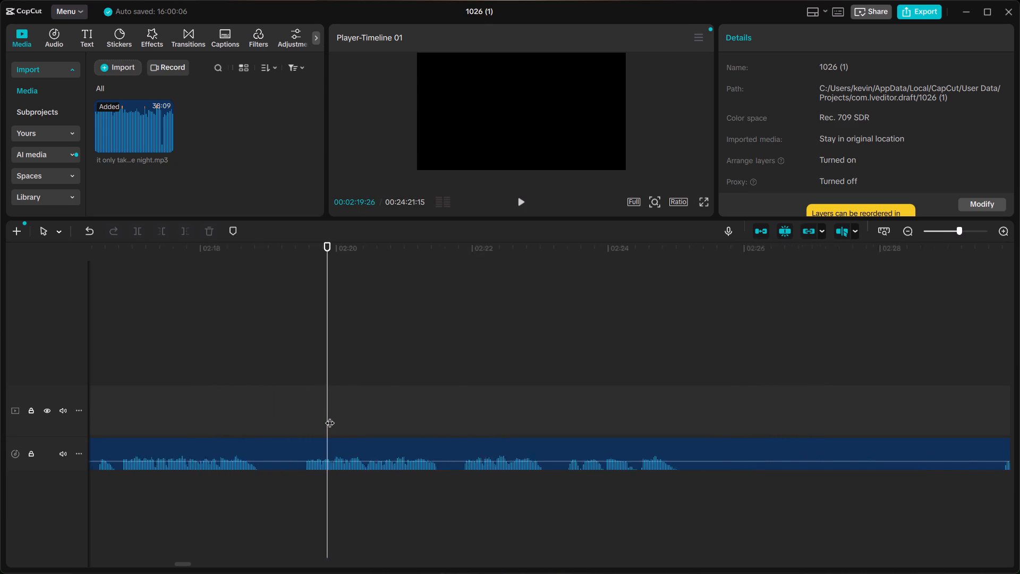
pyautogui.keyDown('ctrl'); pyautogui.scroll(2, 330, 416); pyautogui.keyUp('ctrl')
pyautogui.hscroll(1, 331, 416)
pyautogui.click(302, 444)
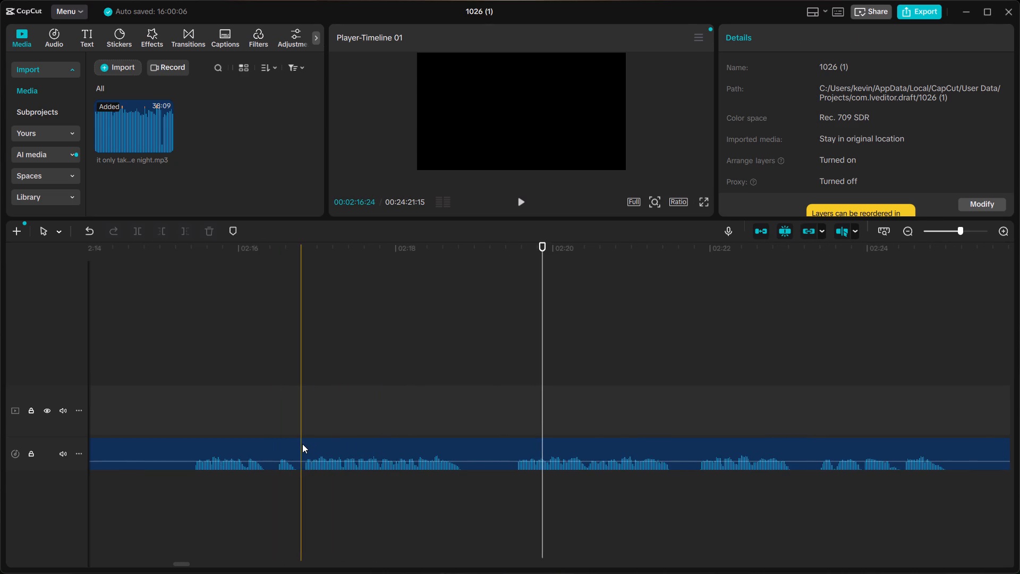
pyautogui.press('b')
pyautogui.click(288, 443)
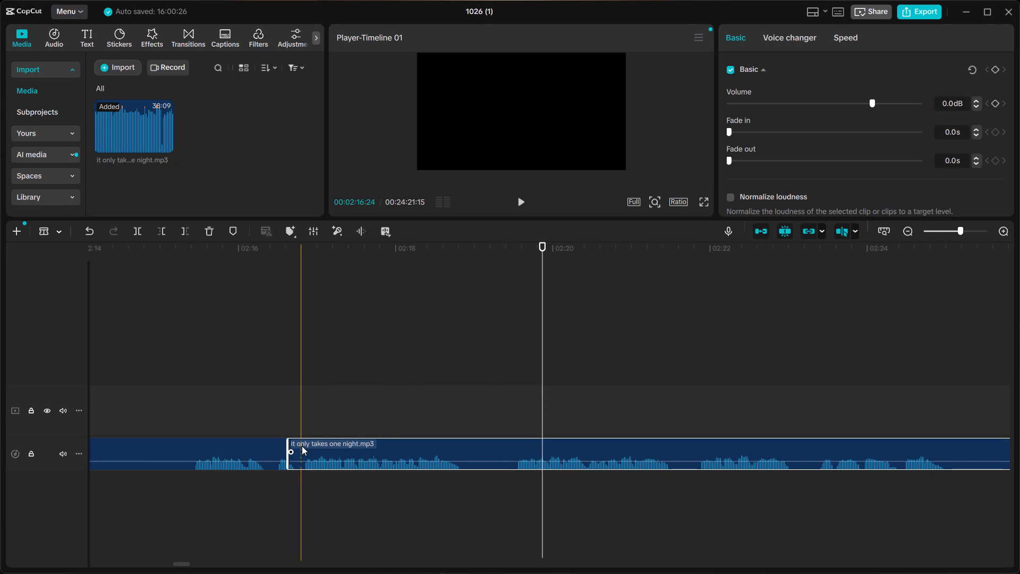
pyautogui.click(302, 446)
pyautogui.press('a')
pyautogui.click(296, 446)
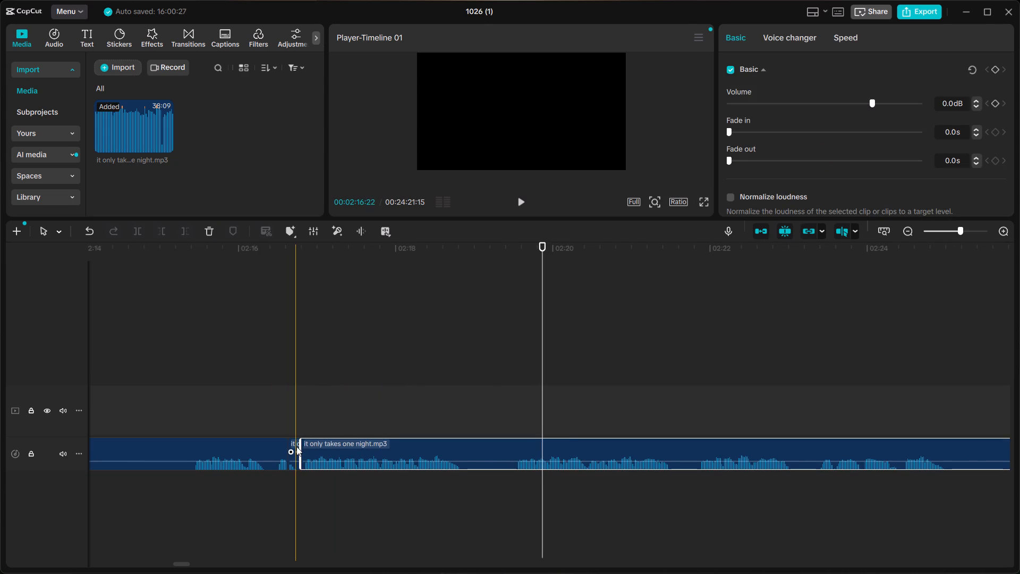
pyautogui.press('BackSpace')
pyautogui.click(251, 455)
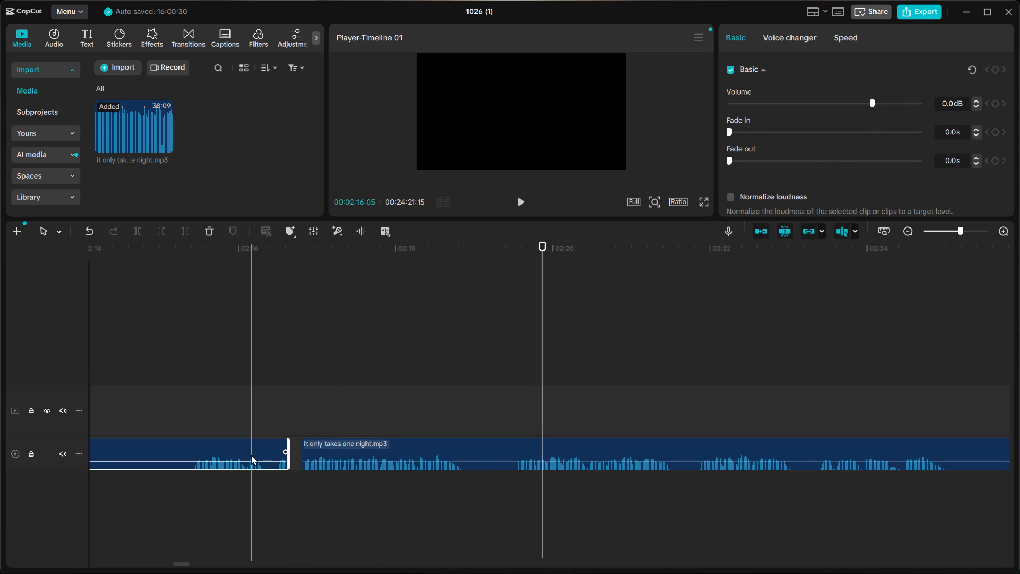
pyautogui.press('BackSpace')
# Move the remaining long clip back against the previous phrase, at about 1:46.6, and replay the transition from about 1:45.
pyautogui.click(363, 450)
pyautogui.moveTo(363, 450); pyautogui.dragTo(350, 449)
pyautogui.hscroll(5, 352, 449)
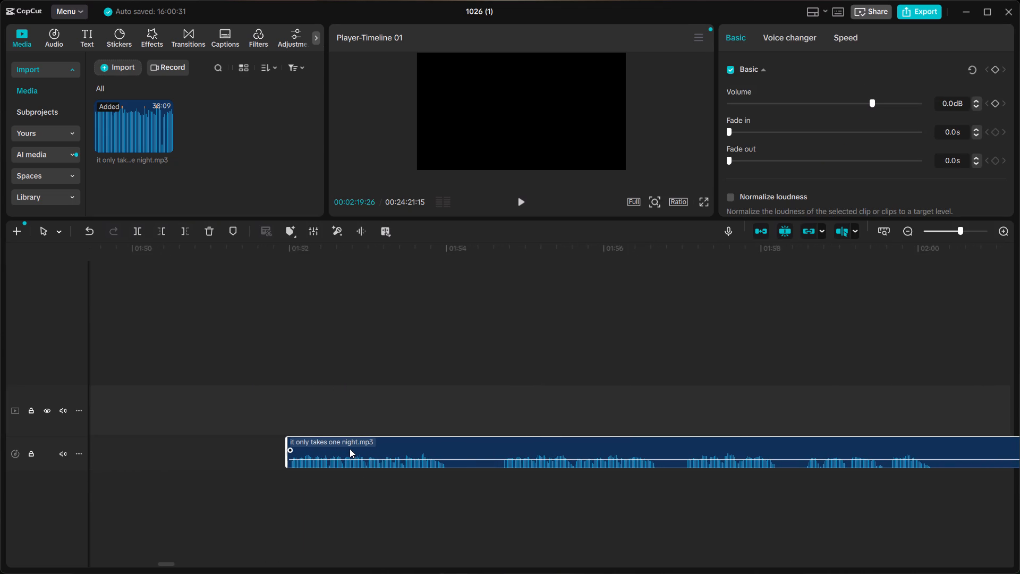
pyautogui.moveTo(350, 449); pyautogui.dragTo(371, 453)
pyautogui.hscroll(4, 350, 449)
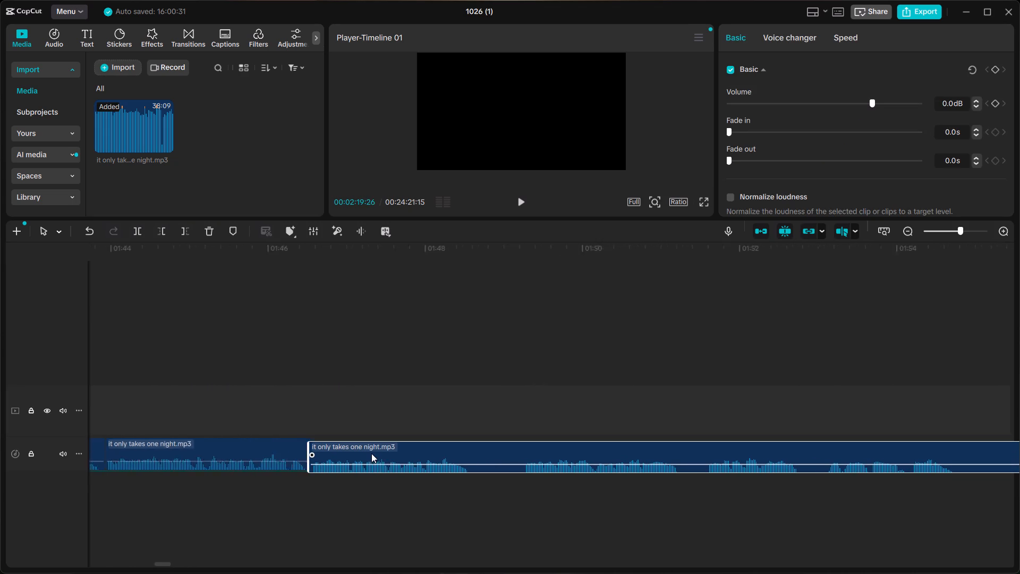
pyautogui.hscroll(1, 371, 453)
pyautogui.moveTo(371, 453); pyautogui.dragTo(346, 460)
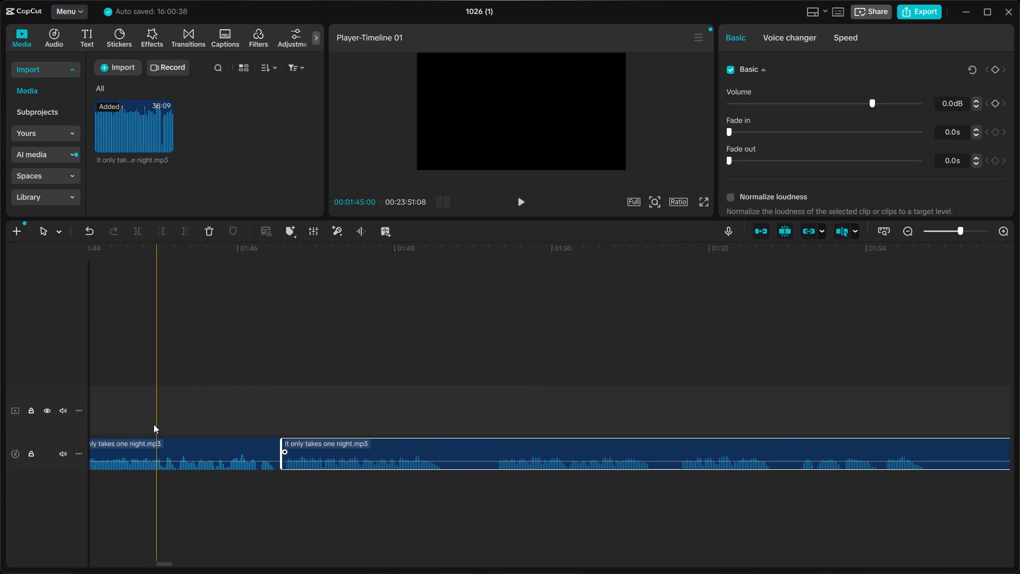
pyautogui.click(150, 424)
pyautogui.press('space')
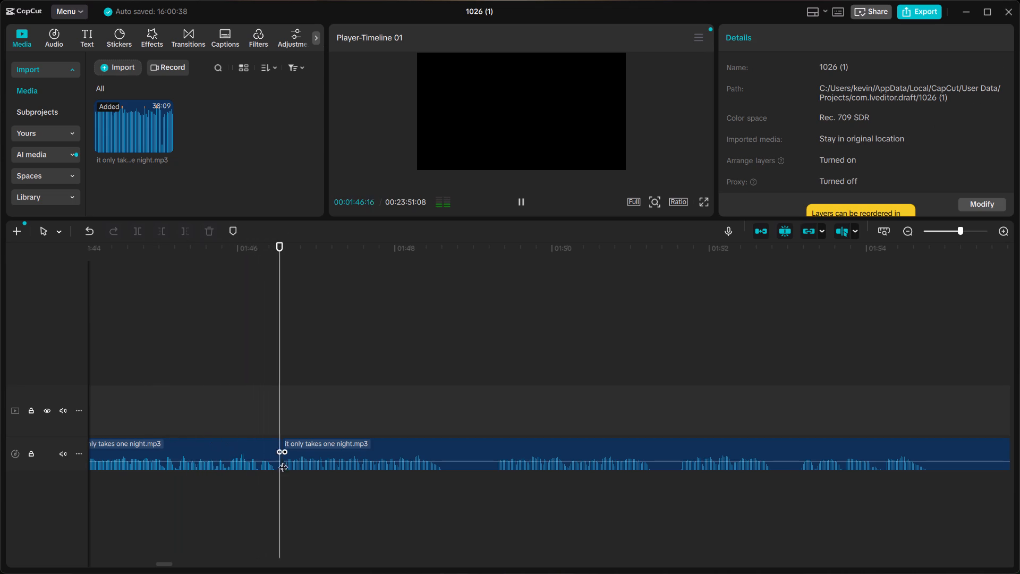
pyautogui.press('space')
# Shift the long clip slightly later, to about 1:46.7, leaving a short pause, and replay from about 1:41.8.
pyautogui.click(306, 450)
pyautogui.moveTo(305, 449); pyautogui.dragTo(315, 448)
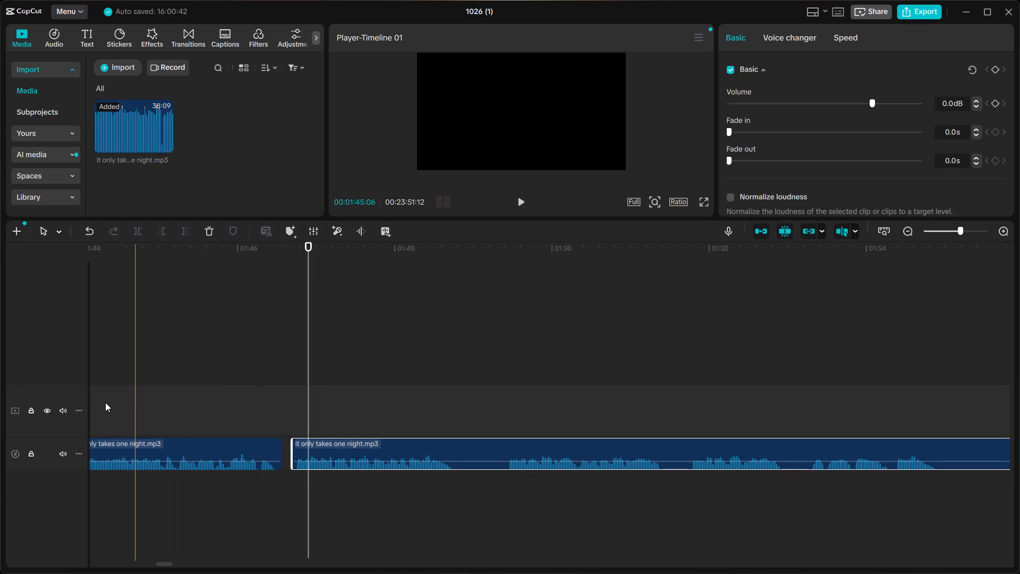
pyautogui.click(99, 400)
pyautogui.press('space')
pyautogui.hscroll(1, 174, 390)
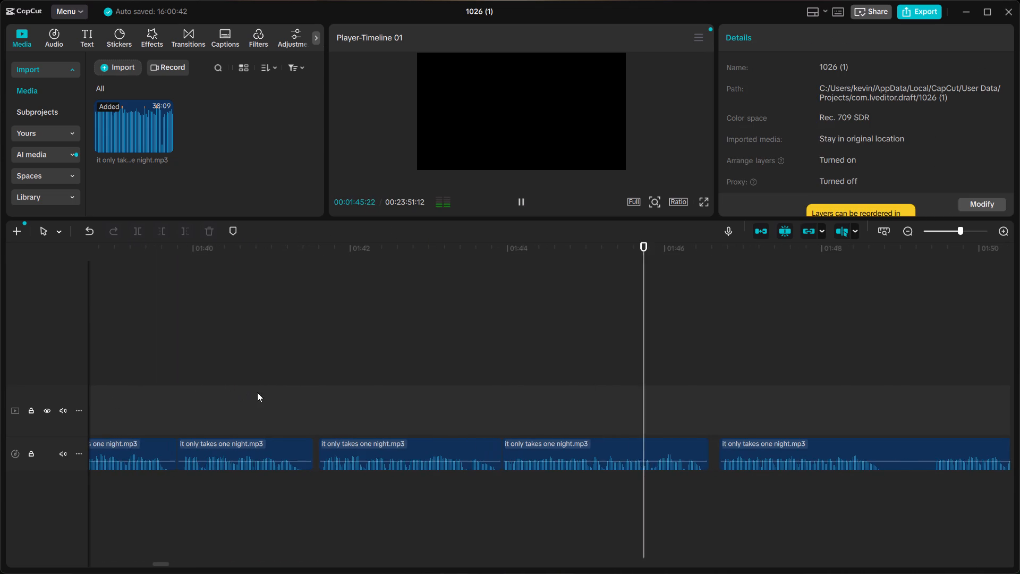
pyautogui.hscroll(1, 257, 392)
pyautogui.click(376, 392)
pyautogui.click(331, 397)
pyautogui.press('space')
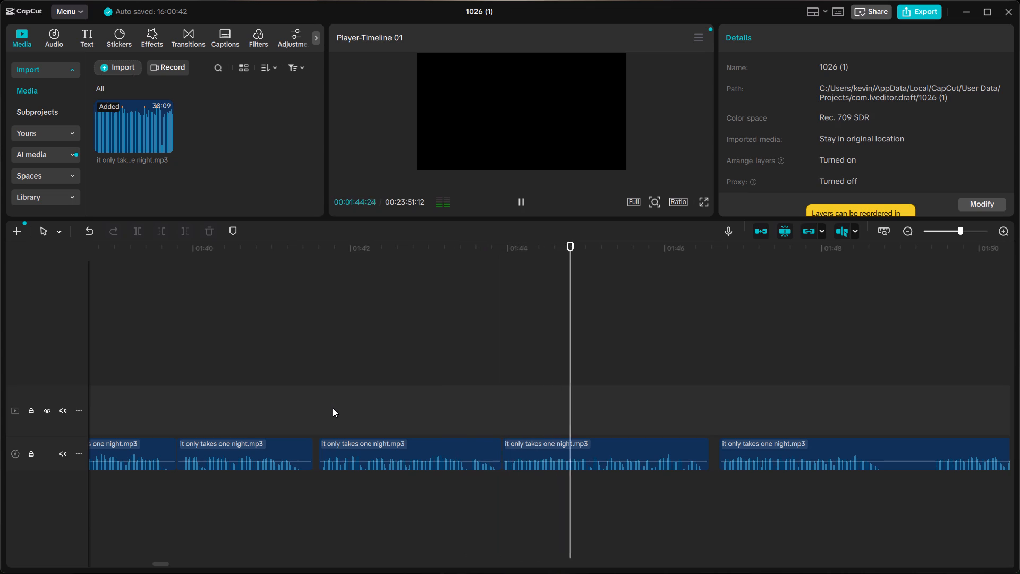
# Listen to the alternative takes further along the long clip, up to about 2:43, to compare them and choose the best one.
pyautogui.hscroll(-1, 333, 408)
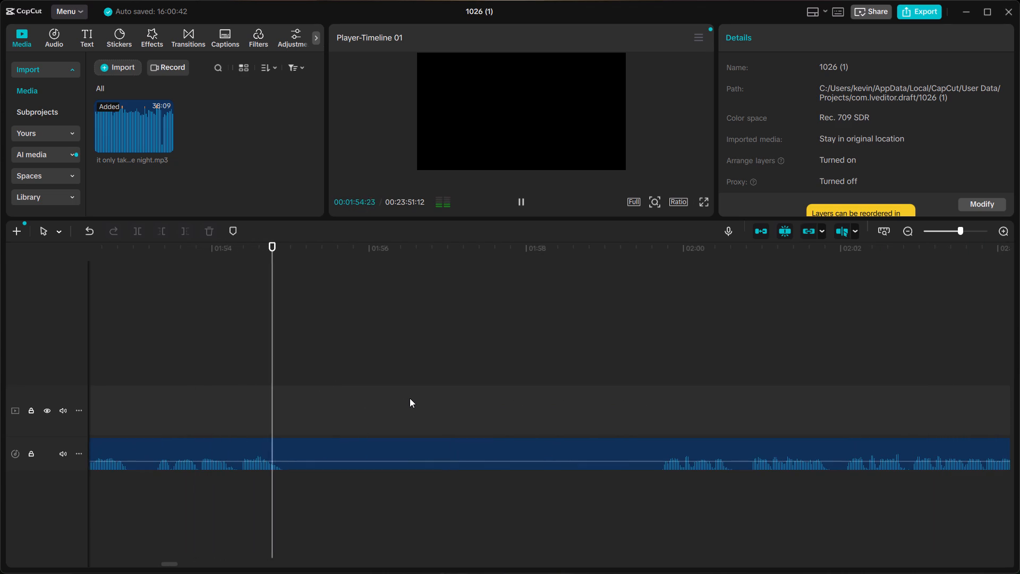
pyautogui.press('space')
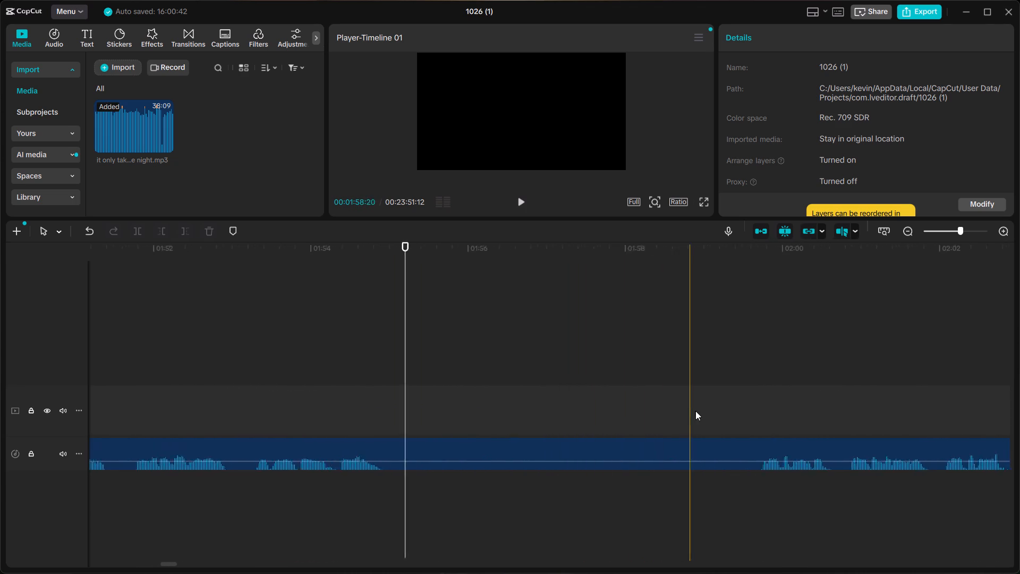
pyautogui.click(712, 411)
pyautogui.press('space')
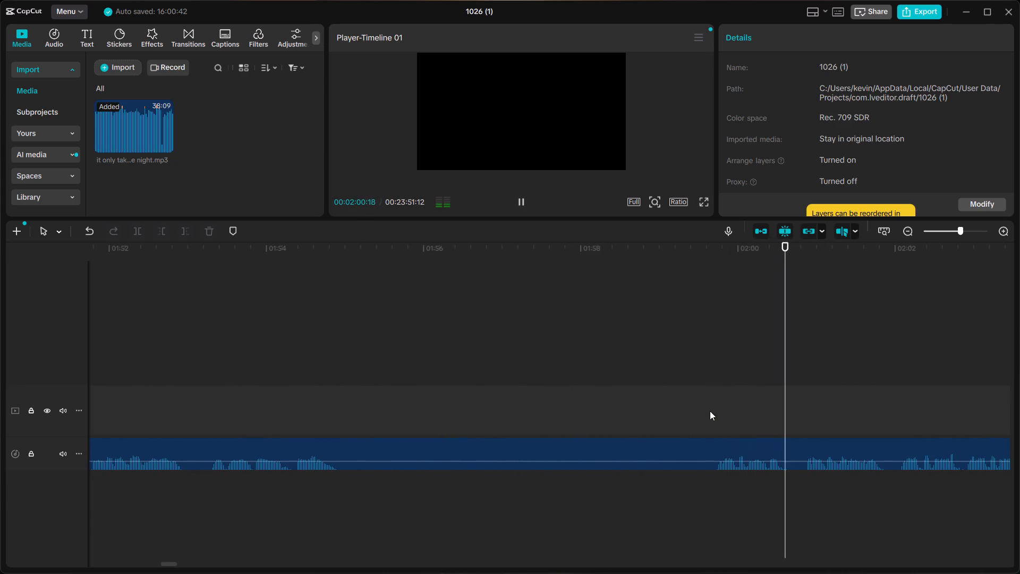
pyautogui.hscroll(-2, 740, 415)
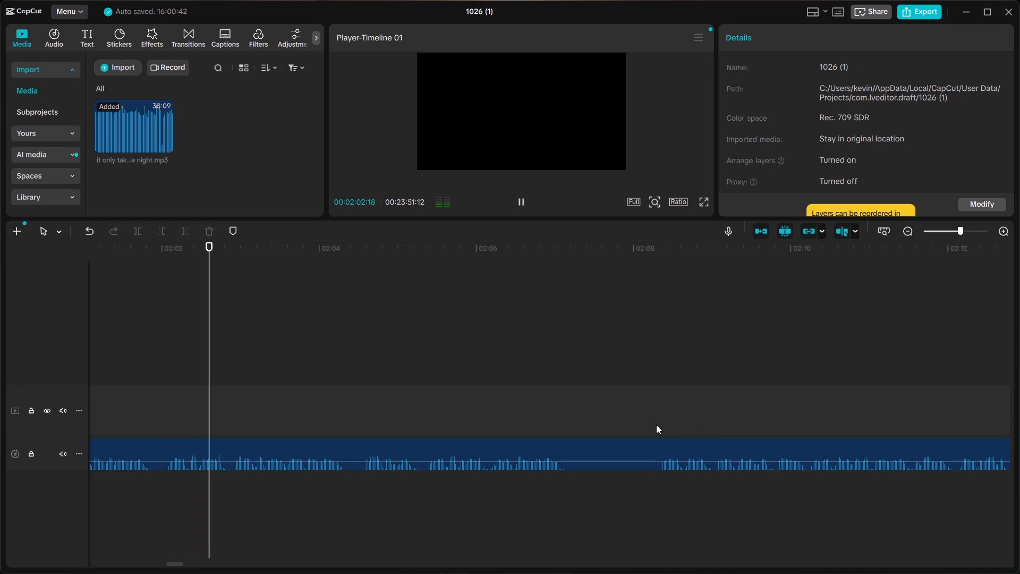
pyautogui.click(653, 425)
pyautogui.press('space')
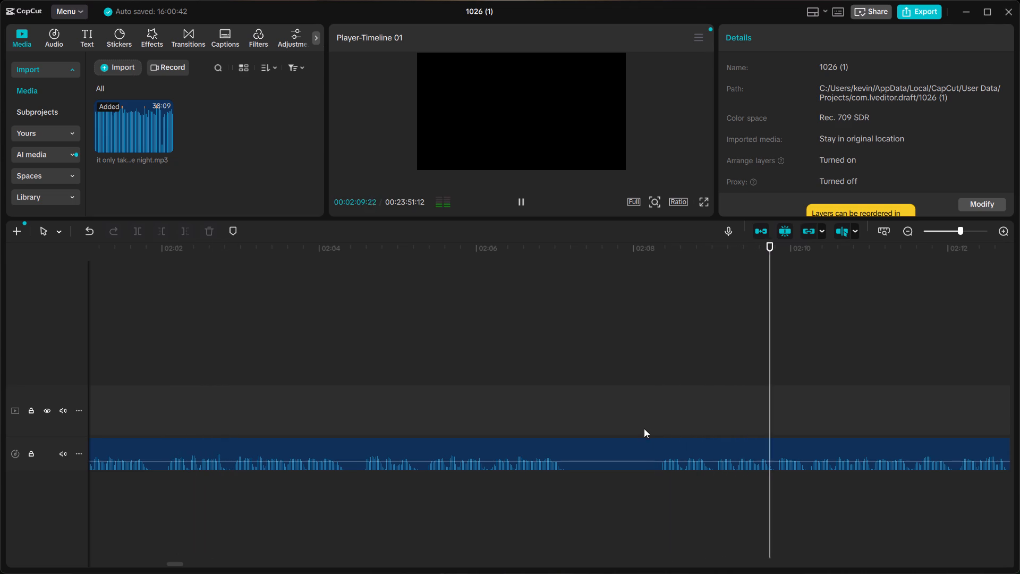
pyautogui.hscroll(-1, 643, 429)
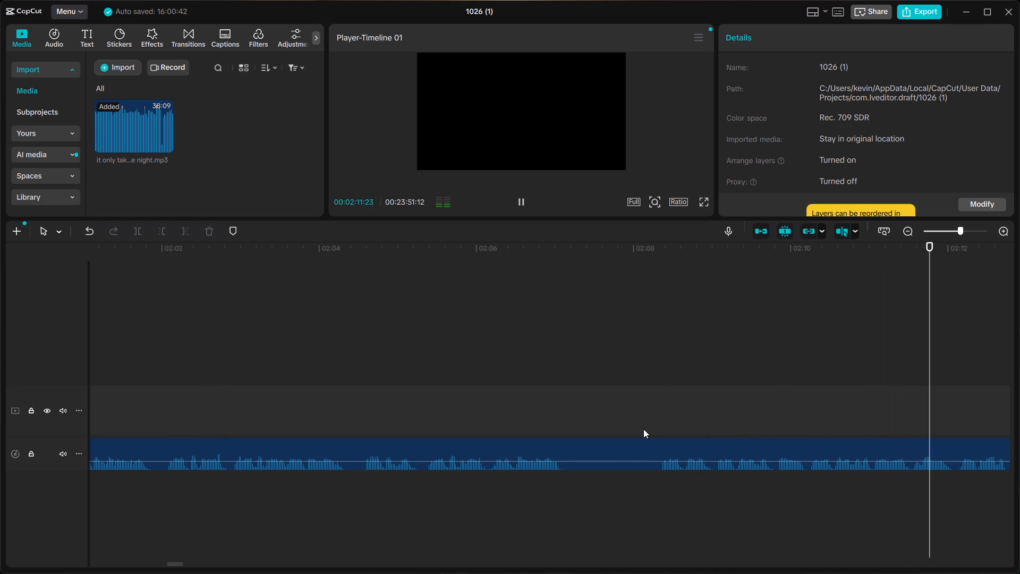
pyautogui.hscroll(-2, 643, 429)
pyautogui.click(890, 407)
pyautogui.press('space')
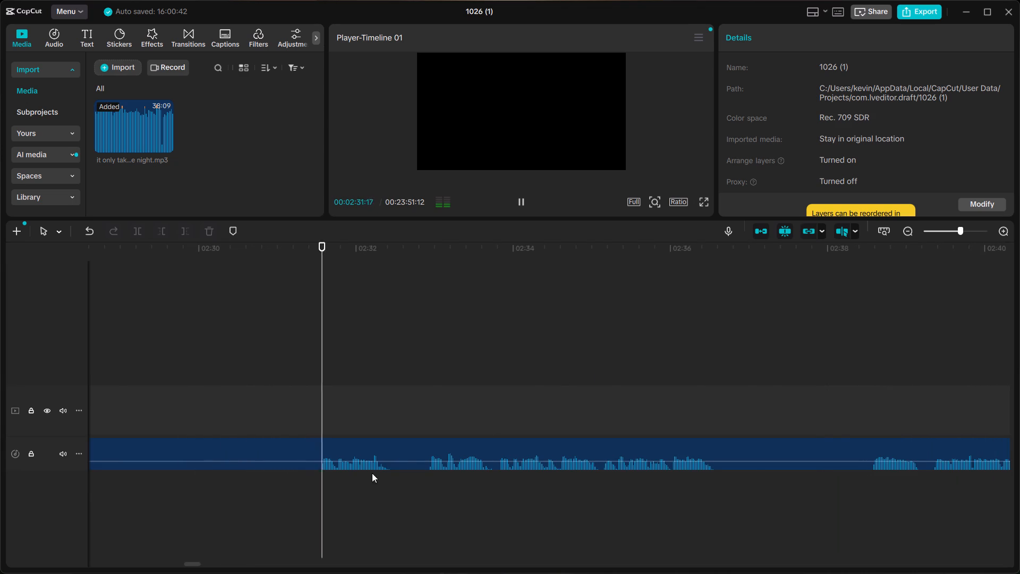
pyautogui.click(420, 415)
pyautogui.press('space')
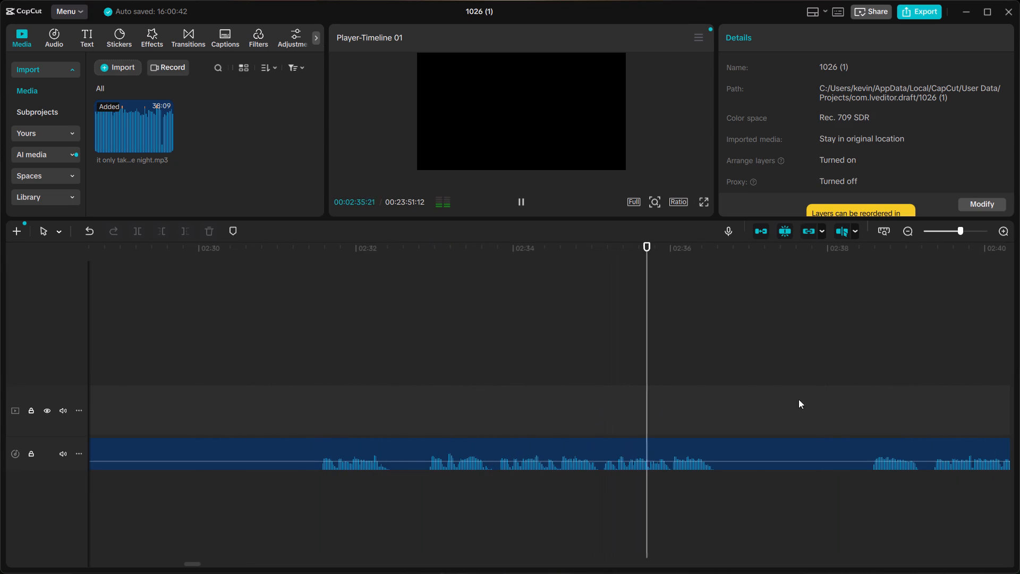
pyautogui.click(879, 416)
pyautogui.press('space')
pyautogui.hscroll(-1, 894, 413)
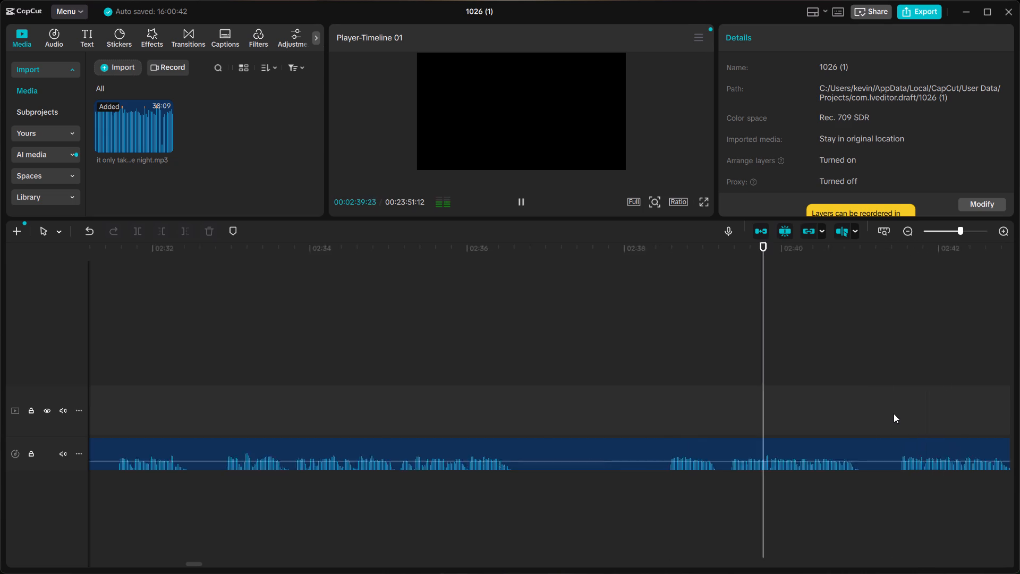
pyautogui.hscroll(-1, 894, 413)
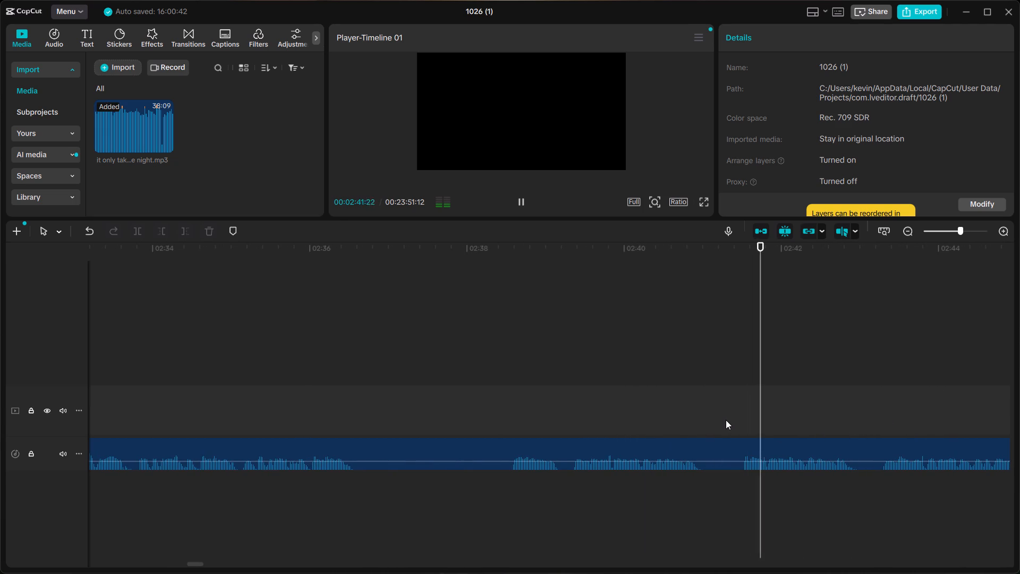
pyautogui.press('space')
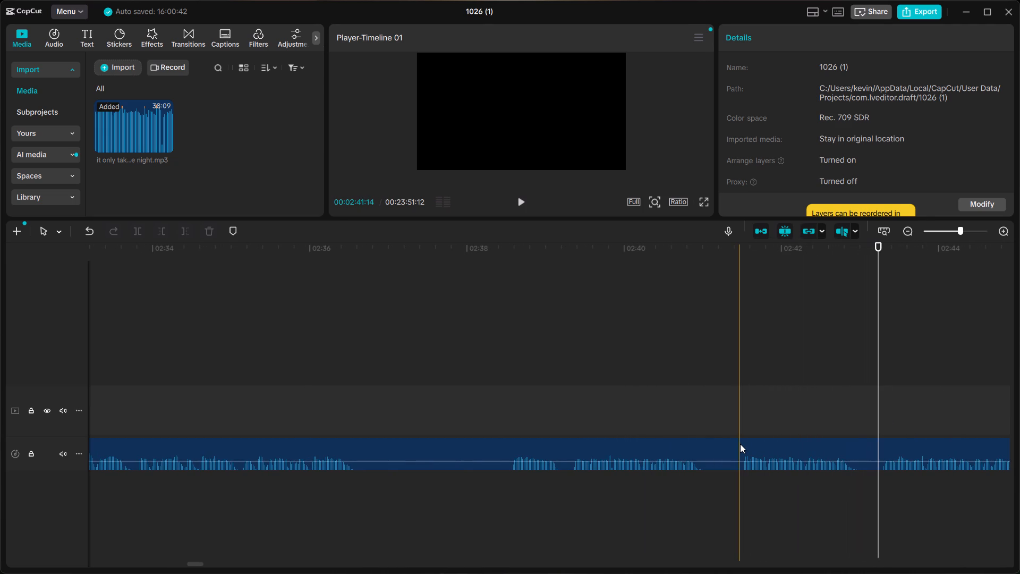
# Split the long clip at about 2:41.5, just before the chosen take, and delete the part with the earlier takes.
pyautogui.click(740, 444)
pyautogui.hotkey('ctrl', 'b')
pyautogui.click(726, 445)
pyautogui.press('BackSpace')
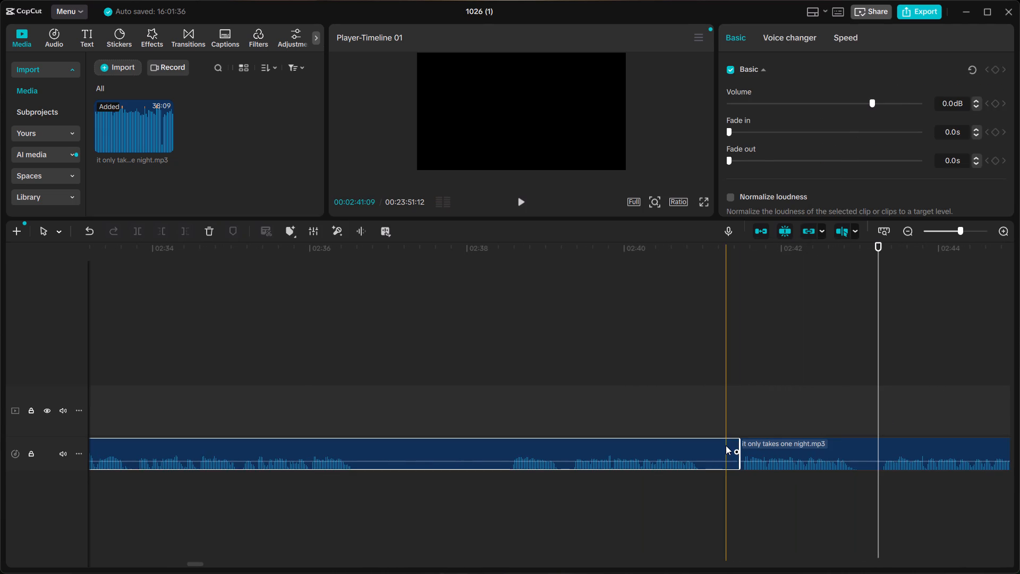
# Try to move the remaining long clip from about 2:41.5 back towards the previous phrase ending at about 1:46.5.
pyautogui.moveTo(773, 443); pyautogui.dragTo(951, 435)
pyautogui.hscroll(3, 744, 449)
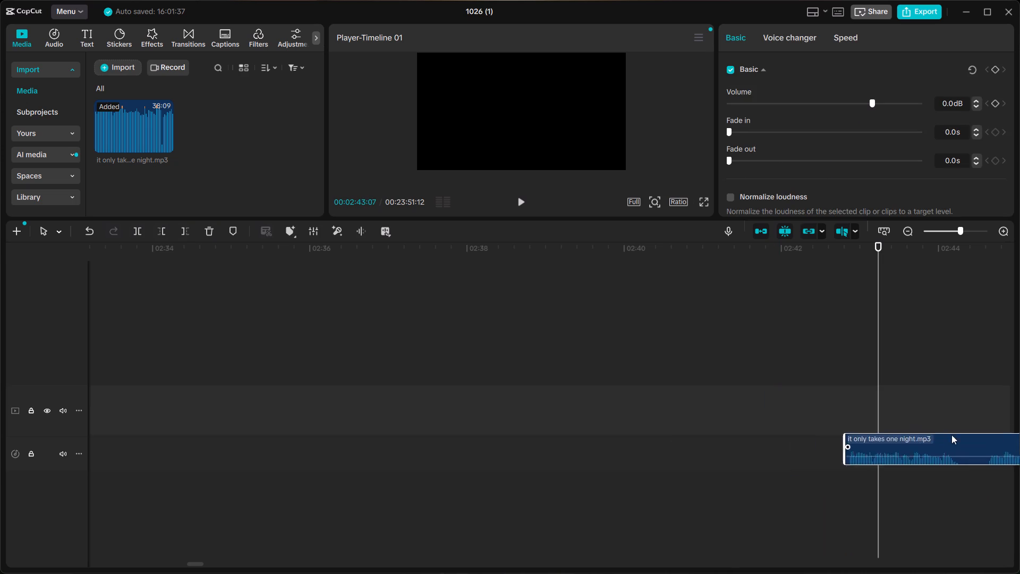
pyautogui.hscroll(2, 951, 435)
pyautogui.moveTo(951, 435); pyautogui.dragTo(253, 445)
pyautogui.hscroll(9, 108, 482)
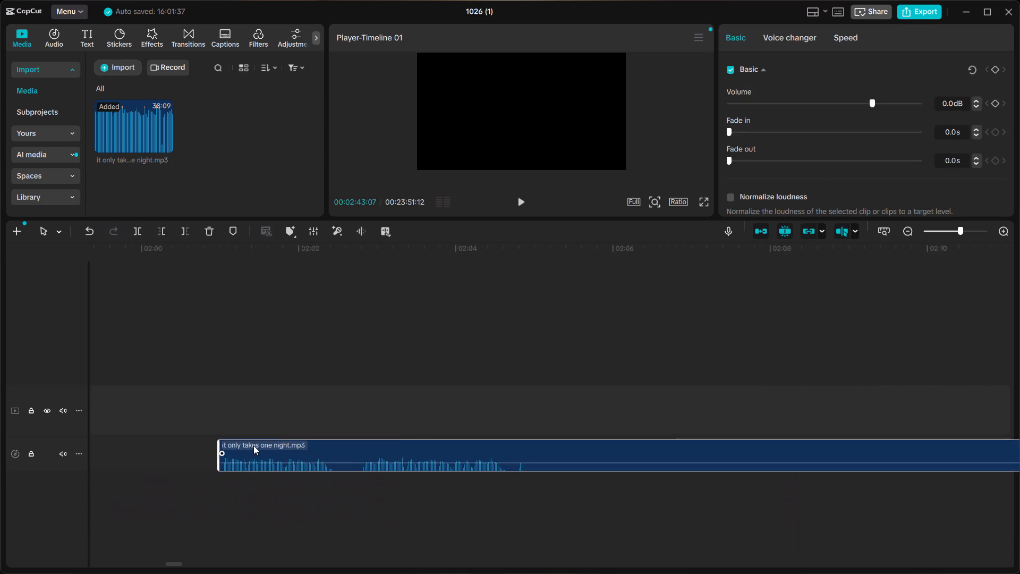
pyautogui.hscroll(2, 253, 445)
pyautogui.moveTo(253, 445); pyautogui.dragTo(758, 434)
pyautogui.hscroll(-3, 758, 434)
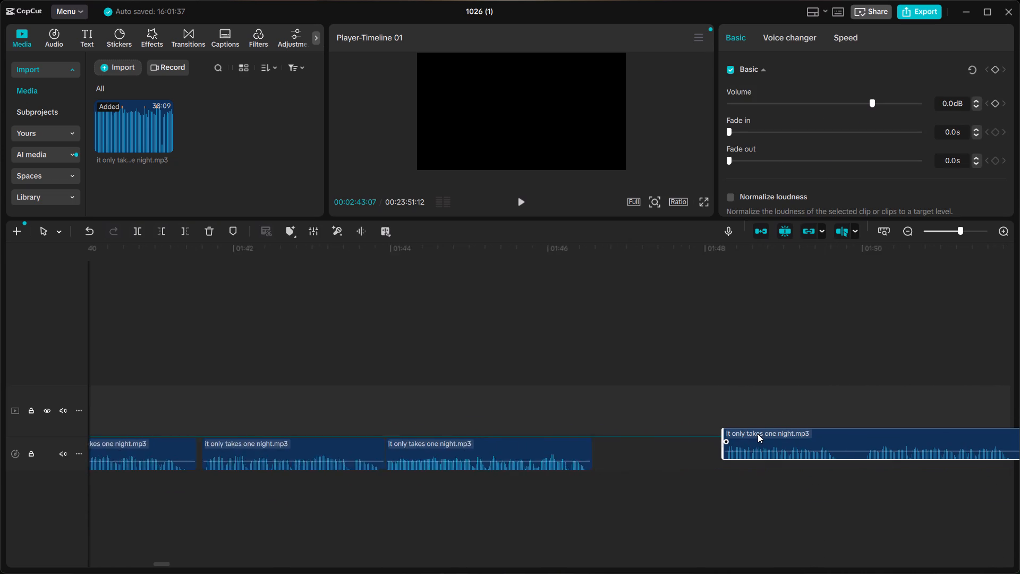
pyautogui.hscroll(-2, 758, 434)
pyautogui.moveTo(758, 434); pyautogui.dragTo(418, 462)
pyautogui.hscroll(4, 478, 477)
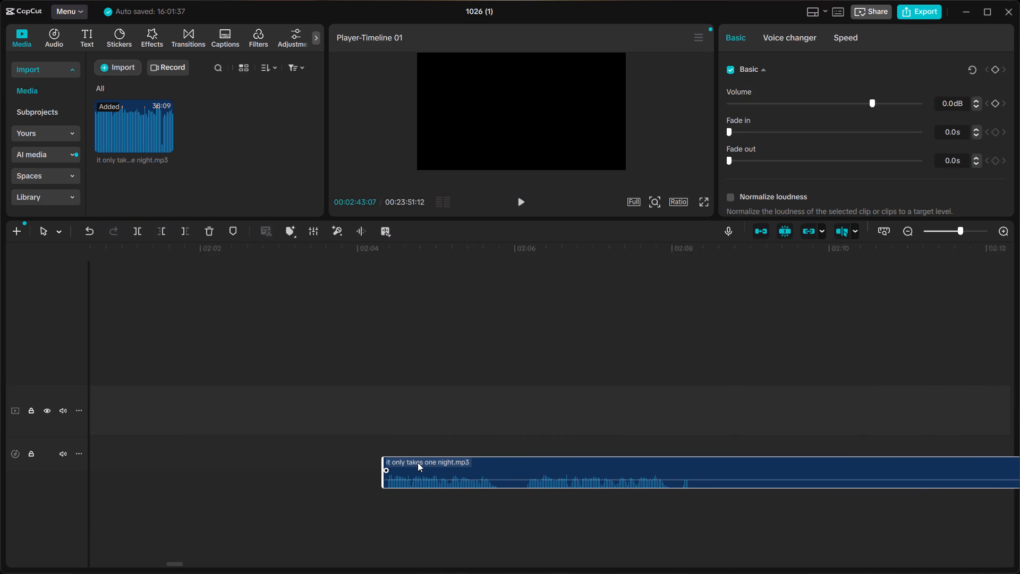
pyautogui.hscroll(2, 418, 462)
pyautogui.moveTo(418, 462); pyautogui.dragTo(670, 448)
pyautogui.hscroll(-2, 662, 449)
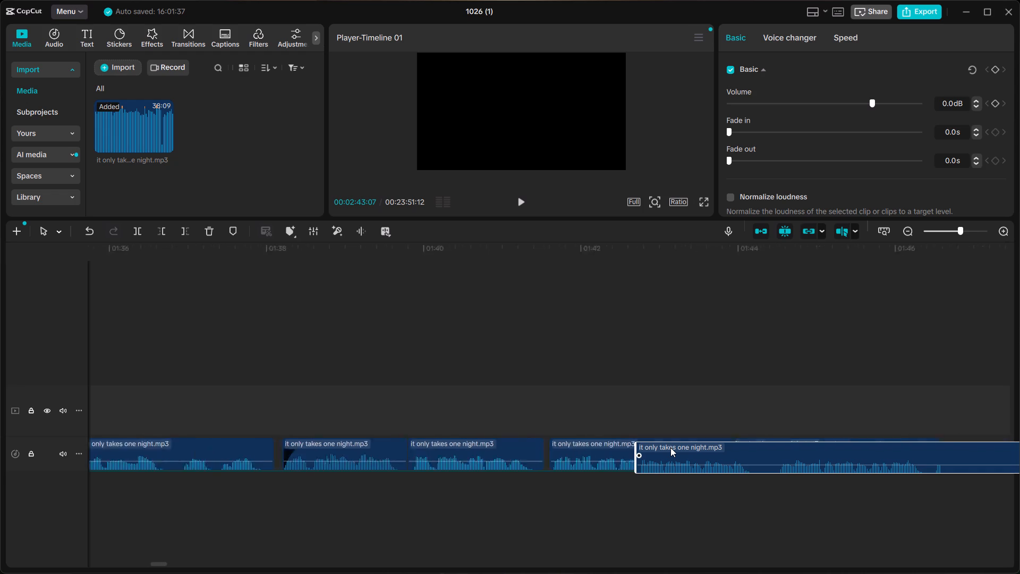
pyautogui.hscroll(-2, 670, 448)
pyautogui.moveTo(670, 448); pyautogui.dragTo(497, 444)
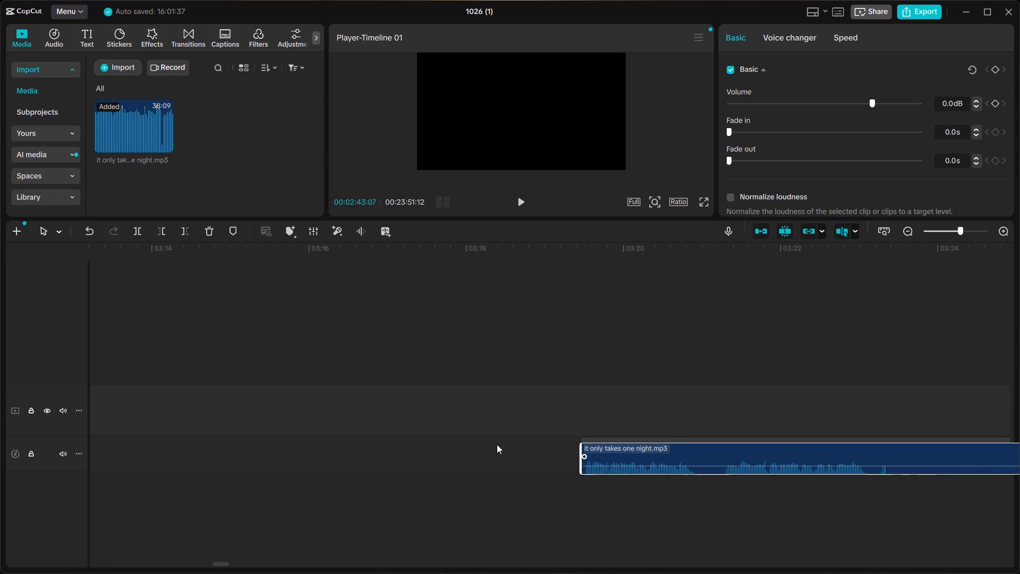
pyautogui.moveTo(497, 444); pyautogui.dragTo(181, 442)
# Move the long clip back in stages to about 1:47.7, leaving a gap of about one second after the previous phrase.
pyautogui.hscroll(2, 274, 457)
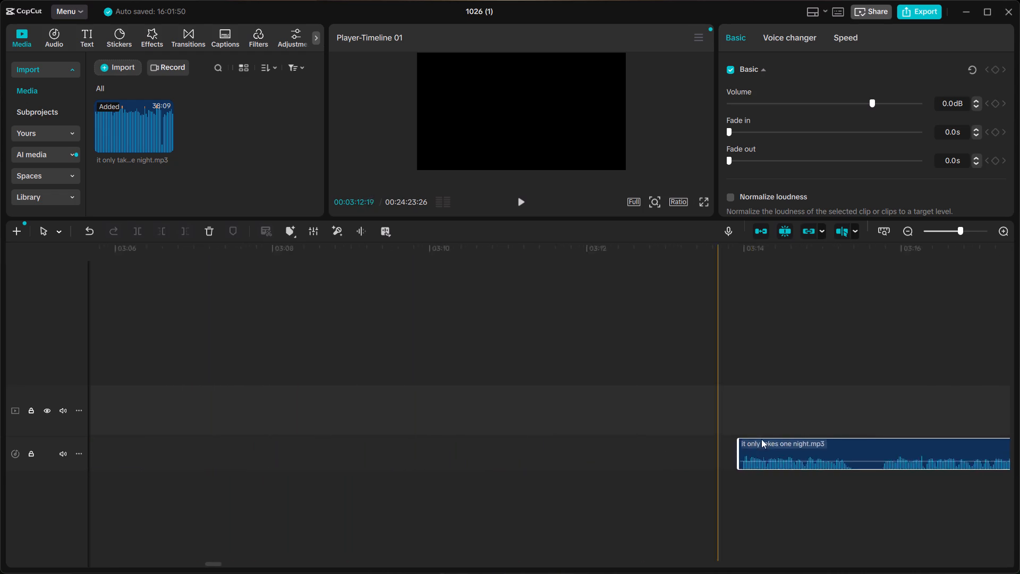
pyautogui.hscroll(1, 761, 439)
pyautogui.moveTo(857, 446); pyautogui.dragTo(228, 444)
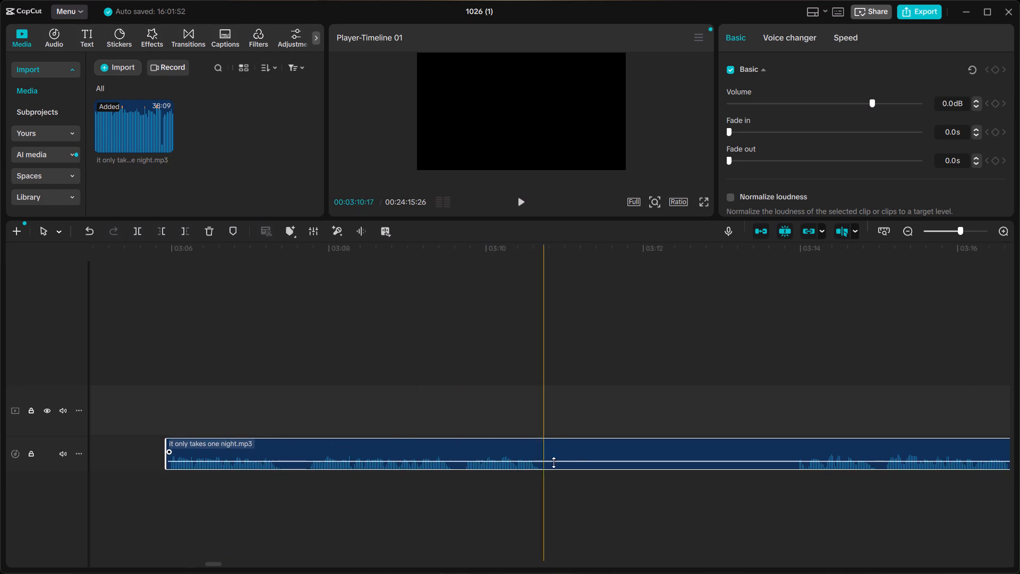
pyautogui.hscroll(2, 560, 461)
pyautogui.moveTo(934, 445); pyautogui.dragTo(104, 449)
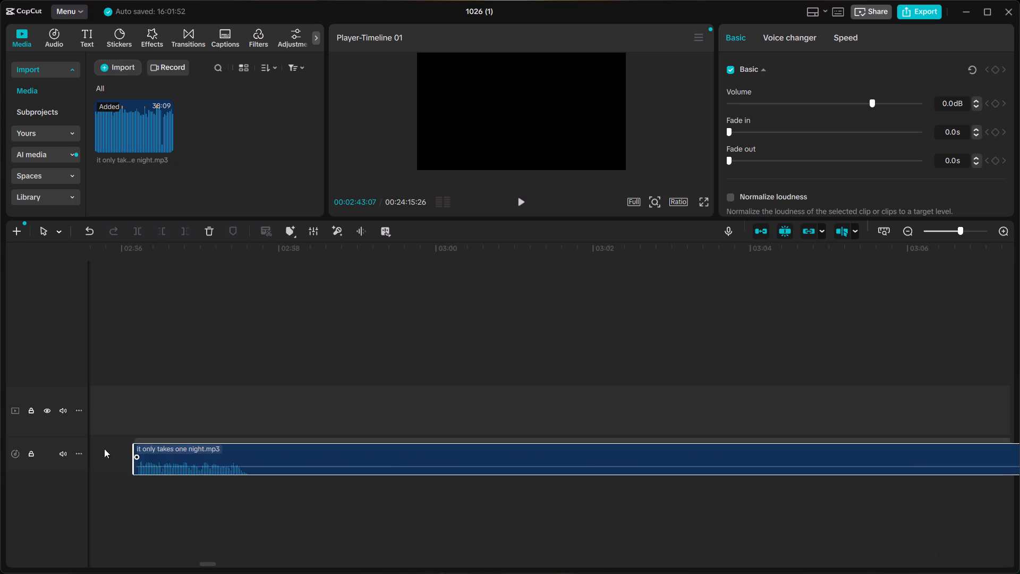
pyautogui.moveTo(104, 449); pyautogui.dragTo(91, 446)
pyautogui.hscroll(3, 141, 446)
pyautogui.moveTo(939, 449); pyautogui.dragTo(937, 448)
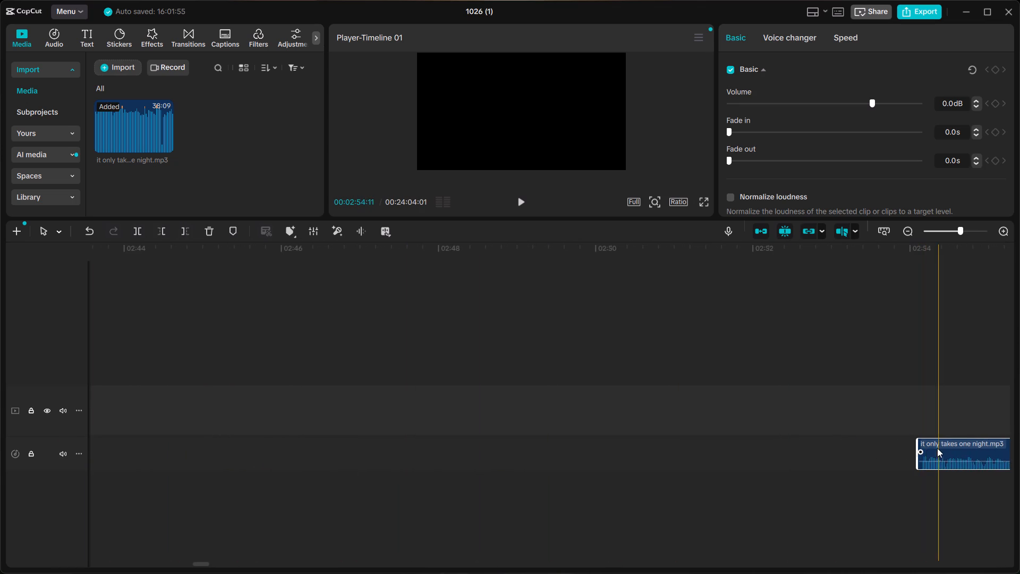
pyautogui.moveTo(937, 448); pyautogui.dragTo(198, 454)
pyautogui.hscroll(1, 203, 455)
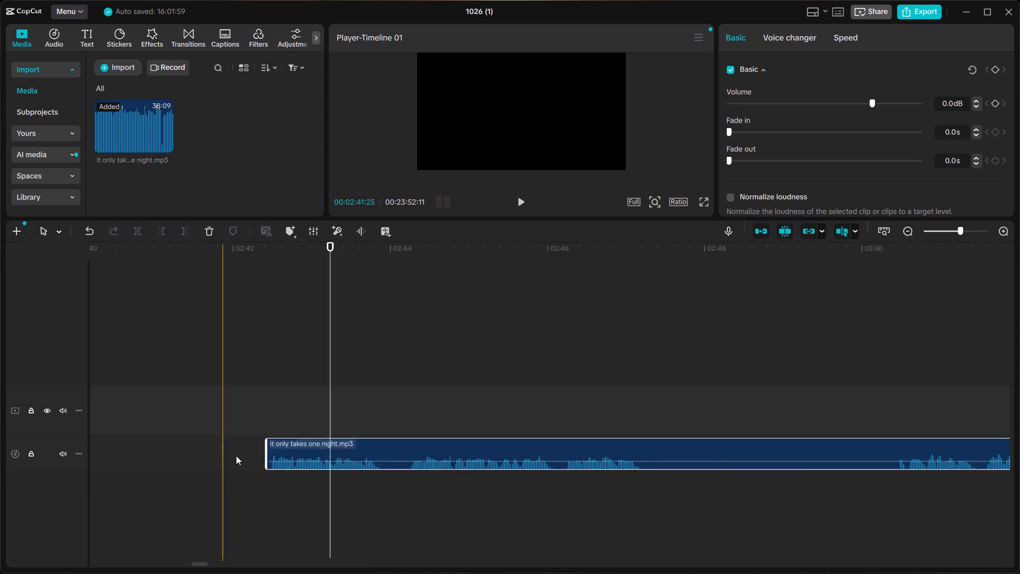
pyautogui.hscroll(1, 236, 455)
pyautogui.moveTo(870, 448); pyautogui.dragTo(235, 451)
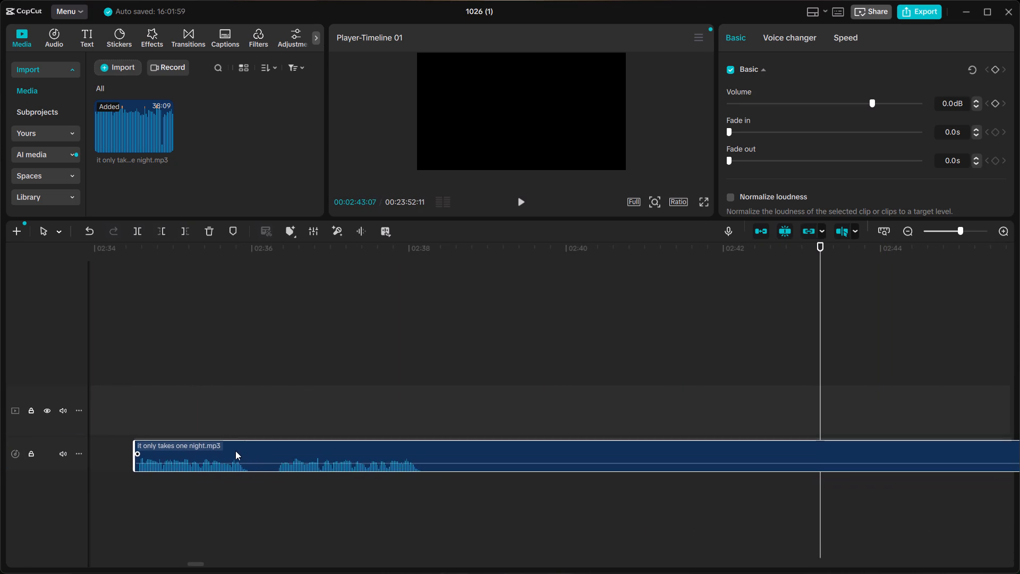
pyautogui.moveTo(235, 451); pyautogui.dragTo(207, 446)
pyautogui.hscroll(2, 207, 446)
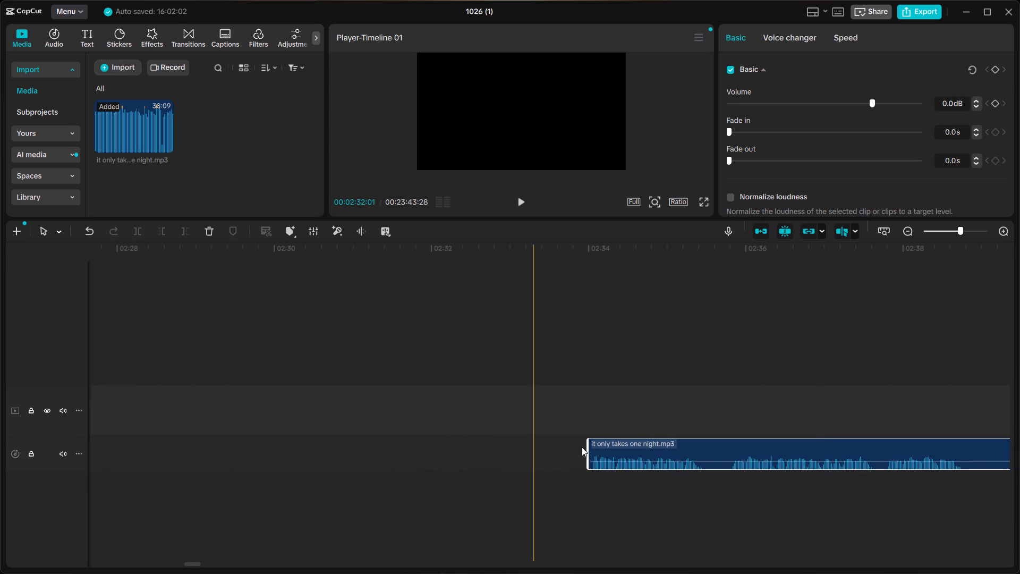
pyautogui.moveTo(625, 449); pyautogui.dragTo(144, 458)
pyautogui.hscroll(1, 152, 461)
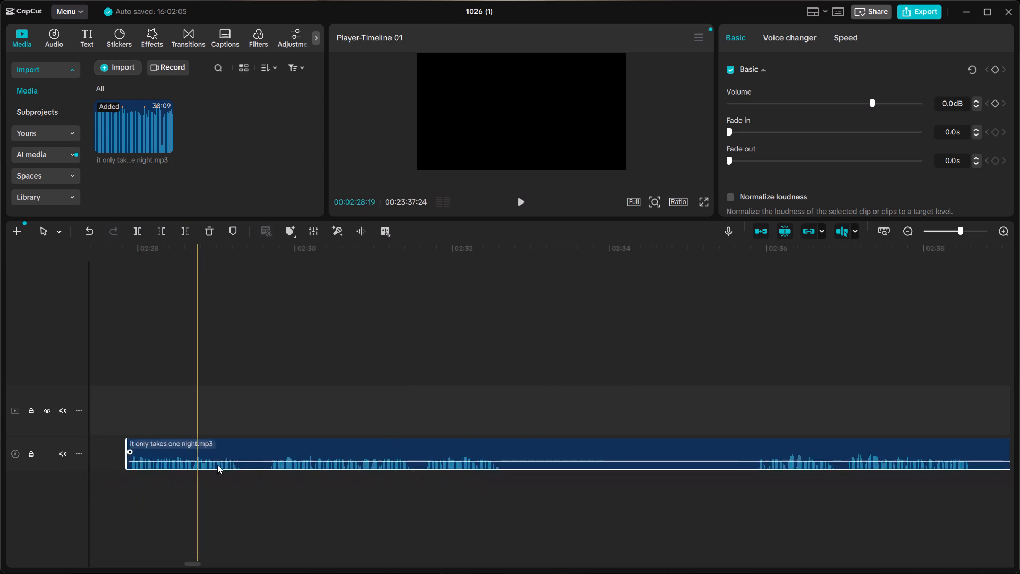
pyautogui.hscroll(1, 217, 465)
pyautogui.moveTo(726, 440); pyautogui.dragTo(167, 443)
pyautogui.hscroll(2, 211, 449)
pyautogui.moveTo(772, 449); pyautogui.dragTo(166, 440)
pyautogui.hscroll(2, 180, 444)
pyautogui.moveTo(776, 446); pyautogui.dragTo(111, 451)
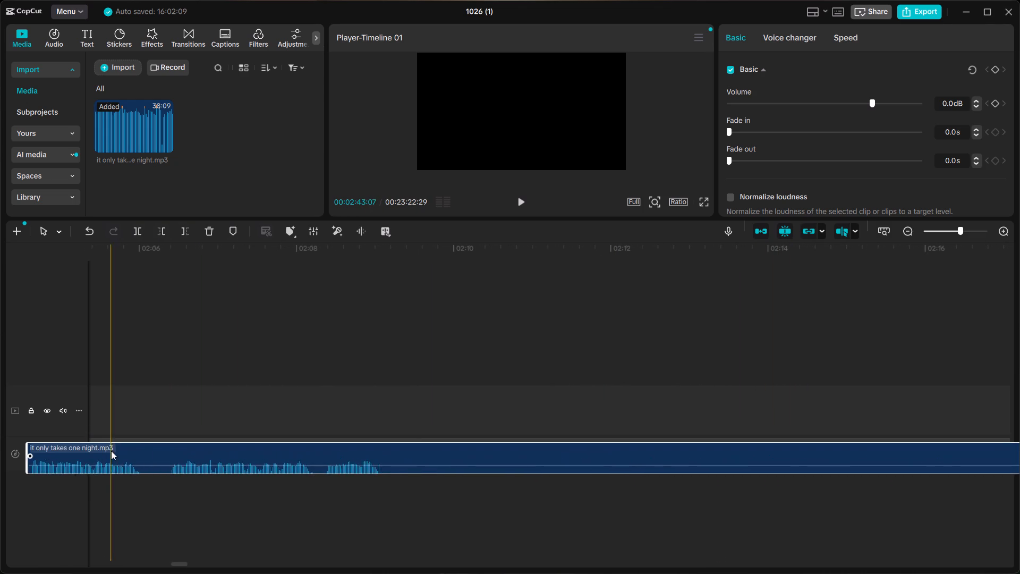
pyautogui.hscroll(2, 162, 448)
pyautogui.moveTo(689, 442); pyautogui.dragTo(93, 451)
pyautogui.hscroll(2, 93, 451)
pyautogui.moveTo(767, 441); pyautogui.dragTo(152, 462)
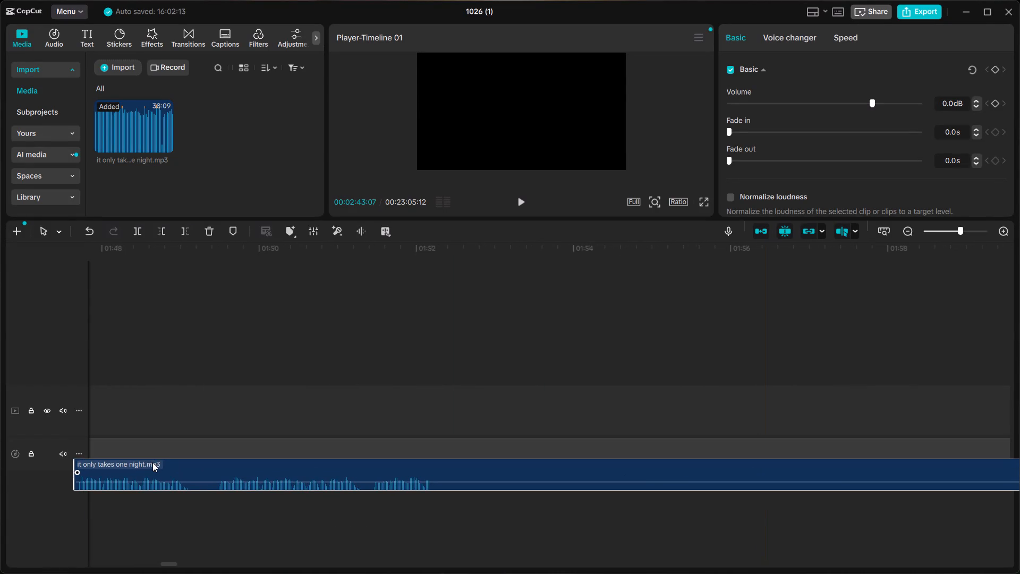
pyautogui.moveTo(152, 462); pyautogui.dragTo(158, 455)
# Replay the transition from the previous phrase, from about 1:45, into the start of the moved long clip.
pyautogui.keyDown('ctrl'); pyautogui.scroll(-11, 158, 455); pyautogui.keyUp('ctrl')
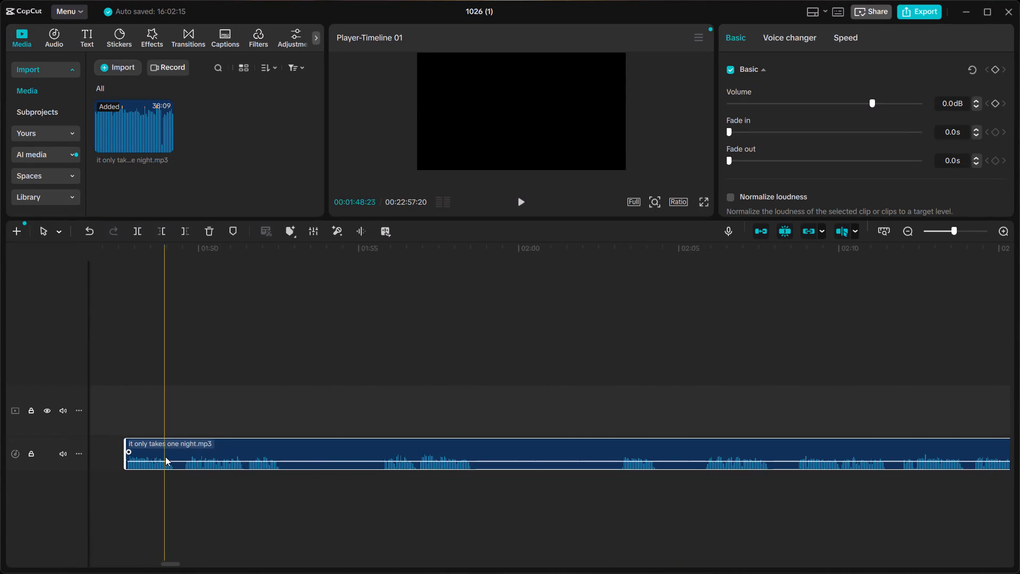
pyautogui.hscroll(1, 166, 457)
pyautogui.click(476, 424)
pyautogui.click(496, 413)
pyautogui.press('space')
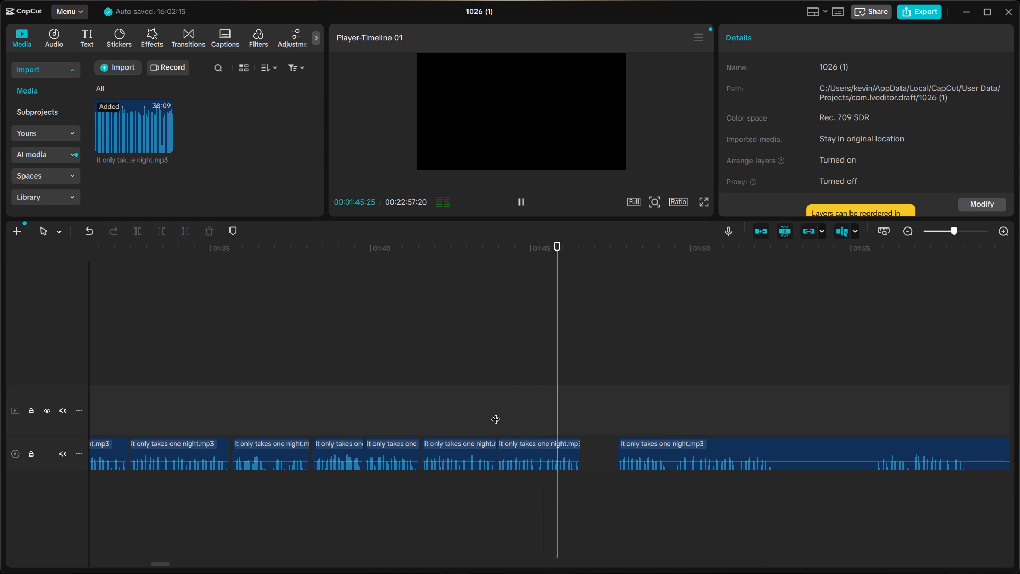
pyautogui.press('space')
pyautogui.keyDown('ctrl'); pyautogui.scroll(6, 597, 416); pyautogui.keyUp('ctrl')
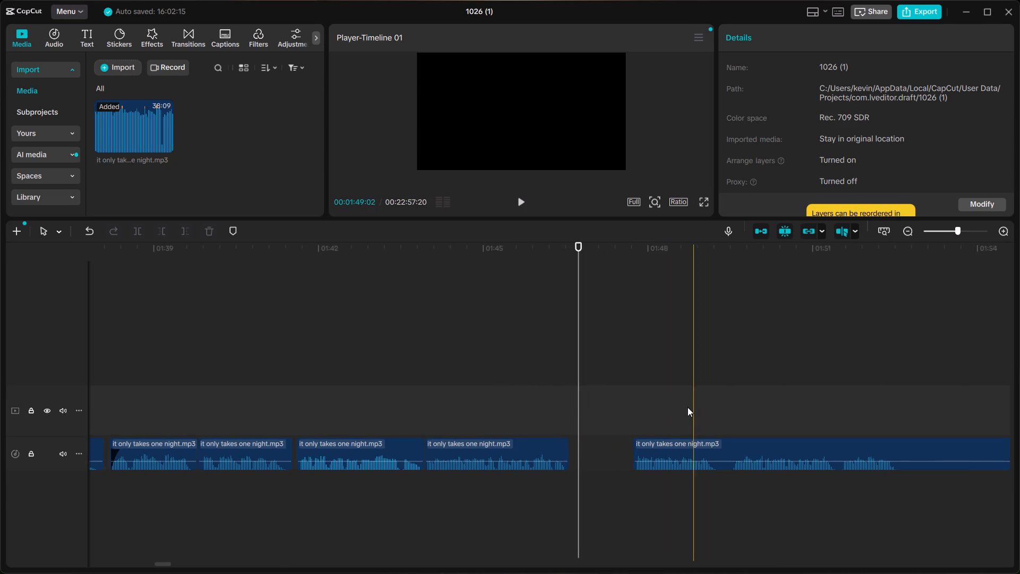
pyautogui.click(629, 401)
pyautogui.press('space')
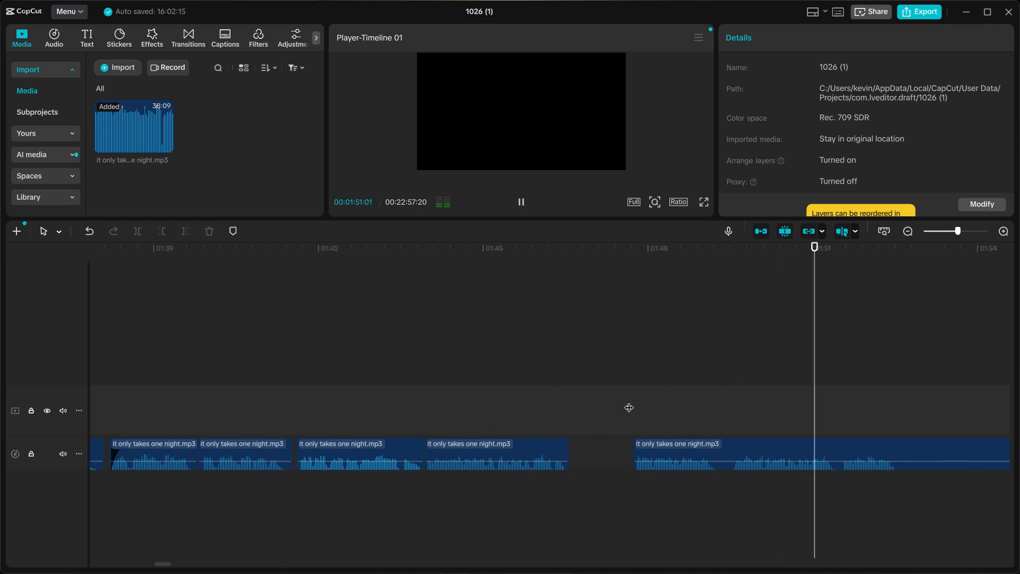
pyautogui.click(485, 387)
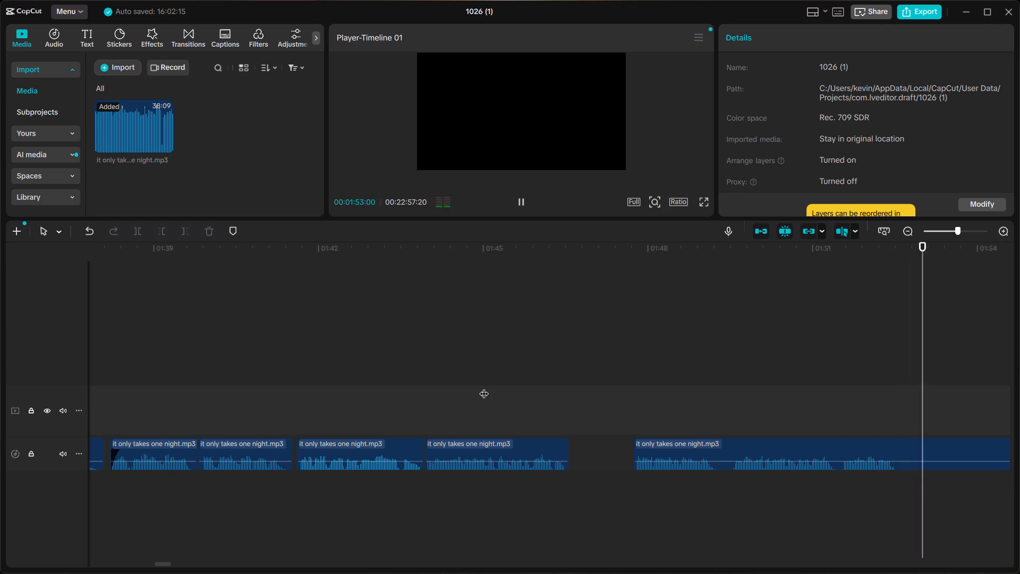
pyautogui.press('space')
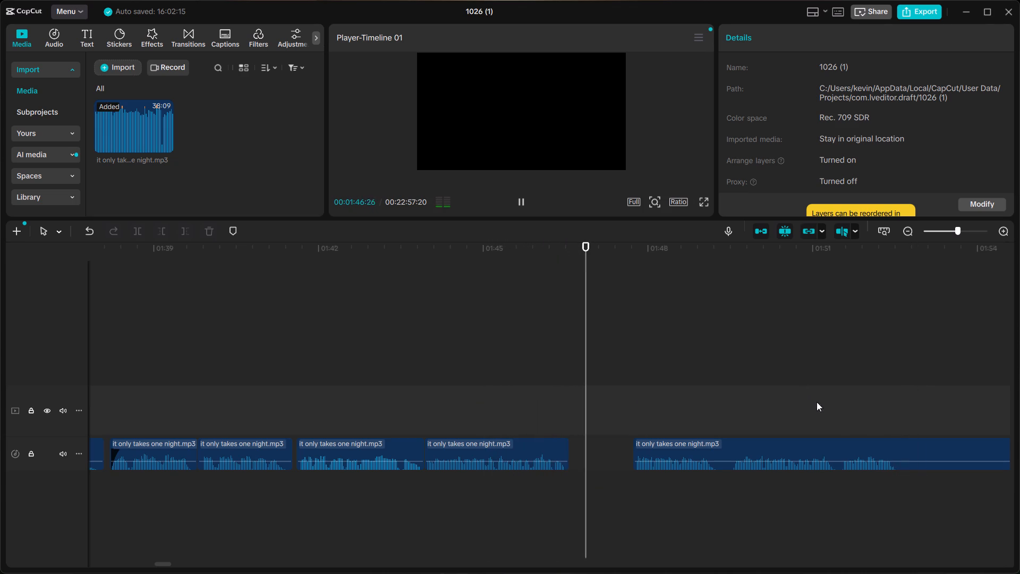
# Listen through the takes in the long clip from about 1:51 to 2:12, skipping the silences.
pyautogui.click(839, 404)
pyautogui.press('space')
pyautogui.hscroll(-1, 839, 404)
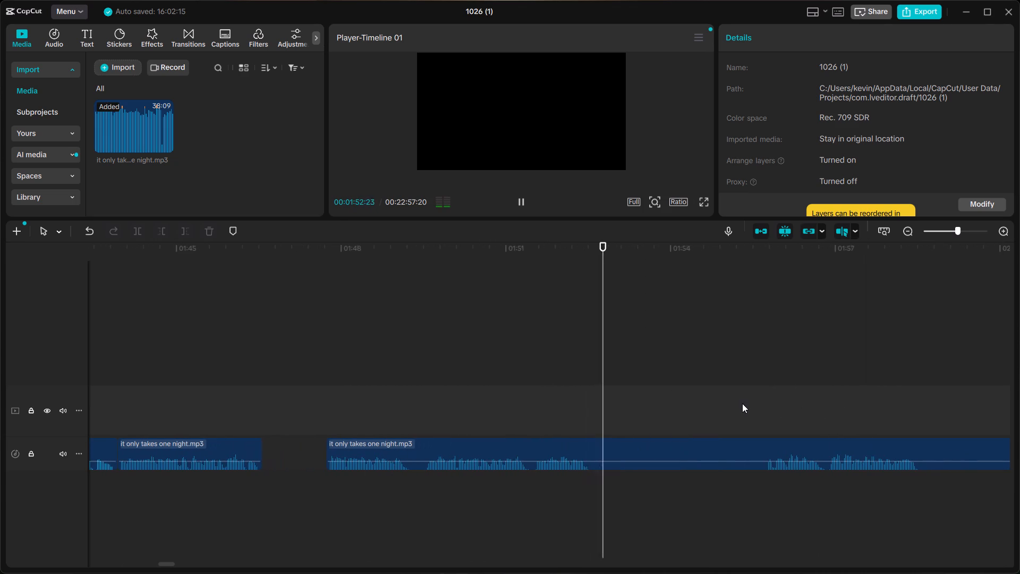
pyautogui.click(751, 401)
pyautogui.press('space')
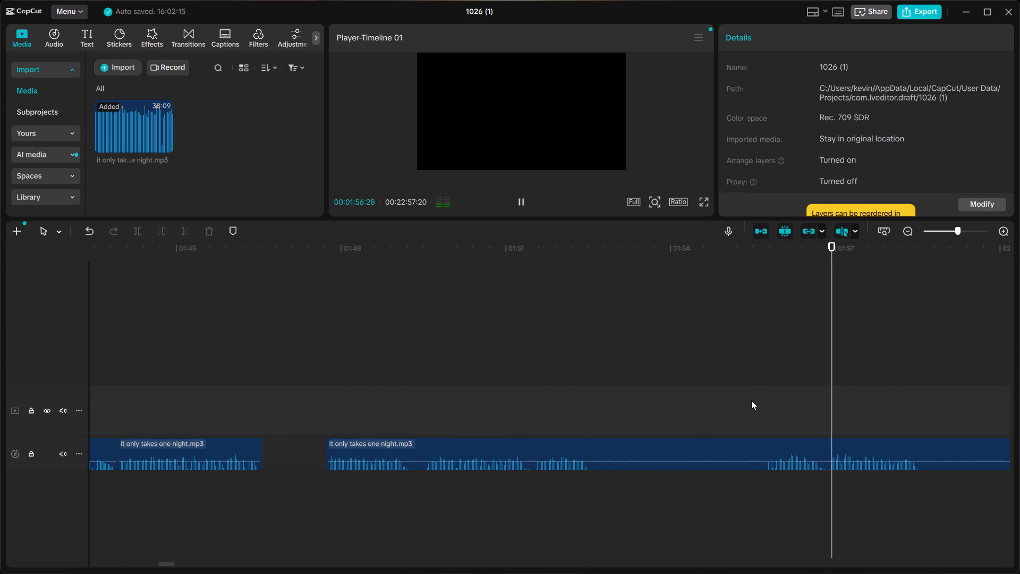
pyautogui.hscroll(-2, 751, 400)
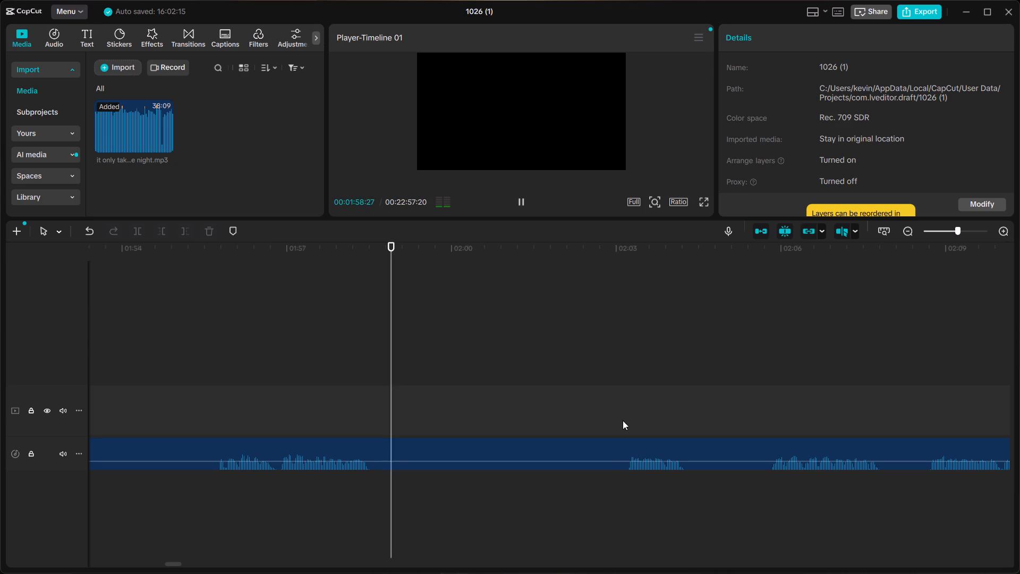
pyautogui.click(623, 420)
pyautogui.press('space')
pyautogui.click(770, 397)
pyautogui.press('space')
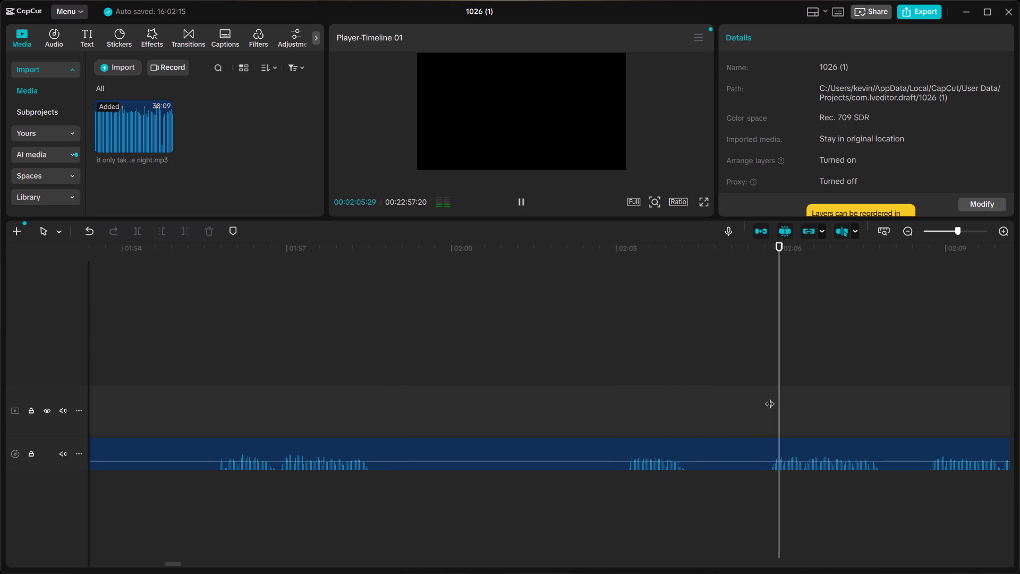
pyautogui.hscroll(-1, 770, 397)
pyautogui.click(713, 416)
pyautogui.press('space')
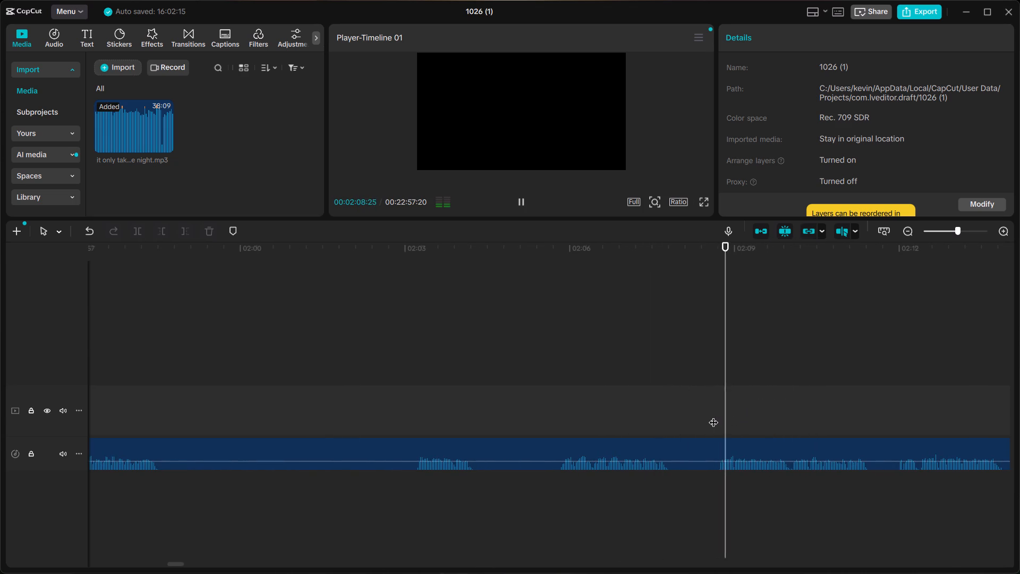
pyautogui.hscroll(-1, 713, 416)
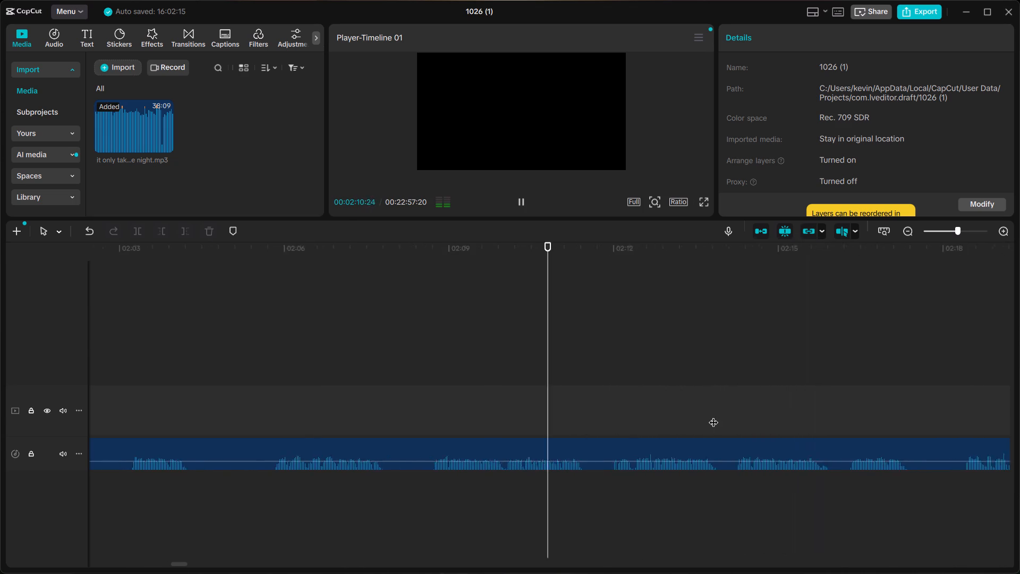
pyautogui.hscroll(-1, 713, 416)
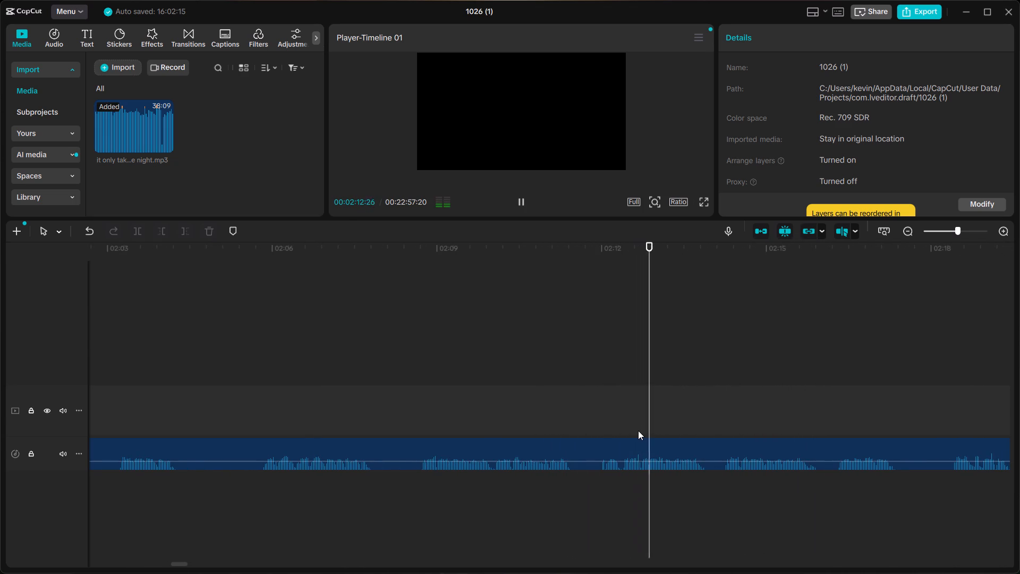
# Listen to the following takes in the long clip from about 2:14 to 2:32, skipping the silences.
pyautogui.click(702, 418)
pyautogui.click(715, 415)
pyautogui.press('space')
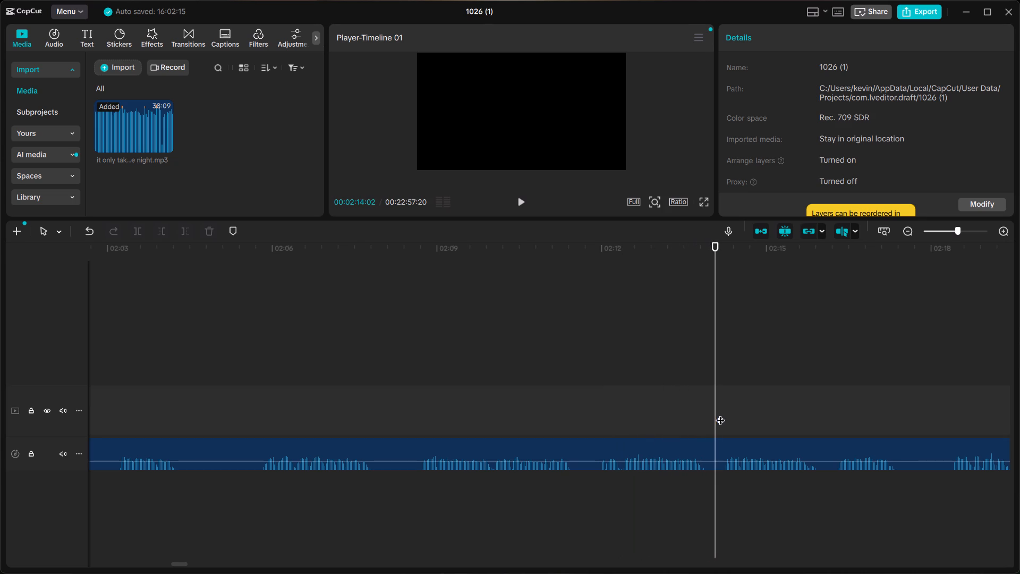
pyautogui.hscroll(-1, 720, 413)
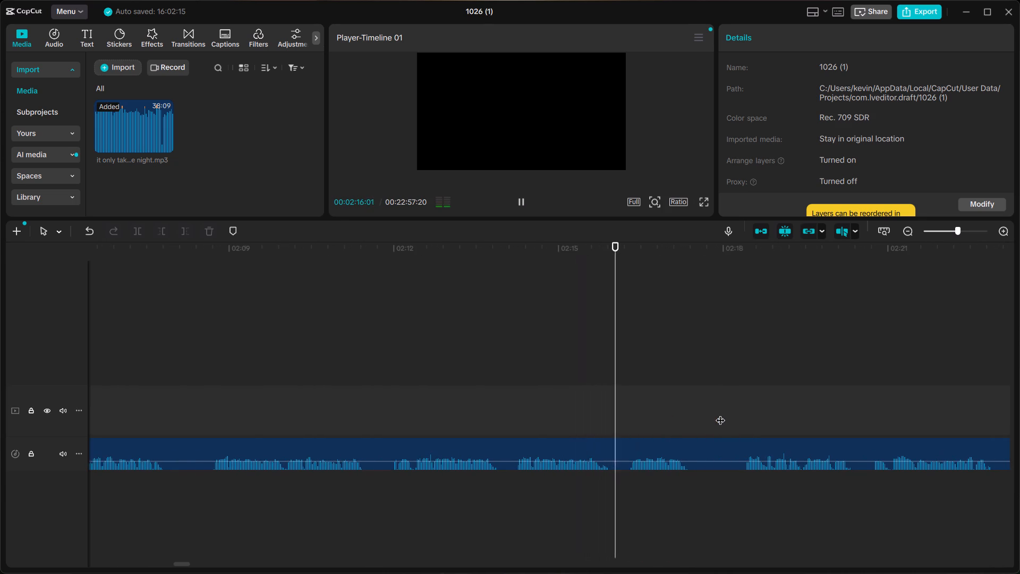
pyautogui.click(726, 414)
pyautogui.click(735, 412)
pyautogui.press('space')
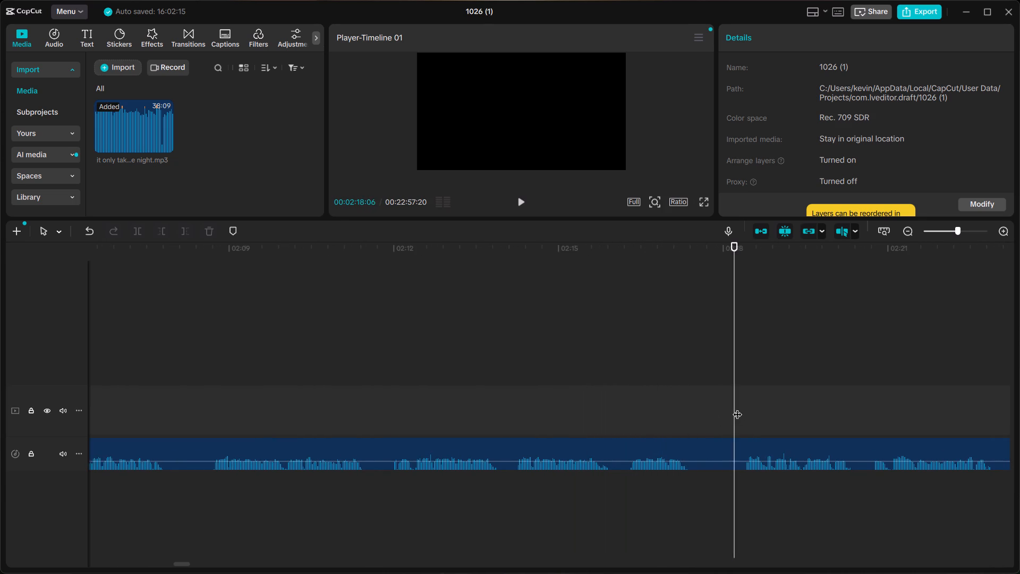
pyautogui.hscroll(-1, 737, 407)
pyautogui.keyDown('ctrl'); pyautogui.scroll(-1, 737, 407); pyautogui.keyUp('ctrl')
pyautogui.keyDown('ctrl'); pyautogui.hscroll(-1, 737, 407); pyautogui.keyUp('ctrl')
pyautogui.hscroll(-2, 780, 400)
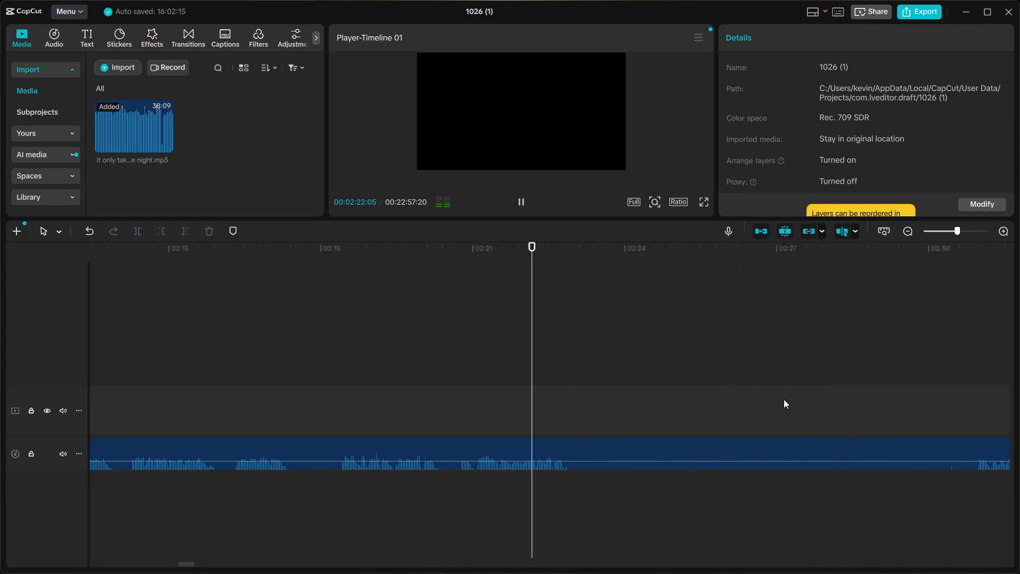
pyautogui.hscroll(-1, 784, 399)
pyautogui.press('space')
pyautogui.click(881, 412)
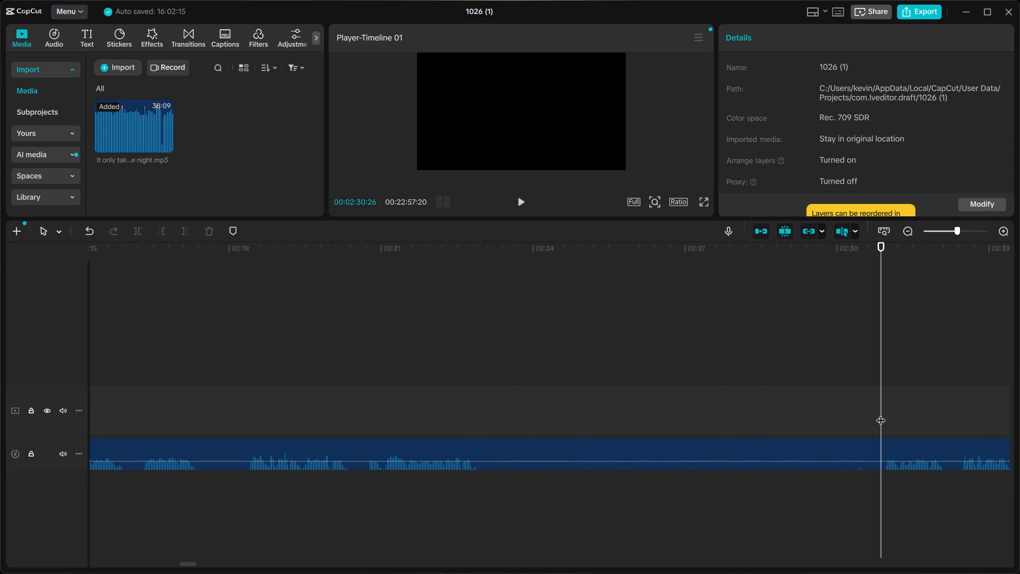
pyautogui.press('space')
pyautogui.press('space')
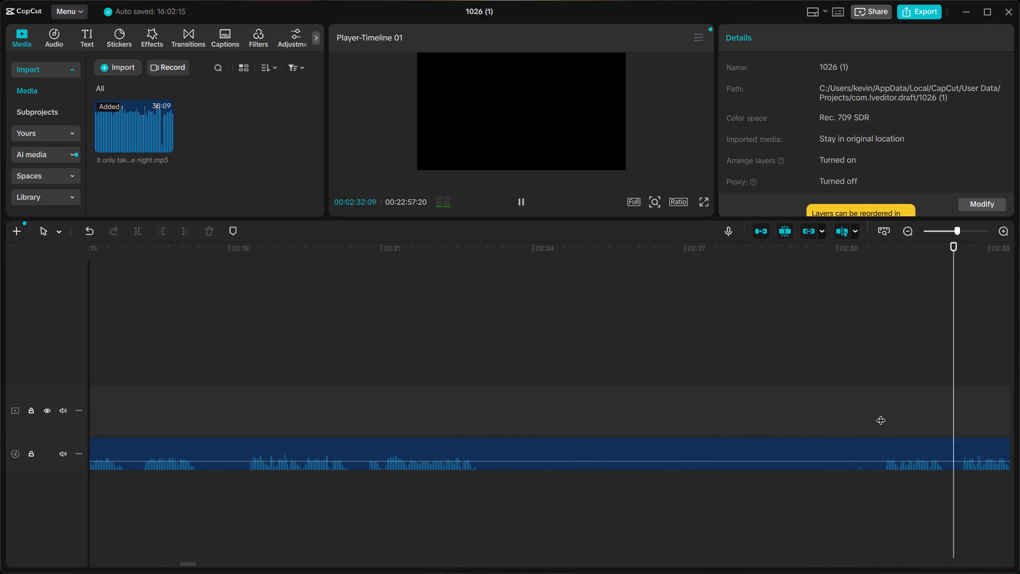
# Split the long clip at about 2:16.3, just before the chosen take, and delete the part with the earlier takes.
pyautogui.hscroll(2, 495, 428)
pyautogui.click(674, 396)
pyautogui.press('space')
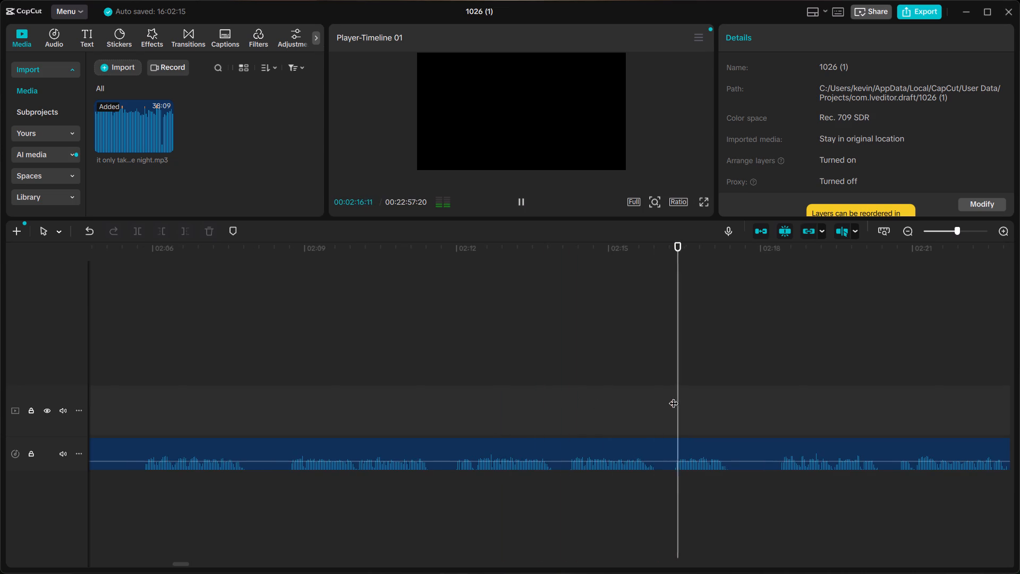
pyautogui.press('space')
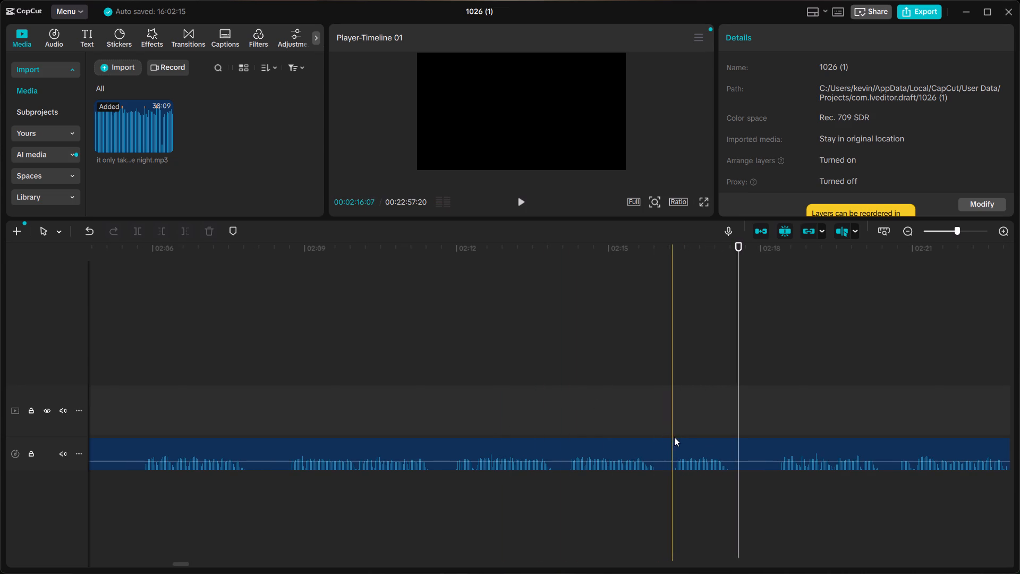
pyautogui.click(670, 436)
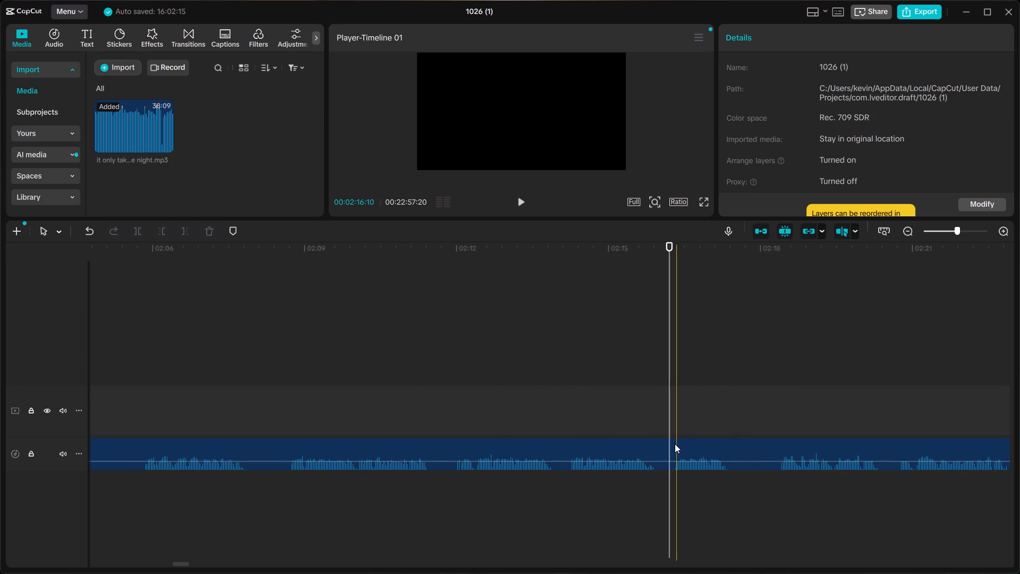
pyautogui.click(647, 440)
pyautogui.click(645, 421)
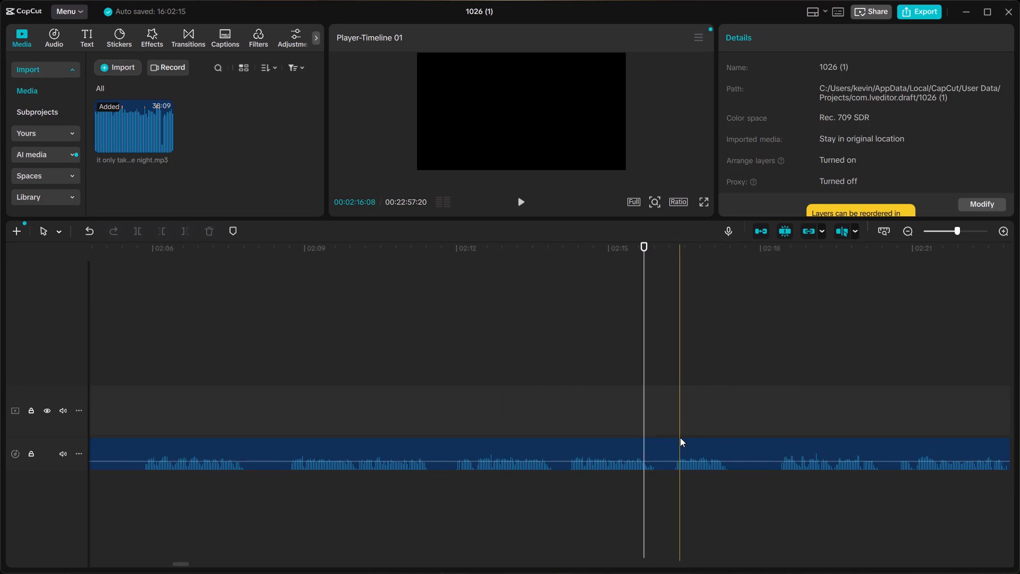
pyautogui.click(673, 436)
pyautogui.keyDown('ctrl'); pyautogui.click(673, 436); pyautogui.keyUp('ctrl')
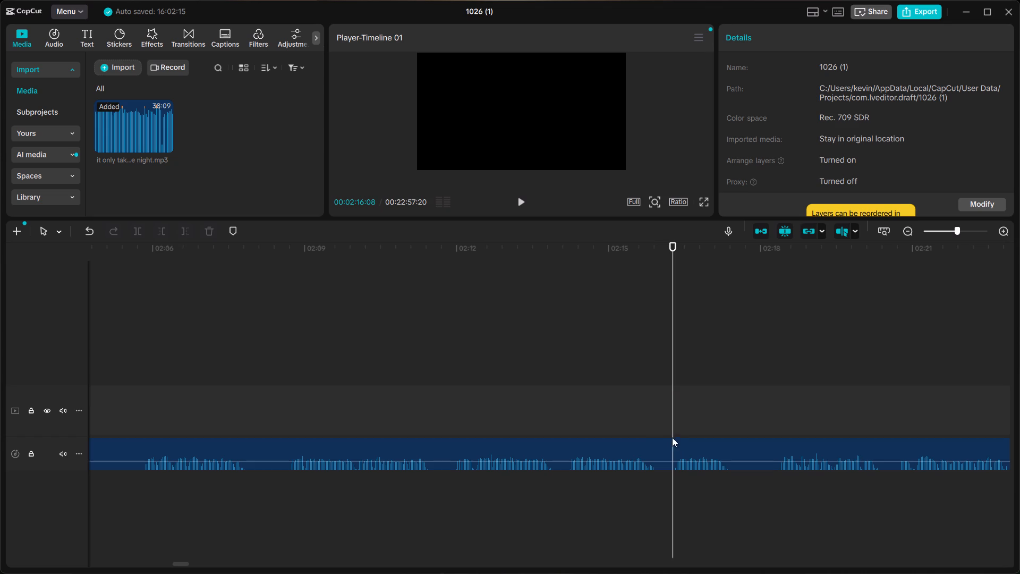
pyautogui.keyDown('ctrl'); pyautogui.click(670, 449); pyautogui.keyUp('ctrl')
pyautogui.hotkey('ctrl', 'b')
pyautogui.click(647, 449)
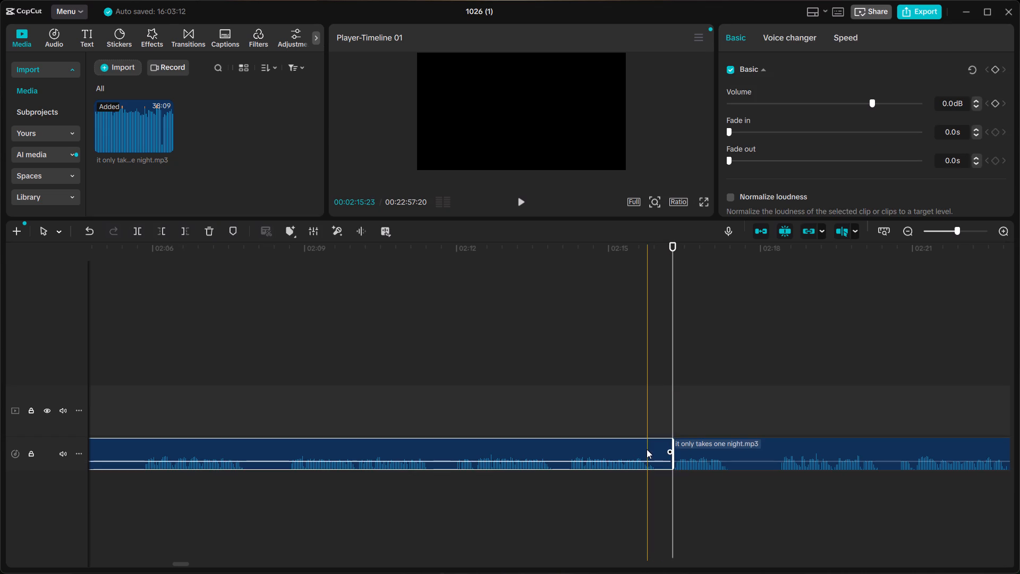
pyautogui.keyDown('ctrl'); pyautogui.scroll(-16, 647, 449); pyautogui.keyUp('ctrl')
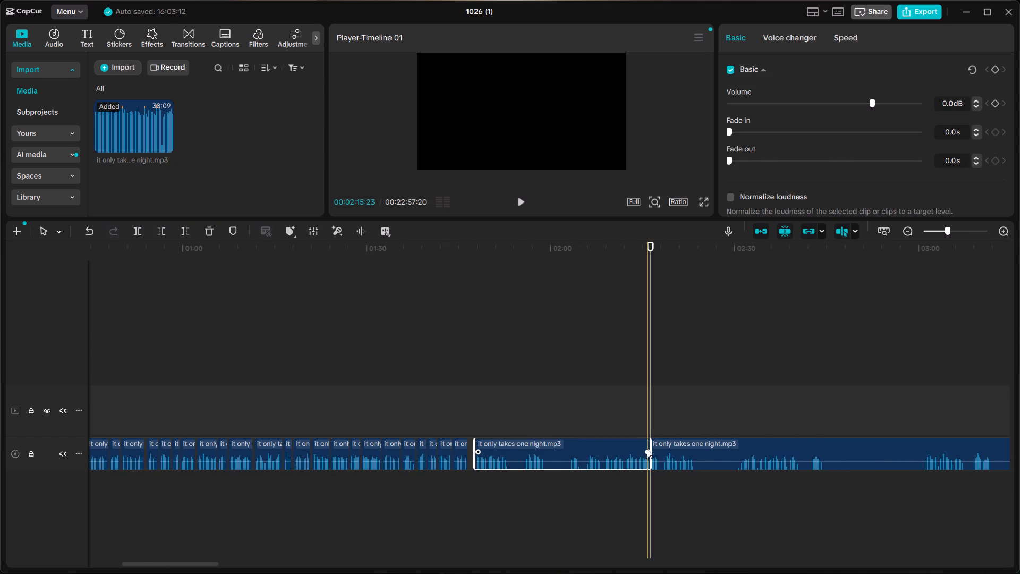
pyautogui.press('BackSpace')
# Move the remaining long clip back to about 1:46.5, directly against the end of the previous phrase.
pyautogui.click(688, 447)
pyautogui.moveTo(688, 447); pyautogui.dragTo(592, 453)
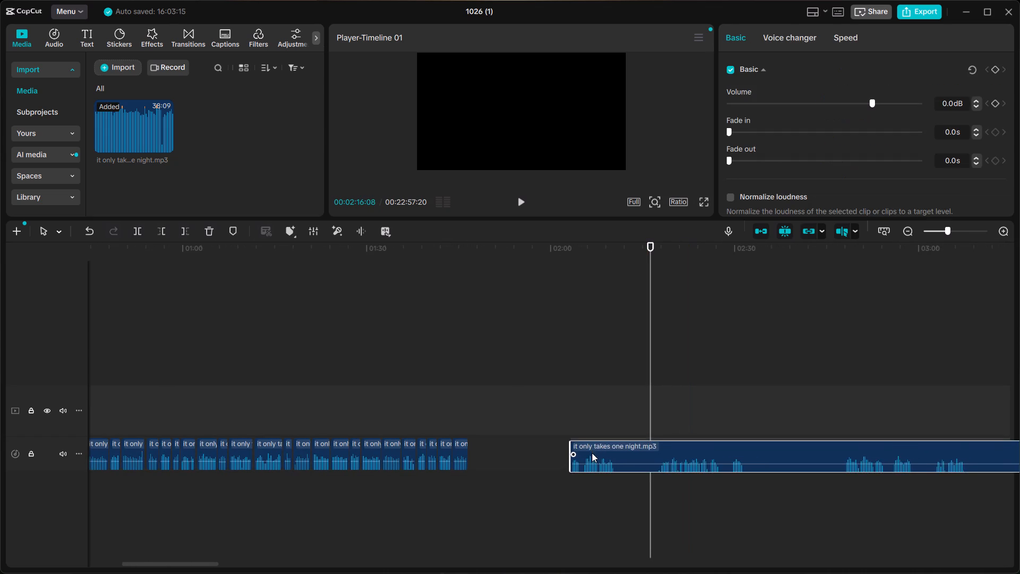
pyautogui.moveTo(592, 453); pyautogui.dragTo(500, 451)
pyautogui.moveTo(500, 449); pyautogui.dragTo(505, 447)
pyautogui.moveTo(511, 481); pyautogui.dragTo(515, 456)
# Replay the join at about 1:46.5 and shift the long clip about 0.1 s later, leaving a small gap after the previous phrase.
pyautogui.click(461, 391)
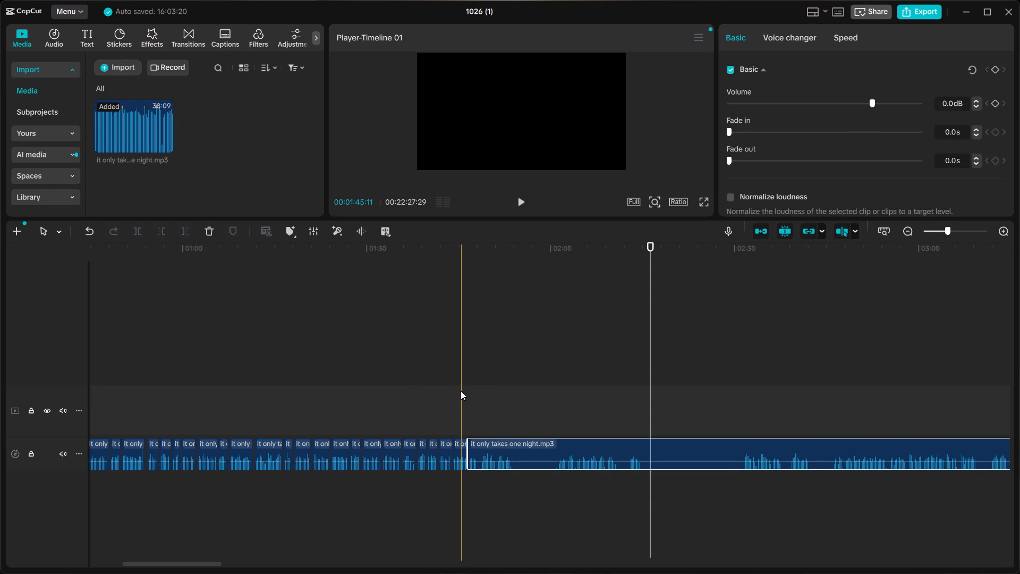
pyautogui.press('space')
pyautogui.press('space')
pyautogui.click(453, 391)
pyautogui.press('space')
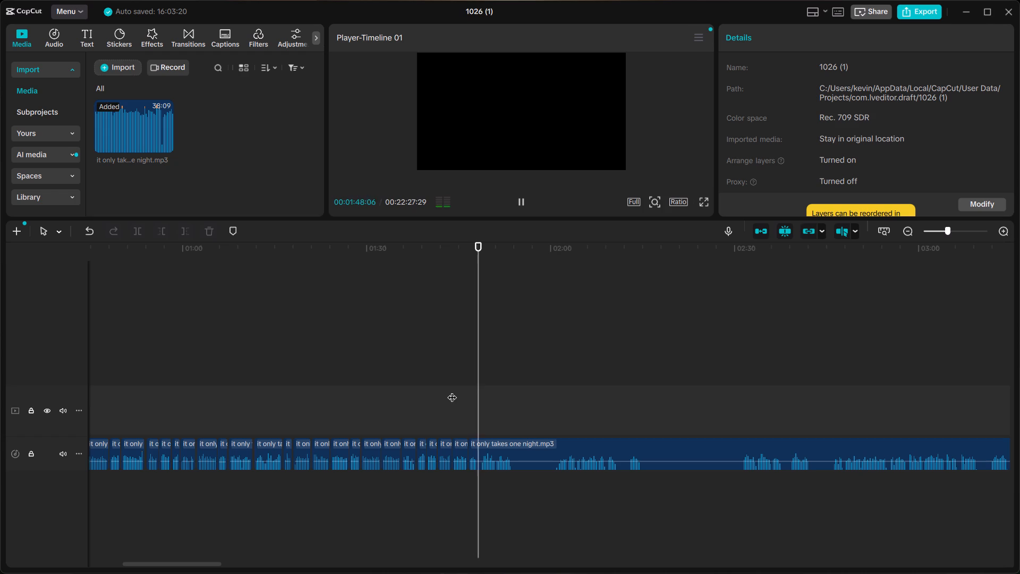
pyautogui.press('space')
pyautogui.keyDown('ctrl'); pyautogui.scroll(18, 508, 400); pyautogui.keyUp('ctrl')
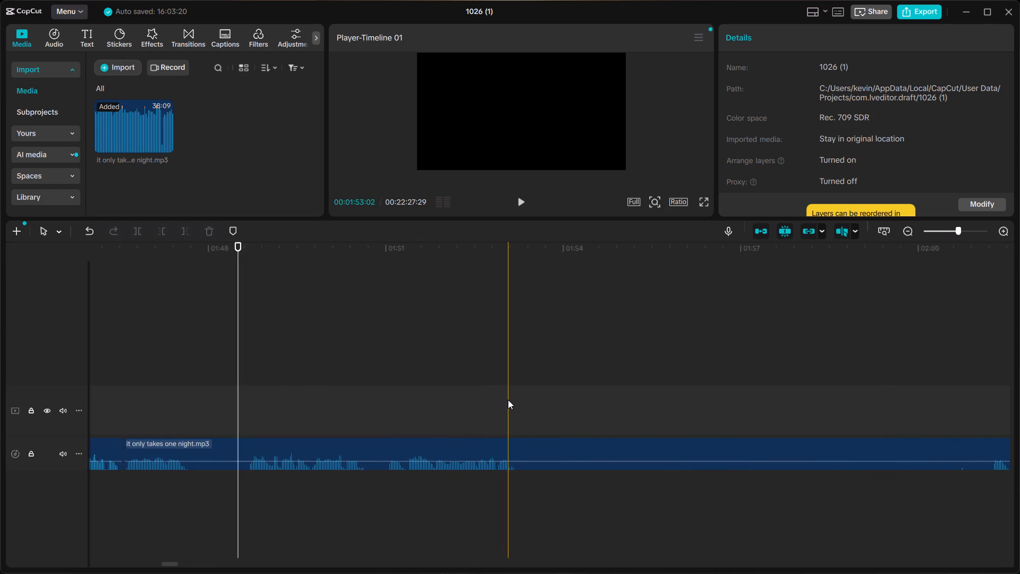
pyautogui.hscroll(2, 482, 427)
pyautogui.hscroll(-3, 823, 433)
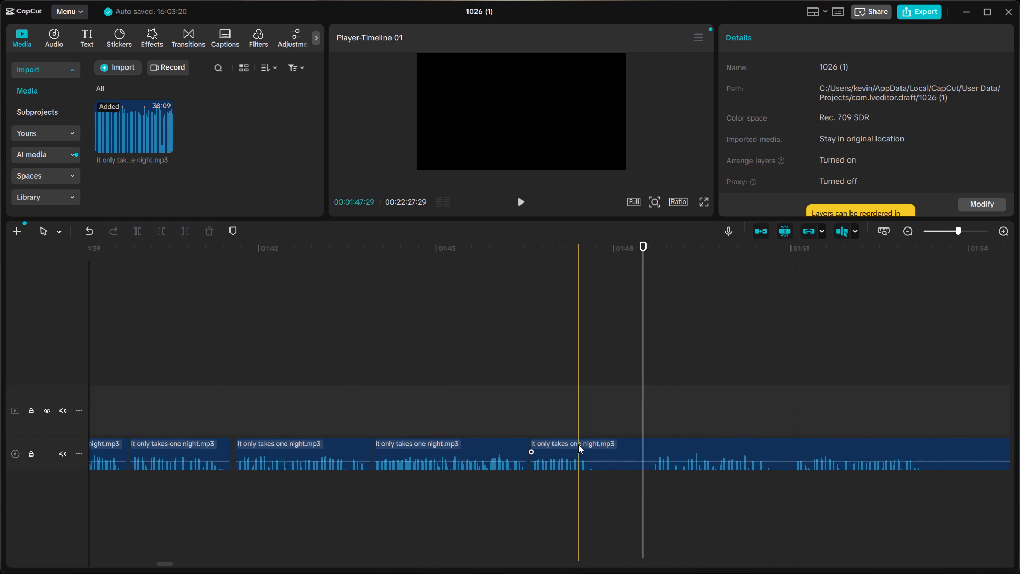
pyautogui.click(577, 444)
pyautogui.moveTo(577, 444); pyautogui.dragTo(588, 444)
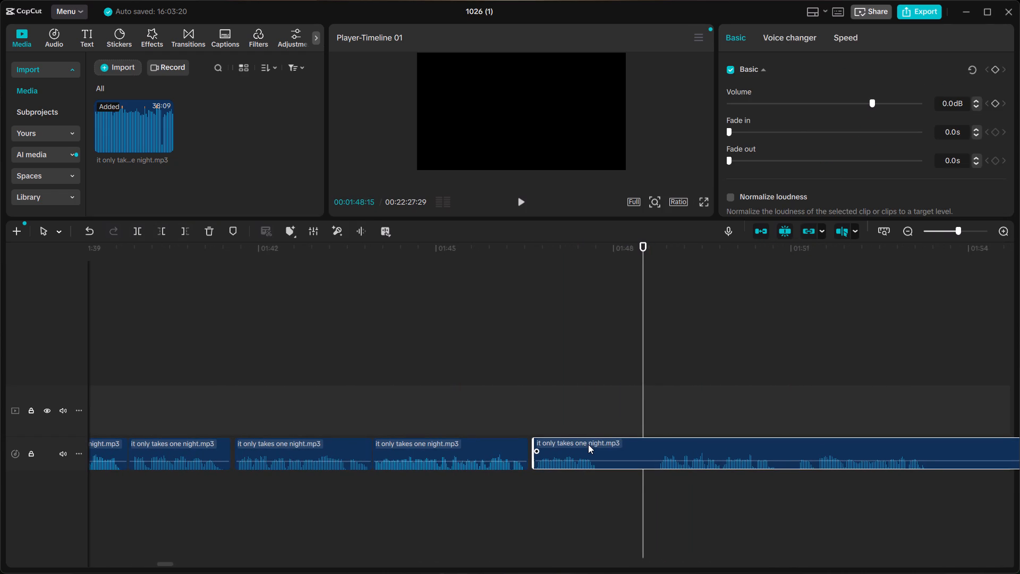
pyautogui.moveTo(588, 444); pyautogui.dragTo(583, 446)
# Replay the adjusted transition and split the long clip at about 1:47.9, just after its first short phrase.
pyautogui.click(372, 407)
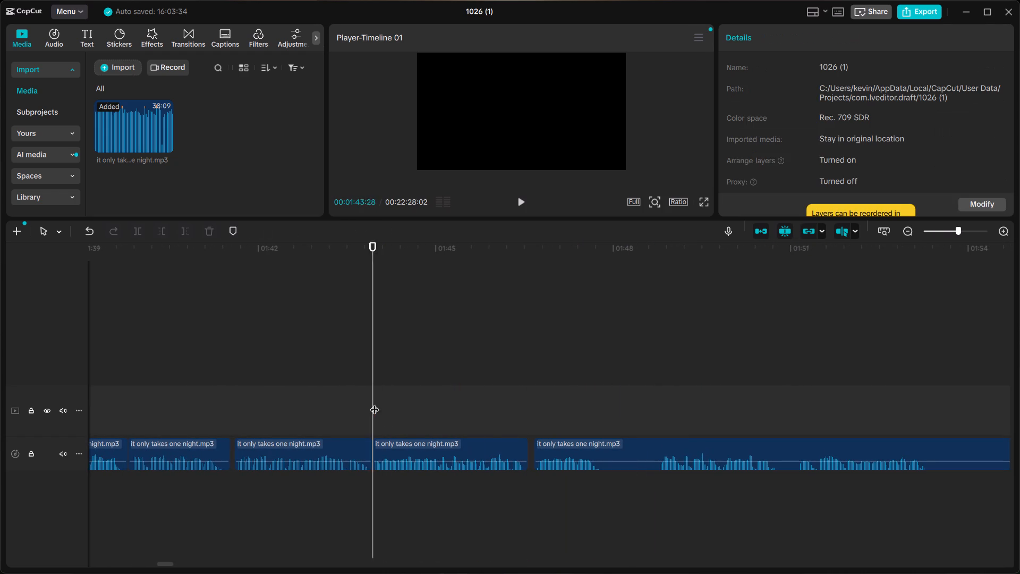
pyautogui.press('space')
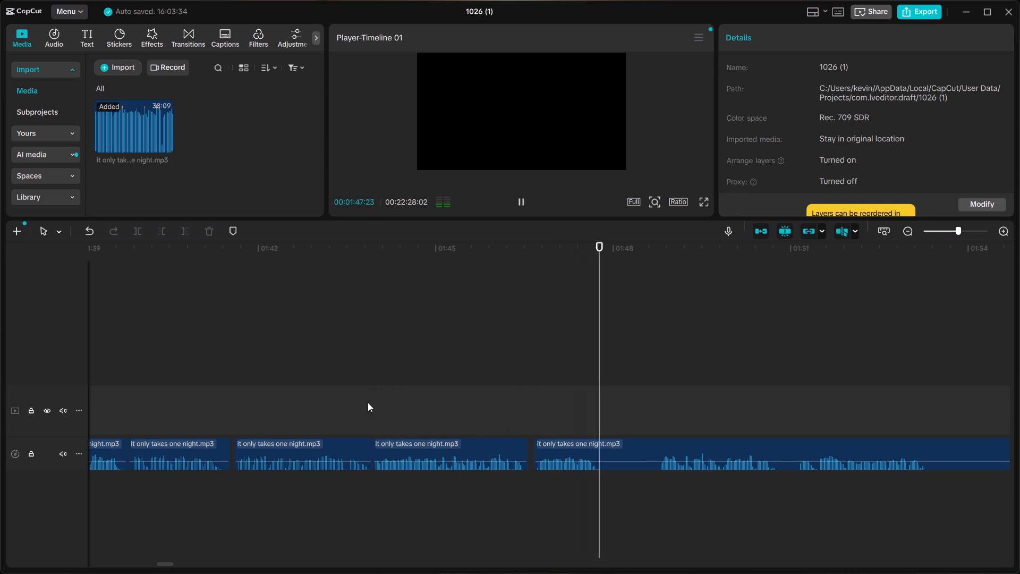
pyautogui.press('space')
pyautogui.click(606, 445)
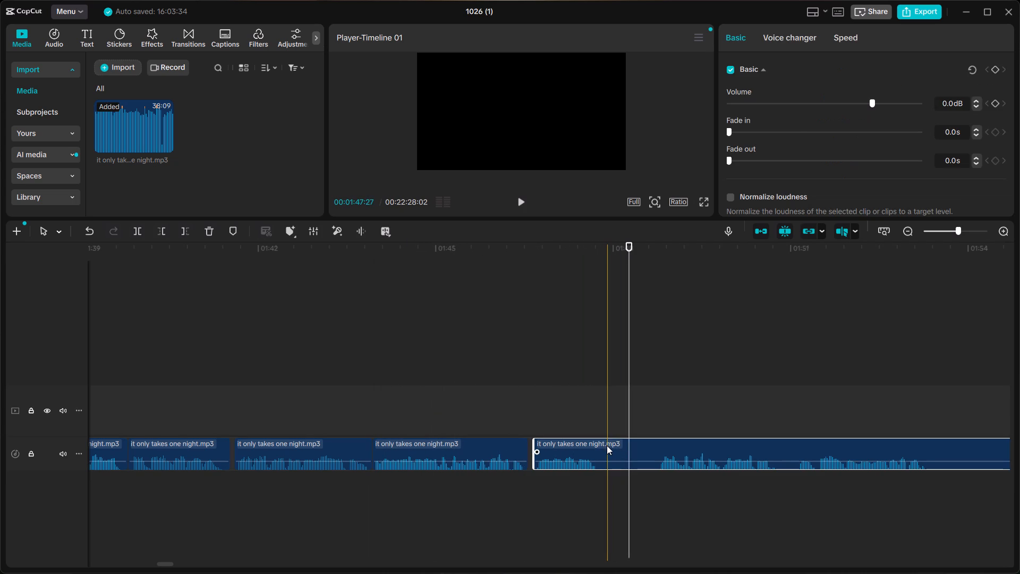
pyautogui.hotkey('ctrl', 'b')
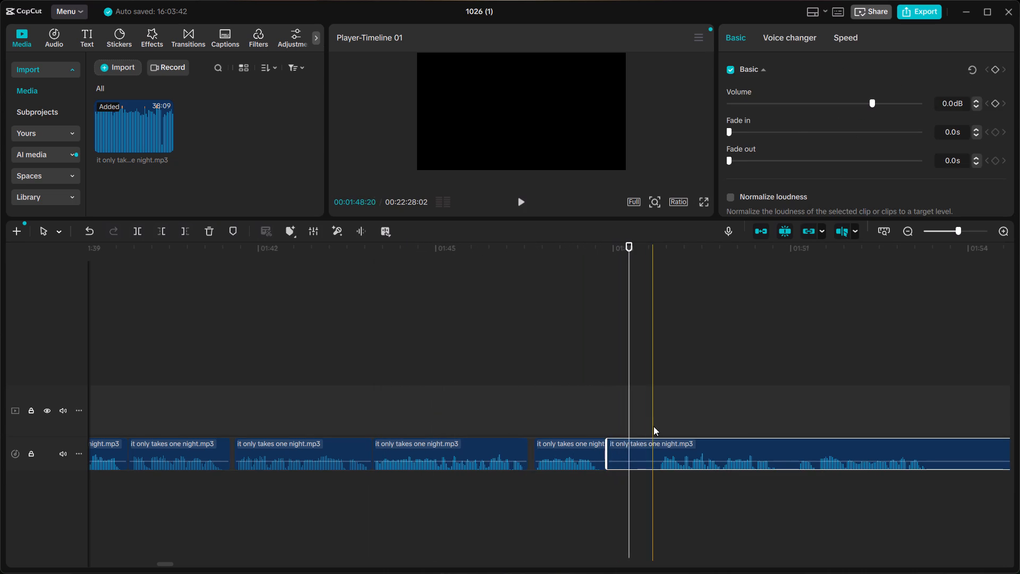
# Listen to the takes in the long clip from about 1:48.6 to 1:53 to choose where the kept part starts.
pyautogui.click(647, 429)
pyautogui.press('space')
pyautogui.hscroll(-1, 648, 429)
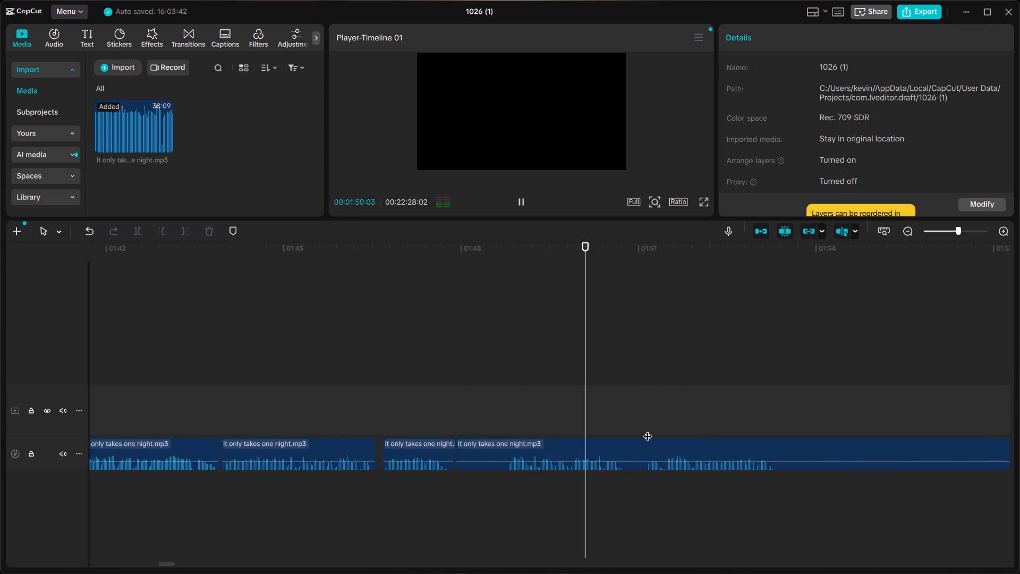
pyautogui.click(642, 422)
pyautogui.press('space')
pyautogui.press('space')
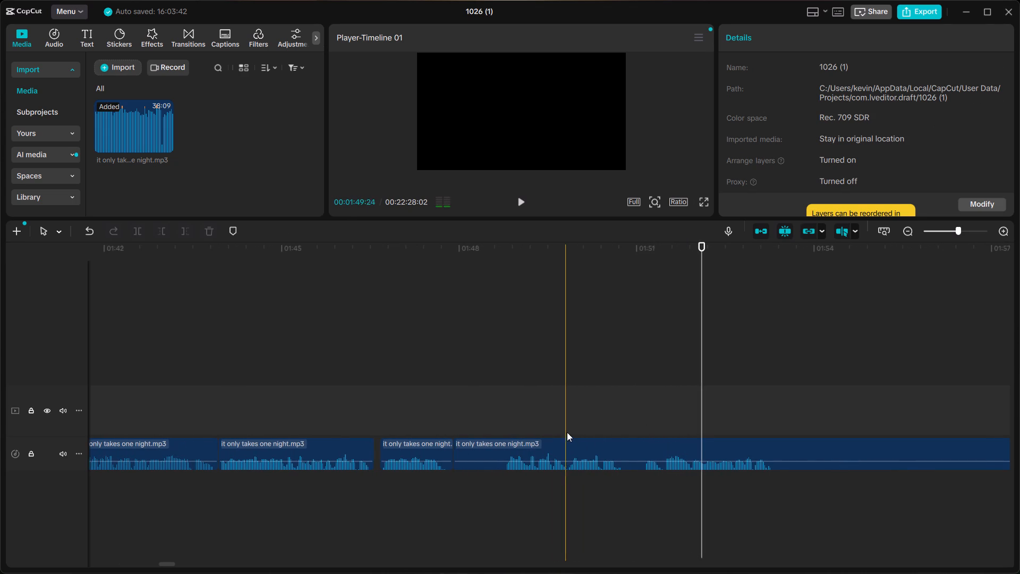
pyautogui.click(567, 432)
pyautogui.press('space')
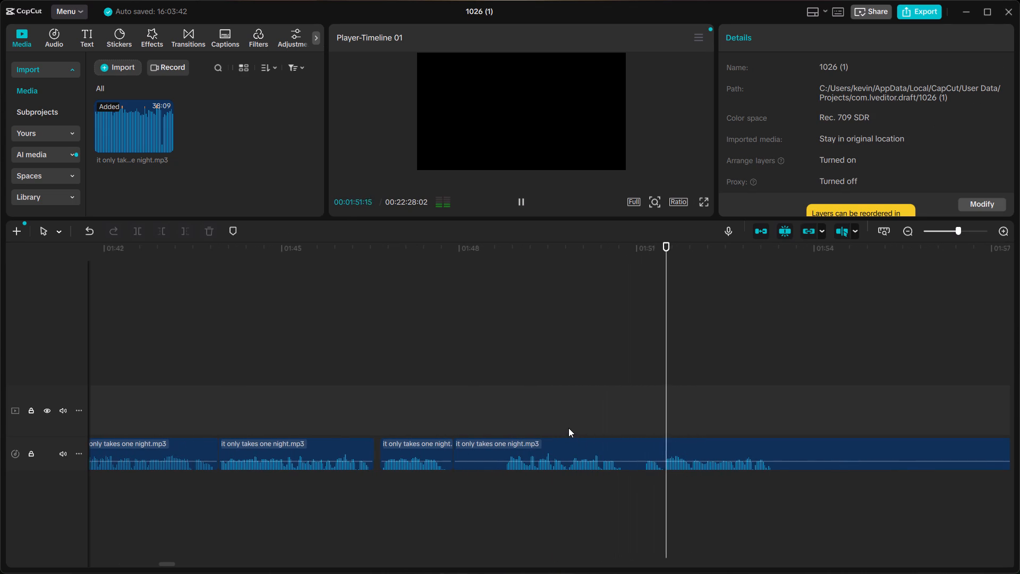
pyautogui.press('space')
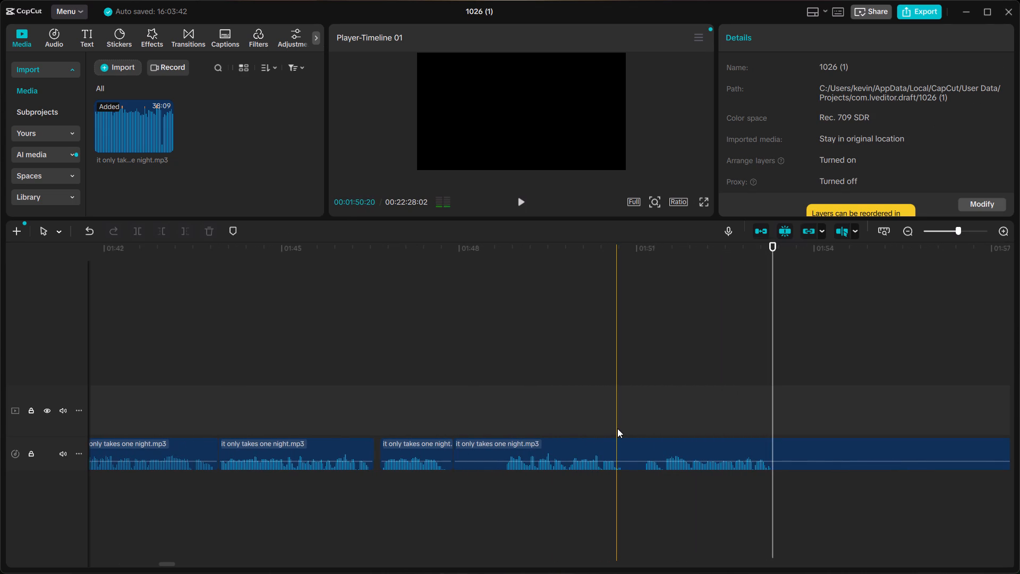
# Split the long clip at about 1:49.8, just before the chosen take, and delete the part preceding it.
pyautogui.keyDown('ctrl'); pyautogui.scroll(17, 617, 428); pyautogui.keyUp('ctrl')
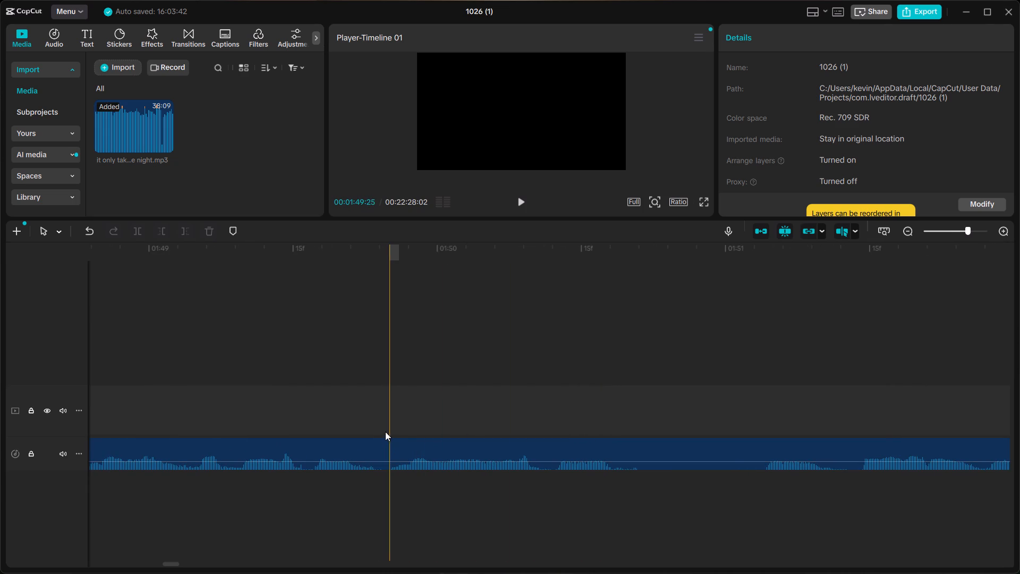
pyautogui.keyDown('ctrl'); pyautogui.scroll(9, 378, 429); pyautogui.keyUp('ctrl')
pyautogui.hscroll(1, 378, 429)
pyautogui.keyDown('ctrl'); pyautogui.scroll(9, 378, 429); pyautogui.keyUp('ctrl')
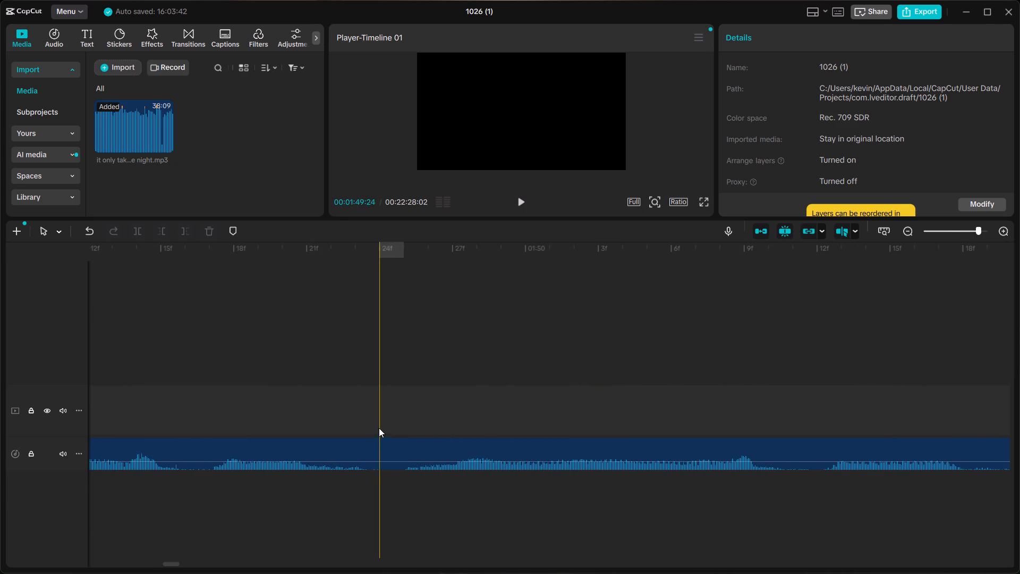
pyautogui.press('b')
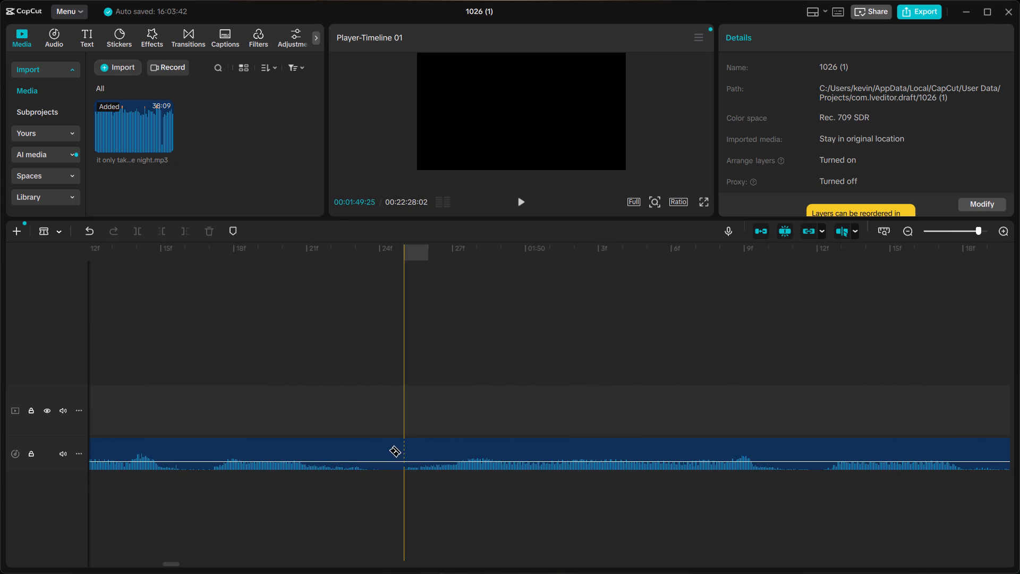
pyautogui.click(389, 450)
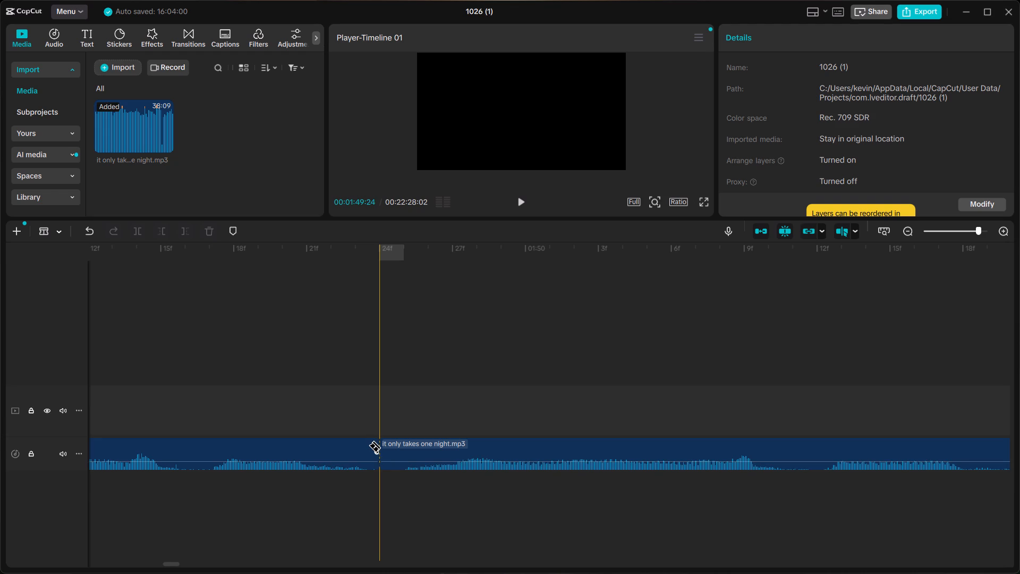
pyautogui.press('a')
pyautogui.click(368, 445)
pyautogui.press('BackSpace')
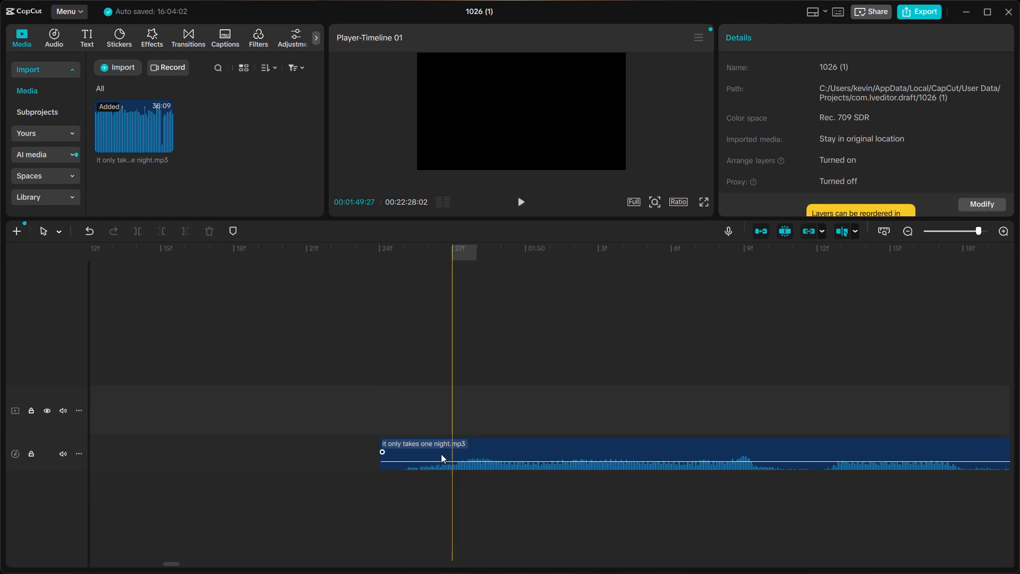
# Move the remaining long clip back to about 1:47.9, just after the previous phrase, and replay the join.
pyautogui.click(441, 446)
pyautogui.keyDown('ctrl'); pyautogui.scroll(-20, 441, 441); pyautogui.keyUp('ctrl')
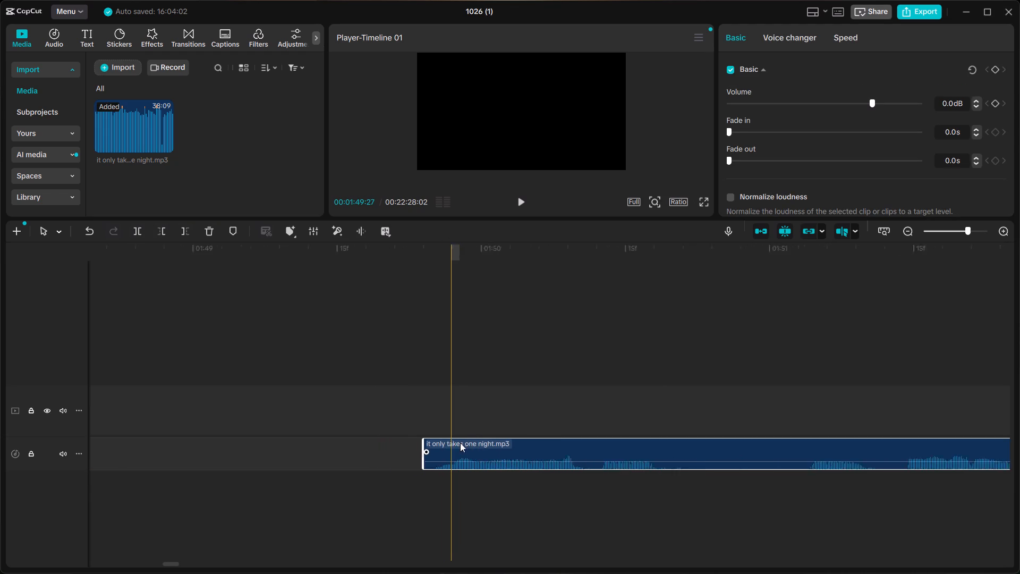
pyautogui.keyDown('ctrl'); pyautogui.scroll(-4, 460, 443); pyautogui.keyUp('ctrl')
pyautogui.moveTo(462, 445); pyautogui.dragTo(188, 451)
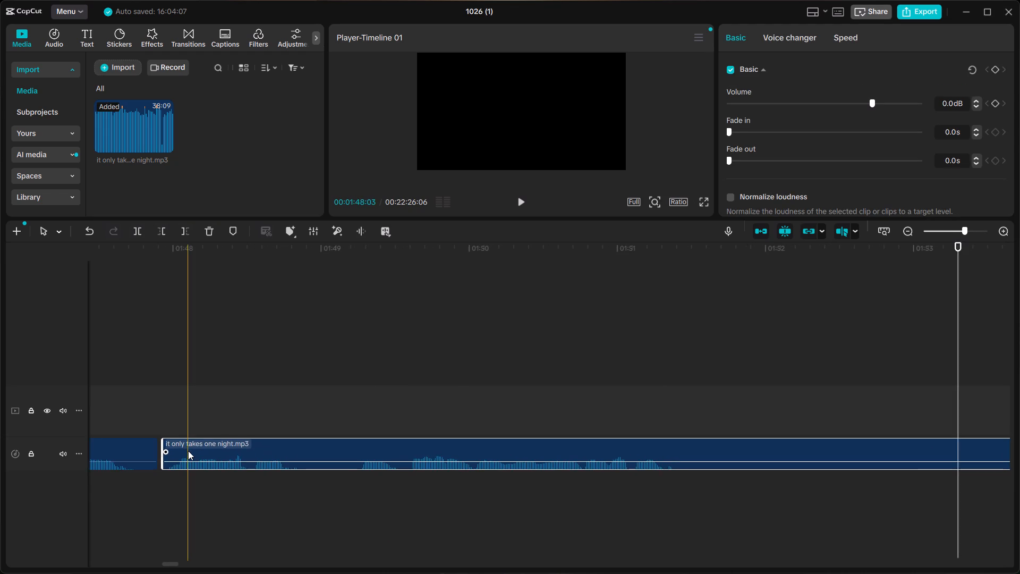
pyautogui.keyDown('ctrl'); pyautogui.scroll(-9, 188, 451); pyautogui.keyUp('ctrl')
pyautogui.hscroll(1, 197, 449)
pyautogui.click(363, 384)
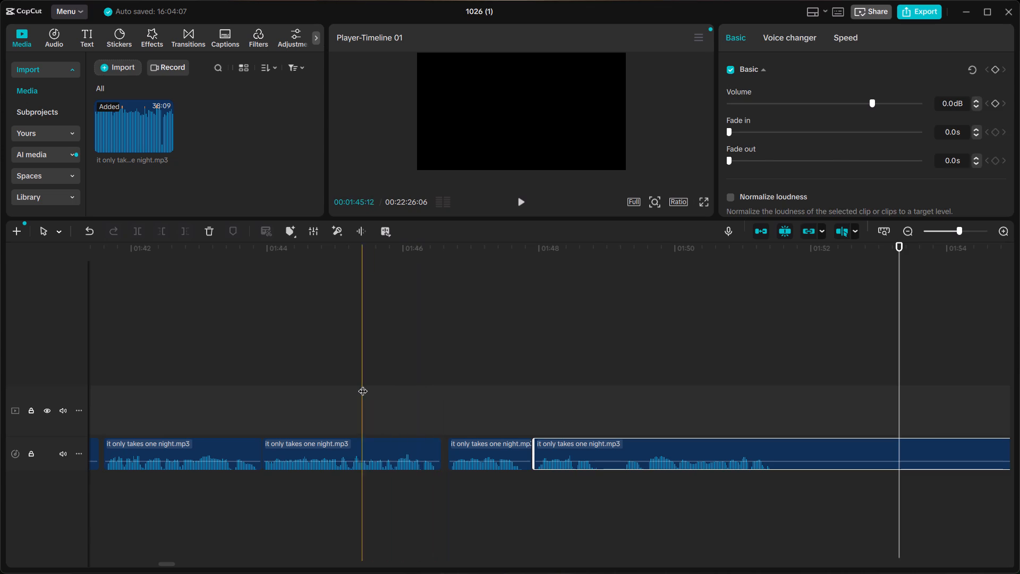
pyautogui.press('space')
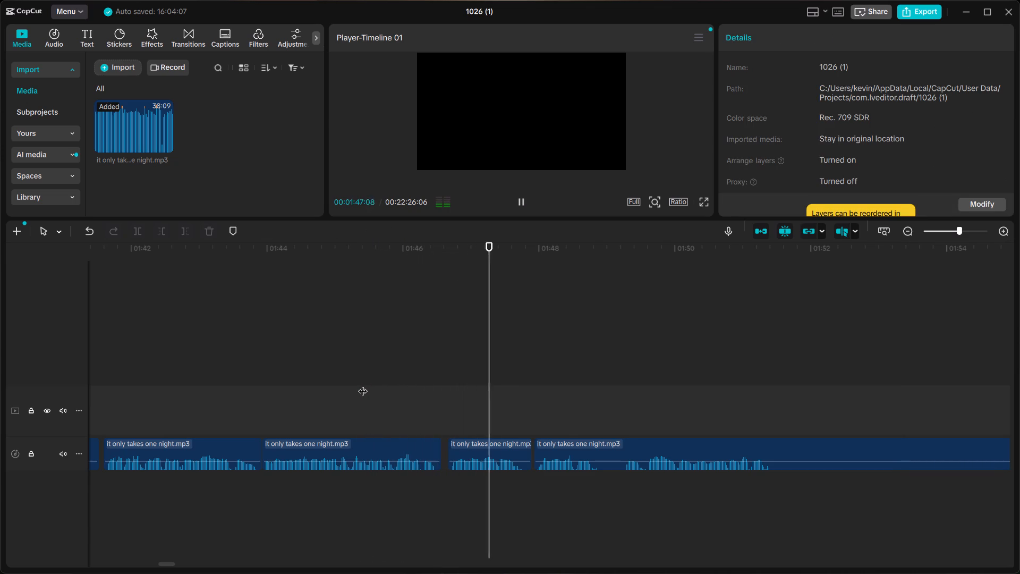
pyautogui.press('space')
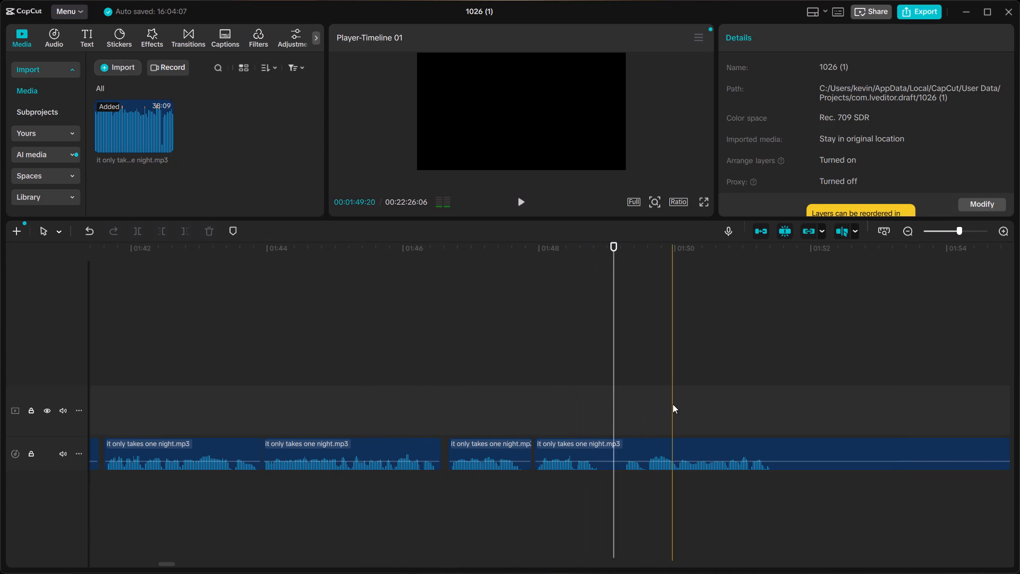
# Cut the silence between about 1:48.8 and 1:49.3 out of the long clip.
pyautogui.keyDown('ctrl'); pyautogui.scroll(14, 673, 404); pyautogui.keyUp('ctrl')
pyautogui.click(388, 449)
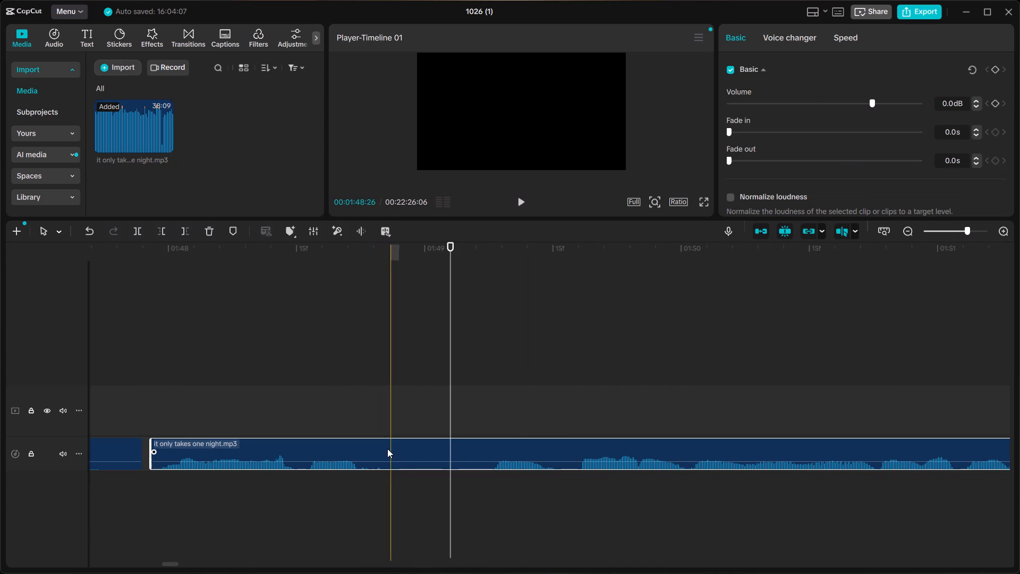
pyautogui.hotkey('ctrl', 'b')
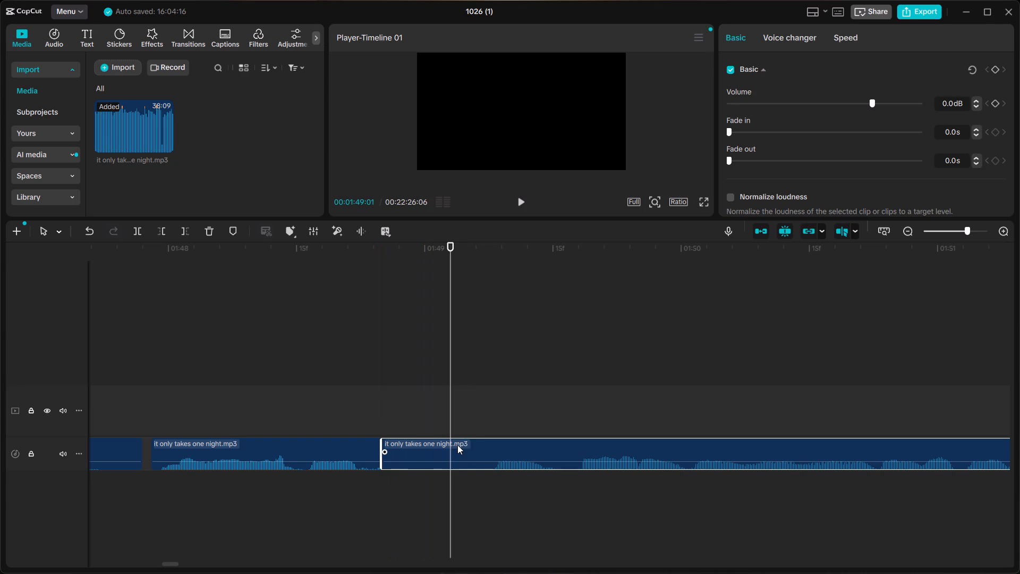
pyautogui.hotkey('ctrl', 'b')
pyautogui.click(474, 452)
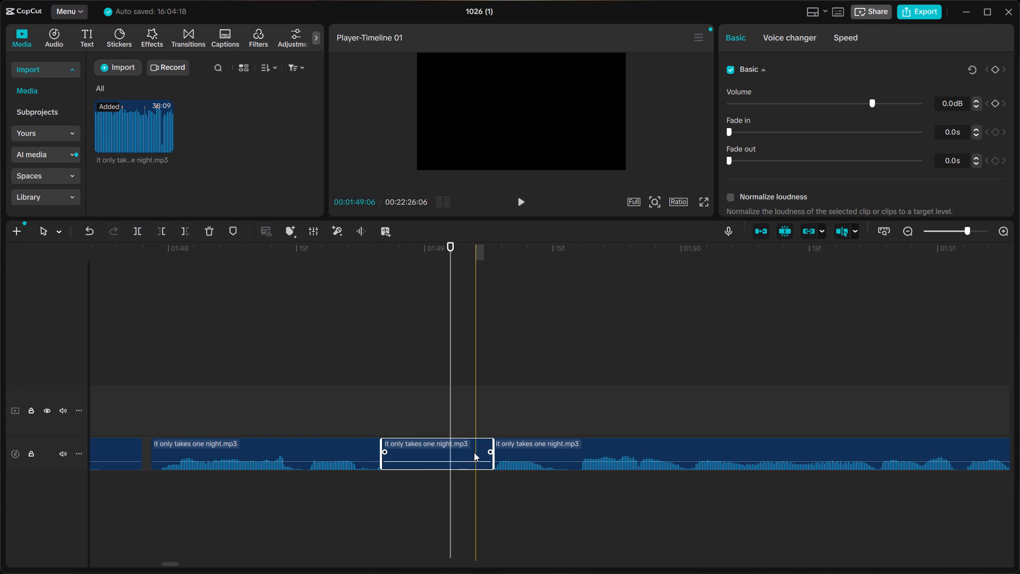
pyautogui.press('BackSpace')
# Close the gap by moving the following clip back to about 1:48.8, against the previous phrase, and replay the transition.
pyautogui.click(545, 452)
pyautogui.moveTo(545, 452); pyautogui.dragTo(448, 456)
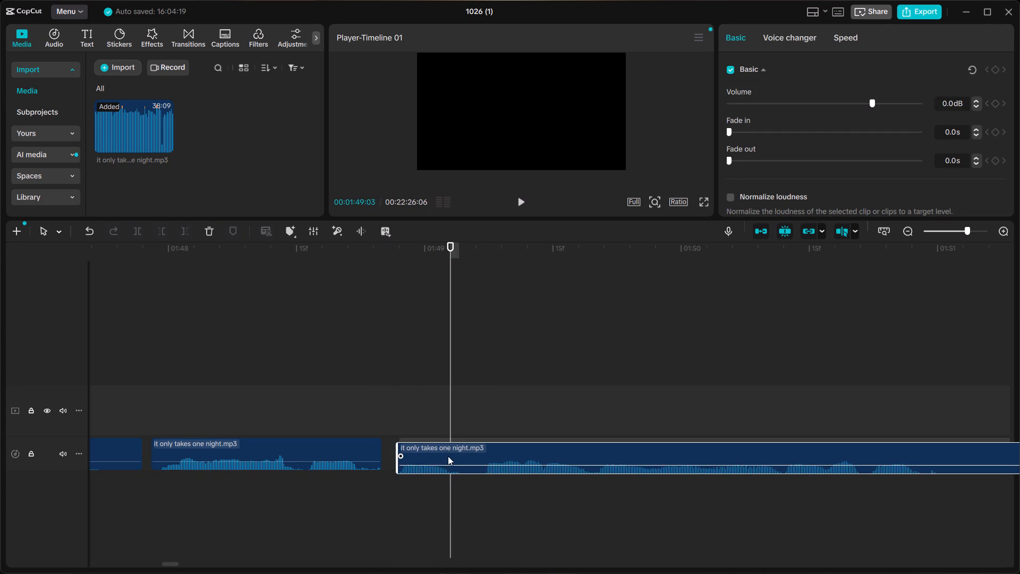
pyautogui.moveTo(448, 456); pyautogui.dragTo(435, 456)
pyautogui.keyDown('ctrl'); pyautogui.scroll(-9, 435, 456); pyautogui.keyUp('ctrl')
pyautogui.click(348, 406)
pyautogui.press('space')
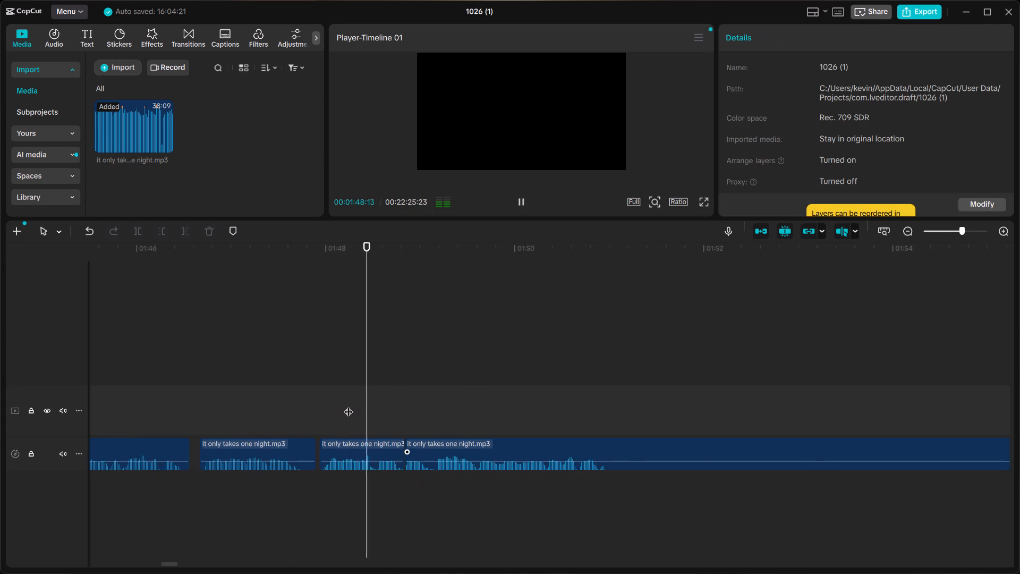
pyautogui.click(337, 407)
pyautogui.press('space')
pyautogui.click(322, 408)
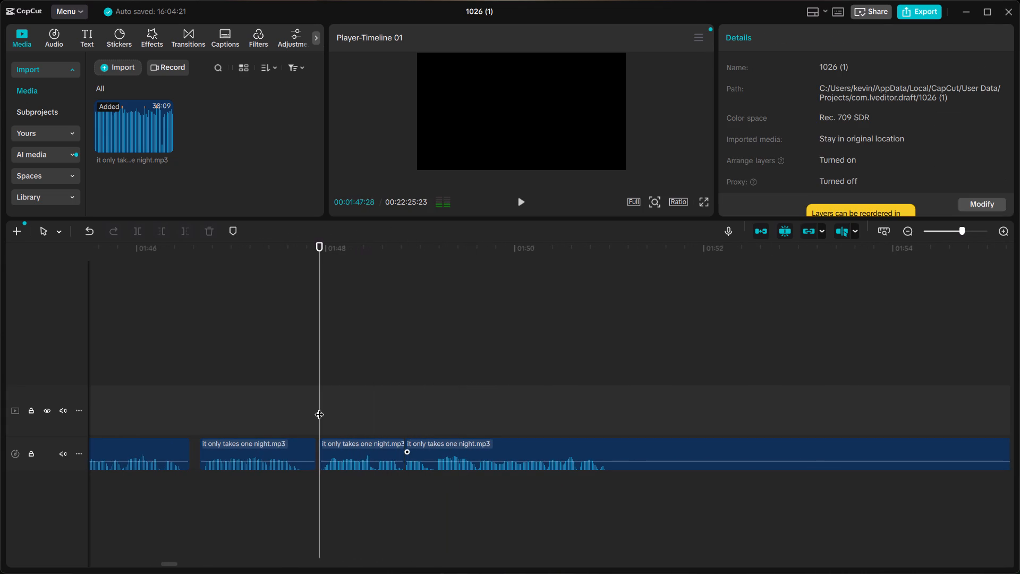
pyautogui.press('space')
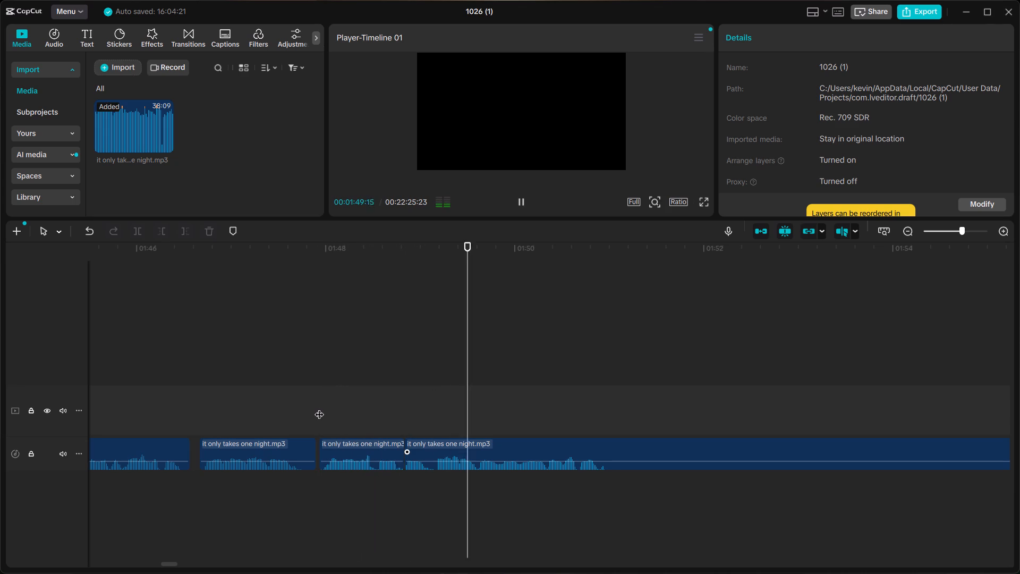
pyautogui.press('space')
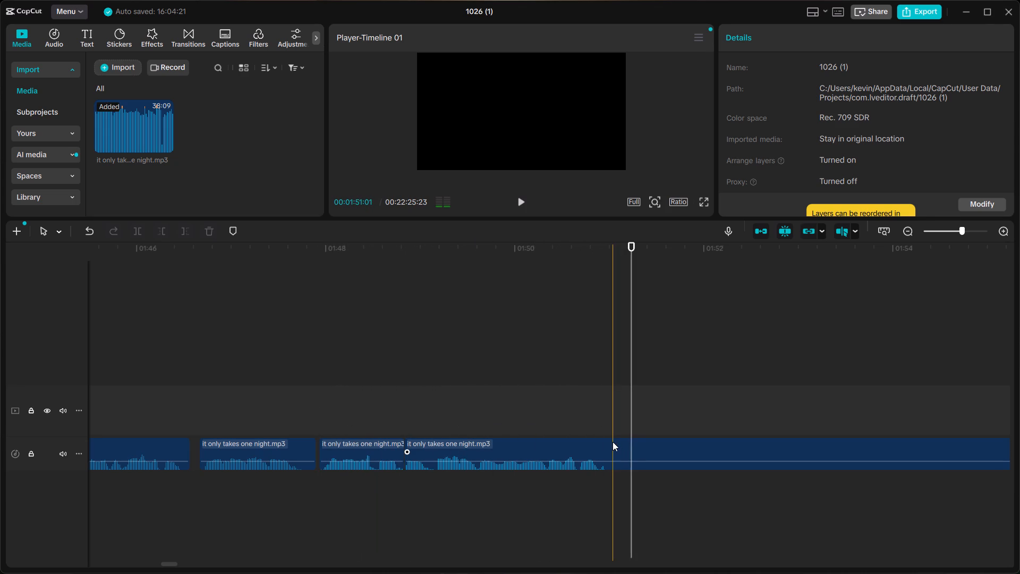
# Split the long clip at about 1:51.0, just after the end of its spoken phrase.
pyautogui.click(612, 442)
pyautogui.hotkey('ctrl', 'b')
# Listen through the takes in the remaining long clip from about 1:59 to 2:35 to find the next phrase to keep.
pyautogui.keyDown('ctrl'); pyautogui.scroll(-4, 612, 443); pyautogui.keyUp('ctrl')
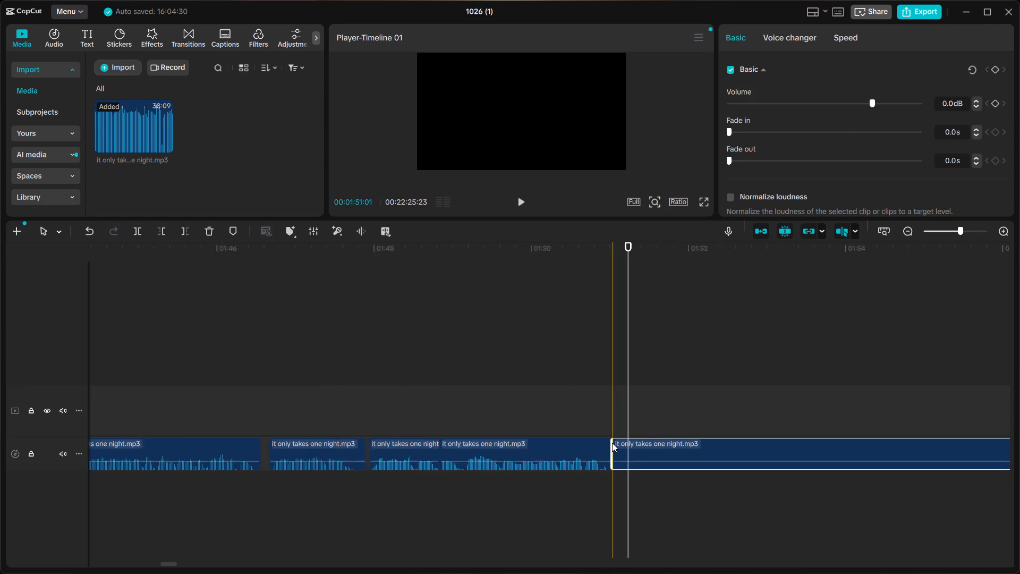
pyautogui.hscroll(-3, 613, 442)
pyautogui.click(524, 408)
pyautogui.press('space')
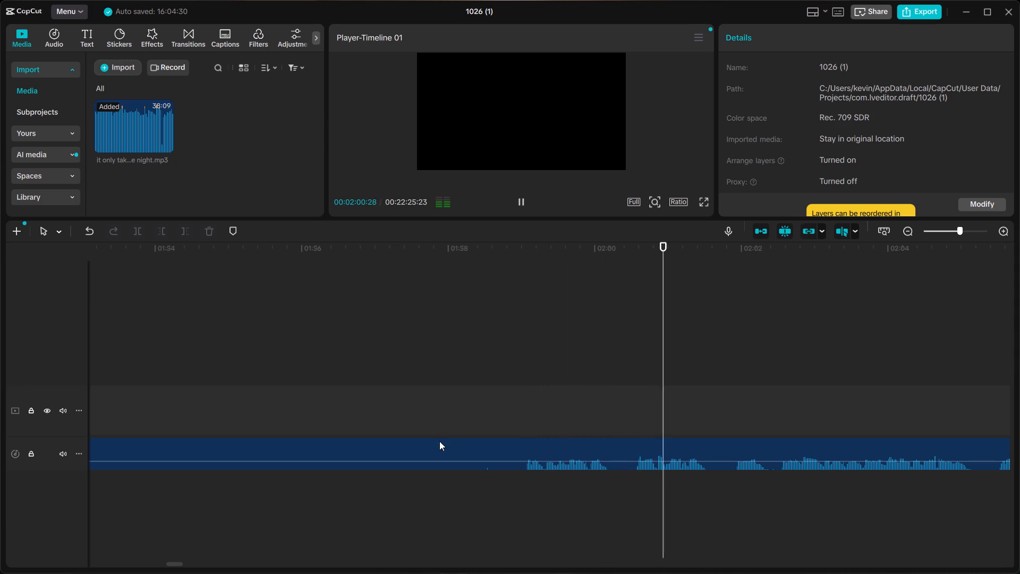
pyautogui.hscroll(-2, 840, 444)
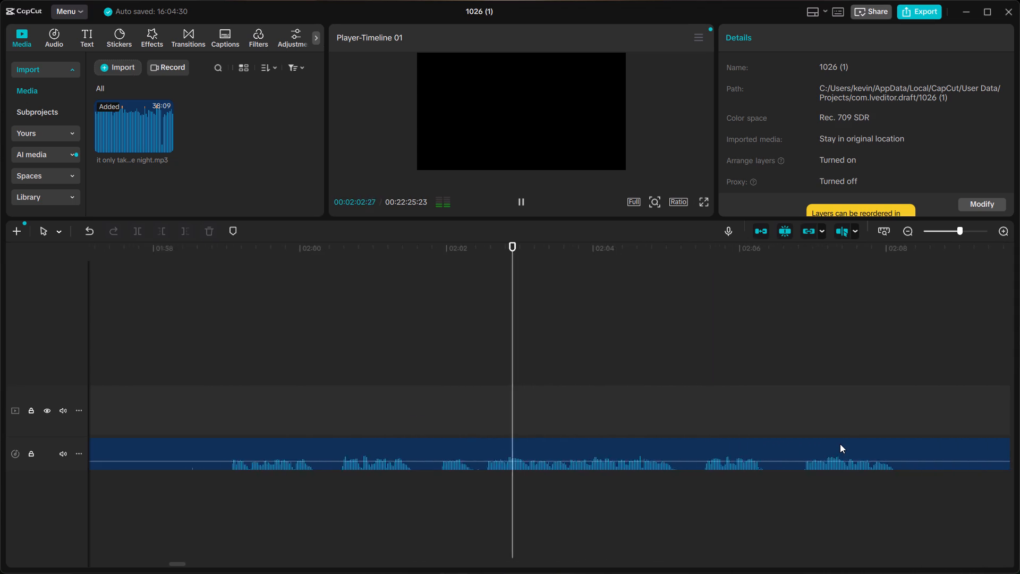
pyautogui.hscroll(-1, 840, 444)
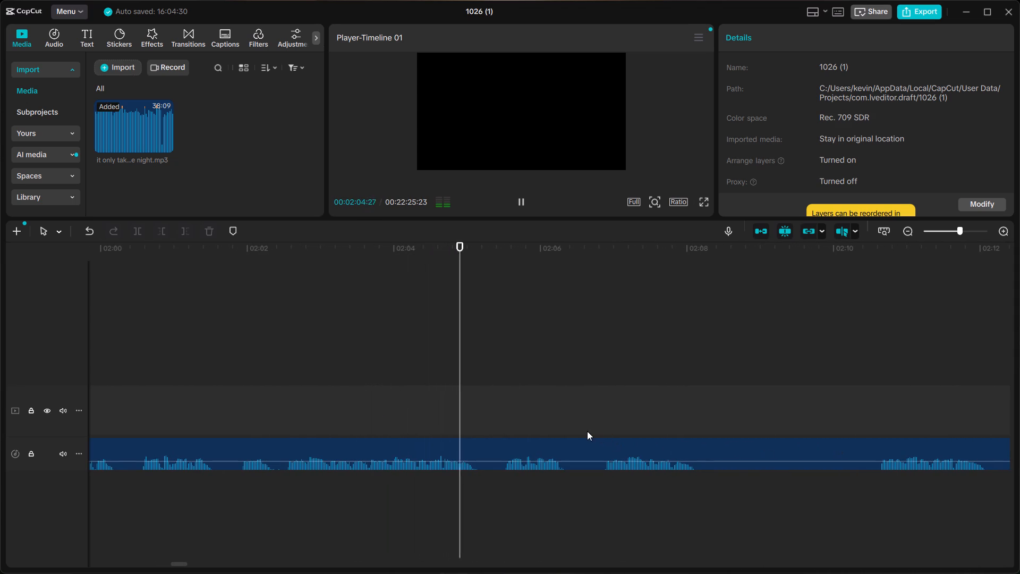
pyautogui.click(597, 412)
pyautogui.press('space')
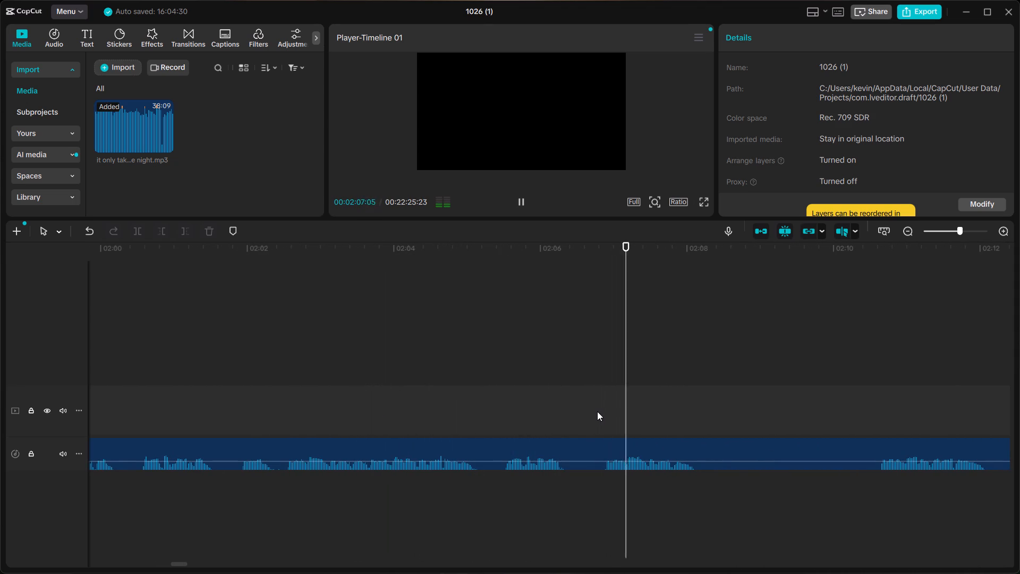
pyautogui.hscroll(-1, 597, 411)
pyautogui.click(597, 411)
pyautogui.press('space')
pyautogui.hscroll(-1, 597, 411)
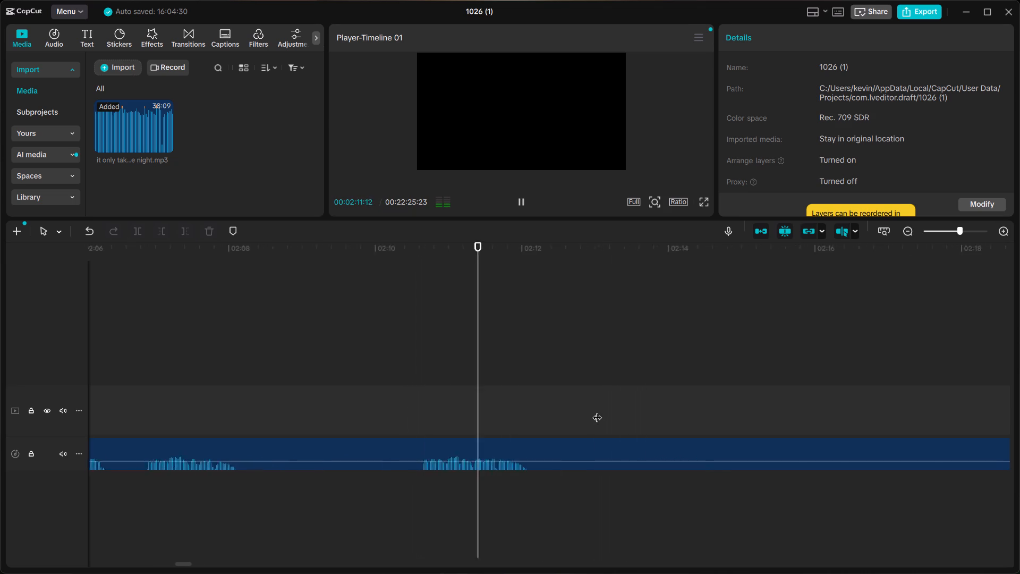
pyautogui.hscroll(-1, 597, 411)
pyautogui.press('space')
pyautogui.hscroll(-1, 816, 420)
pyautogui.keyDown('ctrl'); pyautogui.scroll(-7, 805, 430); pyautogui.keyUp('ctrl')
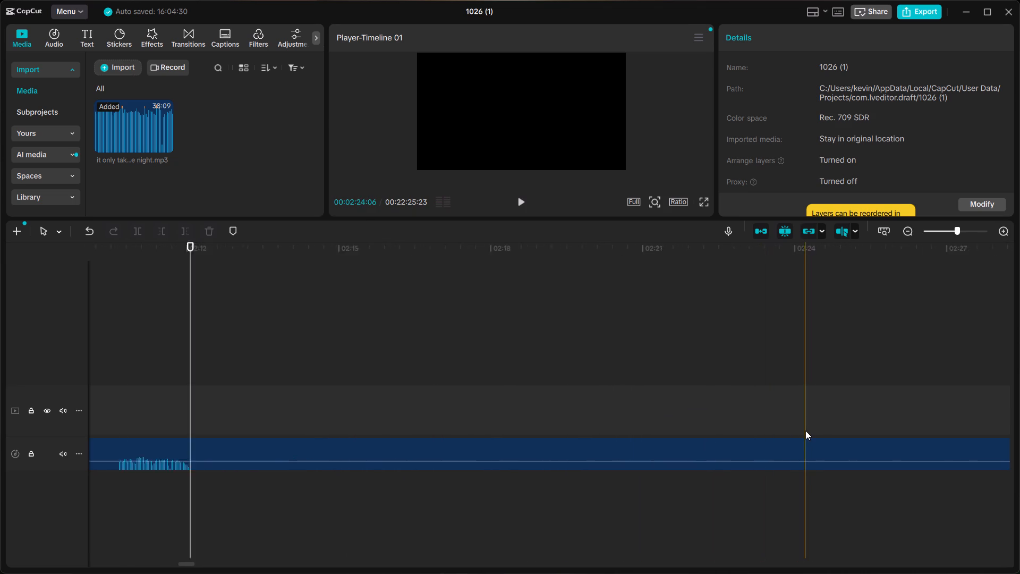
pyautogui.keyDown('ctrl'); pyautogui.scroll(-1, 805, 430); pyautogui.keyUp('ctrl')
pyautogui.hscroll(-2, 805, 430)
pyautogui.click(543, 426)
pyautogui.press('space')
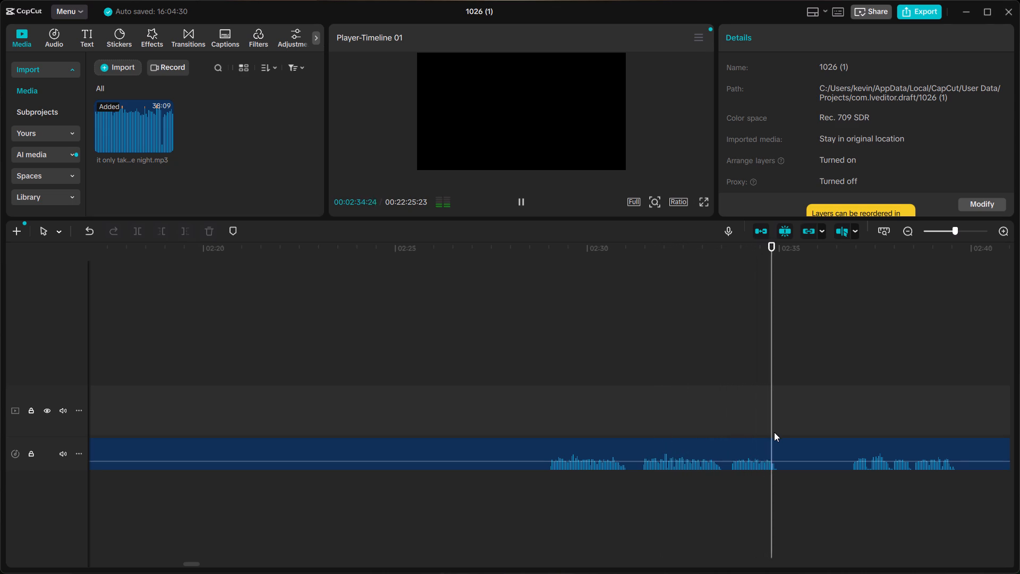
pyautogui.press('space')
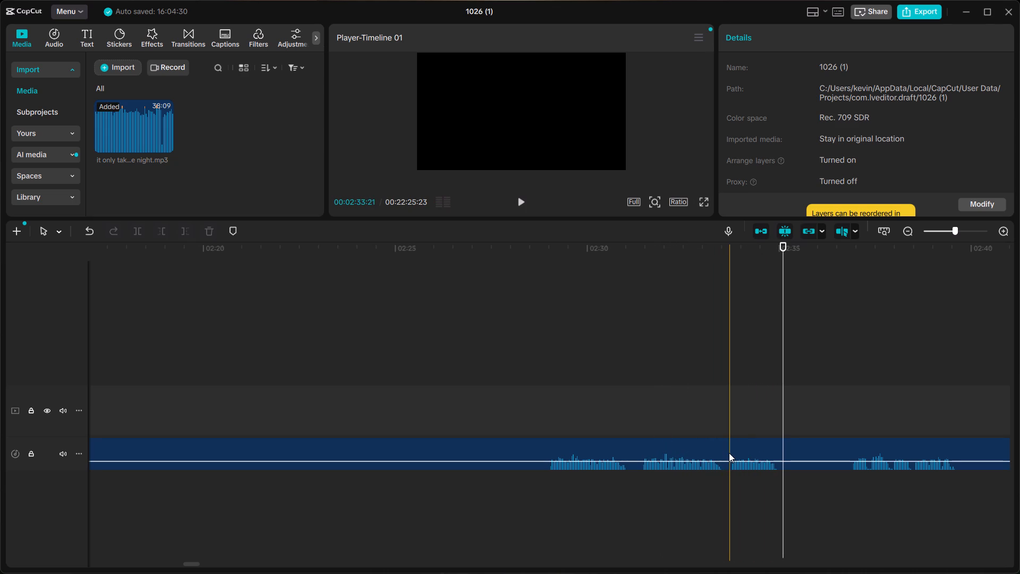
# Split the long clip at about 2:33.7 and 2:35.0 to isolate the chosen phrase, and copy that phrase clip.
pyautogui.keyDown('ctrl'); pyautogui.scroll(11, 729, 453); pyautogui.keyUp('ctrl')
pyautogui.click(728, 448)
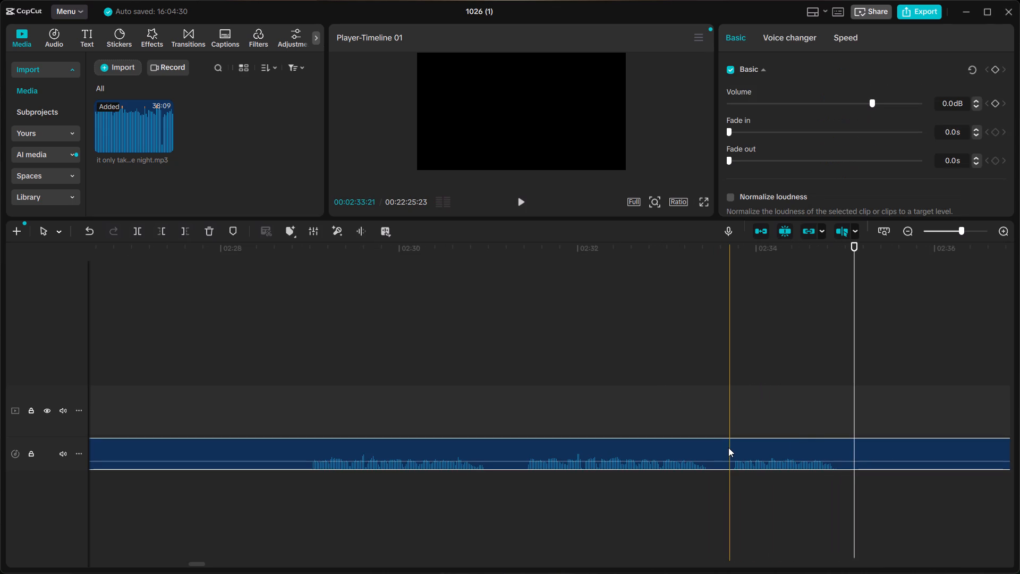
pyautogui.hotkey('ctrl', 'b')
pyautogui.hotkey('ctrl', 'b')
pyautogui.click(819, 449)
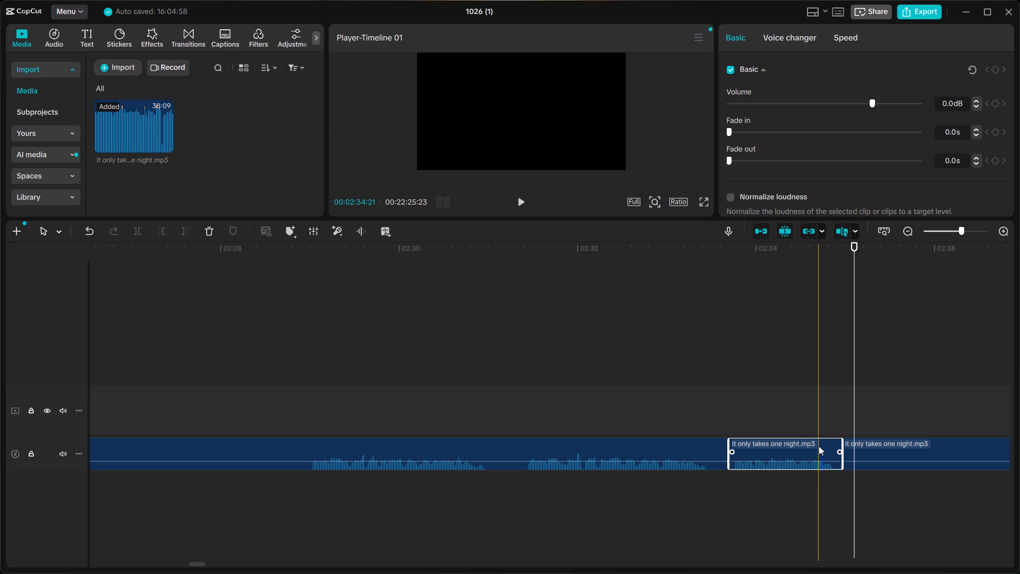
pyautogui.hotkey('ctrl', 'c')
# Delete the part of the long clip containing the earlier takes, just before the isolated phrase.
pyautogui.click(693, 450)
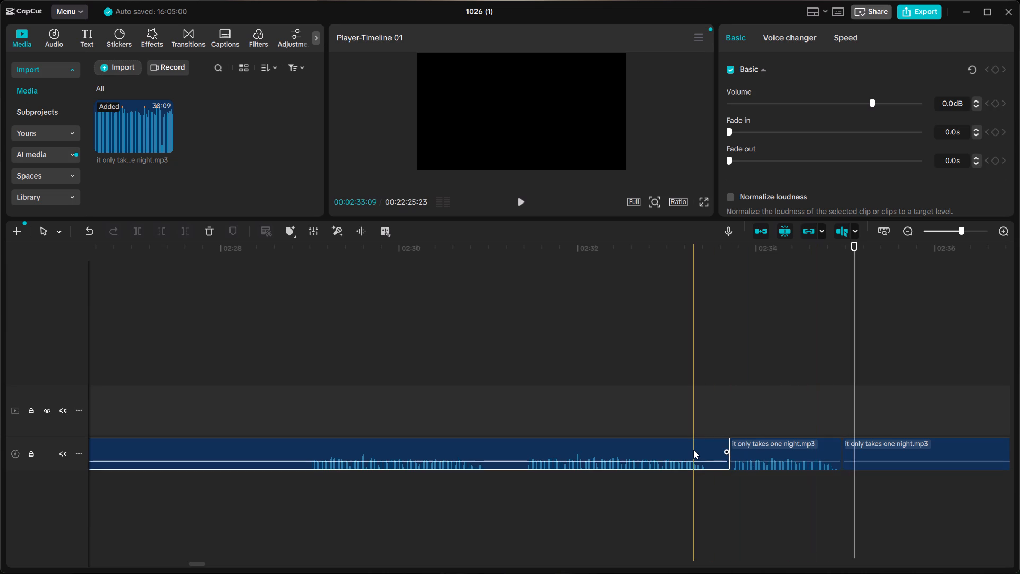
pyautogui.press('BackSpace')
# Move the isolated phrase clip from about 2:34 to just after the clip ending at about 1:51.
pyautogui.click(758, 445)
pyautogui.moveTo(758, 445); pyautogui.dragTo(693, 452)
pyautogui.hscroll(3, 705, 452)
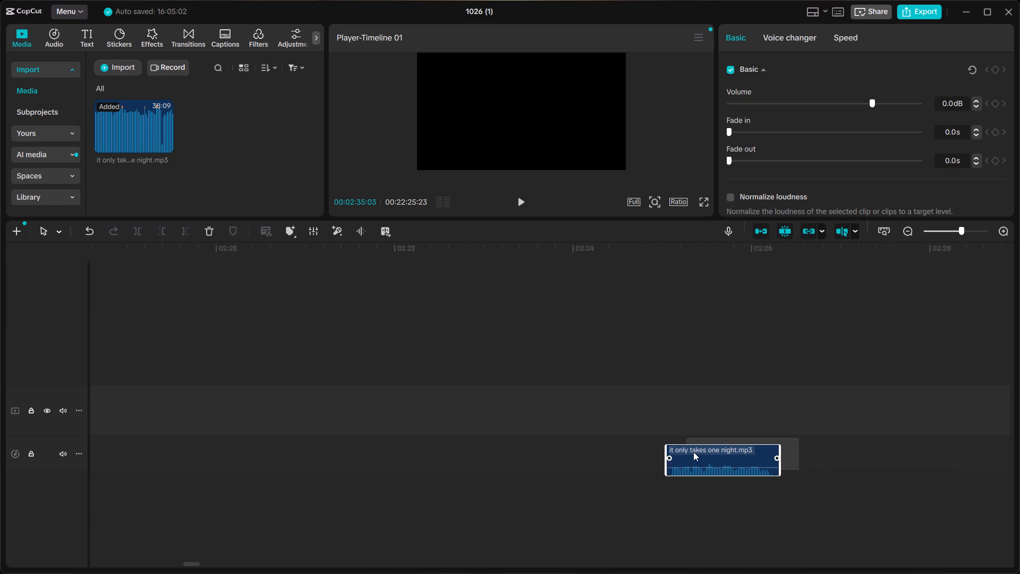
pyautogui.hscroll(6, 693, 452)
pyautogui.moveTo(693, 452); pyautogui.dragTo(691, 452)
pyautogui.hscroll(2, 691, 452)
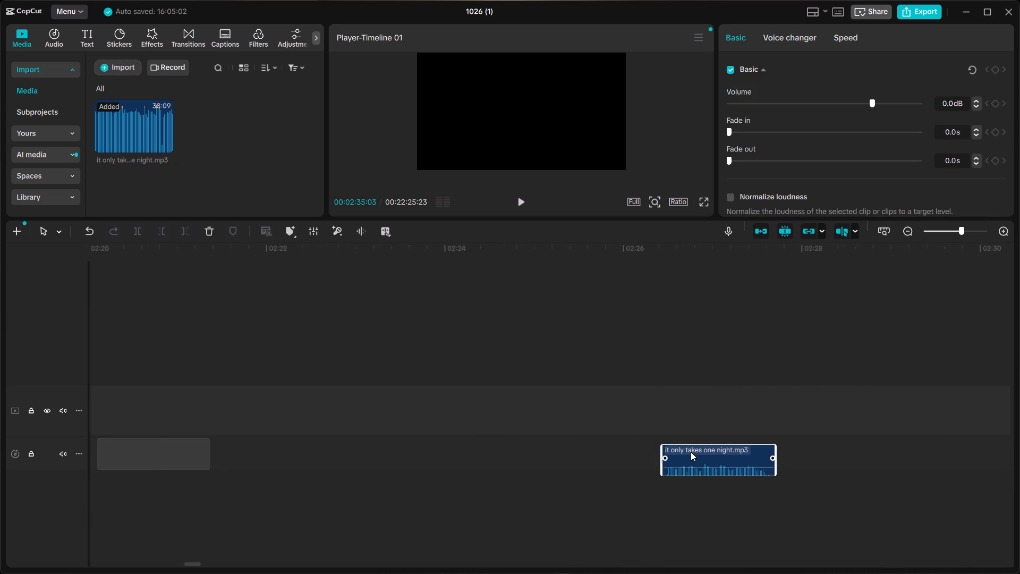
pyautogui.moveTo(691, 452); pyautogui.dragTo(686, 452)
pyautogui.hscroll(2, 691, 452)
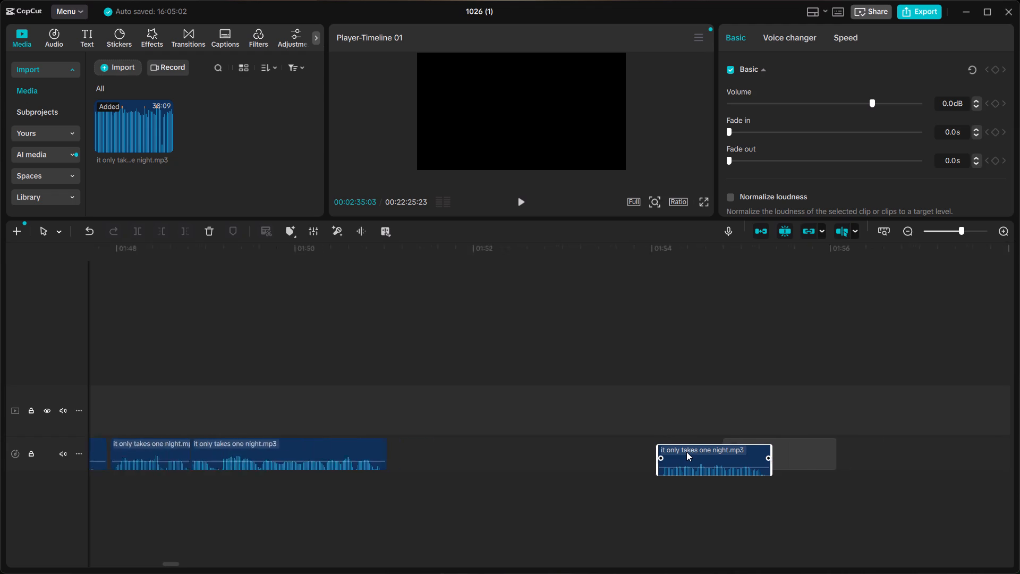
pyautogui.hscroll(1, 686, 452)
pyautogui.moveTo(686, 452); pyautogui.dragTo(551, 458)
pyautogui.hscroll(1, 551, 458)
# Delete the short phrase clip at about 1:46.6 and paste the copied phrase in its place.
pyautogui.click(508, 399)
pyautogui.press('space')
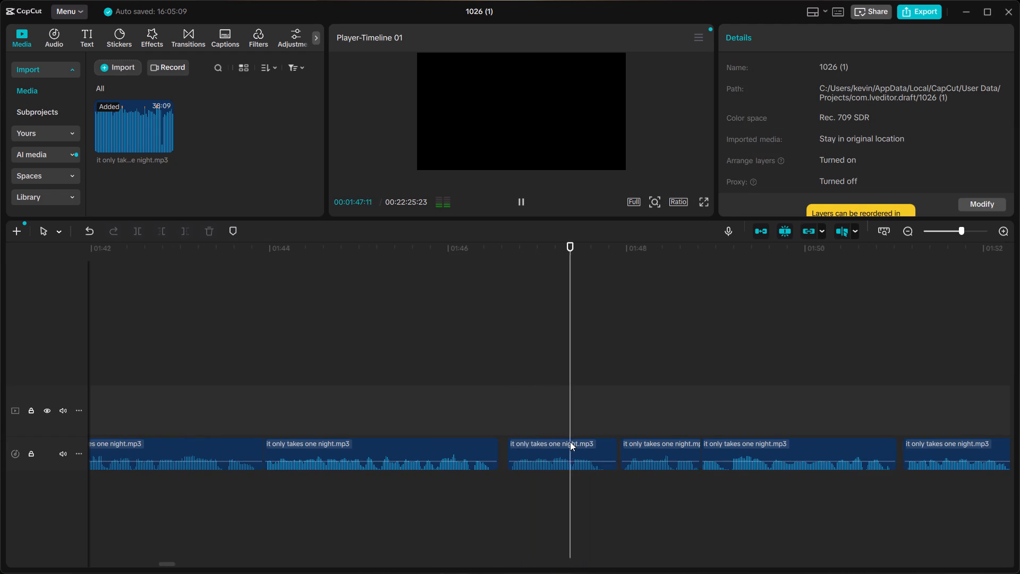
pyautogui.press('space')
pyautogui.click(570, 442)
pyautogui.press('BackSpace')
pyautogui.click(501, 443)
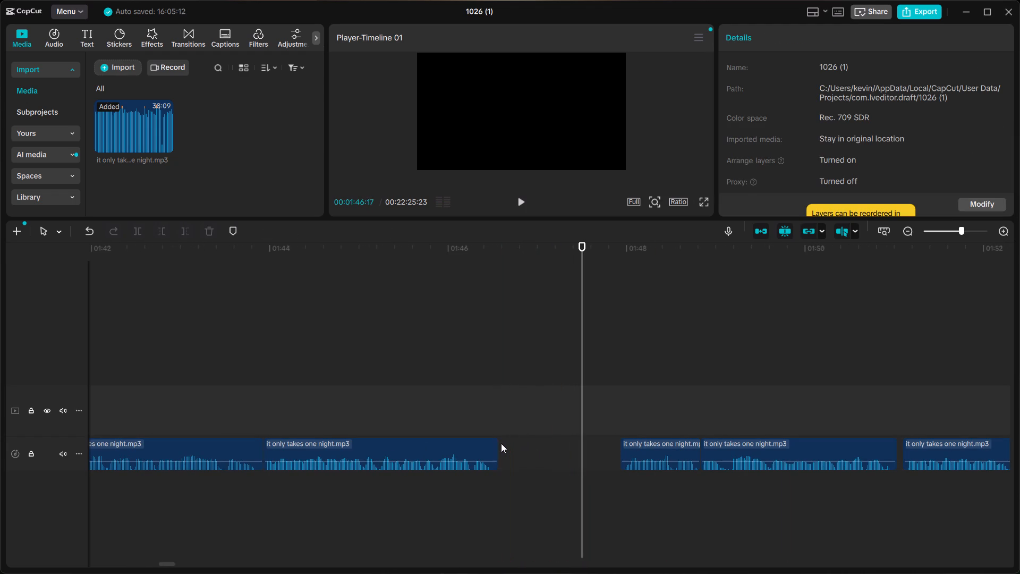
pyautogui.hotkey('ctrl', 'v')
# Play back the pasted phrase and close the gap between it and the following clip at about 1:47.8.
pyautogui.click(464, 417)
pyautogui.press('space')
pyautogui.click(413, 400)
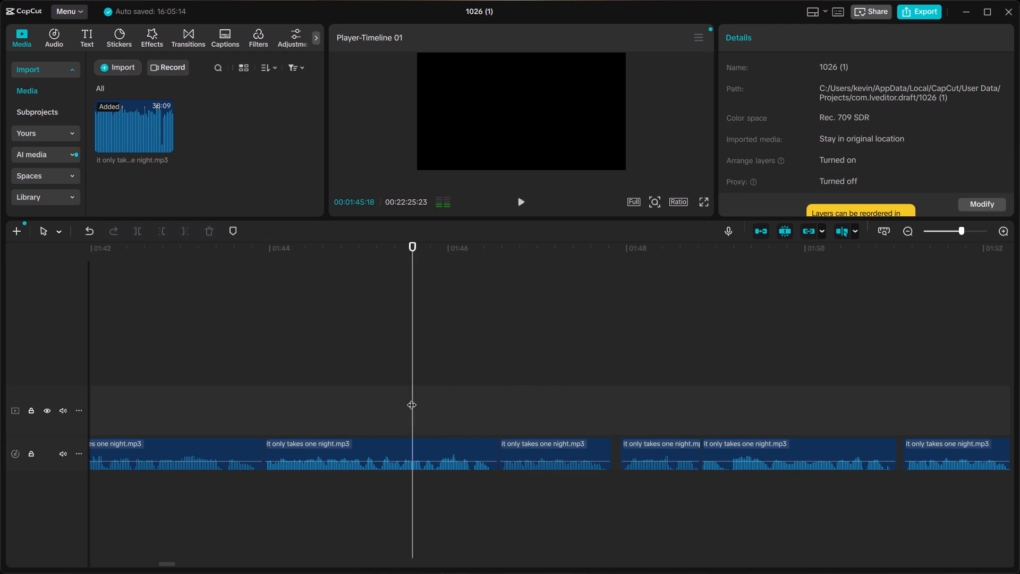
pyautogui.press('space')
pyautogui.click(300, 413)
pyautogui.press('space')
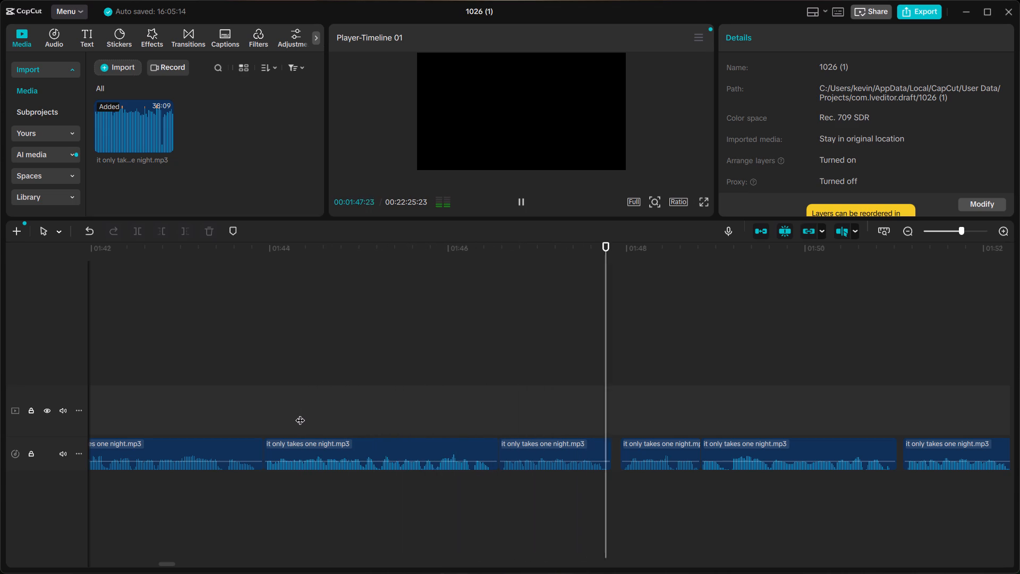
pyautogui.press('space')
pyautogui.click(671, 449)
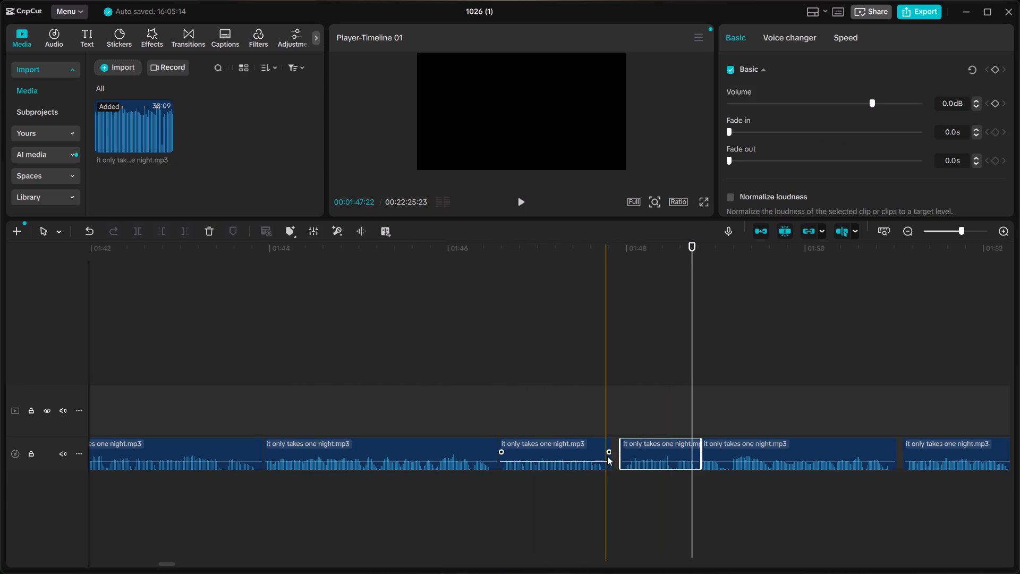
pyautogui.rightClick(613, 454)
pyautogui.click(626, 462)
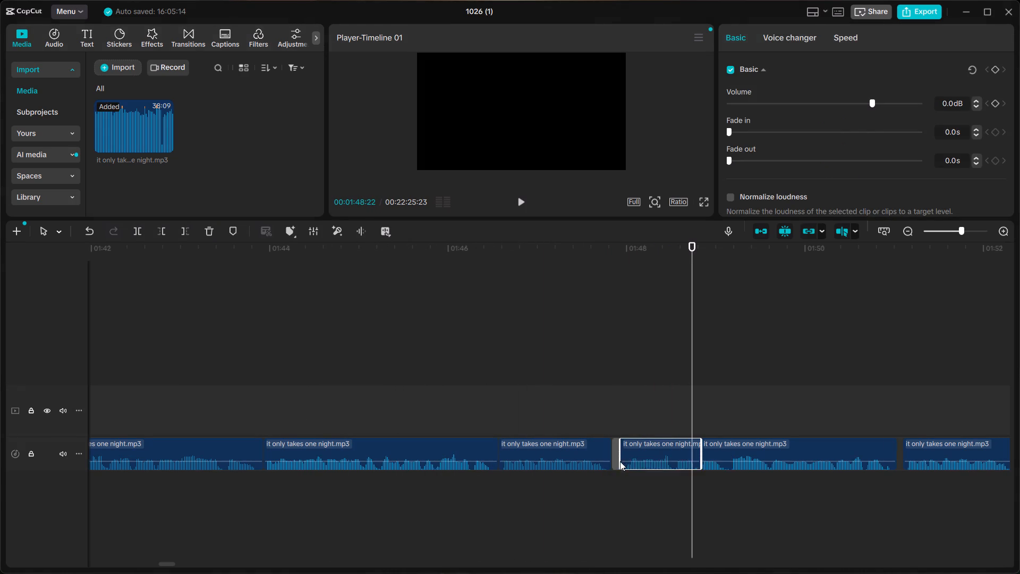
# Play through the joined clips and delete the duplicate phrase clip just after 1:51.
pyautogui.click(528, 381)
pyautogui.press('space')
pyautogui.click(475, 381)
pyautogui.press('space')
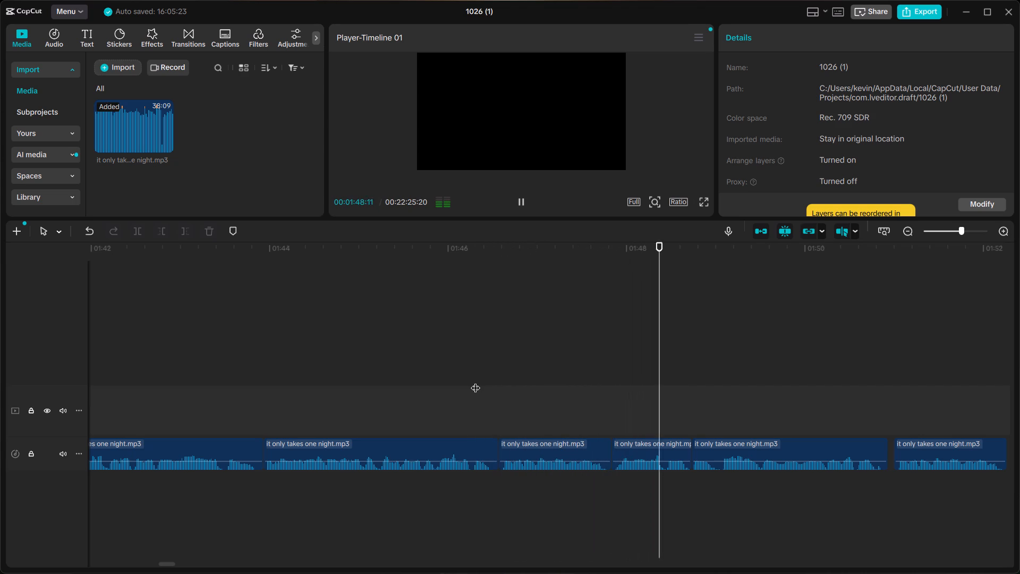
pyautogui.hscroll(-1, 475, 381)
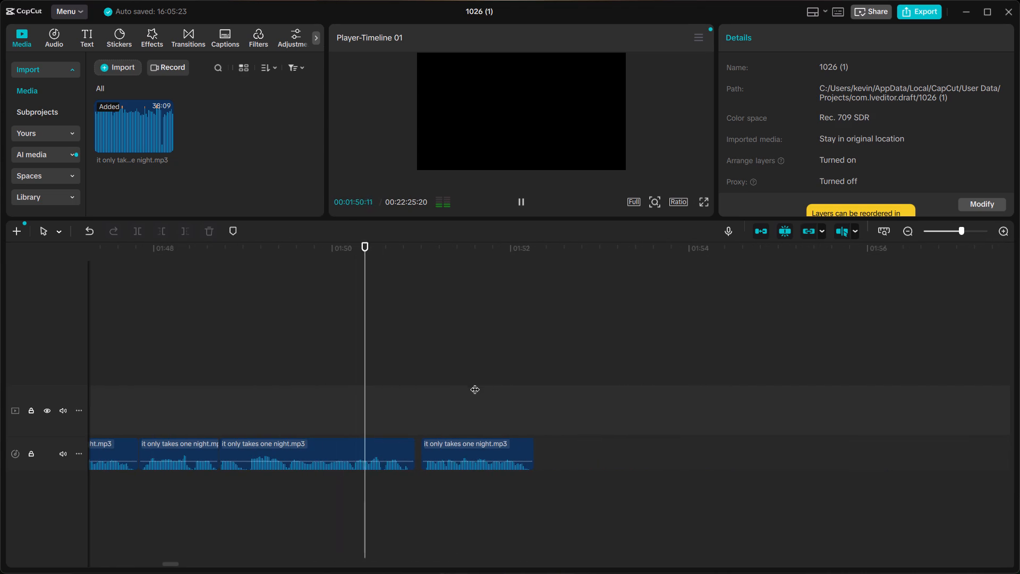
pyautogui.press('space')
pyautogui.click(478, 442)
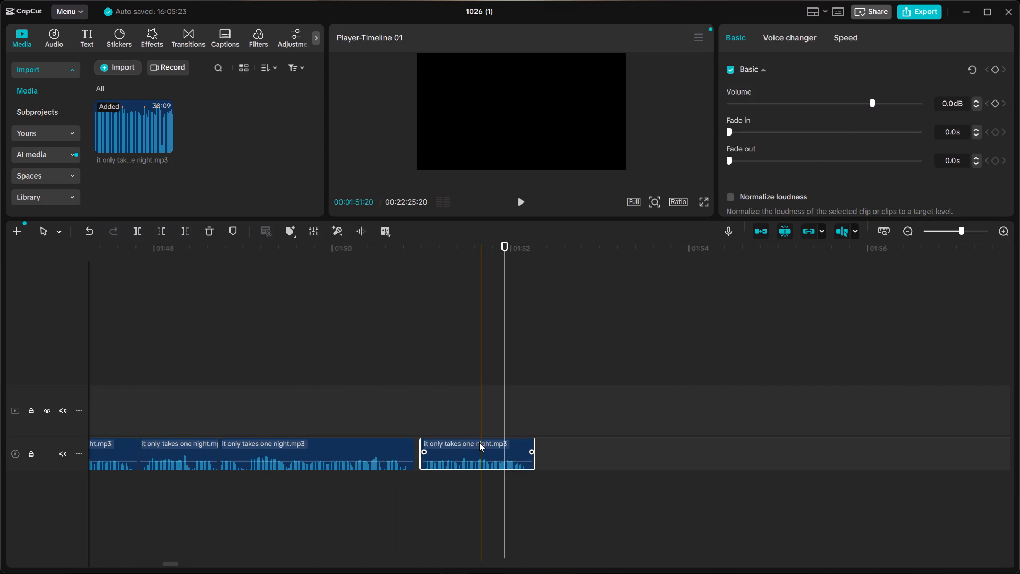
pyautogui.press('BackSpace')
# Close the long empty gap after the clip ending at about 1:51 so the long clip directly follows it.
pyautogui.keyDown('ctrl'); pyautogui.scroll(-7, 535, 430); pyautogui.keyUp('ctrl')
pyautogui.hscroll(-1, 586, 437)
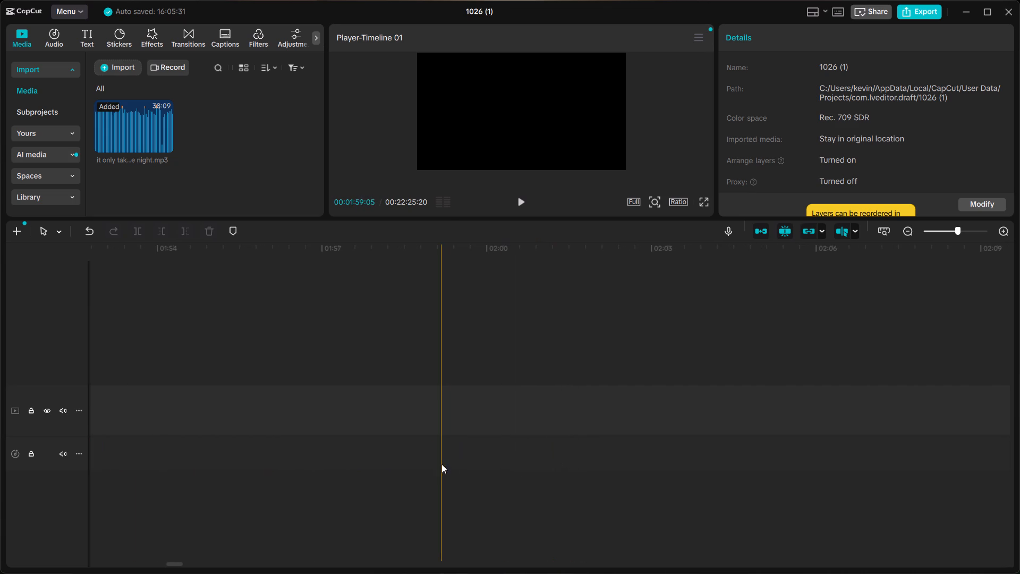
pyautogui.rightClick(441, 458)
pyautogui.click(475, 473)
# Listen to the join around 1:51 and the first phrase of the long clip at about 1:53 to 1:55.
pyautogui.hscroll(1, 482, 468)
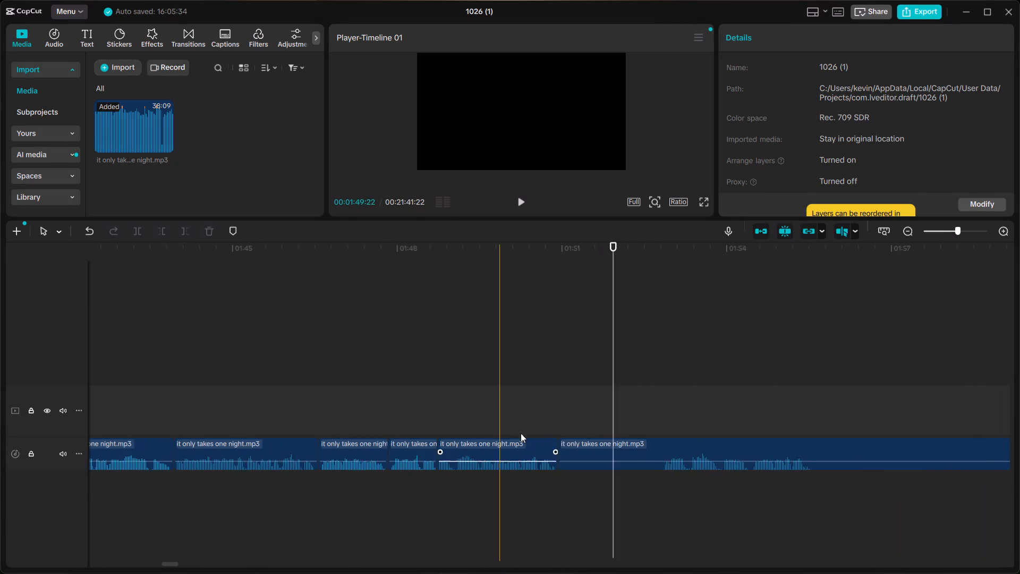
pyautogui.hscroll(1, 521, 433)
pyautogui.click(555, 397)
pyautogui.press('space')
pyautogui.click(655, 397)
pyautogui.press('space')
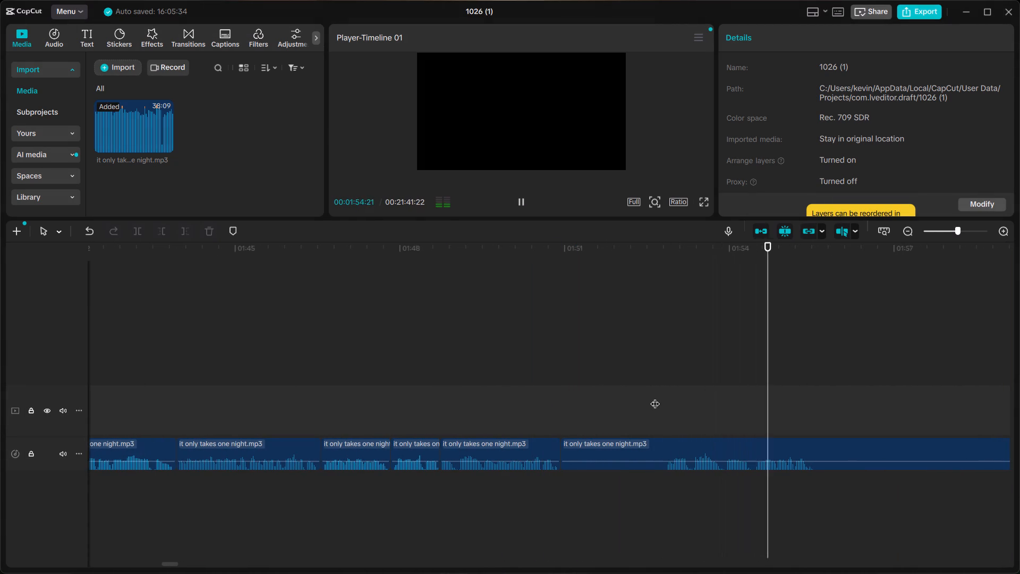
pyautogui.click(487, 414)
pyautogui.press('space')
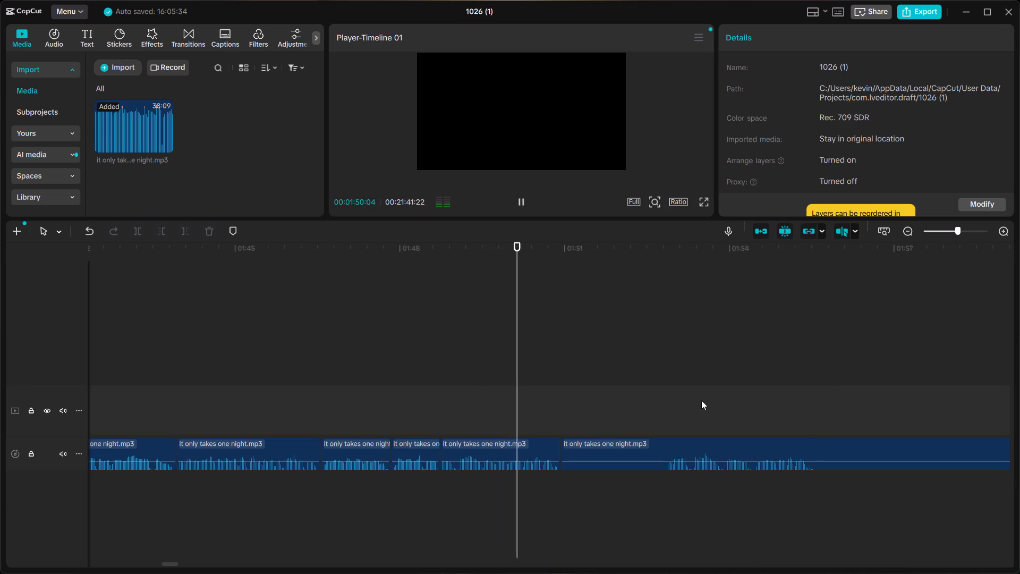
pyautogui.press('space')
# Listen through the takes in the long clip from about 2:00 to 2:37 to find the next phrase to keep.
pyautogui.hscroll(-2, 722, 413)
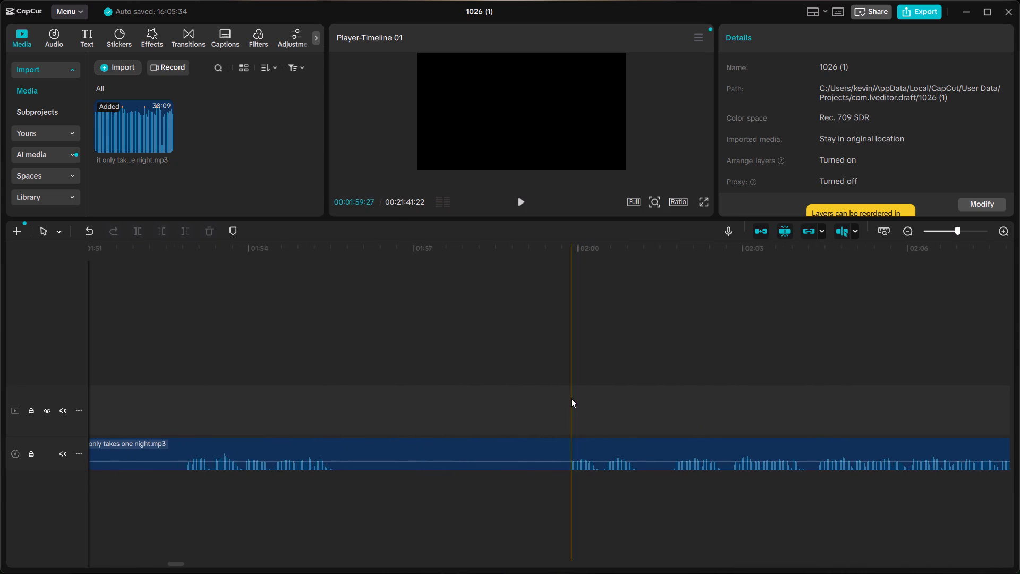
pyautogui.click(571, 398)
pyautogui.press('space')
pyautogui.click(677, 411)
pyautogui.press('space')
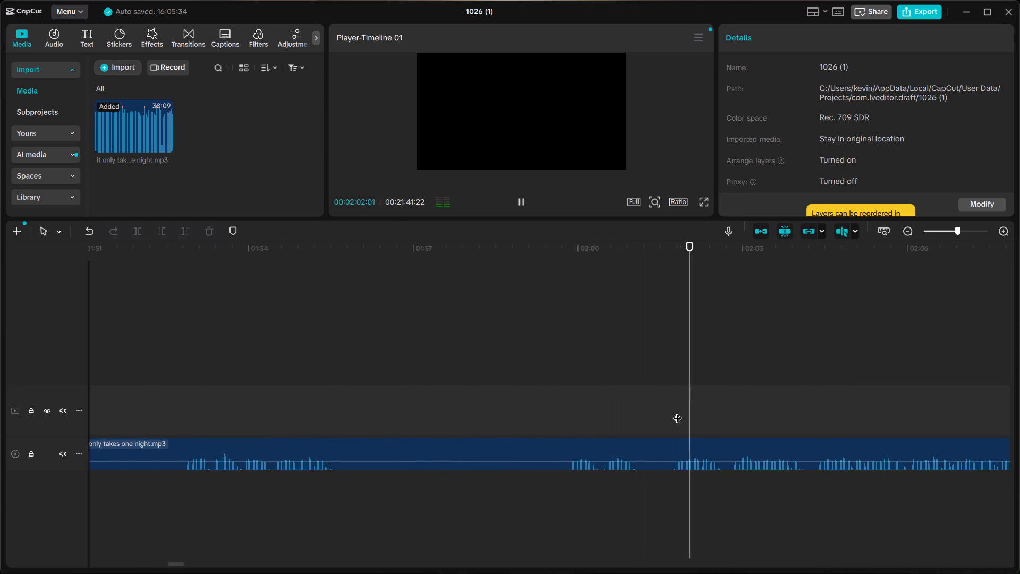
pyautogui.click(737, 419)
pyautogui.press('space')
pyautogui.doubleClick(731, 419)
pyautogui.press('space')
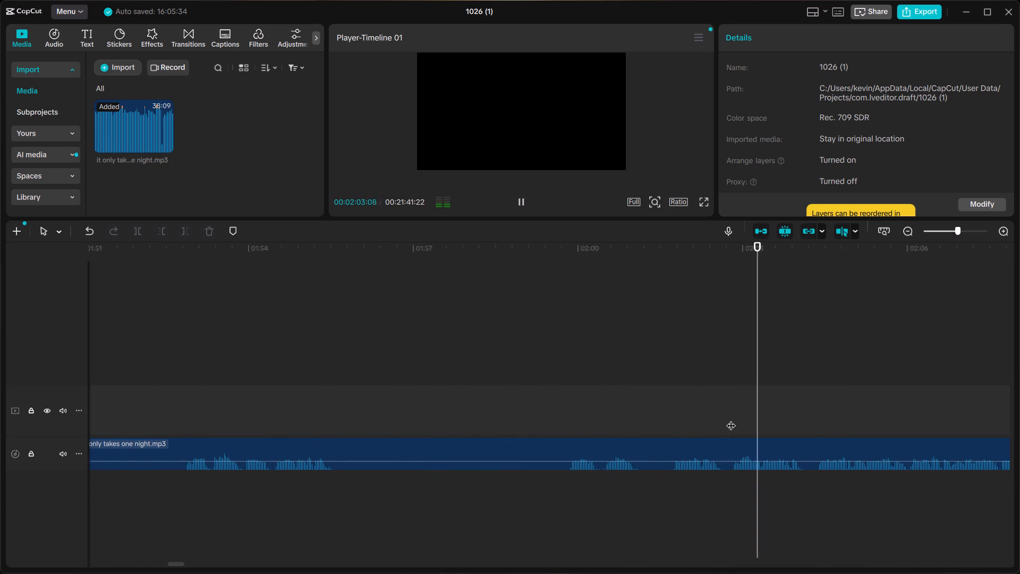
pyautogui.hscroll(-1, 812, 423)
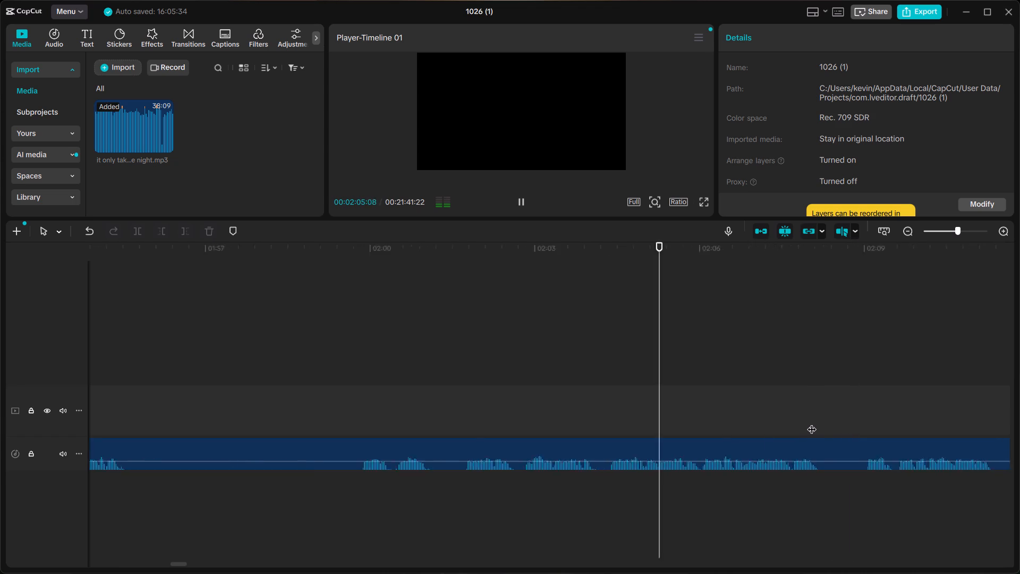
pyautogui.hscroll(-1, 812, 423)
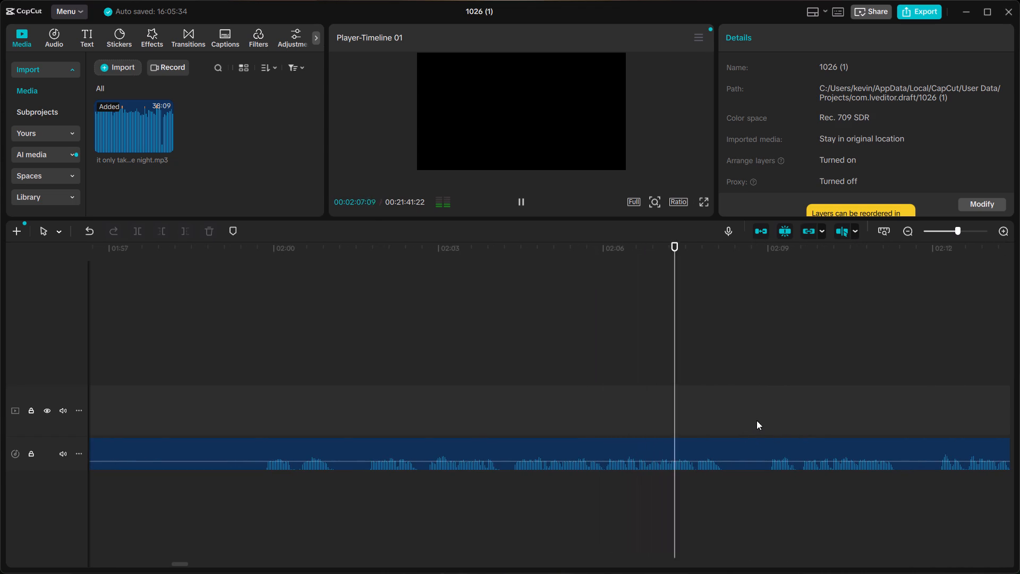
pyautogui.click(763, 419)
pyautogui.press('space')
pyautogui.hscroll(-1, 763, 419)
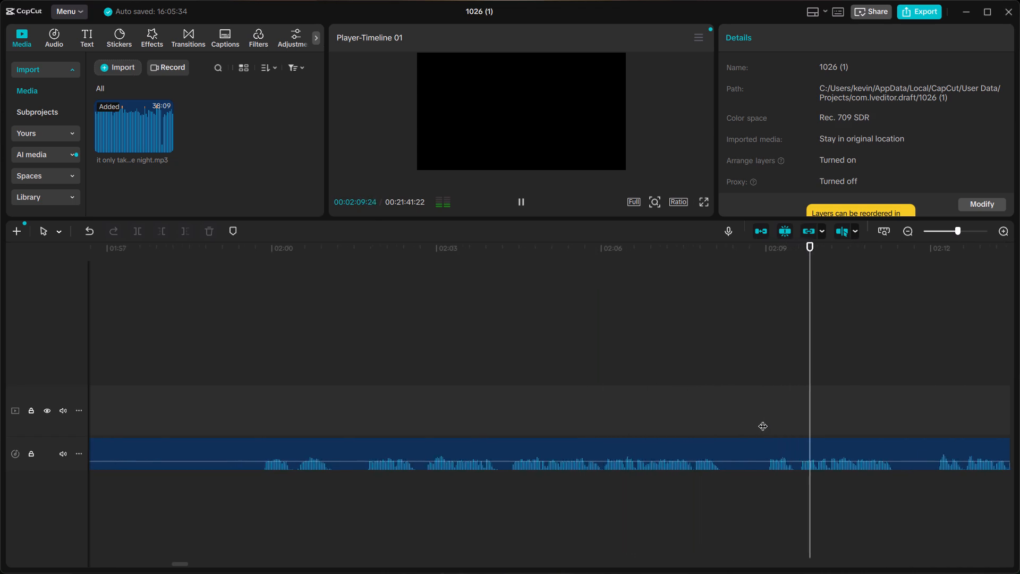
pyautogui.hscroll(-1, 763, 419)
pyautogui.click(753, 412)
pyautogui.press('space')
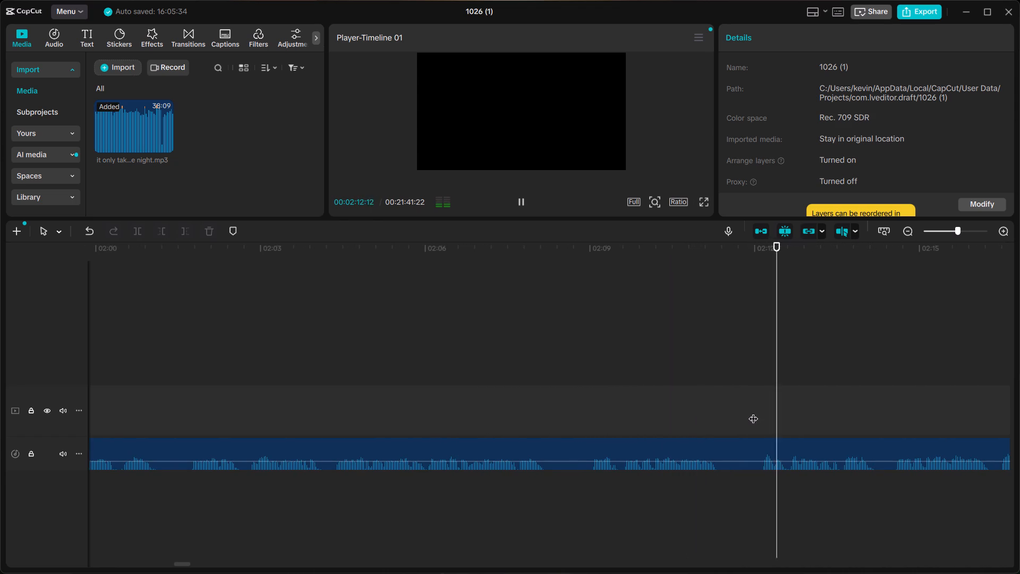
pyautogui.hscroll(-1, 753, 412)
pyautogui.click(718, 417)
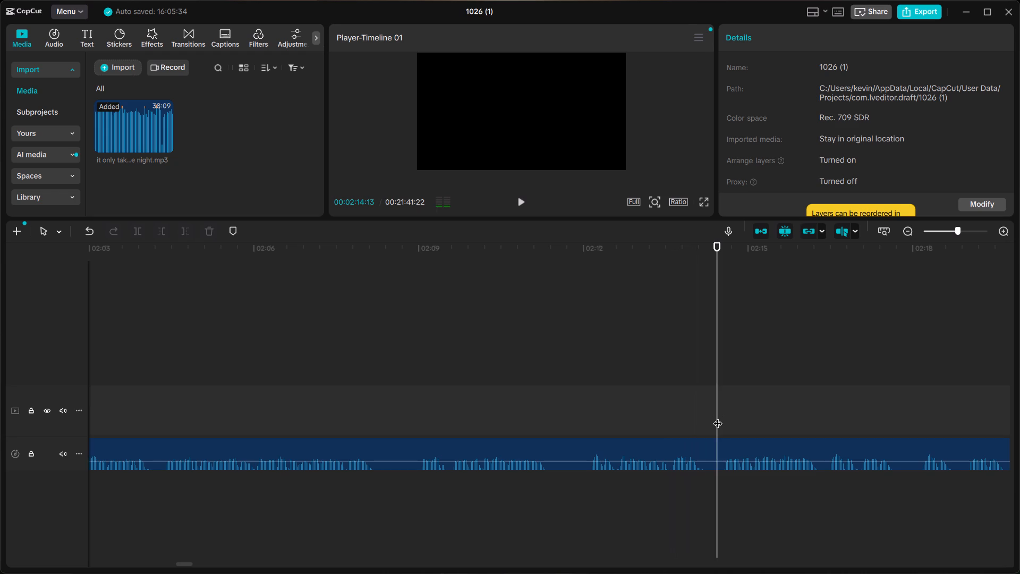
pyautogui.press('space')
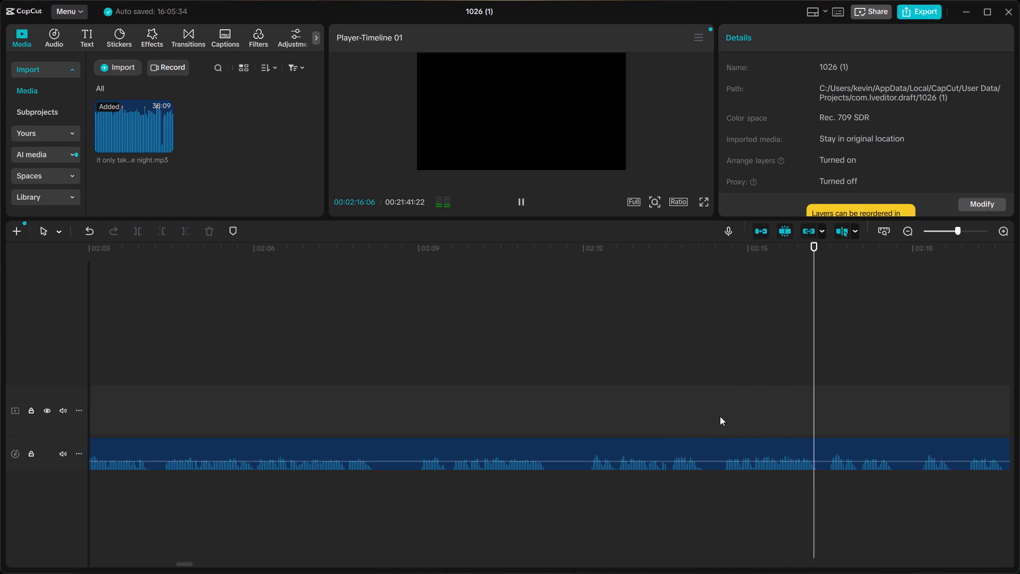
pyautogui.hscroll(-1, 720, 416)
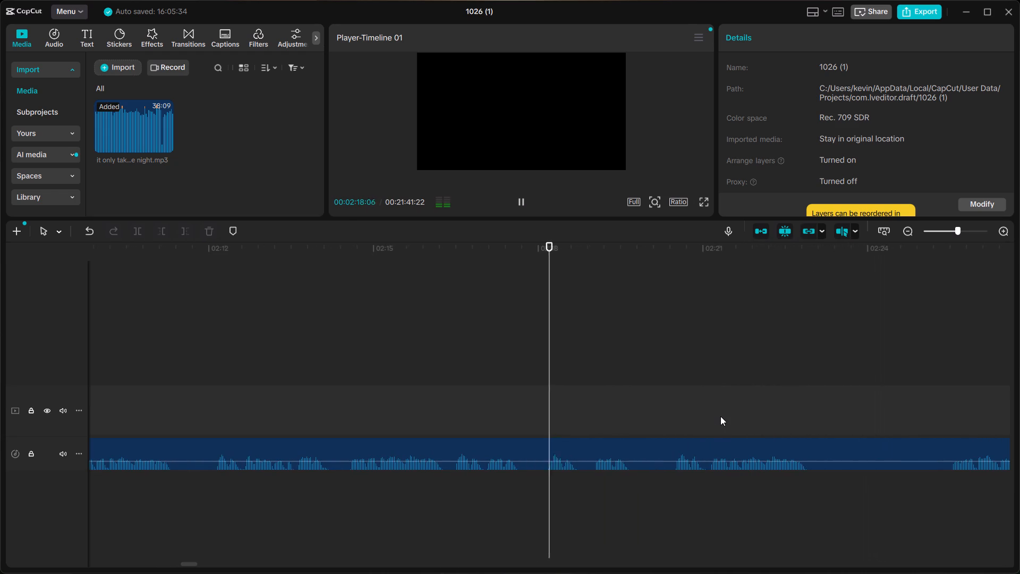
pyautogui.click(672, 430)
pyautogui.press('space')
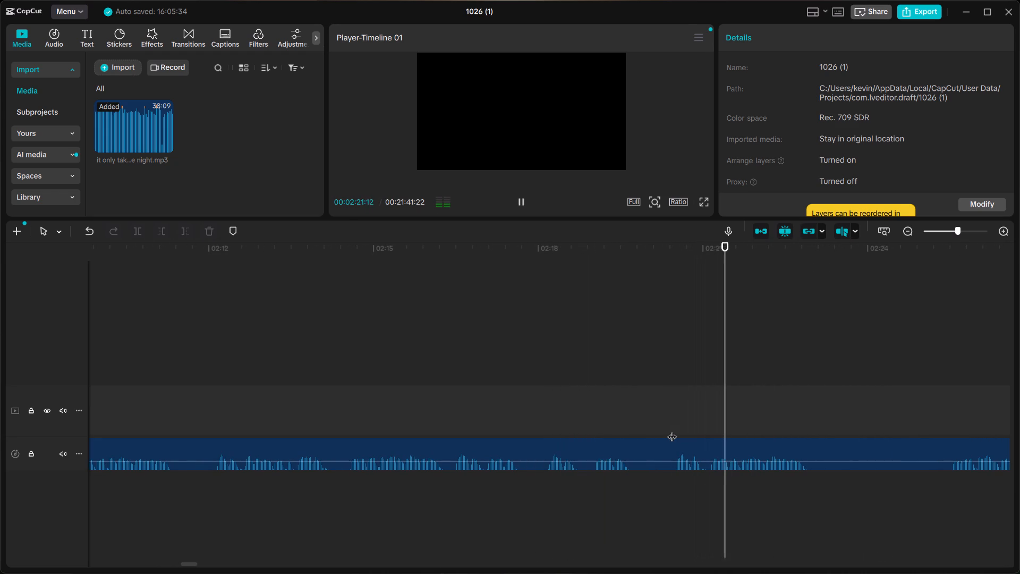
pyautogui.hscroll(-1, 672, 430)
pyautogui.click(747, 427)
pyautogui.press('space')
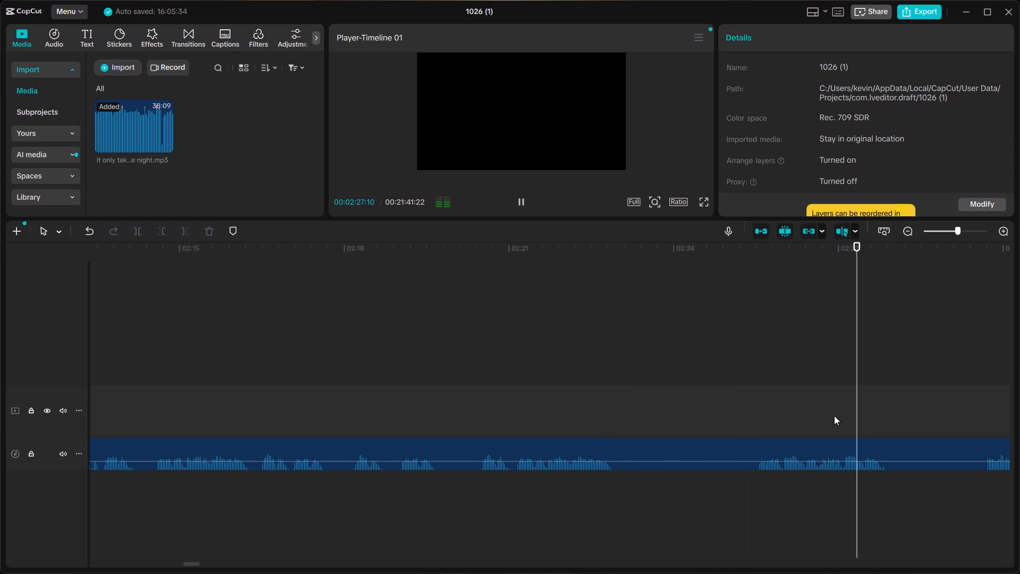
pyautogui.press('space')
pyautogui.hscroll(-1, 915, 411)
pyautogui.click(770, 424)
pyautogui.press('space')
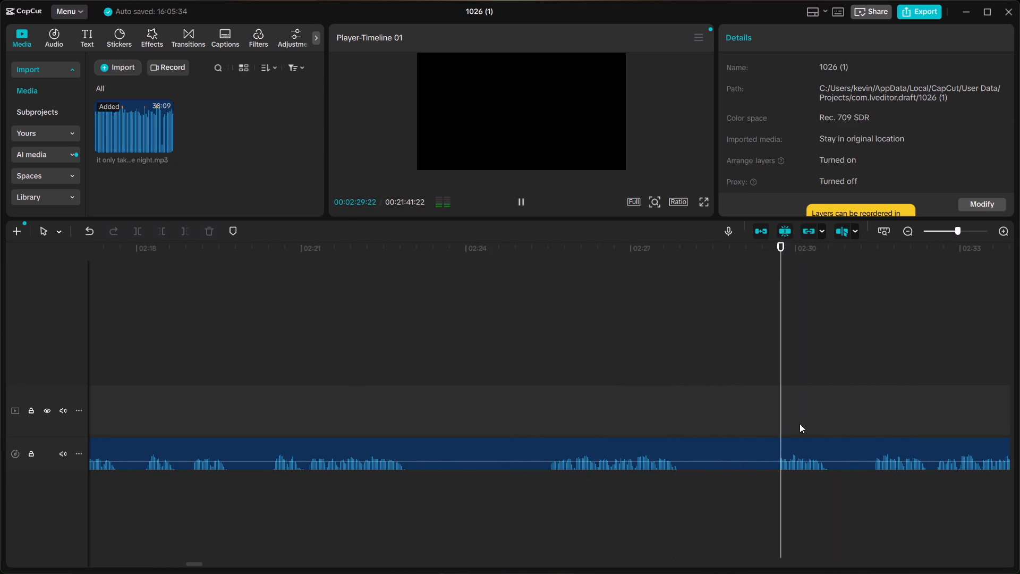
pyautogui.click(873, 408)
pyautogui.press('space')
pyautogui.hscroll(-1, 873, 408)
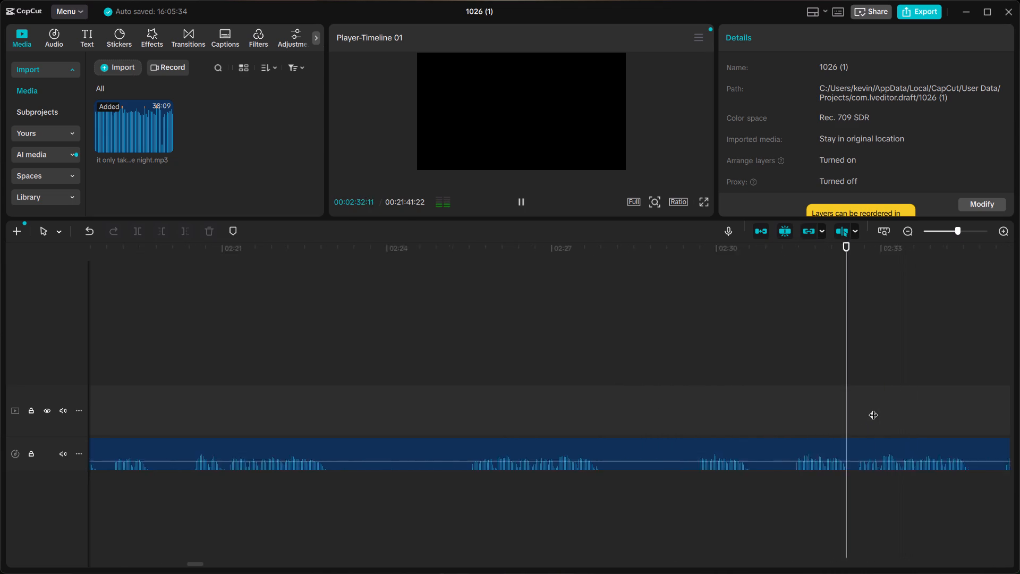
pyautogui.hscroll(-1, 873, 408)
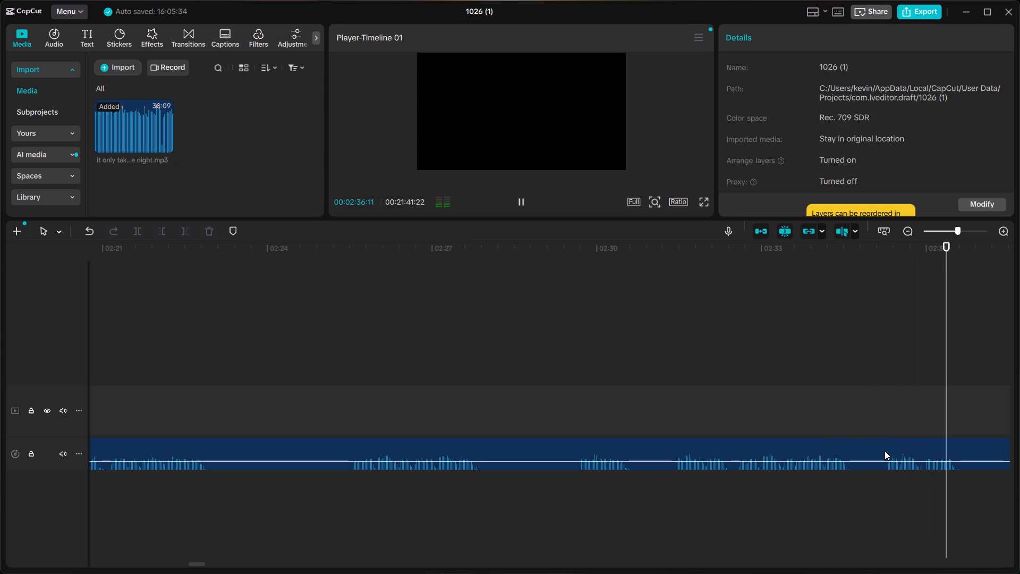
pyautogui.press('space')
# Split the long clip at about 2:32.5, in the pause between two spoken phrases.
pyautogui.click(737, 440)
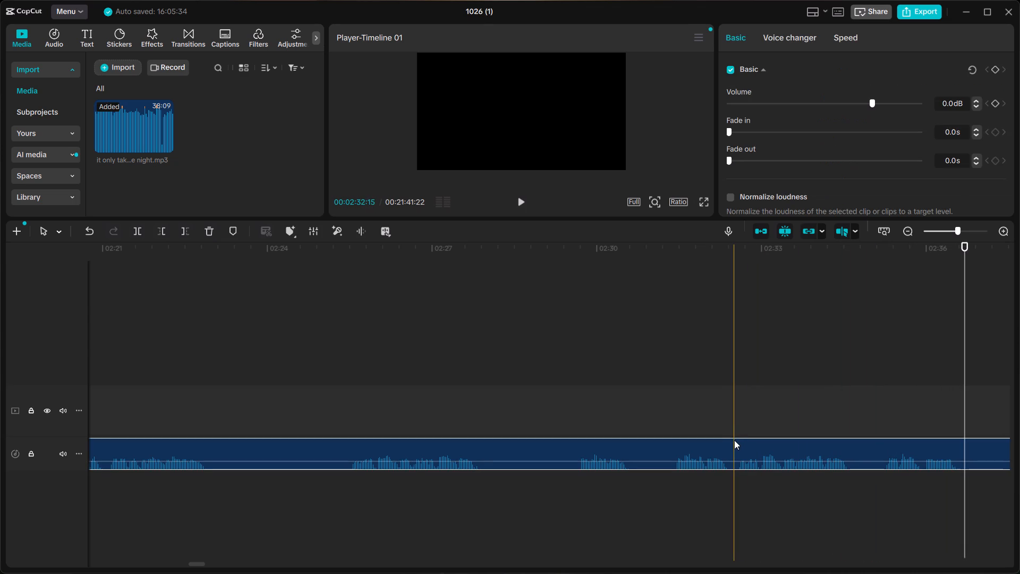
pyautogui.hotkey('ctrl', 'b')
# Listen back through the takes in the long clip between about 2:04 and 2:27 to find the phrase to keep.
pyautogui.hscroll(1, 659, 437)
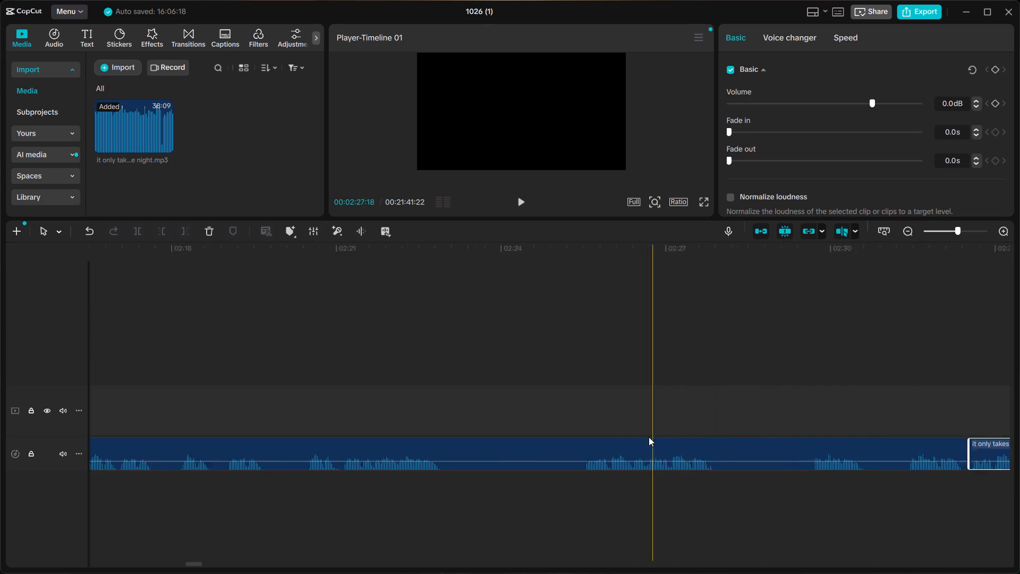
pyautogui.hscroll(1, 649, 437)
pyautogui.click(624, 427)
pyautogui.press('space')
pyautogui.press('space')
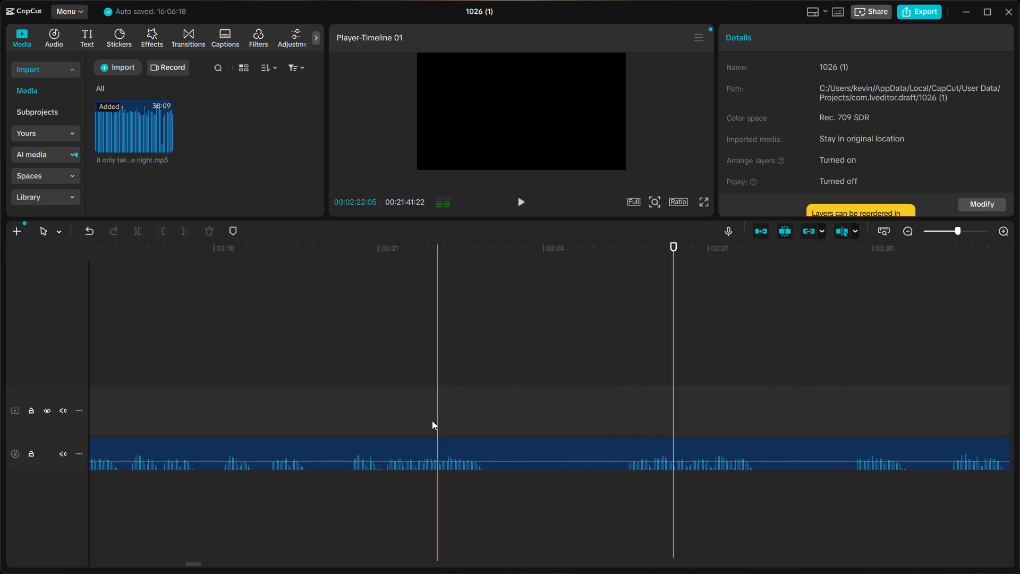
pyautogui.click(347, 425)
pyautogui.press('space')
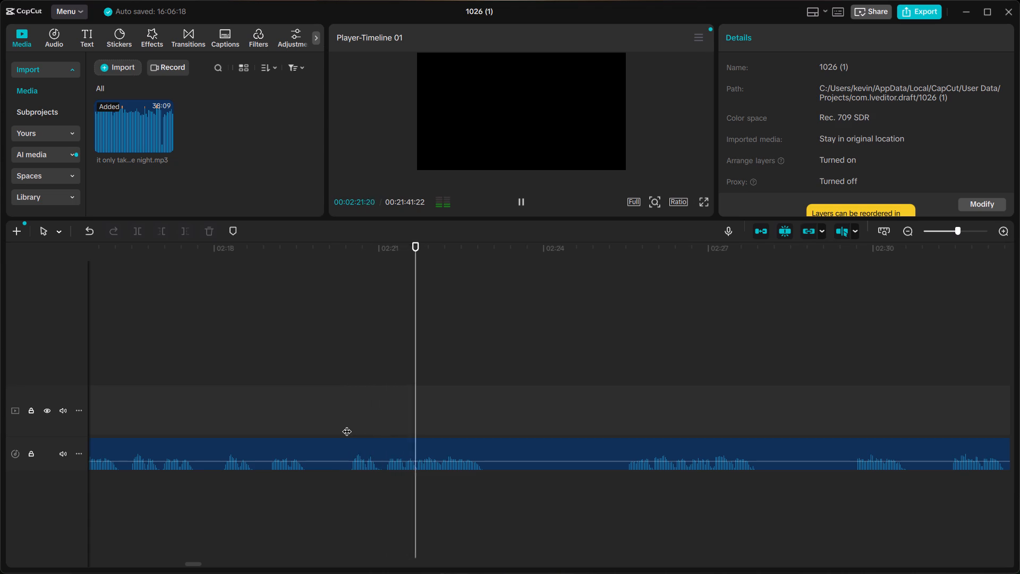
pyautogui.press('space')
pyautogui.hscroll(2, 364, 419)
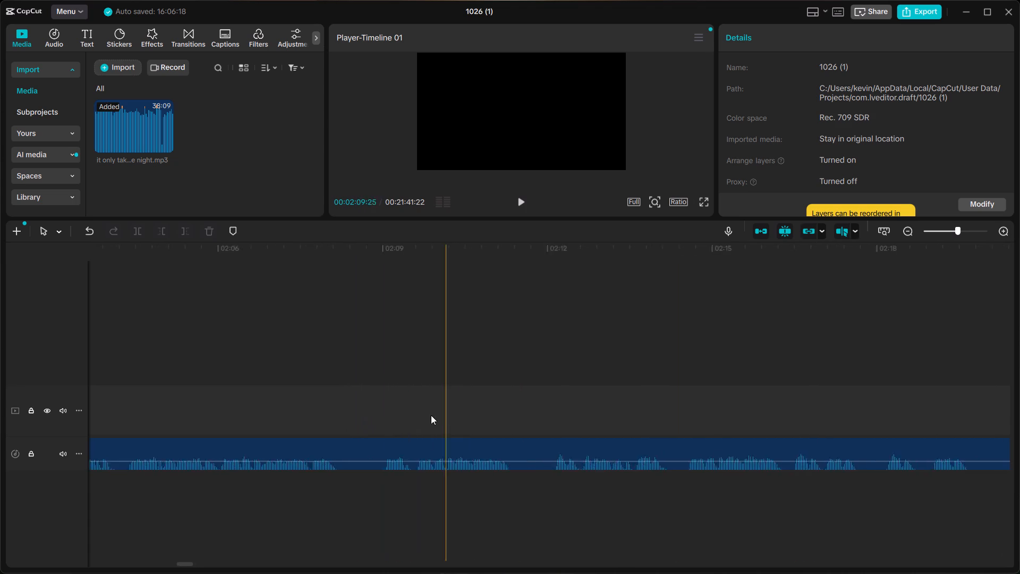
pyautogui.hscroll(1, 431, 415)
pyautogui.click(274, 409)
pyautogui.press('space')
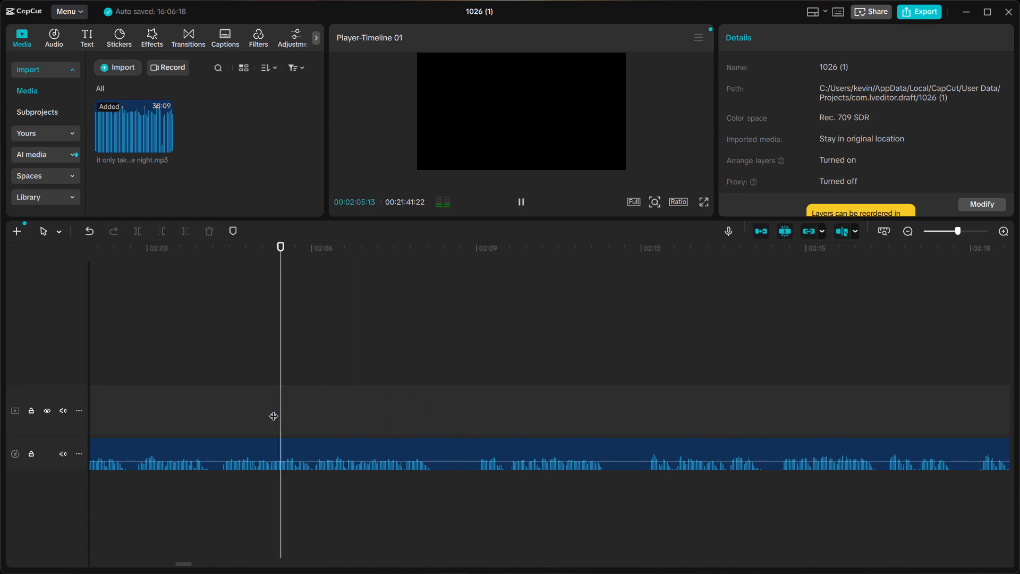
pyautogui.press('space')
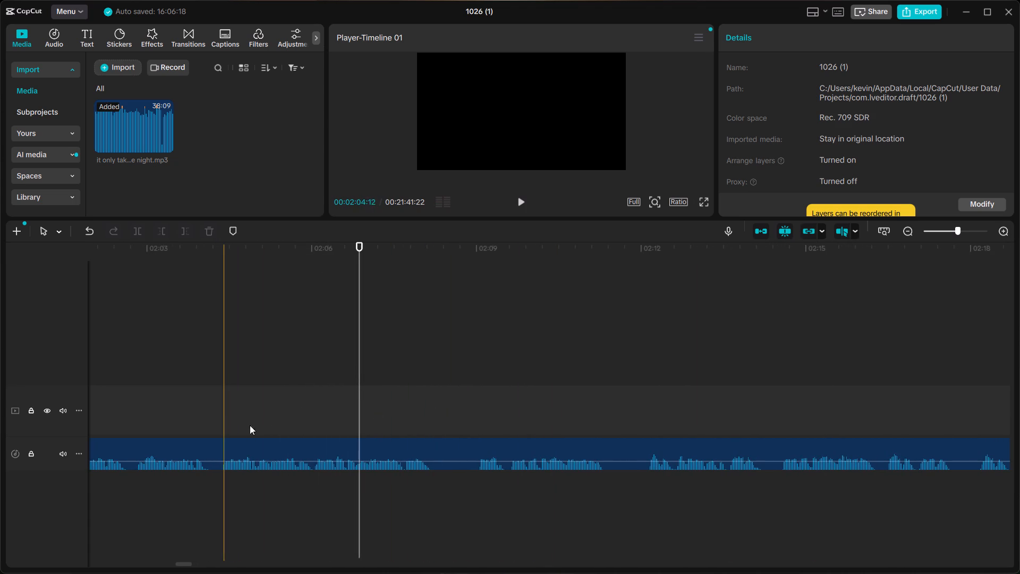
pyautogui.click(315, 418)
pyautogui.press('space')
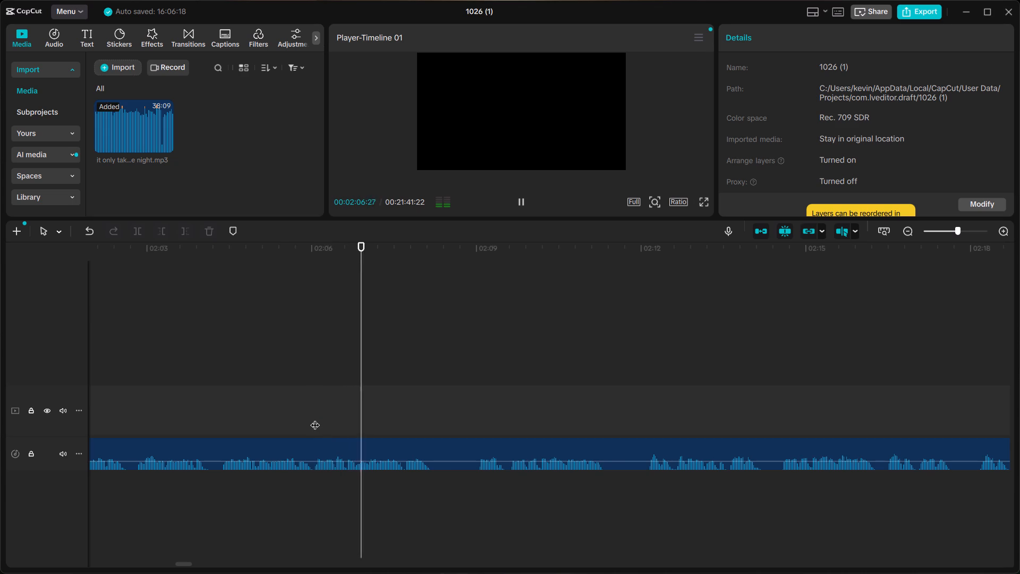
pyautogui.press('space')
# Split the long clip at about 2:06, in the short pause between two spoken phrases.
pyautogui.keyDown('ctrl'); pyautogui.scroll(11, 322, 413); pyautogui.keyUp('ctrl')
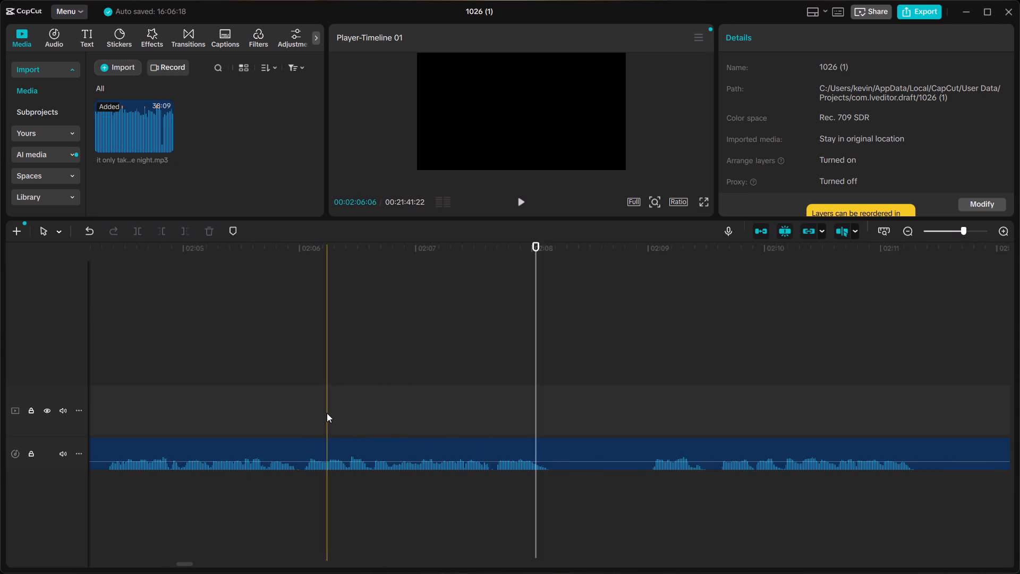
pyautogui.click(771, 398)
pyautogui.press('space')
pyautogui.press('space')
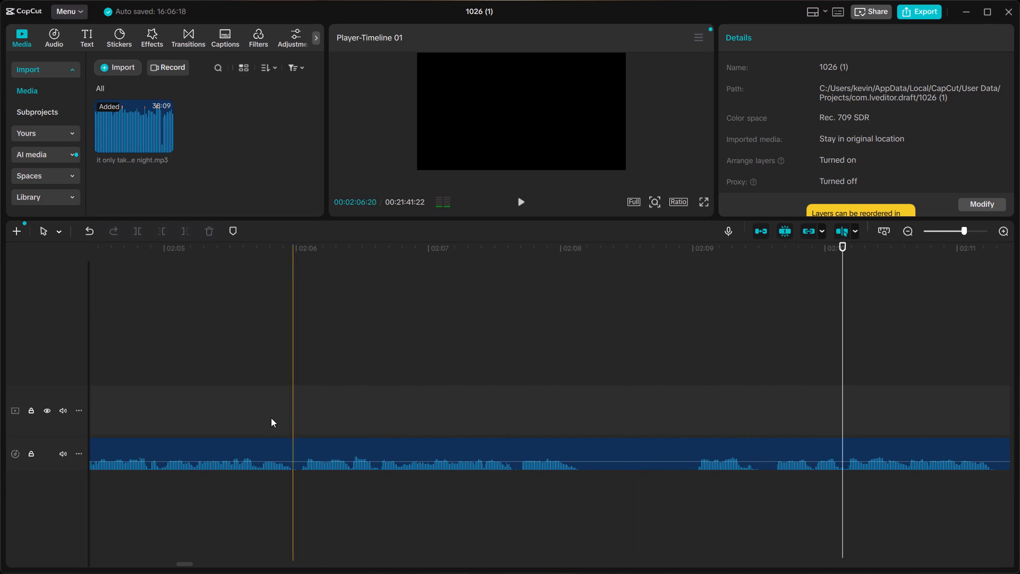
pyautogui.click(299, 416)
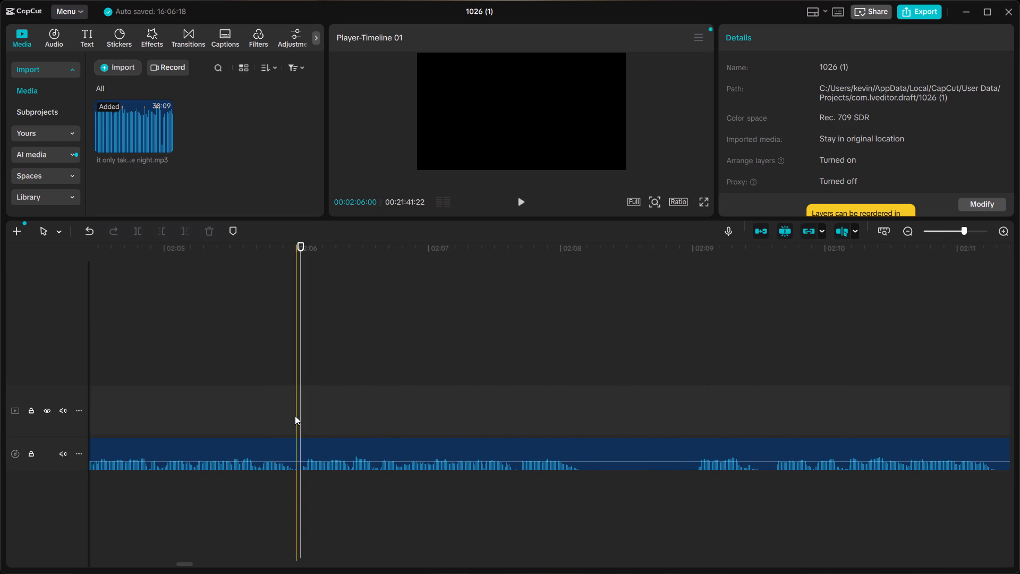
pyautogui.hotkey('ctrl', 'b')
pyautogui.keyDown('ctrl'); pyautogui.click(293, 443); pyautogui.keyUp('ctrl')
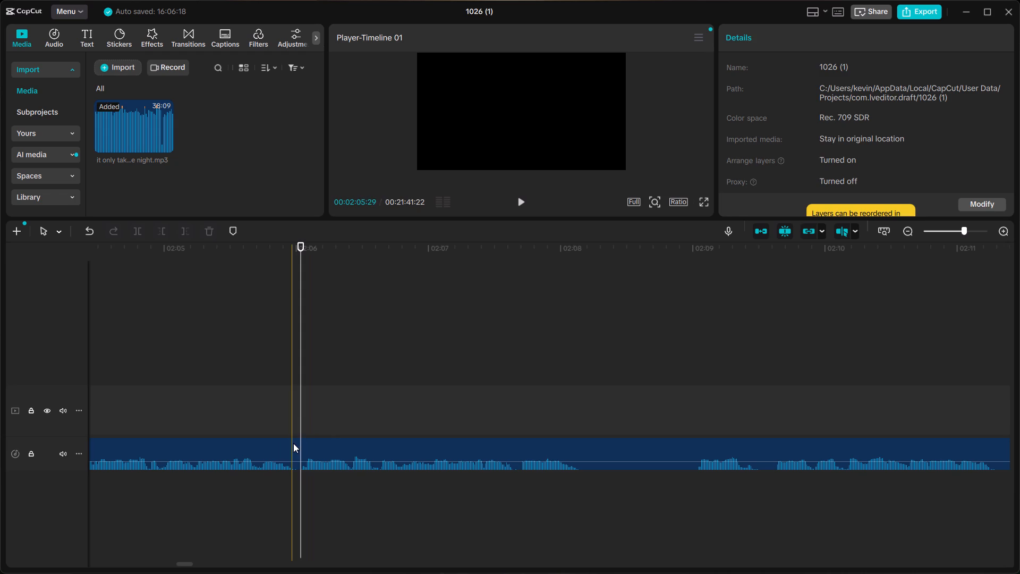
pyautogui.hotkey('ctrl', 'b')
pyautogui.click(264, 441)
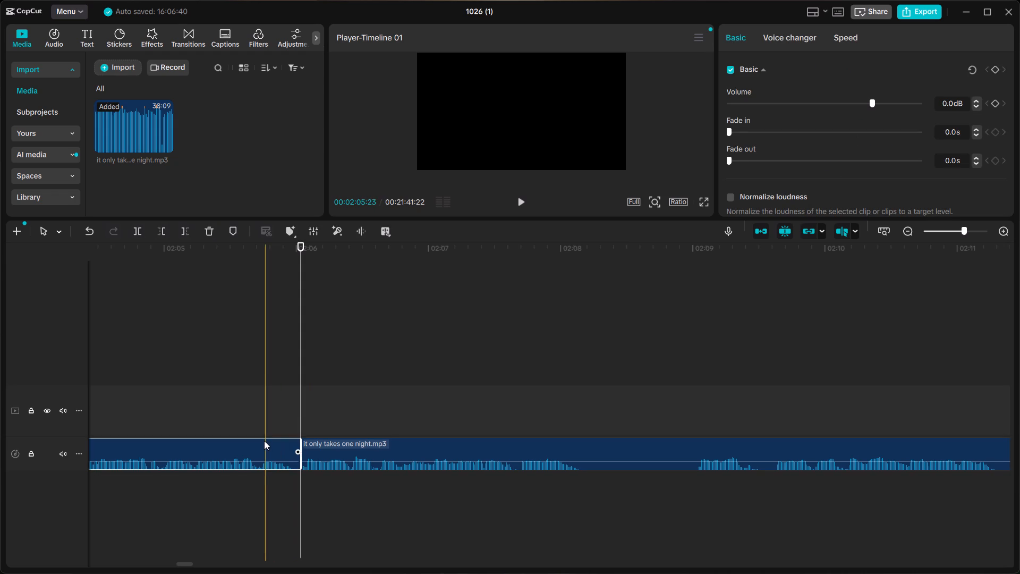
# Listen to the phrase from about 2:04 to 2:06 and across the new split.
pyautogui.press('space')
pyautogui.press('space')
pyautogui.click(141, 405)
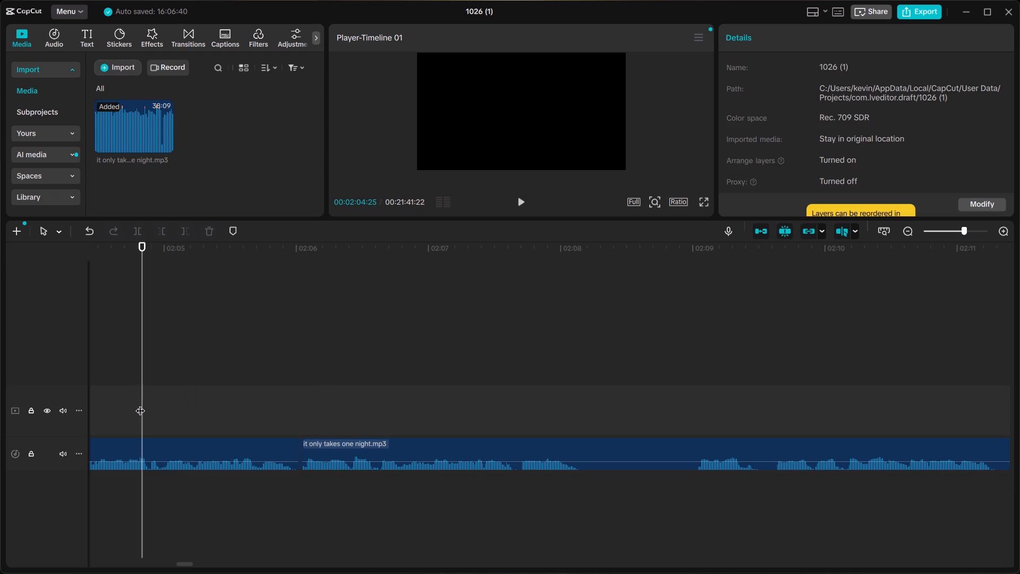
pyautogui.press('space')
pyautogui.press('space')
pyautogui.click(174, 438)
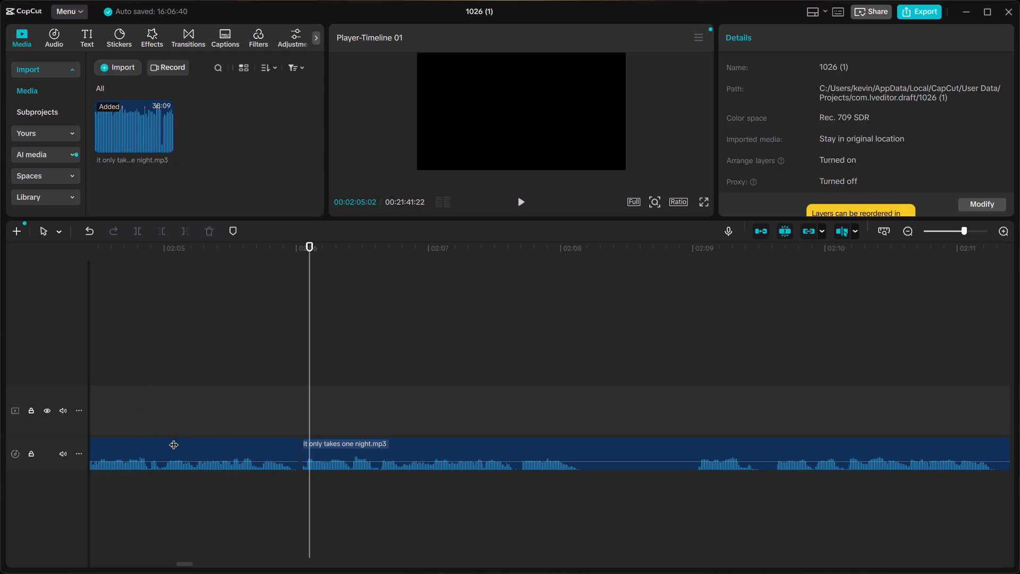
pyautogui.keyDown('ctrl'); pyautogui.scroll(-9, 174, 438); pyautogui.keyUp('ctrl')
pyautogui.click(124, 423)
pyautogui.press('space')
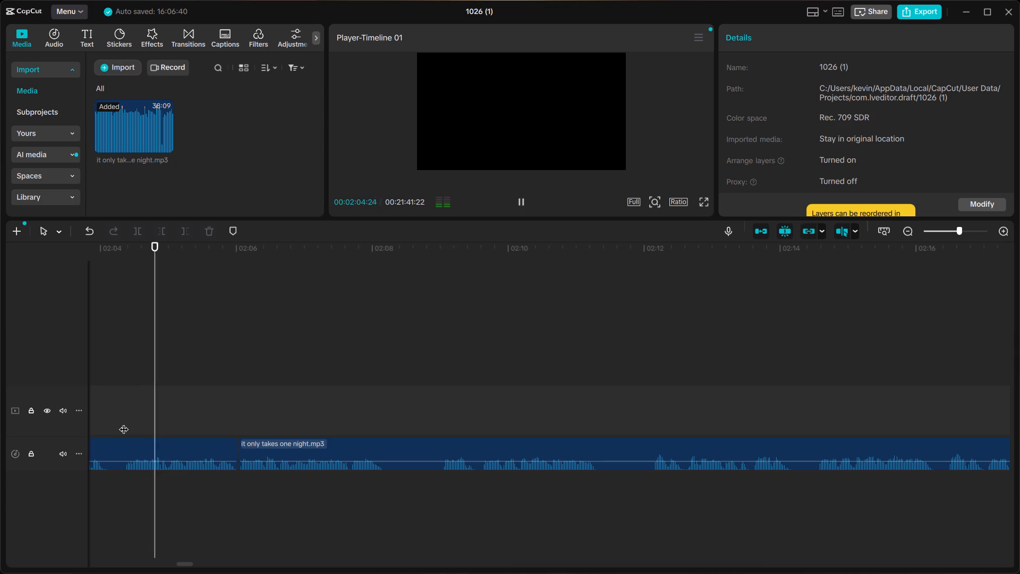
pyautogui.press('space')
# Split the long clip again at about 2:04:10, just before the phrase that ends at 2:06.
pyautogui.hscroll(1, 167, 426)
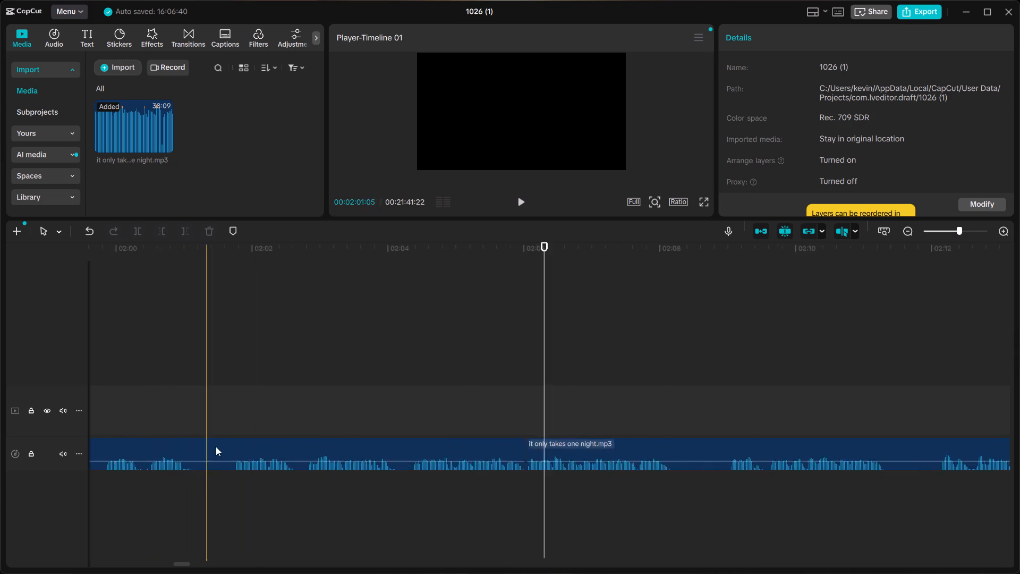
pyautogui.hscroll(1, 216, 446)
pyautogui.click(477, 440)
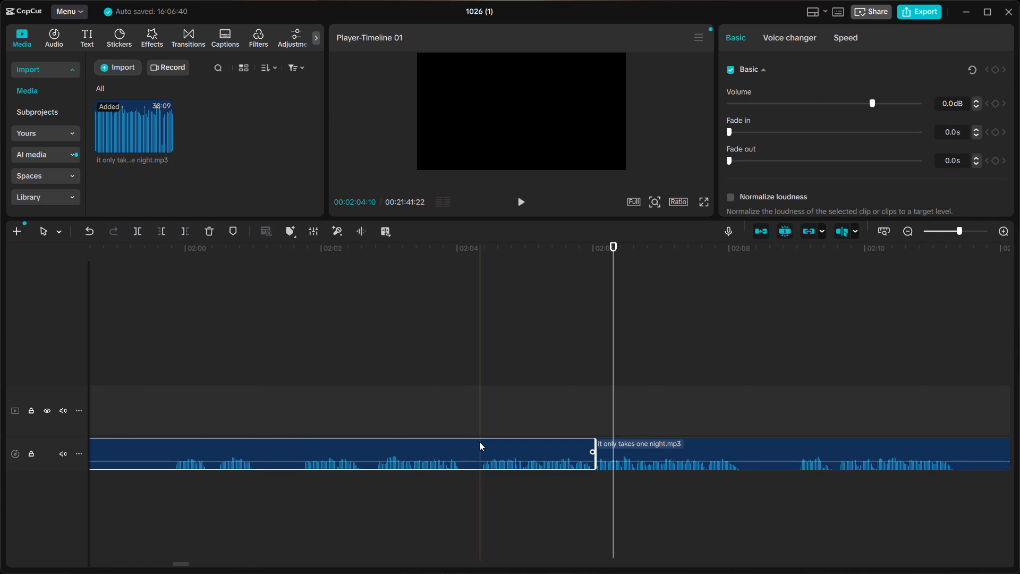
pyautogui.hotkey('ctrl', 'b')
pyautogui.click(455, 441)
# Check the takes from about 1:51 to 2:04, then delete that clip ahead of the short kept phrase.
pyautogui.keyDown('ctrl'); pyautogui.scroll(-9, 455, 441); pyautogui.keyUp('ctrl')
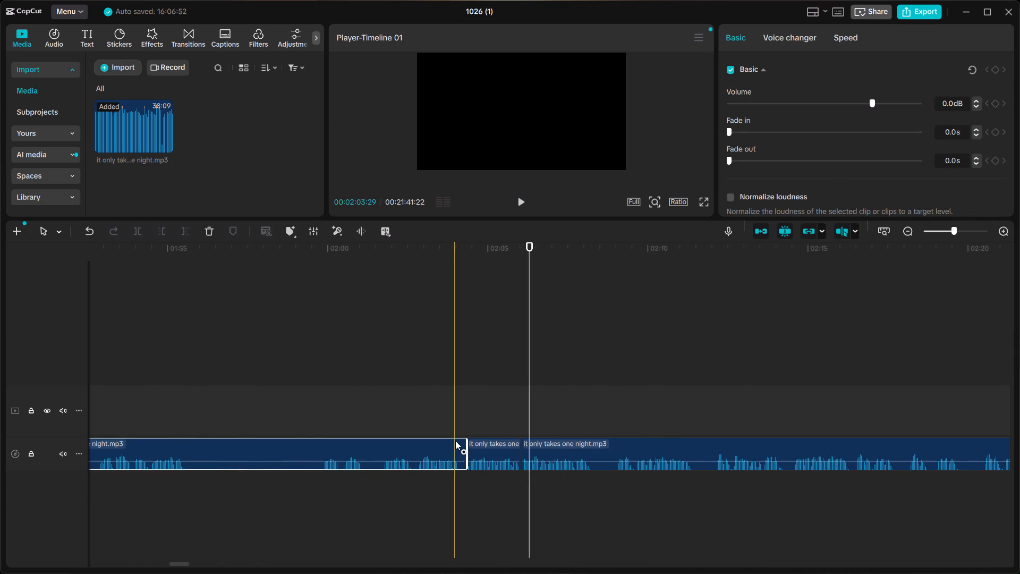
pyautogui.keyDown('ctrl'); pyautogui.scroll(-11, 455, 441); pyautogui.keyUp('ctrl')
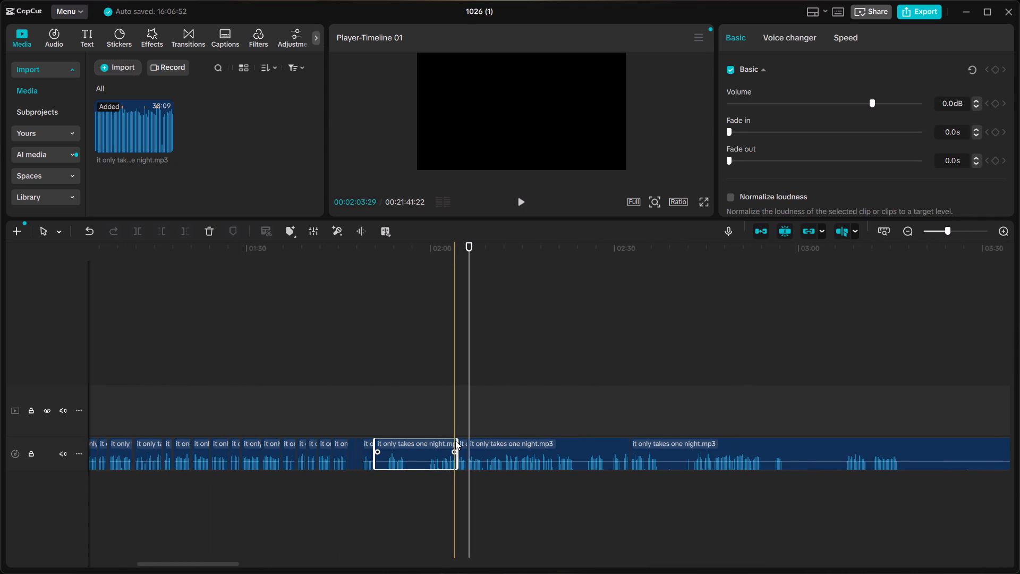
pyautogui.press('space')
pyautogui.keyDown('ctrl'); pyautogui.scroll(5, 359, 415); pyautogui.keyUp('ctrl')
pyautogui.press('space')
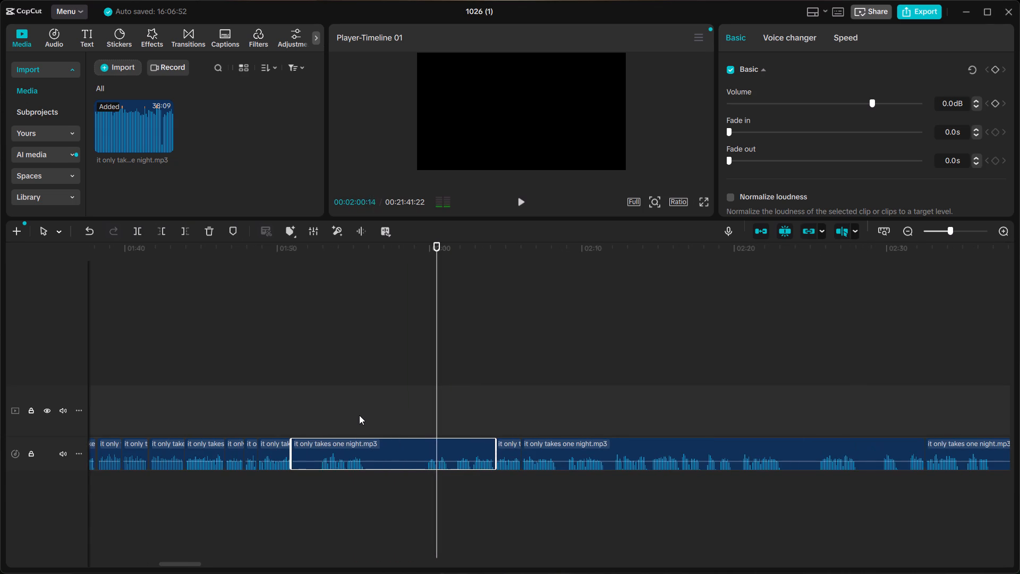
pyautogui.click(269, 385)
pyautogui.press('space')
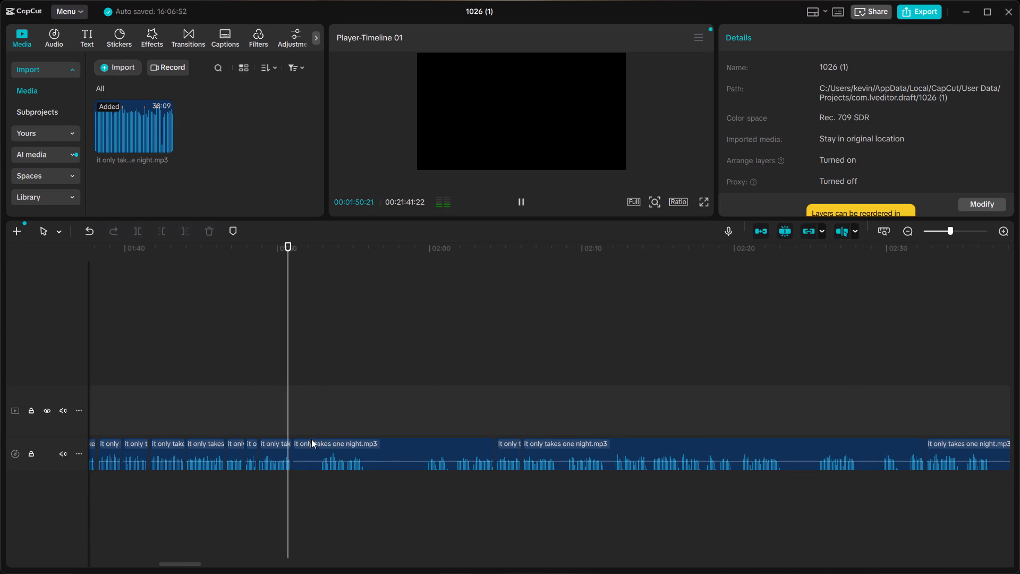
pyautogui.press('space')
pyautogui.click(311, 446)
pyautogui.press('BackSpace')
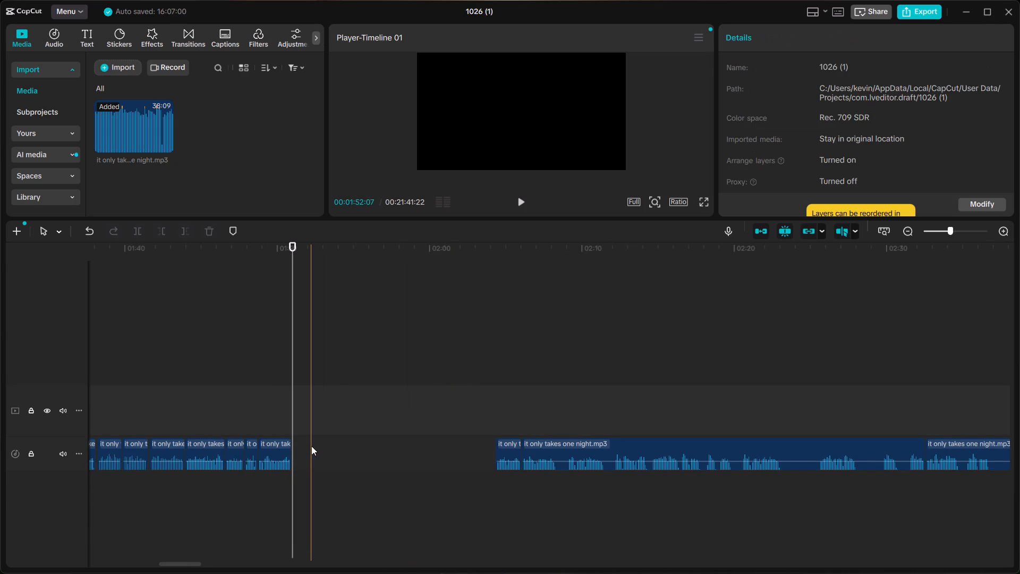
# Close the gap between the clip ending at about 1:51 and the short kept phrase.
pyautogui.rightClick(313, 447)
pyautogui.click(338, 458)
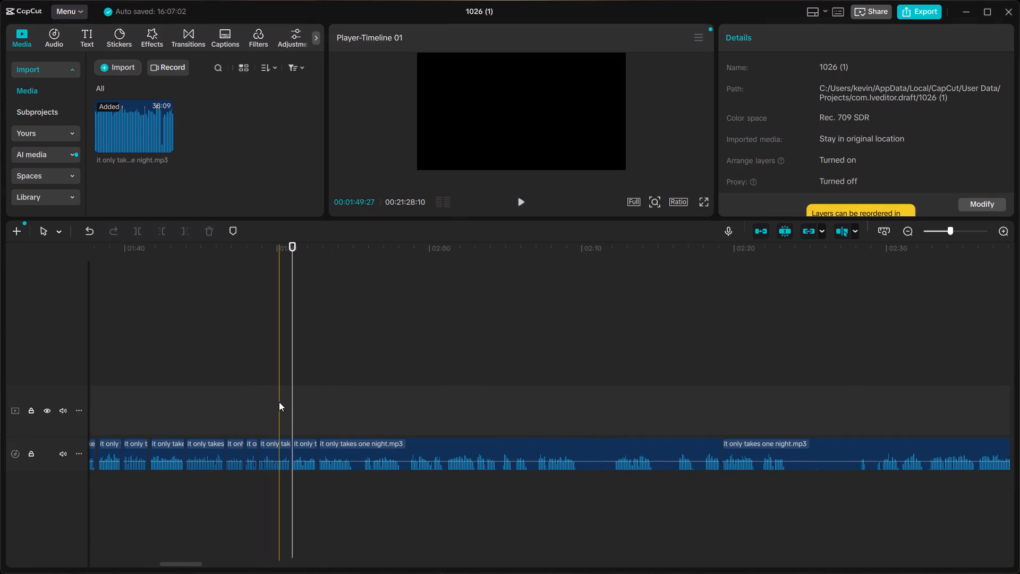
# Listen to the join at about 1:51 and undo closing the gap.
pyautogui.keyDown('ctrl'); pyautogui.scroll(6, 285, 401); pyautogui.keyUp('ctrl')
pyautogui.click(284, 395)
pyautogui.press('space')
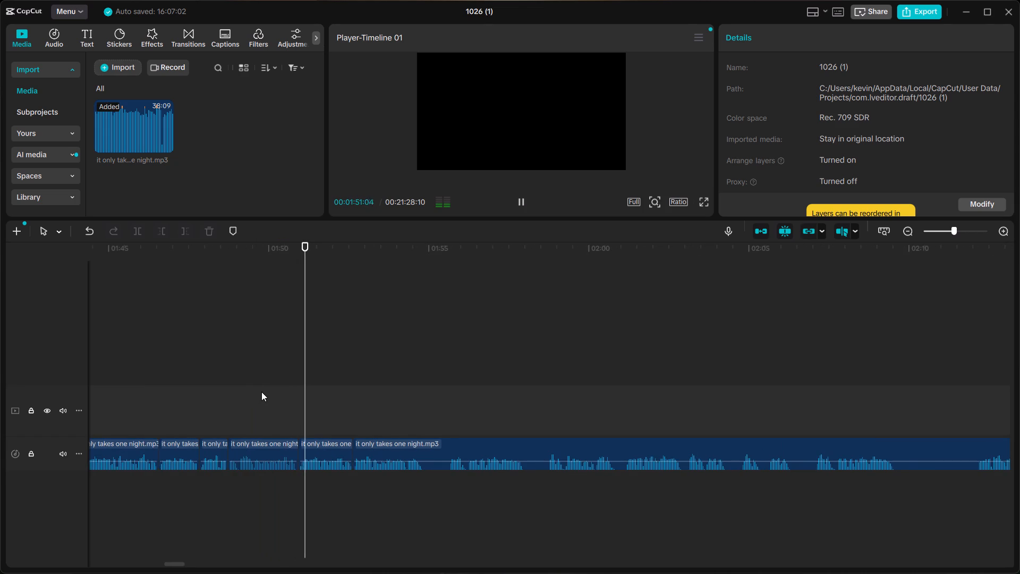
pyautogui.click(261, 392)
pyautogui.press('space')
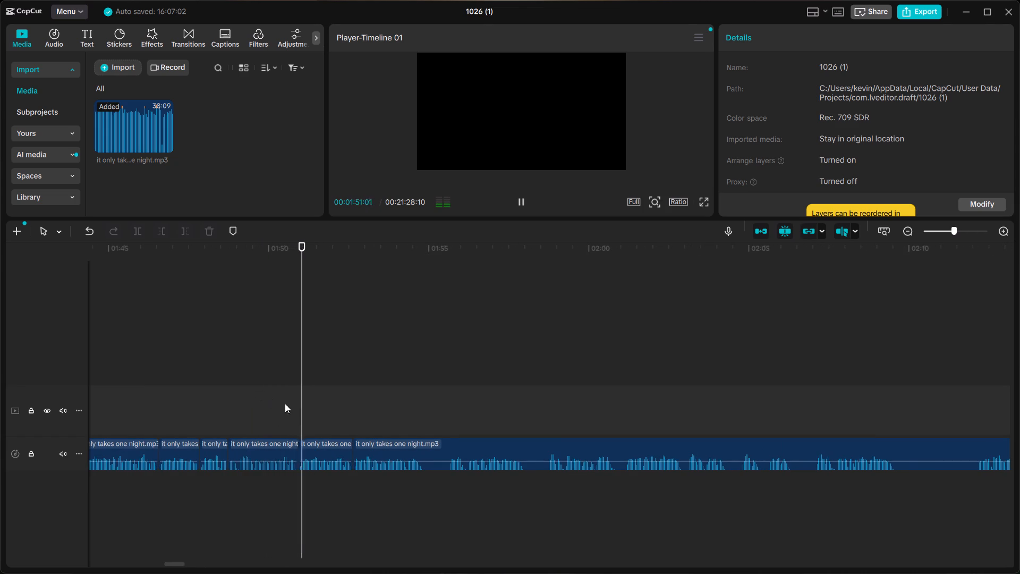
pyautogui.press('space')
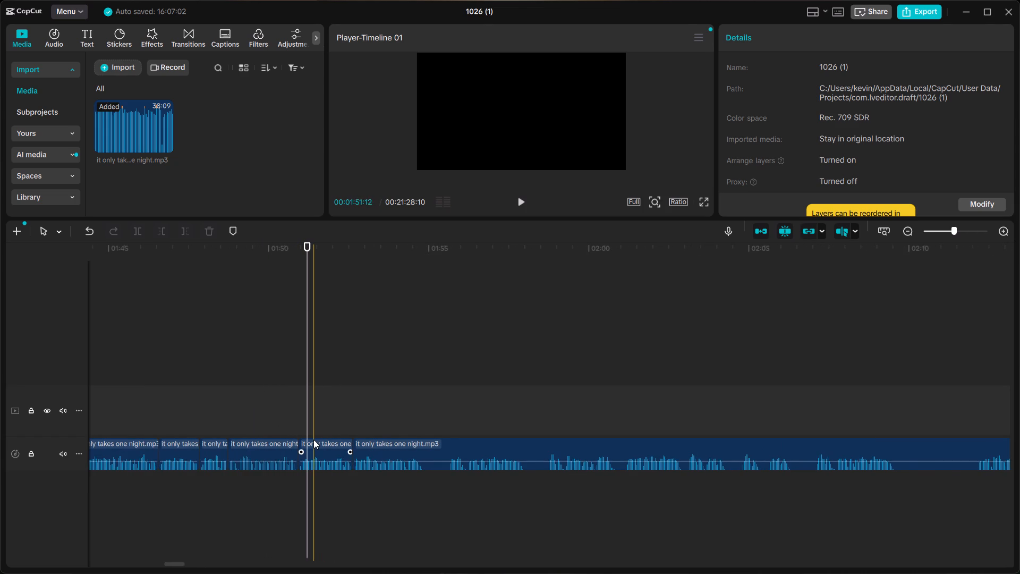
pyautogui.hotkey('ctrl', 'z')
# Move the short phrase clip back to about 1:51, leaving a brief pause after the preceding clip.
pyautogui.click(758, 445)
pyautogui.moveTo(758, 445); pyautogui.dragTo(489, 450)
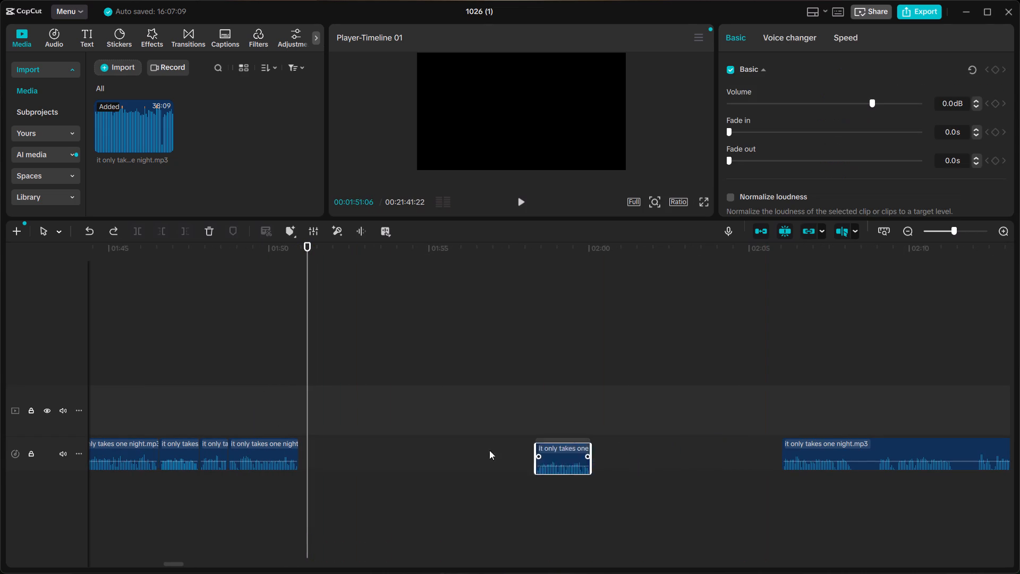
pyautogui.moveTo(489, 450); pyautogui.dragTo(336, 448)
pyautogui.keyDown('ctrl'); pyautogui.scroll(12, 336, 445); pyautogui.keyUp('ctrl')
pyautogui.moveTo(332, 445); pyautogui.dragTo(327, 445)
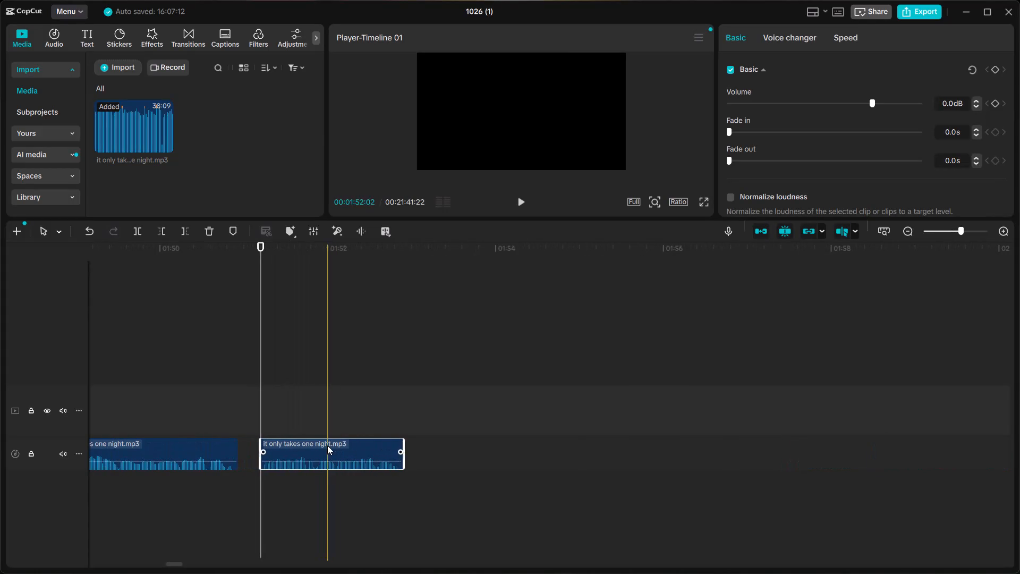
pyautogui.moveTo(327, 445); pyautogui.dragTo(317, 448)
pyautogui.keyDown('ctrl'); pyautogui.scroll(-13, 323, 444); pyautogui.keyUp('ctrl')
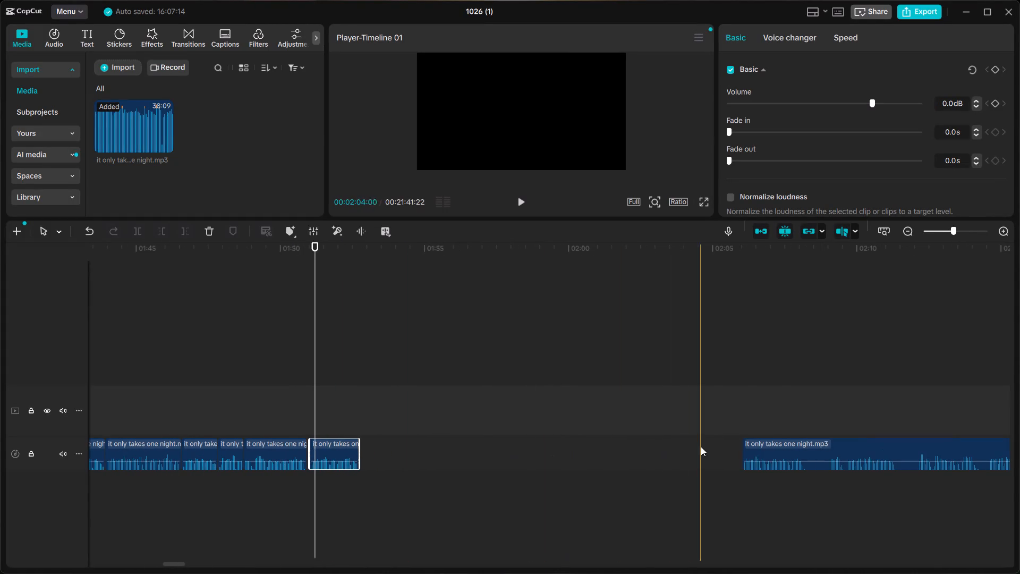
# Move the following long clip back to about 1:52.8, leaving a tiny gap after the short phrase clip.
pyautogui.click(781, 443)
pyautogui.moveTo(781, 443); pyautogui.dragTo(405, 452)
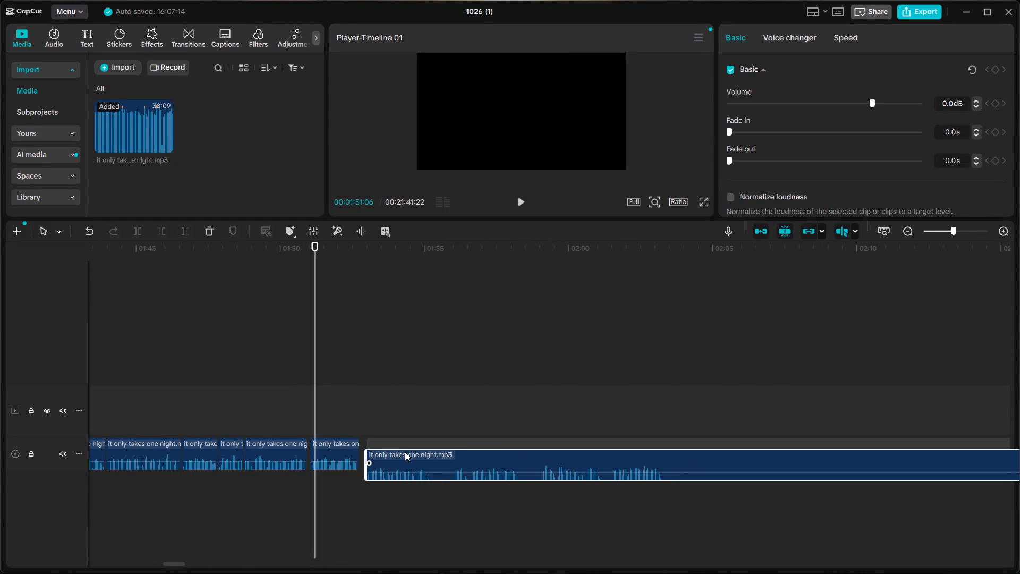
pyautogui.moveTo(405, 452); pyautogui.dragTo(404, 450)
pyautogui.keyDown('ctrl'); pyautogui.scroll(9, 405, 450); pyautogui.keyUp('ctrl')
pyautogui.moveTo(378, 450); pyautogui.dragTo(369, 452)
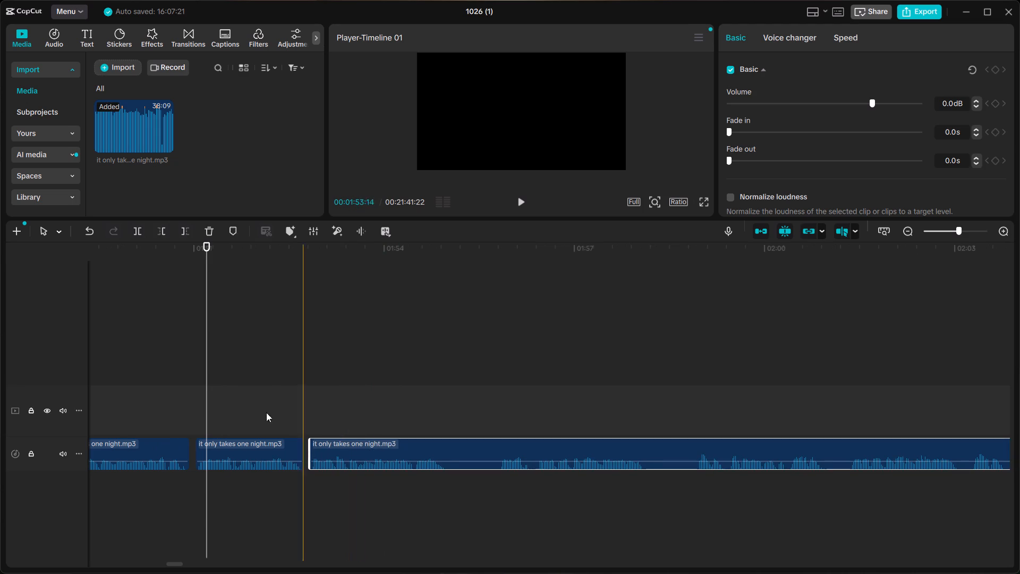
# Listen across the joins from about 1:48 to 1:54, then shift the long clip slightly earlier against the short phrase clip.
pyautogui.keyDown('ctrl'); pyautogui.scroll(-10, 196, 397); pyautogui.keyUp('ctrl')
pyautogui.click(164, 399)
pyautogui.press('space')
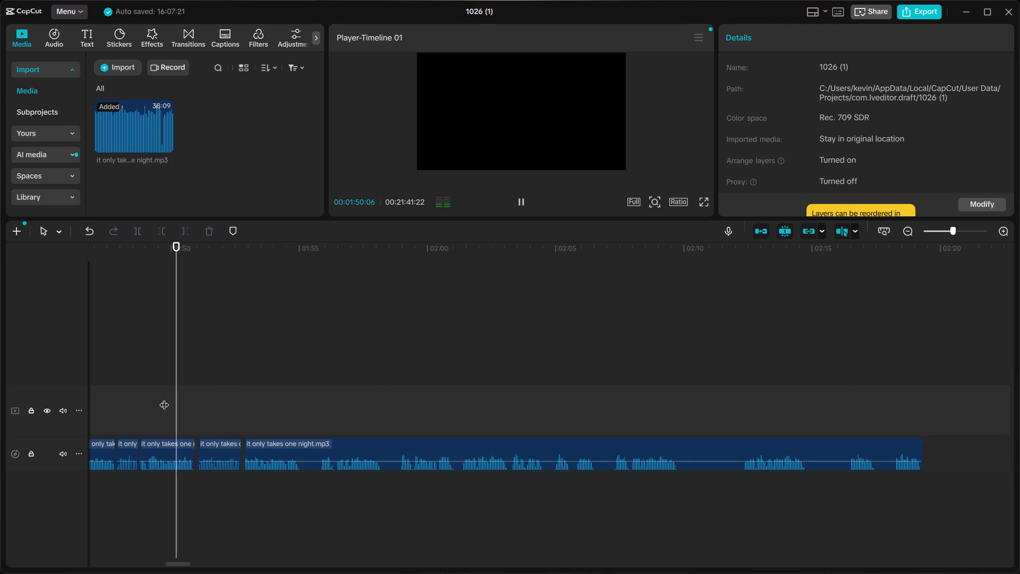
pyautogui.click(123, 411)
pyautogui.press('space')
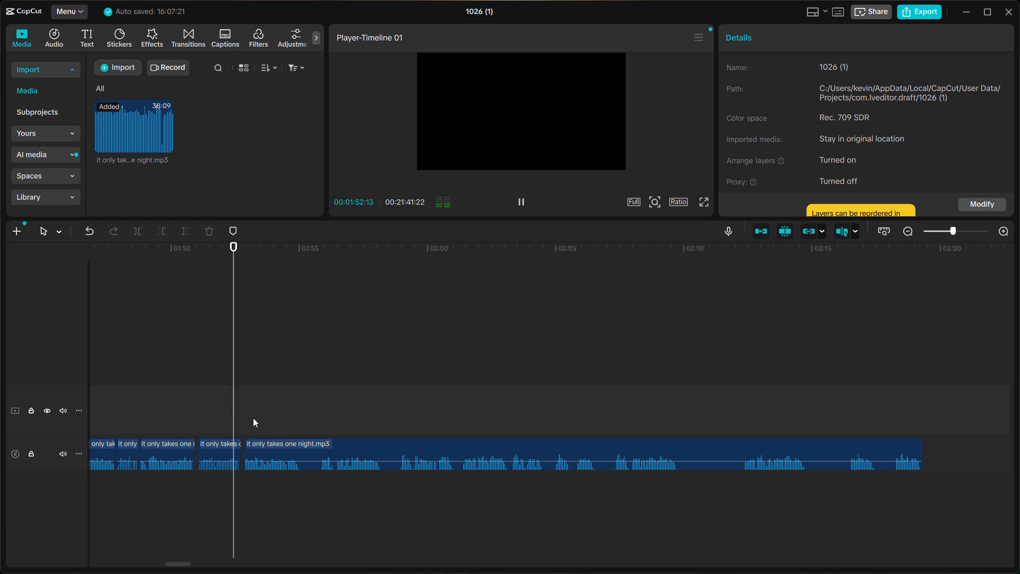
pyautogui.press('space')
pyautogui.click(278, 449)
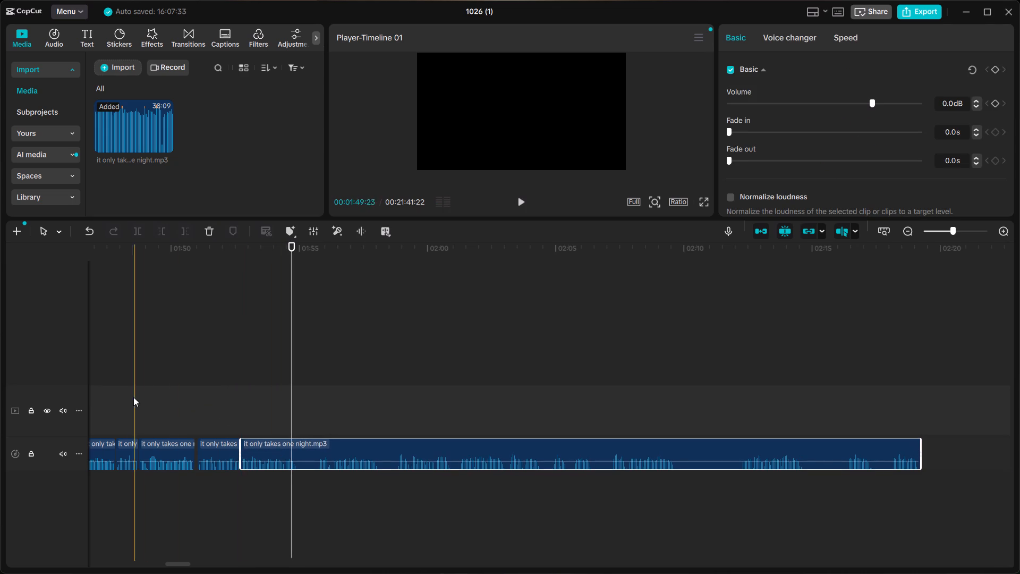
# Listen across the joins of the trimmed clips from about 1:46 to 1:56.
pyautogui.click(118, 393)
pyautogui.press('space')
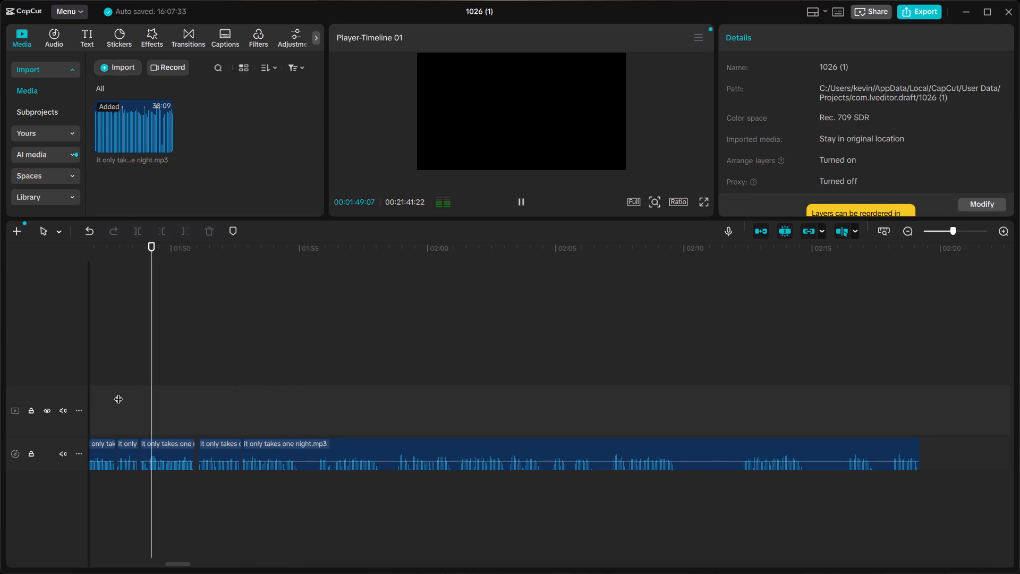
pyautogui.keyDown('ctrl'); pyautogui.scroll(-3, 118, 392); pyautogui.keyUp('ctrl')
pyautogui.press('space')
pyautogui.hscroll(1, 118, 392)
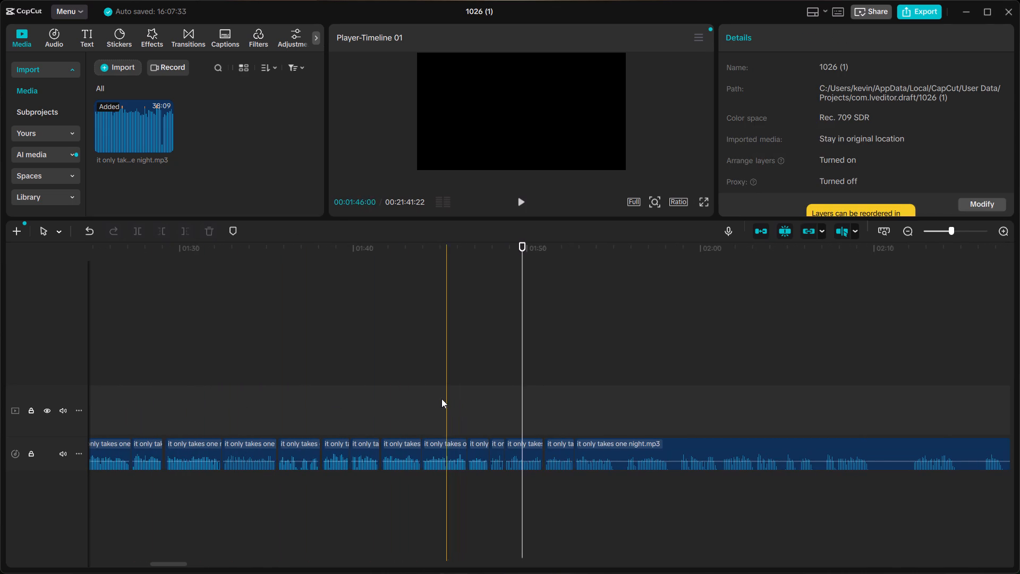
pyautogui.click(439, 398)
pyautogui.press('space')
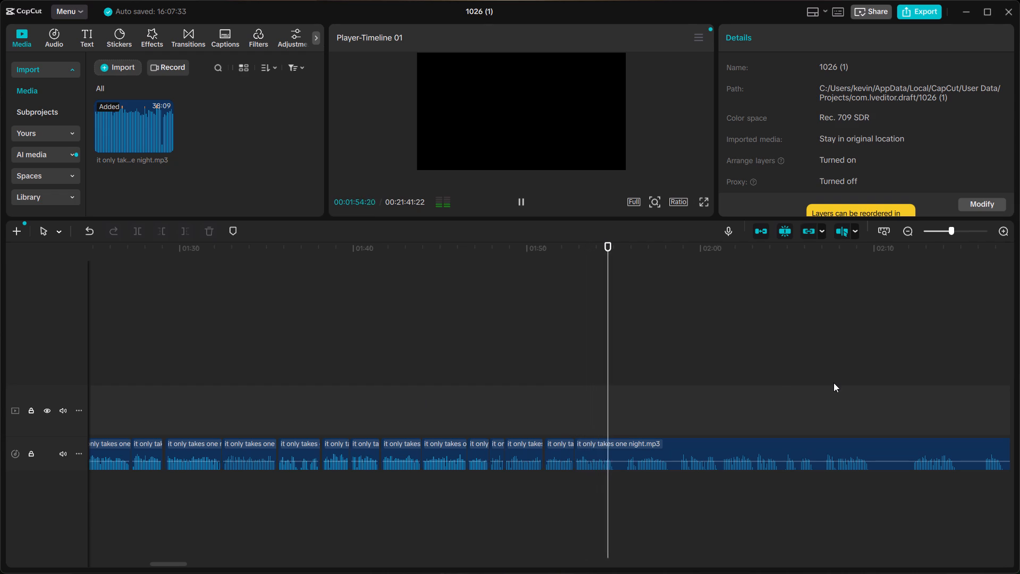
pyautogui.press('space')
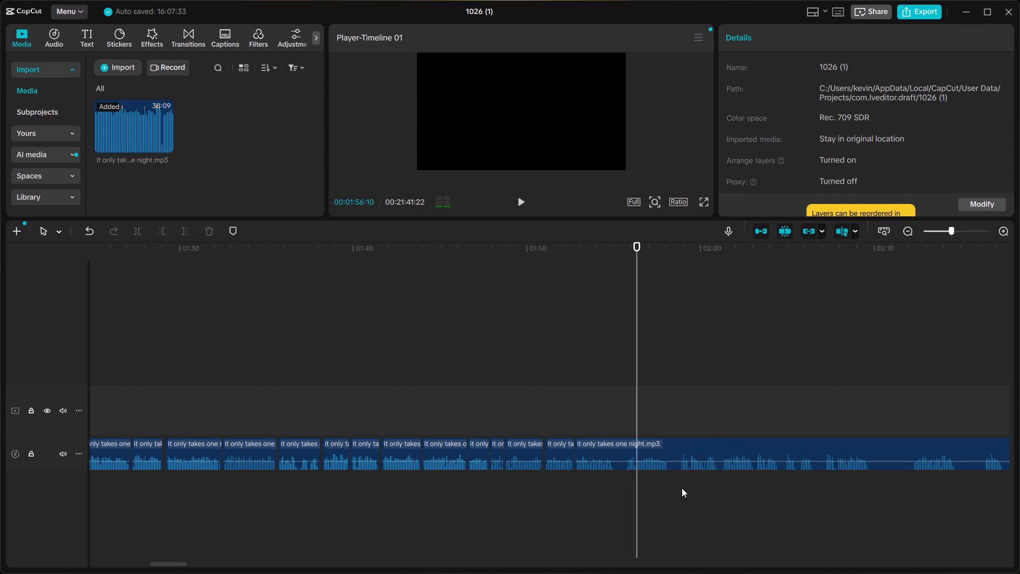
# Listen to the takes in the long clip from about 1:56 to 2:00 to judge which phrase to keep.
pyautogui.keyDown('ctrl'); pyautogui.scroll(8, 682, 488); pyautogui.keyUp('ctrl')
pyautogui.click(618, 418)
pyautogui.press('space')
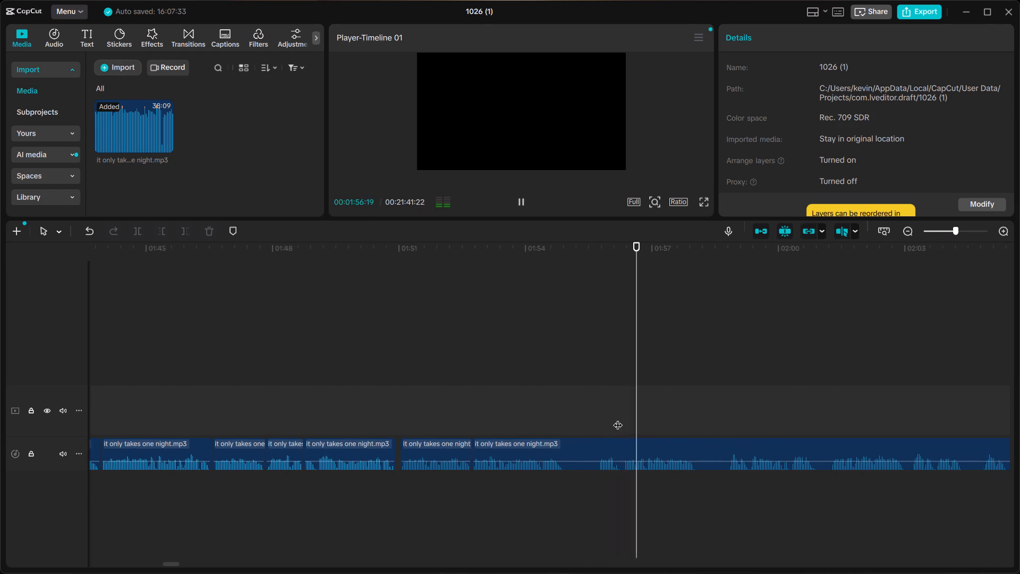
pyautogui.press('space')
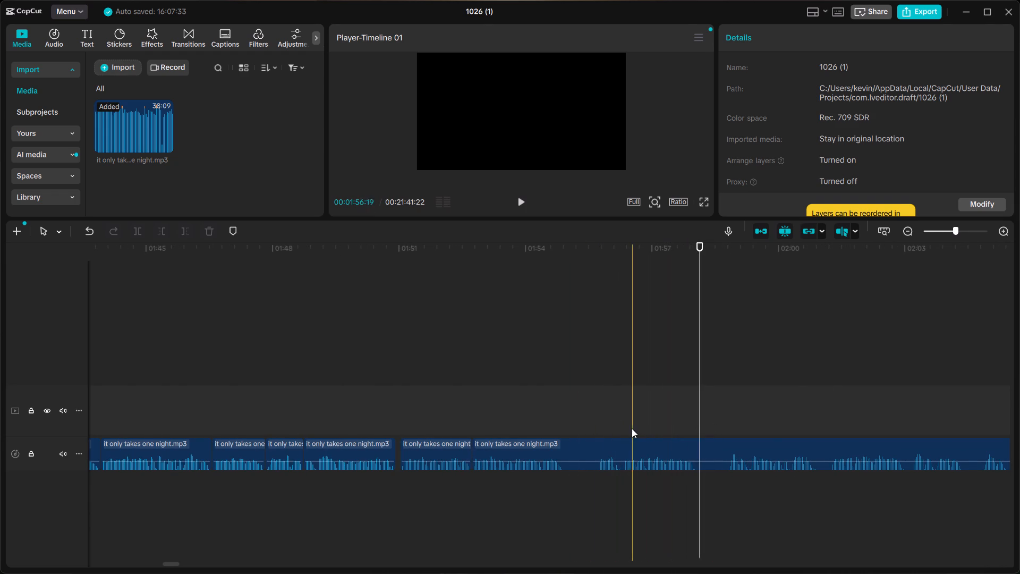
pyautogui.click(625, 423)
pyautogui.press('space')
pyautogui.click(728, 415)
pyautogui.press('space')
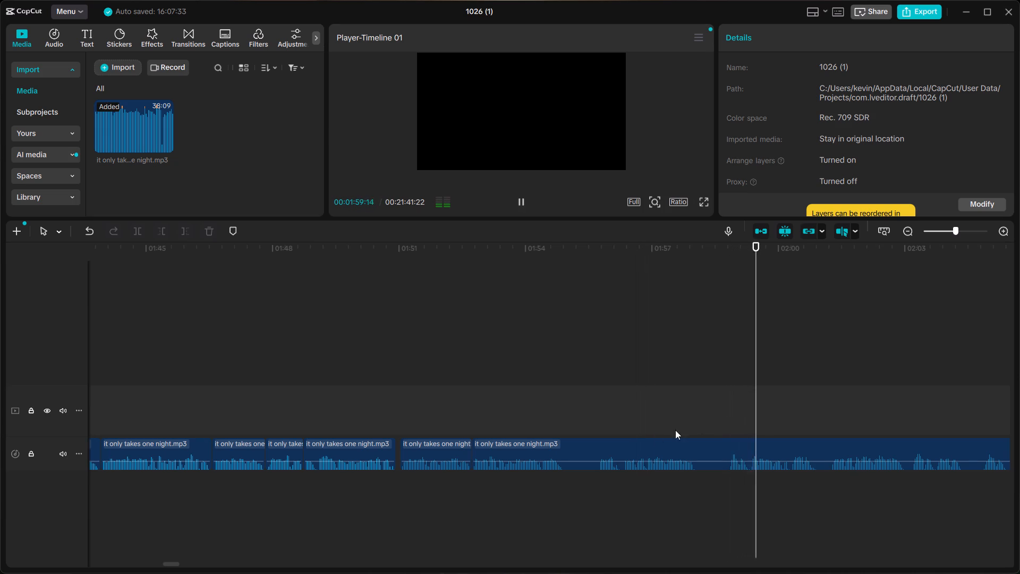
pyautogui.press('space')
# Split the long clip at about 1:55, right after its first phrase.
pyautogui.click(565, 448)
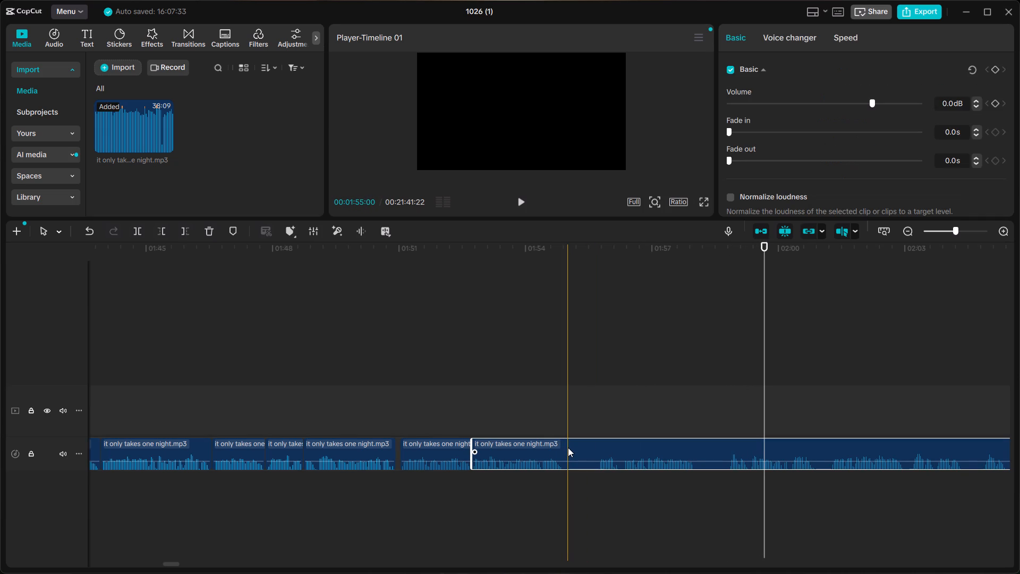
pyautogui.hotkey('ctrl', 'b')
# Listen to the remaining takes in the long clip from about 2:01 to 2:17 to choose the best one.
pyautogui.click(826, 382)
pyautogui.press('space')
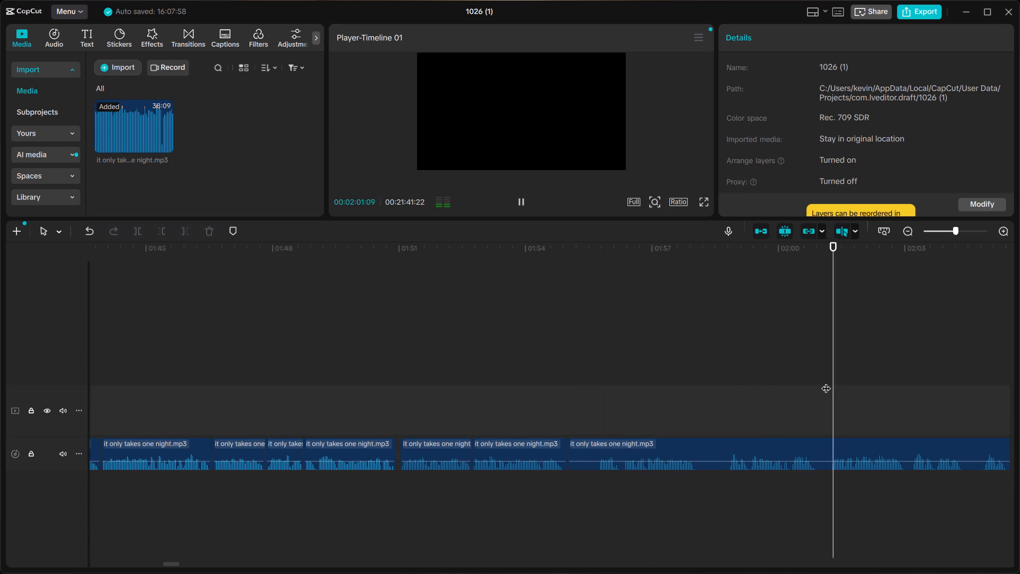
pyautogui.hscroll(-1, 826, 382)
pyautogui.press('space')
pyautogui.click(566, 410)
pyautogui.press('space')
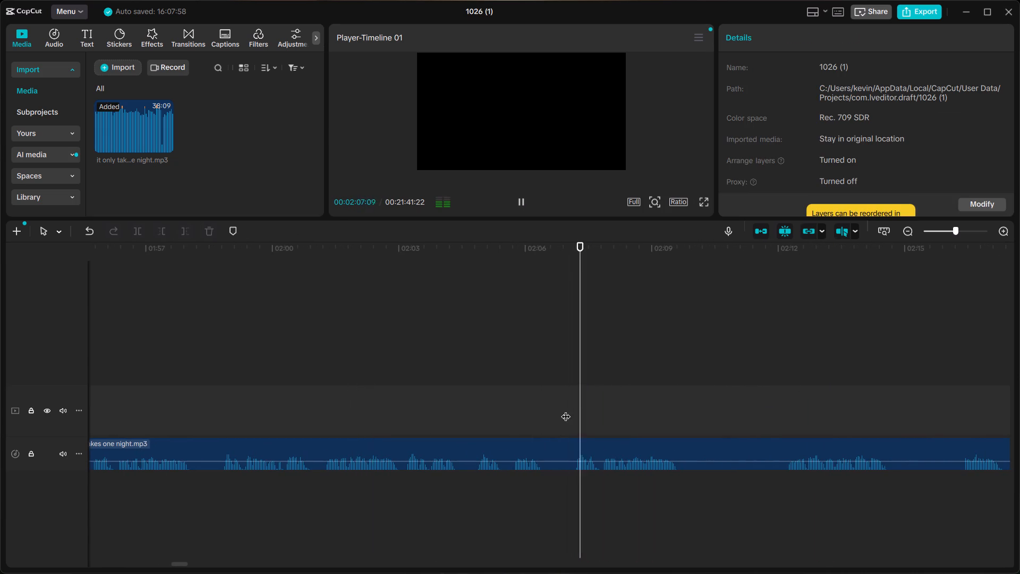
pyautogui.click(783, 418)
pyautogui.press('space')
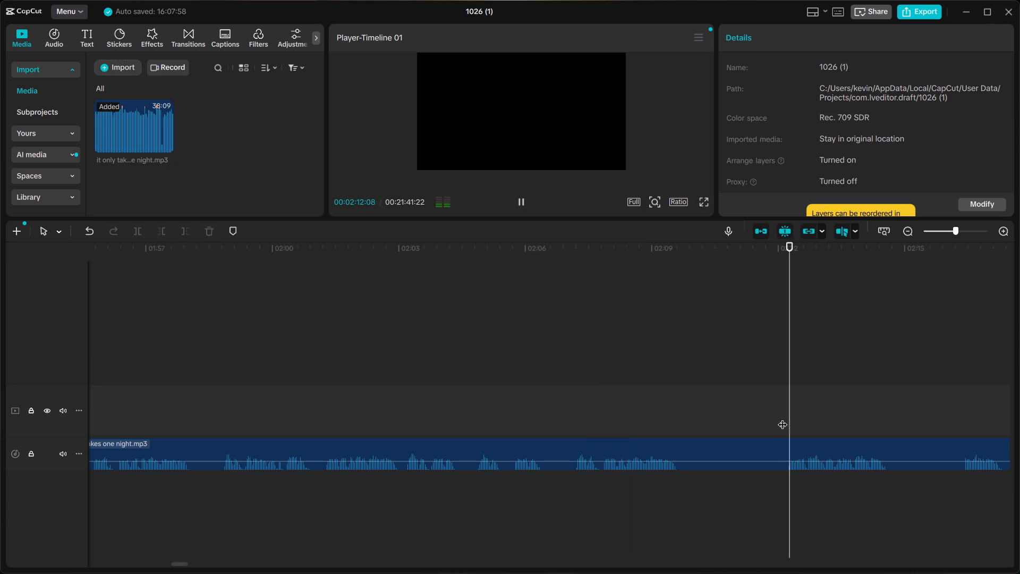
pyautogui.hscroll(-1, 783, 418)
pyautogui.click(647, 424)
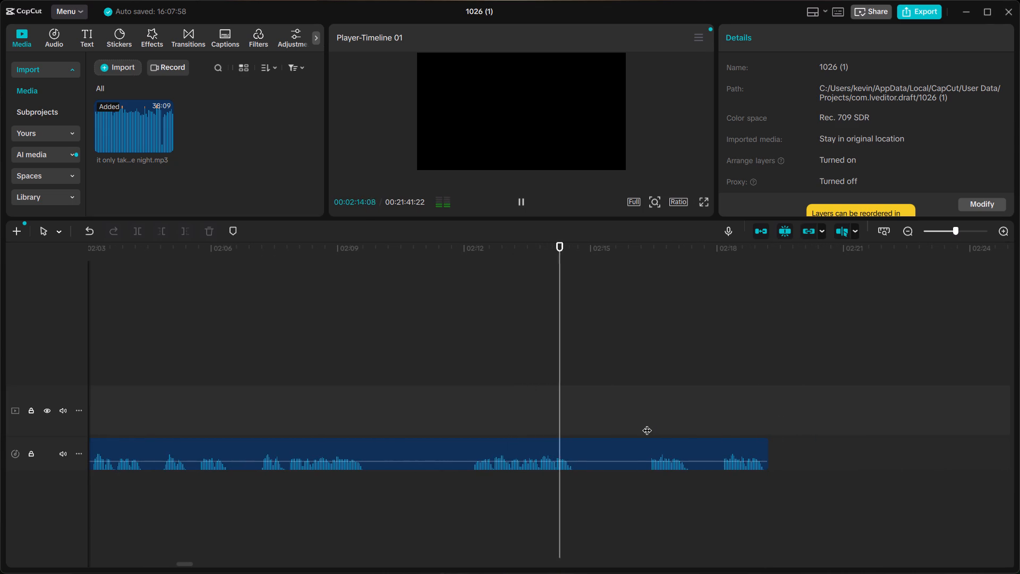
pyautogui.press('space')
pyautogui.press('space')
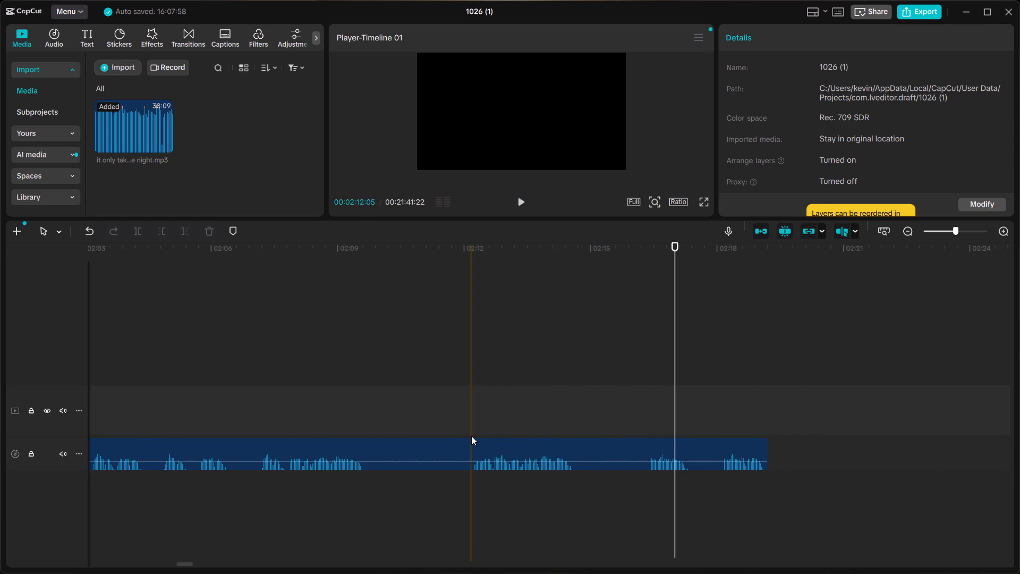
pyautogui.click(471, 436)
pyautogui.press('space')
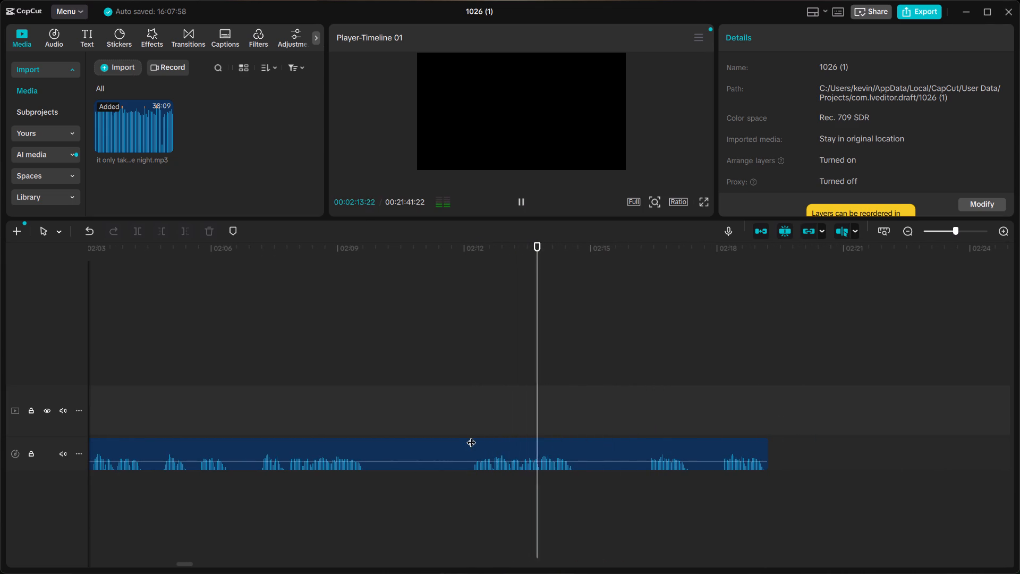
pyautogui.press('space')
# Split the long clip mid-phrase at about 2:13:09 and delete the unwanted takes between 1:55 and that cut.
pyautogui.keyDown('ctrl'); pyautogui.scroll(18, 477, 436); pyautogui.keyUp('ctrl')
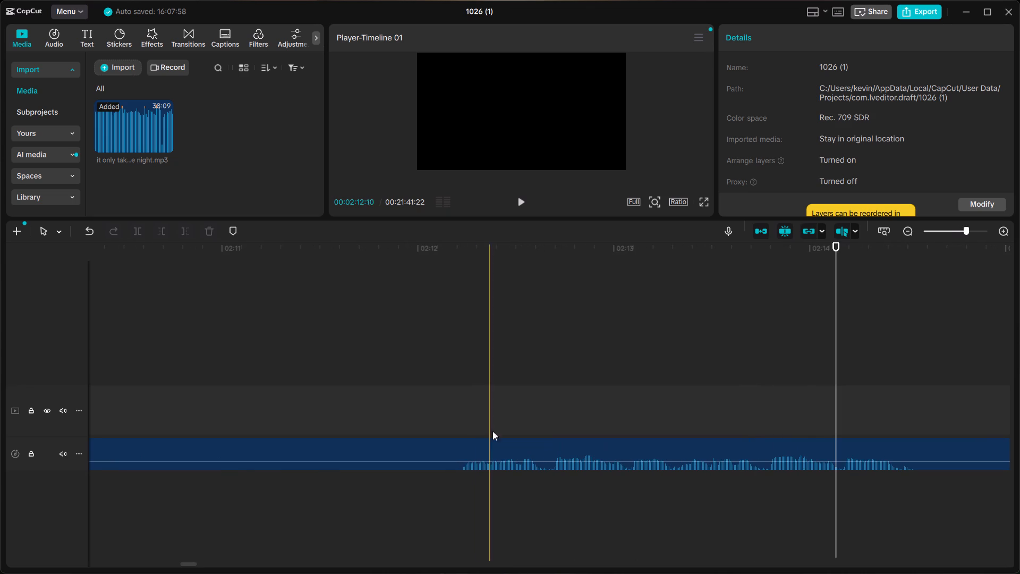
pyautogui.click(460, 425)
pyautogui.press('space')
pyautogui.press('space')
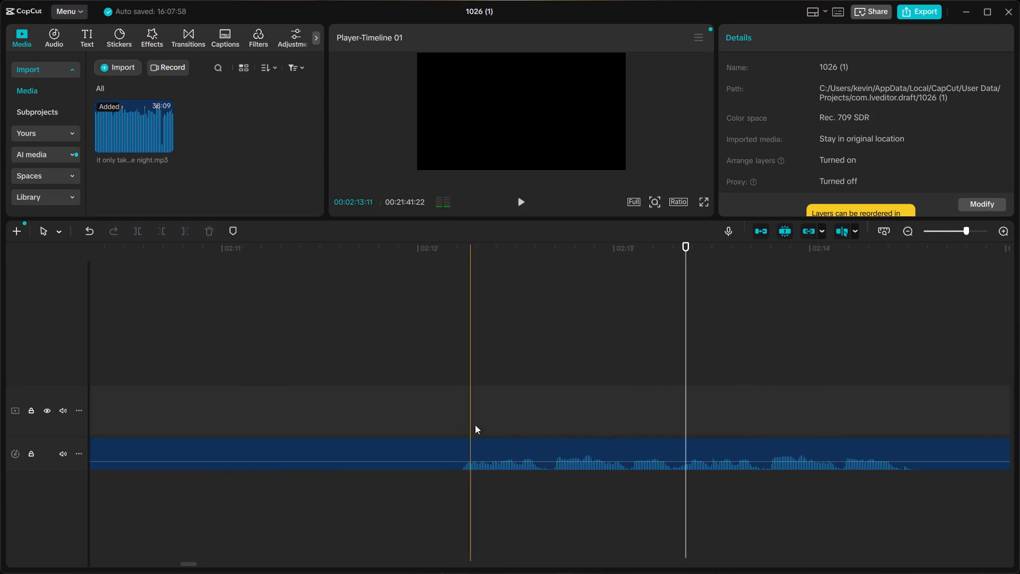
pyautogui.keyDown('ctrl'); pyautogui.scroll(20, 736, 423); pyautogui.keyUp('ctrl')
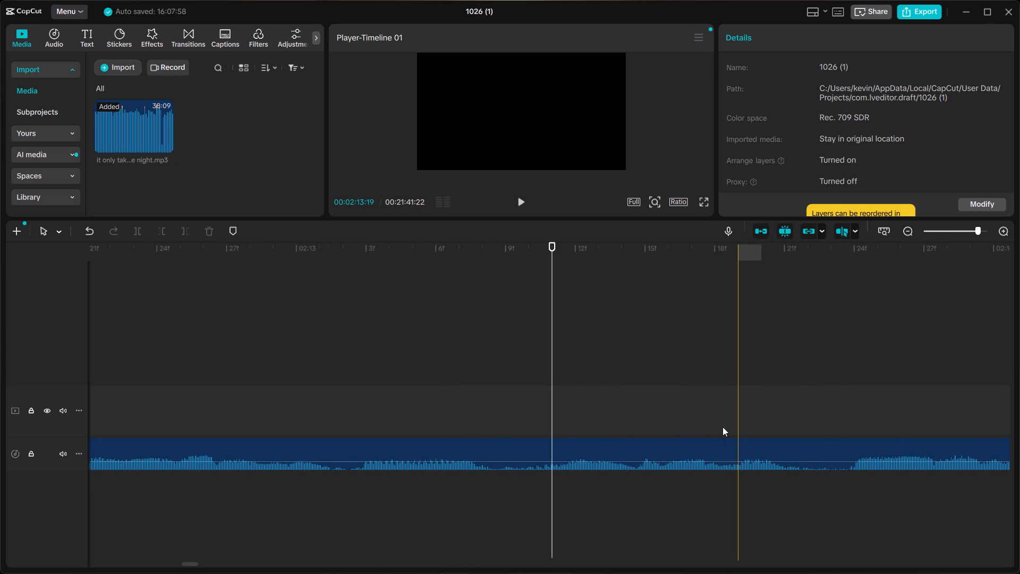
pyautogui.click(497, 448)
pyautogui.hotkey('ctrl', 'b')
pyautogui.click(484, 448)
pyautogui.keyDown('ctrl'); pyautogui.scroll(-10, 484, 448); pyautogui.keyUp('ctrl')
pyautogui.press('BackSpace')
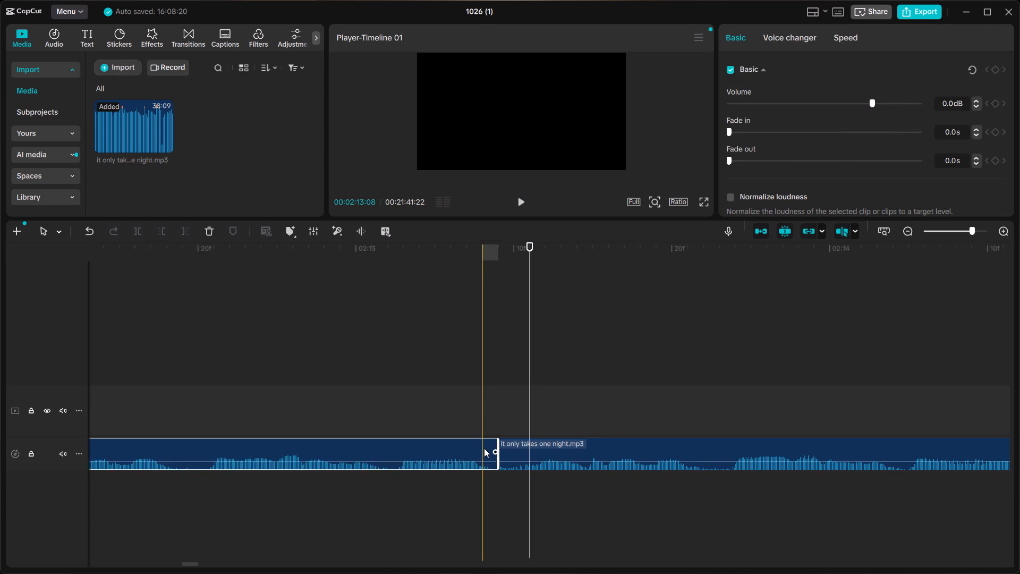
# Move the remaining clip back to about 1:55, right after the preceding phrase clip.
pyautogui.keyDown('ctrl'); pyautogui.scroll(-11, 484, 448); pyautogui.keyUp('ctrl')
pyautogui.click(550, 443)
pyautogui.moveTo(550, 443); pyautogui.dragTo(518, 452)
pyautogui.hscroll(12, 518, 452)
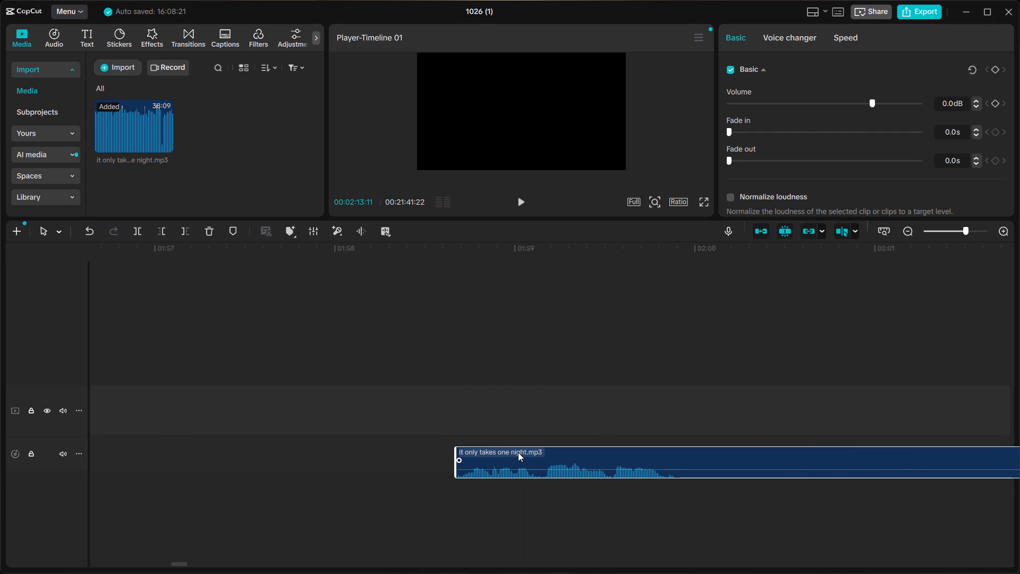
pyautogui.moveTo(518, 452); pyautogui.dragTo(461, 454)
pyautogui.hscroll(2, 518, 452)
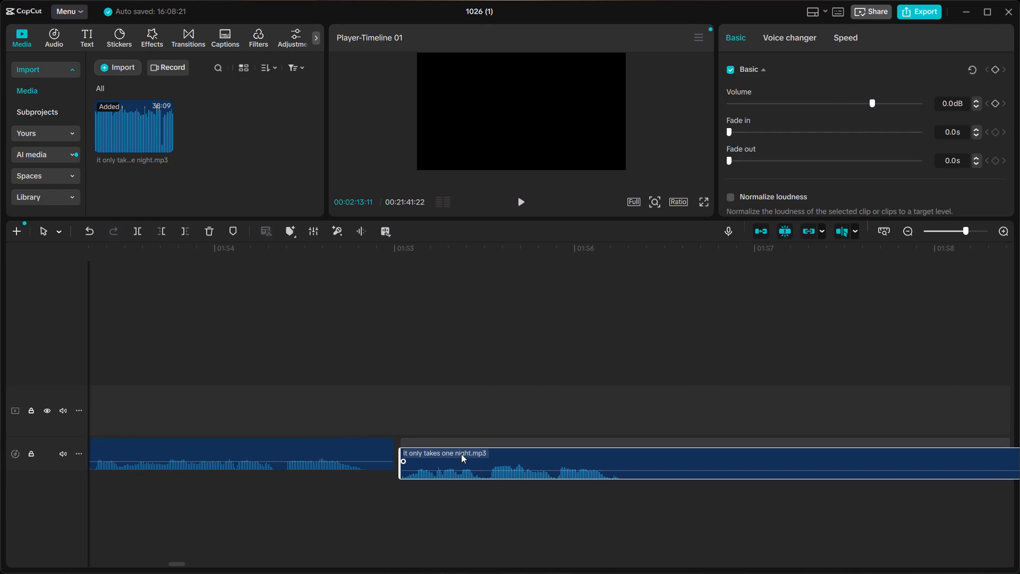
pyautogui.moveTo(461, 454); pyautogui.dragTo(455, 455)
# Listen across the new join at about 1:55.
pyautogui.keyDown('ctrl'); pyautogui.scroll(-10, 454, 462); pyautogui.keyUp('ctrl')
pyautogui.keyDown('ctrl'); pyautogui.scroll(-7, 604, 462); pyautogui.keyUp('ctrl')
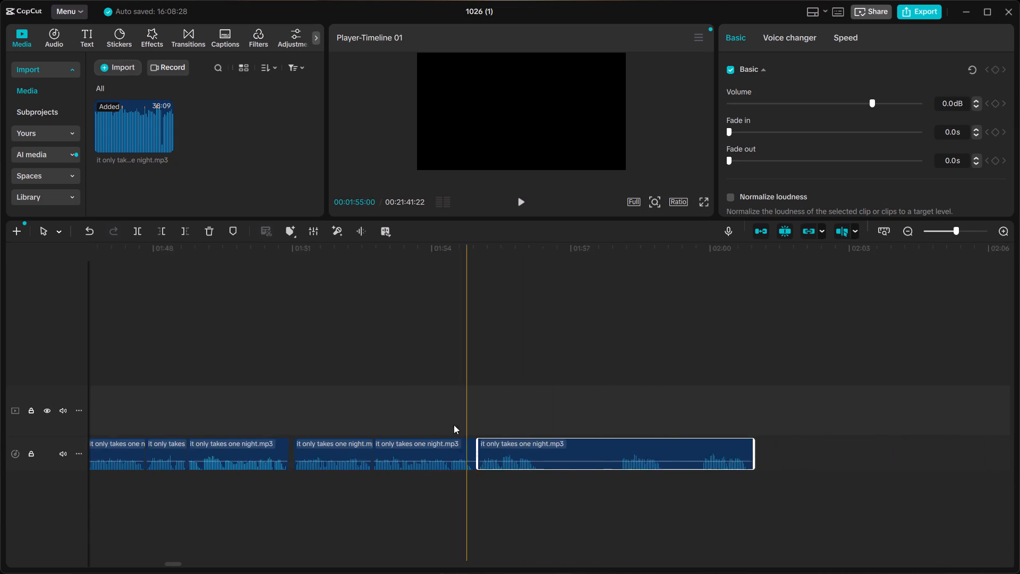
pyautogui.click(429, 416)
pyautogui.press('space')
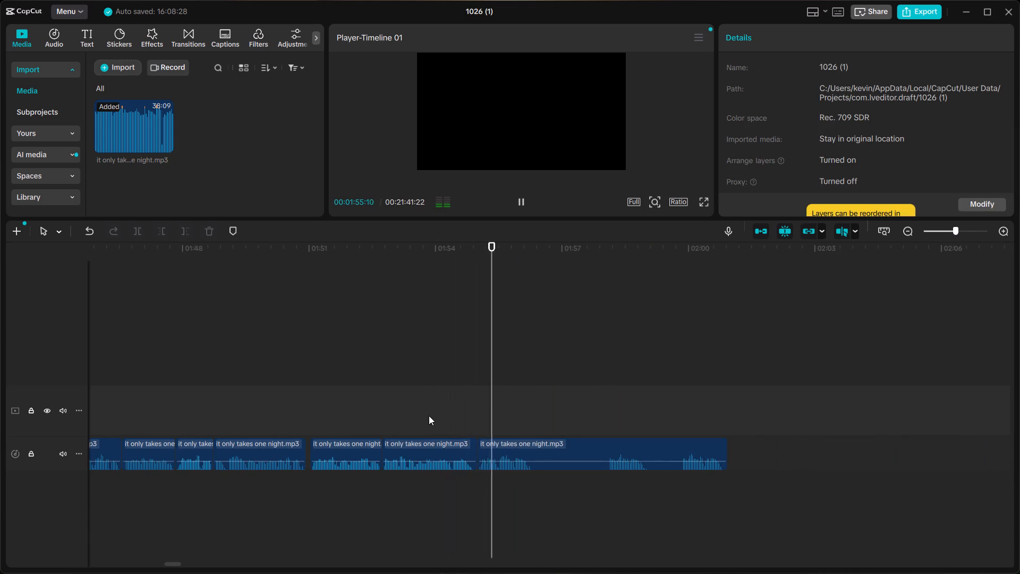
pyautogui.click(396, 425)
pyautogui.press('space')
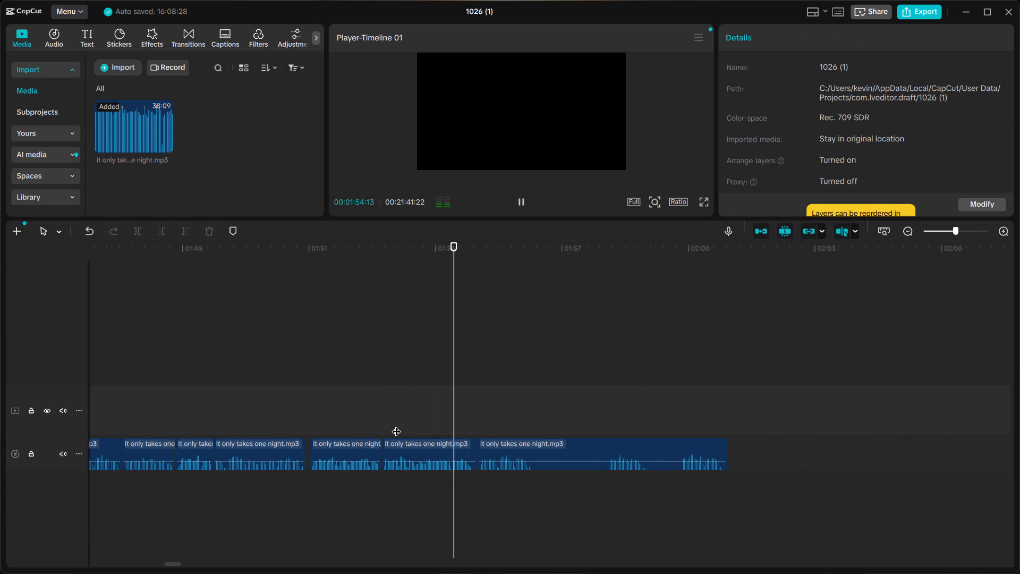
pyautogui.press('space')
# Set a 0.2 s fade-in on the clip that starts at about 1:55.
pyautogui.click(498, 449)
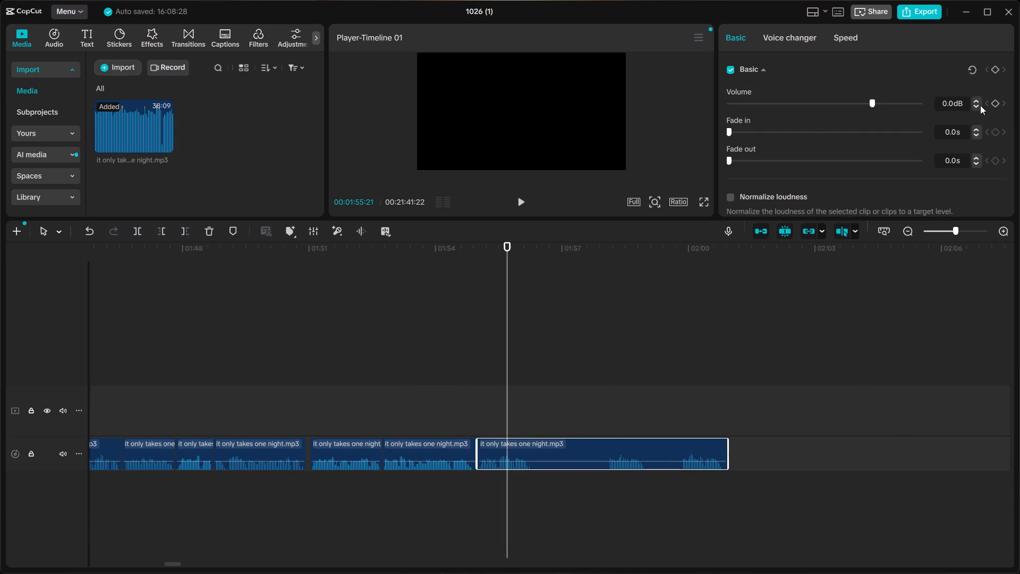
pyautogui.click(977, 123)
pyautogui.doubleClick(976, 131)
# Listen to the faded join at about 1:55 and the phrase around 1:58.
pyautogui.click(415, 350)
pyautogui.press('space')
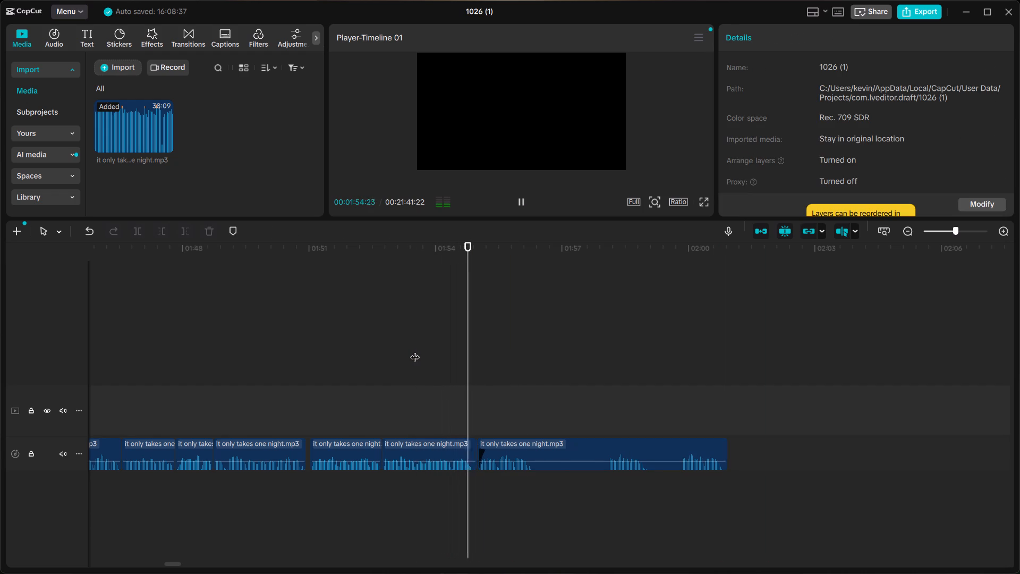
pyautogui.click(389, 378)
pyautogui.press('space')
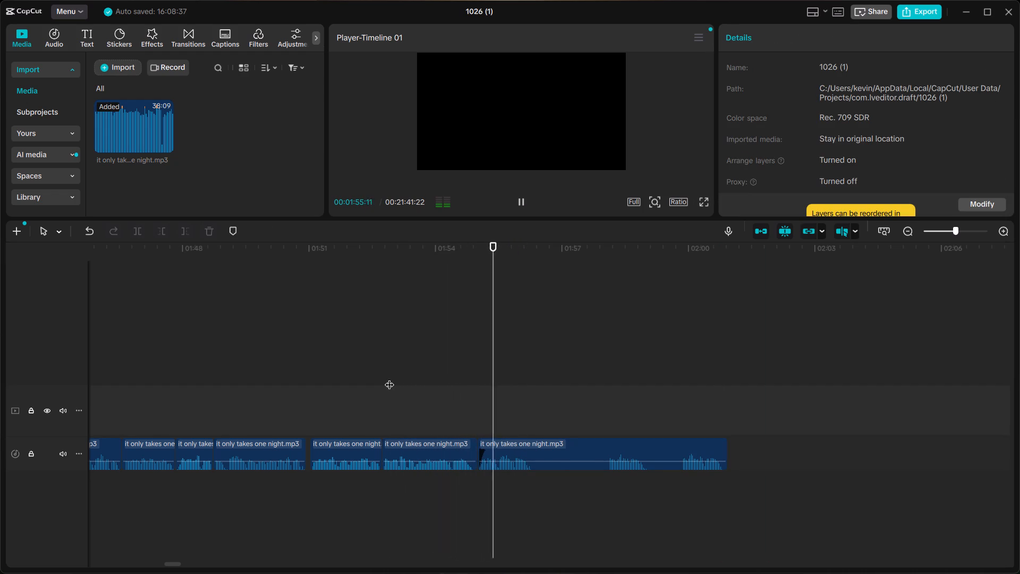
pyautogui.click(606, 410)
pyautogui.press('space')
pyautogui.press('space')
# Split the last clip at about 1:56.3 and 1:58, and delete the silence between the cuts.
pyautogui.keyDown('ctrl'); pyautogui.scroll(10, 599, 413); pyautogui.keyUp('ctrl')
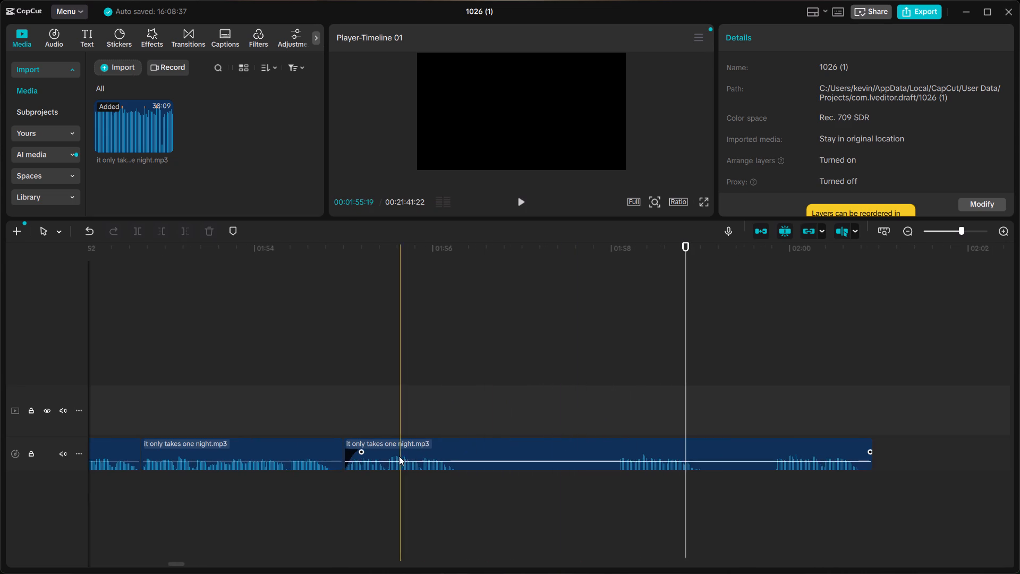
pyautogui.click(461, 442)
pyautogui.hotkey('ctrl', 'b')
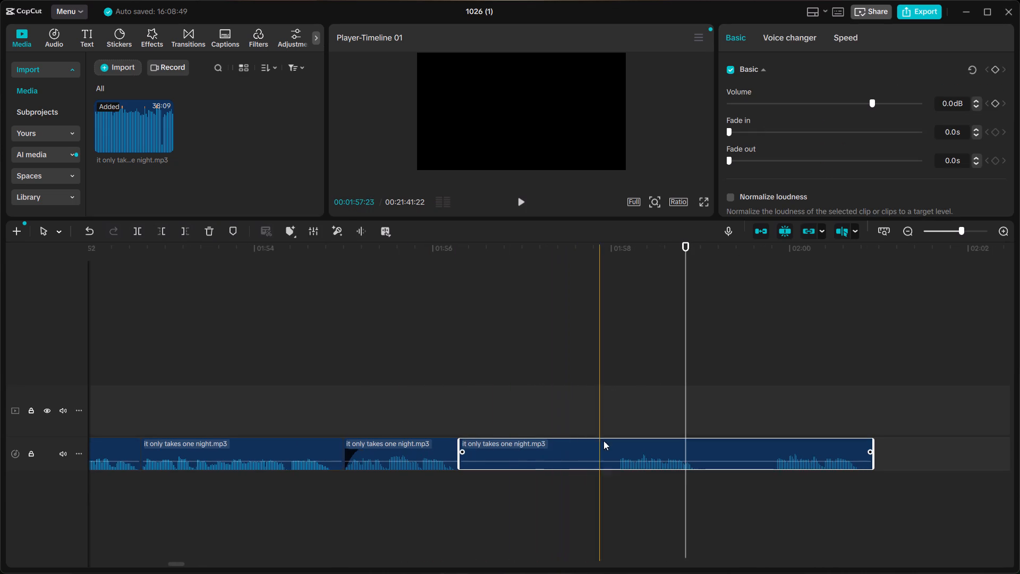
pyautogui.hotkey('ctrl', 'b')
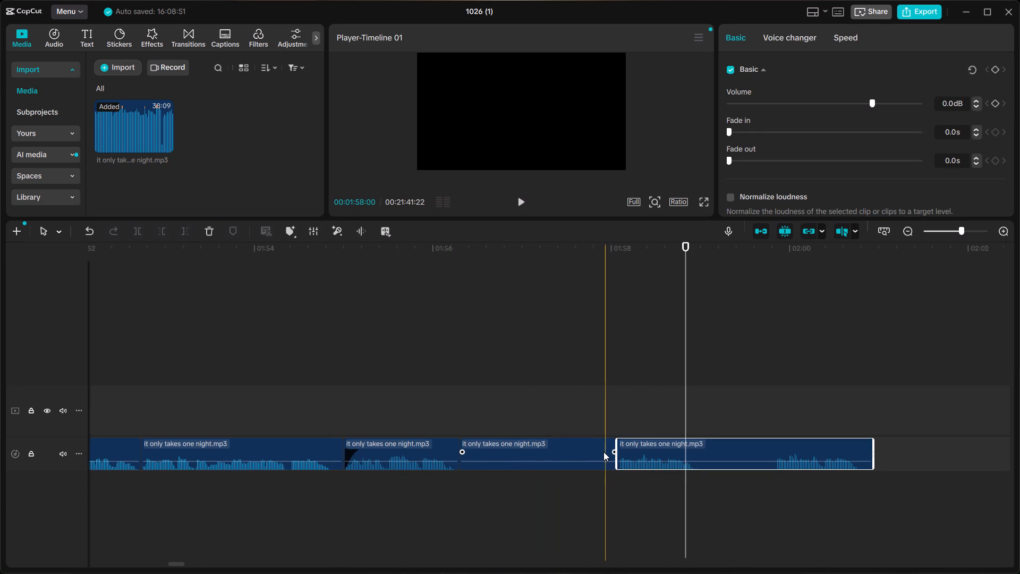
pyautogui.click(602, 452)
pyautogui.press('BackSpace')
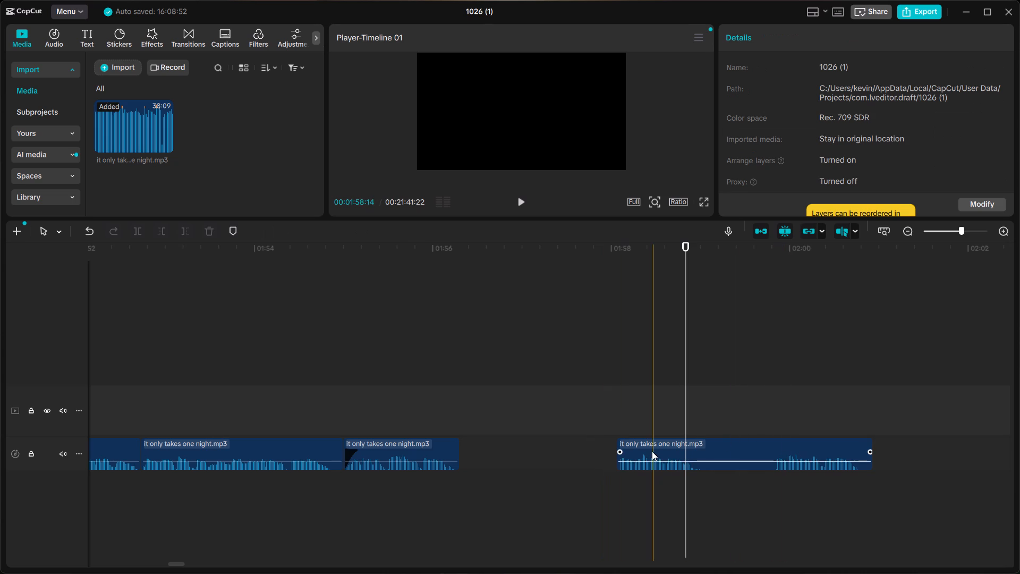
# Move the remaining clip back to about 1:56.3, flush against the end of the faded clip.
pyautogui.click(651, 451)
pyautogui.moveTo(652, 449); pyautogui.dragTo(498, 449)
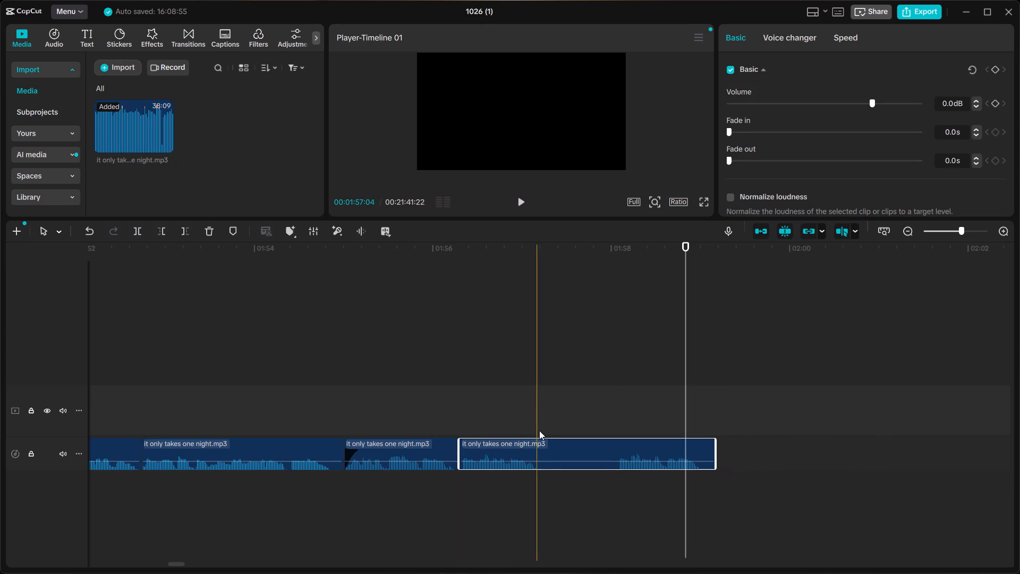
# Split the moved clip at about 1:57.2 and 1:58, and delete the silence between its two phrases.
pyautogui.click(547, 442)
pyautogui.hotkey('ctrl', 'b')
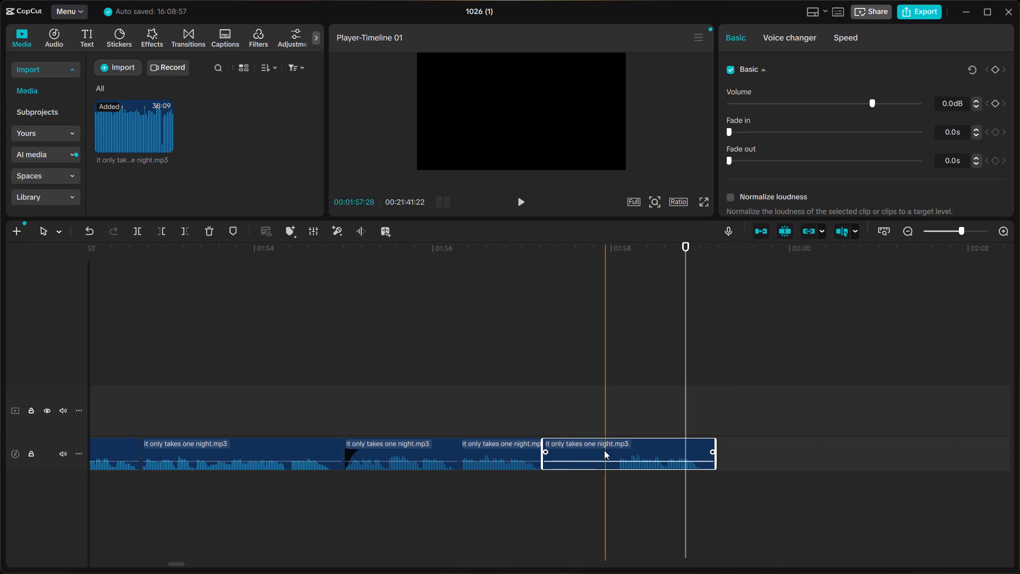
pyautogui.hotkey('ctrl', 'b')
pyautogui.click(599, 451)
pyautogui.press('BackSpace')
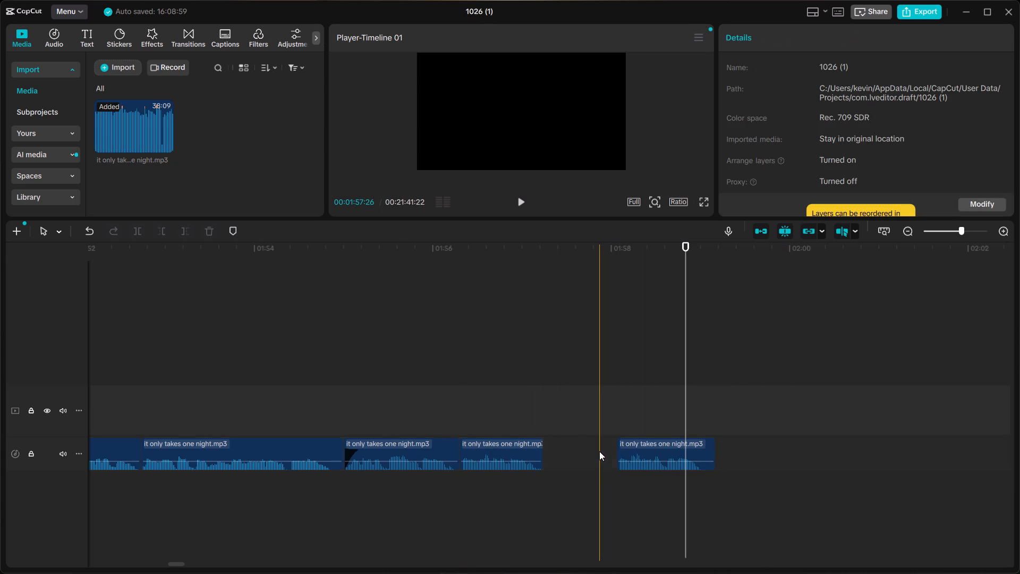
# Move the last phrase clip back to about 1:57.2, flush against the preceding clip.
pyautogui.click(643, 448)
pyautogui.moveTo(643, 448); pyautogui.dragTo(571, 462)
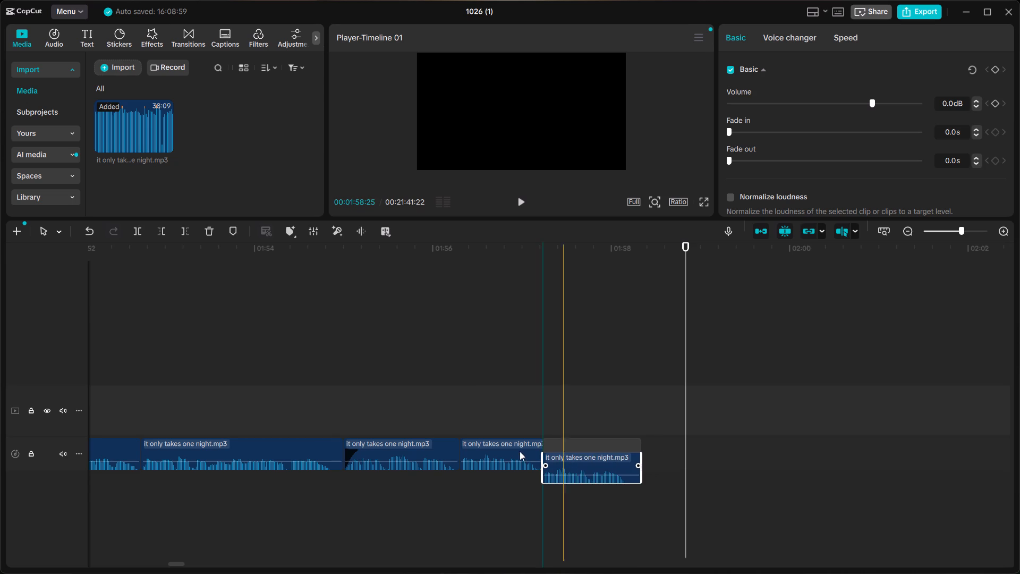
# Play back the joined phrases between about 1:55 and 1:58 to check the transitions.
pyautogui.click(303, 413)
pyautogui.press('space')
pyautogui.click(275, 407)
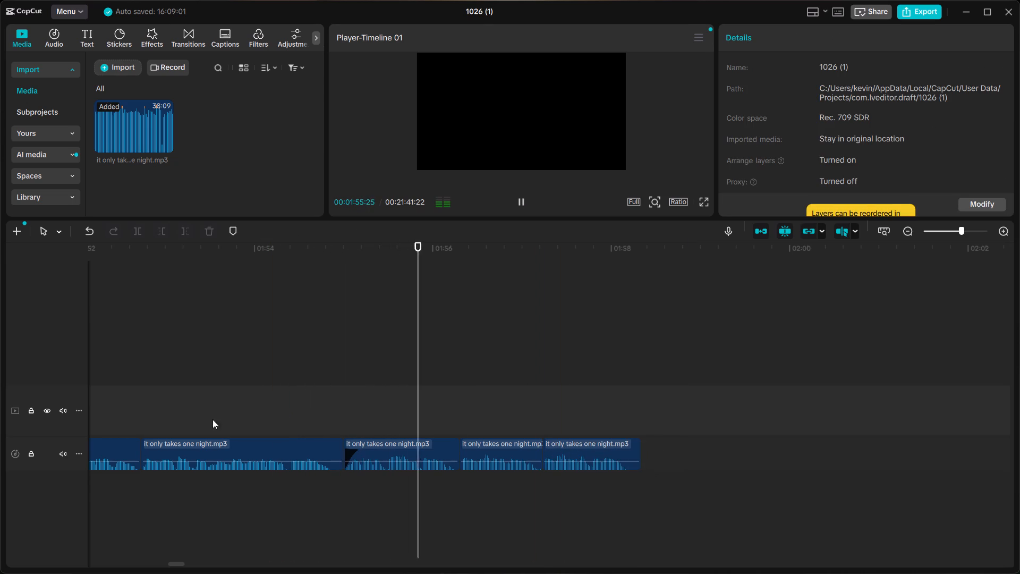
pyautogui.click(183, 418)
pyautogui.press('space')
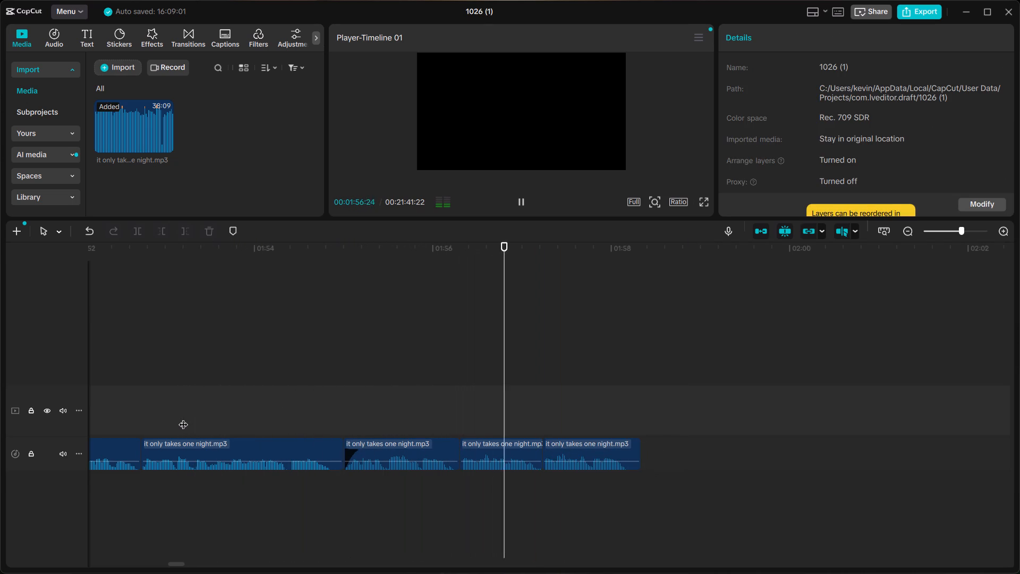
pyautogui.press('space')
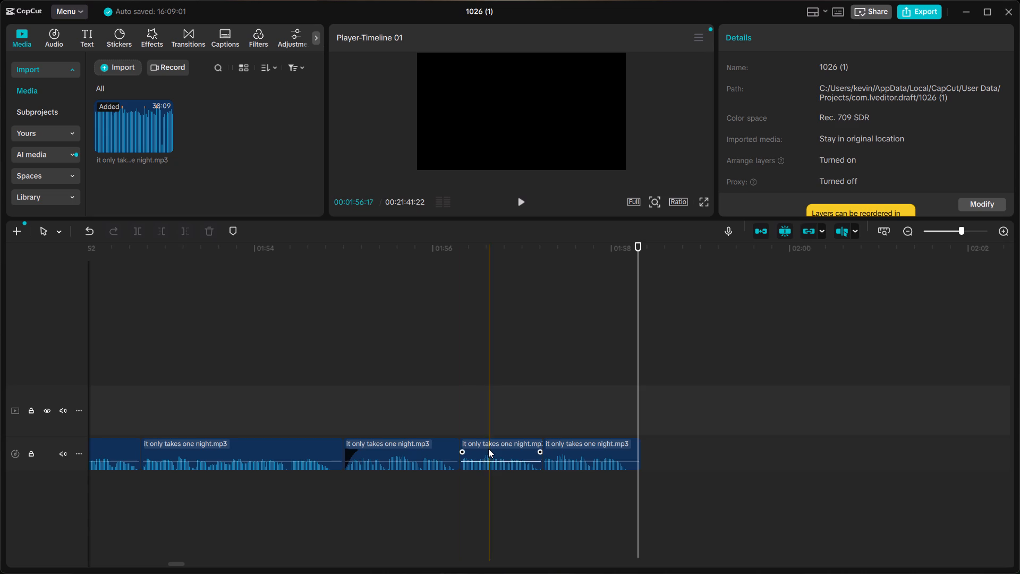
# Listen to the start of the next take at about 2:32 and replay the joined phrases near 1:54 for comparison.
pyautogui.keyDown('ctrl'); pyautogui.scroll(-9, 558, 421); pyautogui.keyUp('ctrl')
pyautogui.hscroll(-2, 608, 411)
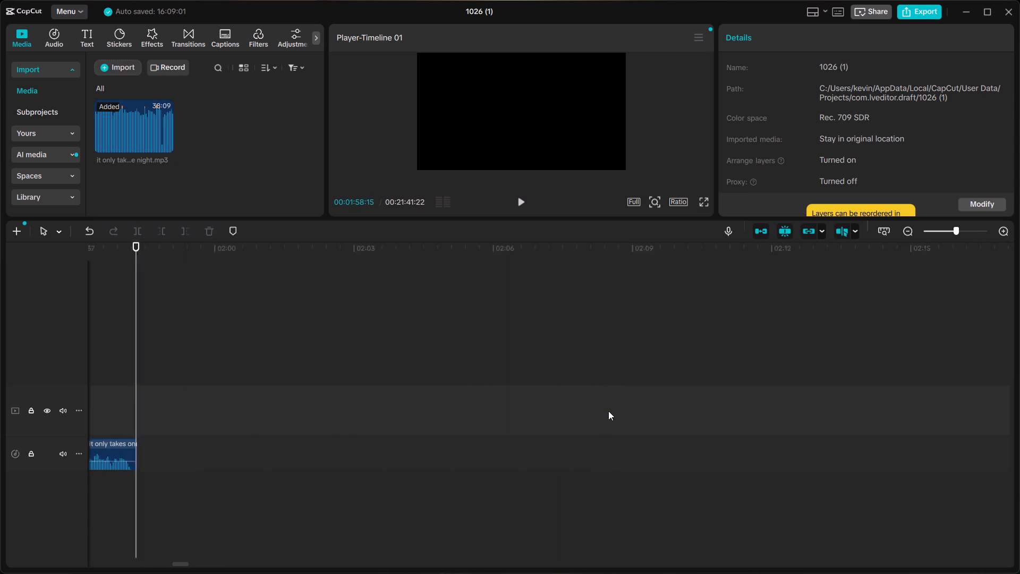
pyautogui.keyDown('ctrl'); pyautogui.scroll(-10, 608, 411); pyautogui.keyUp('ctrl')
pyautogui.click(582, 421)
pyautogui.press('space')
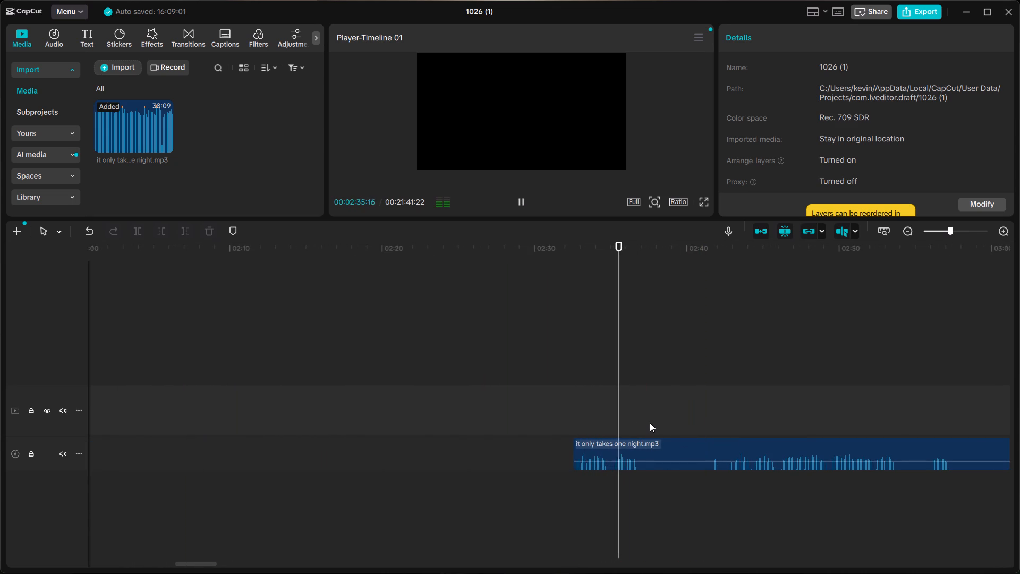
pyautogui.press('space')
pyautogui.hscroll(2, 642, 429)
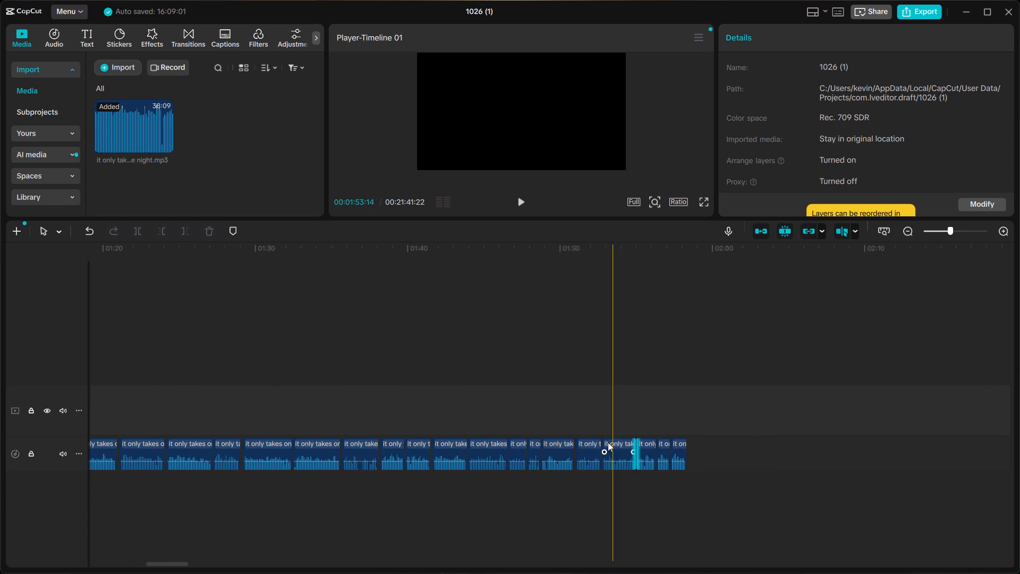
pyautogui.press('space')
pyautogui.click(628, 410)
pyautogui.press('space')
pyautogui.keyDown('ctrl'); pyautogui.scroll(8, 628, 410); pyautogui.keyUp('ctrl')
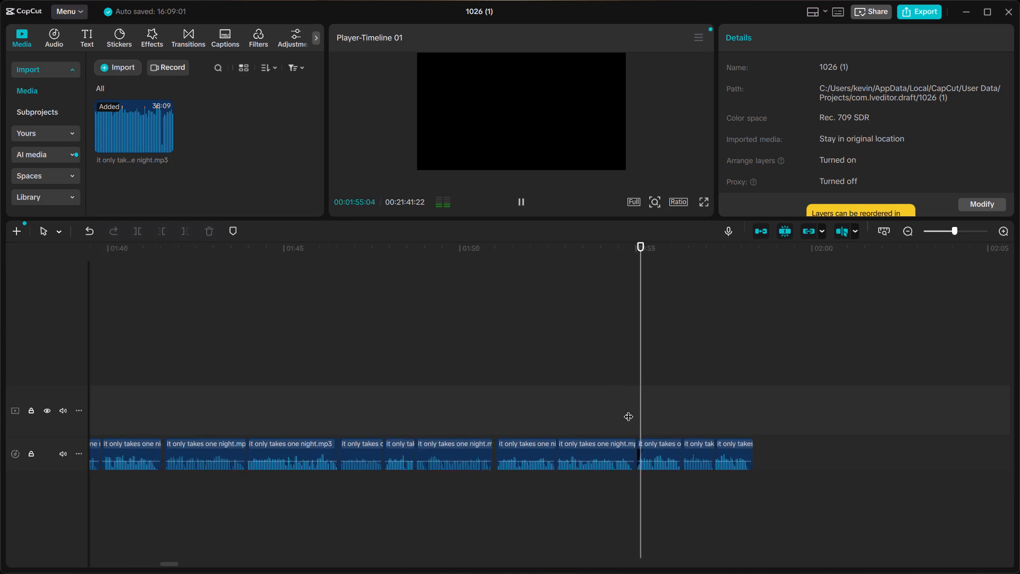
pyautogui.press('space')
# Delete the last three phrase clips after about 1:55 and close the gap before the next take.
pyautogui.click(673, 450)
pyautogui.press('BackSpace')
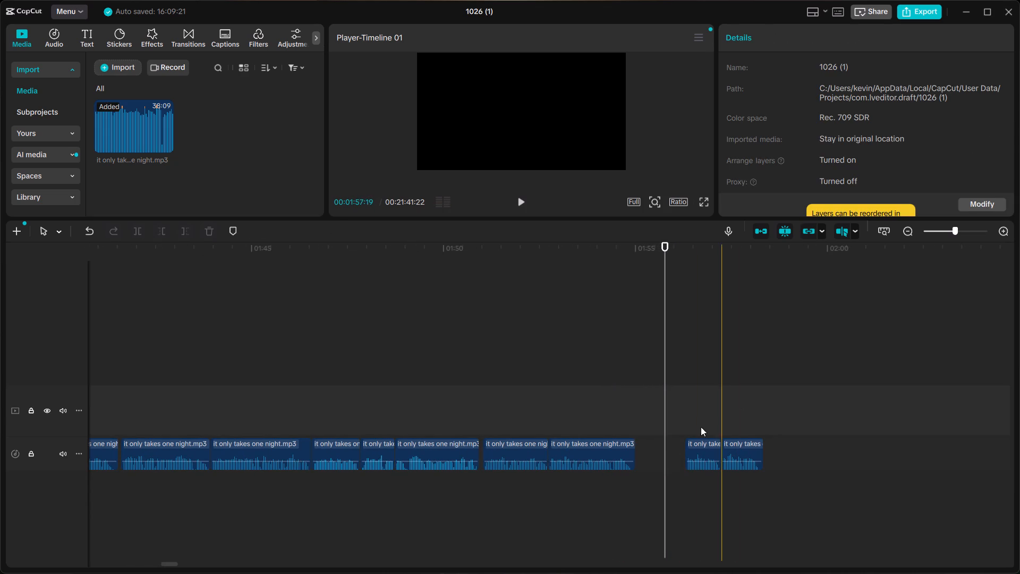
pyautogui.click(706, 451)
pyautogui.press('BackSpace')
pyautogui.moveTo(729, 416); pyautogui.dragTo(776, 488)
pyautogui.press('BackSpace')
pyautogui.rightClick(681, 445)
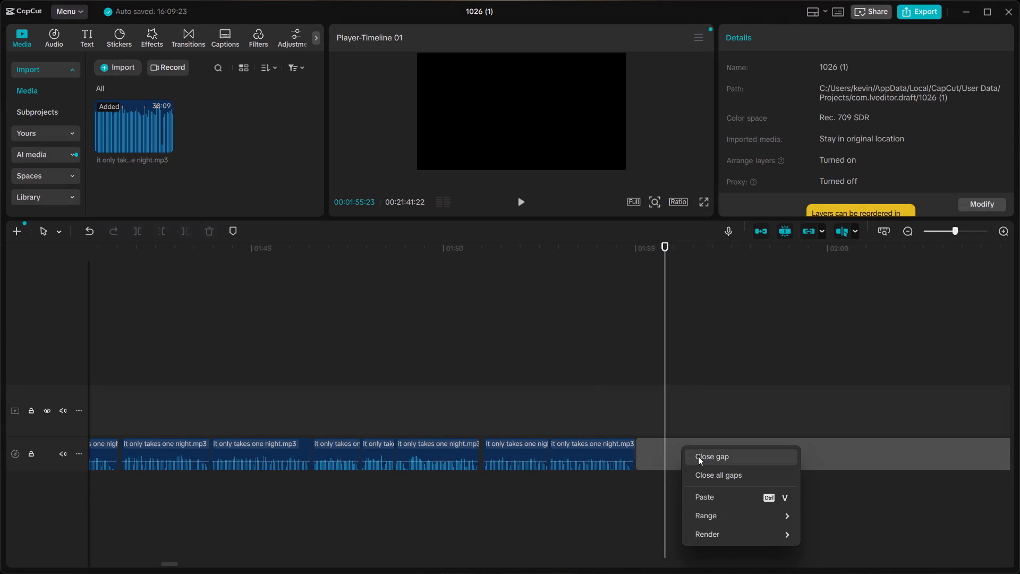
pyautogui.click(698, 456)
# Split the new take at about 1:57.1 and 1:57.6, and delete the silence between its two phrases.
pyautogui.click(604, 424)
pyautogui.press('space')
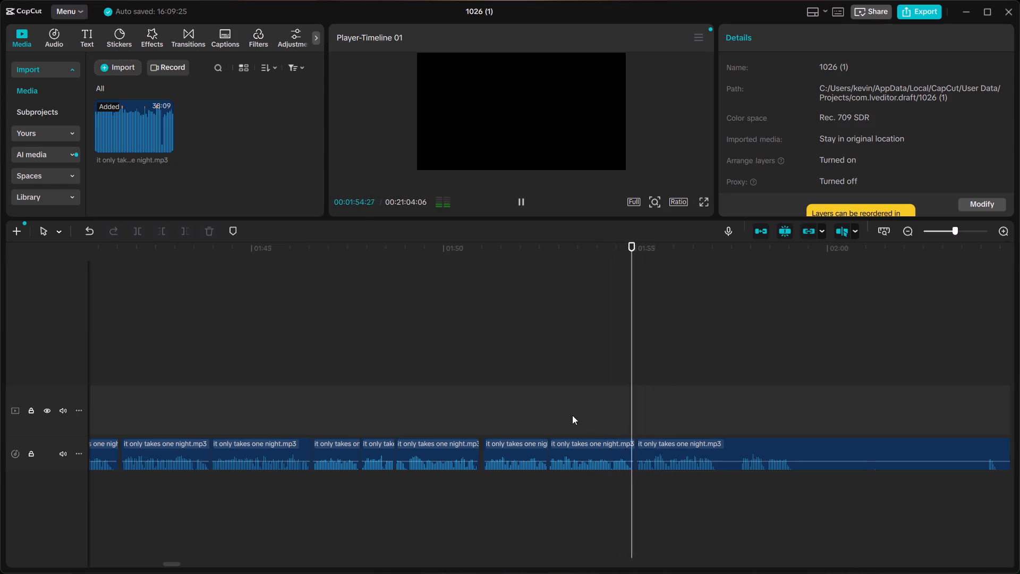
pyautogui.click(540, 406)
pyautogui.press('space')
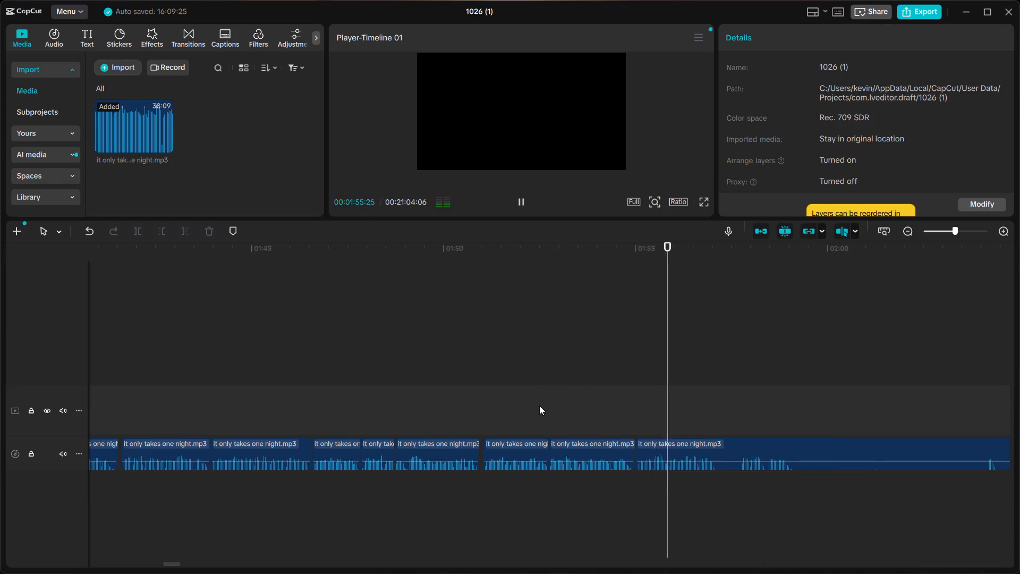
pyautogui.press('space')
pyautogui.keyDown('ctrl'); pyautogui.scroll(9, 727, 418); pyautogui.keyUp('ctrl')
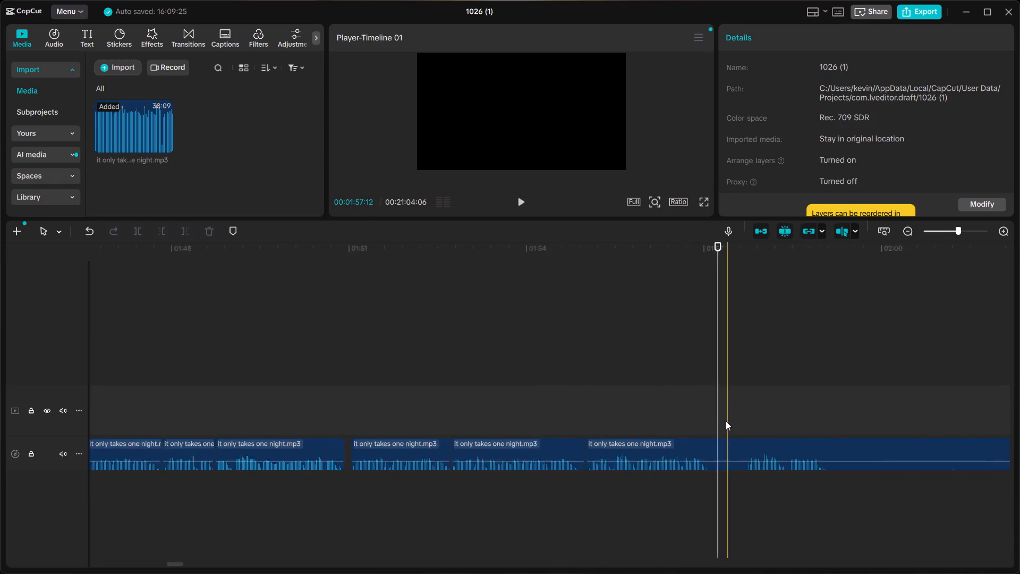
pyautogui.click(707, 452)
pyautogui.hotkey('ctrl', 'b')
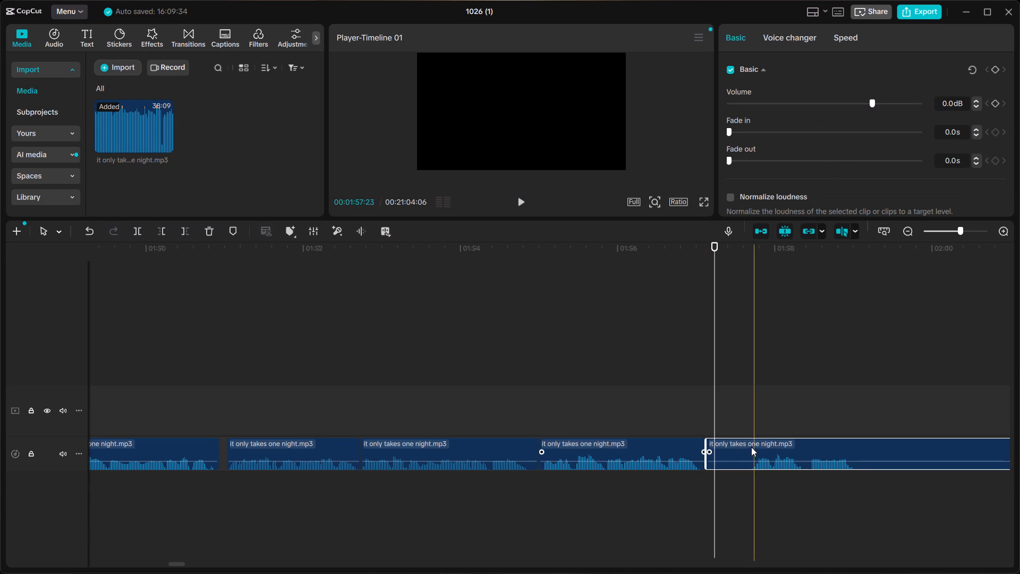
pyautogui.keyDown('ctrl'); pyautogui.click(745, 444); pyautogui.keyUp('ctrl')
pyautogui.hotkey('ctrl', 'b')
pyautogui.click(731, 449)
pyautogui.press('BackSpace')
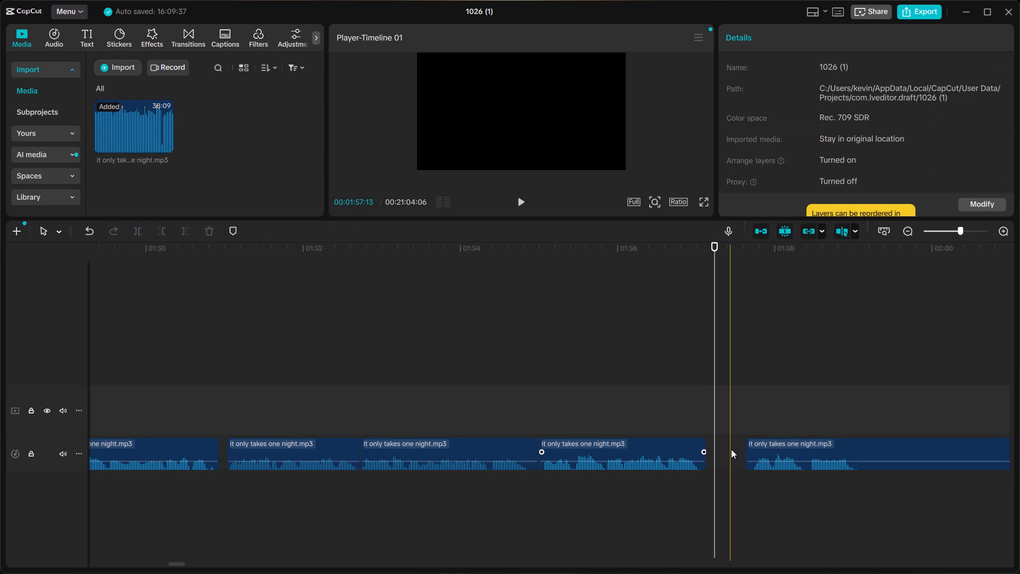
# Move the remaining clip back to about 1:57.1, flush against the end of the preceding phrase.
pyautogui.click(760, 453)
pyautogui.moveTo(762, 444); pyautogui.dragTo(720, 445)
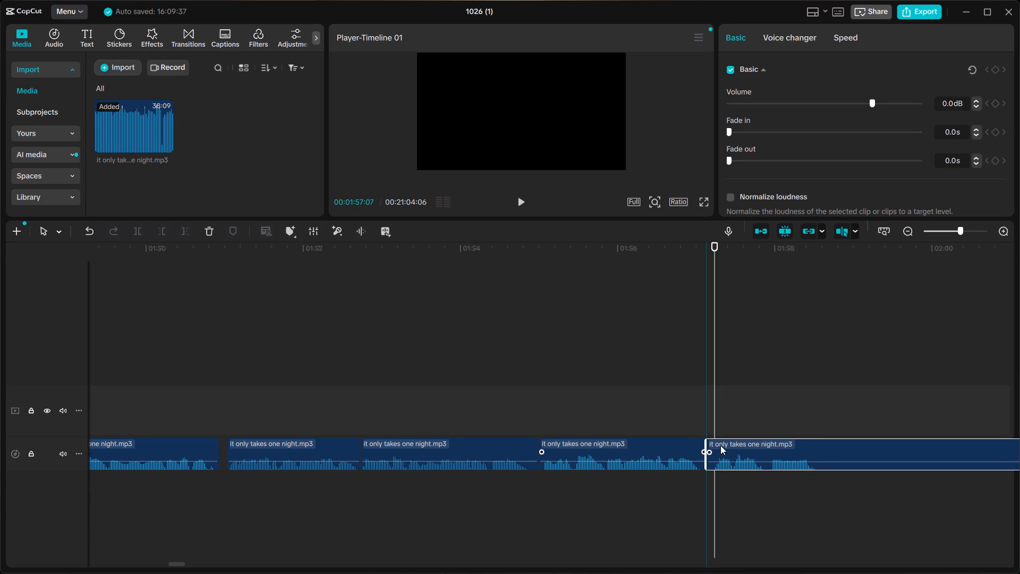
pyautogui.moveTo(720, 445); pyautogui.dragTo(720, 445)
# Check the join by ear and split the moved clip at about 1:58.7, just after its first spoken phrase group.
pyautogui.click(620, 431)
pyautogui.press('space')
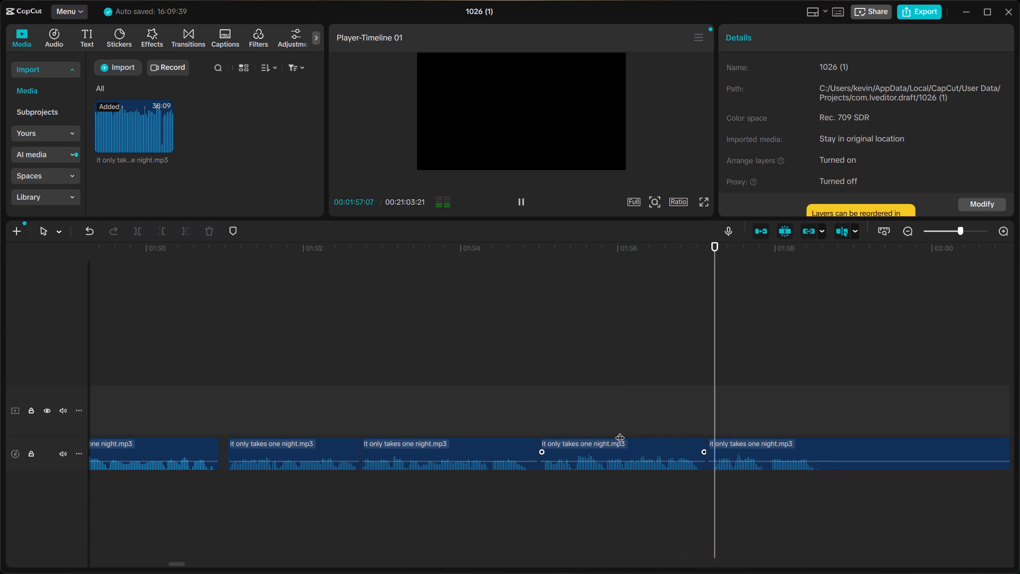
pyautogui.click(611, 413)
pyautogui.press('space')
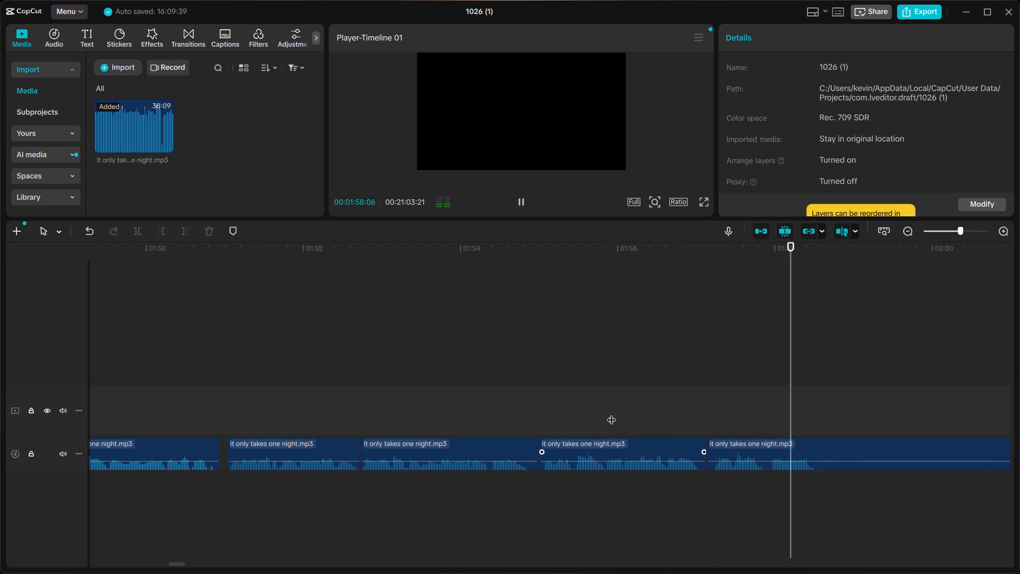
pyautogui.press('space')
pyautogui.click(824, 447)
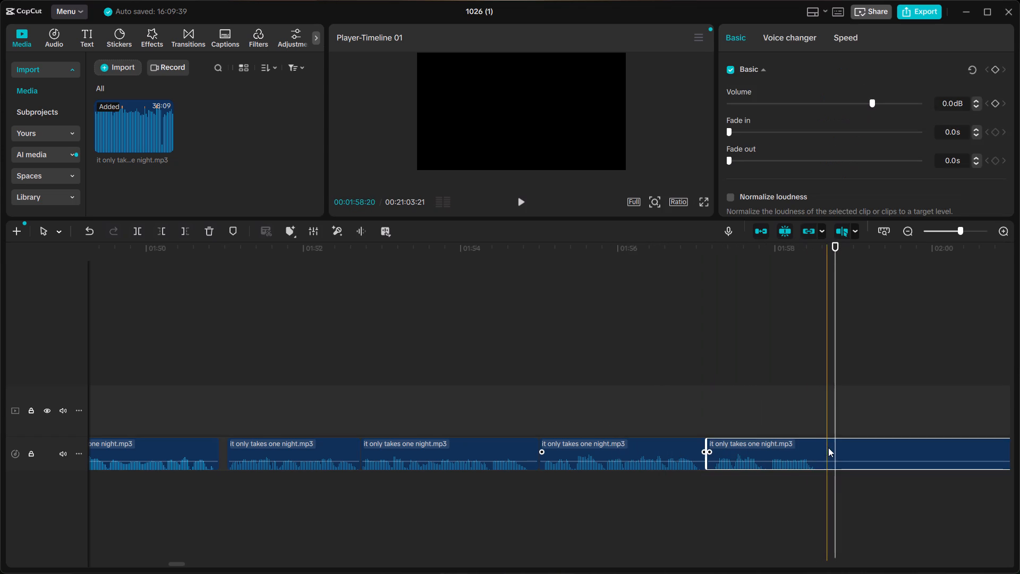
pyautogui.hotkey('ctrl', 'b')
# Listen through the takes between about 2:04 and 2:19 to find where the next usable phrase starts.
pyautogui.hscroll(-1, 829, 448)
pyautogui.keyDown('ctrl'); pyautogui.scroll(-1, 829, 448); pyautogui.keyUp('ctrl')
pyautogui.keyDown('ctrl'); pyautogui.hscroll(-1, 829, 448); pyautogui.keyUp('ctrl')
pyautogui.keyDown('ctrl'); pyautogui.scroll(-1, 829, 448); pyautogui.keyUp('ctrl')
pyautogui.hscroll(-1, 829, 448)
pyautogui.keyDown('ctrl'); pyautogui.hscroll(-1, 829, 448); pyautogui.keyUp('ctrl')
pyautogui.keyDown('ctrl'); pyautogui.scroll(-4, 829, 448); pyautogui.keyUp('ctrl')
pyautogui.hscroll(-1, 829, 448)
pyautogui.click(681, 419)
pyautogui.press('space')
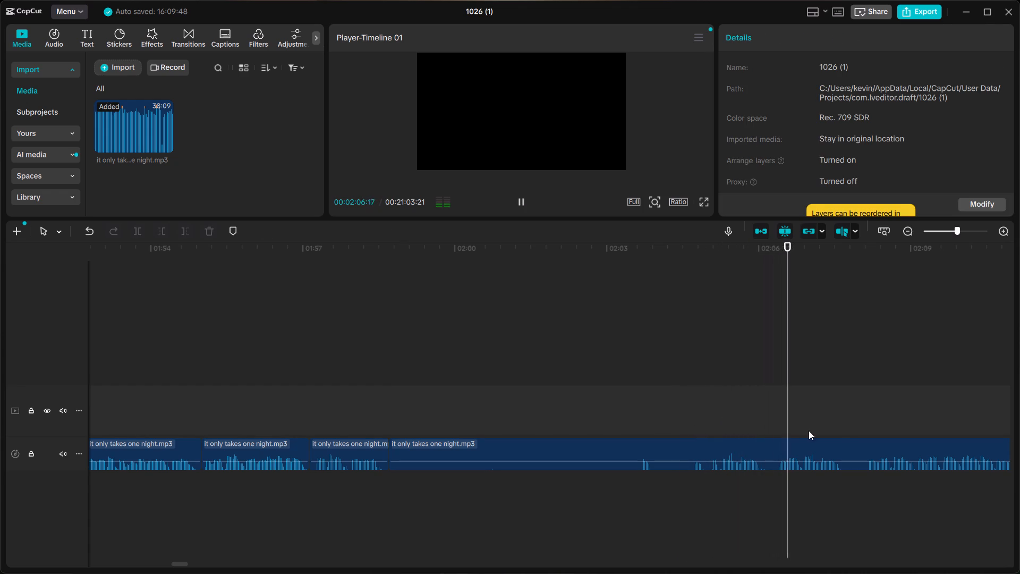
pyautogui.click(859, 429)
pyautogui.press('space')
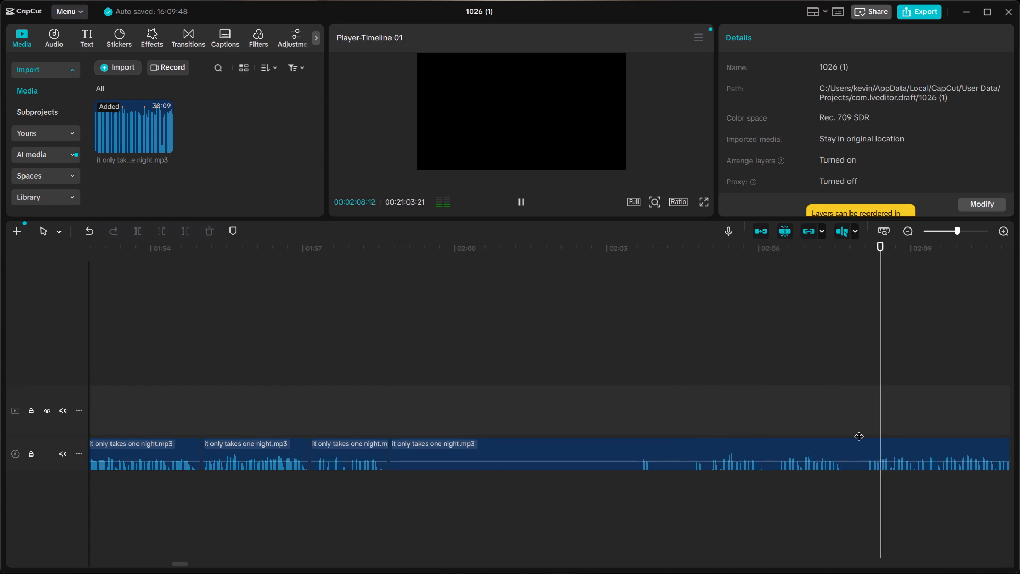
pyautogui.hscroll(-1, 859, 429)
pyautogui.click(677, 431)
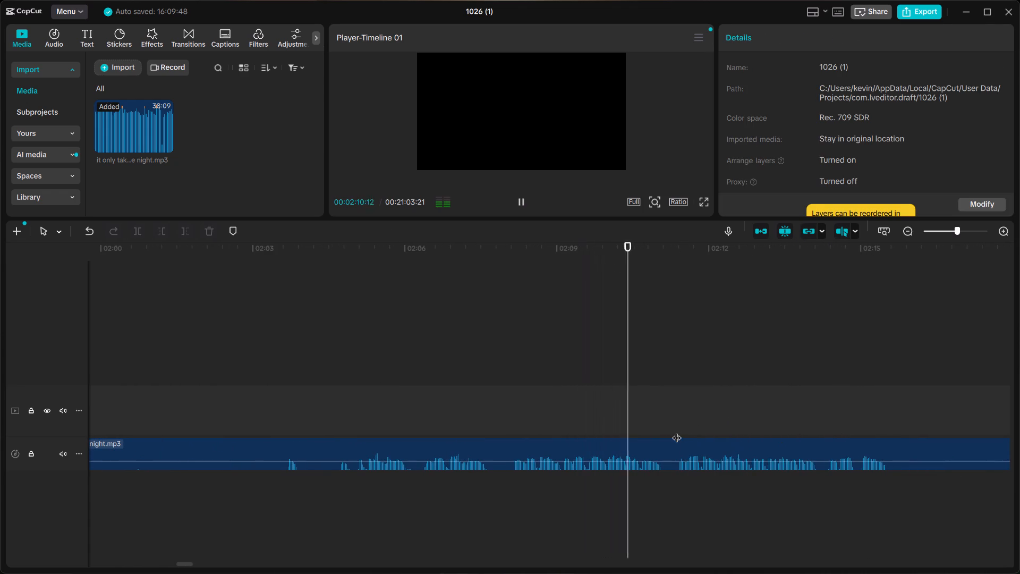
pyautogui.press('space')
pyautogui.hscroll(-1, 677, 431)
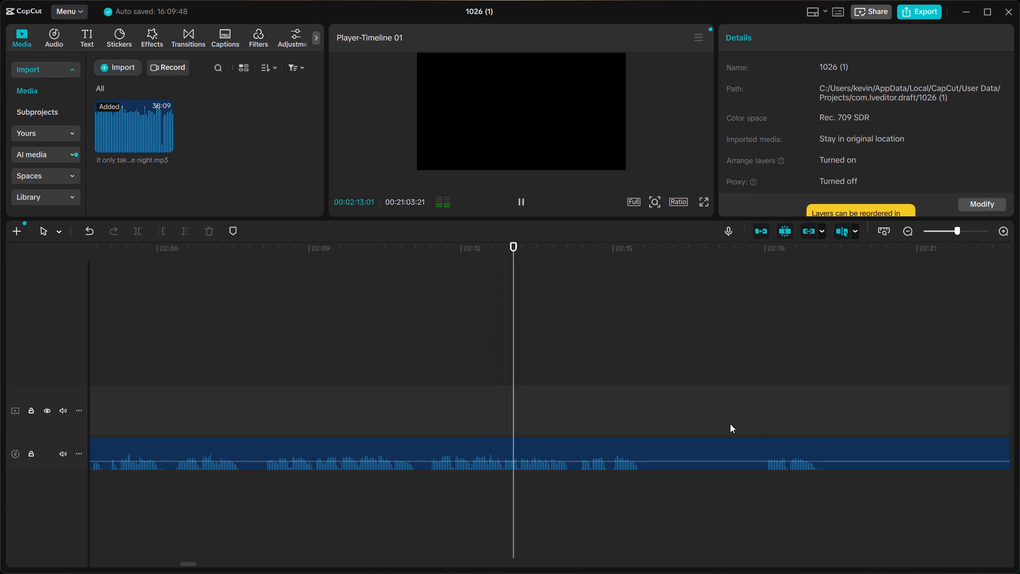
pyautogui.click(748, 427)
pyautogui.press('space')
pyautogui.hscroll(-1, 752, 428)
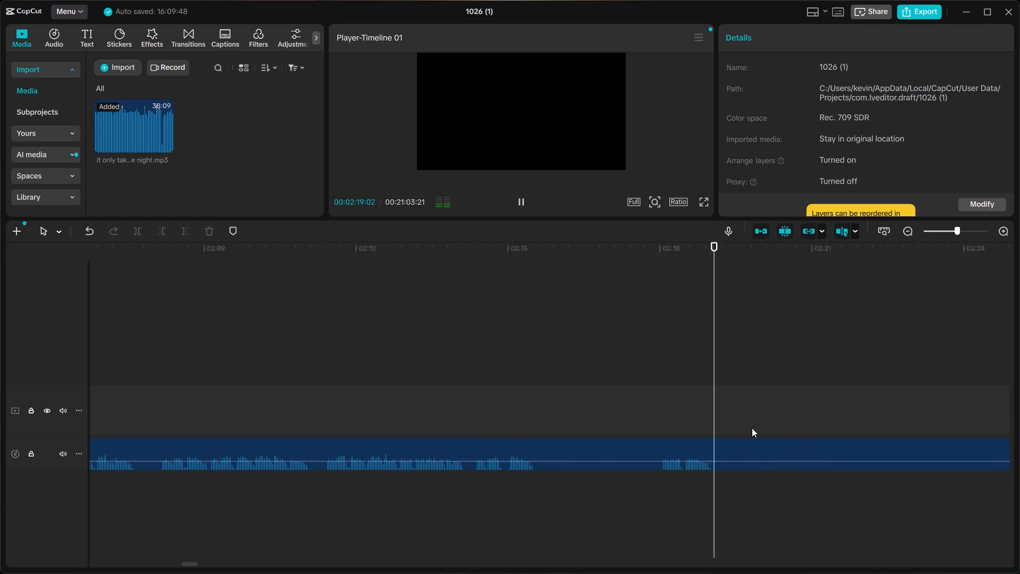
pyautogui.hscroll(-2, 752, 428)
pyautogui.press('space')
# Listen to the phrases between about 2:30 and 2:37 to judge which take to keep.
pyautogui.click(671, 433)
pyautogui.press('space')
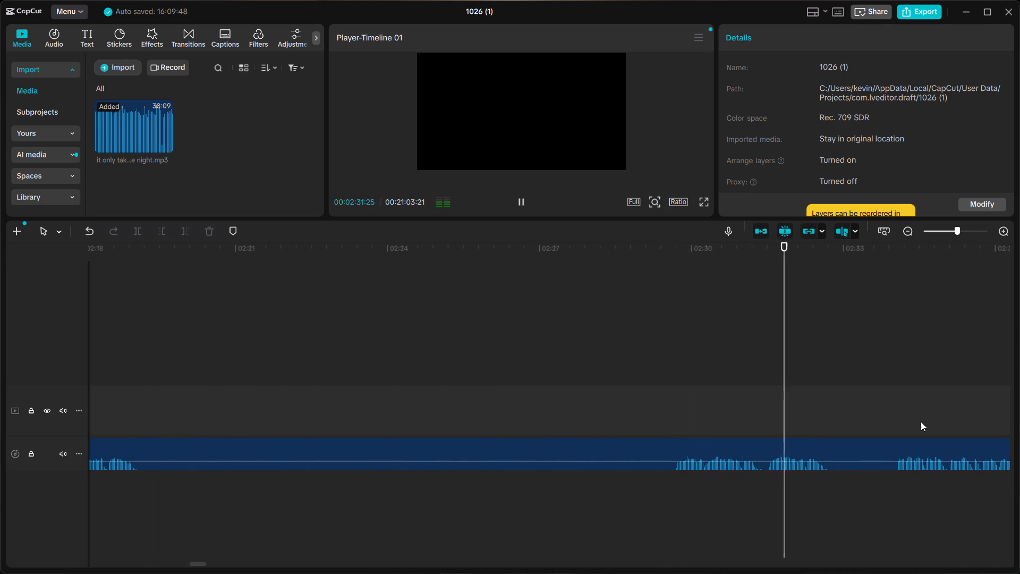
pyautogui.click(891, 430)
pyautogui.press('space')
pyautogui.hscroll(-1, 891, 430)
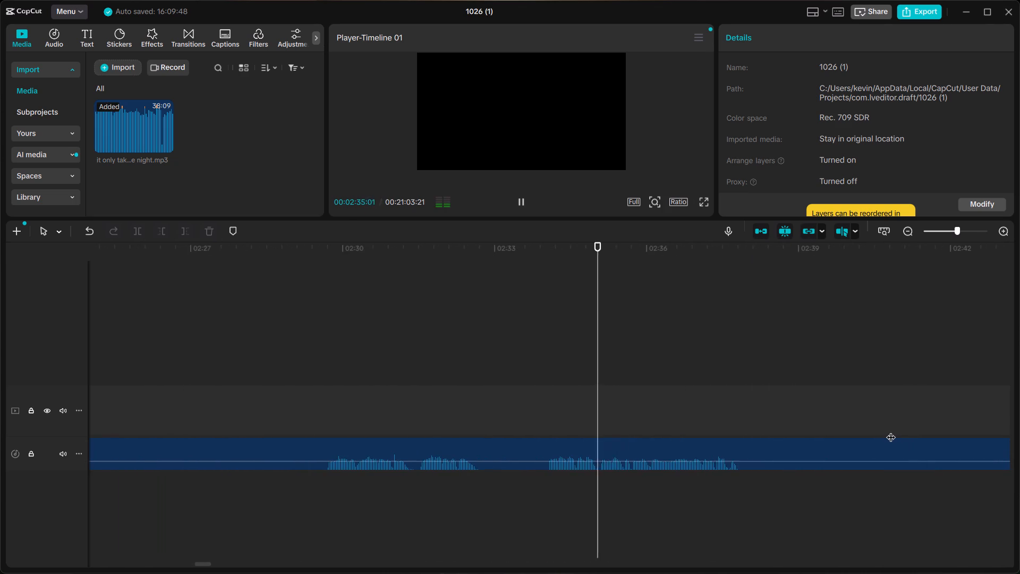
pyautogui.hscroll(-1, 891, 430)
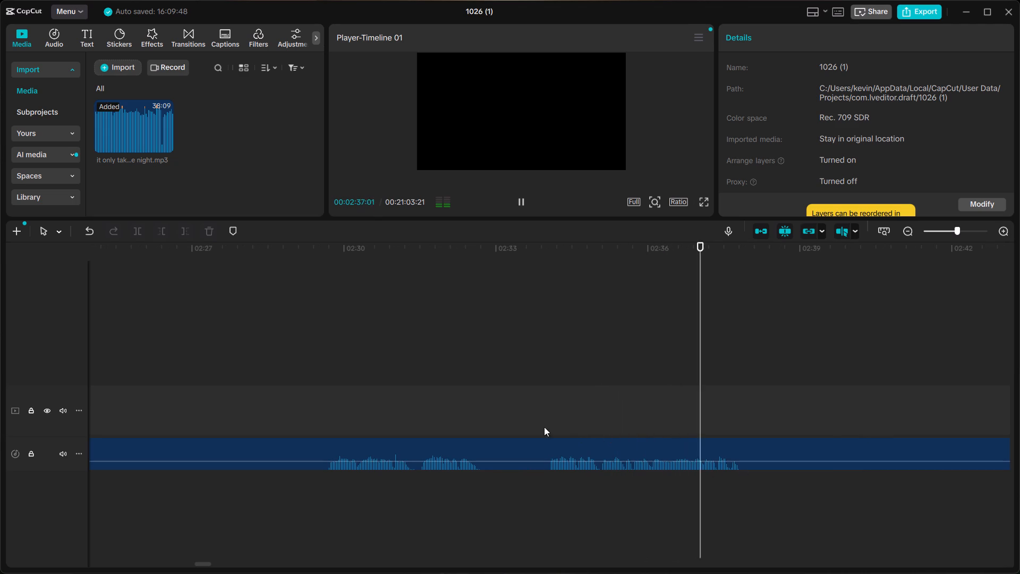
# Replay the phrase after about 2:31 and split the clip at about 2:31.5, just before that phrase.
pyautogui.click(408, 430)
pyautogui.press('space')
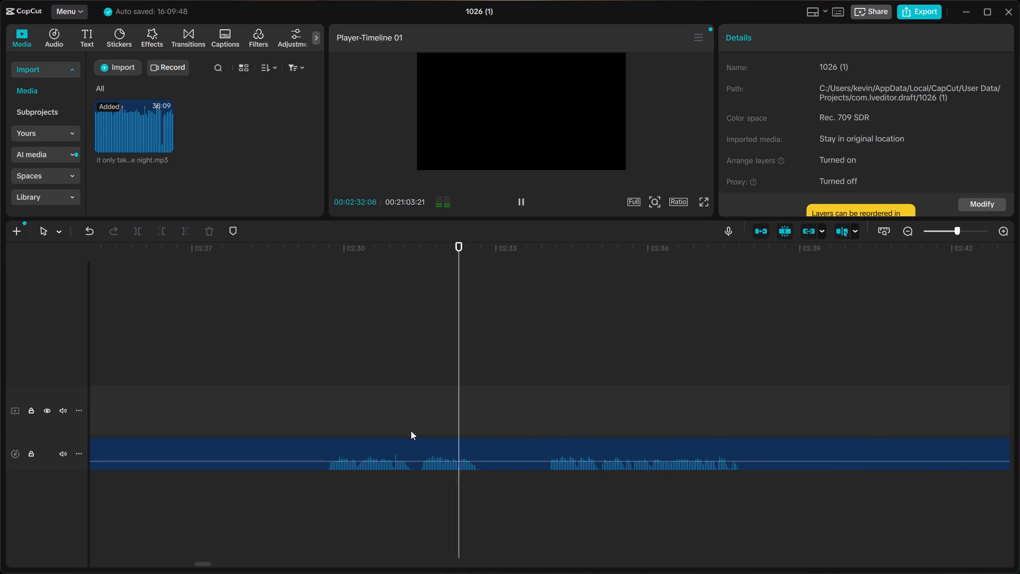
pyautogui.press('space')
pyautogui.keyDown('ctrl'); pyautogui.scroll(8, 419, 424); pyautogui.keyUp('ctrl')
pyautogui.click(420, 449)
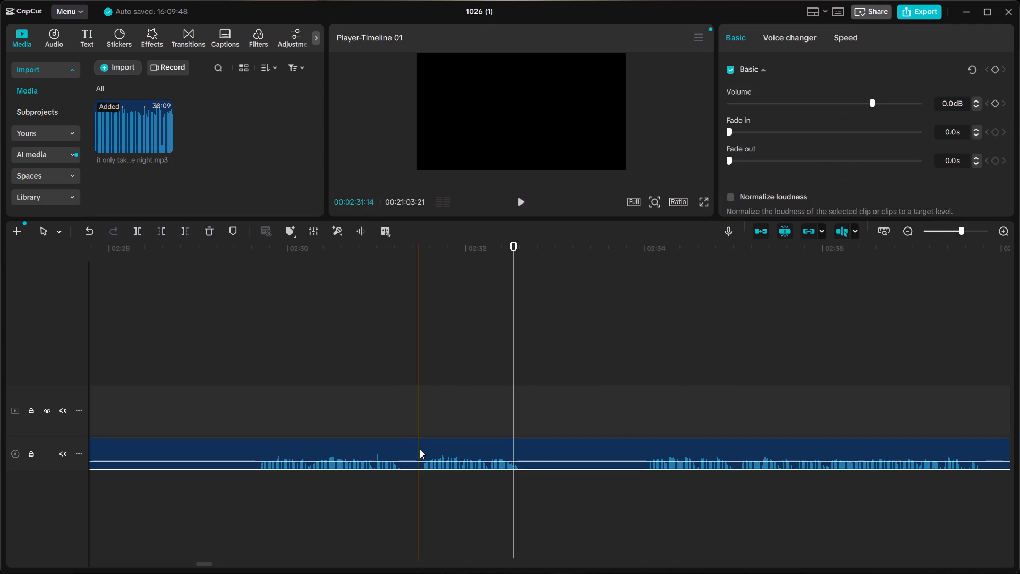
pyautogui.hotkey('ctrl', 'b')
# Delete the unwanted takes between about 1:58.7 and 2:31.5, and close the resulting gap.
pyautogui.click(340, 449)
pyautogui.keyDown('ctrl'); pyautogui.scroll(-6, 340, 449); pyautogui.keyUp('ctrl')
pyautogui.hscroll(-6, 340, 449)
pyautogui.keyDown('ctrl'); pyautogui.scroll(-9, 340, 449); pyautogui.keyUp('ctrl')
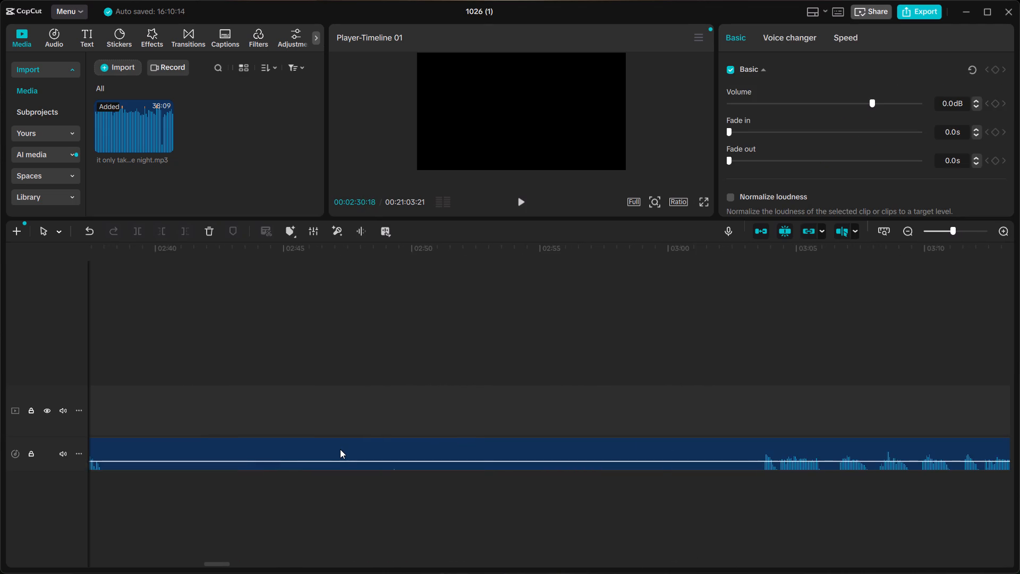
pyautogui.hscroll(2, 340, 449)
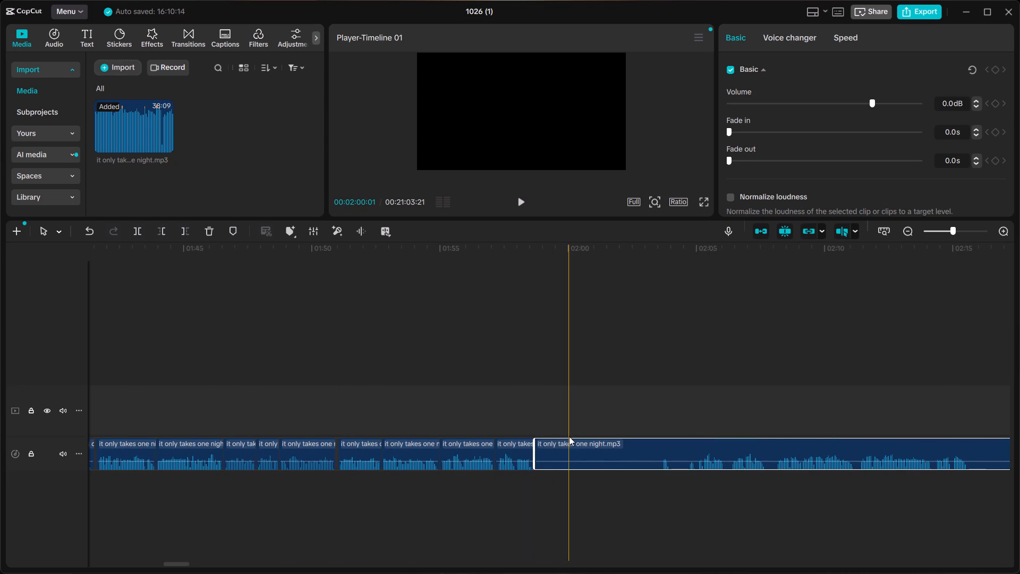
pyautogui.press('BackSpace')
pyautogui.rightClick(569, 451)
pyautogui.click(584, 457)
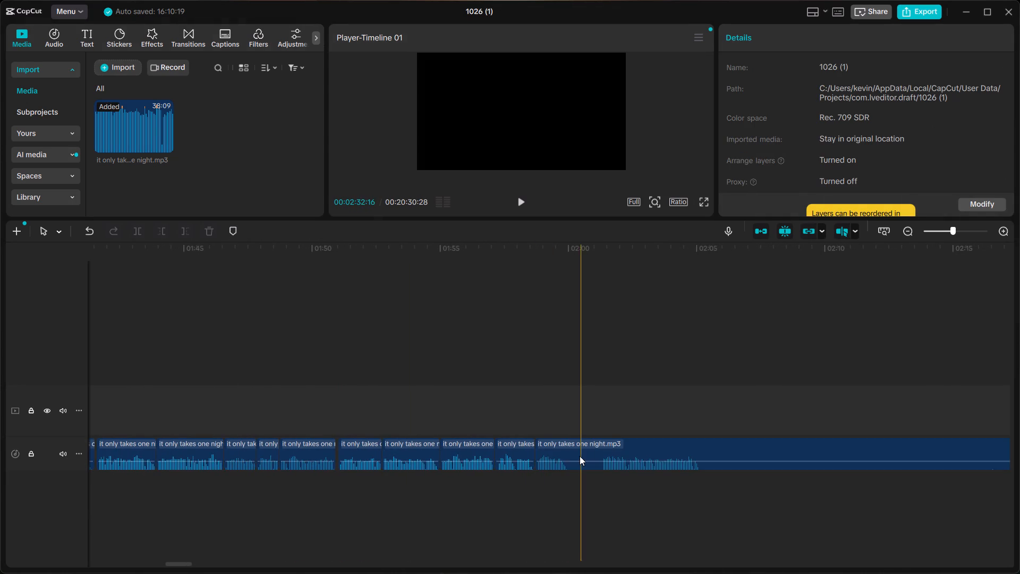
# Check the new join by ear and slightly shorten the end of the phrase clip that ends at about 1:58.7.
pyautogui.keyDown('ctrl'); pyautogui.scroll(14, 580, 456); pyautogui.keyUp('ctrl')
pyautogui.click(376, 393)
pyautogui.press('space')
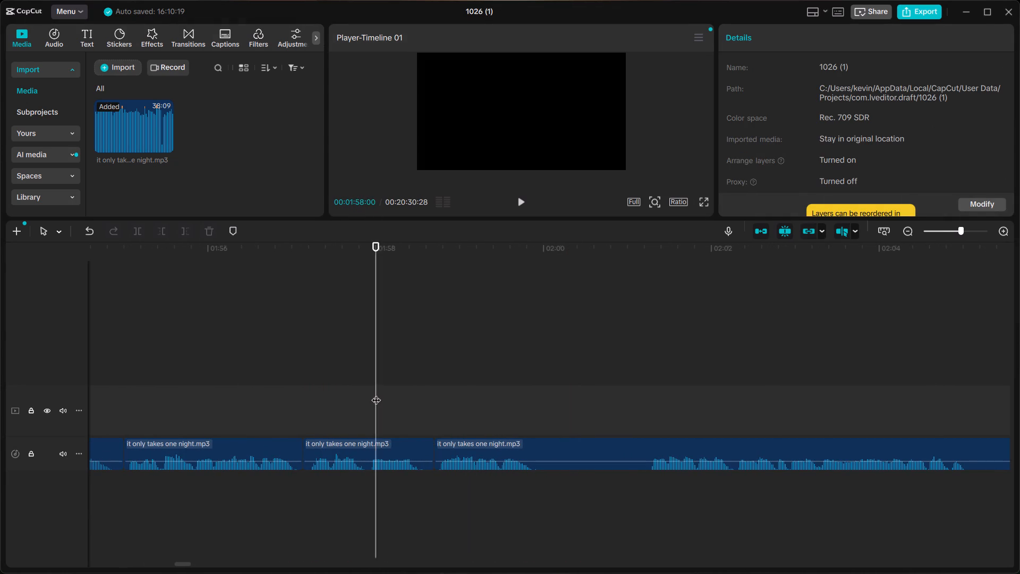
pyautogui.click(320, 401)
pyautogui.press('space')
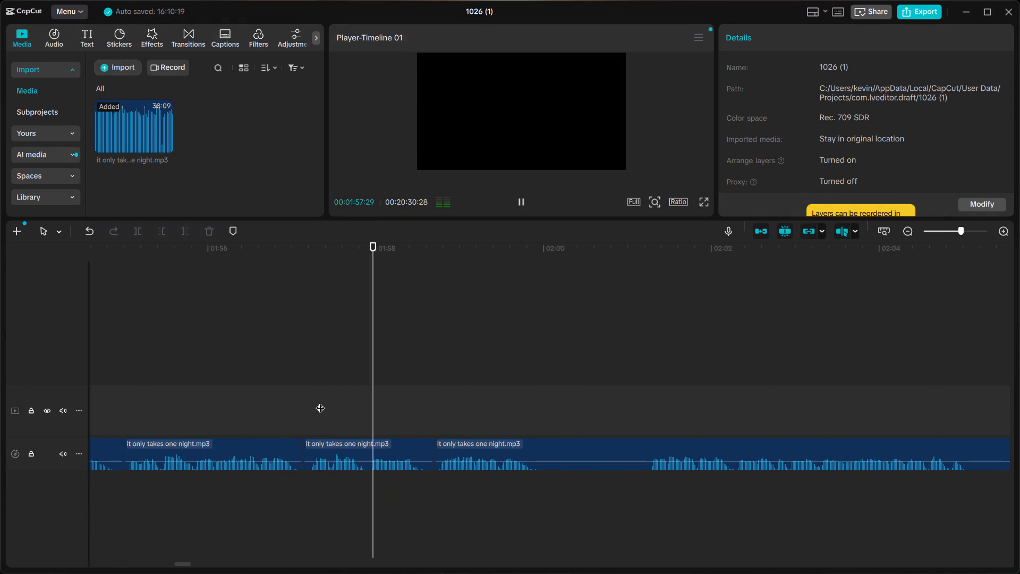
pyautogui.press('space')
pyautogui.keyDown('ctrl'); pyautogui.scroll(9, 350, 413); pyautogui.keyUp('ctrl')
pyautogui.click(514, 438)
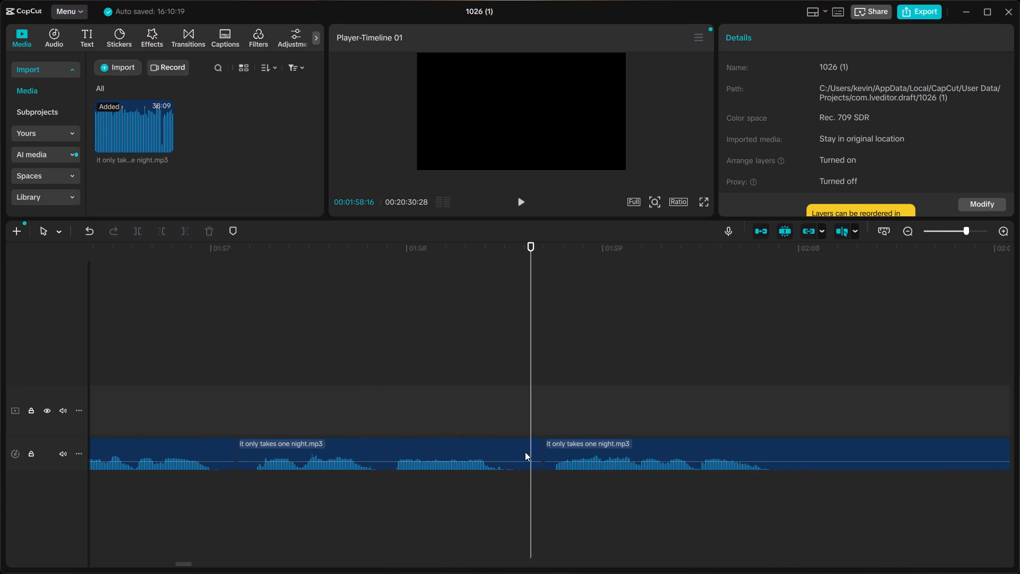
pyautogui.click(534, 446)
pyautogui.moveTo(543, 449); pyautogui.dragTo(534, 448)
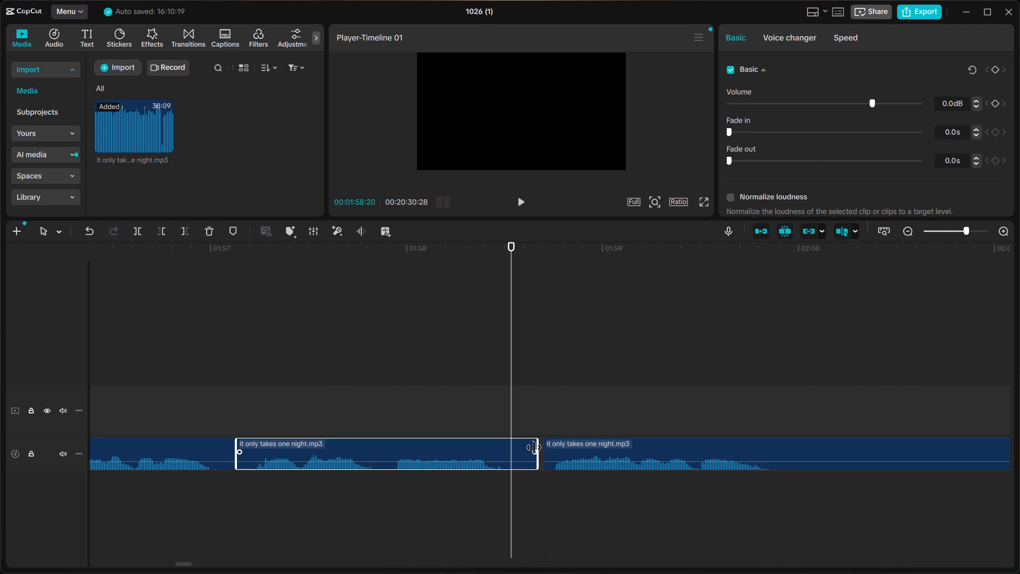
# Trim the phrase clip's end to about 1:58.5, move the following clip up against it, and check the join by ear.
pyautogui.moveTo(534, 448); pyautogui.dragTo(512, 451)
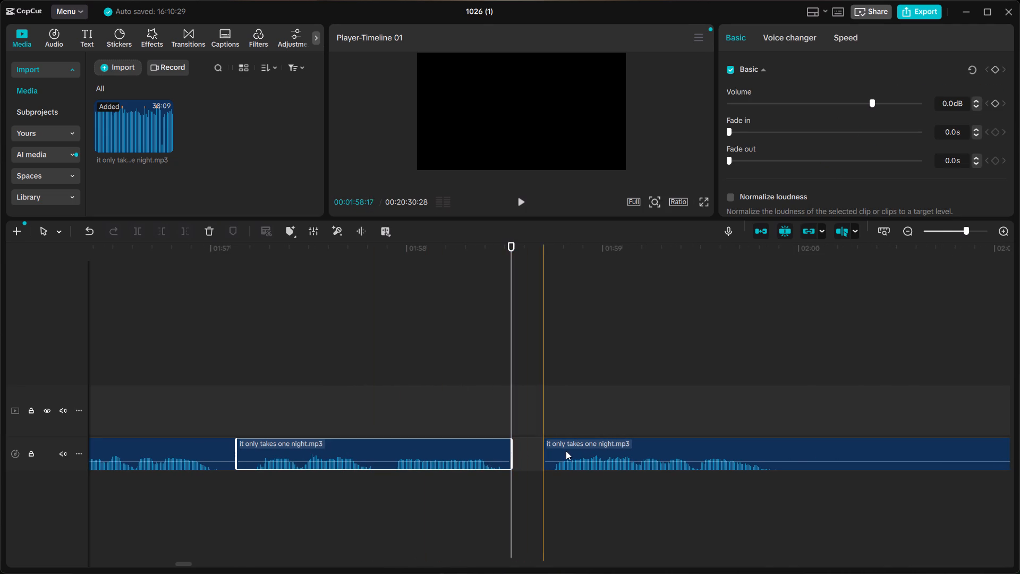
pyautogui.click(571, 451)
pyautogui.moveTo(571, 451); pyautogui.dragTo(535, 459)
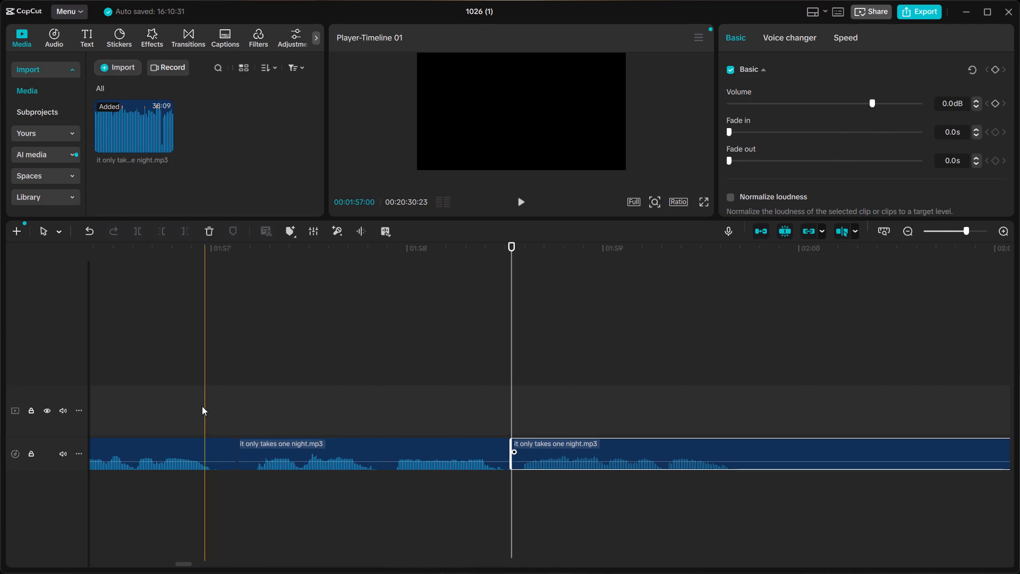
pyautogui.click(202, 406)
pyautogui.press('space')
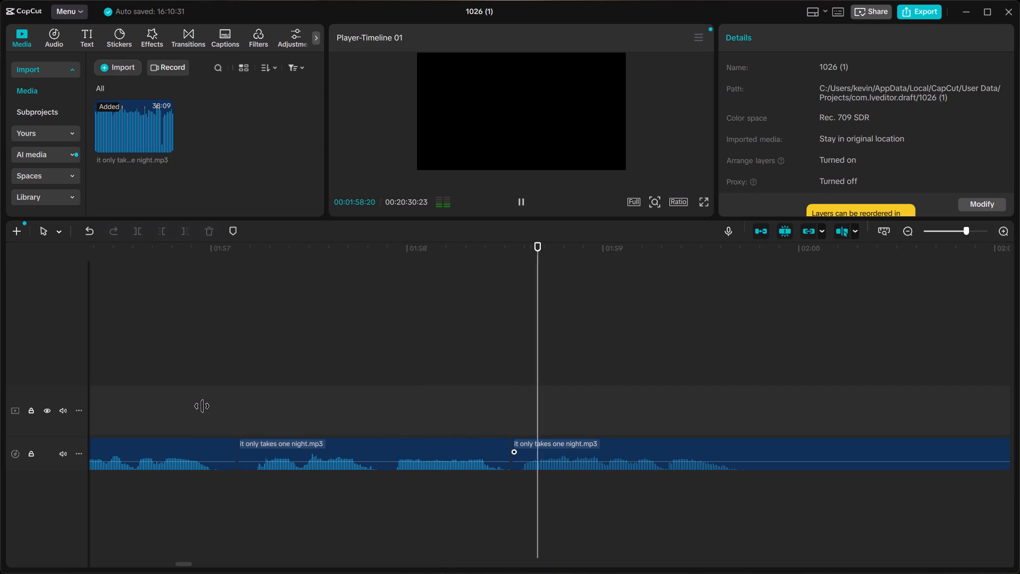
pyautogui.press('space')
# Shift the following clip later to leave a pause of about 0.1 s after 1:58.5, checking the spacing by ear.
pyautogui.click(528, 449)
pyautogui.moveTo(528, 449); pyautogui.dragTo(536, 451)
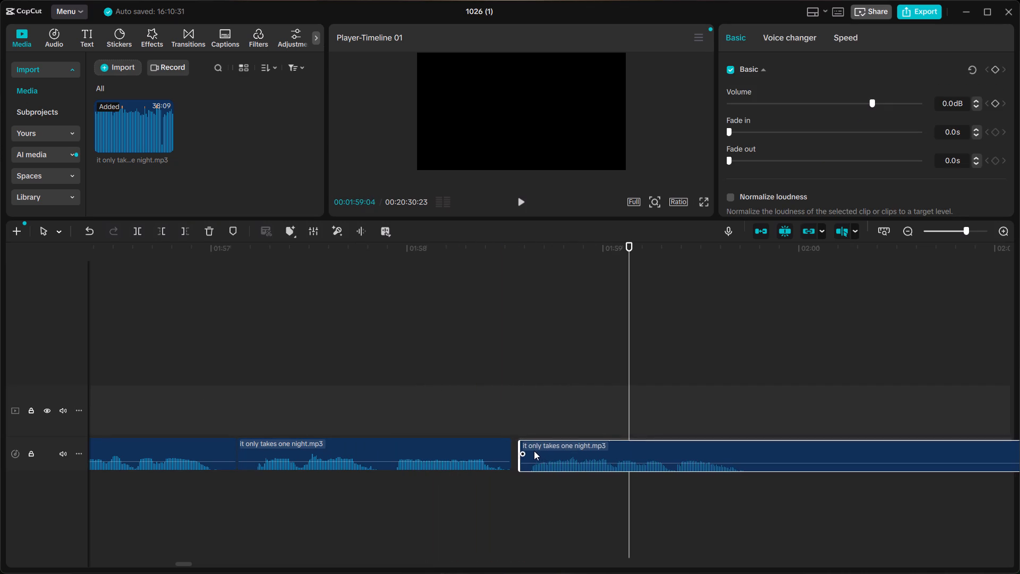
pyautogui.click(139, 434)
pyautogui.press('space')
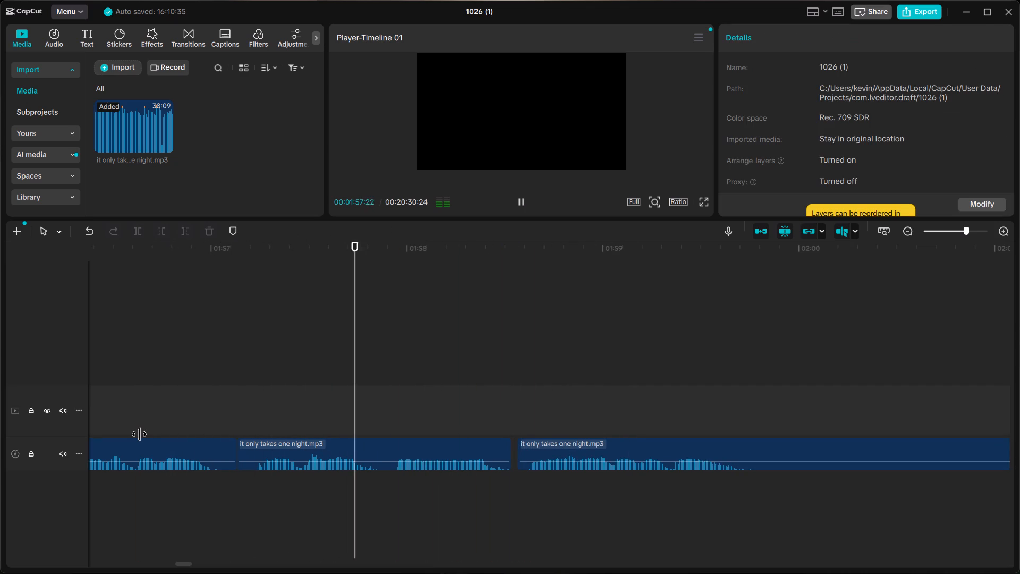
pyautogui.press('space')
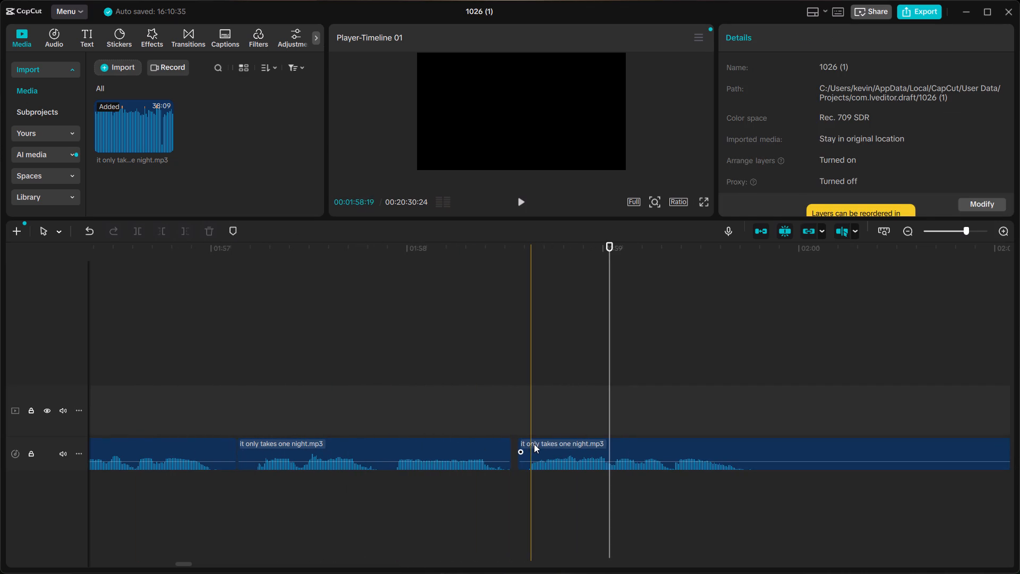
pyautogui.click(534, 444)
pyautogui.moveTo(534, 444); pyautogui.dragTo(545, 447)
pyautogui.click(113, 445)
pyautogui.press('space')
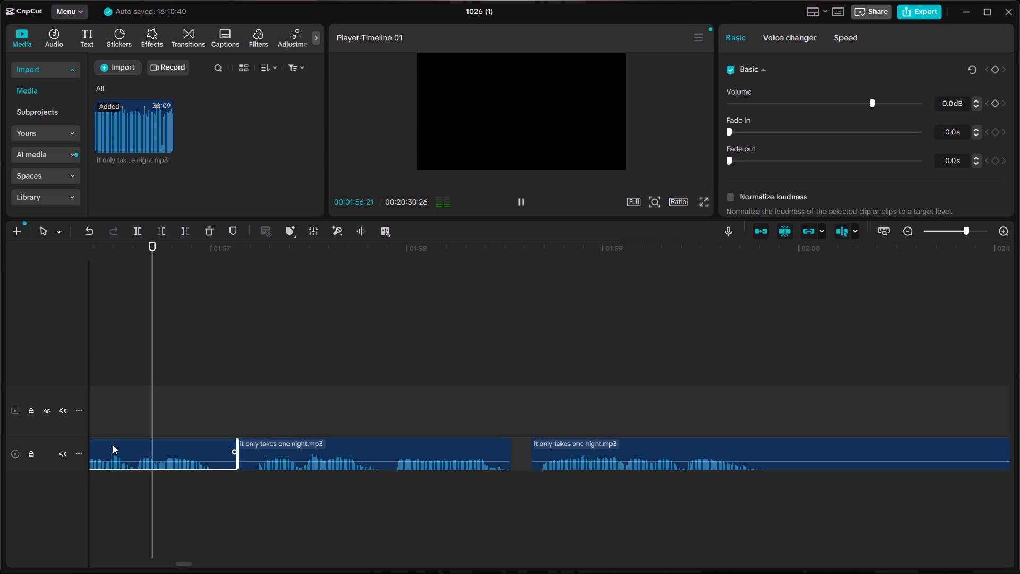
pyautogui.keyDown('ctrl'); pyautogui.scroll(-9, 113, 445); pyautogui.keyUp('ctrl')
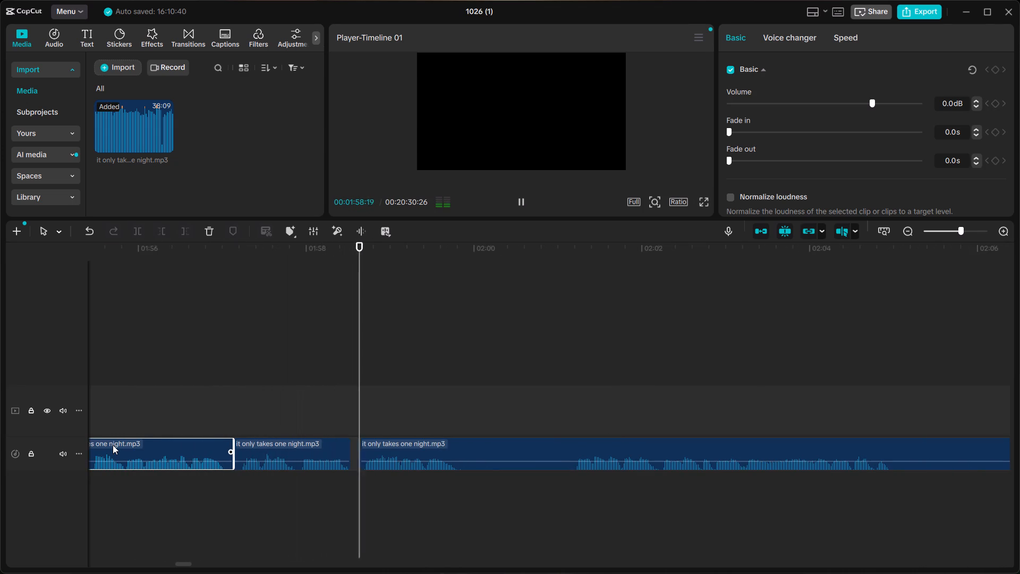
pyautogui.press('space')
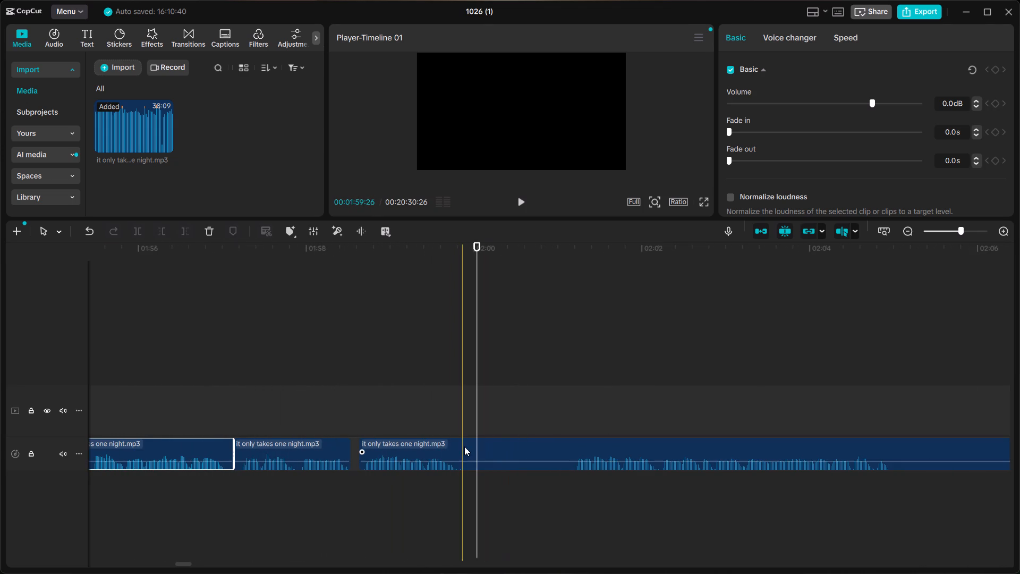
# Split the clip at about 1:59.9 and 2:02.2, listening for the phrase boundaries, and delete the section between the splits.
pyautogui.click(474, 439)
pyautogui.keyDown('ctrl'); pyautogui.click(469, 450); pyautogui.keyUp('ctrl')
pyautogui.hotkey('ctrl', 'b')
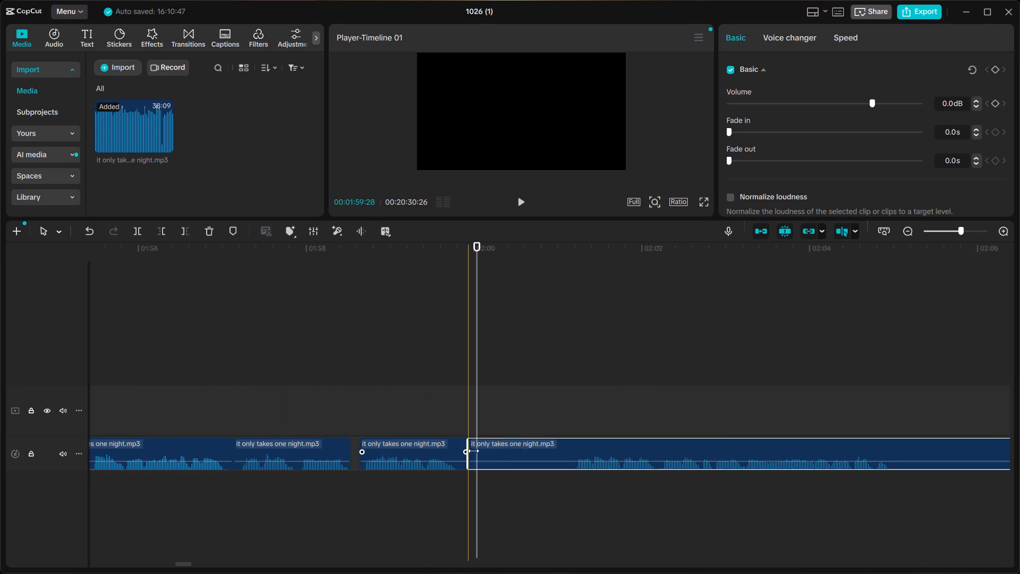
pyautogui.click(564, 426)
pyautogui.press('space')
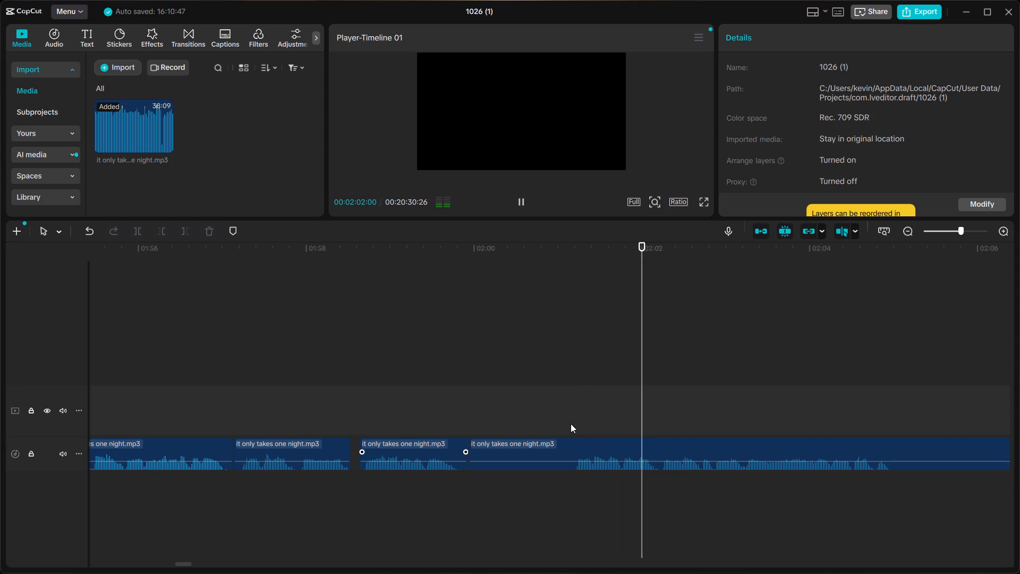
pyautogui.press('space')
pyautogui.keyDown('ctrl'); pyautogui.scroll(6, 653, 430); pyautogui.keyUp('ctrl')
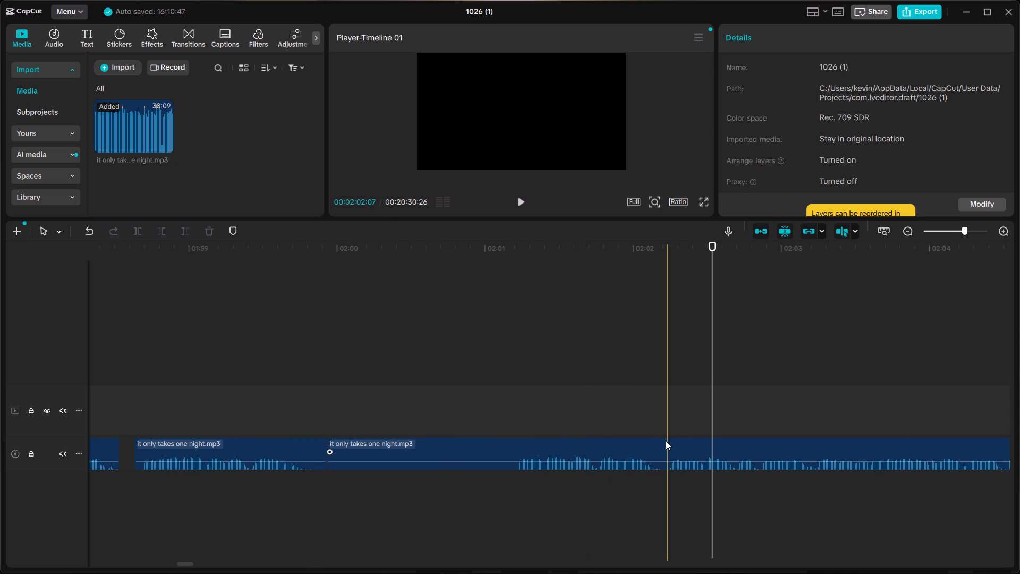
pyautogui.click(666, 441)
pyautogui.hotkey('ctrl', 'b')
pyautogui.click(624, 443)
pyautogui.press('BackSpace')
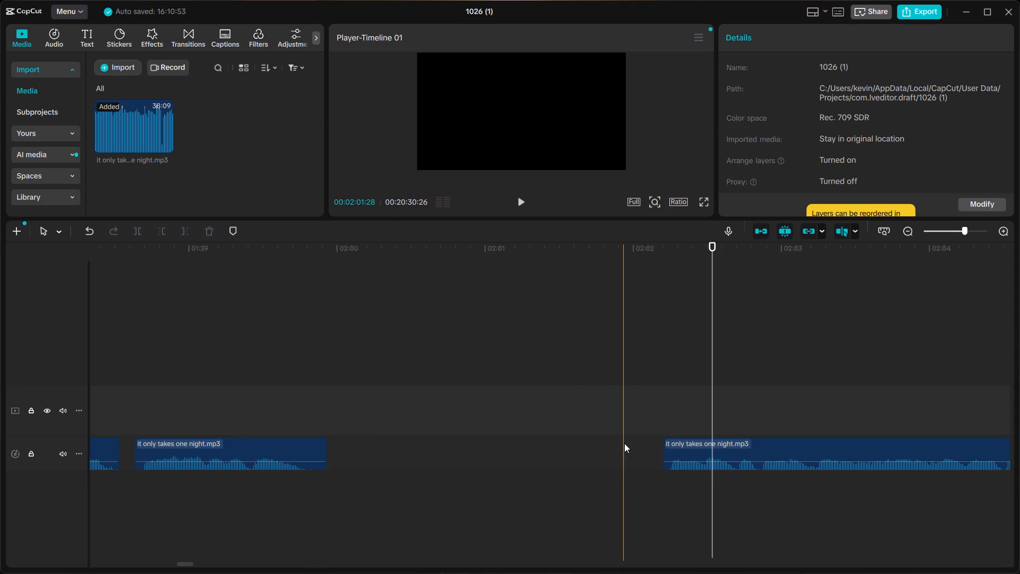
# Close the gap after about 1:59.9 by moving the remaining audio up to the preceding phrase, and check the join by ear.
pyautogui.click(685, 449)
pyautogui.moveTo(685, 449); pyautogui.dragTo(358, 457)
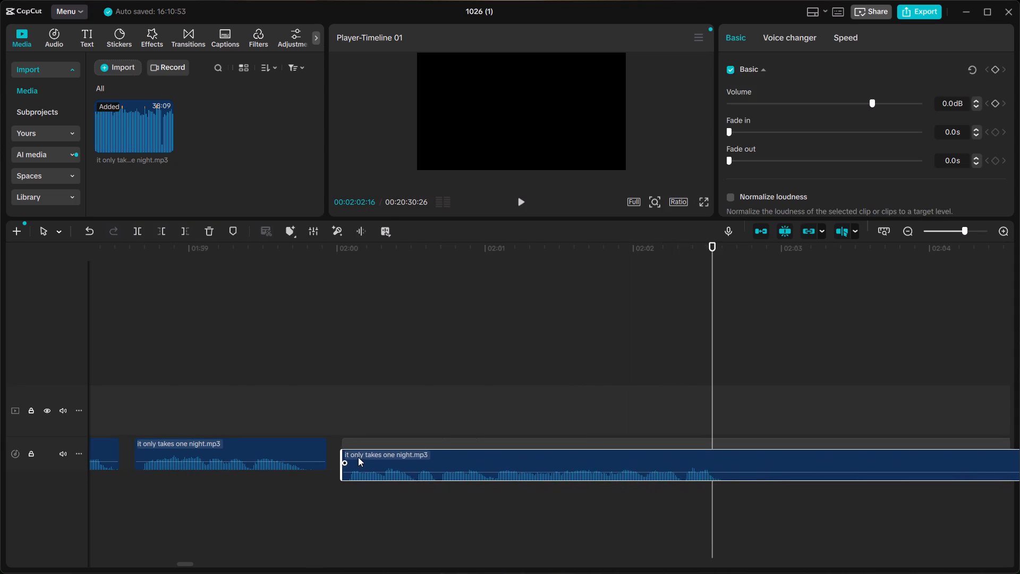
pyautogui.moveTo(358, 457); pyautogui.dragTo(353, 454)
pyautogui.keyDown('ctrl'); pyautogui.scroll(-12, 352, 451); pyautogui.keyUp('ctrl')
pyautogui.click(334, 425)
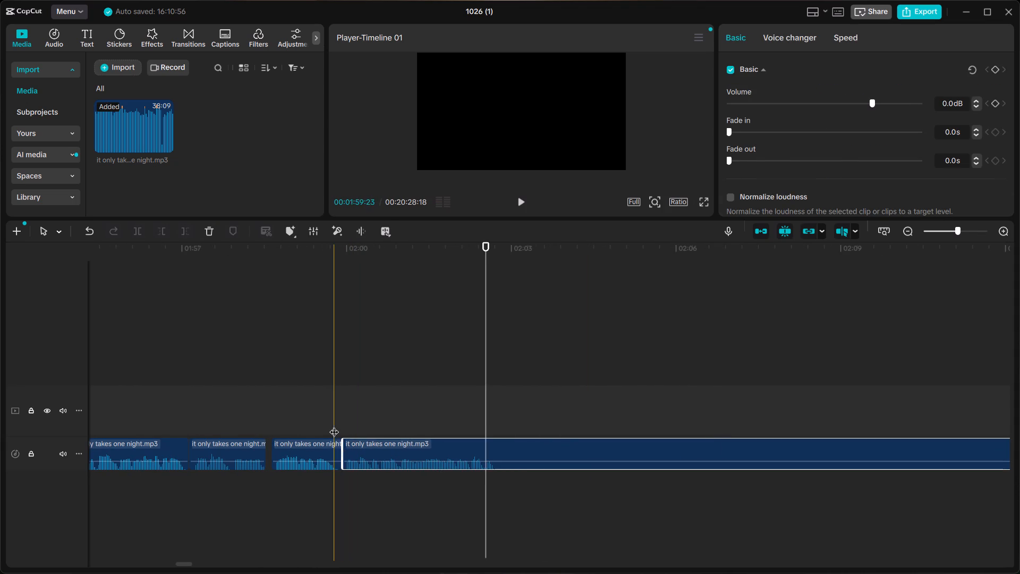
pyautogui.press('space')
pyautogui.click(303, 417)
pyautogui.press('space')
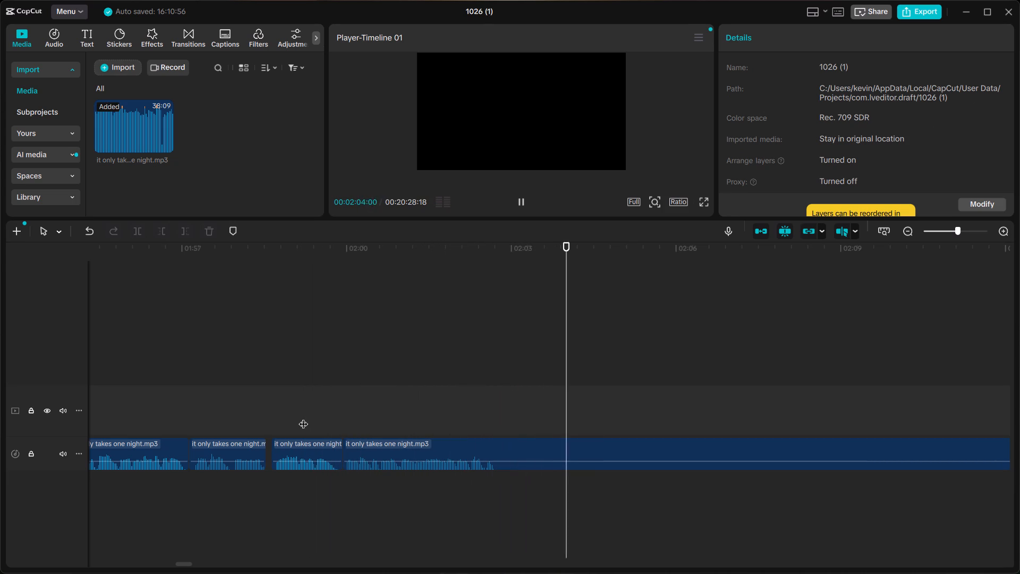
pyautogui.press('space')
# Split the clip at about 2:02.8, just after the phrase ends.
pyautogui.click(501, 445)
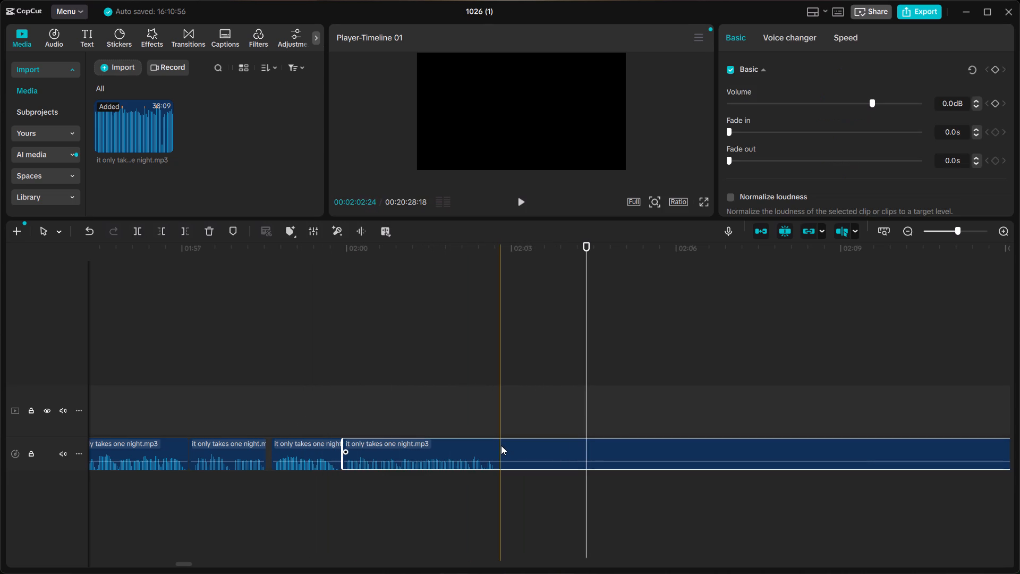
pyautogui.hotkey('ctrl', 'b')
# Listen to the takes between about 2:28 and 3:04 to judge which phrase should follow.
pyautogui.keyDown('ctrl'); pyautogui.scroll(-5, 501, 445); pyautogui.keyUp('ctrl')
pyautogui.hscroll(-1, 694, 396)
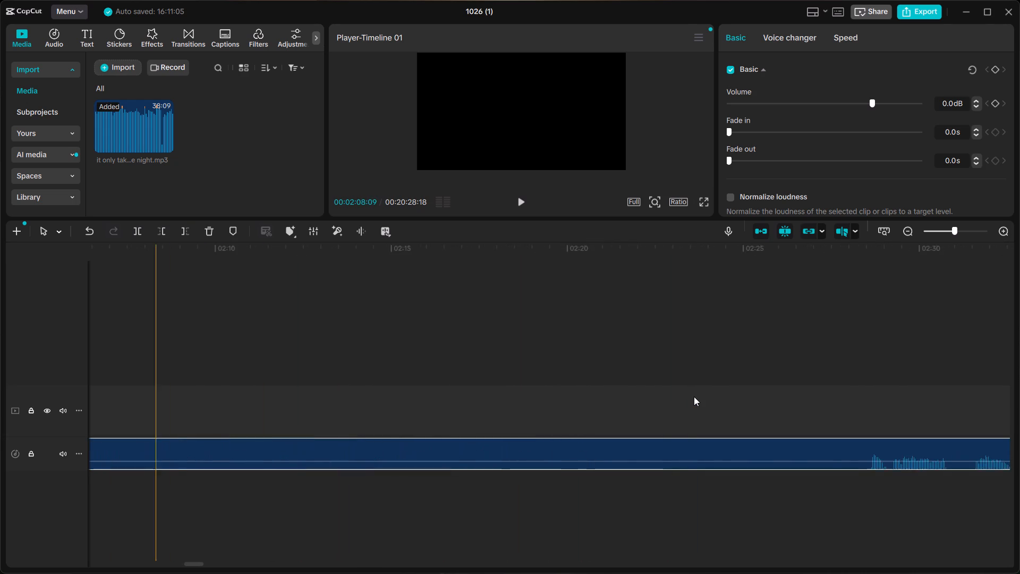
pyautogui.hscroll(-2, 694, 396)
pyautogui.click(684, 400)
pyautogui.press('space')
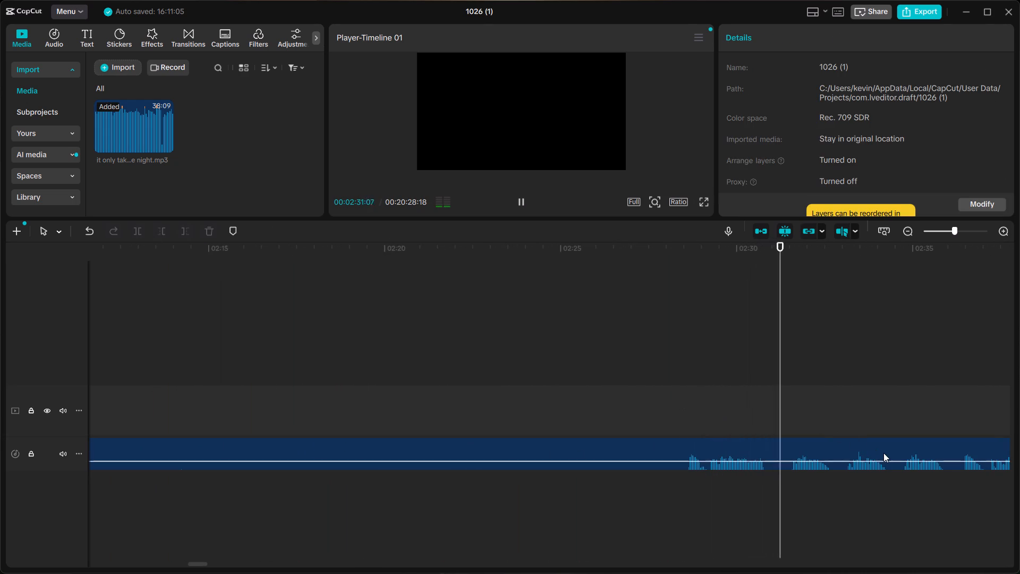
pyautogui.hscroll(-1, 887, 454)
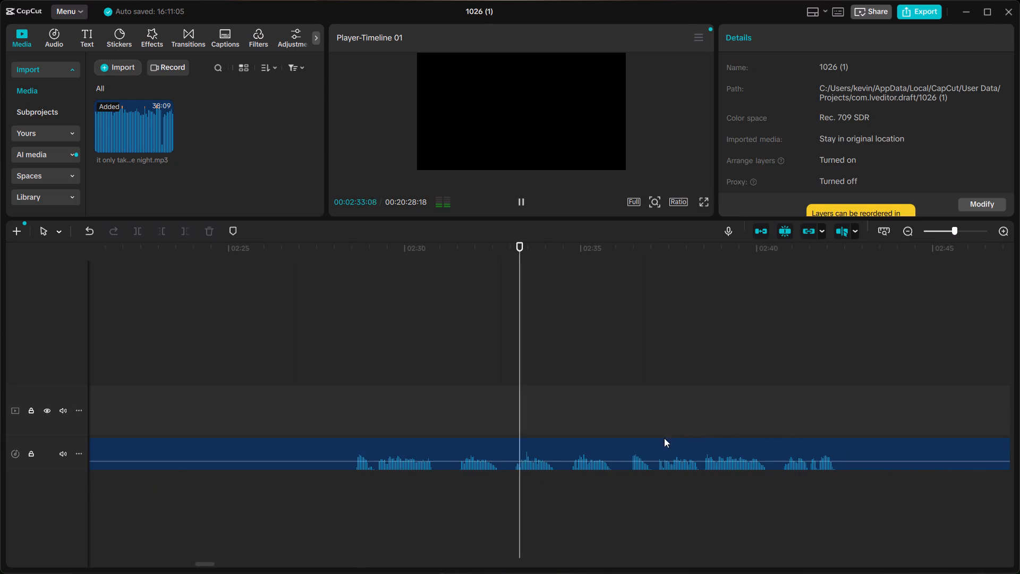
pyautogui.click(705, 416)
pyautogui.press('space')
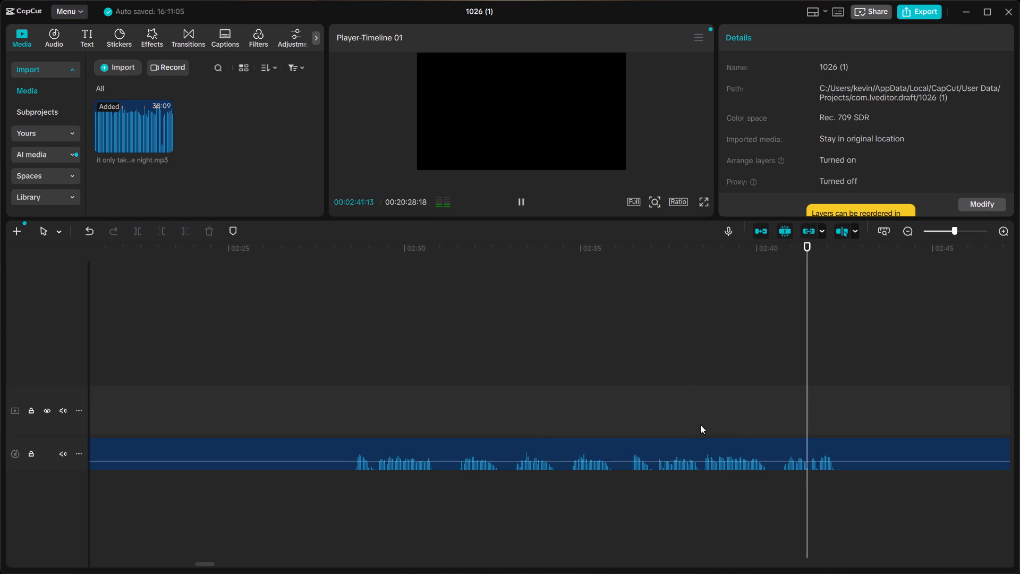
pyautogui.press('space')
pyautogui.keyDown('ctrl'); pyautogui.scroll(-7, 853, 441); pyautogui.keyUp('ctrl')
pyautogui.scroll(1, 853, 441)
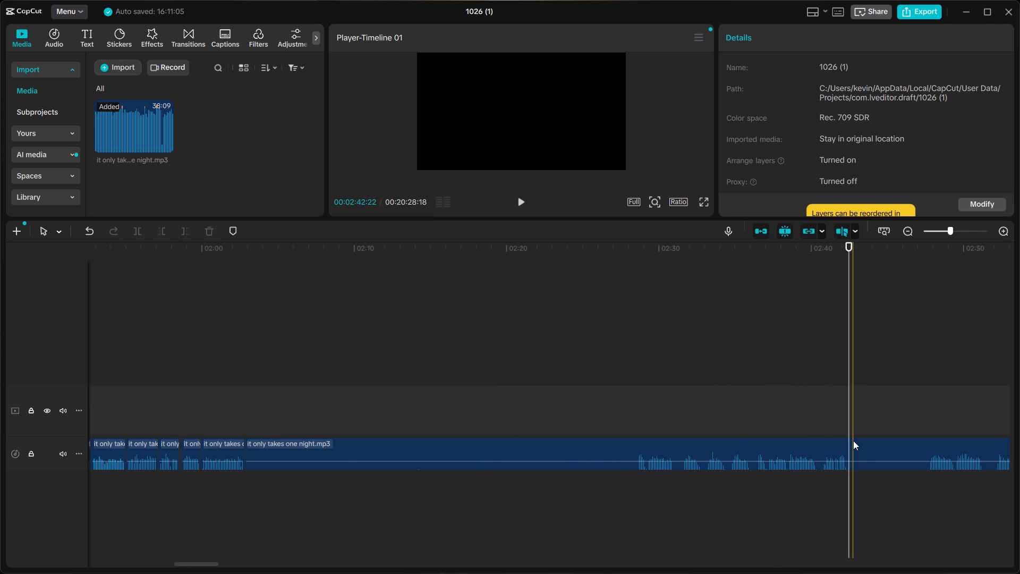
pyautogui.scroll(2, 853, 441)
pyautogui.click(692, 410)
pyautogui.press('space')
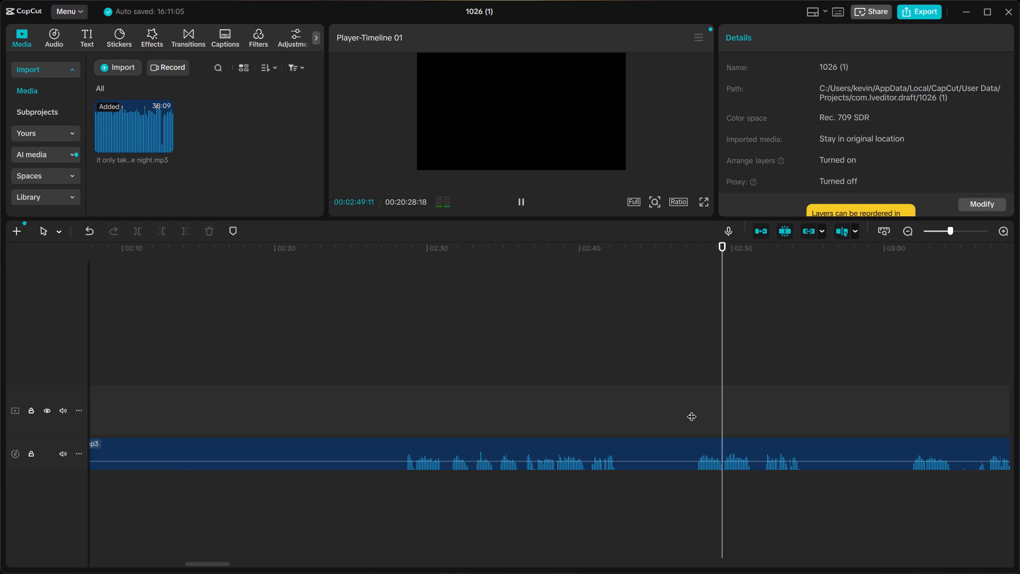
pyautogui.click(768, 432)
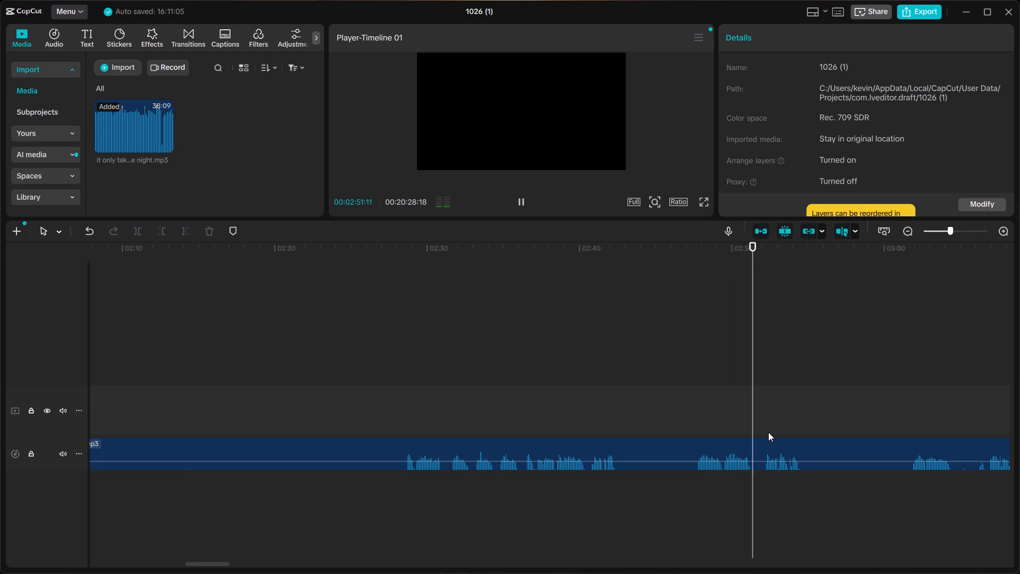
pyautogui.click(766, 428)
pyautogui.press('space')
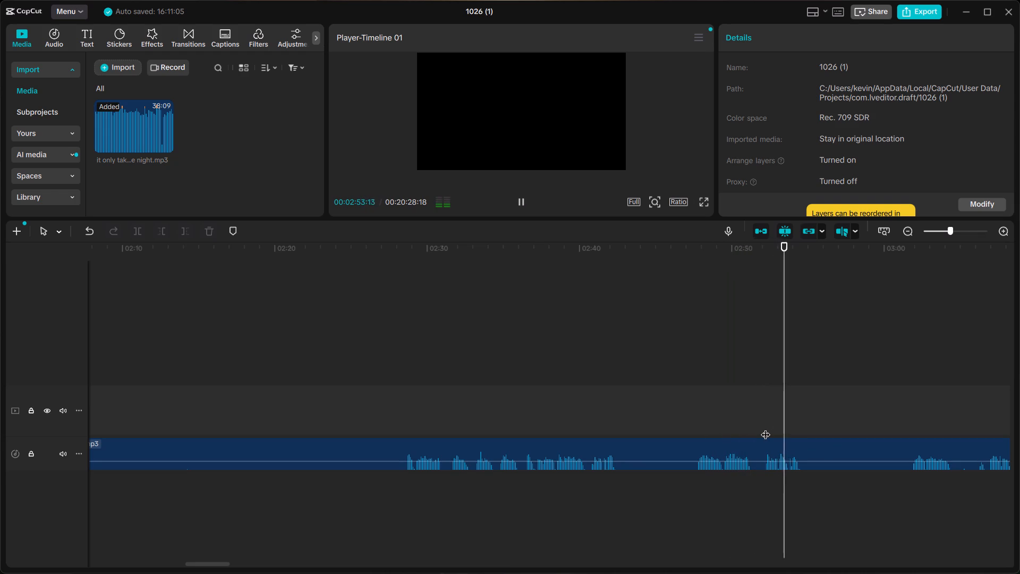
pyautogui.press('space')
pyautogui.click(908, 423)
pyautogui.press('space')
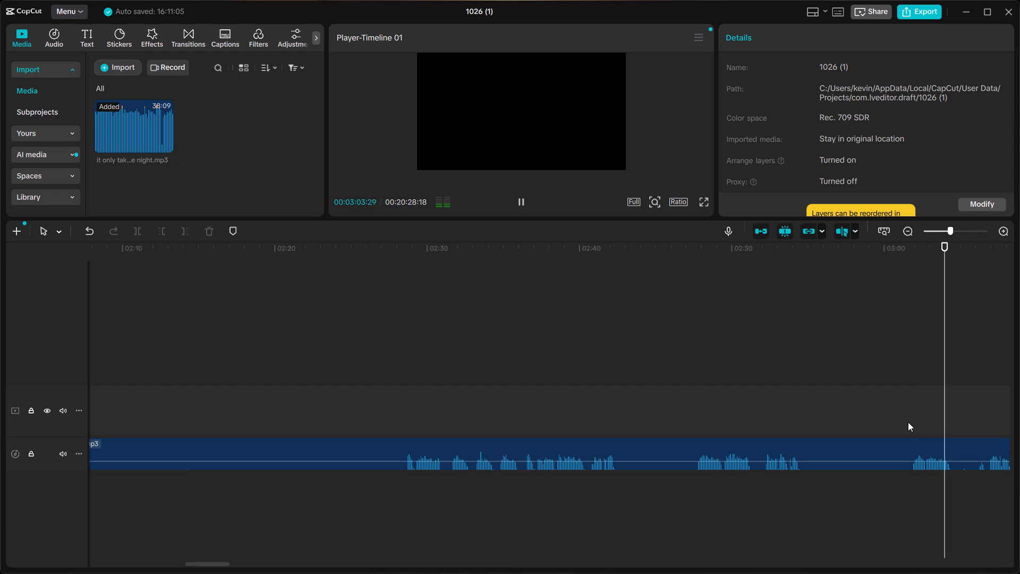
pyautogui.press('space')
# Cut out the silence and unwanted takes between about 2:02.8 and 2:49.4, just before the next phrase, and close the gap.
pyautogui.keyDown('ctrl'); pyautogui.scroll(9, 891, 437); pyautogui.keyUp('ctrl')
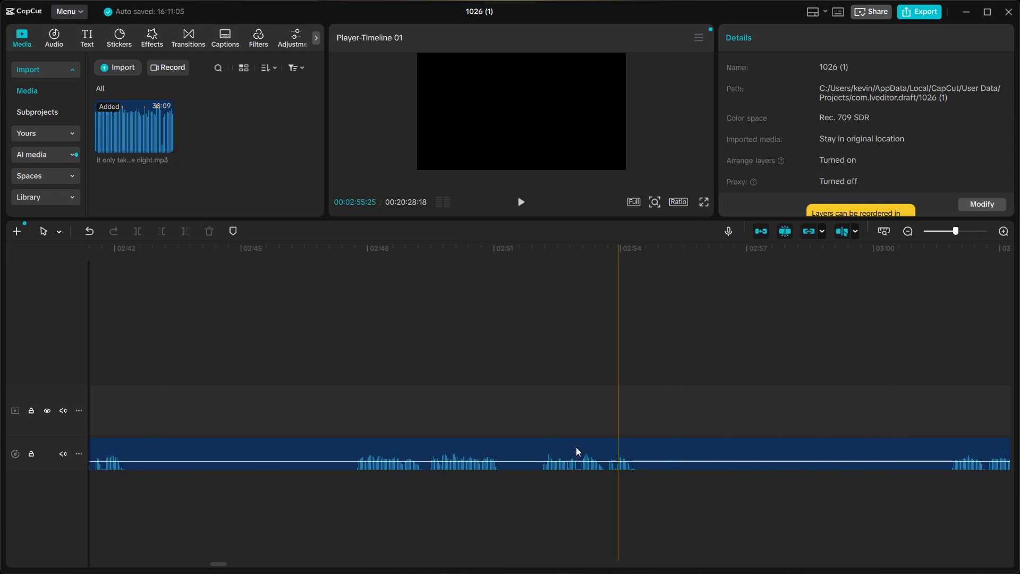
pyautogui.click(427, 440)
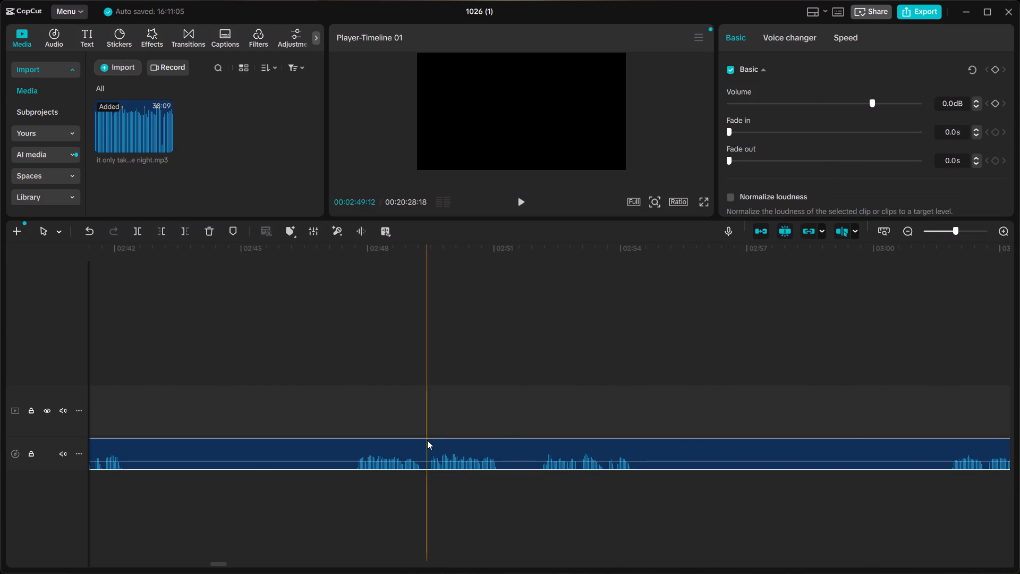
pyautogui.hotkey('ctrl', 'b')
pyautogui.keyDown('ctrl'); pyautogui.scroll(-9, 404, 446); pyautogui.keyUp('ctrl')
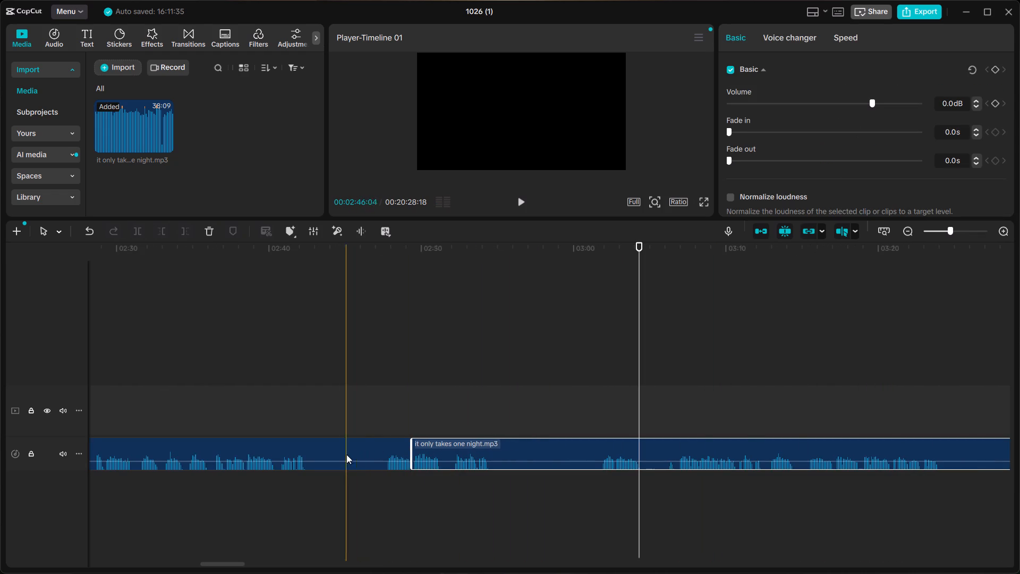
pyautogui.hscroll(2, 346, 454)
pyautogui.click(509, 449)
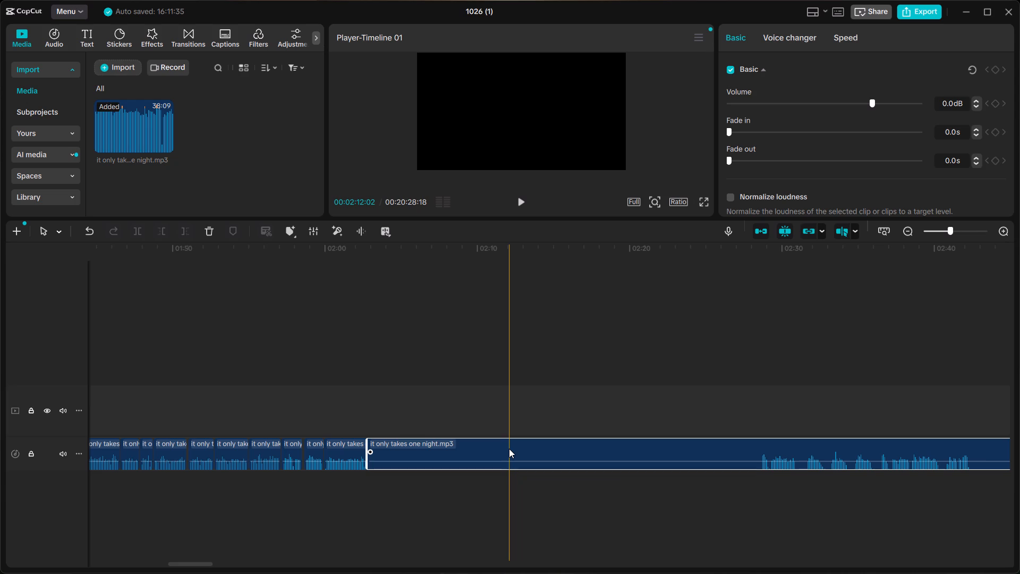
pyautogui.press('BackSpace')
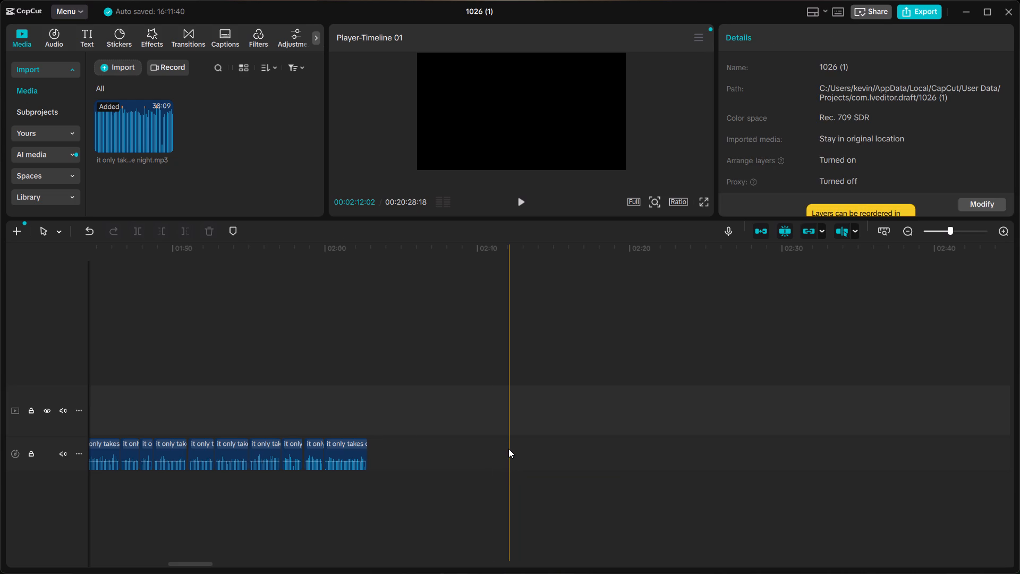
pyautogui.rightClick(404, 466)
pyautogui.click(429, 473)
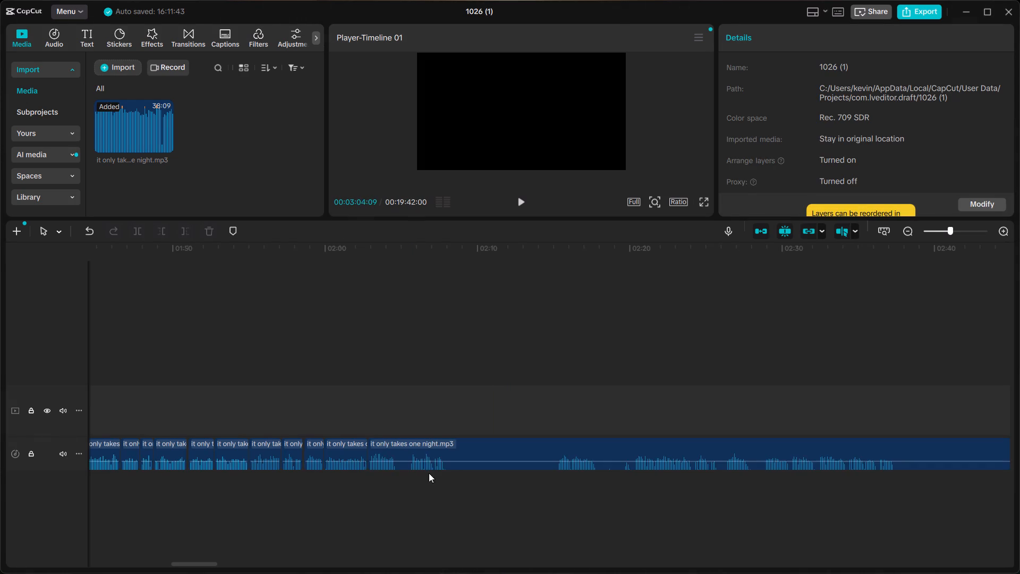
pyautogui.keyDown('ctrl'); pyautogui.scroll(15, 427, 473); pyautogui.keyUp('ctrl')
pyautogui.hscroll(1, 399, 457)
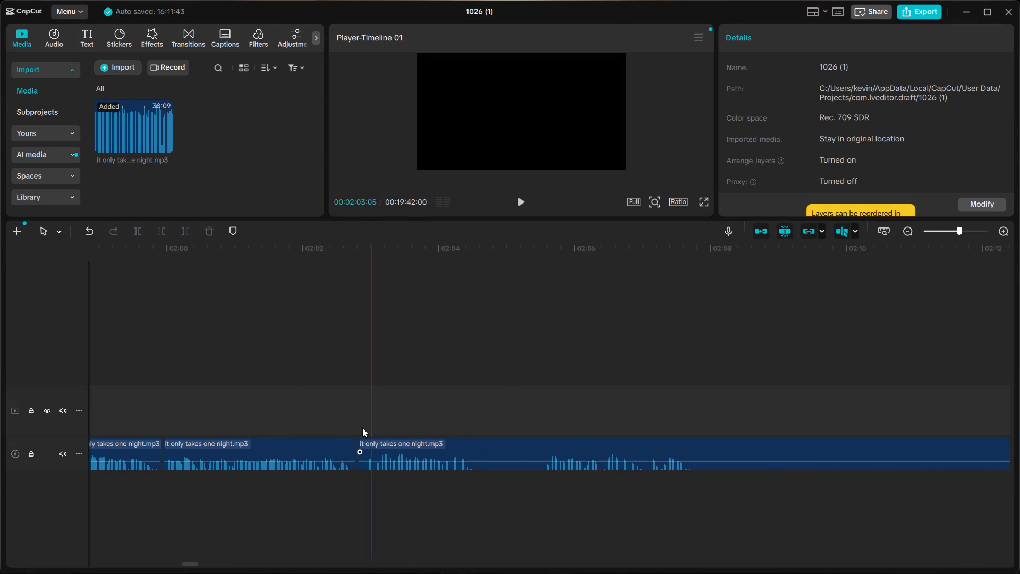
# Check the join near 02:03 by playback and nudge the following audio clip about 3 frames later, leaving a tiny gap.
pyautogui.click(274, 406)
pyautogui.press('space')
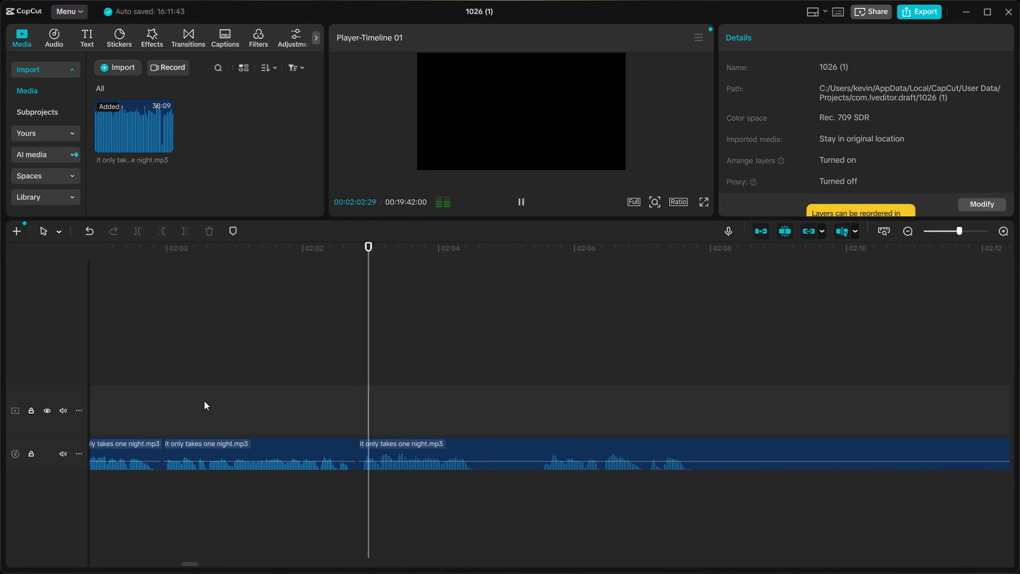
pyautogui.click(180, 401)
pyautogui.press('space')
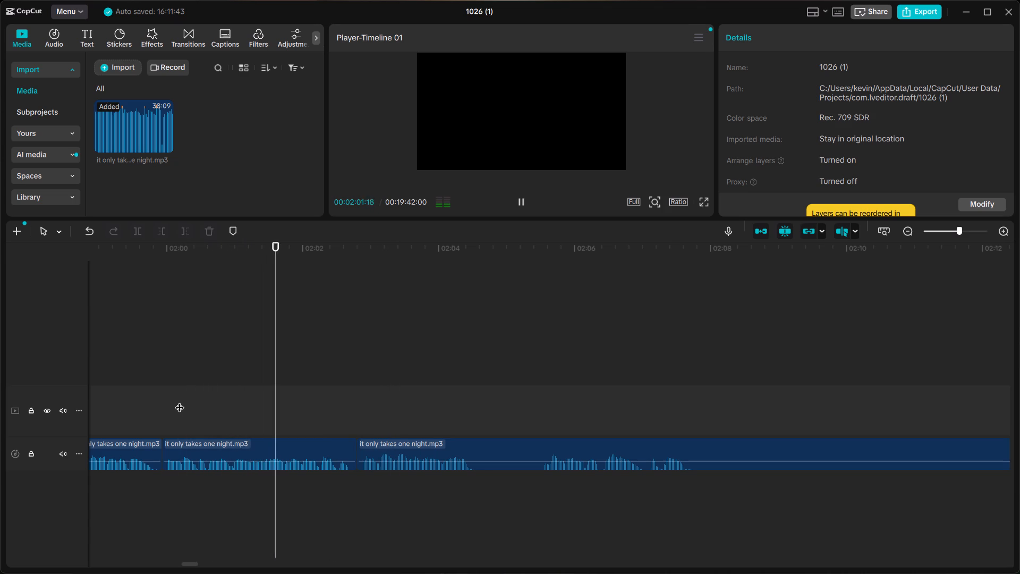
pyautogui.press('space')
pyautogui.press('space')
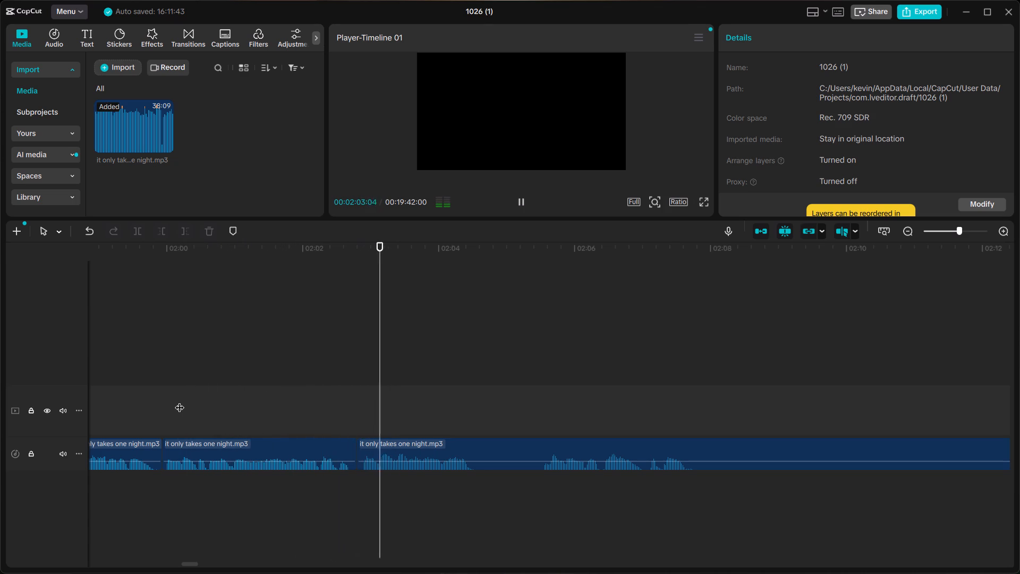
pyautogui.press('space')
pyautogui.click(377, 455)
pyautogui.click(377, 442)
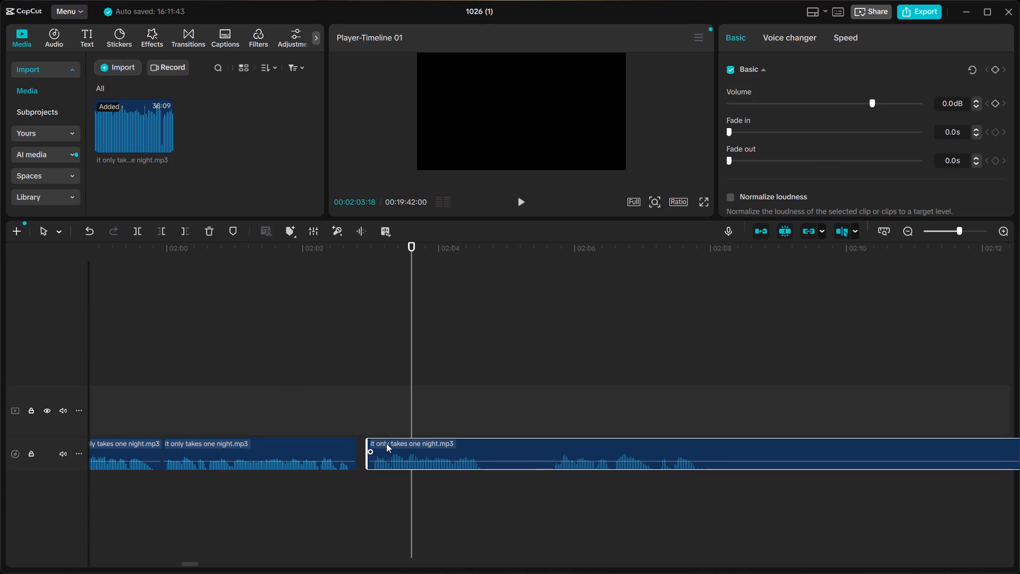
pyautogui.click(381, 445)
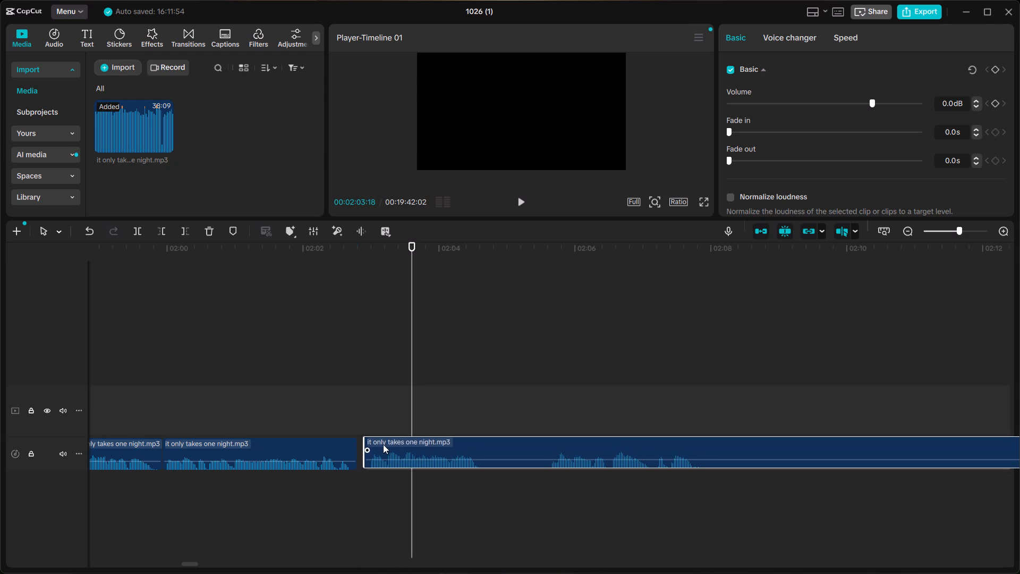
# Cut out and delete the silent stretch of the audio from 02:04:25 to about 02:05:15.
pyautogui.click(267, 399)
pyautogui.press('space')
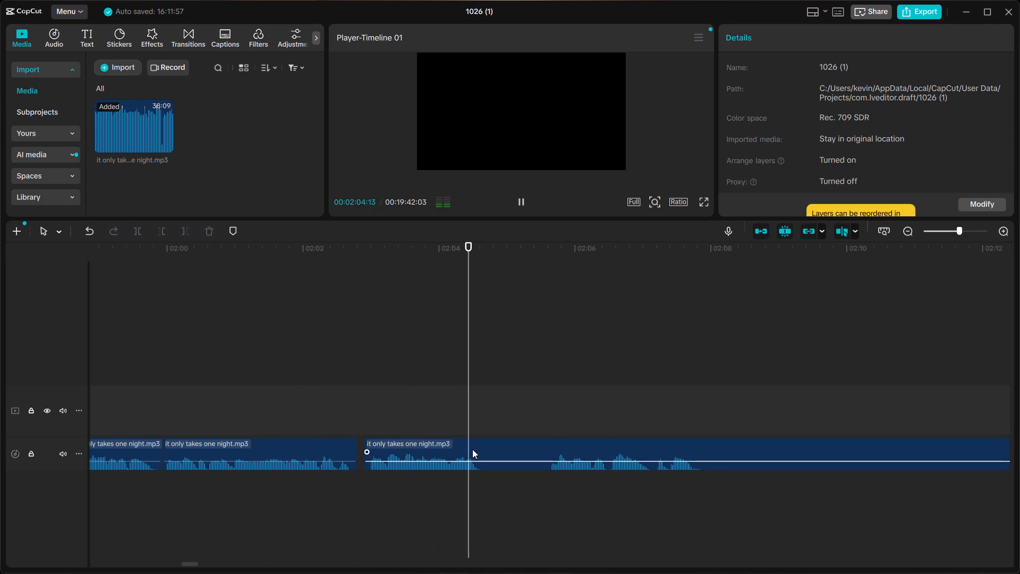
pyautogui.press('space')
pyautogui.click(495, 453)
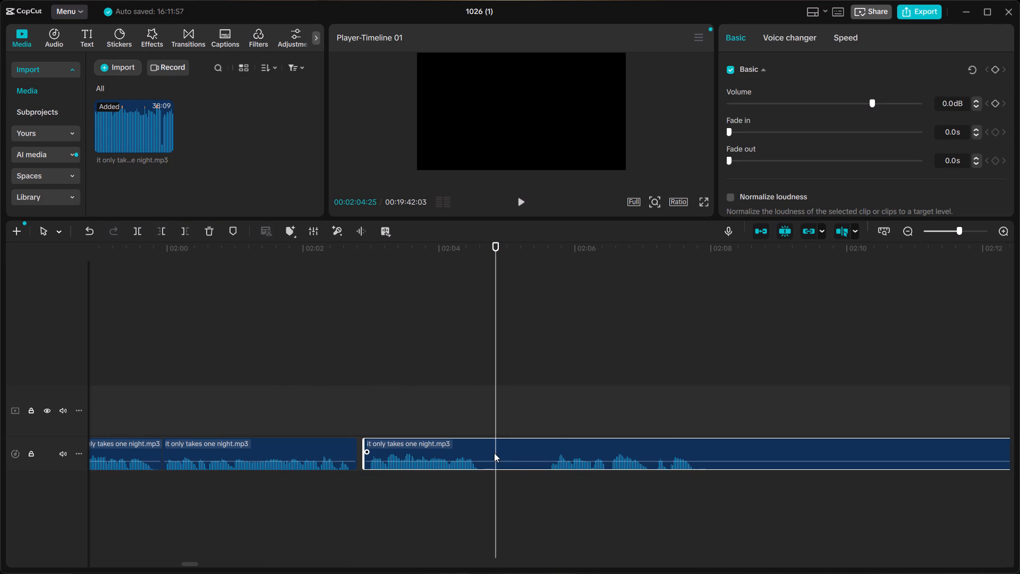
pyautogui.hotkey('ctrl', 'b')
pyautogui.hotkey('ctrl', 'b')
pyautogui.click(528, 446)
pyautogui.press('BackSpace')
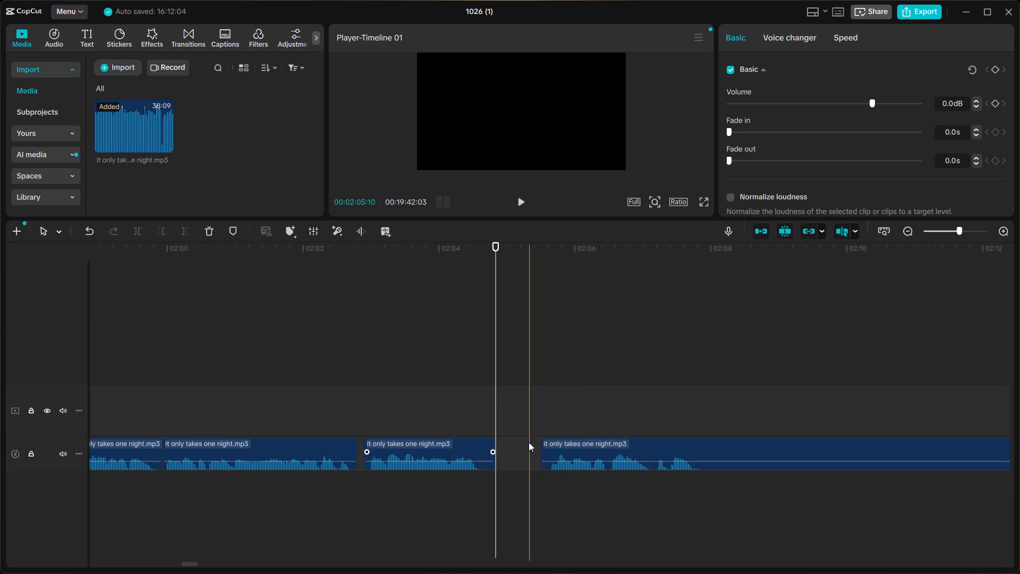
# Close the gap by moving the following audio clip back against the clip end at 02:04:25.
pyautogui.click(580, 446)
pyautogui.moveTo(578, 446); pyautogui.dragTo(531, 451)
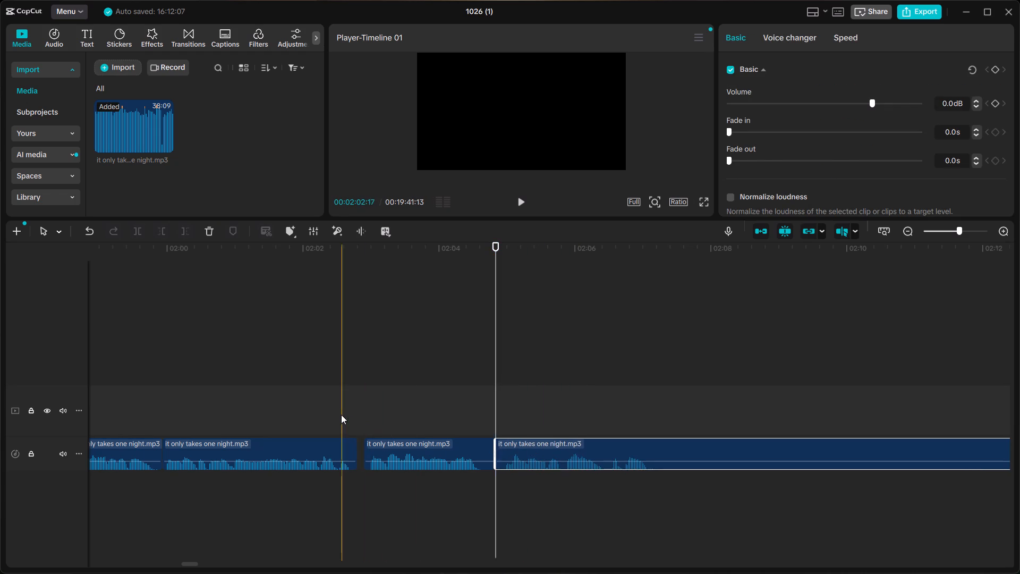
# Replay the joins and slightly lower the volume of the short clip ending at 02:04:25.
pyautogui.click(341, 415)
pyautogui.press('space')
pyautogui.click(202, 391)
pyautogui.press('space')
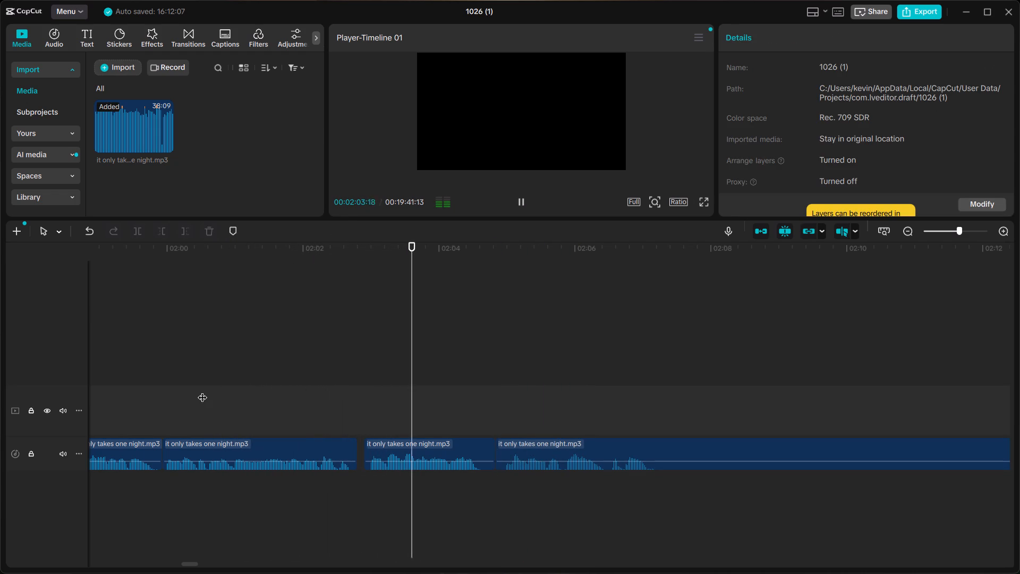
pyautogui.click(455, 446)
pyautogui.press('space')
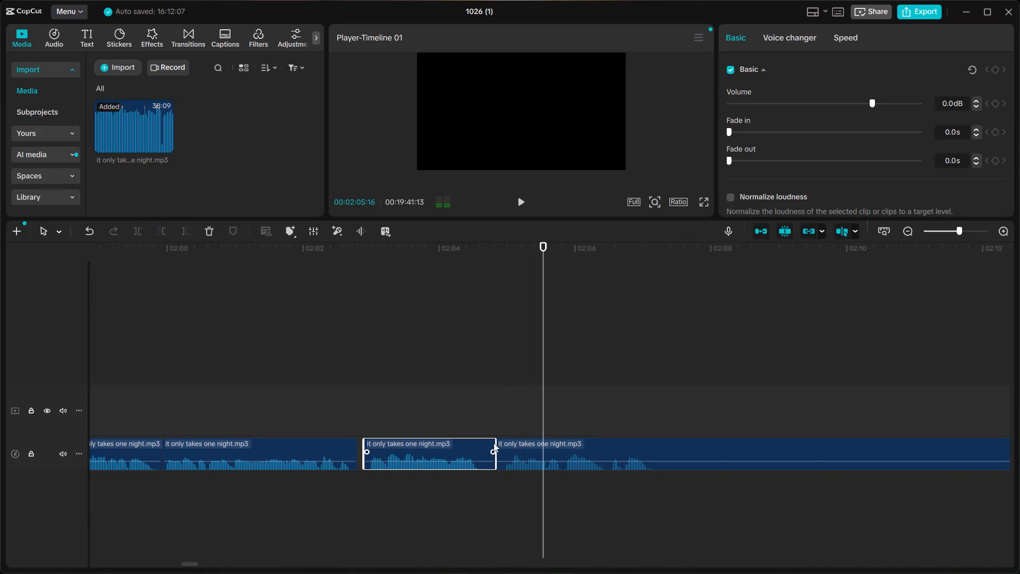
pyautogui.tripleClick(979, 106)
pyautogui.tripleClick(979, 105)
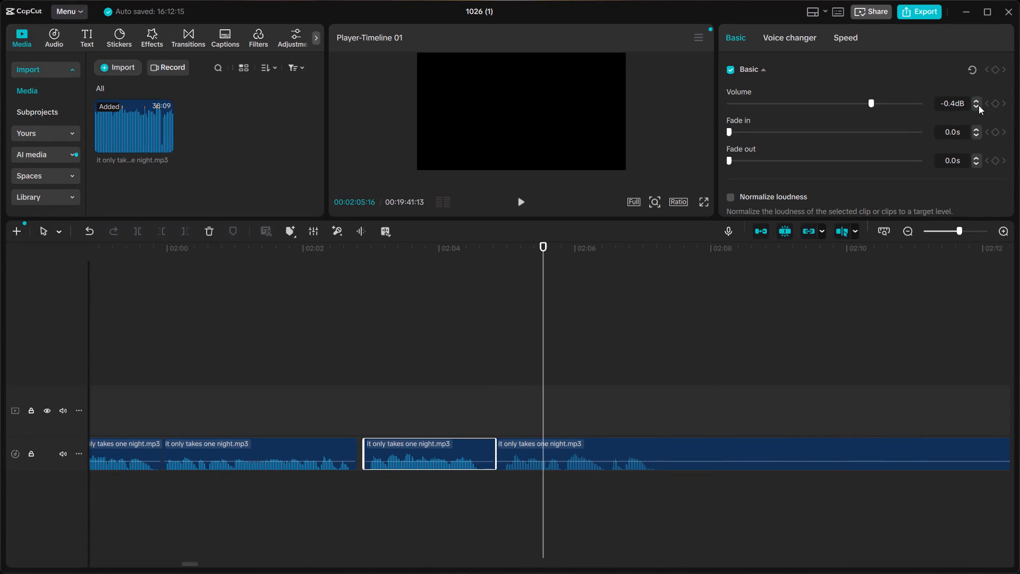
pyautogui.tripleClick(979, 105)
pyautogui.doubleClick(977, 105)
# Play through the adjusted section and split the audio after the spoken phrase, at about 02:07:09.
pyautogui.click(317, 331)
pyautogui.press('space')
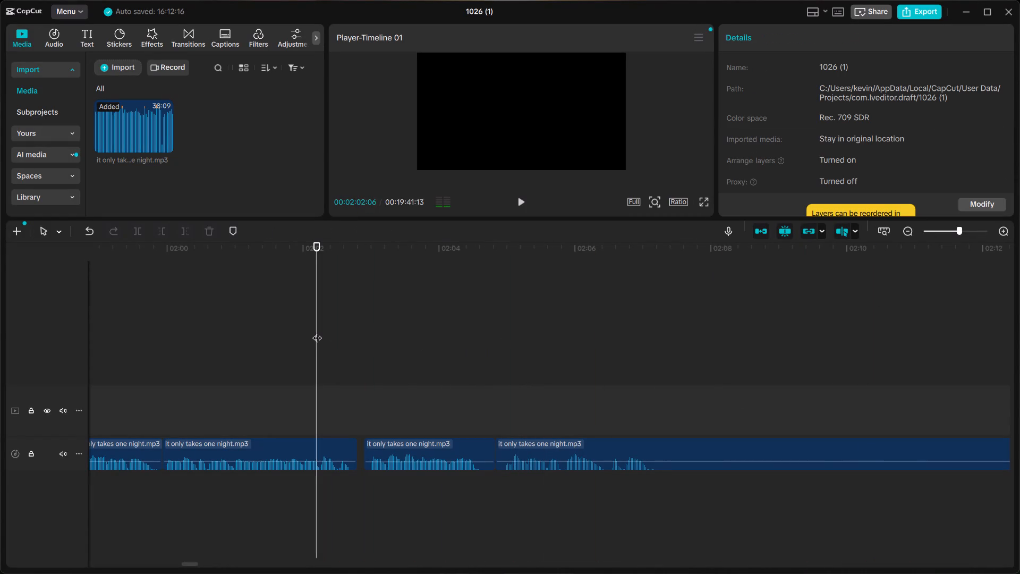
pyautogui.press('space')
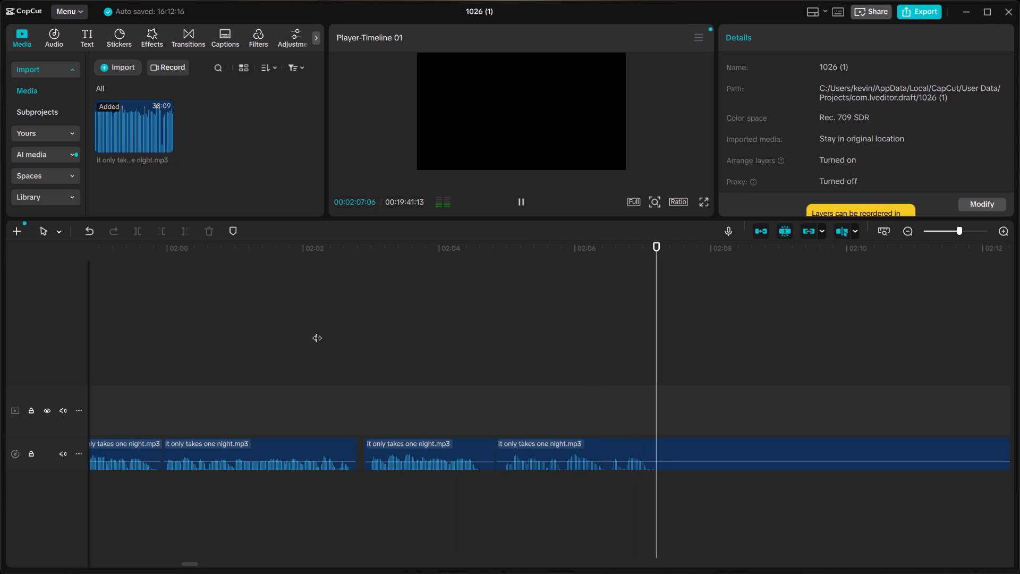
pyautogui.press('space')
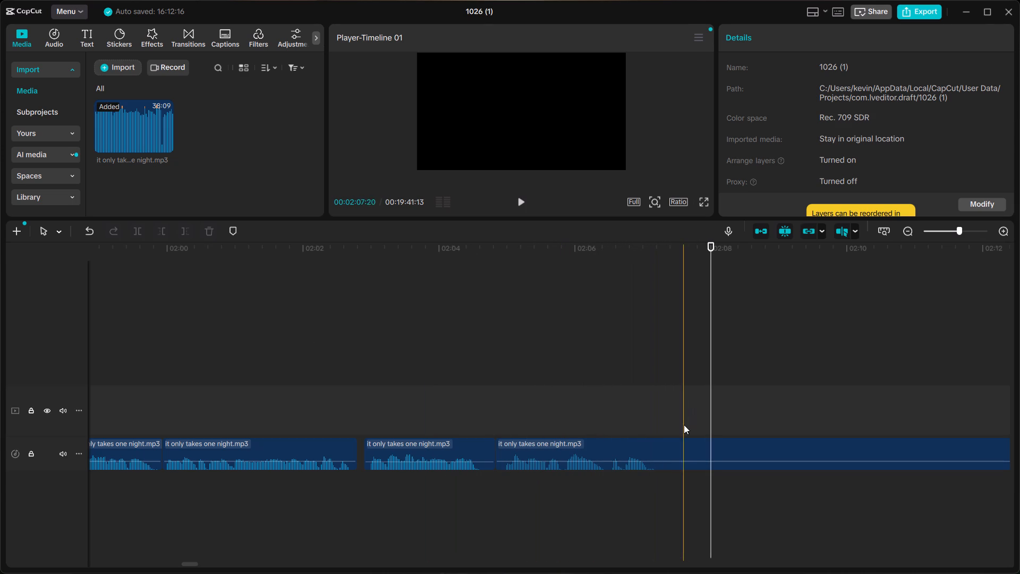
pyautogui.click(664, 442)
pyautogui.hotkey('ctrl', 'b')
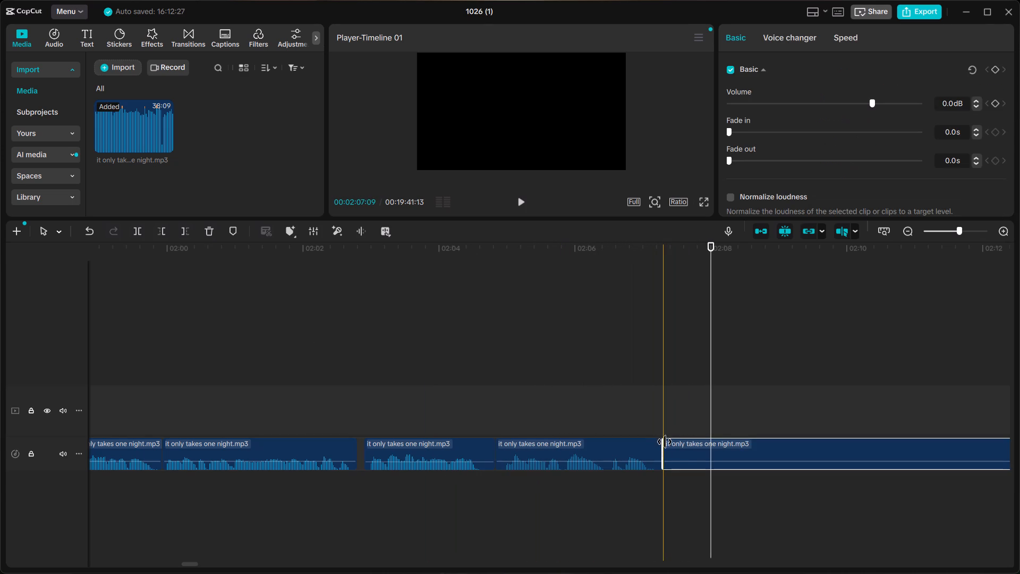
# Listen to the unedited audio takes between about 02:19 and 02:47 to judge which phrases to keep.
pyautogui.hscroll(-1, 667, 441)
pyautogui.keyDown('ctrl'); pyautogui.scroll(-4, 667, 441); pyautogui.keyUp('ctrl')
pyautogui.hscroll(-1, 667, 441)
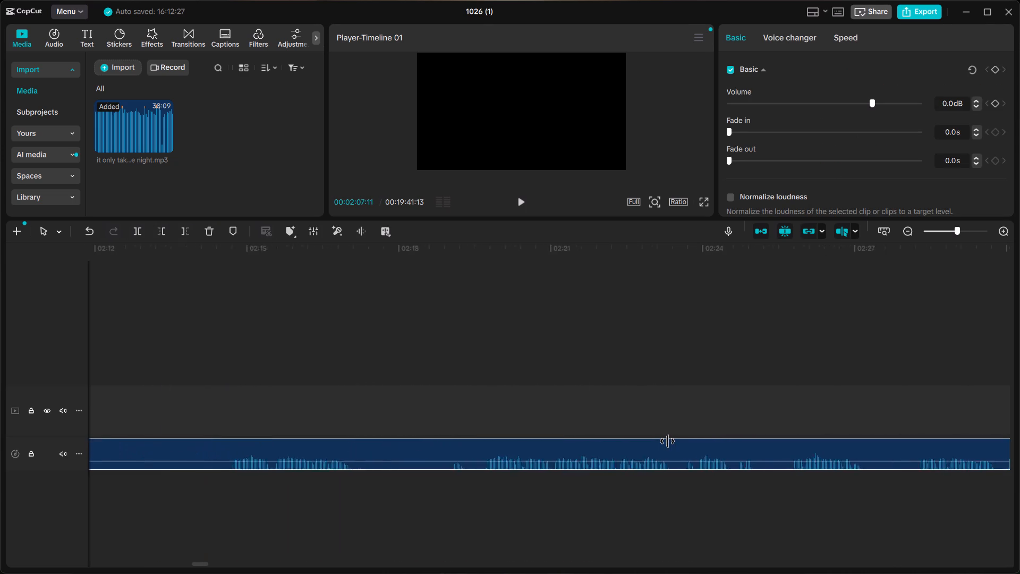
pyautogui.hscroll(-1, 667, 441)
pyautogui.click(469, 395)
pyautogui.press('space')
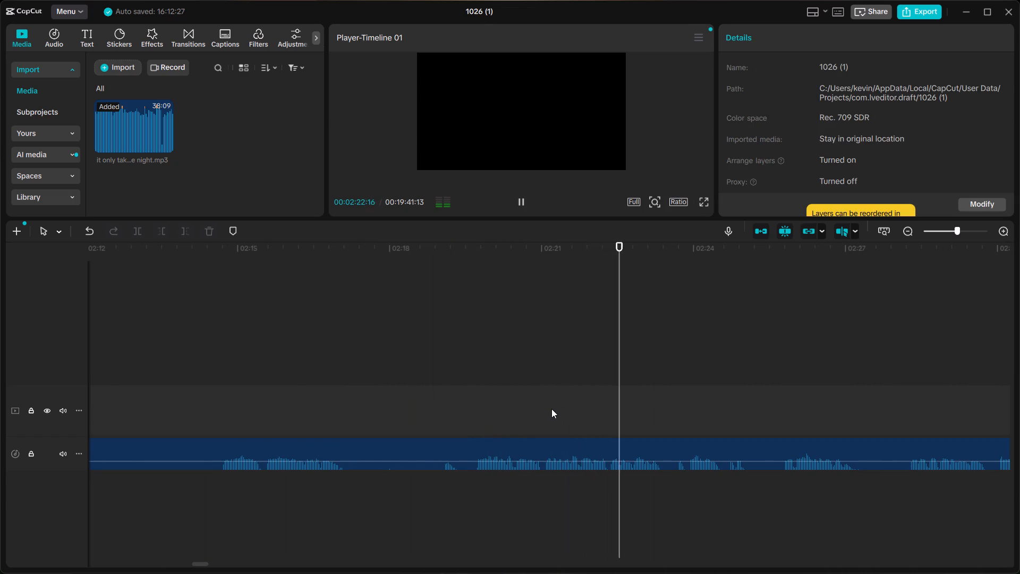
pyautogui.click(783, 421)
pyautogui.press('space')
pyautogui.press('space')
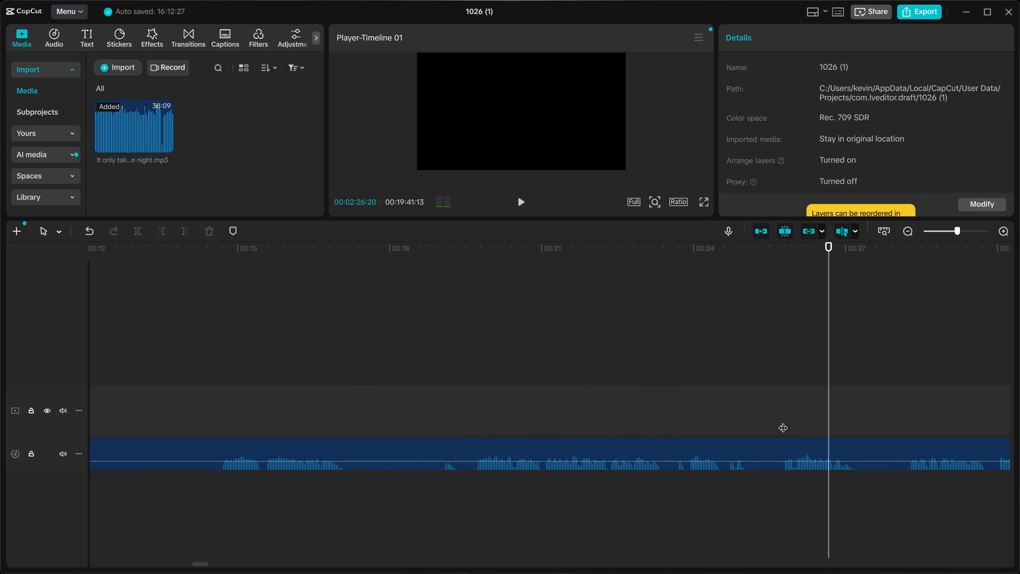
pyautogui.keyDown('ctrl'); pyautogui.scroll(-5, 783, 421); pyautogui.keyUp('ctrl')
pyautogui.hscroll(-2, 865, 425)
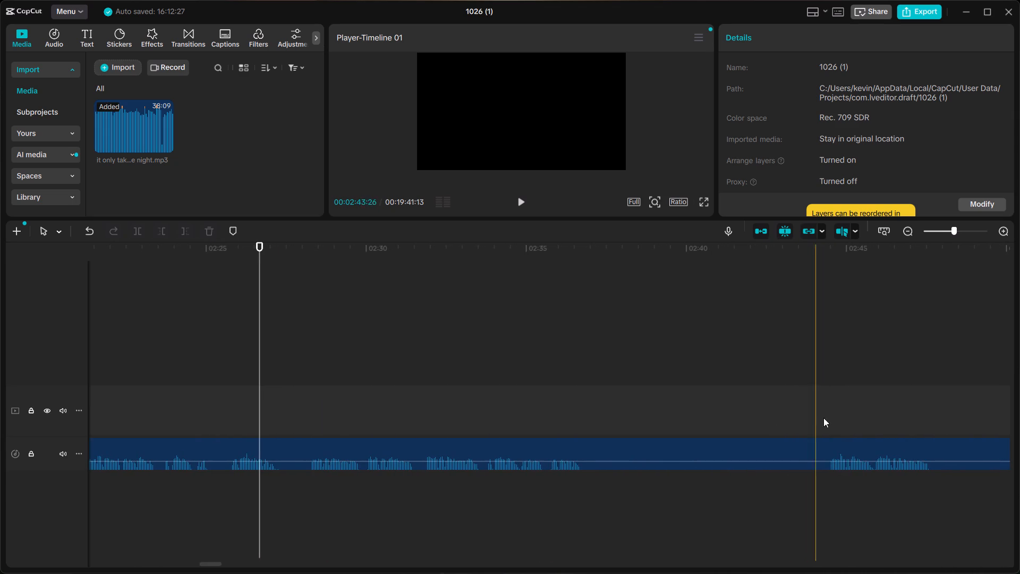
pyautogui.click(827, 417)
pyautogui.press('space')
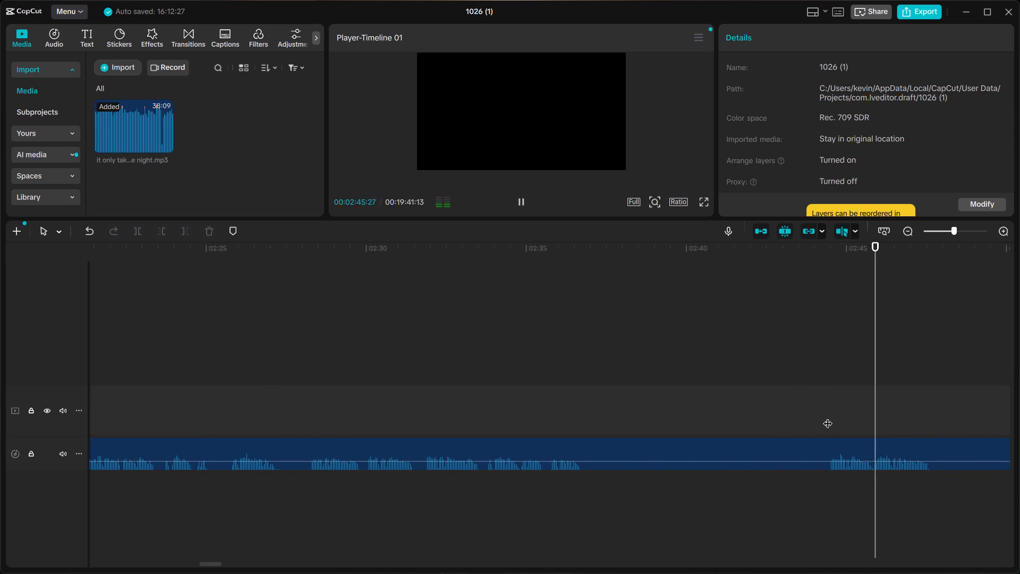
pyautogui.press('space')
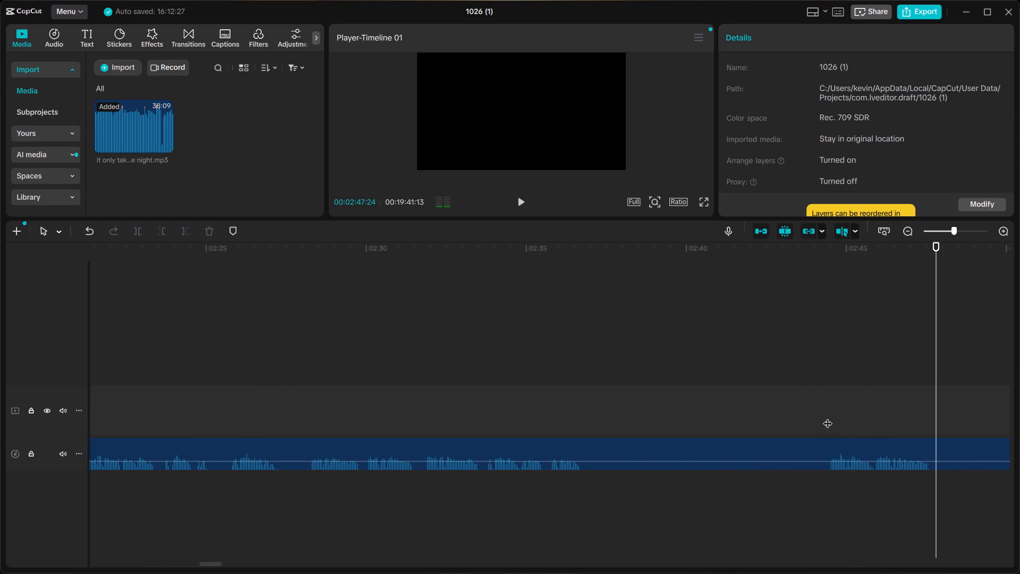
# Listen to the following unedited takes between about 02:55 and 03:45 to find the usable phrases.
pyautogui.hscroll(-1, 828, 417)
pyautogui.keyDown('ctrl'); pyautogui.scroll(-5, 828, 417); pyautogui.keyUp('ctrl')
pyautogui.hscroll(-2, 828, 417)
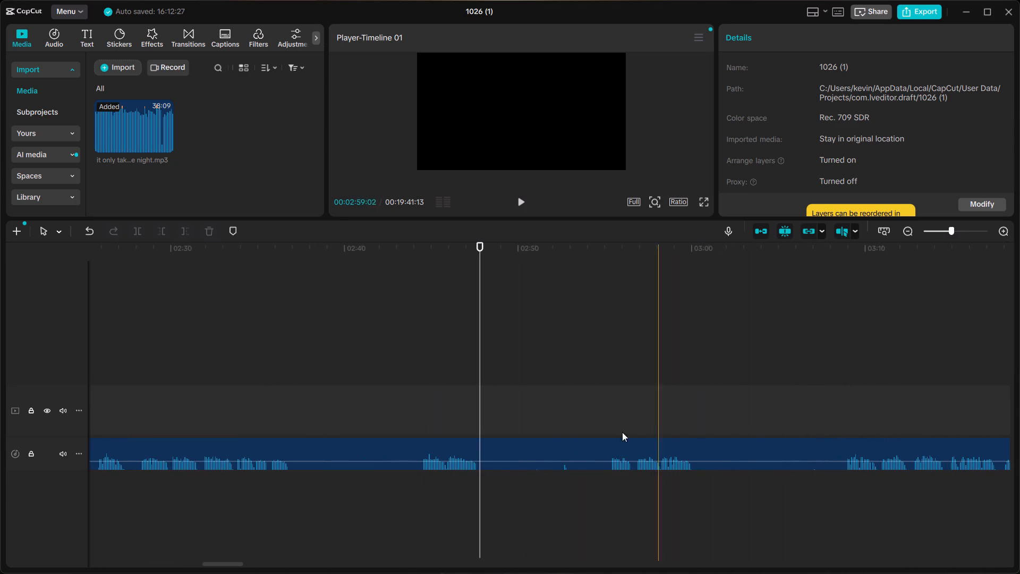
pyautogui.click(608, 430)
pyautogui.press('space')
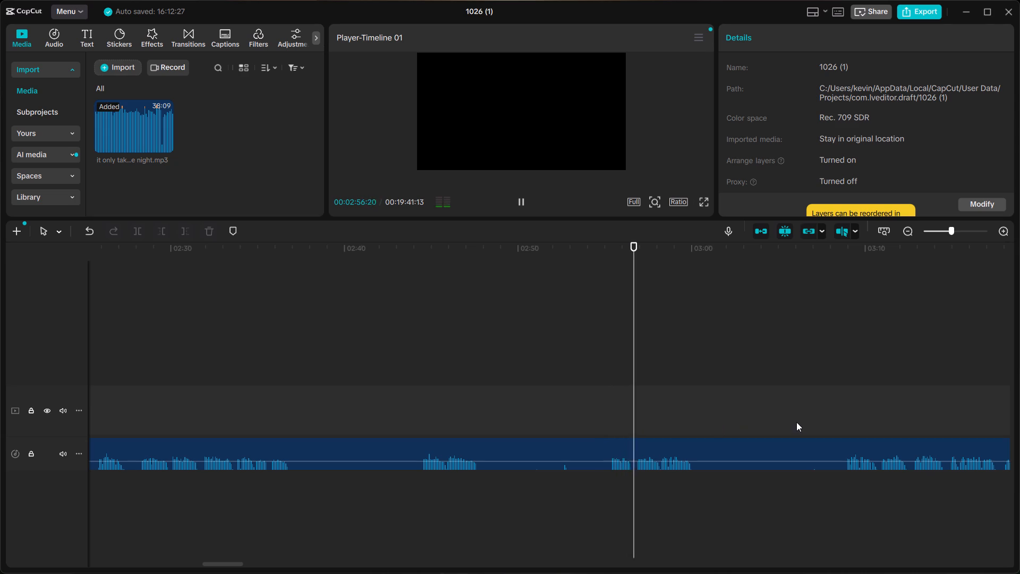
pyautogui.click(846, 419)
pyautogui.press('space')
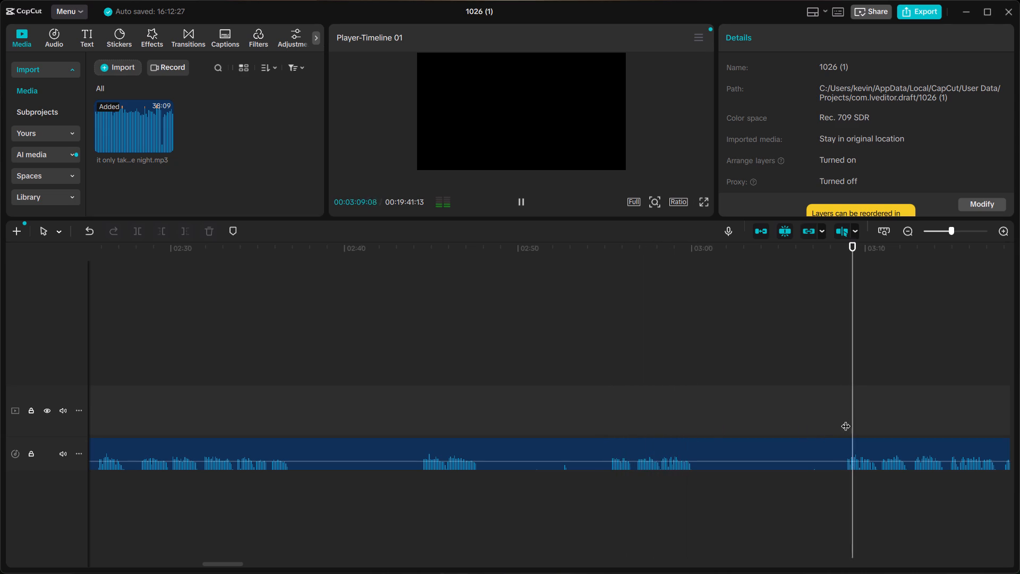
pyautogui.hscroll(-1, 846, 419)
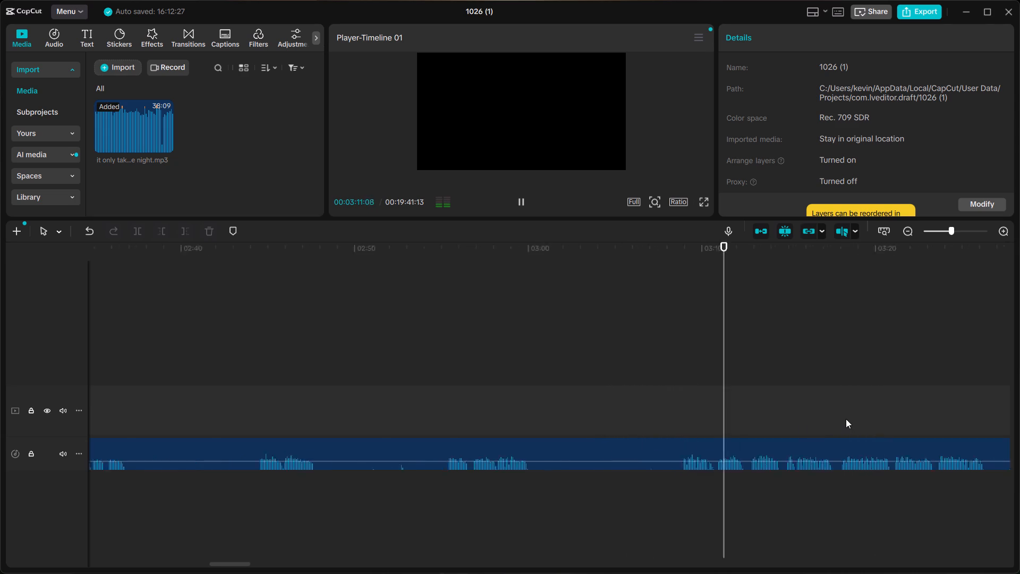
pyautogui.hscroll(-1, 846, 419)
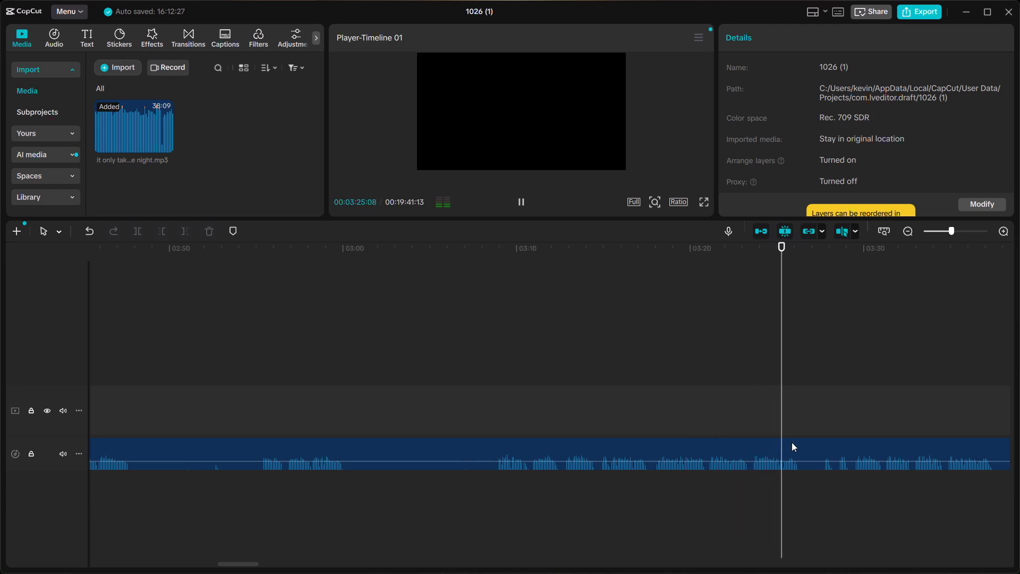
pyautogui.click(818, 435)
pyautogui.press('space')
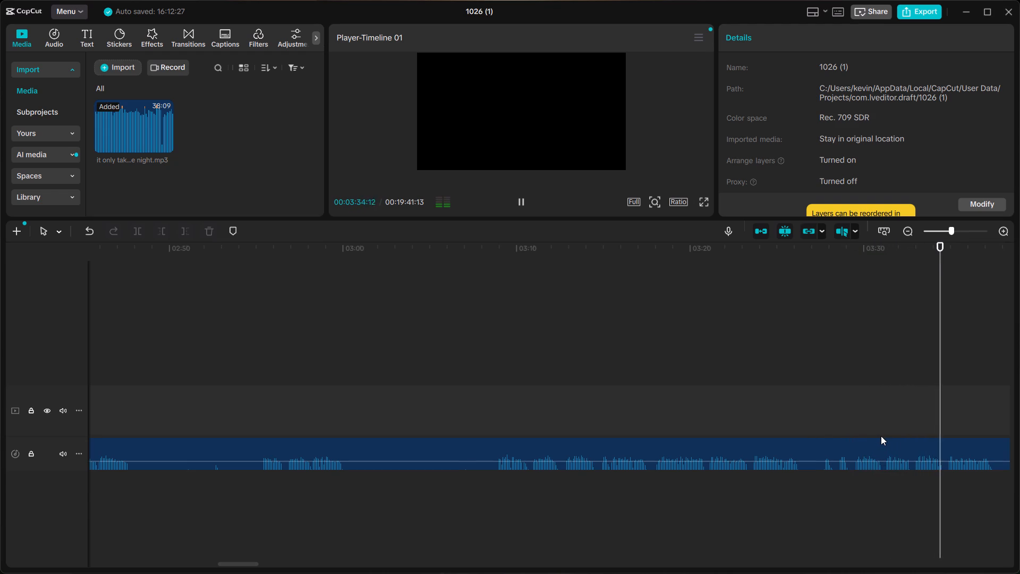
pyautogui.hscroll(-1, 881, 436)
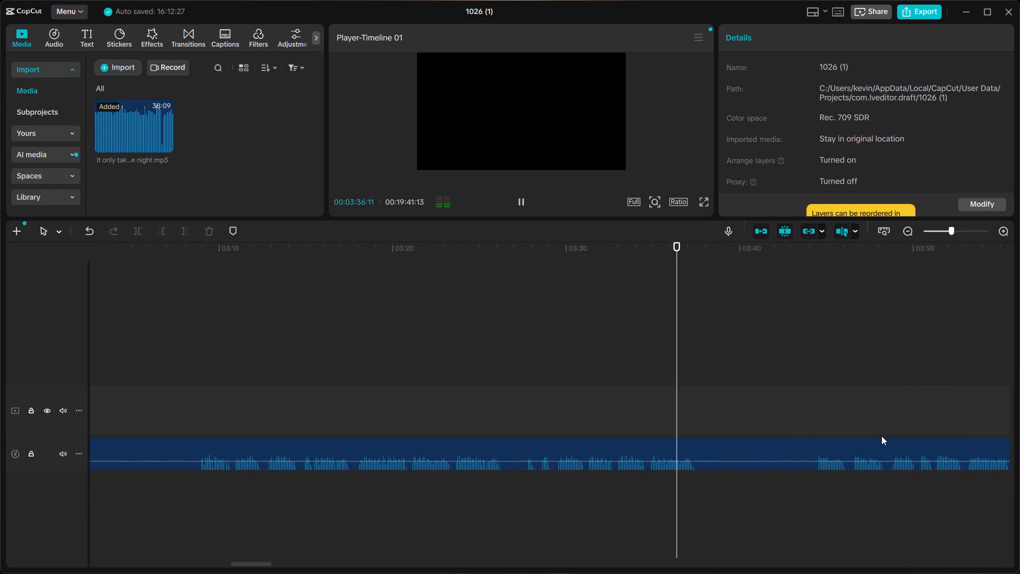
pyautogui.hscroll(-1, 881, 436)
pyautogui.press('space')
pyautogui.click(812, 429)
pyautogui.press('space')
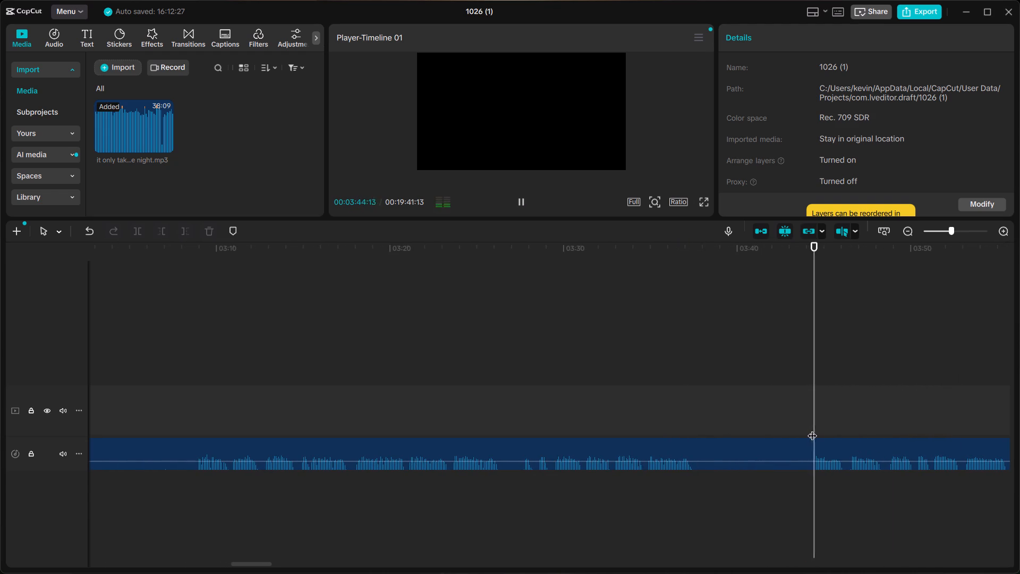
pyautogui.press('space')
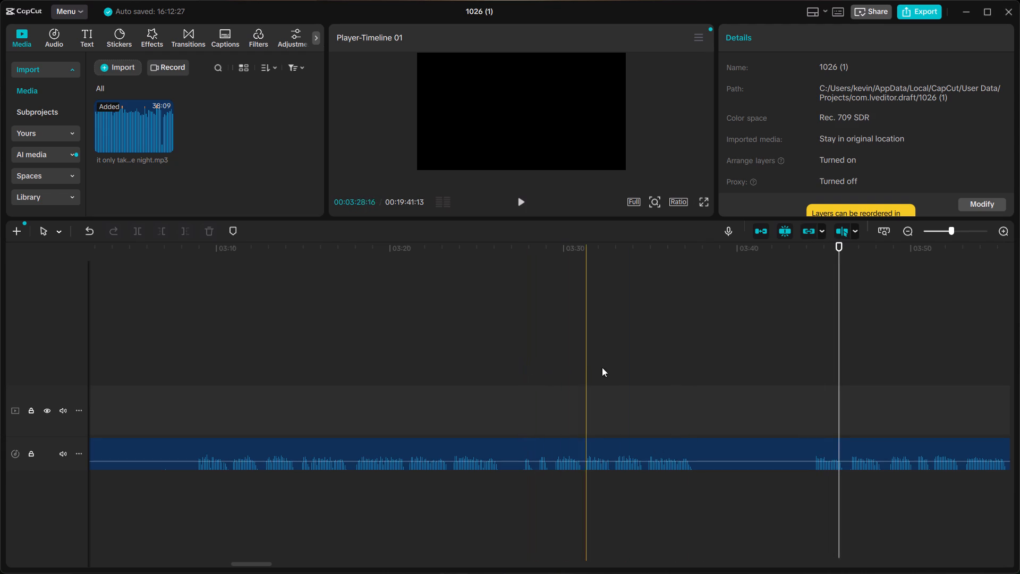
# Replay the takes around 03:23 to 03:36 and split the audio just before the phrase starting at about 03:23.
pyautogui.click(645, 377)
pyautogui.press('space')
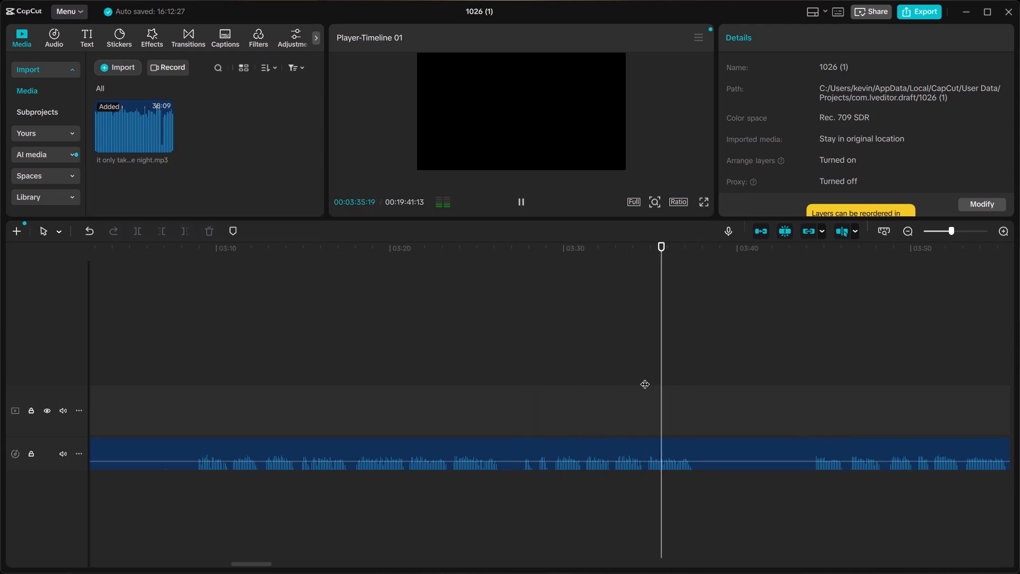
pyautogui.press('space')
pyautogui.click(450, 393)
pyautogui.press('space')
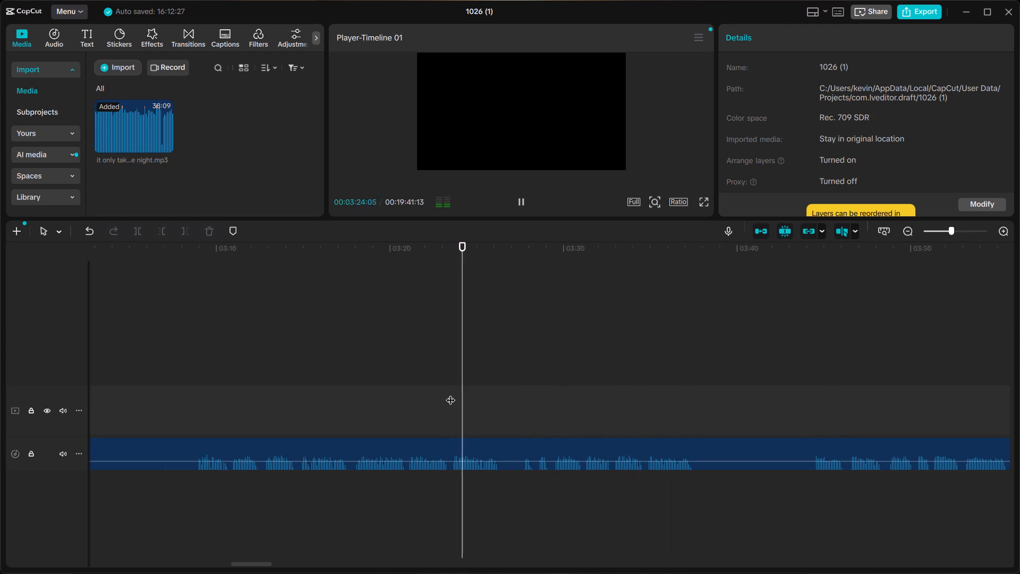
pyautogui.press('space')
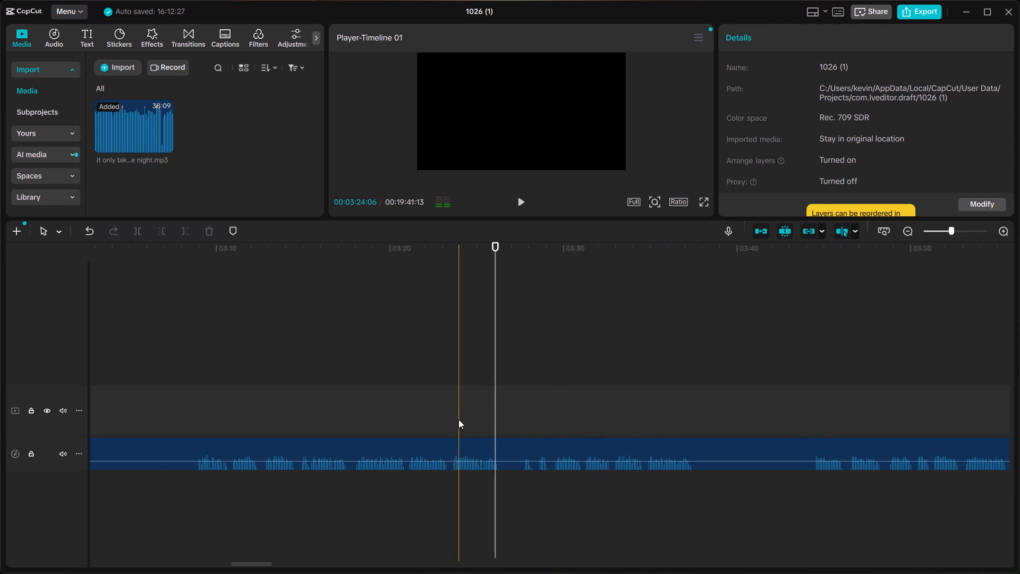
pyautogui.click(450, 427)
pyautogui.keyDown('ctrl'); pyautogui.click(453, 430); pyautogui.keyUp('ctrl')
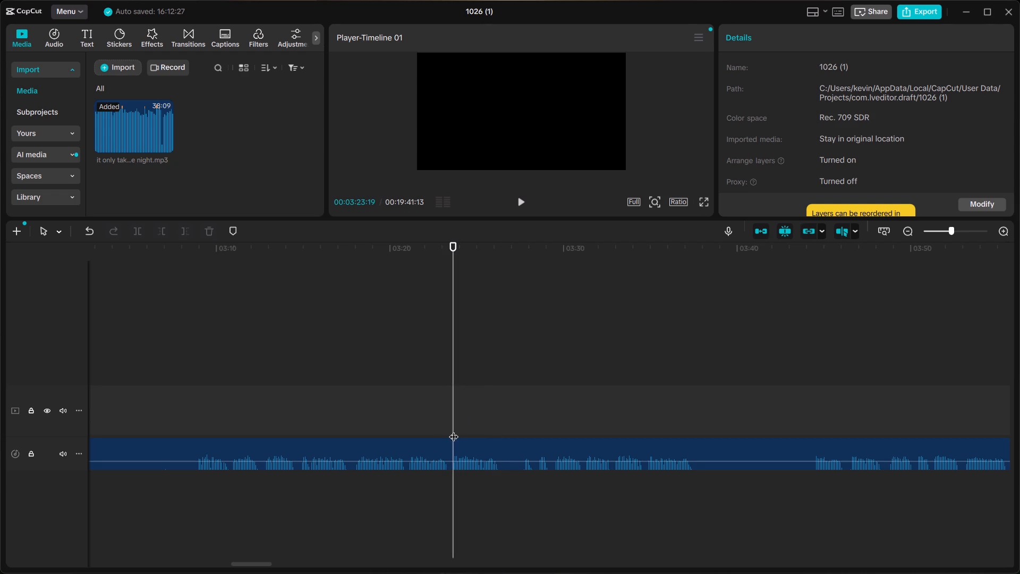
pyautogui.keyDown('ctrl'); pyautogui.click(442, 441); pyautogui.keyUp('ctrl')
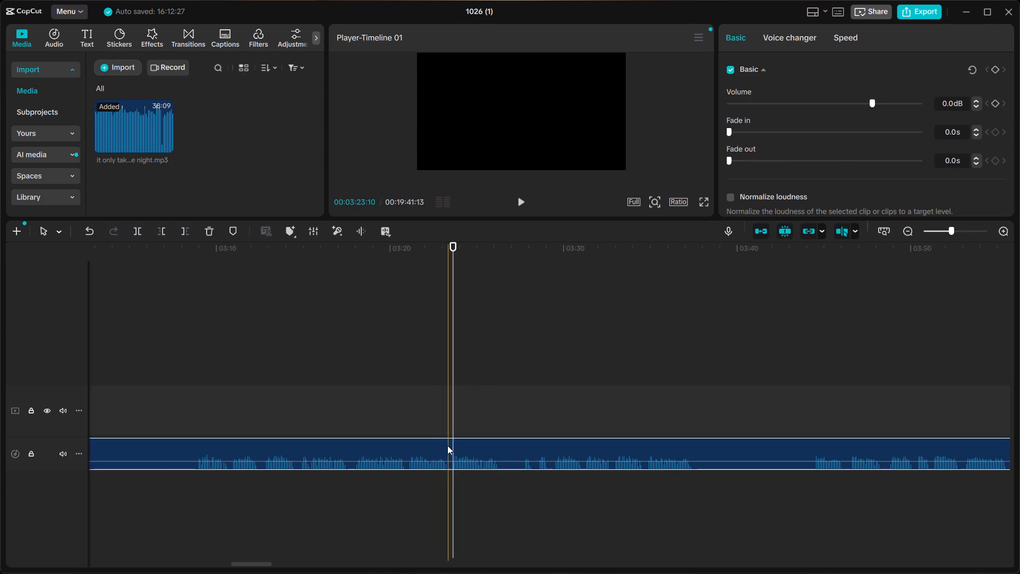
pyautogui.keyDown('ctrl'); pyautogui.click(437, 436); pyautogui.keyUp('ctrl')
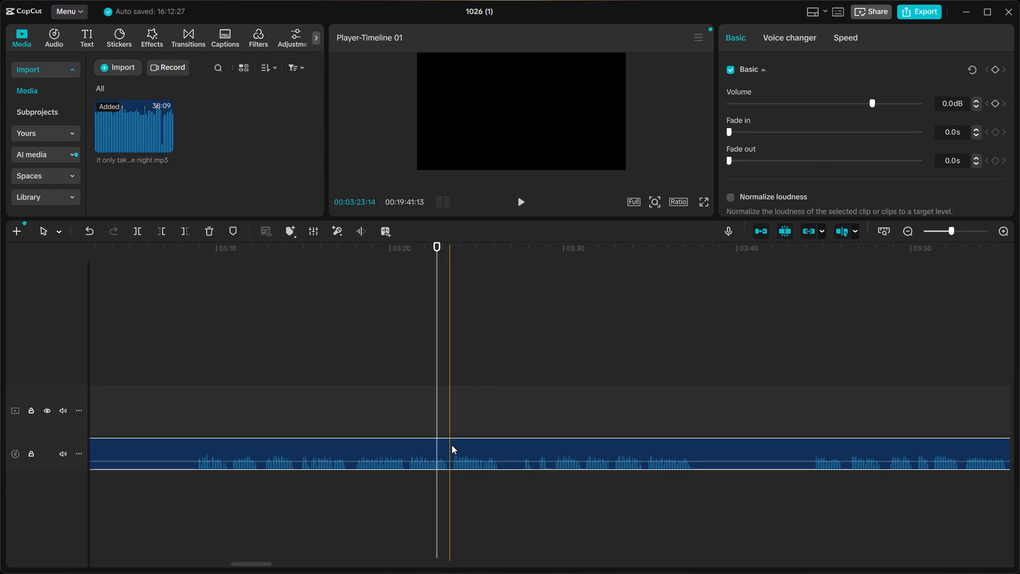
pyautogui.keyDown('ctrl'); pyautogui.click(451, 444); pyautogui.keyUp('ctrl')
pyautogui.hotkey('ctrl', 'b')
# Delete the section of unwanted takes that ends at the 03:23 cut.
pyautogui.click(436, 442)
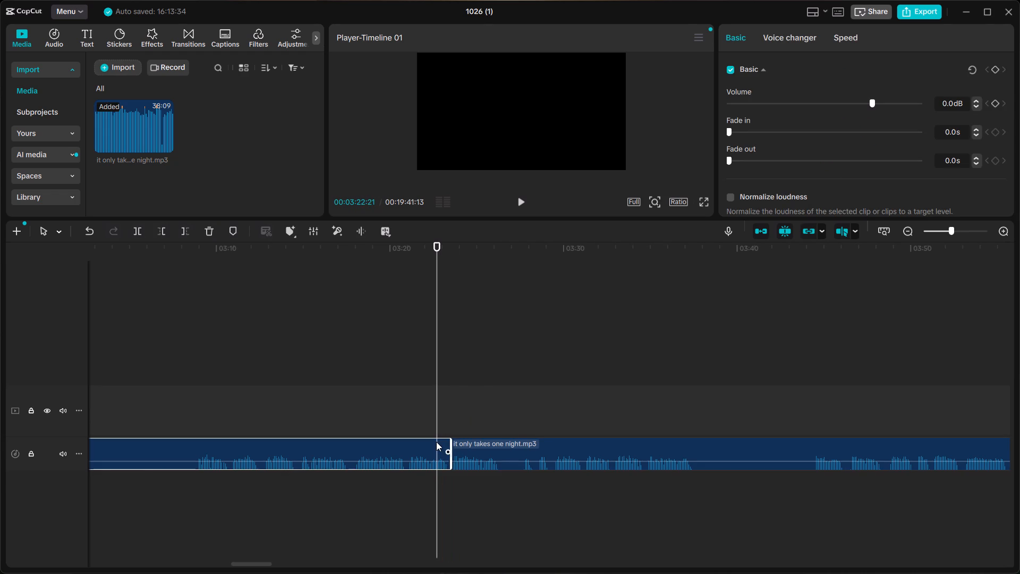
pyautogui.keyDown('ctrl'); pyautogui.scroll(-15, 436, 442); pyautogui.keyUp('ctrl')
pyautogui.scroll(3, 436, 442)
pyautogui.press('BackSpace')
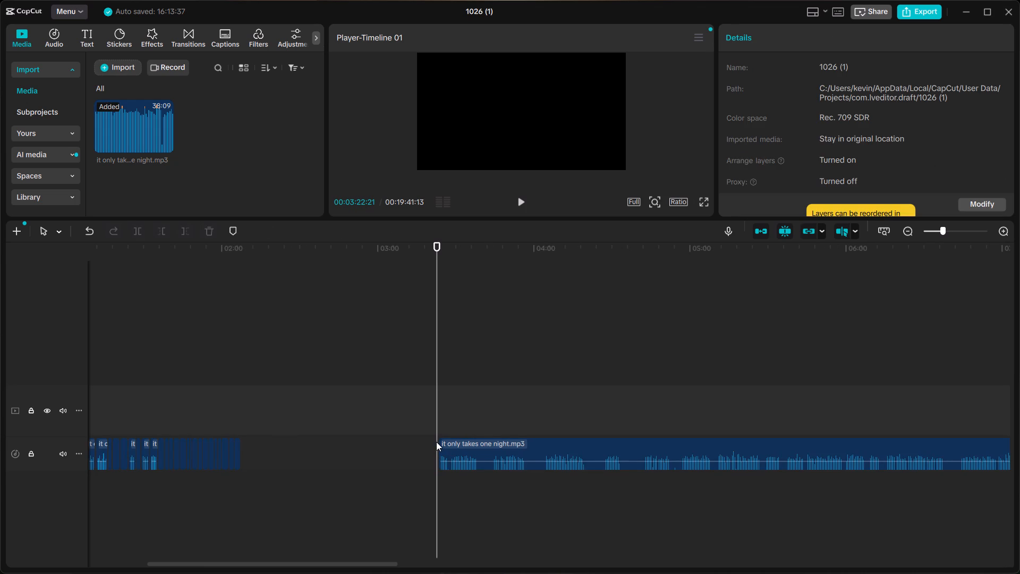
# Close the gap by moving the remaining audio up against the edited clip ending at about 02:07.
pyautogui.click(486, 439)
pyautogui.moveTo(486, 445); pyautogui.dragTo(296, 452)
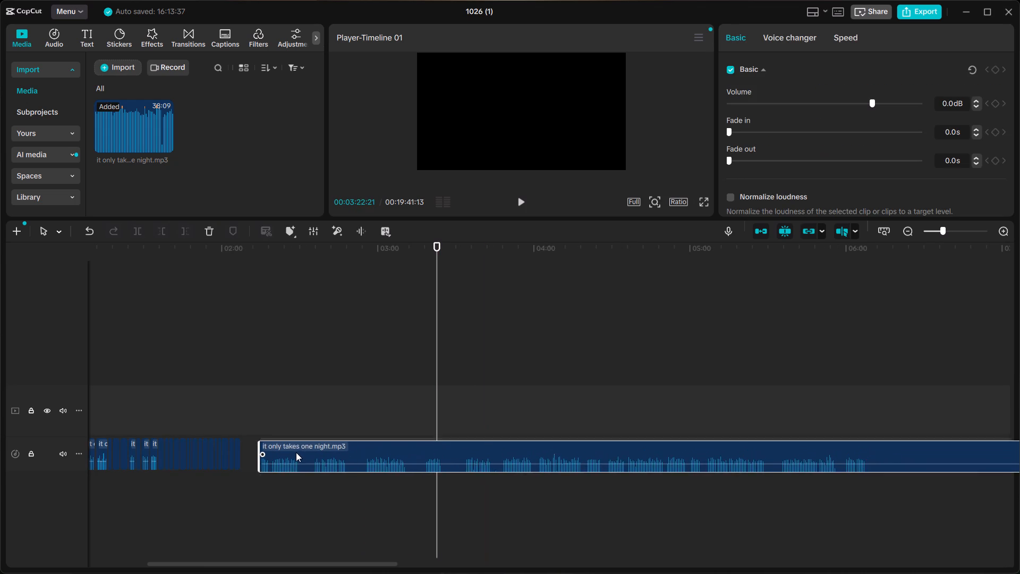
pyautogui.moveTo(296, 452); pyautogui.dragTo(287, 454)
# Replay the join at about 02:07 and shift the long remaining clip slightly later to leave a short pause.
pyautogui.keyDown('ctrl'); pyautogui.scroll(12, 717, 358); pyautogui.keyUp('ctrl')
pyautogui.hscroll(2, 717, 358)
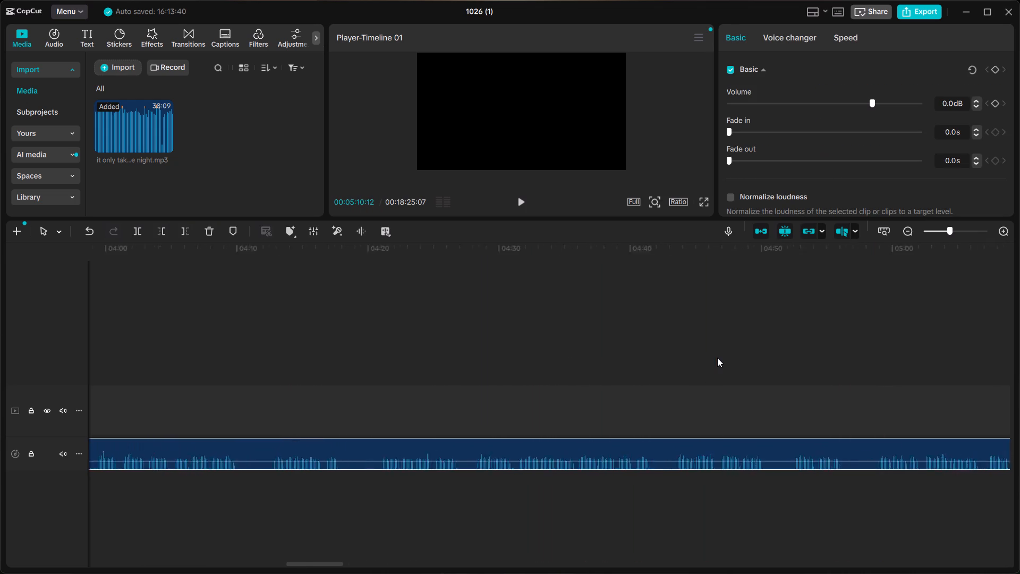
pyautogui.hscroll(4, 717, 358)
pyautogui.hscroll(4, 490, 405)
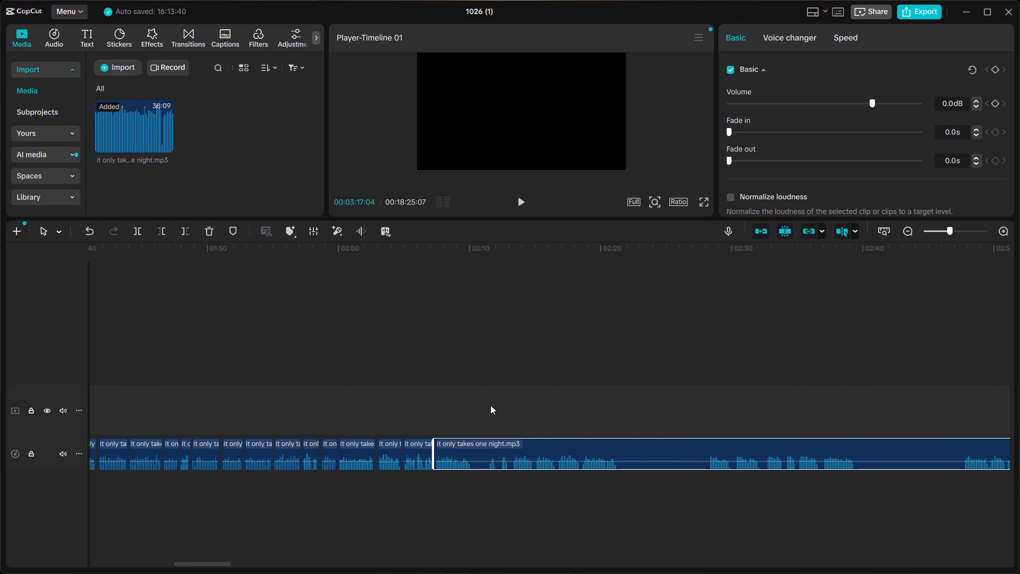
pyautogui.click(414, 404)
pyautogui.press('space')
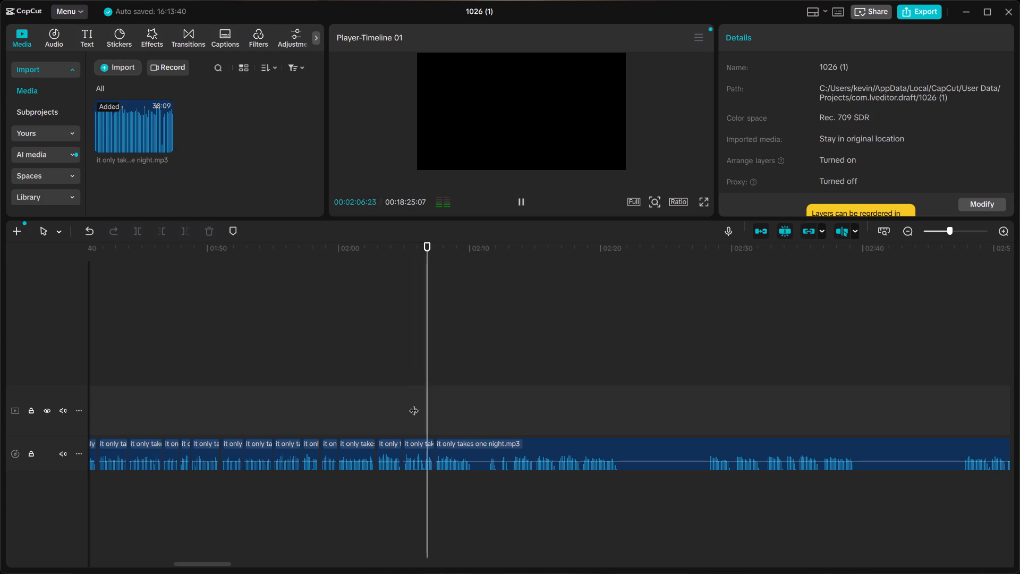
pyautogui.press('space')
pyautogui.keyDown('ctrl'); pyautogui.scroll(10, 414, 404); pyautogui.keyUp('ctrl')
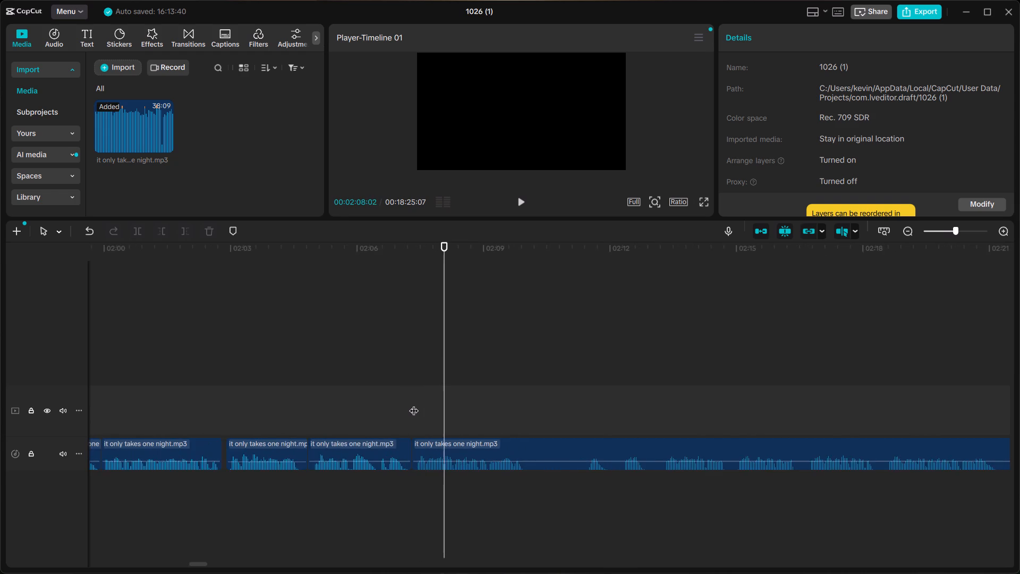
pyautogui.keyDown('ctrl'); pyautogui.scroll(4, 414, 404); pyautogui.keyUp('ctrl')
pyautogui.click(329, 402)
pyautogui.press('space')
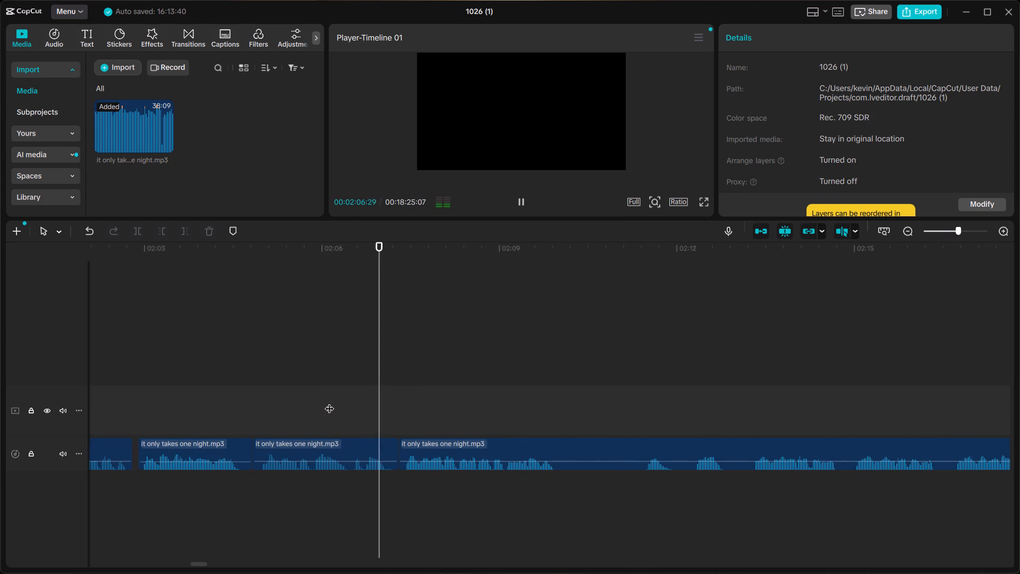
pyautogui.press('space')
pyautogui.click(416, 445)
pyautogui.moveTo(416, 445); pyautogui.dragTo(424, 448)
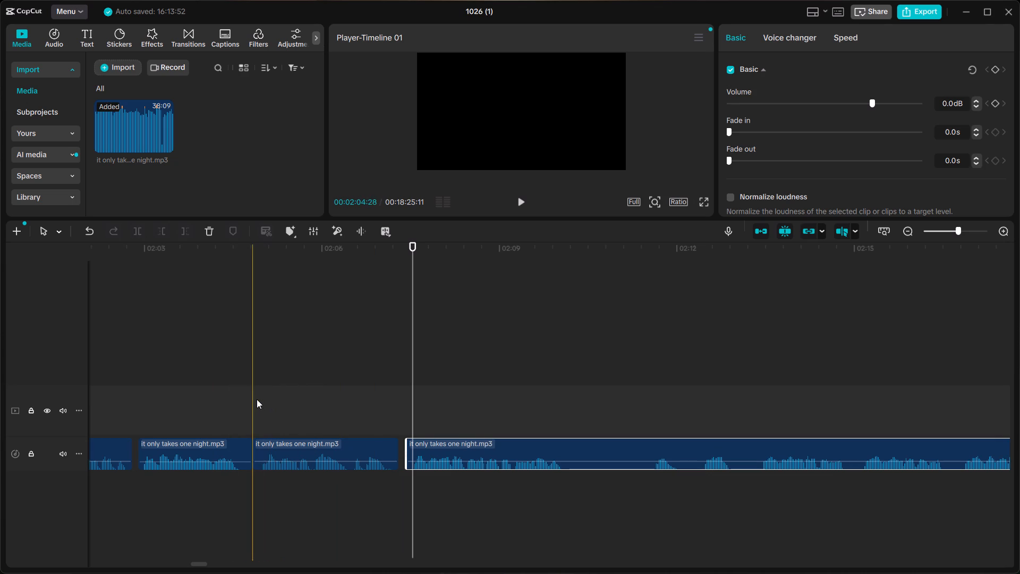
# Play through the adjusted join and split the audio after the spoken phrase, at about 02:10:07.
pyautogui.click(256, 399)
pyautogui.press('space')
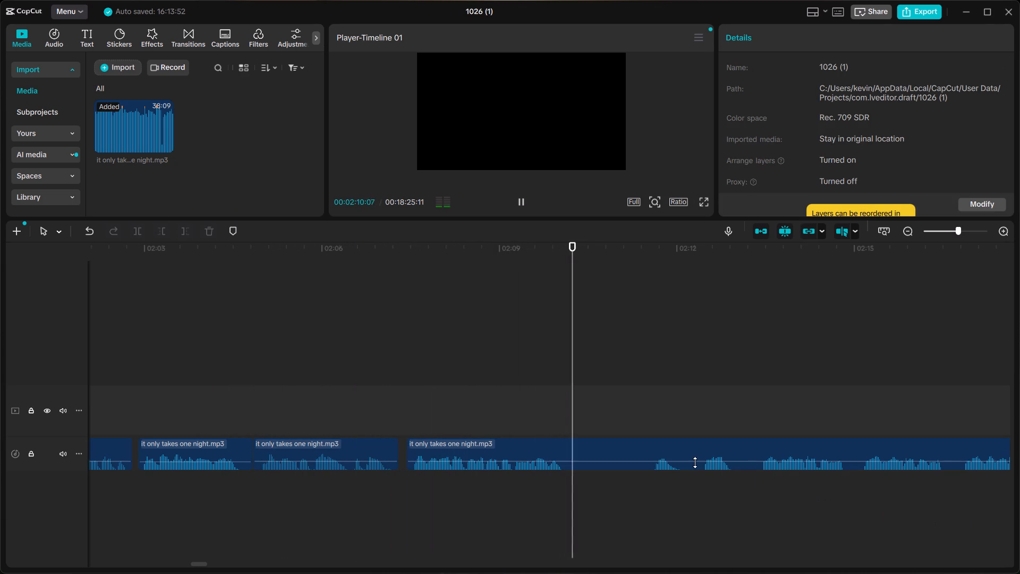
pyautogui.press('space')
pyautogui.click(572, 442)
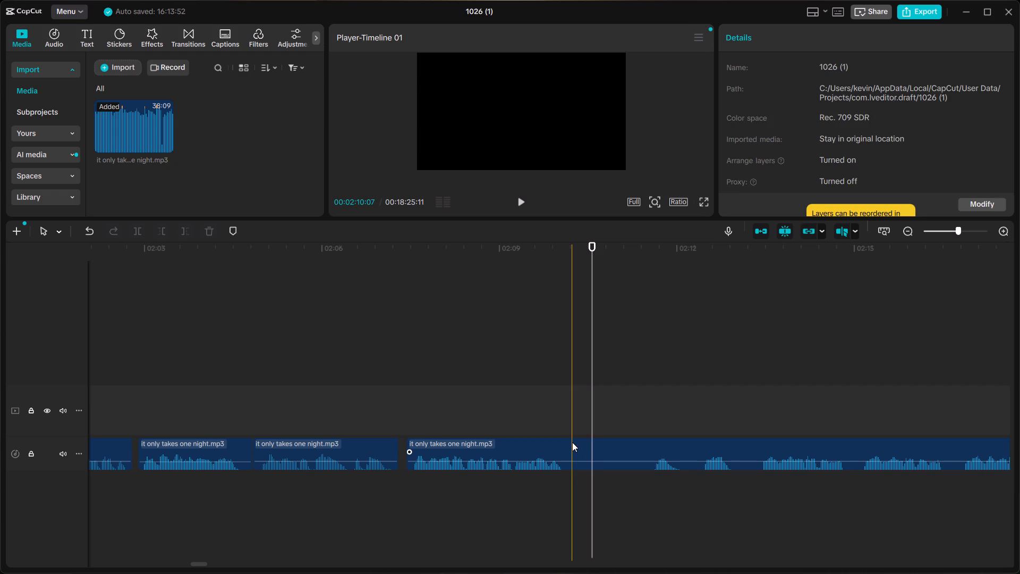
pyautogui.hotkey('ctrl', 'b')
# Listen to the unedited takes between about 02:11 and 02:39 to judge which phrase to keep.
pyautogui.click(642, 391)
pyautogui.press('space')
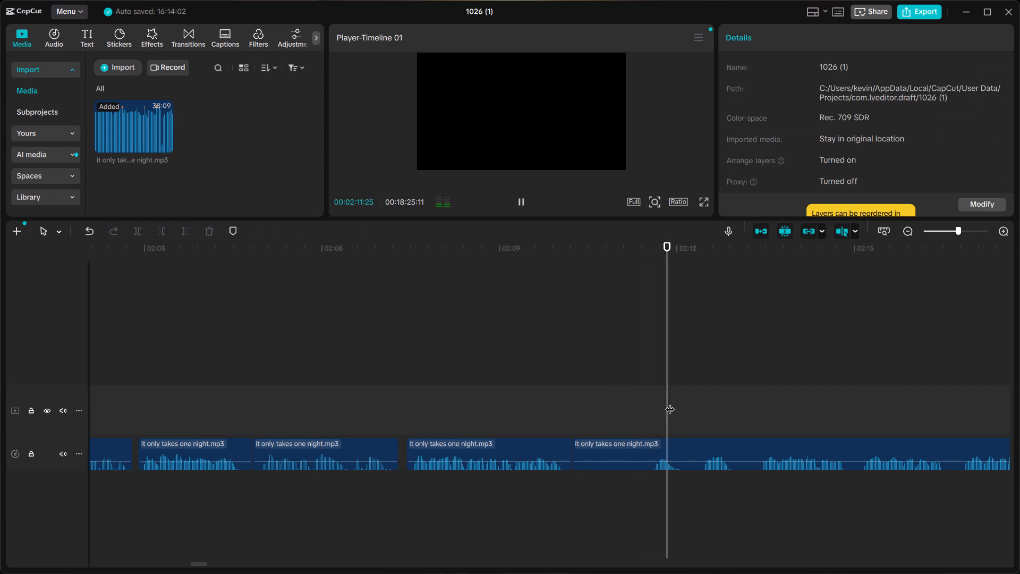
pyautogui.click(752, 408)
pyautogui.press('space')
pyautogui.press('space')
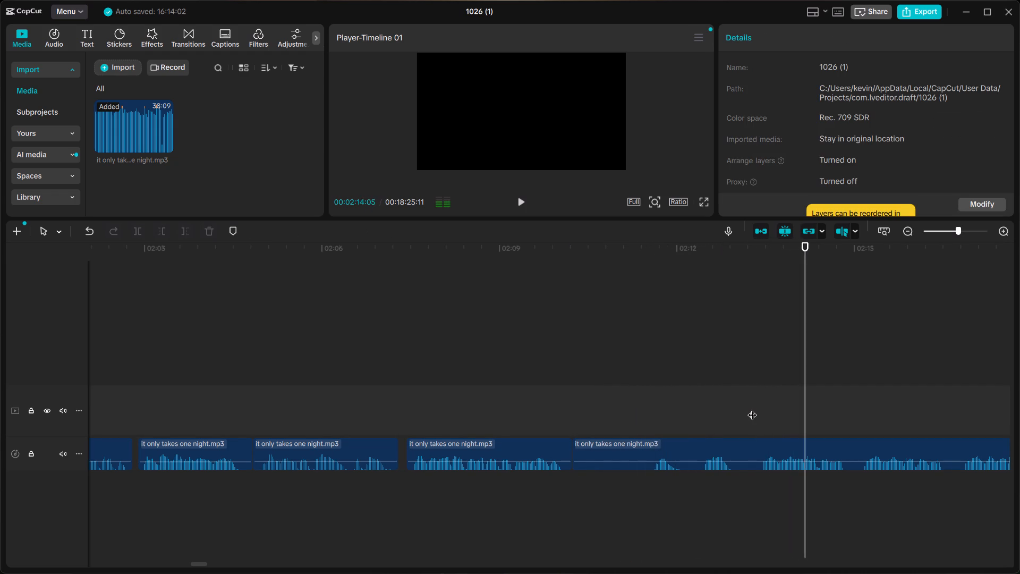
pyautogui.hscroll(-1, 752, 408)
pyautogui.keyDown('ctrl'); pyautogui.scroll(-4, 749, 416); pyautogui.keyUp('ctrl')
pyautogui.click(829, 416)
pyautogui.press('space')
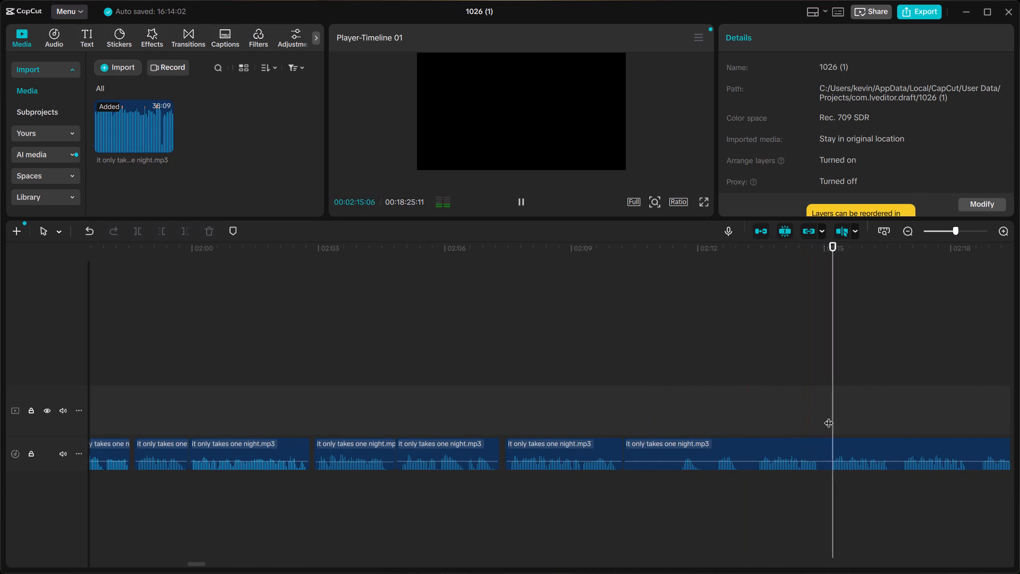
pyautogui.hscroll(-1, 829, 416)
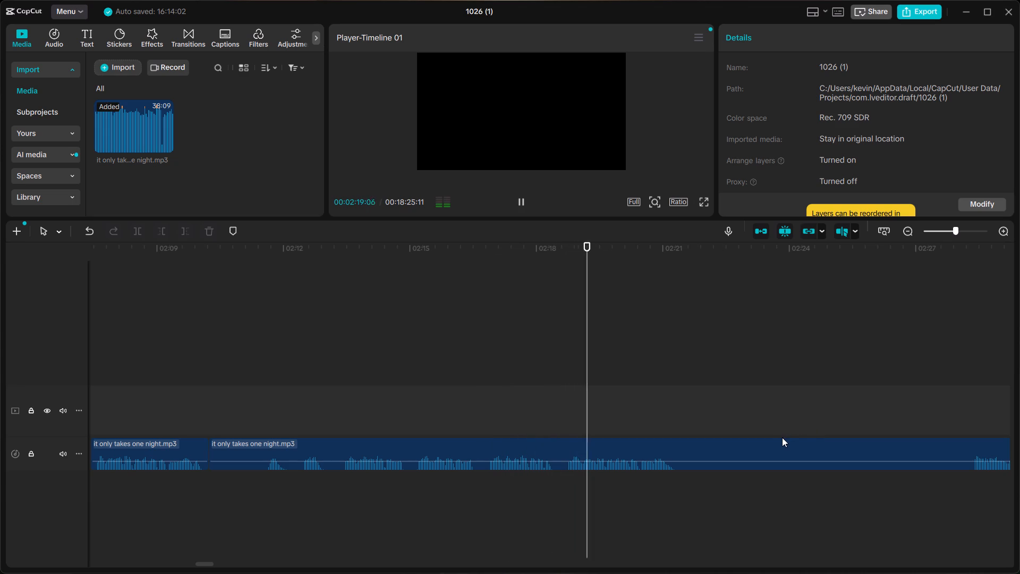
pyautogui.click(950, 423)
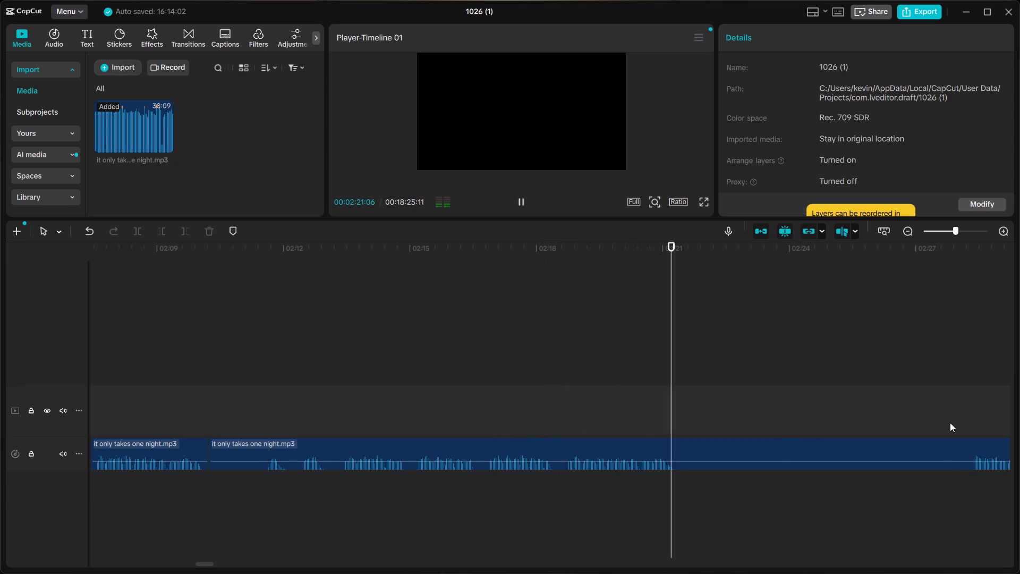
pyautogui.press('space')
pyautogui.click(967, 419)
pyautogui.press('space')
pyautogui.hscroll(-1, 967, 419)
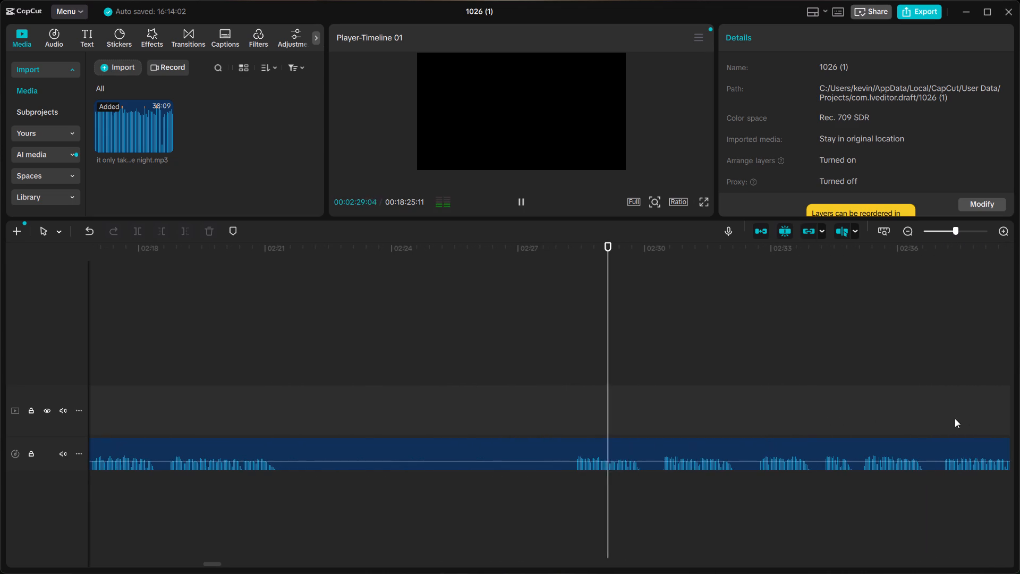
pyautogui.press('space')
pyautogui.click(673, 413)
pyautogui.click(663, 406)
pyautogui.press('space')
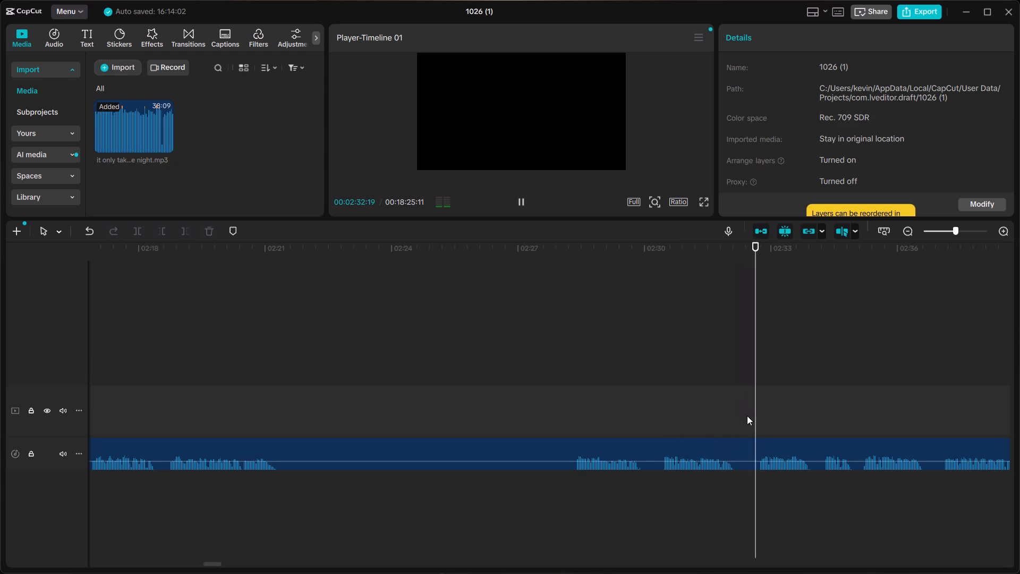
pyautogui.hscroll(-1, 747, 416)
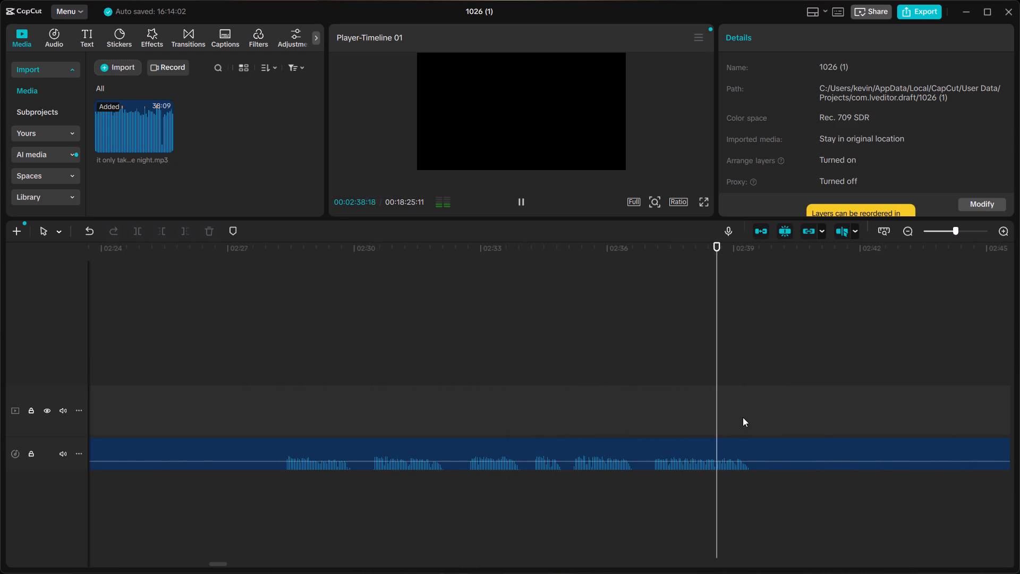
pyautogui.press('space')
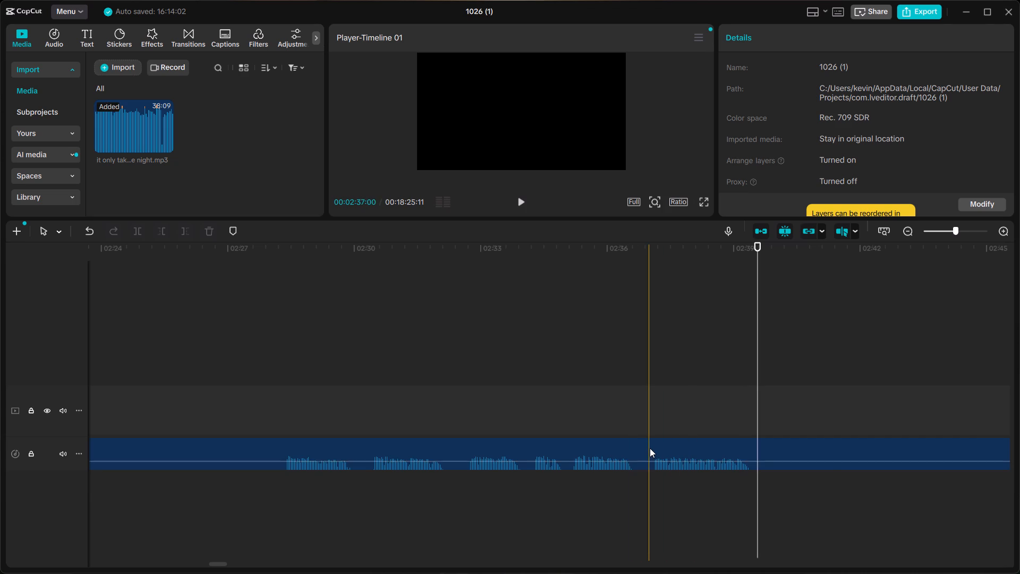
# Split the audio before the final phrase at about 02:37:01 and delete the unwanted takes back to the 02:10 cut.
pyautogui.keyDown('ctrl'); pyautogui.scroll(8, 650, 448); pyautogui.keyUp('ctrl')
pyautogui.click(652, 449)
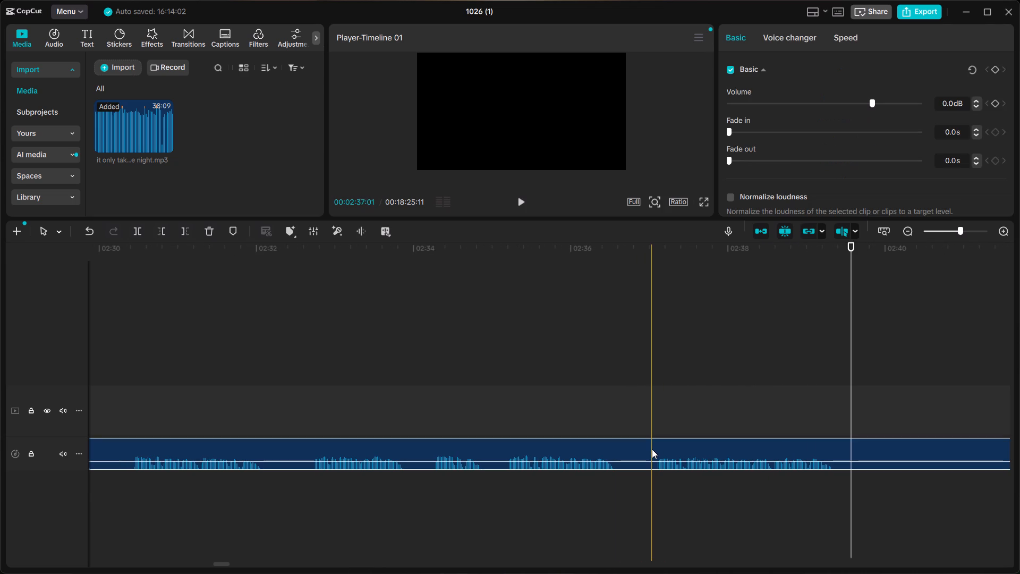
pyautogui.hotkey('ctrl', 'b')
pyautogui.click(639, 445)
pyautogui.keyDown('ctrl'); pyautogui.scroll(-15, 639, 445); pyautogui.keyUp('ctrl')
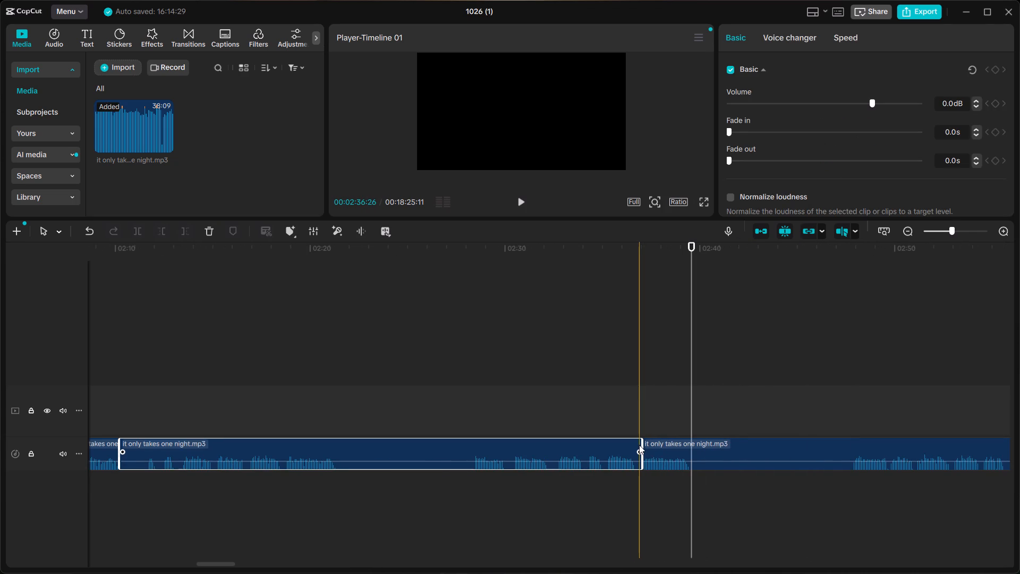
pyautogui.press('BackSpace')
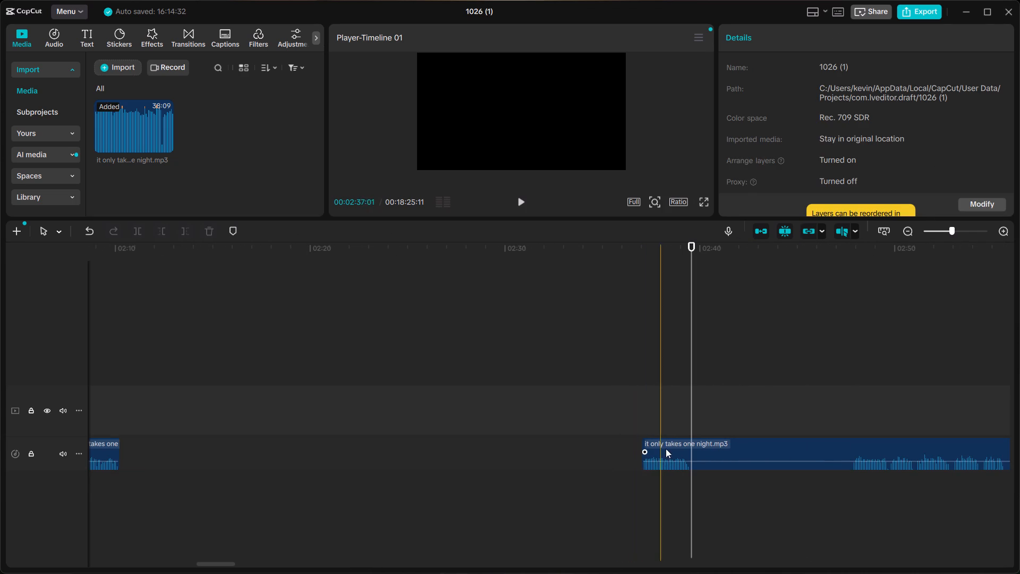
# Close the gap by moving the remaining audio up against the clip ending at about 02:10.
pyautogui.click(670, 444)
pyautogui.moveTo(668, 442); pyautogui.dragTo(152, 454)
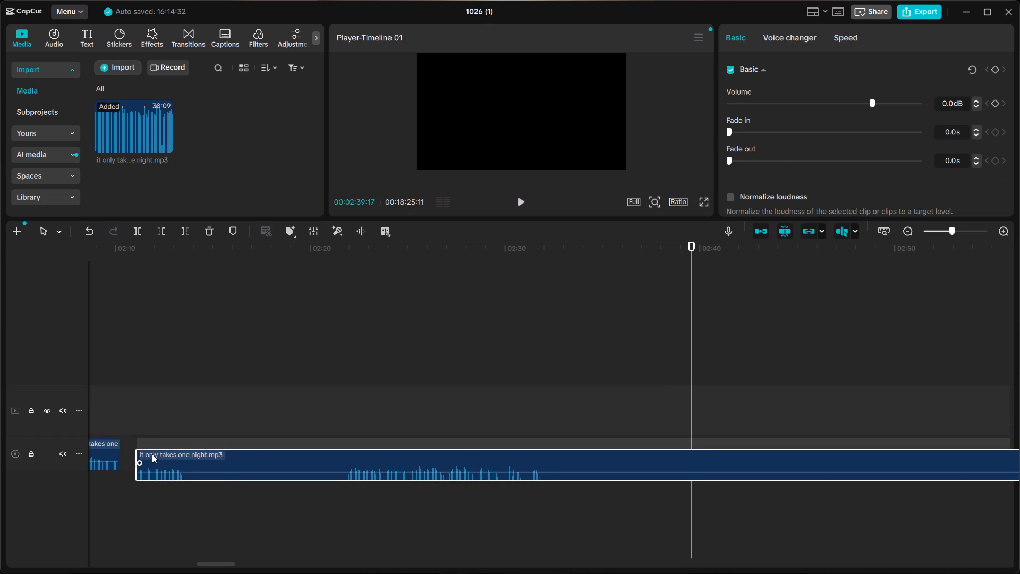
pyautogui.moveTo(152, 454); pyautogui.dragTo(142, 454)
# Play through the join at about 02:10 several times to judge how the remaining audio follows the previous phrase.
pyautogui.keyDown('ctrl'); pyautogui.scroll(8, 142, 454); pyautogui.keyUp('ctrl')
pyautogui.hscroll(2, 142, 454)
pyautogui.keyDown('ctrl'); pyautogui.scroll(3, 454, 427); pyautogui.keyUp('ctrl')
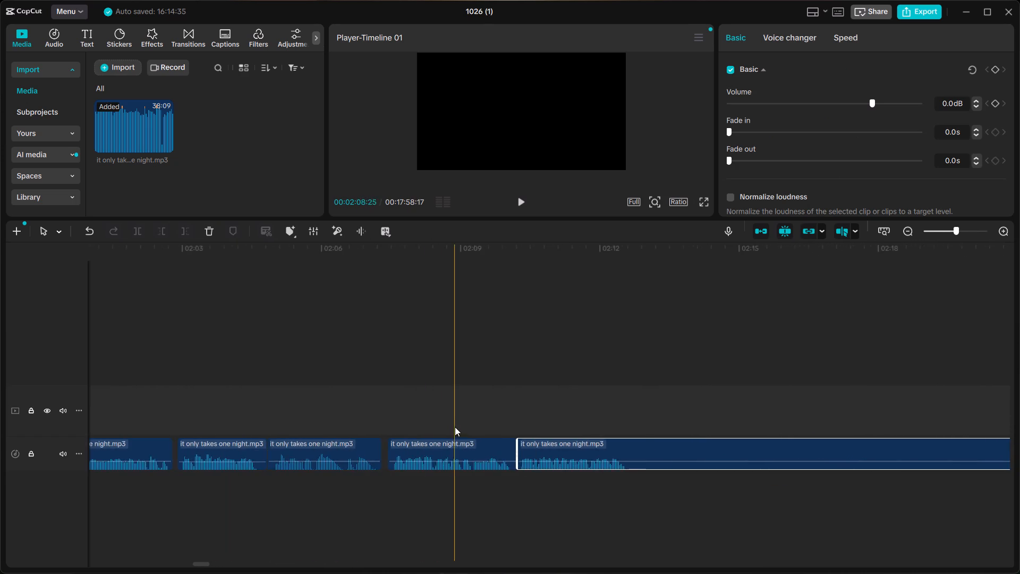
pyautogui.keyDown('ctrl'); pyautogui.scroll(7, 455, 427); pyautogui.keyUp('ctrl')
pyautogui.click(451, 398)
pyautogui.click(393, 399)
pyautogui.press('space')
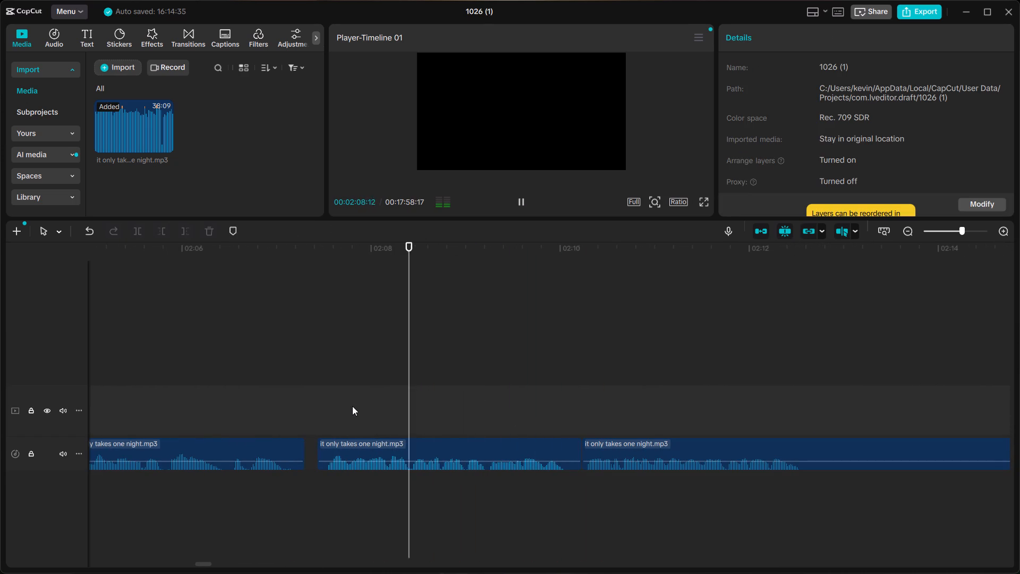
pyautogui.click(316, 402)
pyautogui.press('space')
pyautogui.press('space')
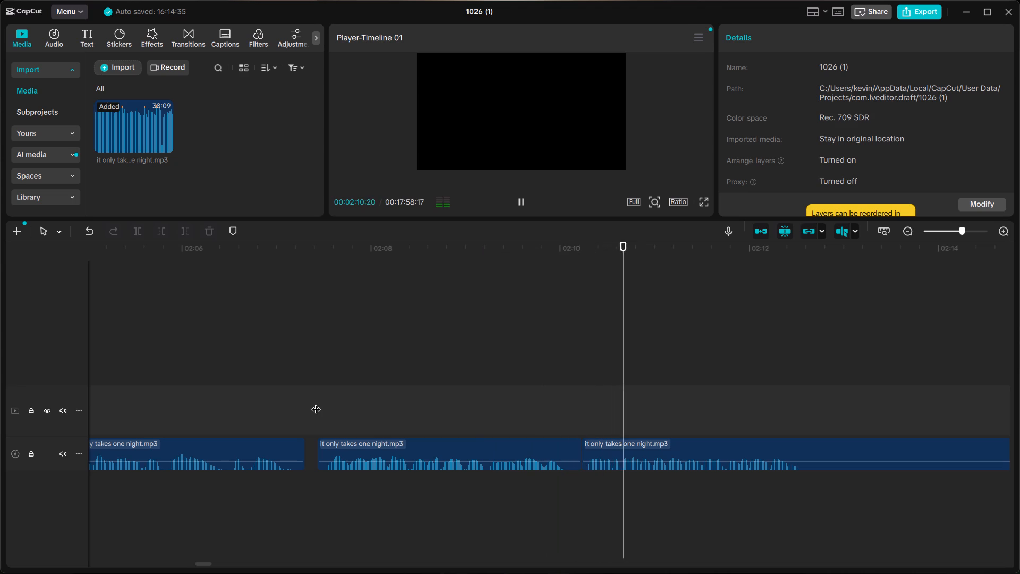
pyautogui.press('space')
pyautogui.doubleClick(602, 446)
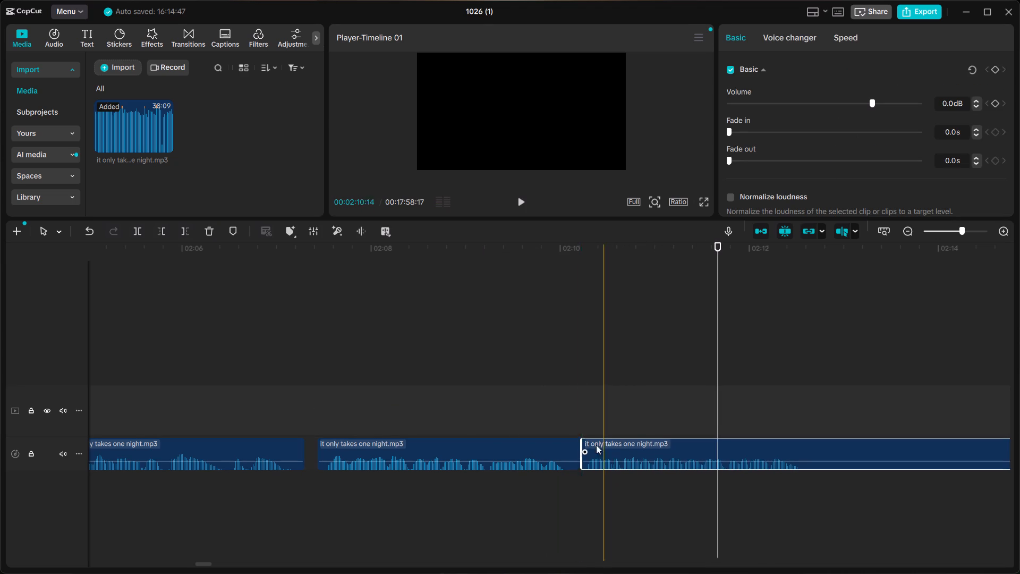
pyautogui.click(313, 380)
pyautogui.press('space')
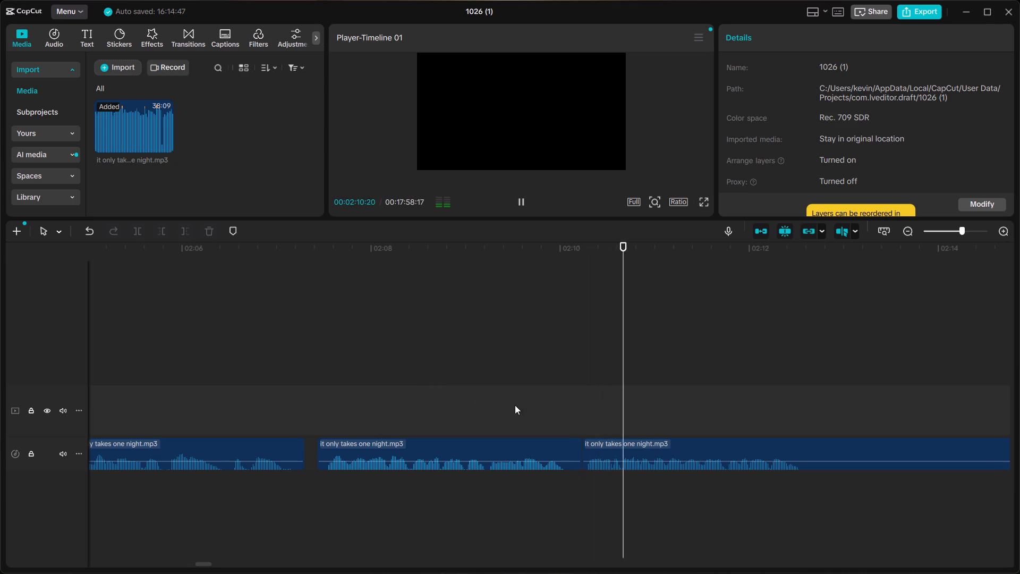
pyautogui.press('space')
# Set a 0.4 s fade-in on the clip starting at about 02:10 and play through the join.
pyautogui.click(621, 442)
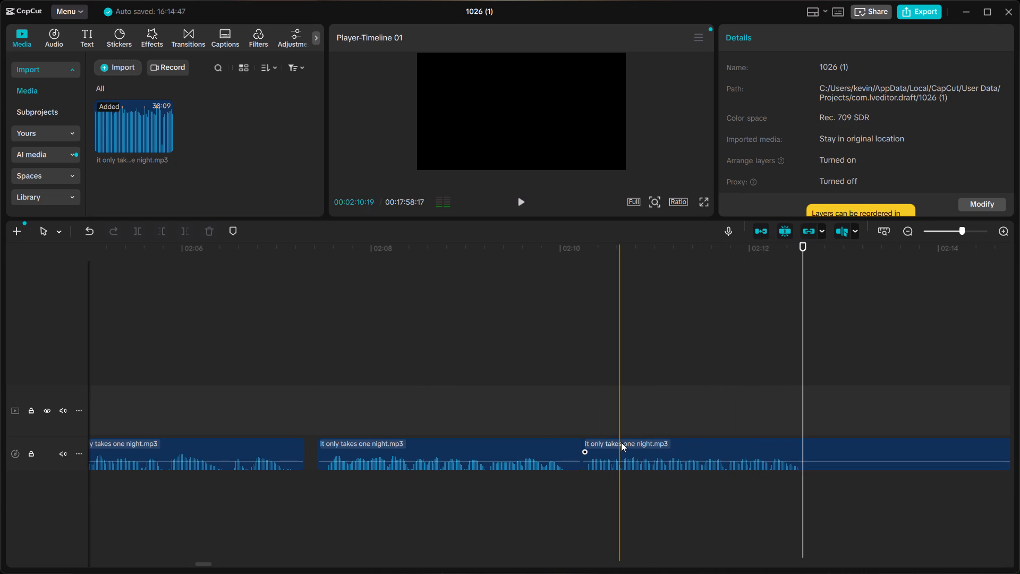
pyautogui.click(977, 126)
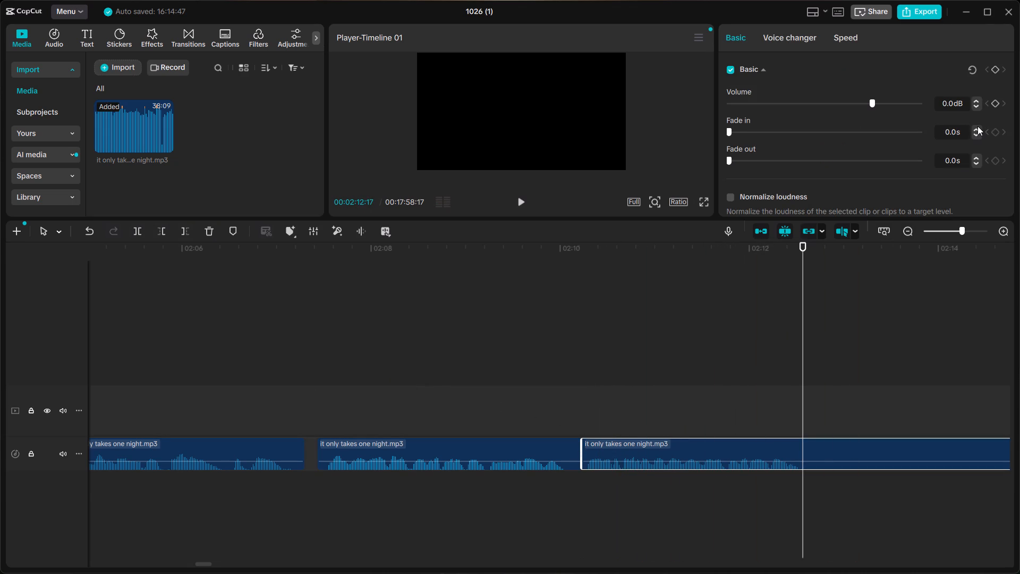
pyautogui.doubleClick(977, 126)
pyautogui.tripleClick(977, 128)
pyautogui.click(976, 128)
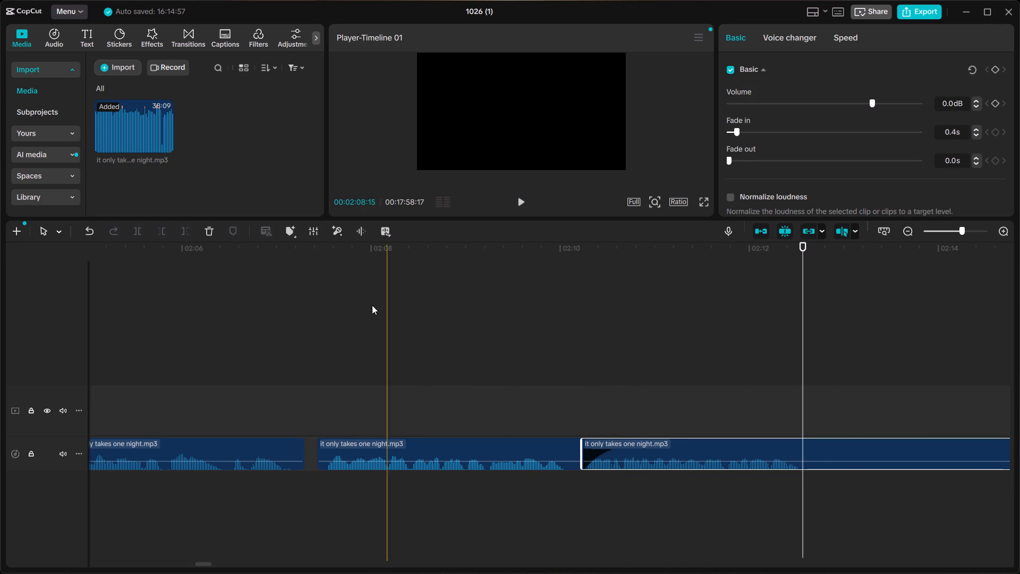
pyautogui.click(365, 304)
pyautogui.press('space')
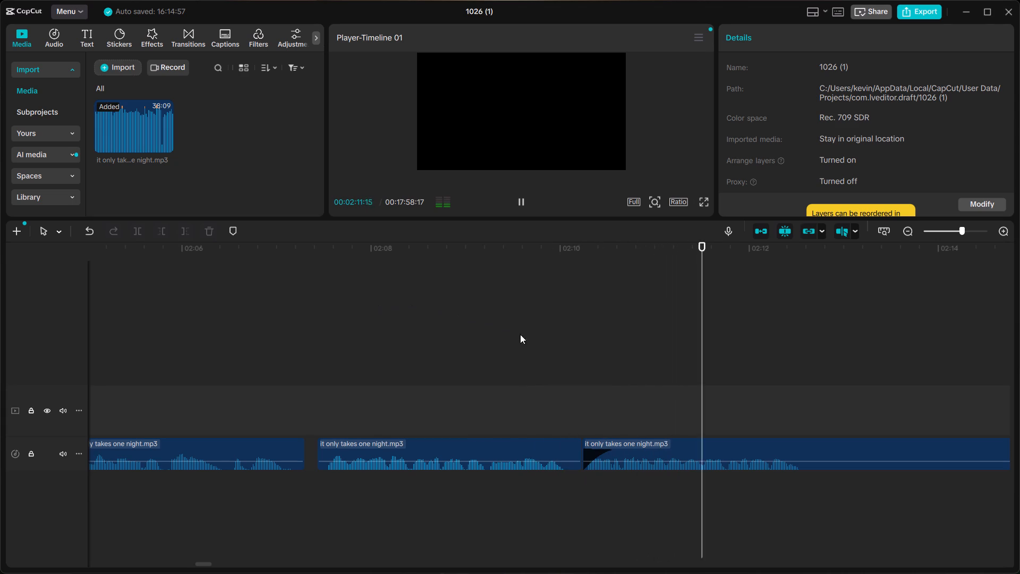
pyautogui.press('space')
# Move the clip starting at about 02:10 about 3 frames later to leave a short pause before it, and replay the join.
pyautogui.click(624, 446)
pyautogui.moveTo(624, 446); pyautogui.dragTo(633, 447)
pyautogui.click(314, 378)
pyautogui.press('space')
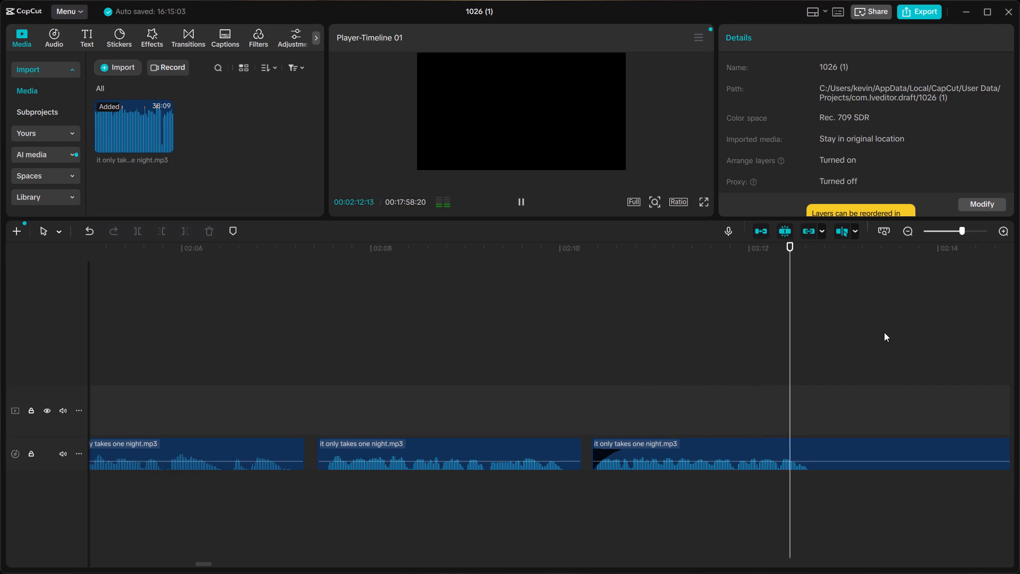
pyautogui.press('space')
# Split the audio in the silence after the spoken phrase, at about 02:12:24.
pyautogui.keyDown('ctrl'); pyautogui.scroll(-9, 891, 340); pyautogui.keyUp('ctrl')
pyautogui.hscroll(-1, 888, 349)
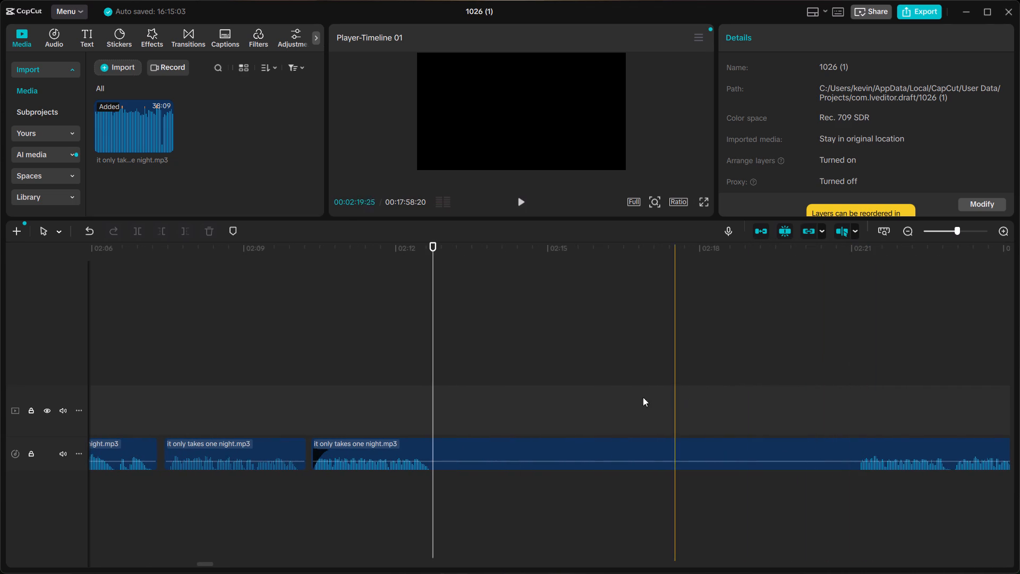
pyautogui.click(401, 429)
pyautogui.click(436, 448)
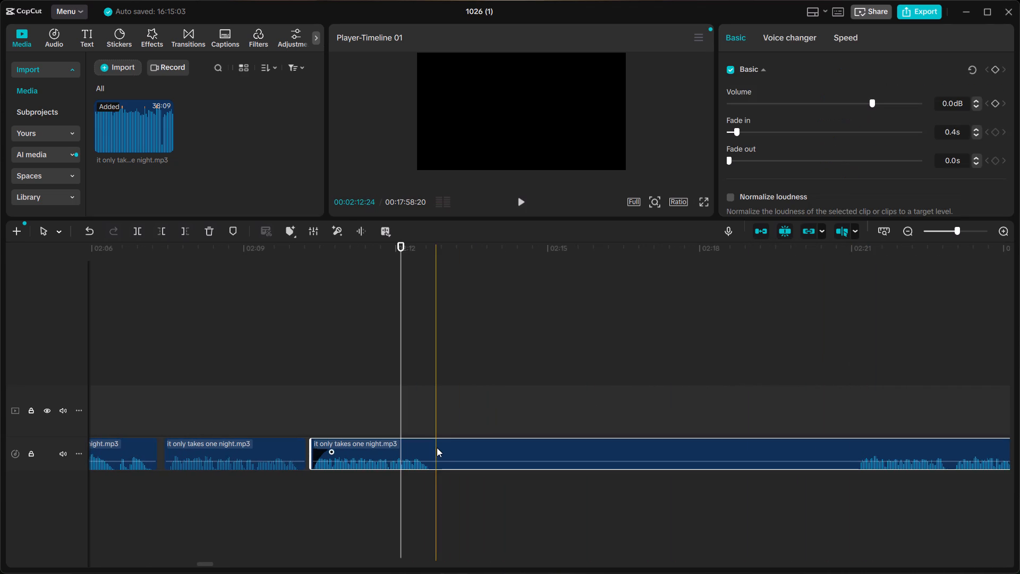
pyautogui.hotkey('ctrl', 'b')
# Listen to the unedited takes between about 02:21 and 02:49 to judge which phrase to keep.
pyautogui.click(856, 389)
pyautogui.press('space')
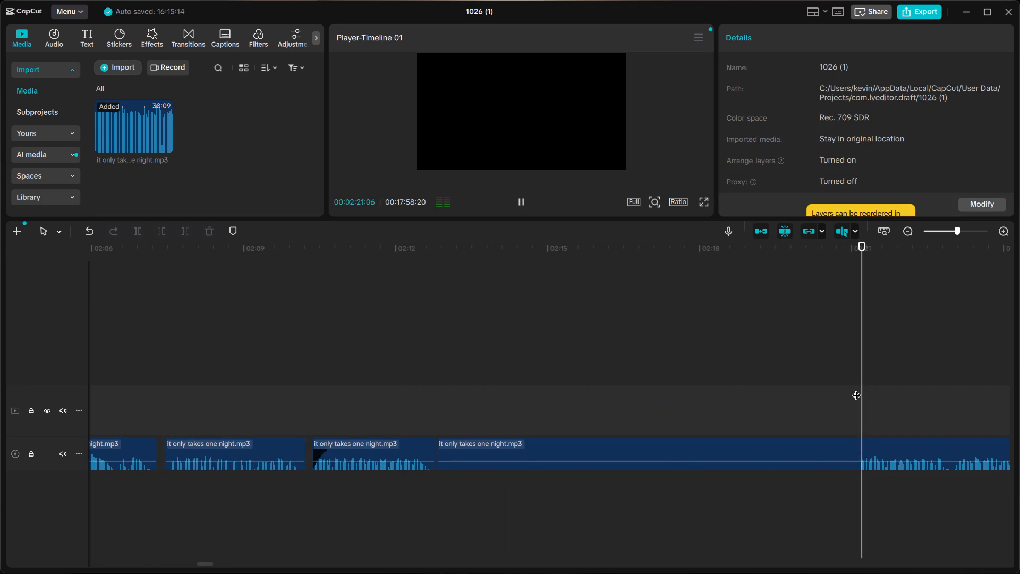
pyautogui.hscroll(-1, 856, 389)
pyautogui.keyDown('ctrl'); pyautogui.scroll(6, 856, 390); pyautogui.keyUp('ctrl')
pyautogui.press('space')
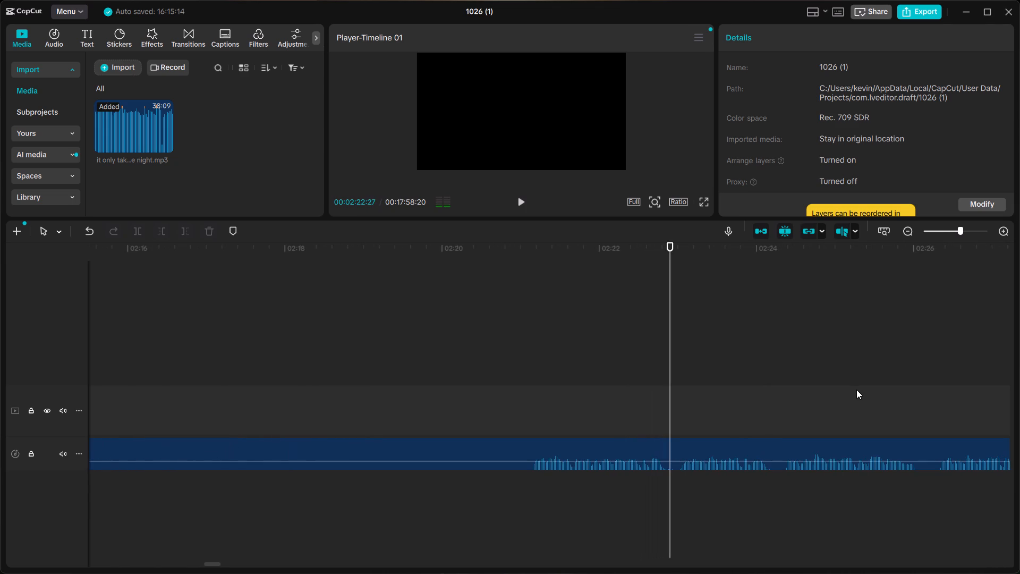
pyautogui.hscroll(-3, 856, 390)
pyautogui.click(750, 419)
pyautogui.press('space')
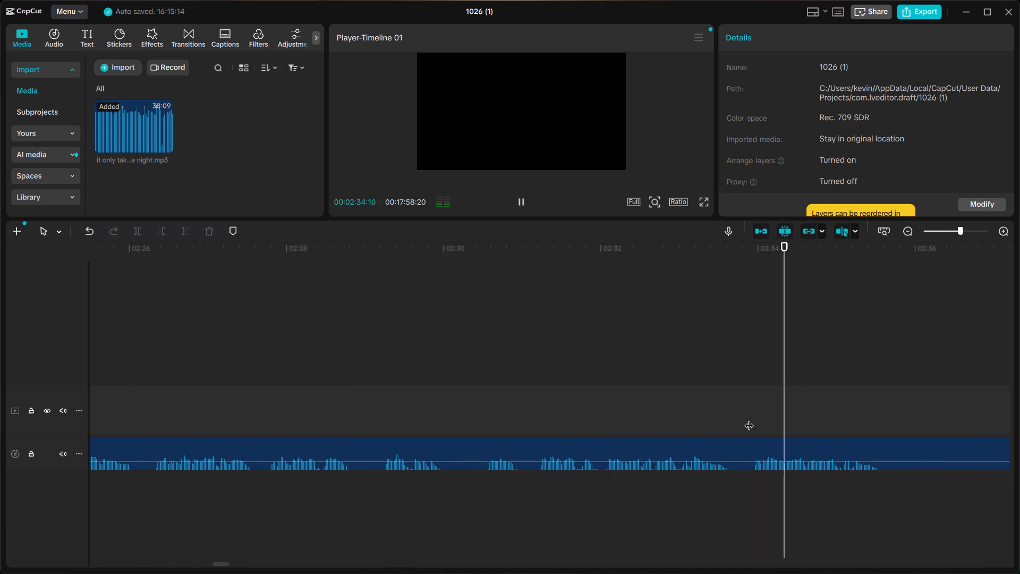
pyautogui.press('space')
pyautogui.hscroll(-1, 749, 419)
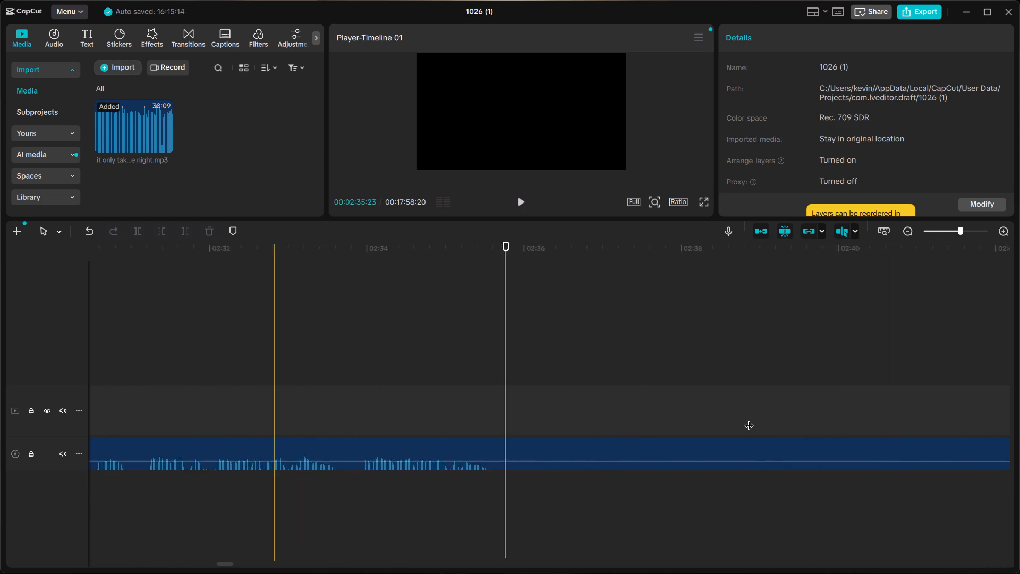
pyautogui.hscroll(-3, 749, 419)
pyautogui.click(509, 417)
pyautogui.press('space')
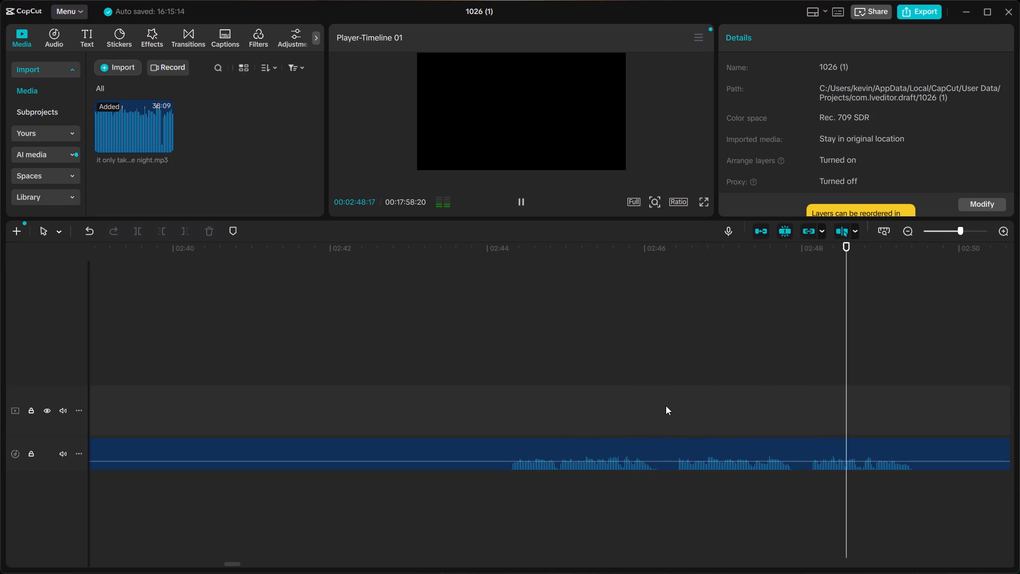
pyautogui.press('space')
pyautogui.hscroll(-2, 668, 409)
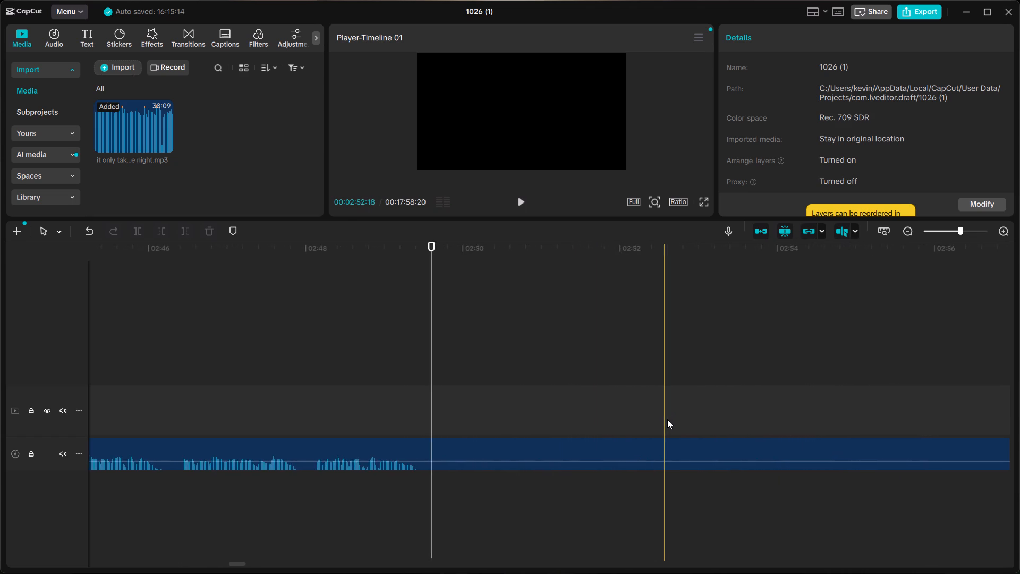
# Listen to the further takes between about 02:59 and 03:33 to find the best version of the phrase.
pyautogui.keyDown('ctrl'); pyautogui.scroll(-7, 667, 419); pyautogui.keyUp('ctrl')
pyautogui.hscroll(-2, 667, 419)
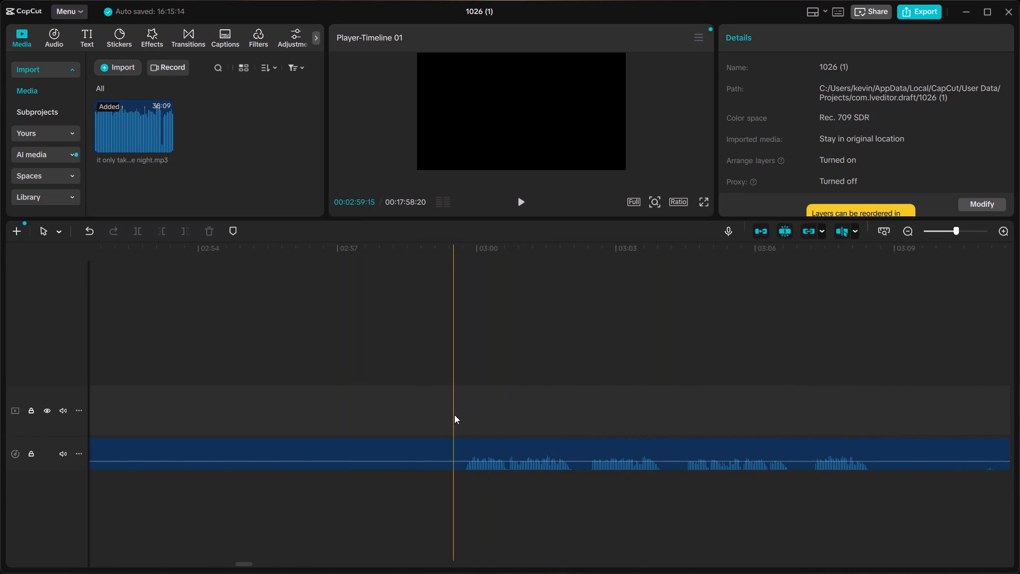
pyautogui.click(454, 415)
pyautogui.press('space')
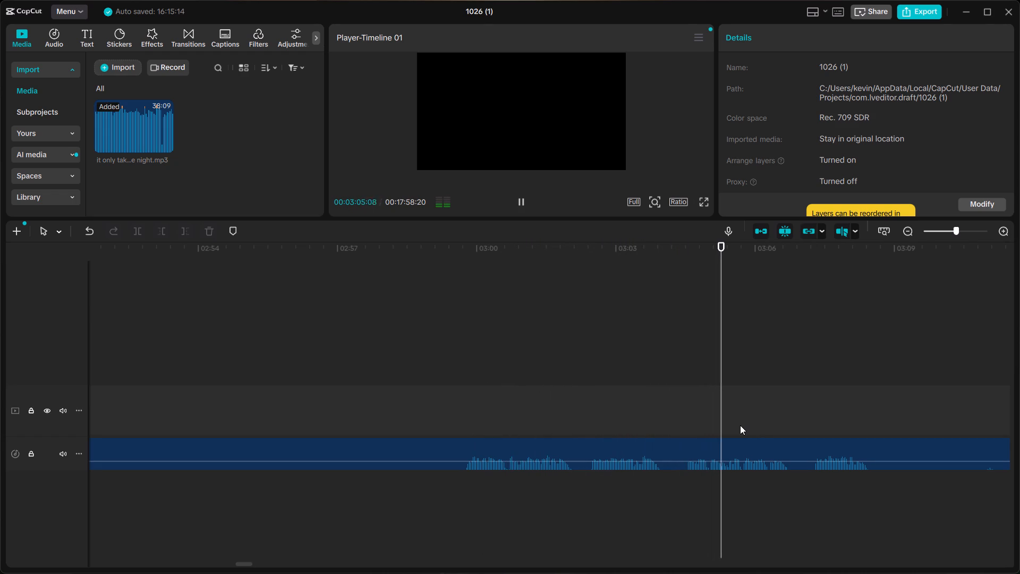
pyautogui.click(816, 427)
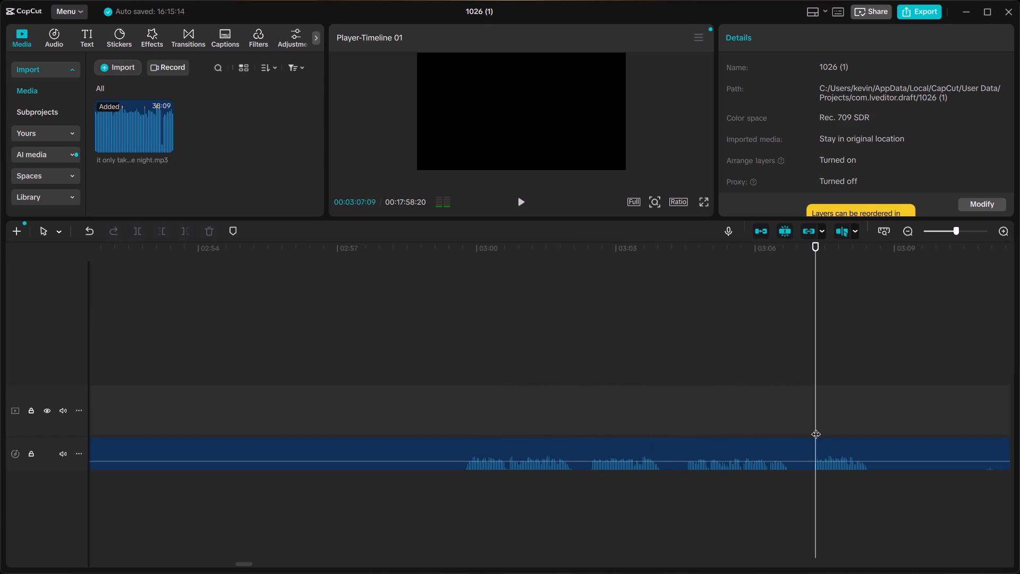
pyautogui.press('space')
pyautogui.hscroll(-2, 816, 427)
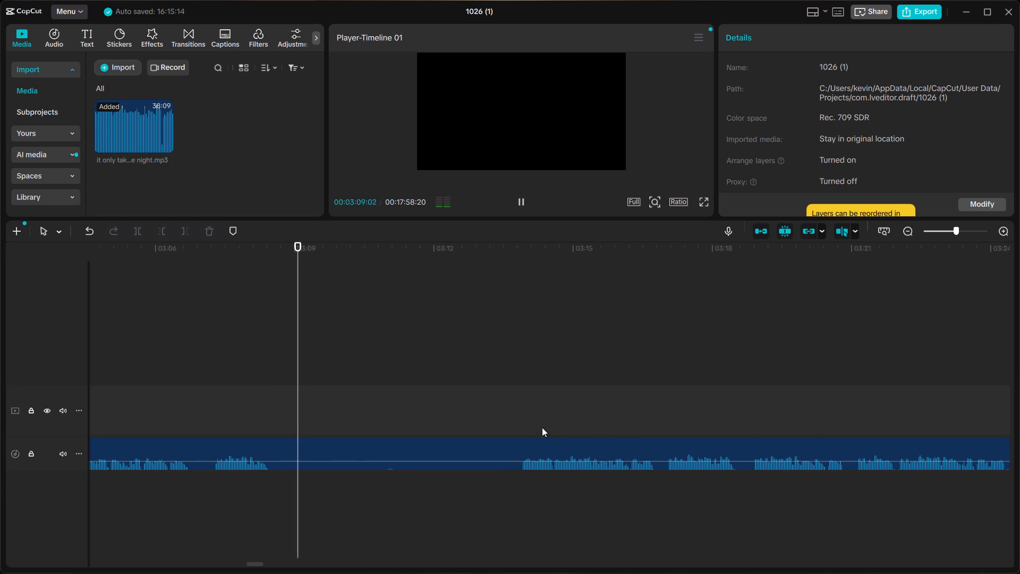
pyautogui.click(516, 441)
pyautogui.press('space')
pyautogui.click(524, 433)
pyautogui.doubleClick(520, 429)
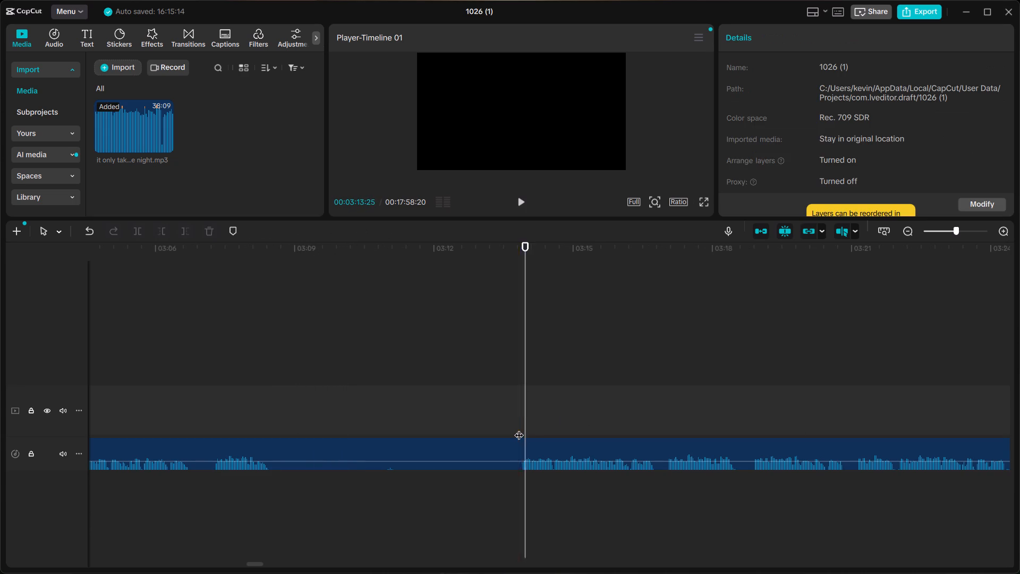
pyautogui.press('space')
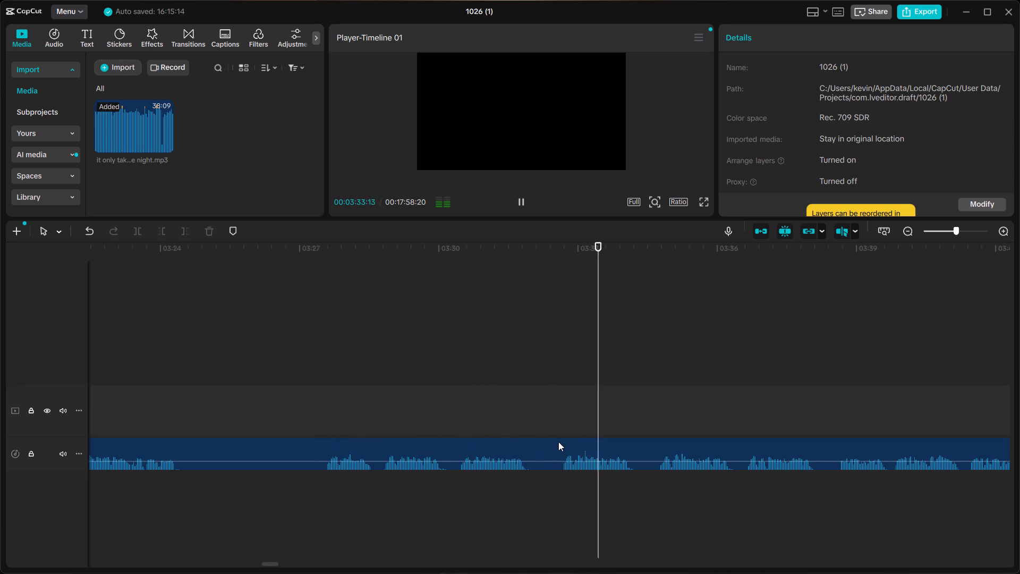
pyautogui.press('space')
# Replay the phrase at about 03:22 and split the audio just before it, at about 03:21:29.
pyautogui.hscroll(2, 546, 445)
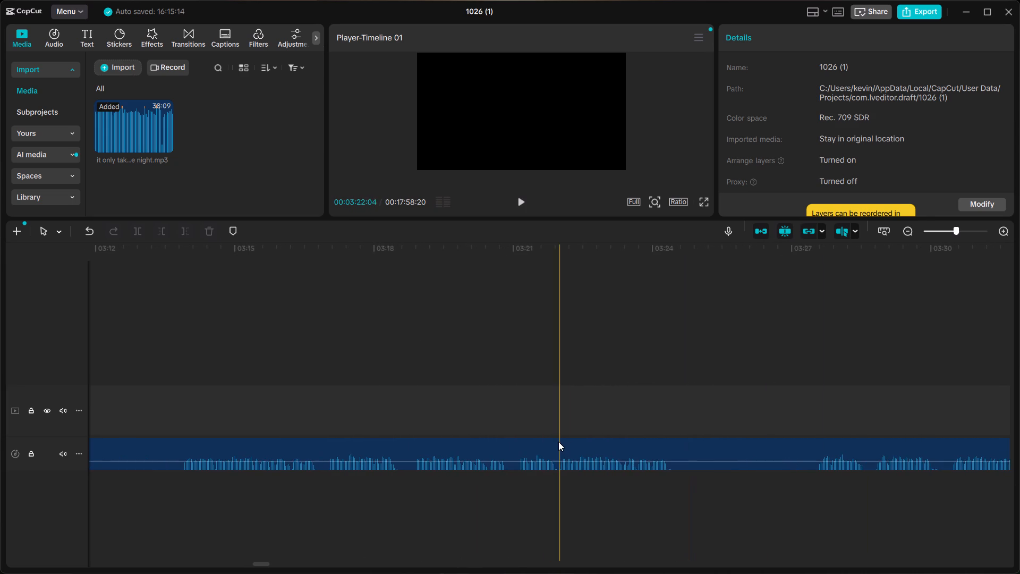
pyautogui.click(556, 441)
pyautogui.press('space')
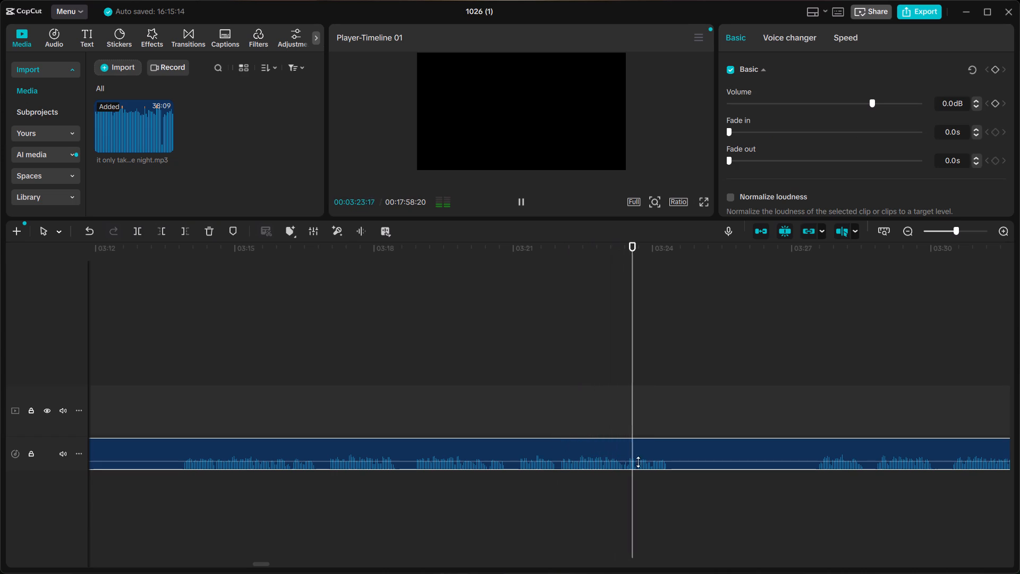
pyautogui.press('space')
pyautogui.keyDown('ctrl'); pyautogui.scroll(13, 719, 452); pyautogui.keyUp('ctrl')
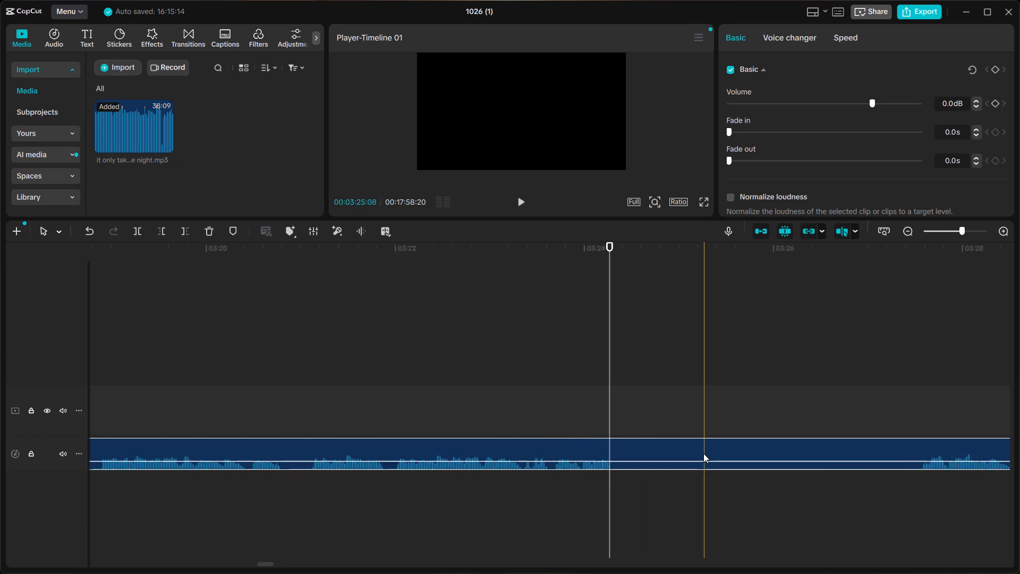
pyautogui.keyDown('ctrl'); pyautogui.scroll(3, 703, 453); pyautogui.keyUp('ctrl')
pyautogui.hscroll(1, 252, 424)
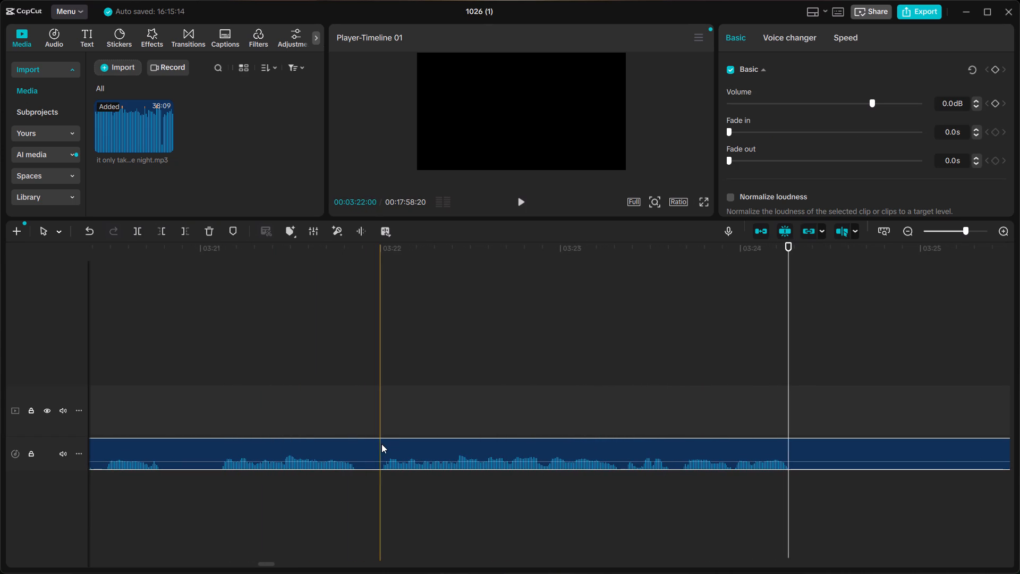
pyautogui.click(375, 445)
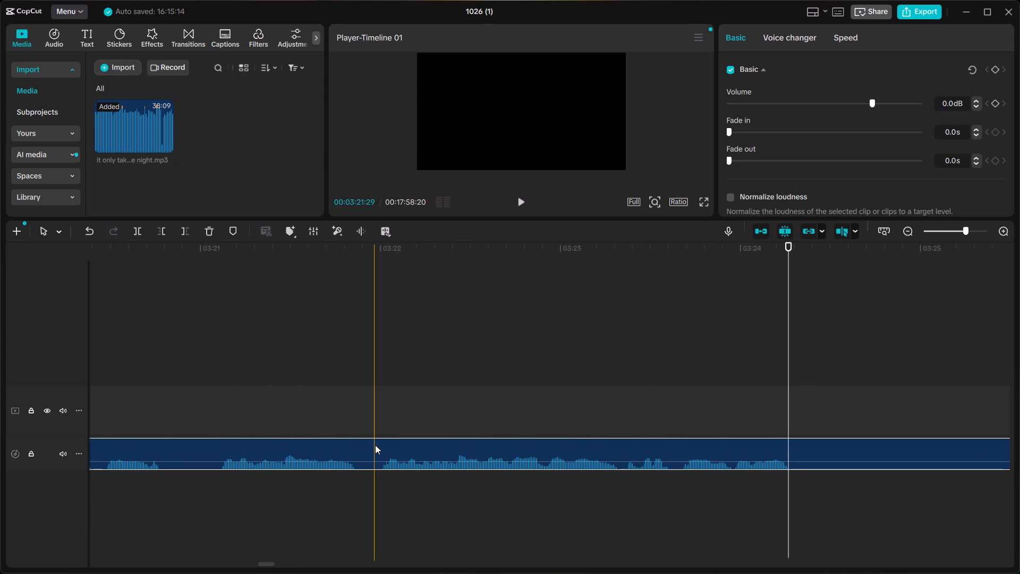
pyautogui.hotkey('ctrl', 'b')
# Delete the unwanted takes between the cuts at about 02:12:24 and 03:21:29.
pyautogui.click(359, 445)
pyautogui.keyDown('ctrl'); pyautogui.scroll(-19, 359, 445); pyautogui.keyUp('ctrl')
pyautogui.hscroll(1, 359, 445)
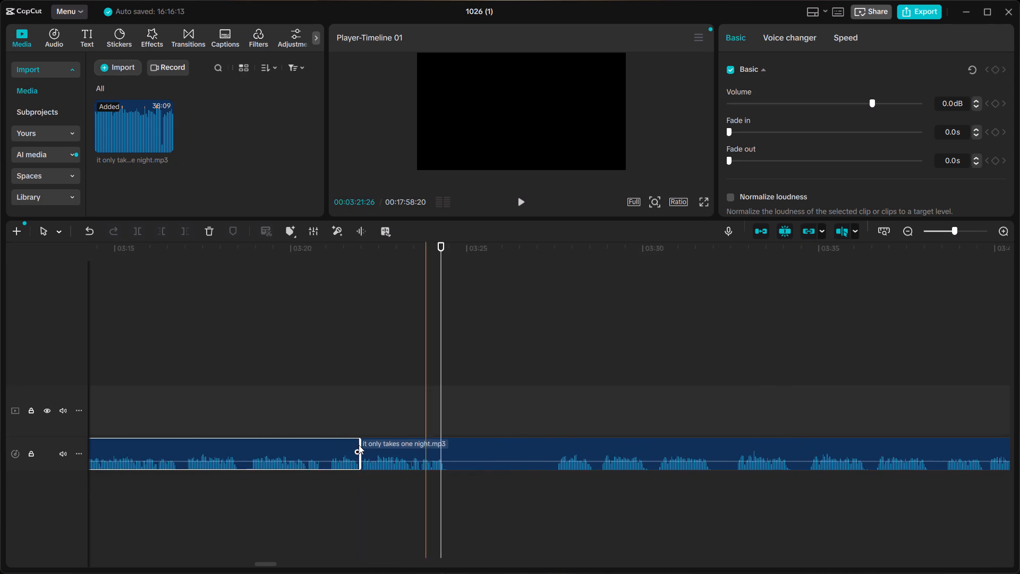
pyautogui.hscroll(2, 359, 445)
pyautogui.keyDown('ctrl'); pyautogui.scroll(-10, 359, 445); pyautogui.keyUp('ctrl')
pyautogui.hscroll(-1, 761, 440)
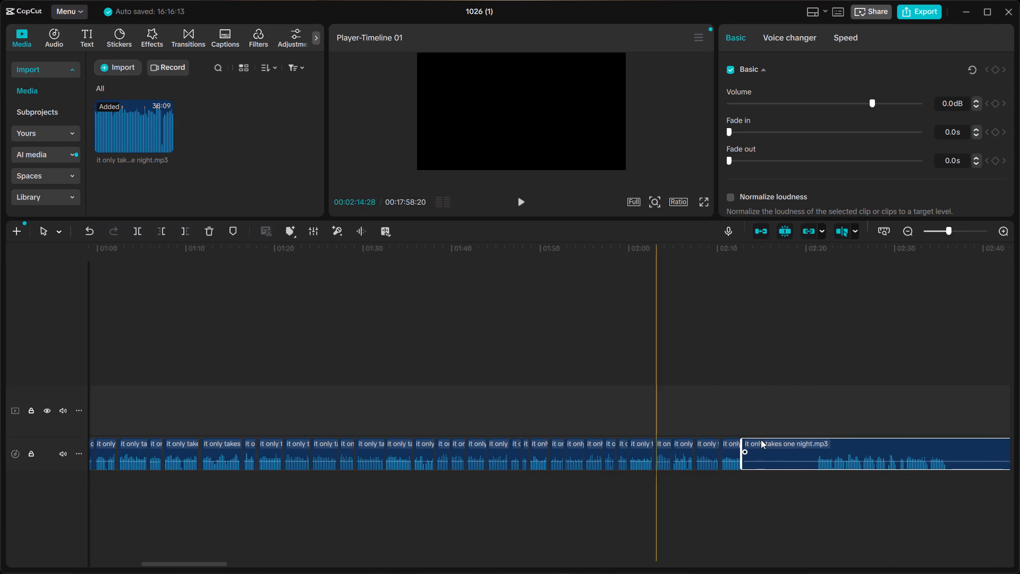
pyautogui.hscroll(-1, 761, 440)
pyautogui.press('BackSpace')
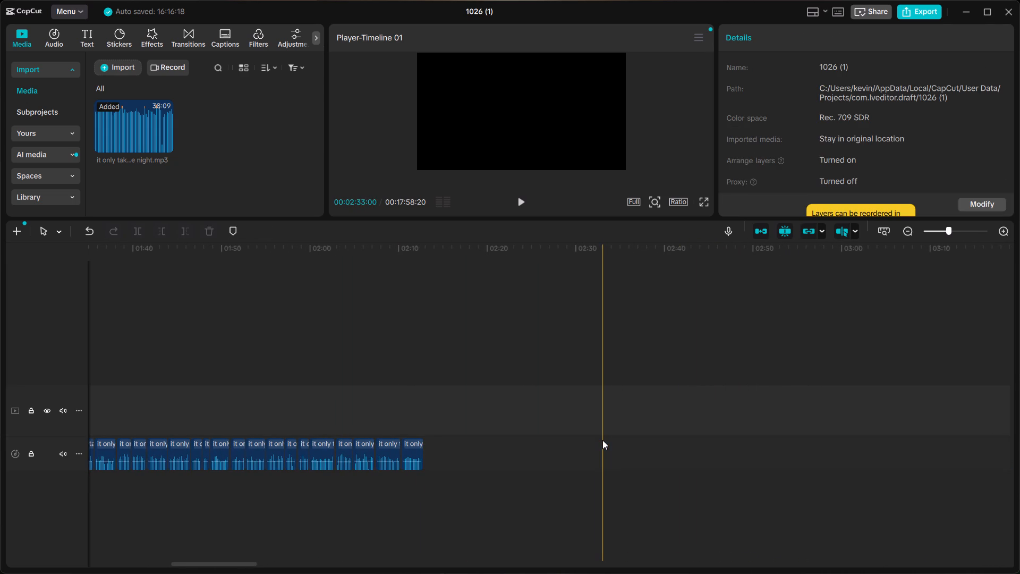
# Close the gap between the clip ending at about 02:12 and the remaining audio.
pyautogui.rightClick(350, 462)
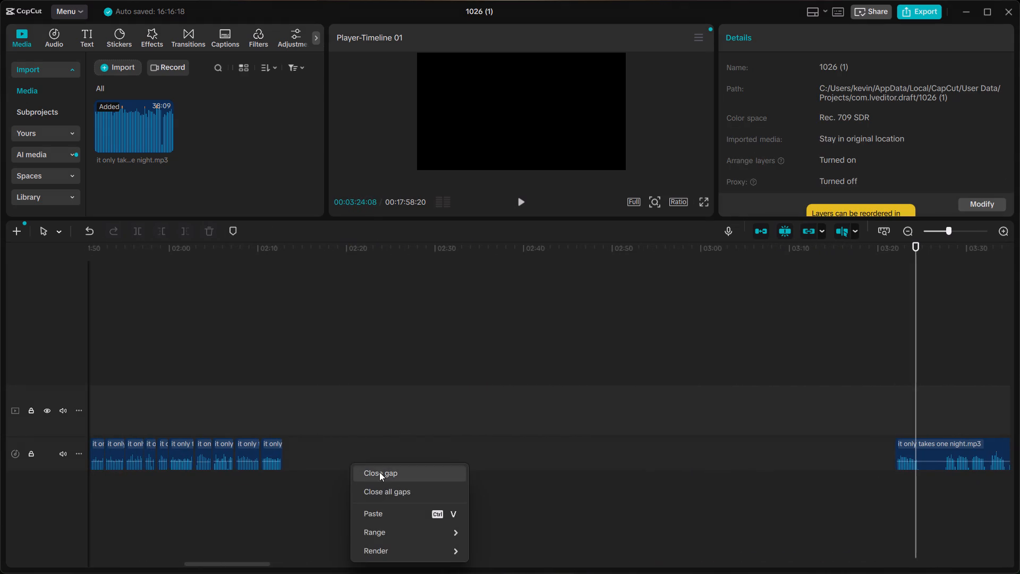
pyautogui.click(381, 475)
pyautogui.keyDown('ctrl'); pyautogui.scroll(12, 381, 475); pyautogui.keyUp('ctrl')
pyautogui.scroll(-1, 381, 475)
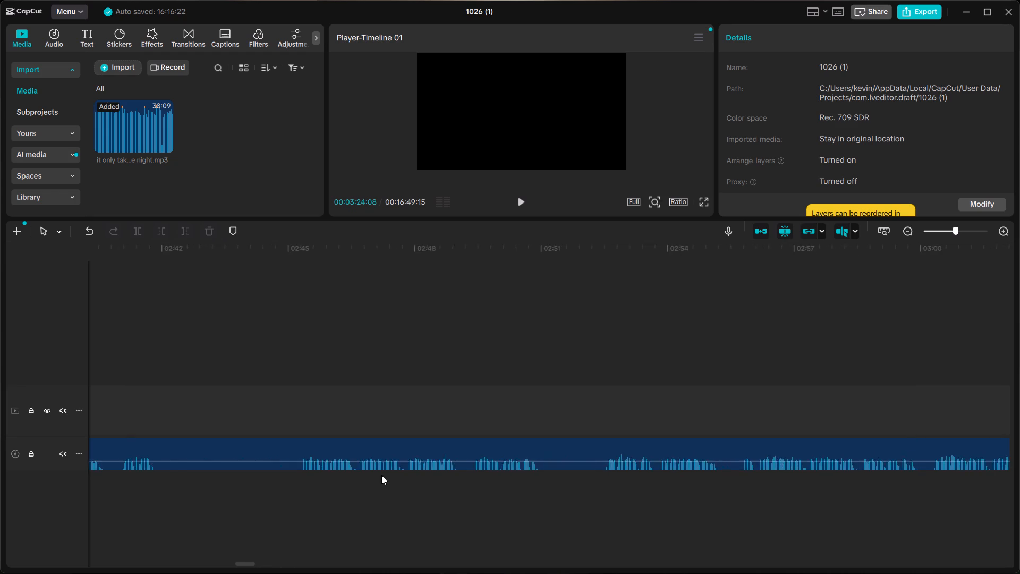
pyautogui.scroll(-2, 381, 475)
pyautogui.hscroll(2, 477, 412)
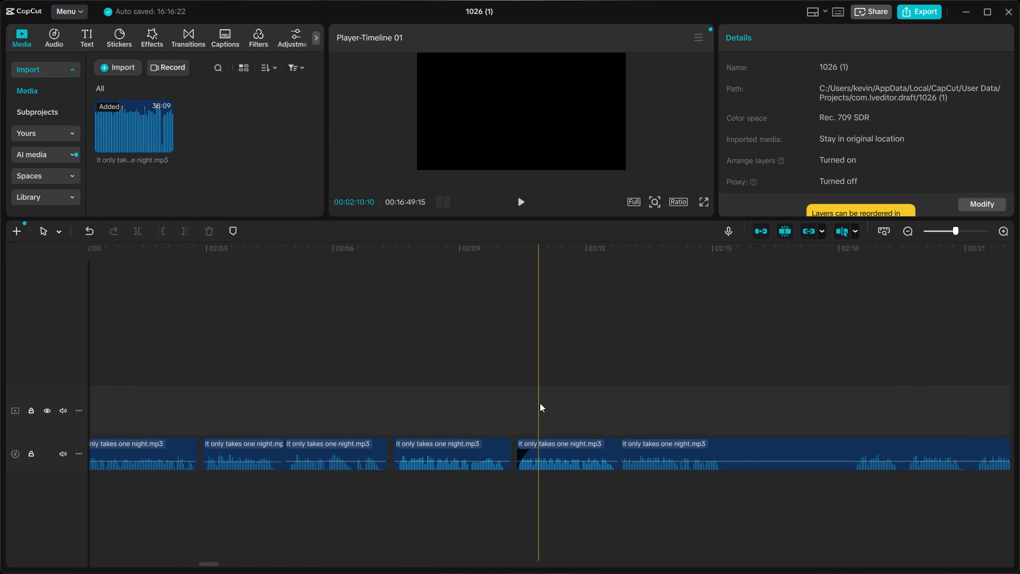
# Replay the joined takes from about 02:10 and split the audio just after the phrase, at about 02:15.
pyautogui.click(533, 404)
pyautogui.press('space')
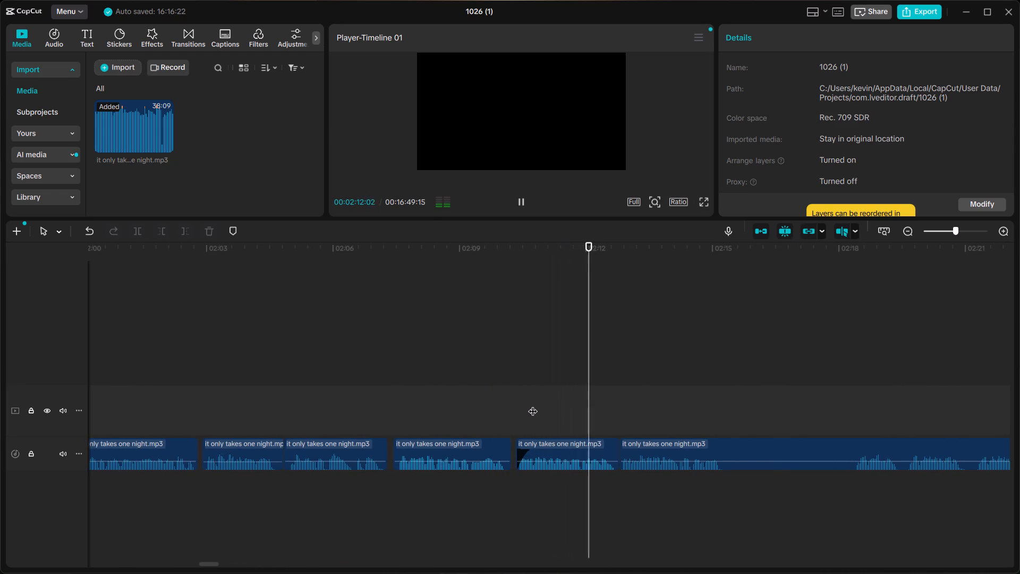
pyautogui.click(533, 404)
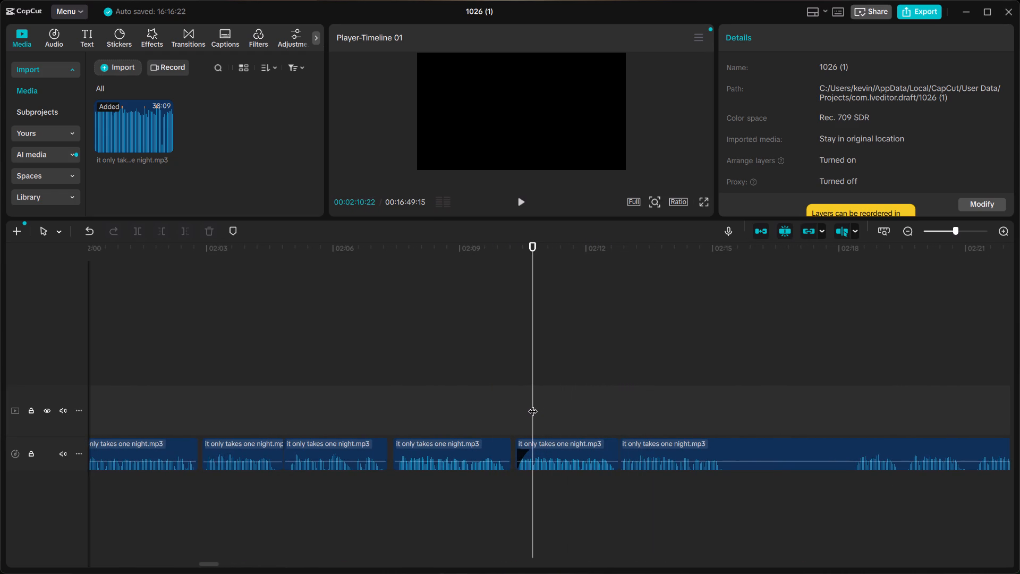
pyautogui.press('space')
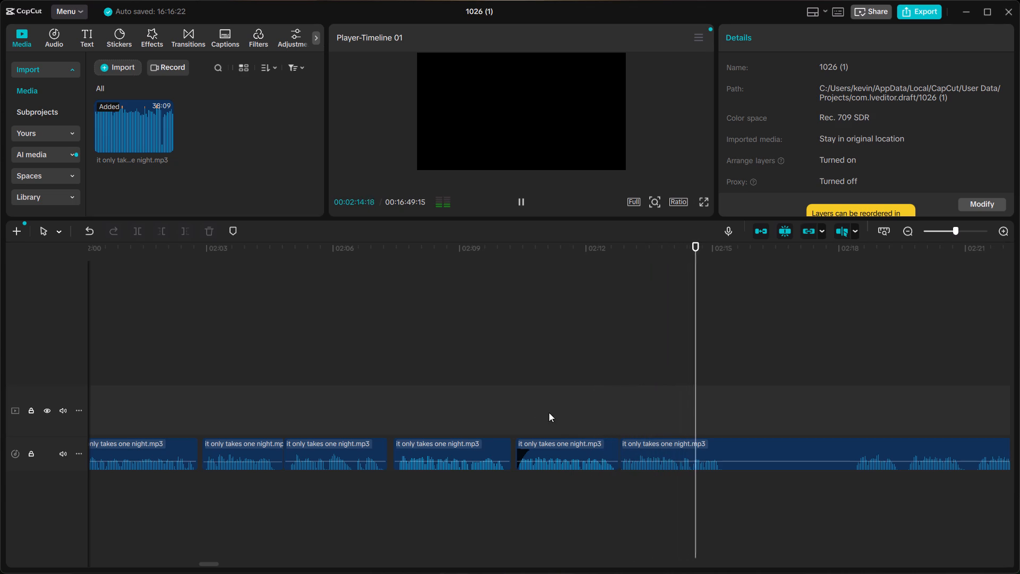
pyautogui.press('space')
pyautogui.keyDown('ctrl'); pyautogui.scroll(5, 740, 450); pyautogui.keyUp('ctrl')
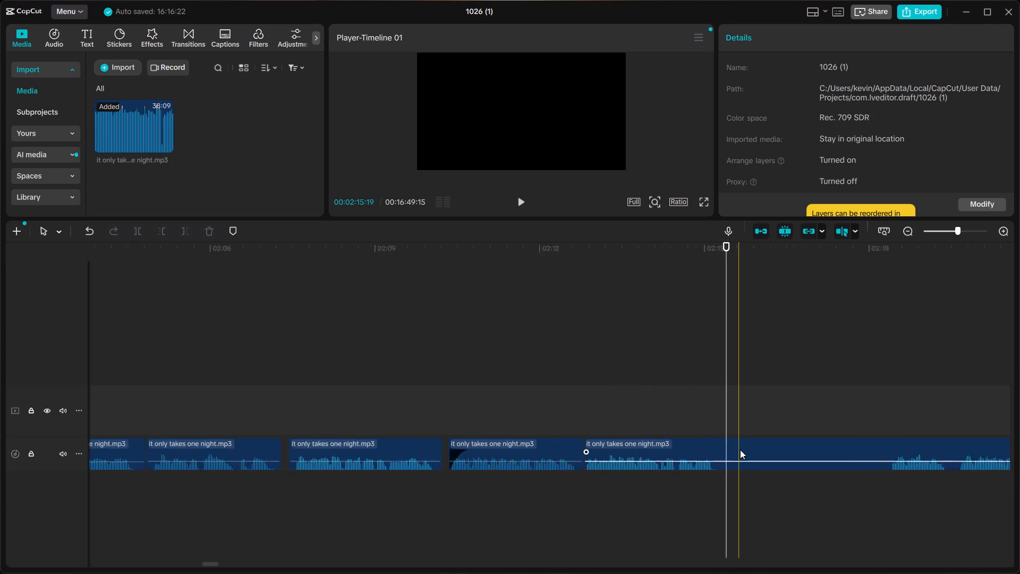
pyautogui.keyDown('ctrl'); pyautogui.scroll(2, 740, 450); pyautogui.keyUp('ctrl')
pyautogui.hscroll(-1, 732, 452)
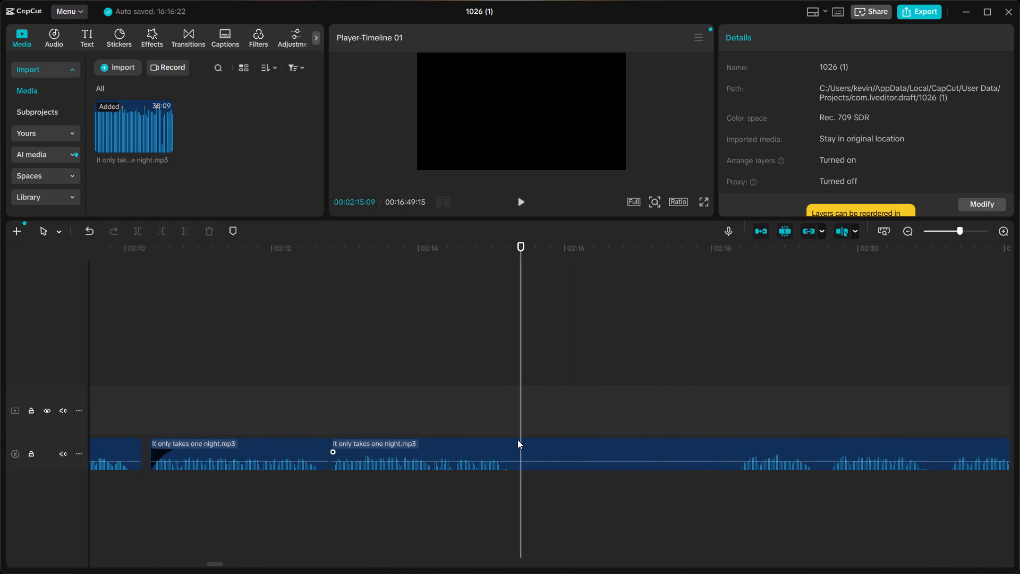
pyautogui.click(514, 443)
pyautogui.hotkey('ctrl', 'b')
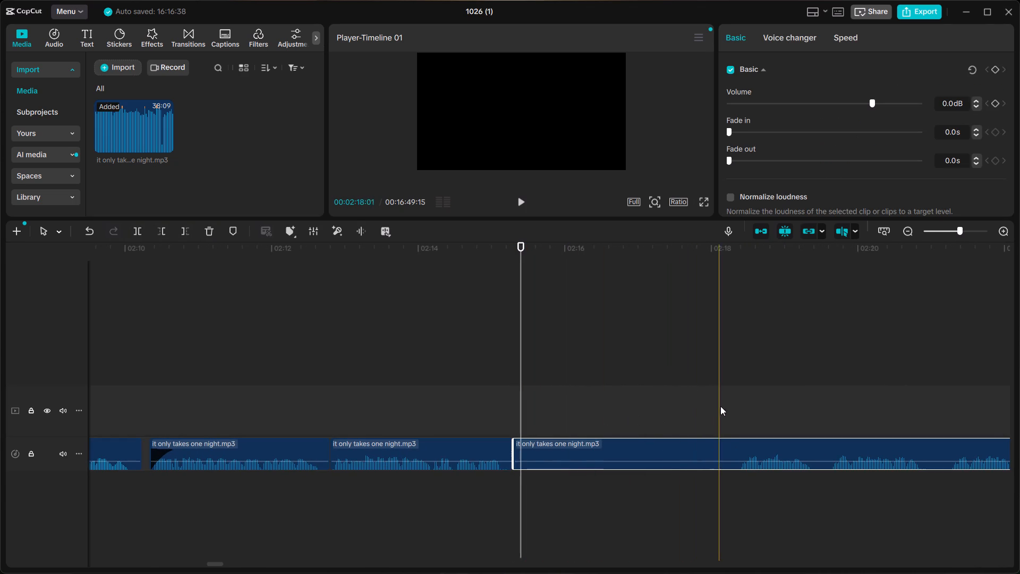
# Audition the takes after the cut, split at about 02:21, and delete the segment between about 02:15 and 02:21.
pyautogui.click(735, 399)
pyautogui.press('space')
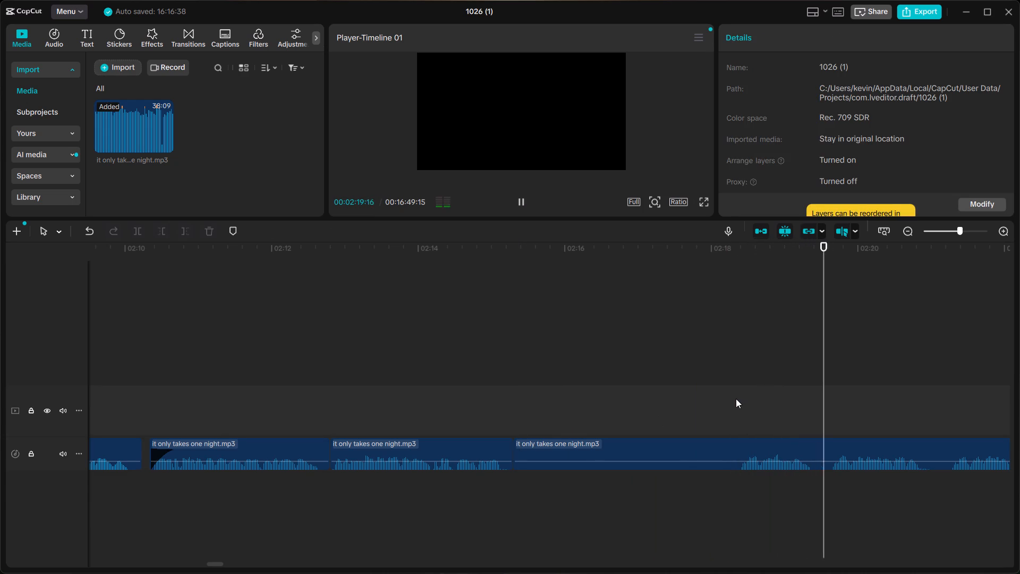
pyautogui.hscroll(-1, 815, 424)
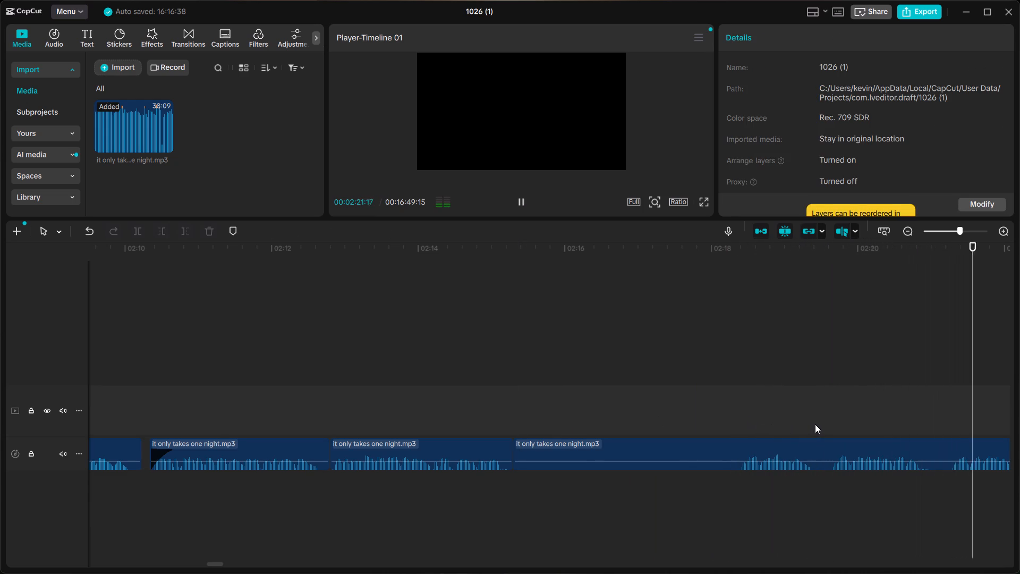
pyautogui.hscroll(-1, 815, 424)
pyautogui.click(783, 435)
pyautogui.press('space')
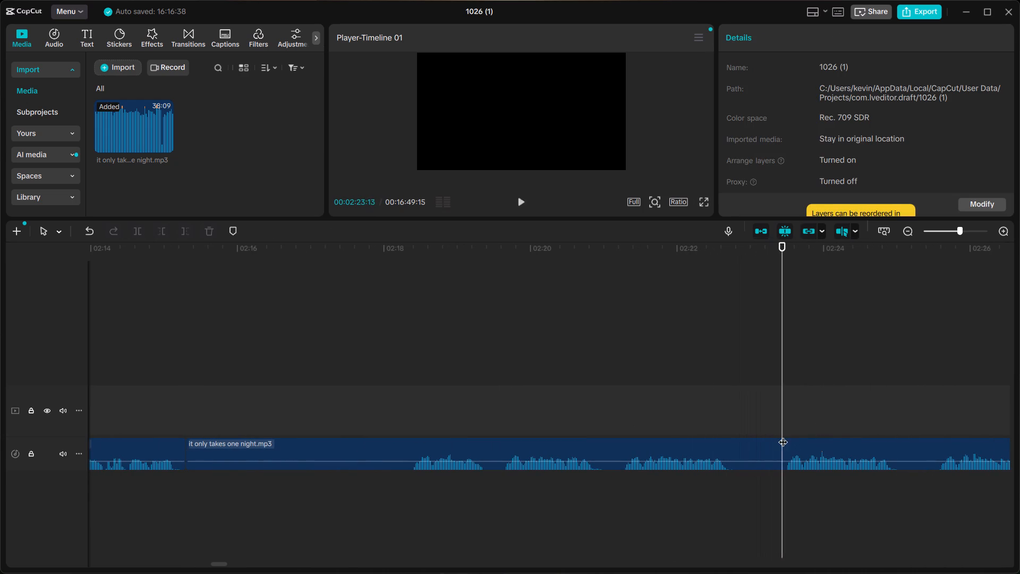
pyautogui.press('space')
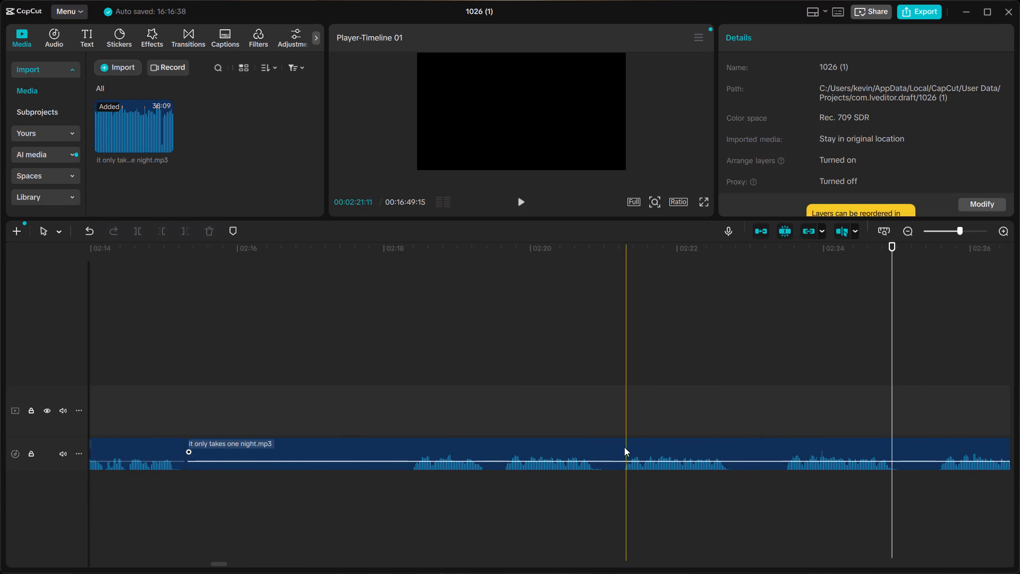
pyautogui.click(621, 445)
pyautogui.hotkey('ctrl', 'b')
pyautogui.click(603, 446)
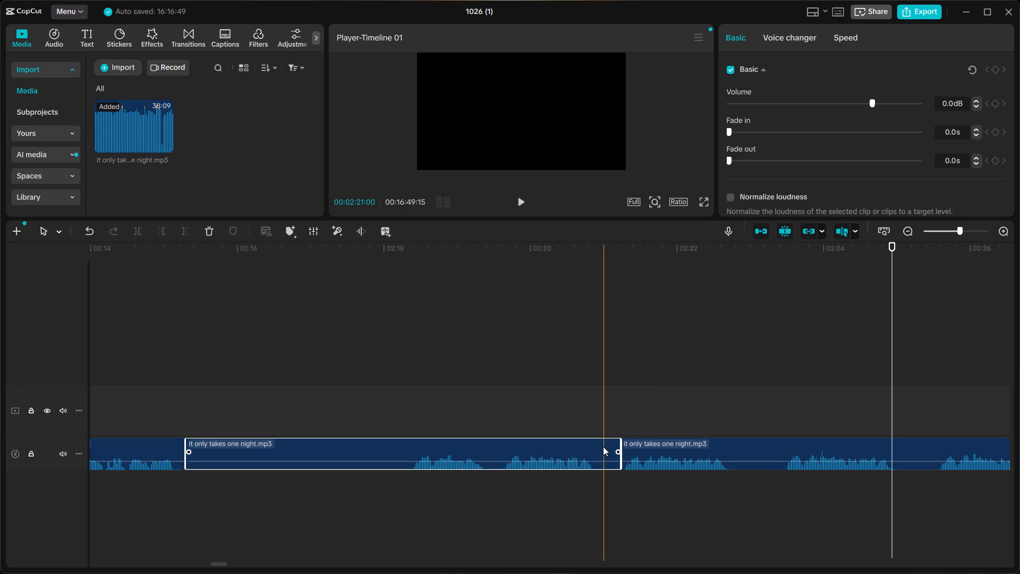
pyautogui.press('BackSpace')
# Move the remaining audio back to about 02:15 to close the gap and replay the join.
pyautogui.click(634, 451)
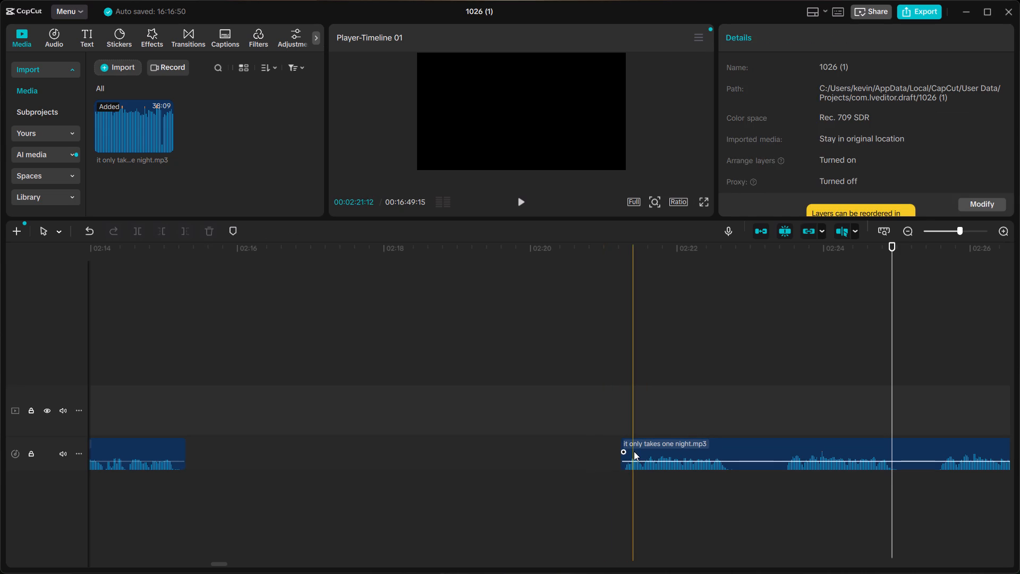
pyautogui.moveTo(637, 449); pyautogui.dragTo(200, 460)
pyautogui.hscroll(1, 200, 460)
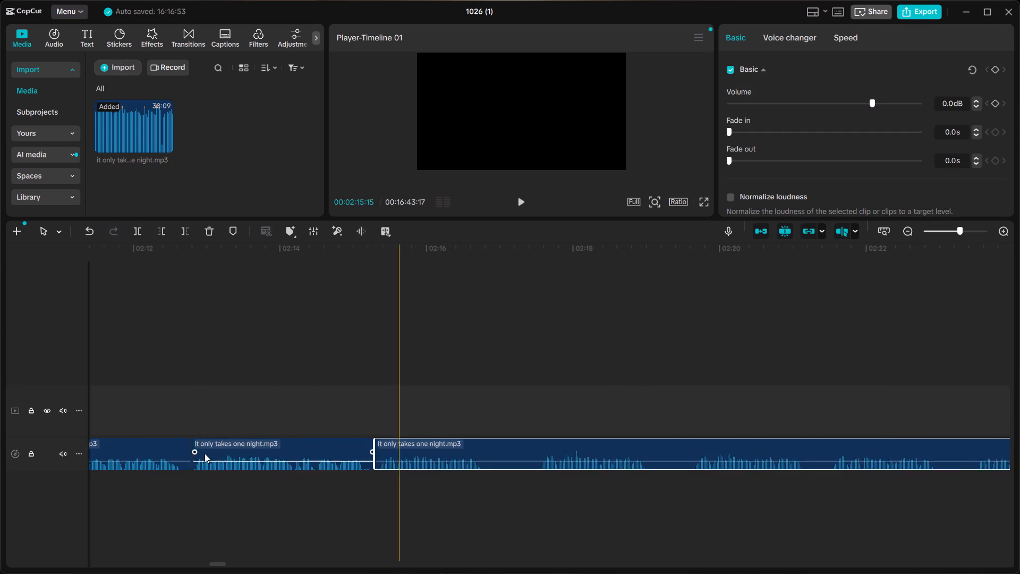
pyautogui.hscroll(1, 205, 453)
pyautogui.click(306, 379)
pyautogui.press('space')
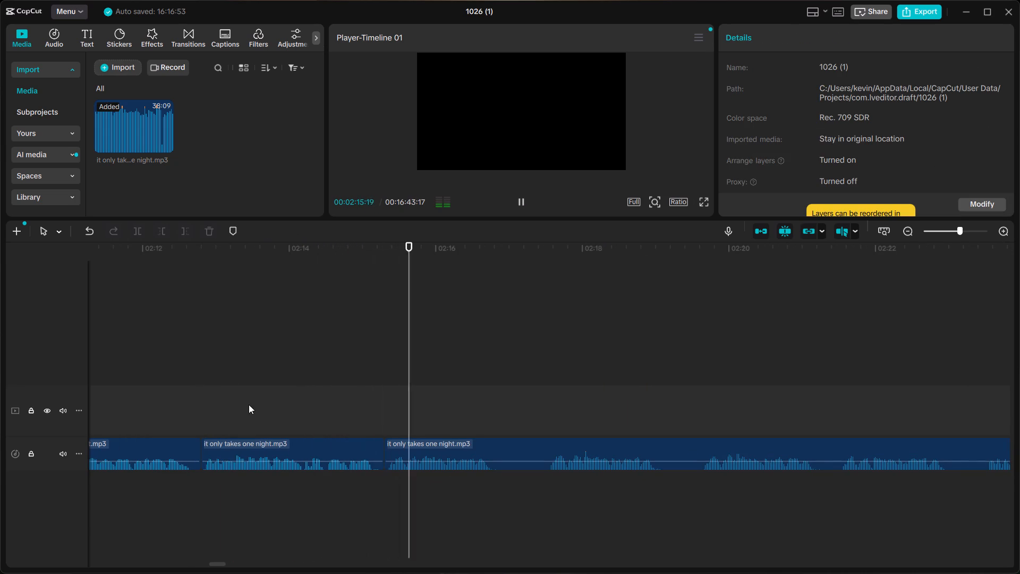
pyautogui.click(217, 406)
pyautogui.press('space')
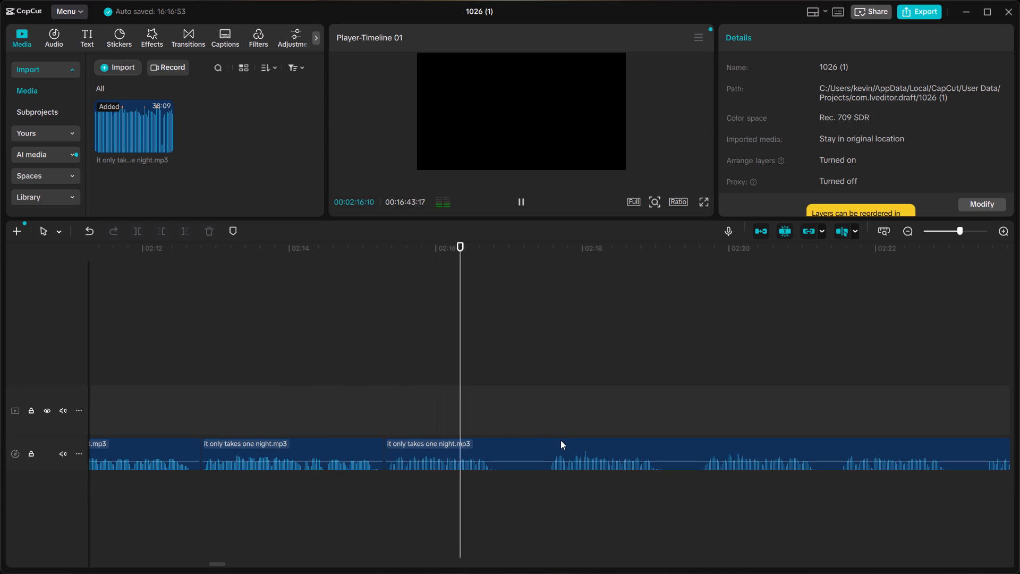
# Split the audio in the pause just after the phrase, at about 02:16:28.
pyautogui.press('space')
pyautogui.click(504, 446)
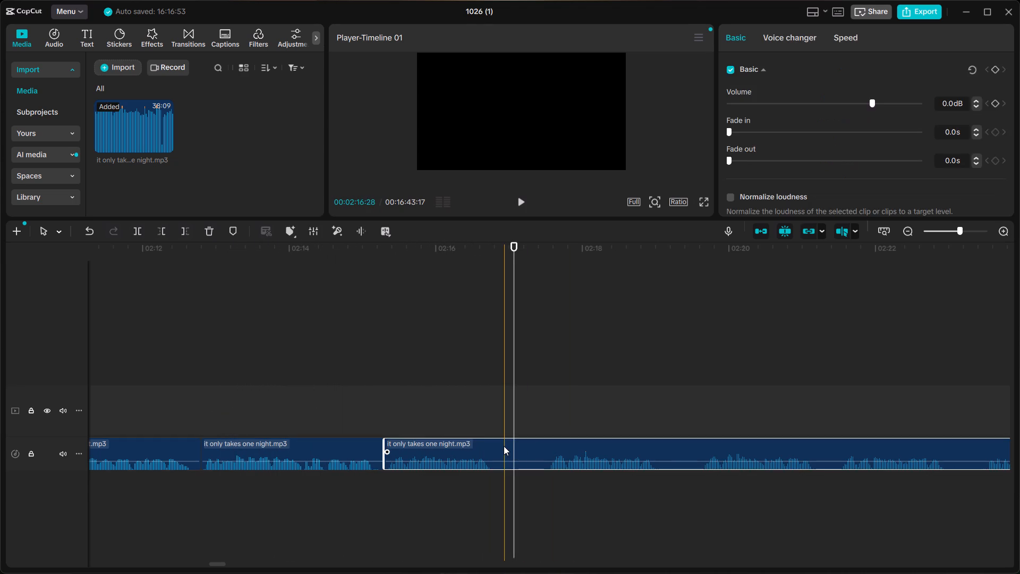
pyautogui.hotkey('ctrl', 'n')
pyautogui.click(542, 337)
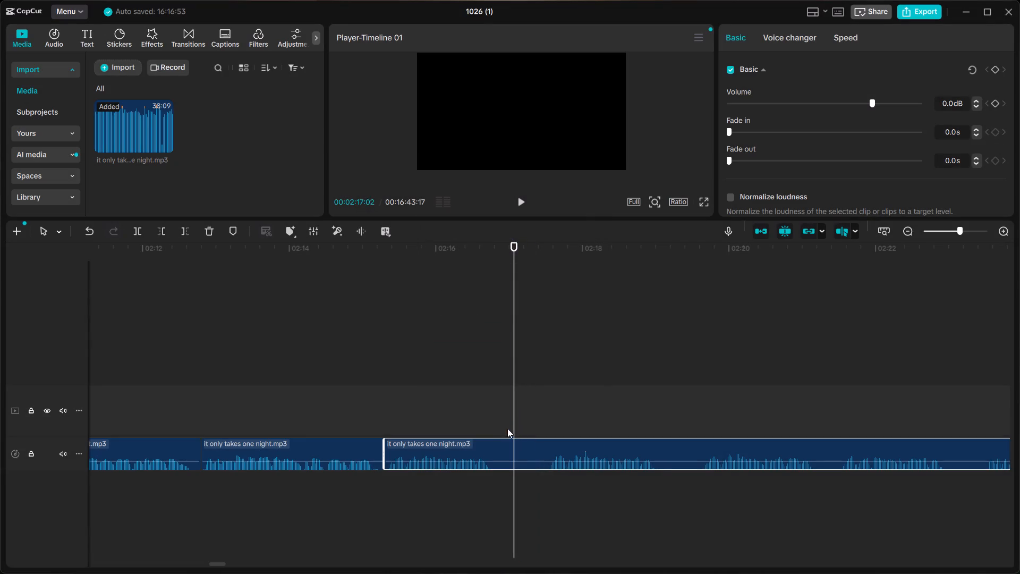
pyautogui.click(503, 436)
pyautogui.click(501, 437)
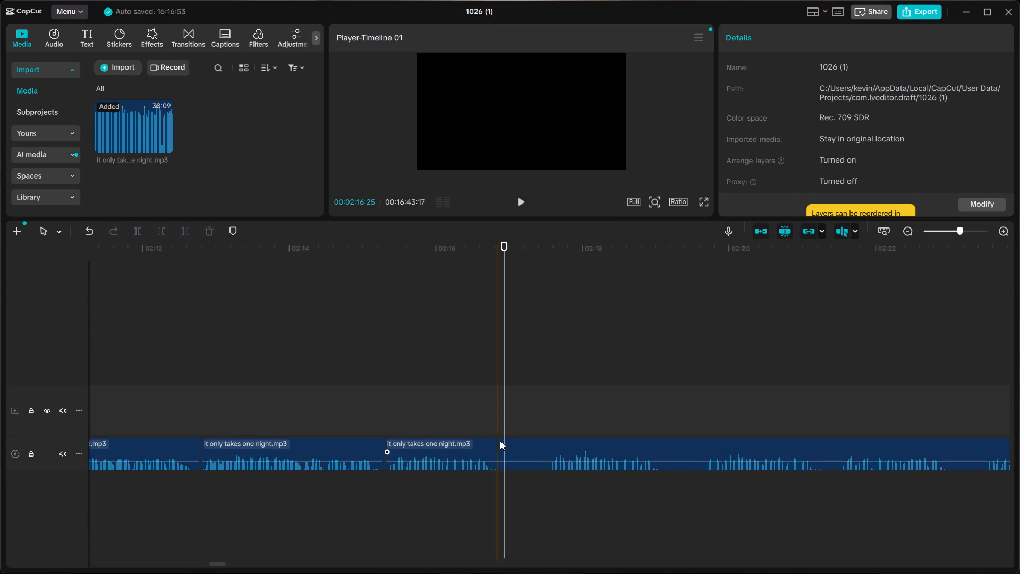
pyautogui.doubleClick(501, 441)
pyautogui.click(488, 421)
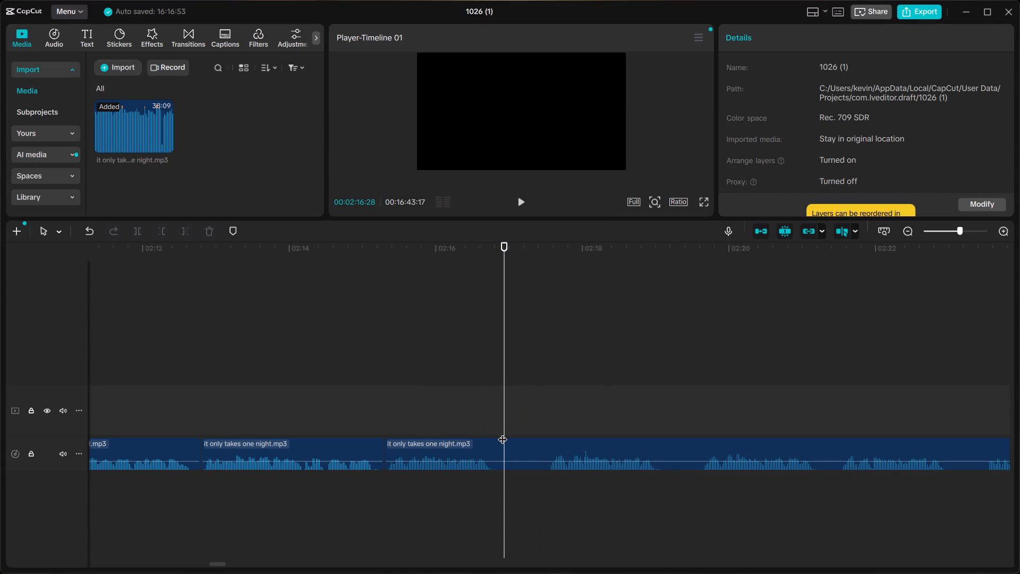
pyautogui.hotkey('ctrl', 'b')
pyautogui.click(495, 442)
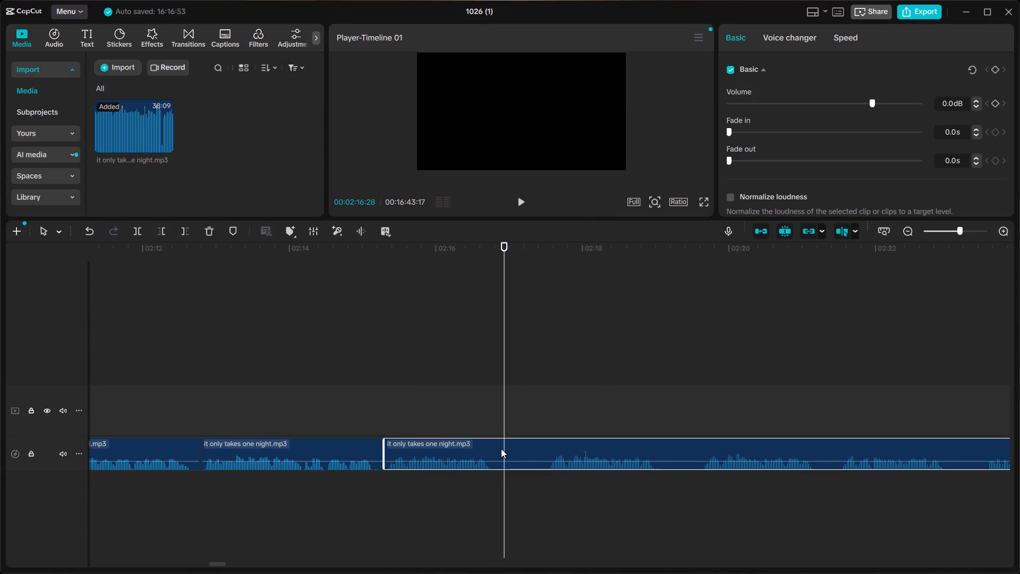
pyautogui.hotkey('ctrl', 'b')
# Listen to the takes following the cut, between about 02:17 and 02:32, to judge which to keep.
pyautogui.click(548, 416)
pyautogui.press('space')
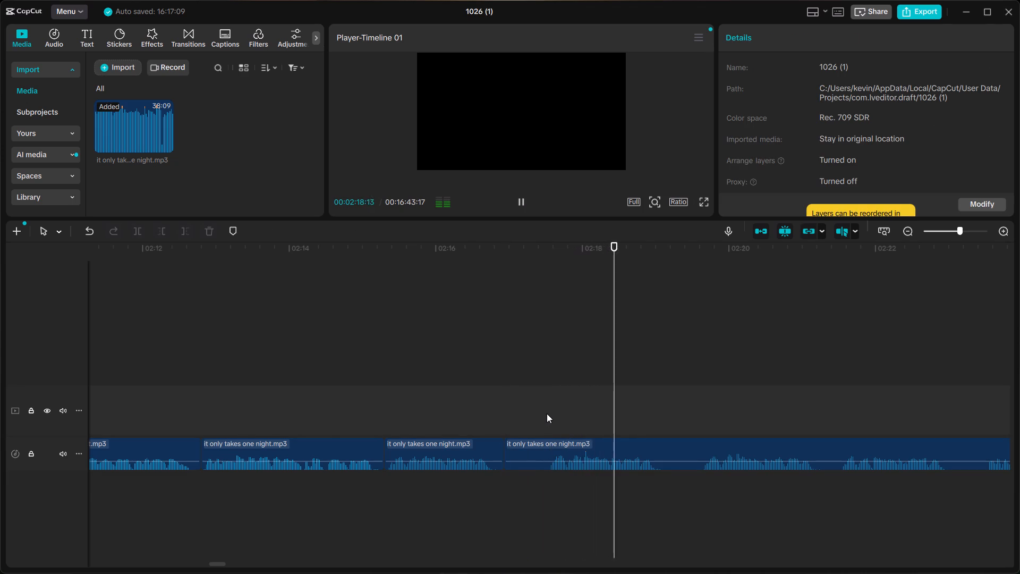
pyautogui.hscroll(-1, 547, 413)
pyautogui.click(588, 422)
pyautogui.press('space')
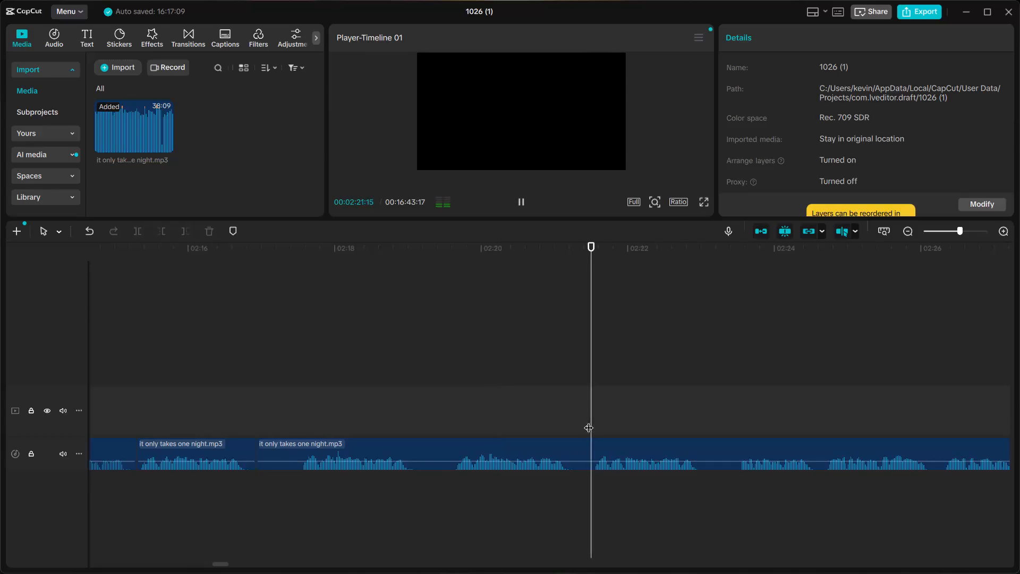
pyautogui.click(751, 410)
pyautogui.press('space')
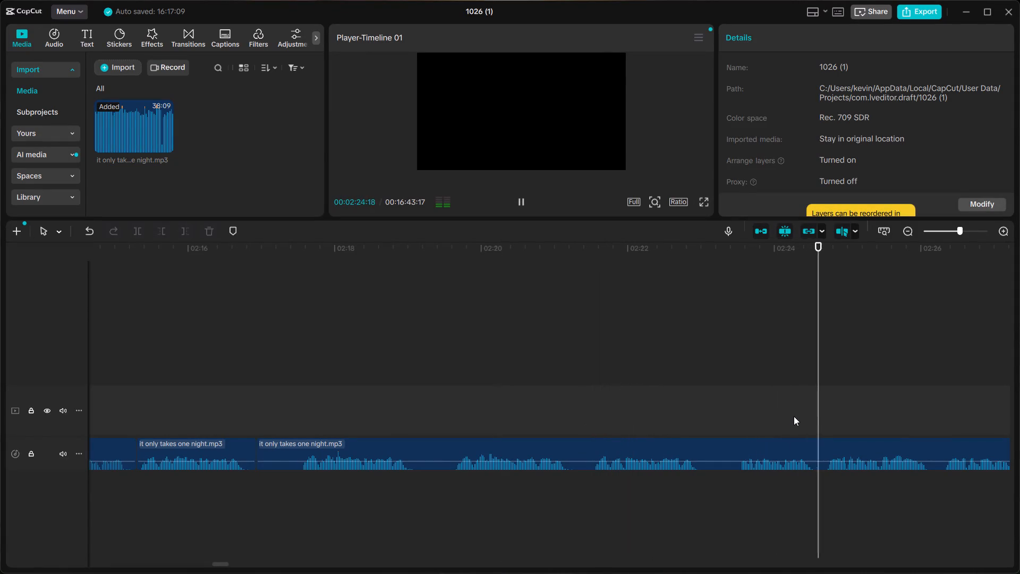
pyautogui.hscroll(-1, 795, 416)
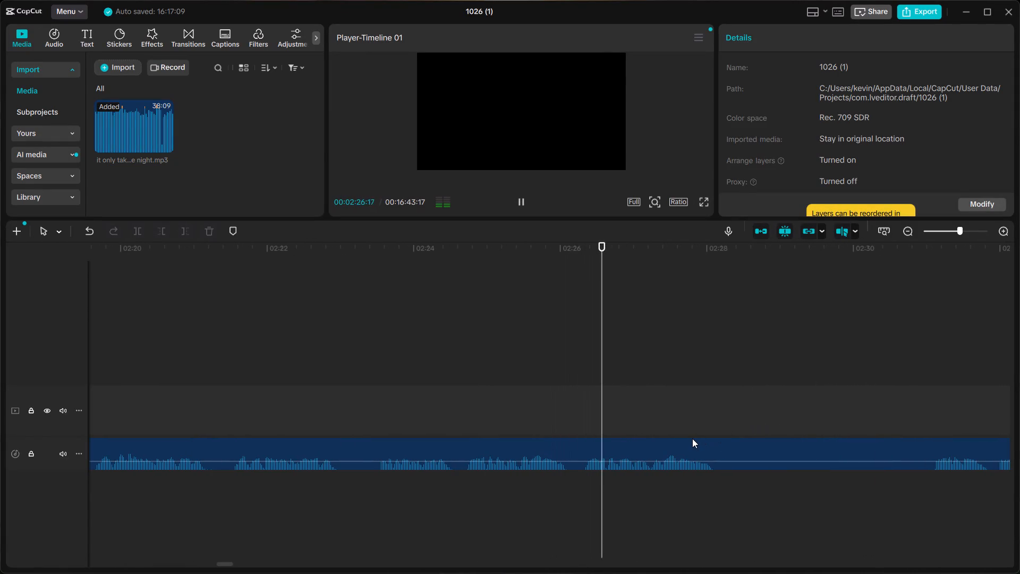
pyautogui.press('space')
pyautogui.click(913, 402)
pyautogui.click(922, 399)
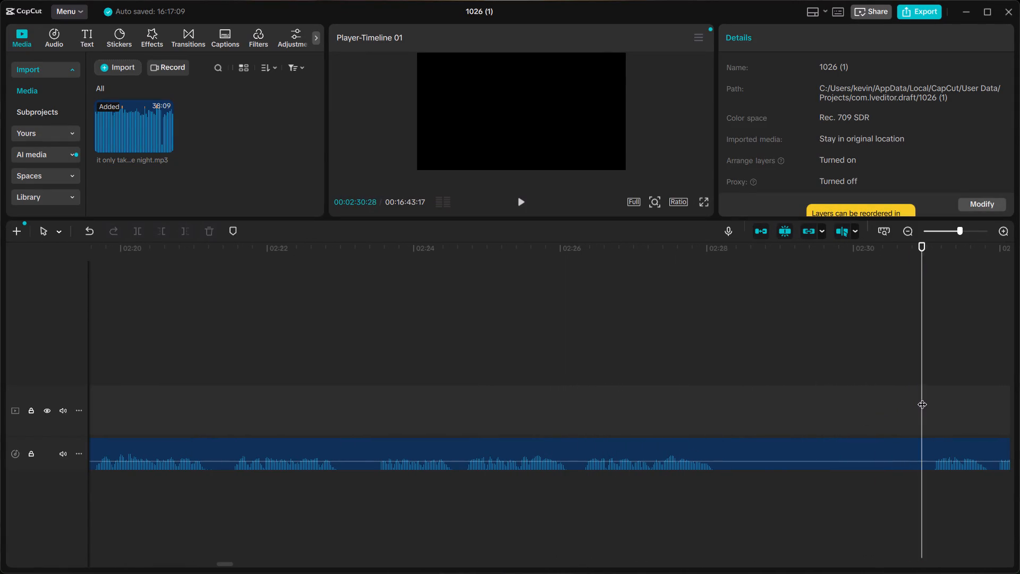
pyautogui.press('space')
pyautogui.hscroll(-1, 922, 398)
pyautogui.press('space')
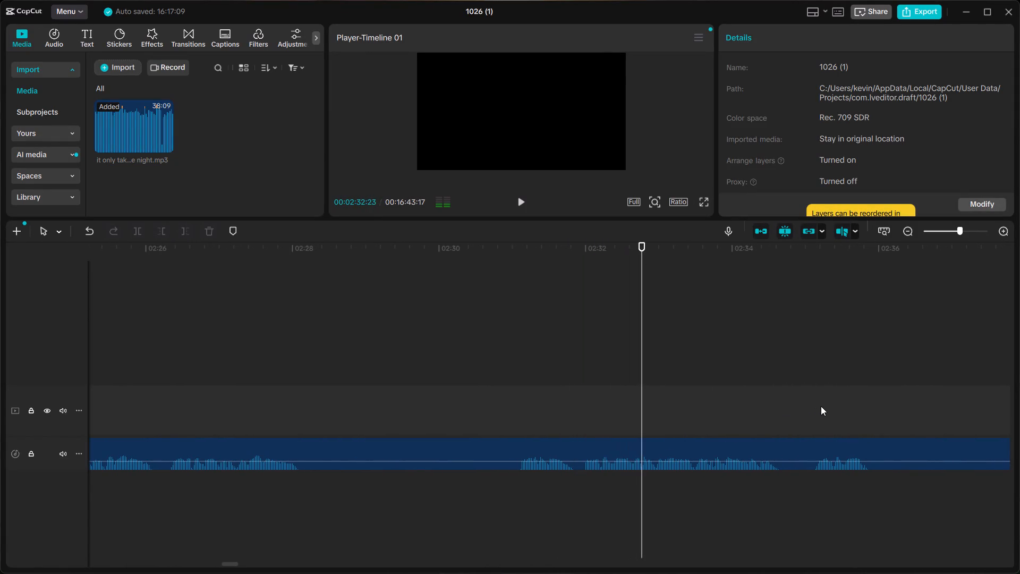
# Listen to the takes between about 02:39 and 02:57 to judge which to keep.
pyautogui.hscroll(-1, 822, 406)
pyautogui.click(621, 410)
pyautogui.press('space')
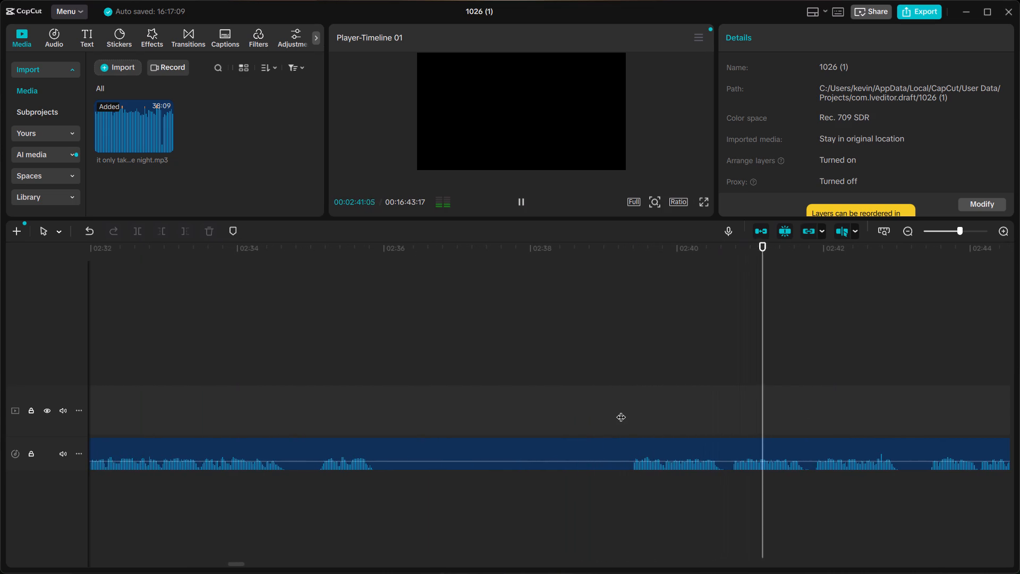
pyautogui.hscroll(-1, 721, 404)
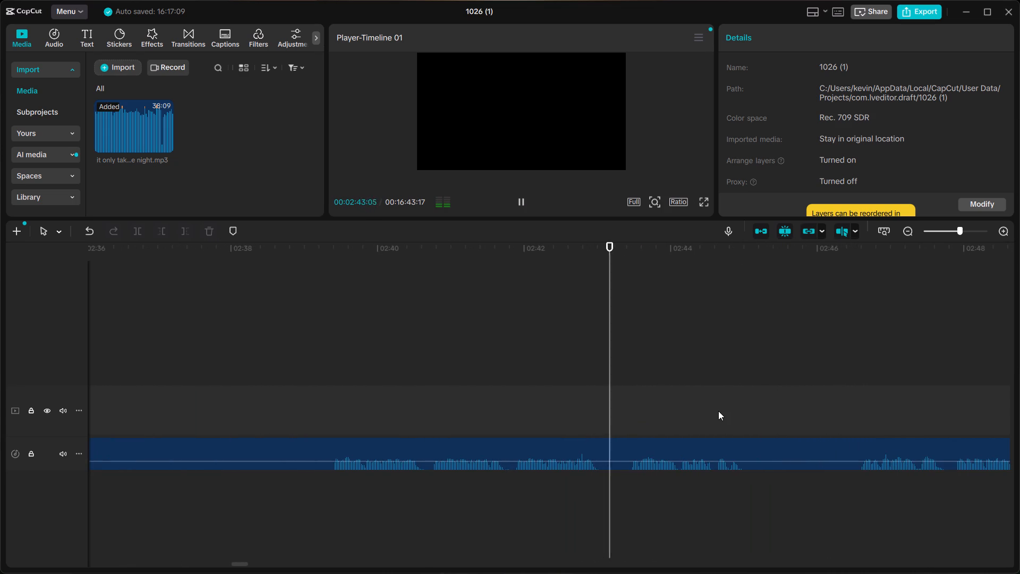
pyautogui.press('space')
pyautogui.click(855, 409)
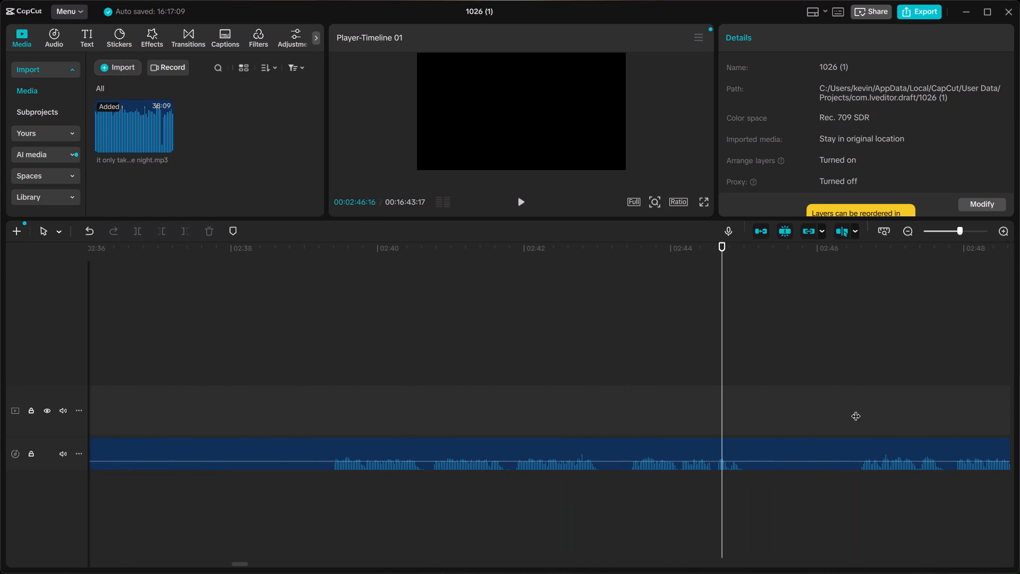
pyautogui.press('space')
pyautogui.hscroll(-2, 857, 409)
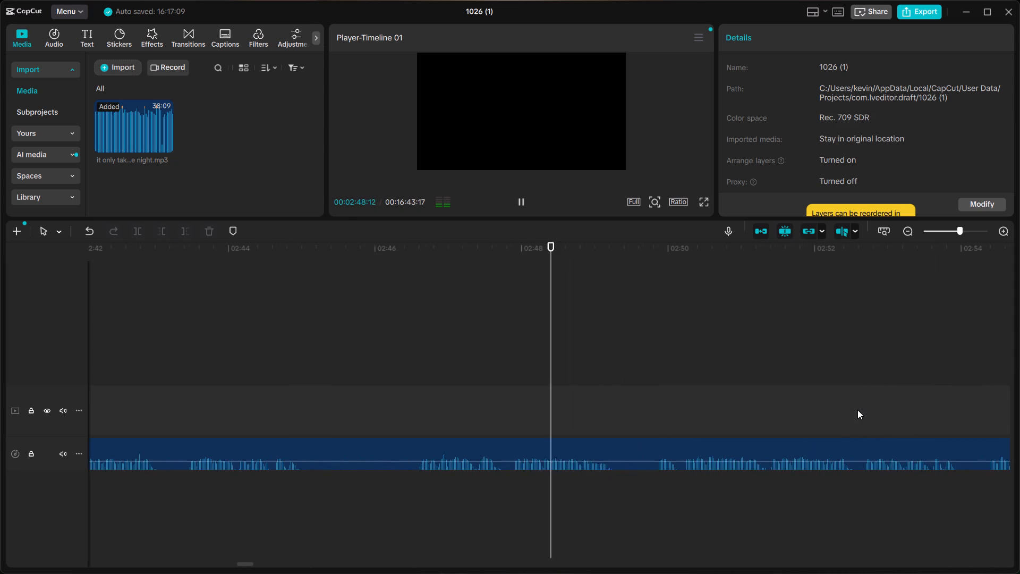
pyautogui.keyDown('ctrl'); pyautogui.scroll(-6, 856, 411); pyautogui.keyUp('ctrl')
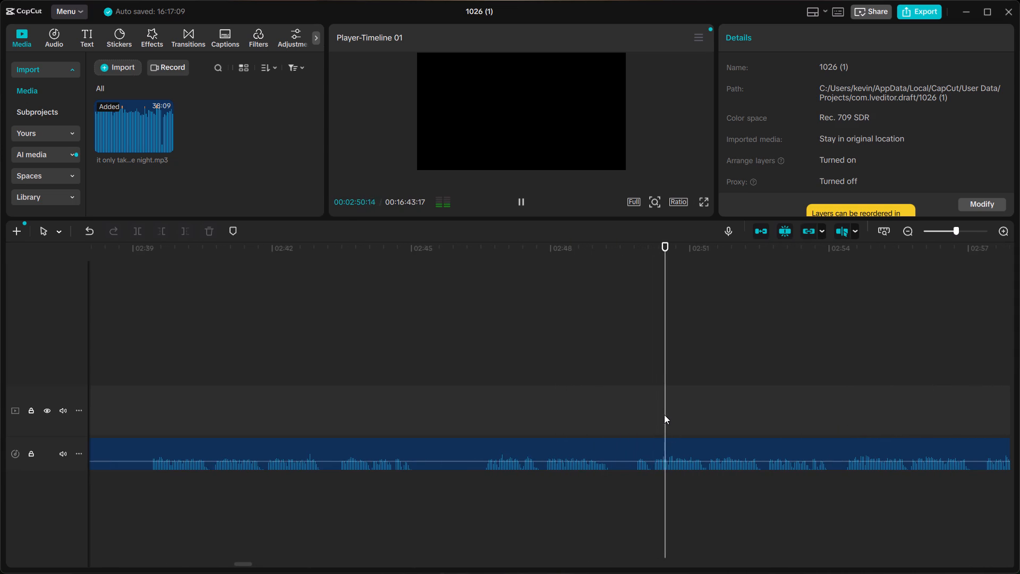
pyautogui.click(835, 416)
pyautogui.press('space')
pyautogui.hscroll(-1, 835, 416)
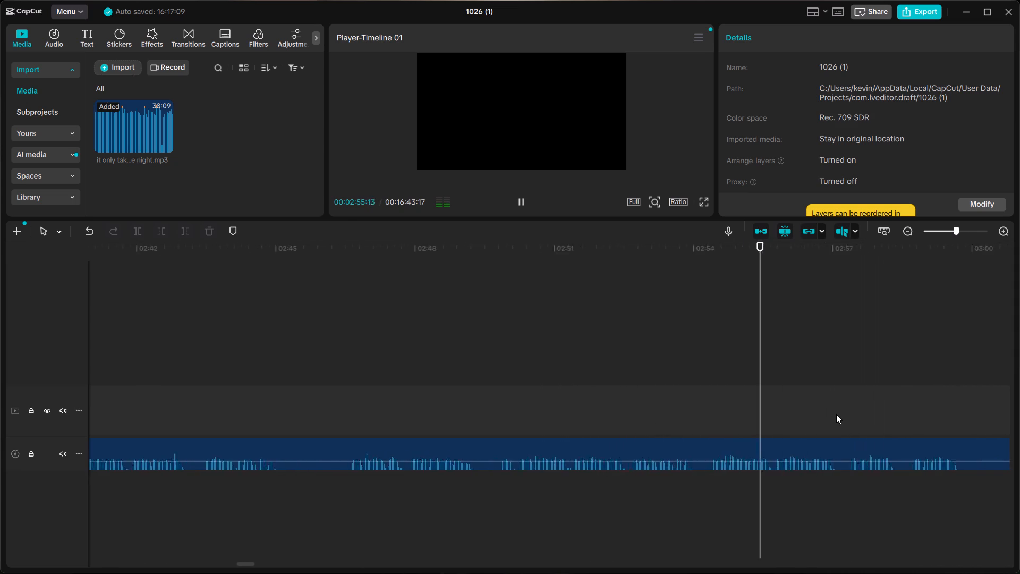
pyautogui.hscroll(-1, 836, 414)
pyautogui.hscroll(-1, 924, 399)
pyautogui.press('space')
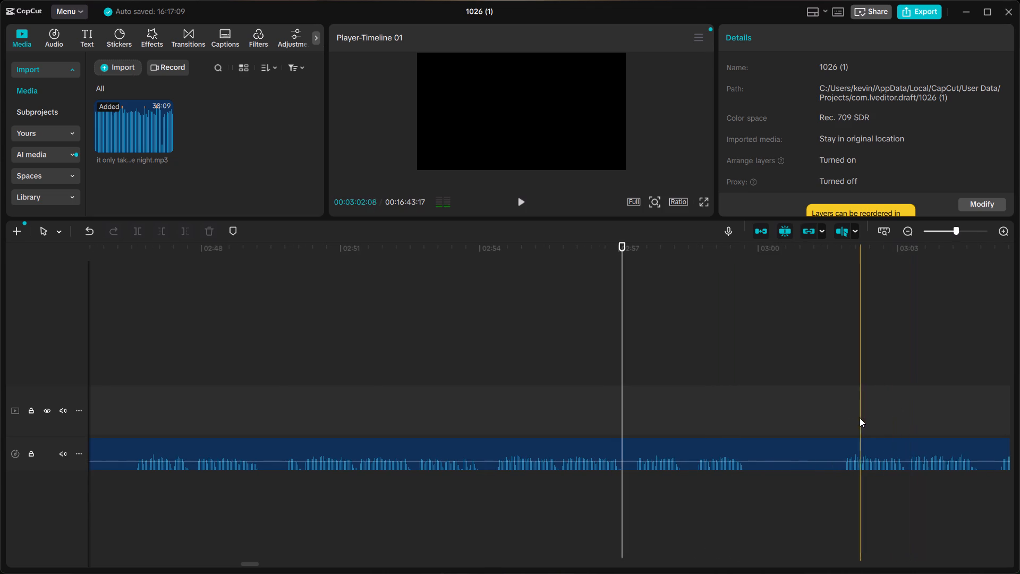
# Listen to the following takes between about 03:02 and 03:19, sampling the start of each phrase.
pyautogui.click(843, 415)
pyautogui.press('space')
pyautogui.hscroll(-1, 843, 415)
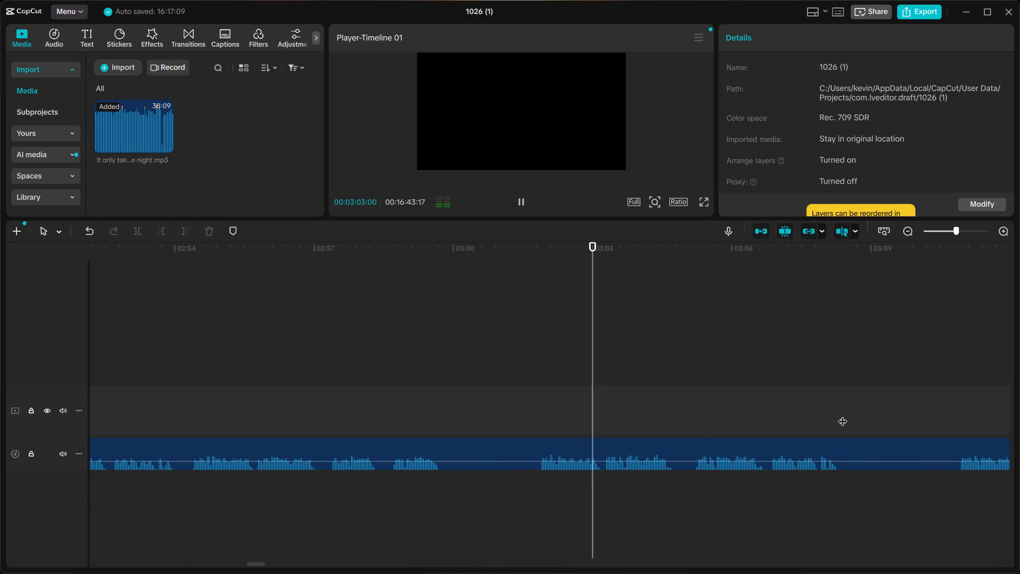
pyautogui.click(686, 426)
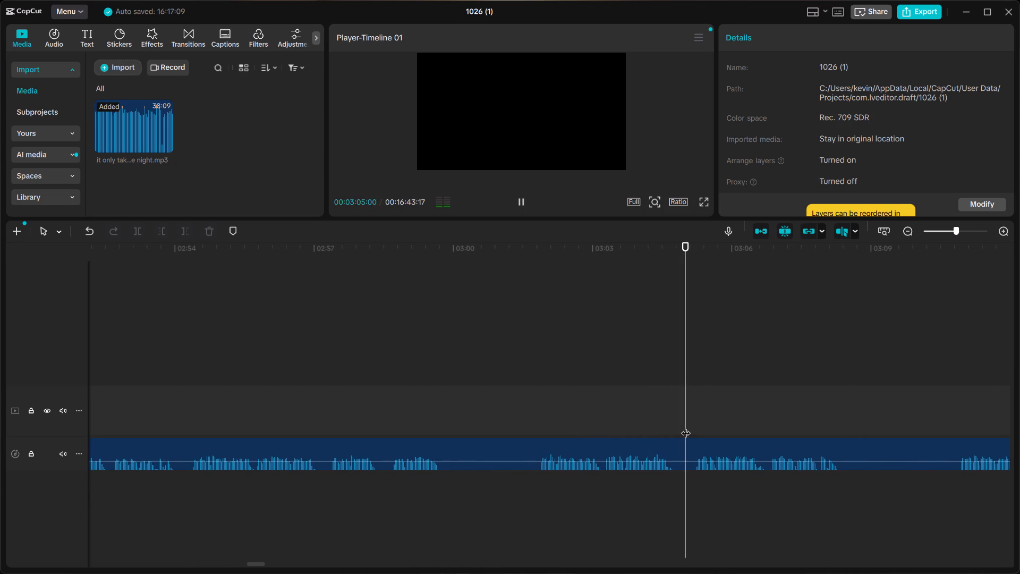
pyautogui.press('space')
pyautogui.press('space')
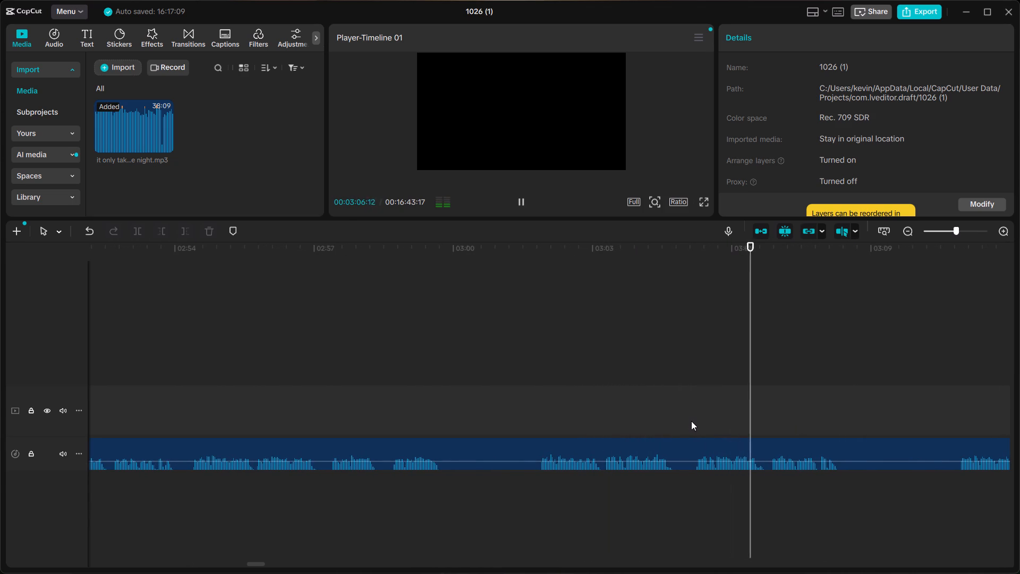
pyautogui.hscroll(-1, 691, 421)
pyautogui.press('space')
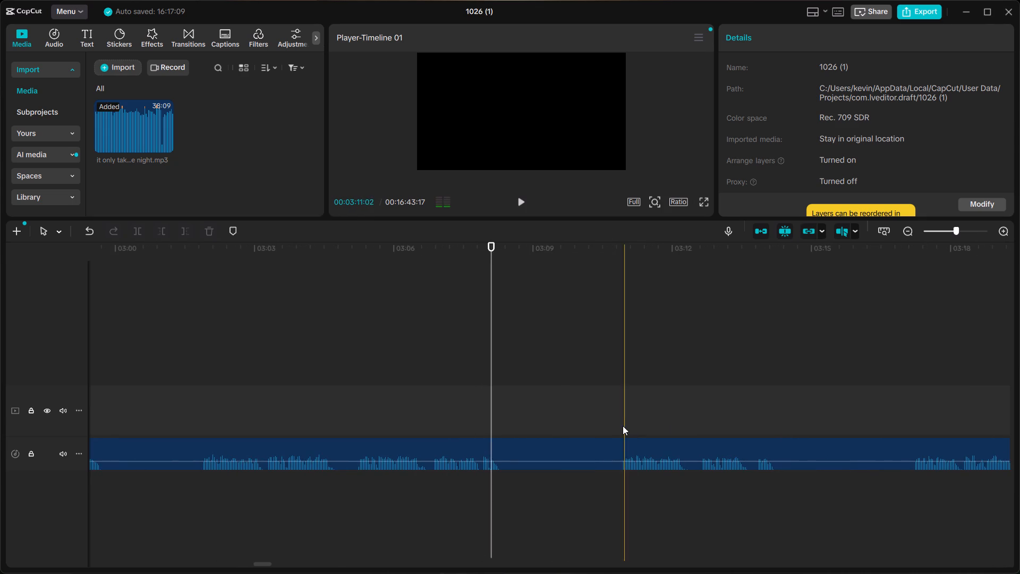
pyautogui.click(618, 424)
pyautogui.press('space')
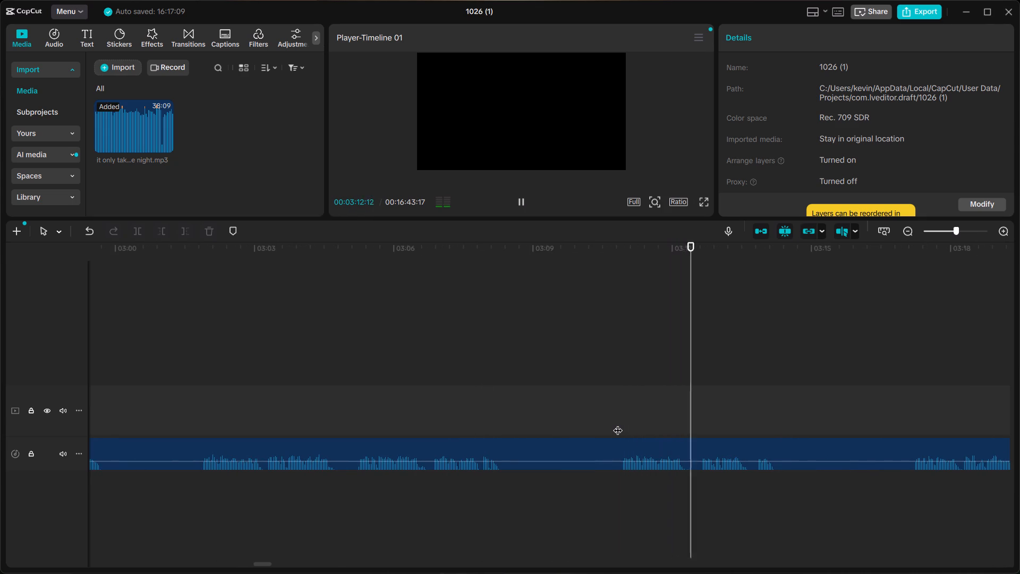
pyautogui.click(917, 416)
pyautogui.press('space')
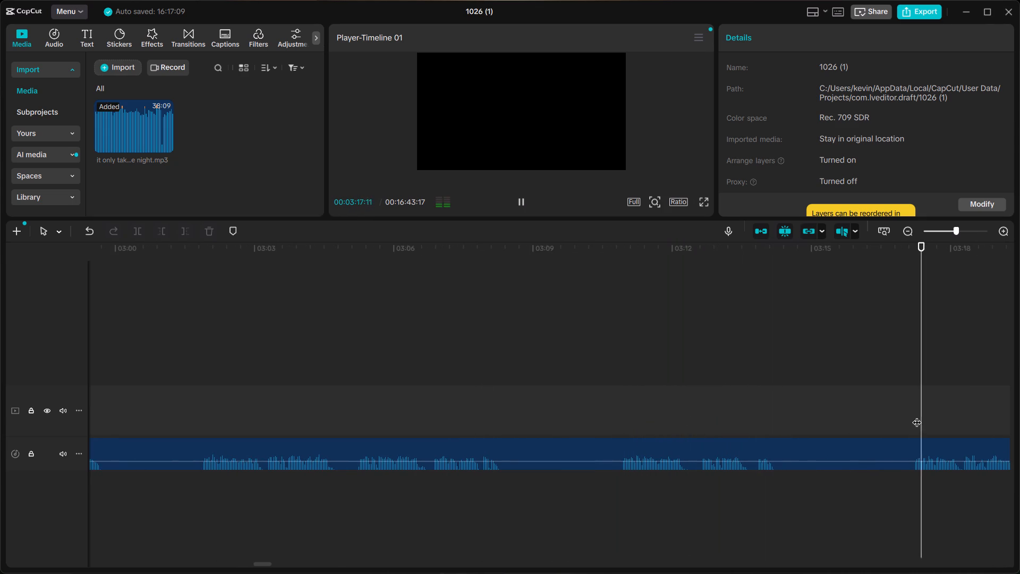
pyautogui.hscroll(-1, 917, 416)
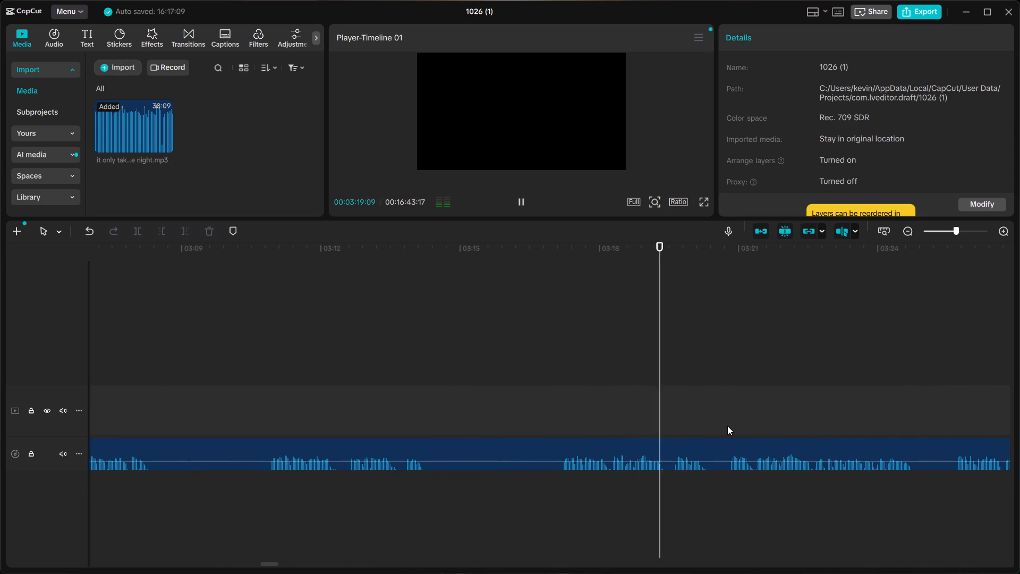
# Listen to the takes between about 03:21 and 03:35 to find where the usable one begins.
pyautogui.click(726, 426)
pyautogui.press('space')
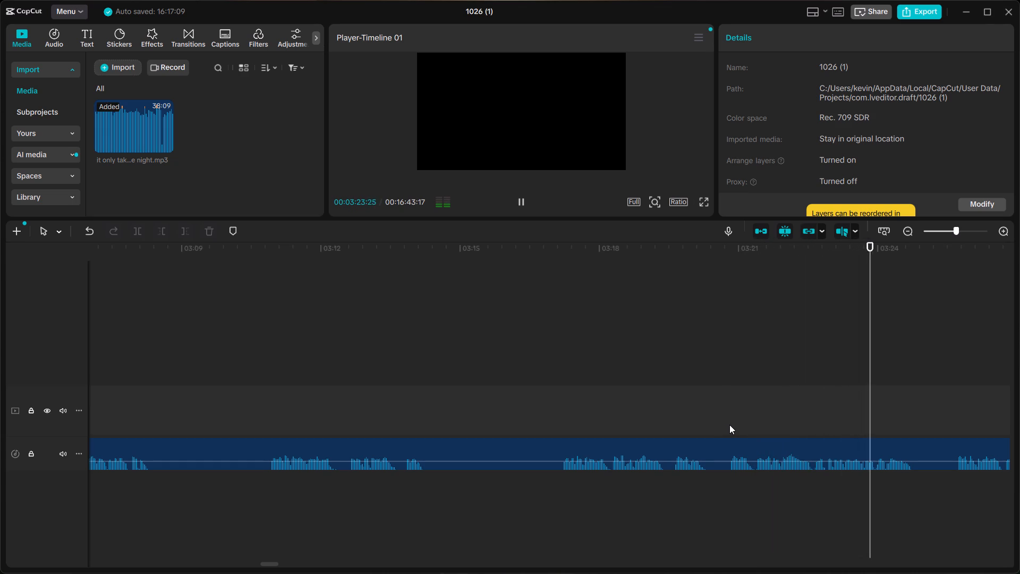
pyautogui.press('space')
pyautogui.click(947, 410)
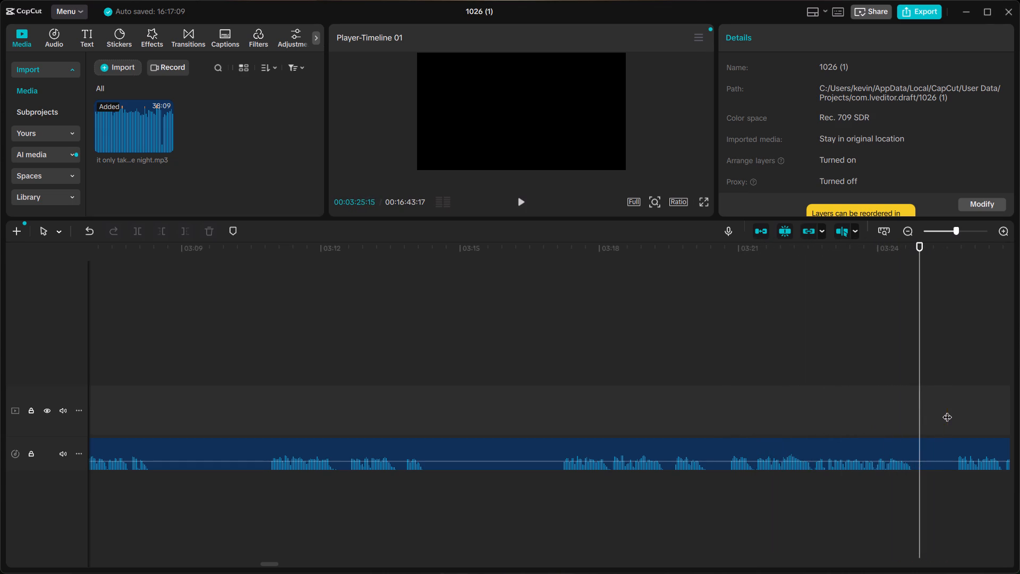
pyautogui.press('space')
pyautogui.hscroll(-1, 947, 410)
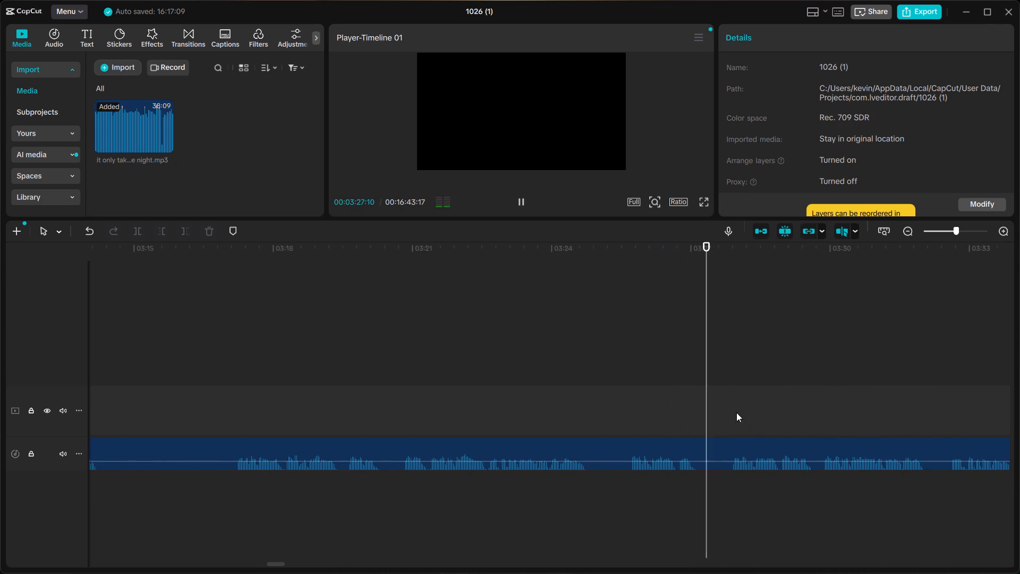
pyautogui.click(723, 410)
pyautogui.press('space')
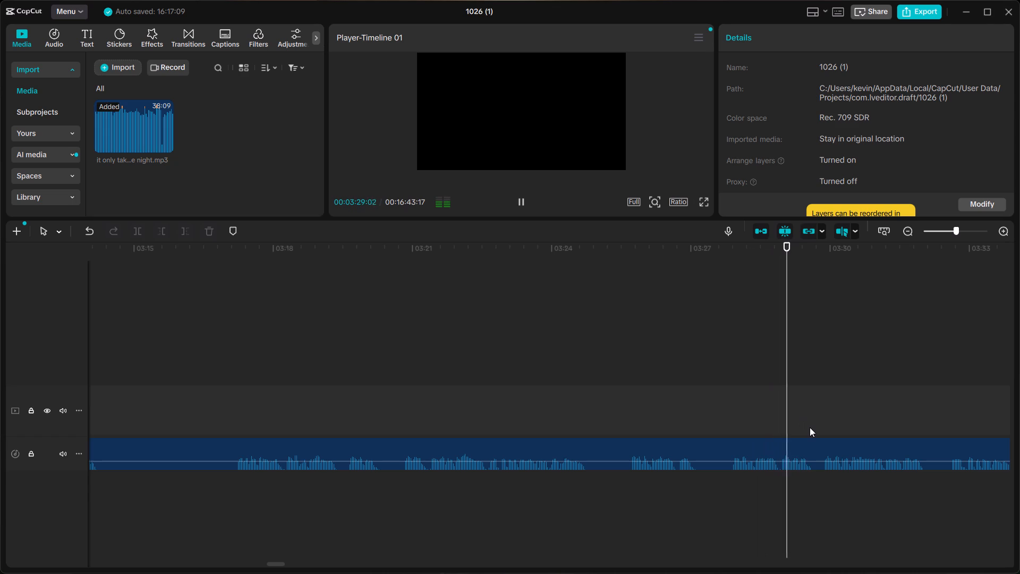
pyautogui.hscroll(-1, 828, 440)
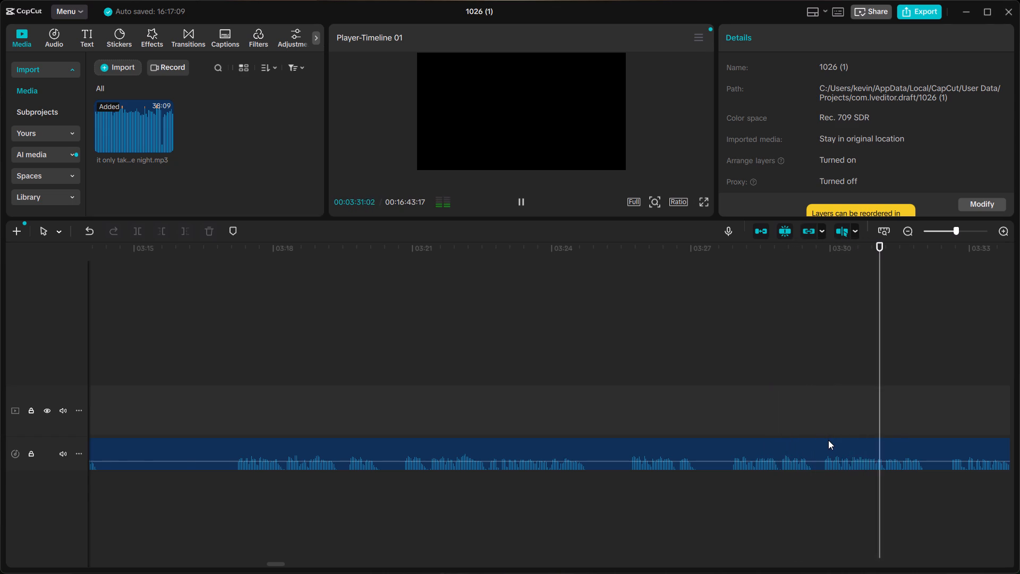
pyautogui.hscroll(-1, 828, 440)
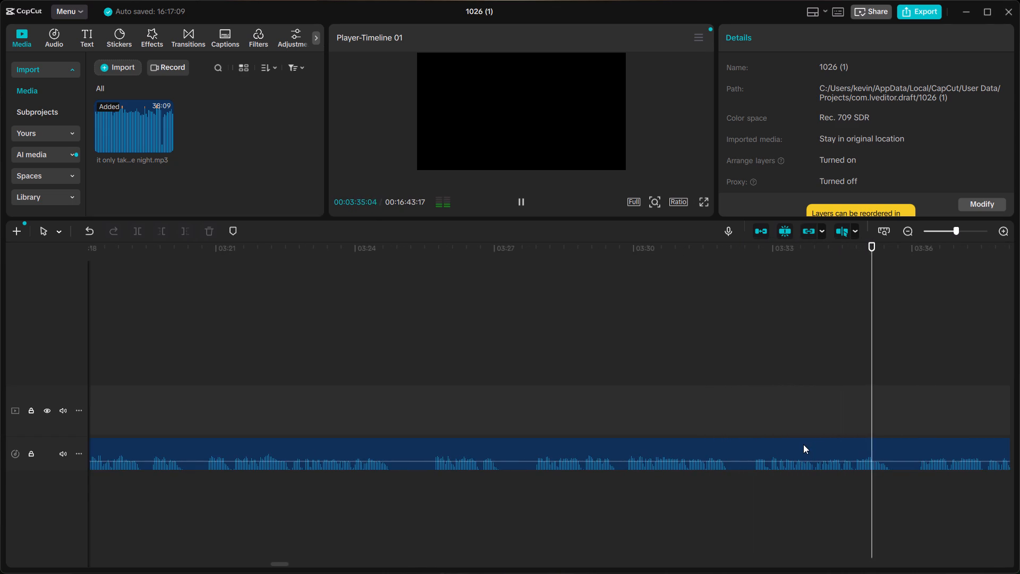
# Replay from about 03:28, split the audio at about 03:29:24, and delete the takes between about 02:17 and that split.
pyautogui.press('space')
pyautogui.click(579, 432)
pyautogui.press('space')
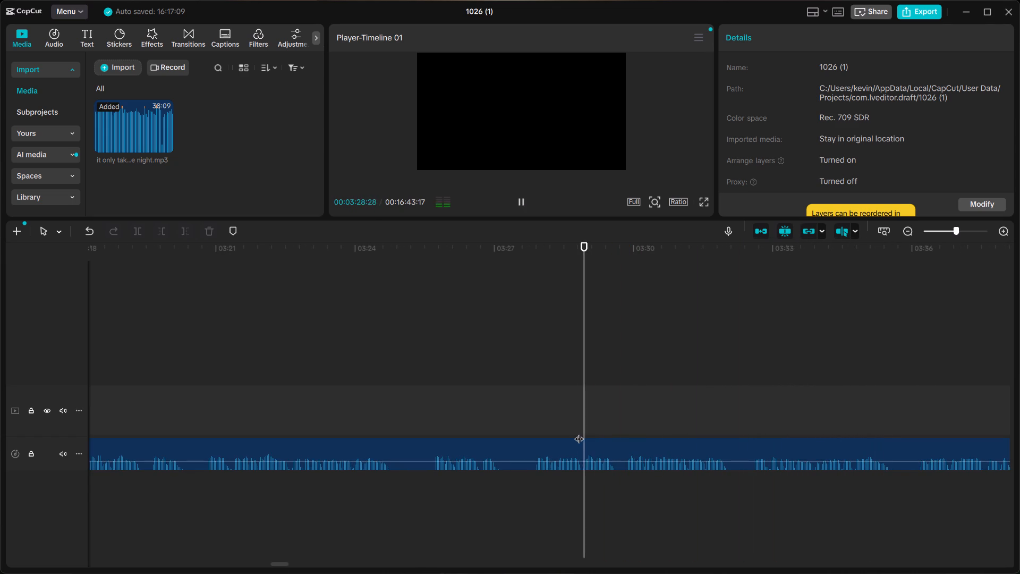
pyautogui.press('space')
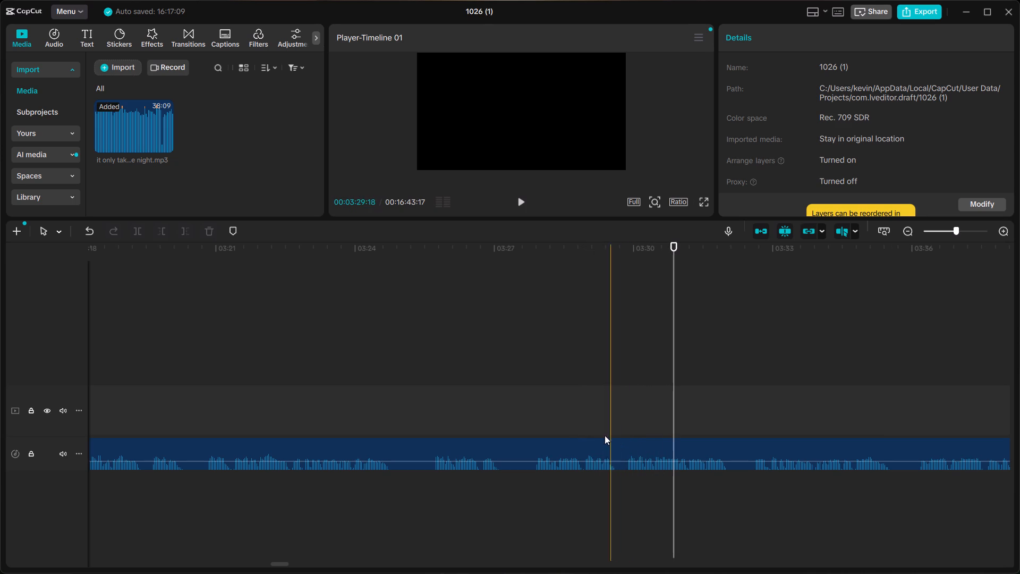
pyautogui.click(624, 442)
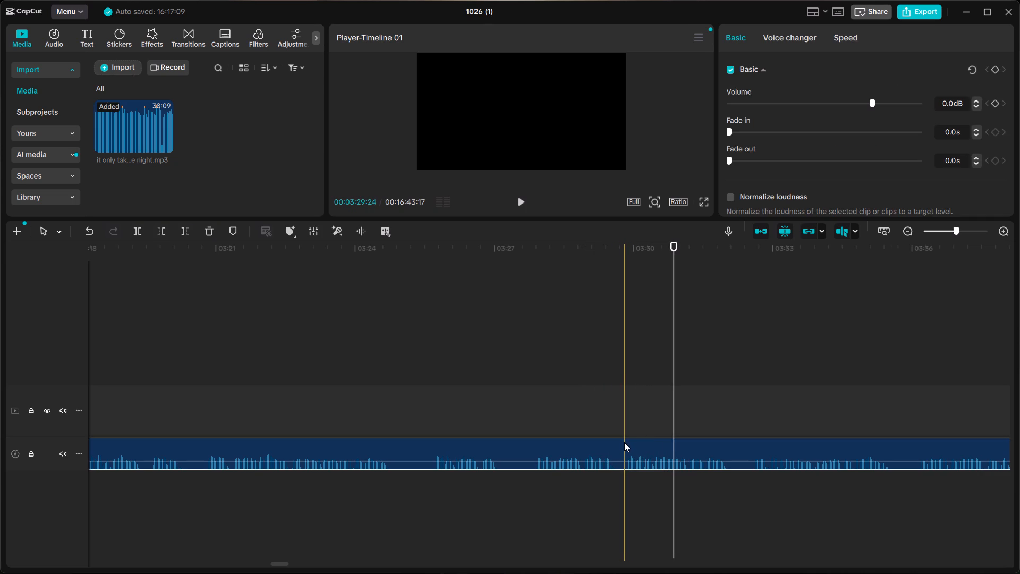
pyautogui.hotkey('ctrl', 'b')
pyautogui.click(593, 440)
pyautogui.scroll(-13, 592, 440)
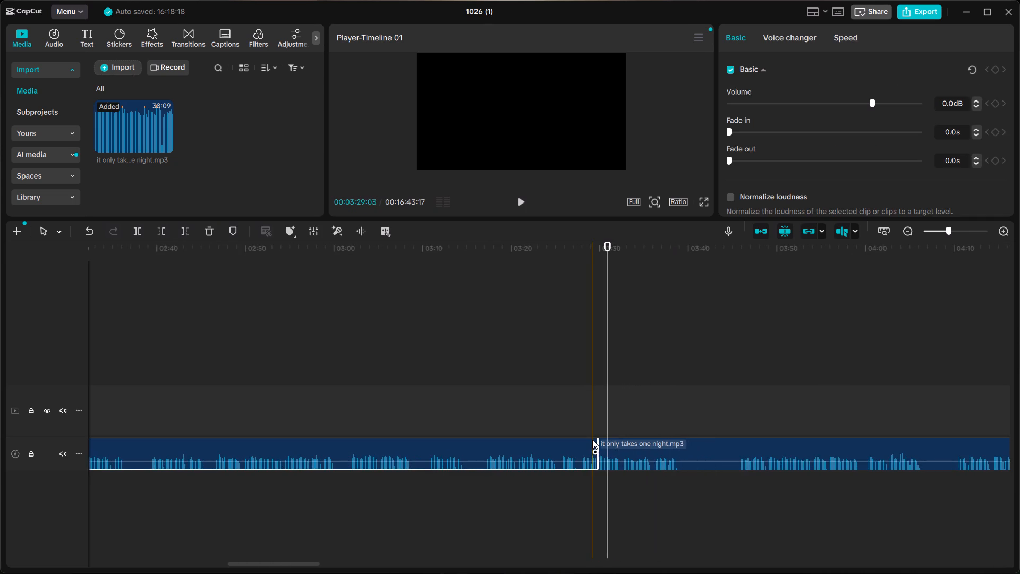
pyautogui.keyDown('ctrl'); pyautogui.scroll(-5, 592, 440); pyautogui.keyUp('ctrl')
pyautogui.hscroll(1, 592, 440)
pyautogui.press('BackSpace')
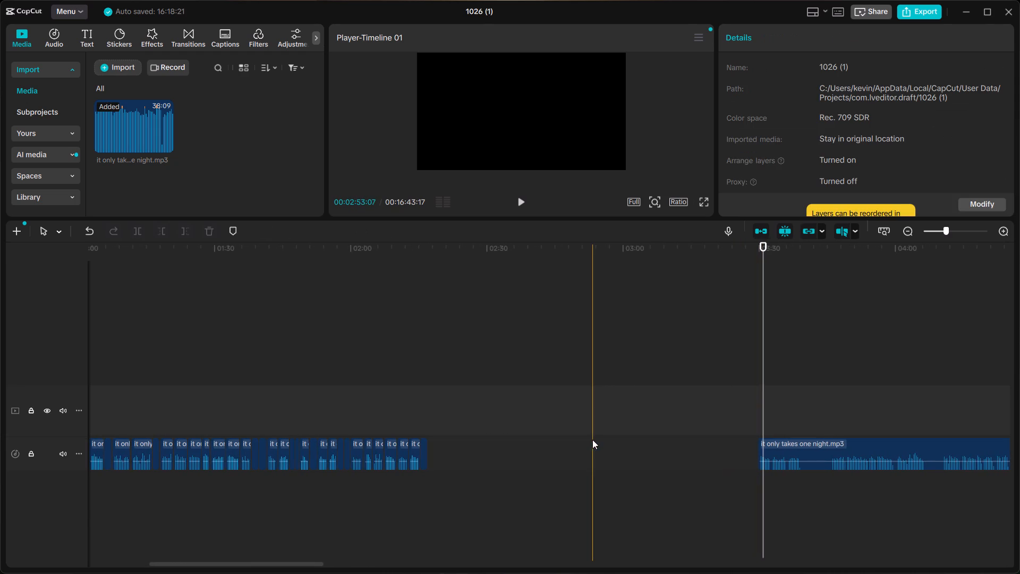
# Move the remaining audio back to about 02:17 to close the gap and replay the join.
pyautogui.click(800, 446)
pyautogui.moveTo(798, 447); pyautogui.dragTo(645, 453)
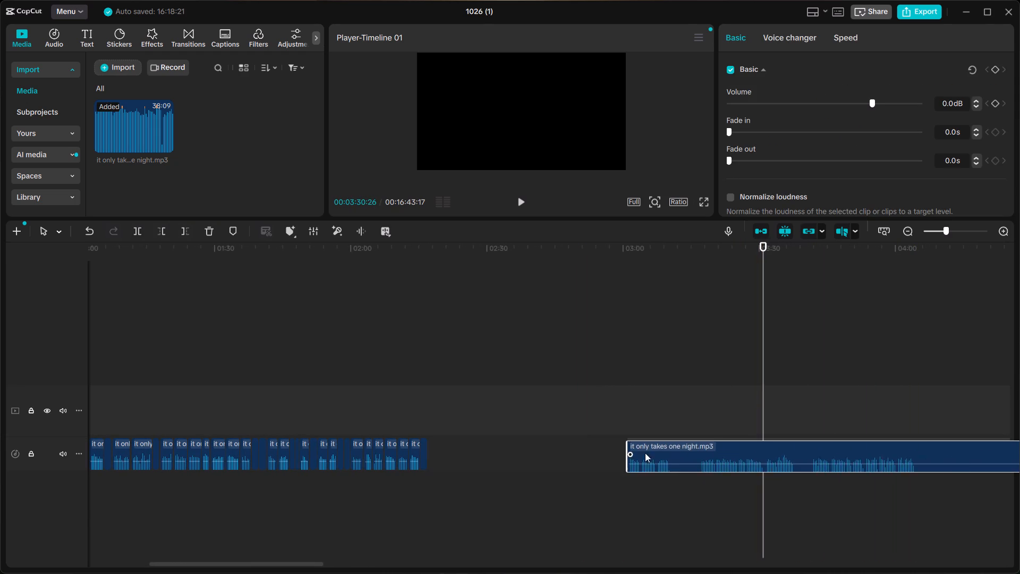
pyautogui.moveTo(645, 453); pyautogui.dragTo(463, 458)
pyautogui.moveTo(450, 483); pyautogui.dragTo(460, 452)
pyautogui.keyDown('ctrl'); pyautogui.scroll(12, 460, 452); pyautogui.keyUp('ctrl')
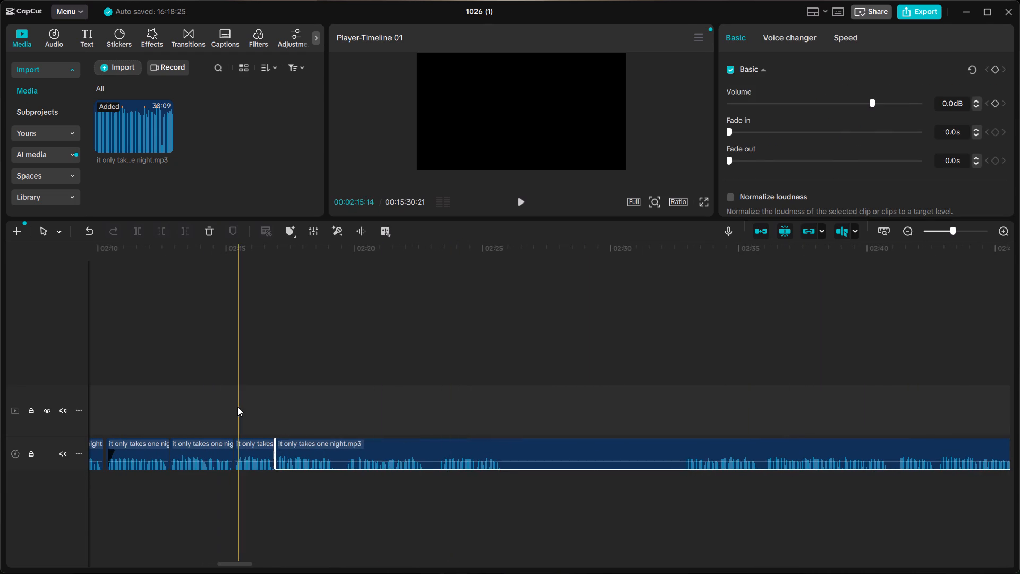
pyautogui.click(237, 407)
pyautogui.press('space')
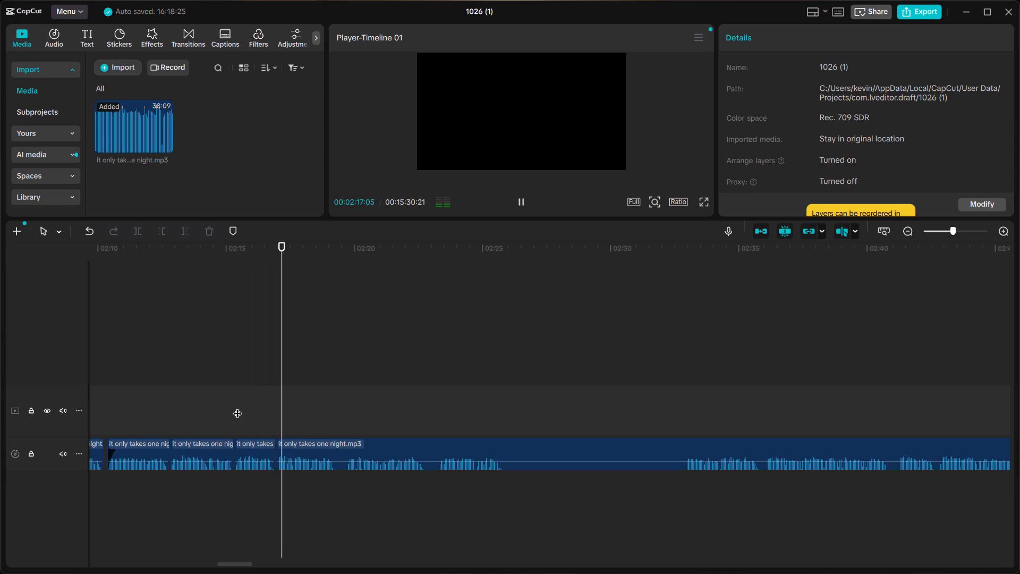
pyautogui.click(186, 409)
pyautogui.press('space')
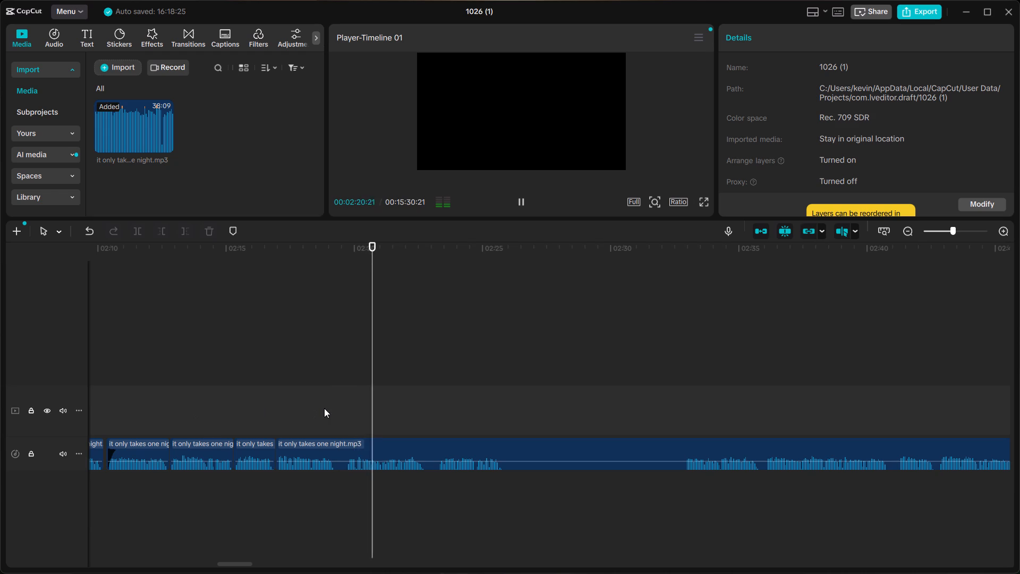
# Audition the takes at about 02:32 and 02:17, split around the pause after the first phrase, and delete it between about 02:19:08 and 02:19:20.
pyautogui.click(681, 419)
pyautogui.press('space')
pyautogui.press('space')
pyautogui.keyDown('ctrl'); pyautogui.scroll(8, 559, 411); pyautogui.keyUp('ctrl')
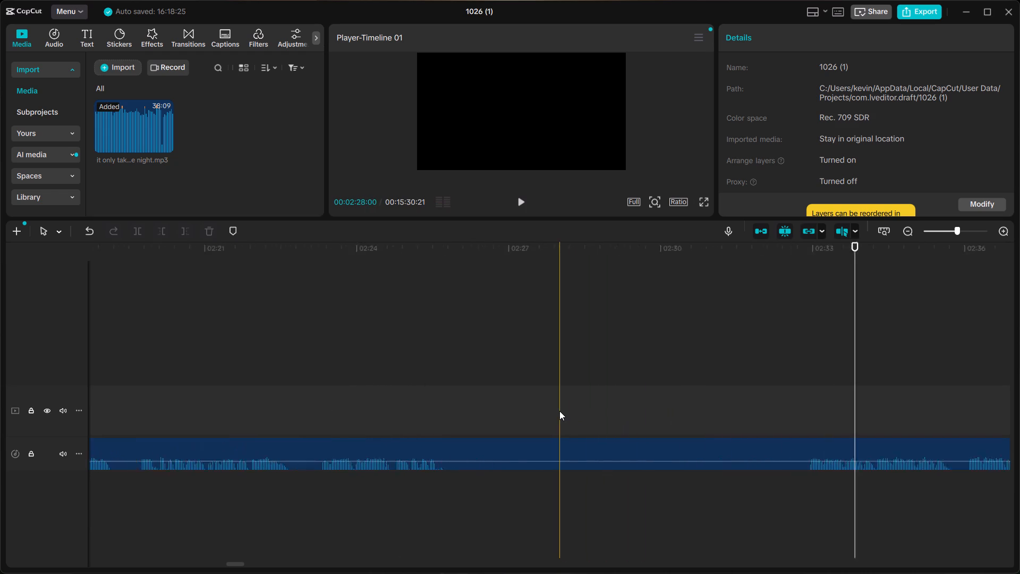
pyautogui.hscroll(1, 559, 411)
pyautogui.click(384, 413)
pyautogui.press('space')
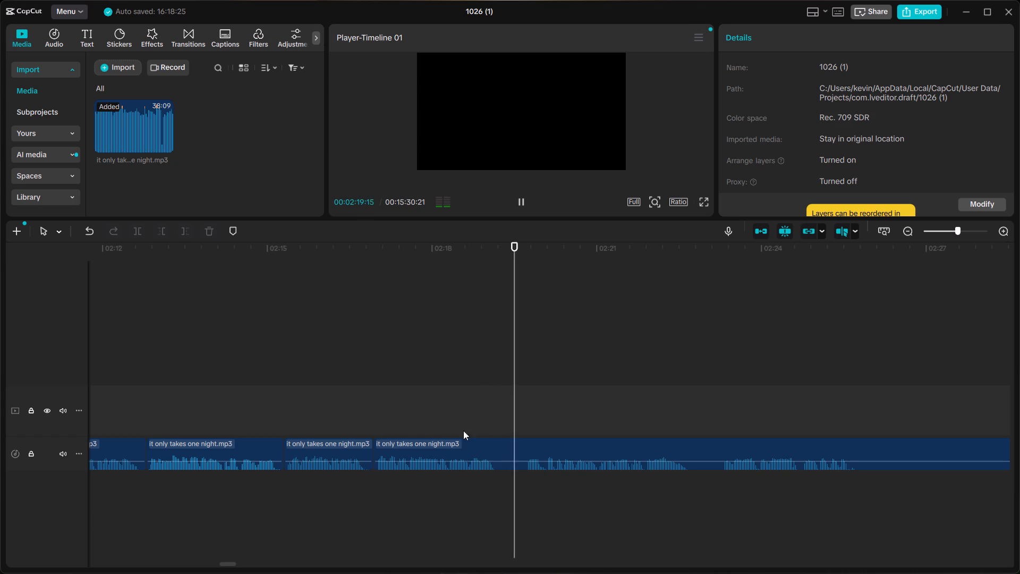
pyautogui.press('space')
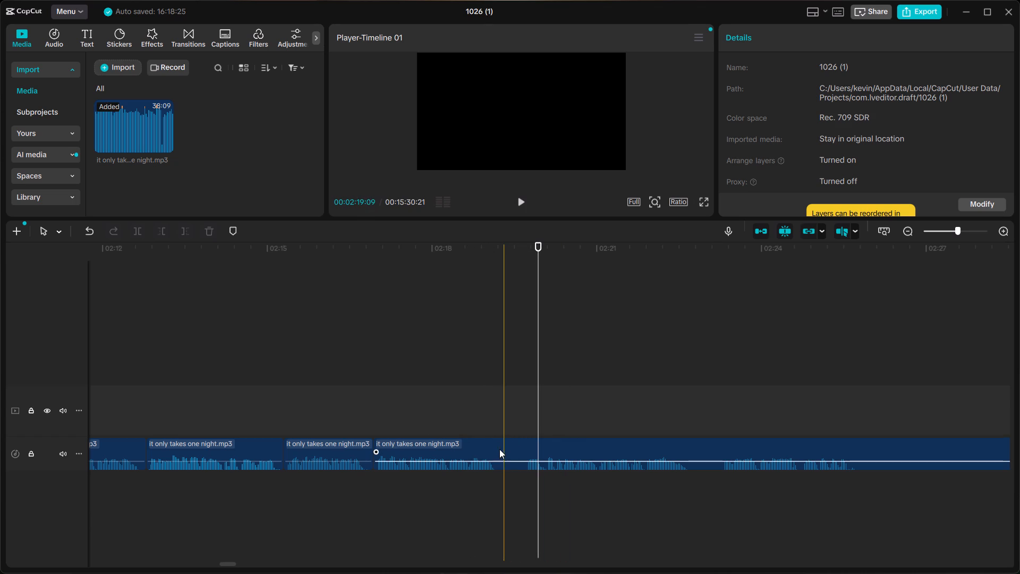
pyautogui.hotkey('ctrl', 'b')
pyautogui.keyDown('ctrl'); pyautogui.click(501, 446); pyautogui.keyUp('ctrl')
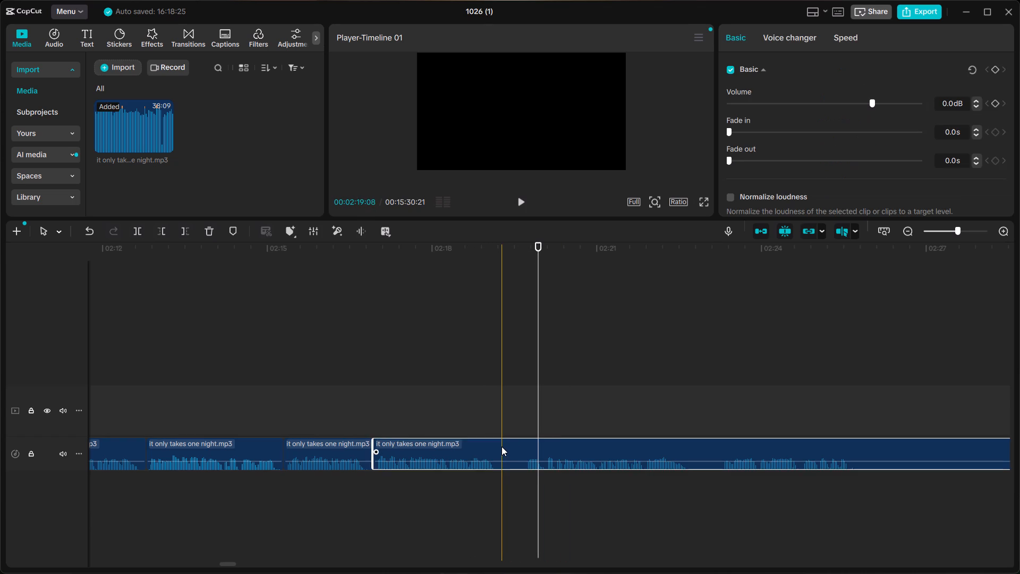
pyautogui.hotkey('ctrl', 'b')
pyautogui.hotkey('ctrl', 'b')
pyautogui.click(518, 447)
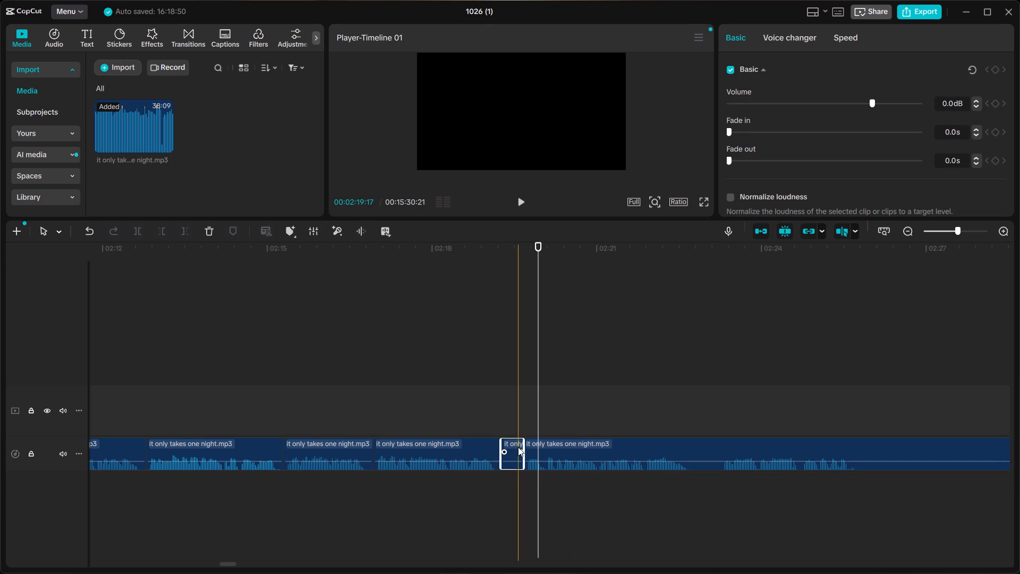
pyautogui.press('BackSpace')
# Move the following audio back to about 02:19:08 to close the gap and replay the join.
pyautogui.click(550, 440)
pyautogui.moveTo(550, 440); pyautogui.dragTo(528, 447)
pyautogui.click(407, 381)
pyautogui.press('space')
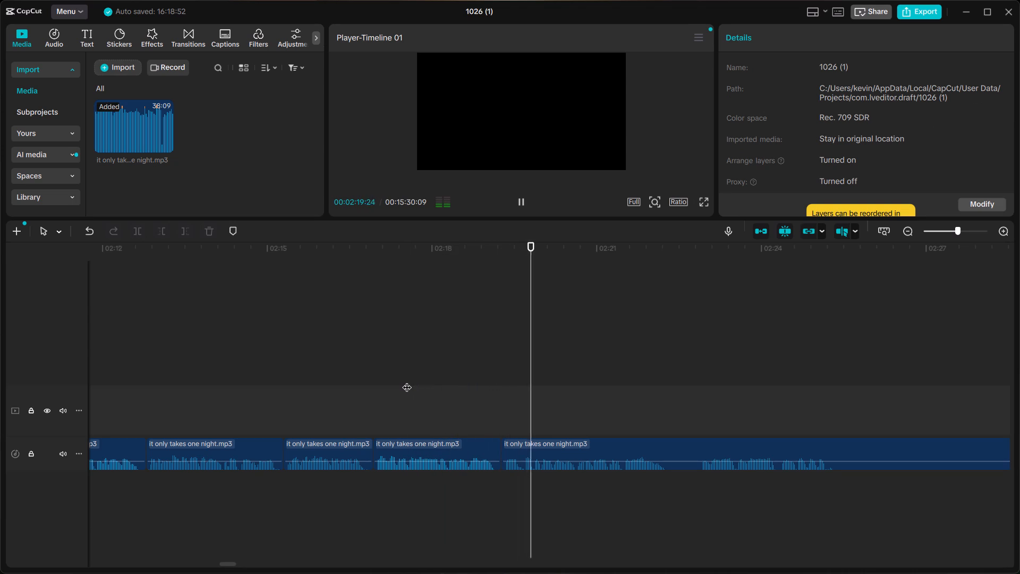
# Play on past 02:20, split around the pause after the phrase, and delete the silence between about 02:22:11 and 02:22:24.
pyautogui.hscroll(-1, 407, 381)
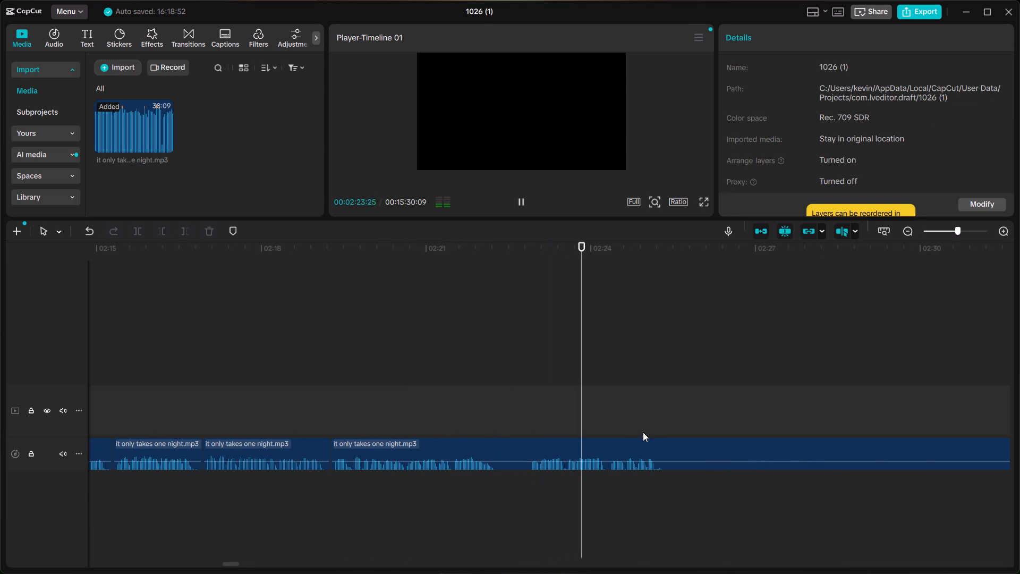
pyautogui.press('space')
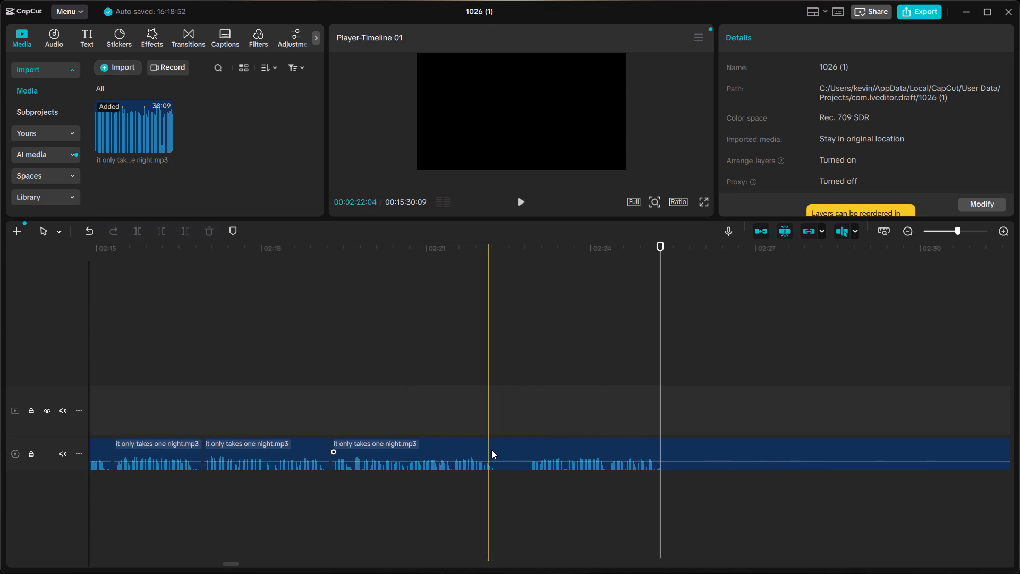
pyautogui.click(501, 449)
pyautogui.hotkey('ctrl', 'b')
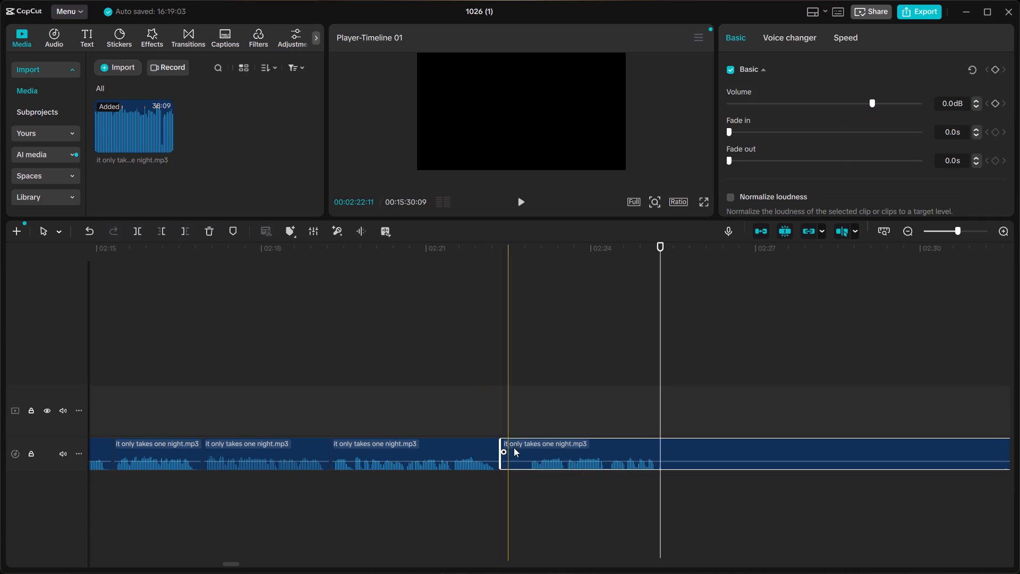
pyautogui.hotkey('ctrl', 'b')
pyautogui.click(514, 448)
pyautogui.press('BackSpace')
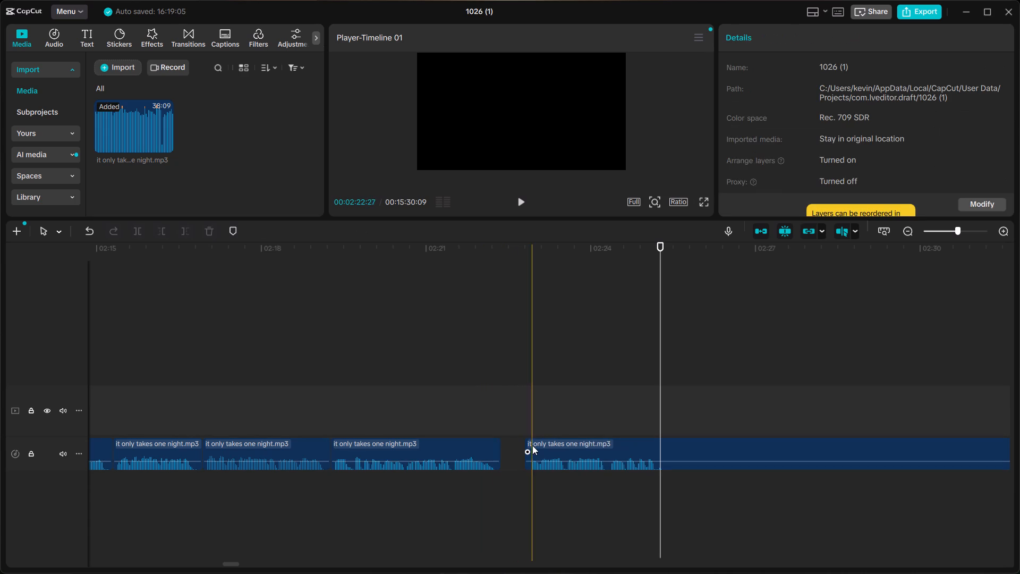
# Move the following audio back to about 02:22:11 to close the gap and replay the join.
pyautogui.click(537, 450)
pyautogui.moveTo(537, 450); pyautogui.dragTo(514, 454)
pyautogui.click(421, 402)
pyautogui.press('space')
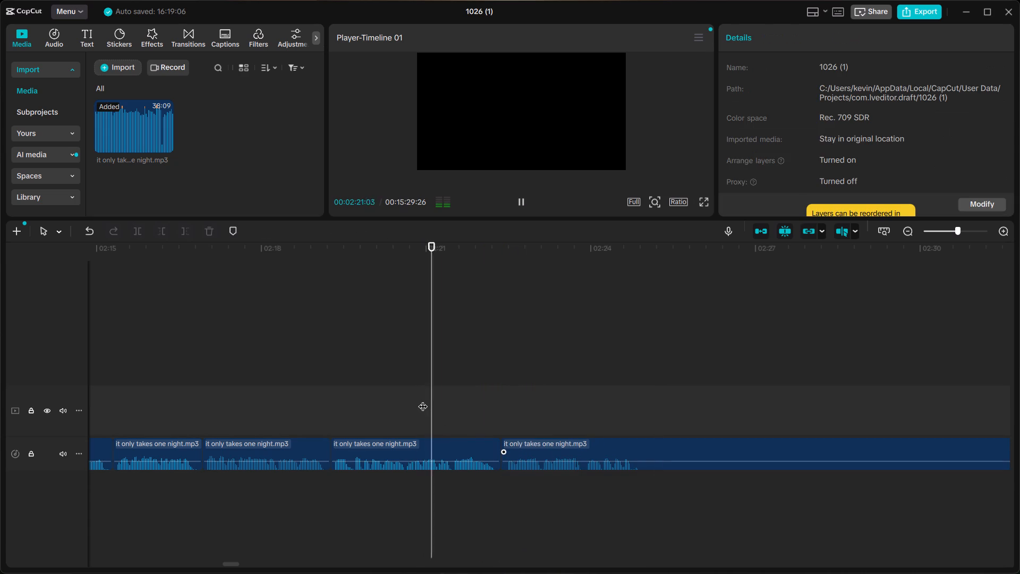
pyautogui.hscroll(-1, 423, 400)
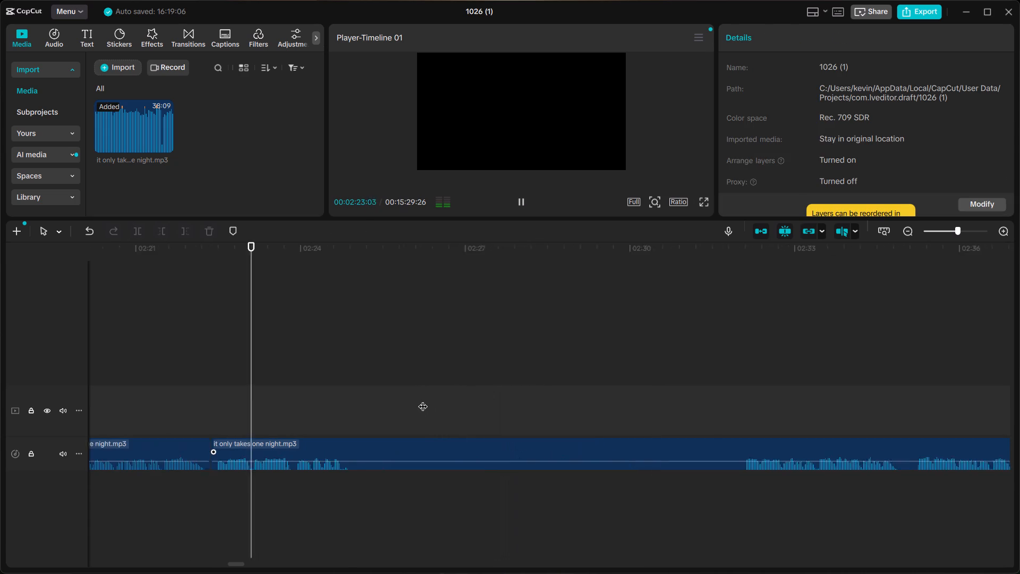
pyautogui.hscroll(-1, 423, 400)
pyautogui.press('space')
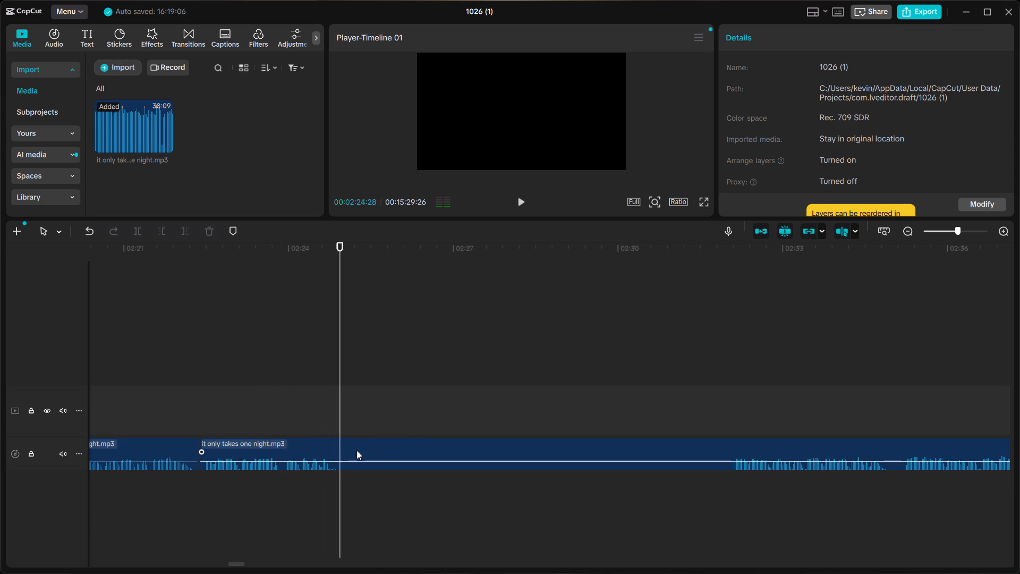
# Split the audio just after the phrase ends, at about 02:25:00.
pyautogui.press('space')
pyautogui.press('space')
pyautogui.click(344, 446)
pyautogui.hotkey('ctrl', 'b')
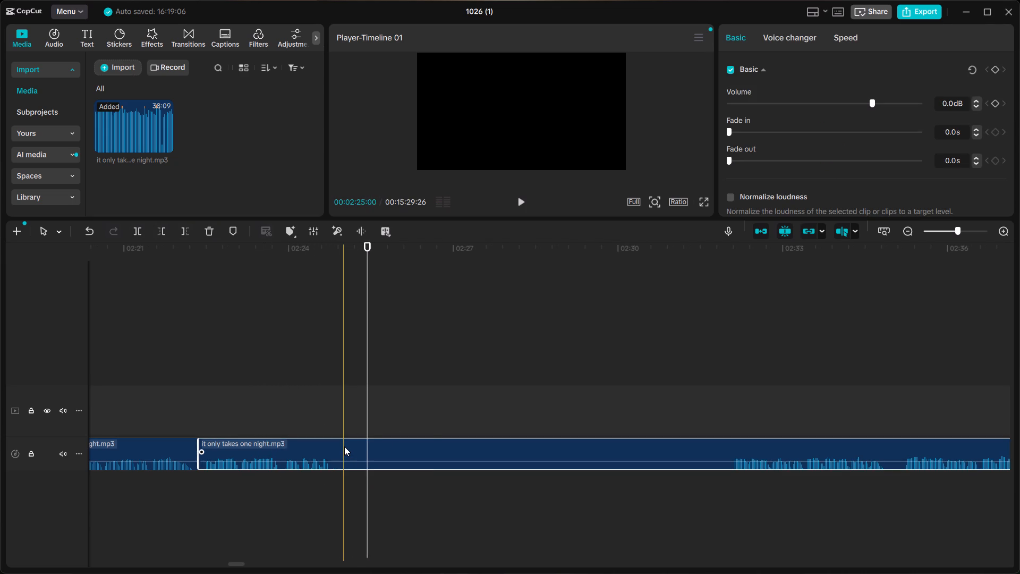
# Audition the takes between about 02:32 and 02:52, replaying the one at about 02:42.
pyautogui.click(729, 406)
pyautogui.press('space')
pyautogui.hscroll(-1, 729, 404)
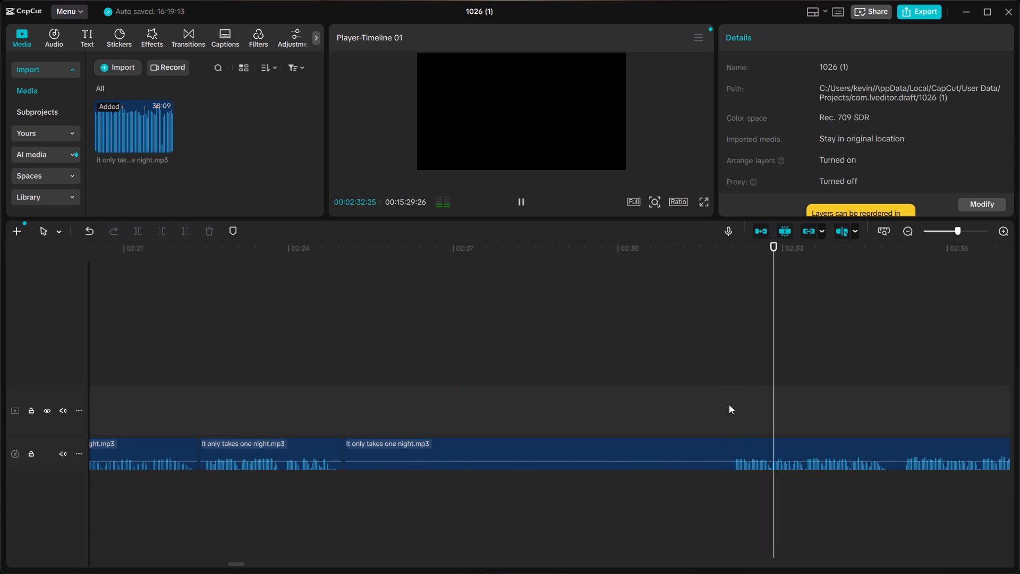
pyautogui.hscroll(-1, 729, 404)
pyautogui.press('space')
pyautogui.click(583, 427)
pyautogui.press('space')
pyautogui.hscroll(-1, 583, 427)
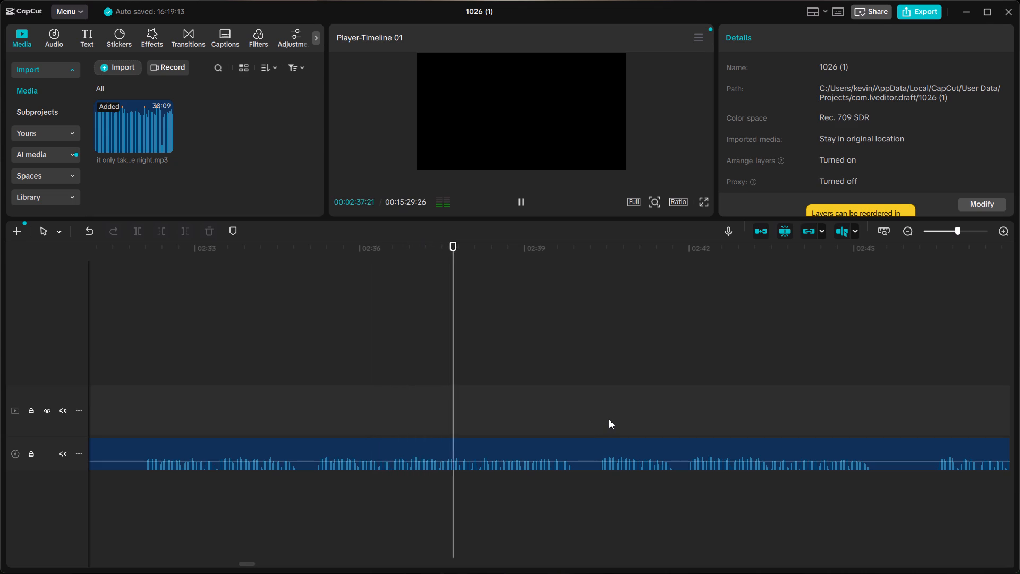
pyautogui.click(595, 416)
pyautogui.press('space')
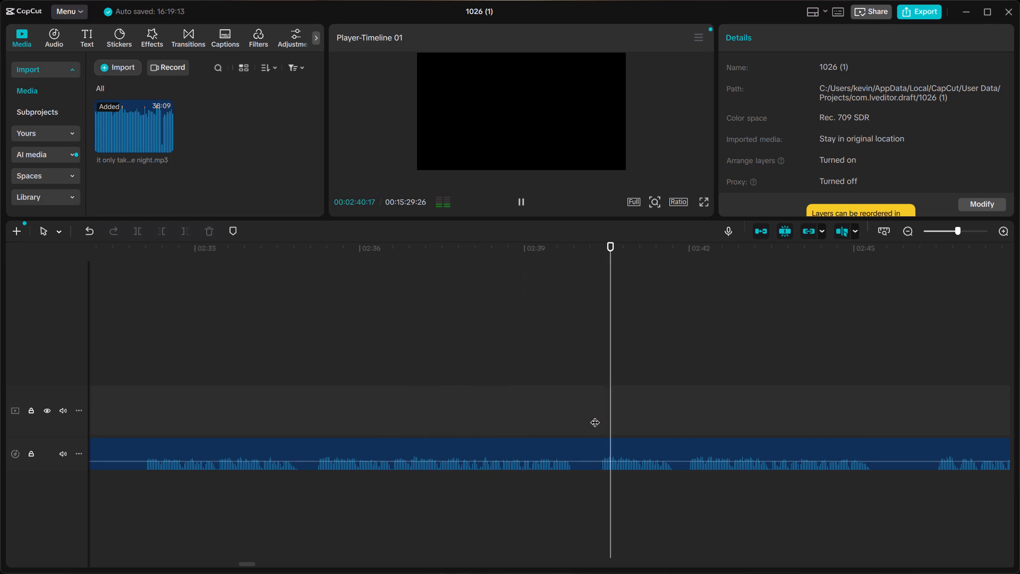
pyautogui.hscroll(-1, 595, 416)
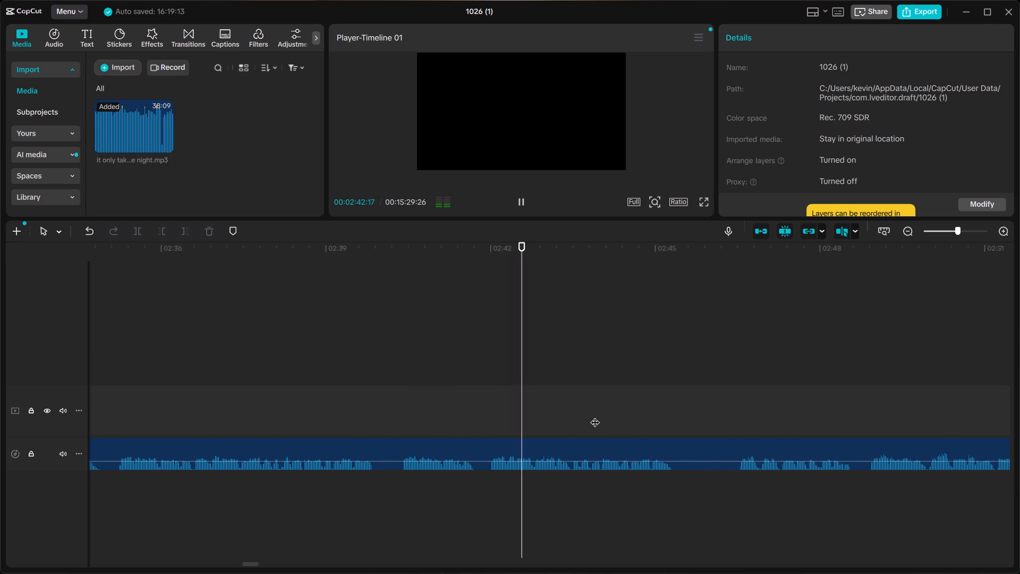
pyautogui.click(742, 422)
pyautogui.press('space')
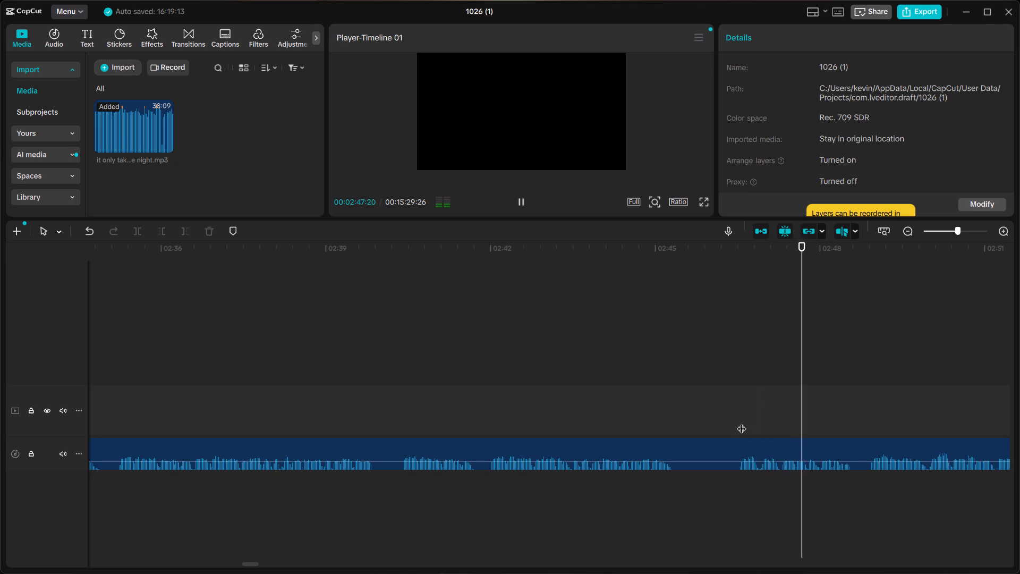
pyautogui.hscroll(-1, 742, 422)
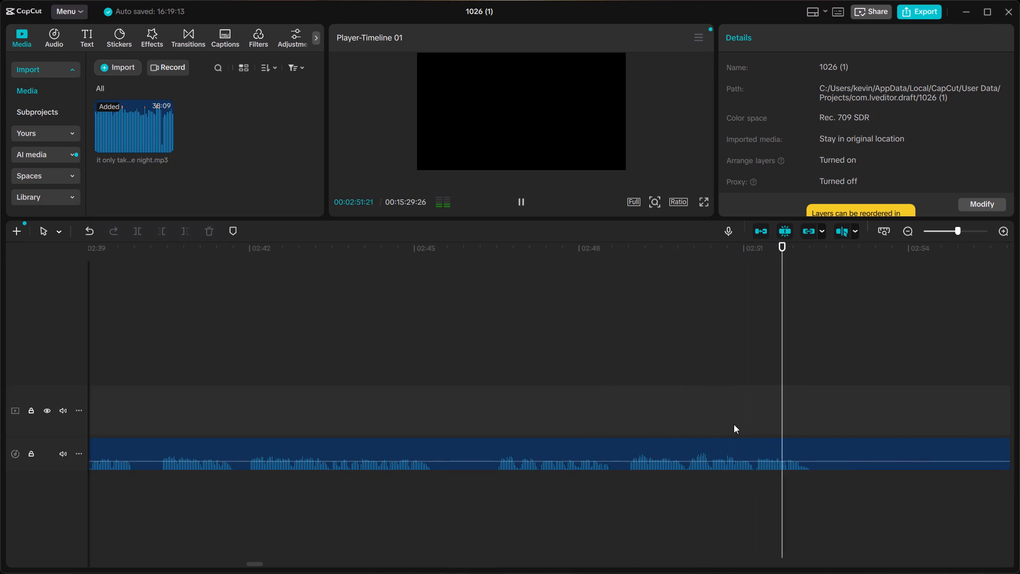
pyautogui.press('space')
pyautogui.click(248, 441)
pyautogui.press('space')
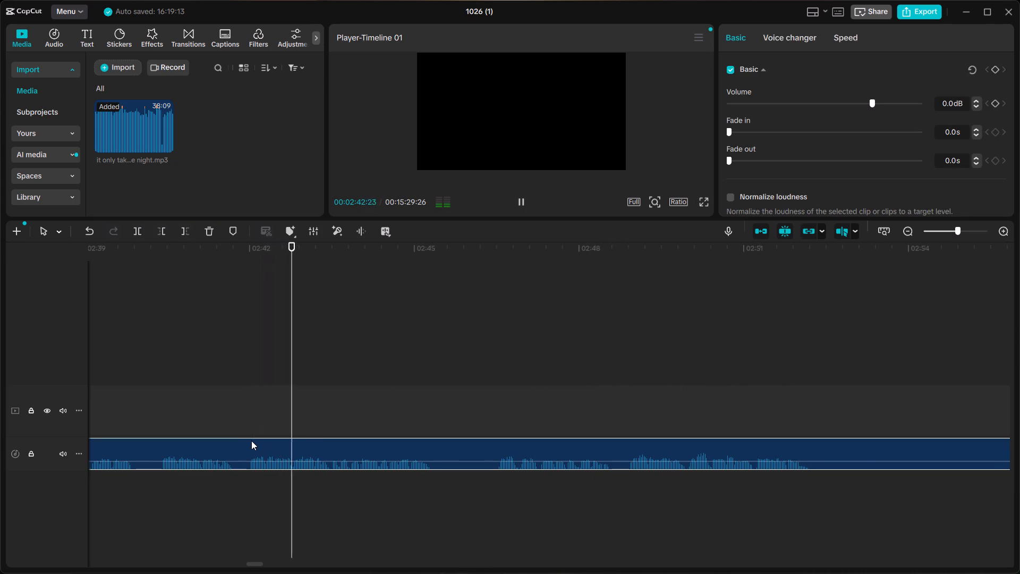
pyautogui.hscroll(1, 414, 440)
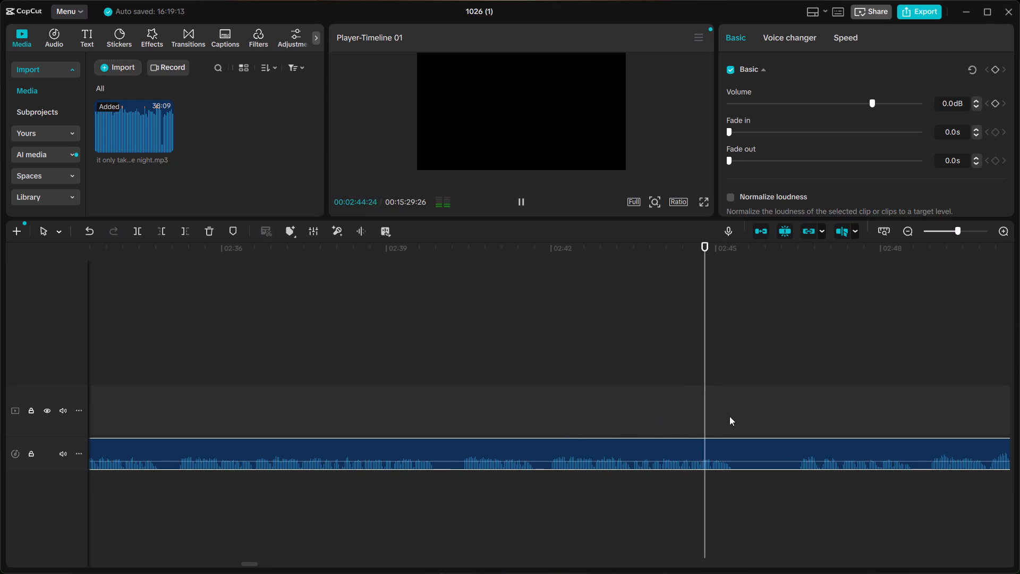
pyautogui.press('space')
# Split the audio at about 02:42:00, just before the chosen take, and delete everything between about 02:25:00 and that split.
pyautogui.keyDown('ctrl'); pyautogui.scroll(10, 760, 415); pyautogui.keyUp('ctrl')
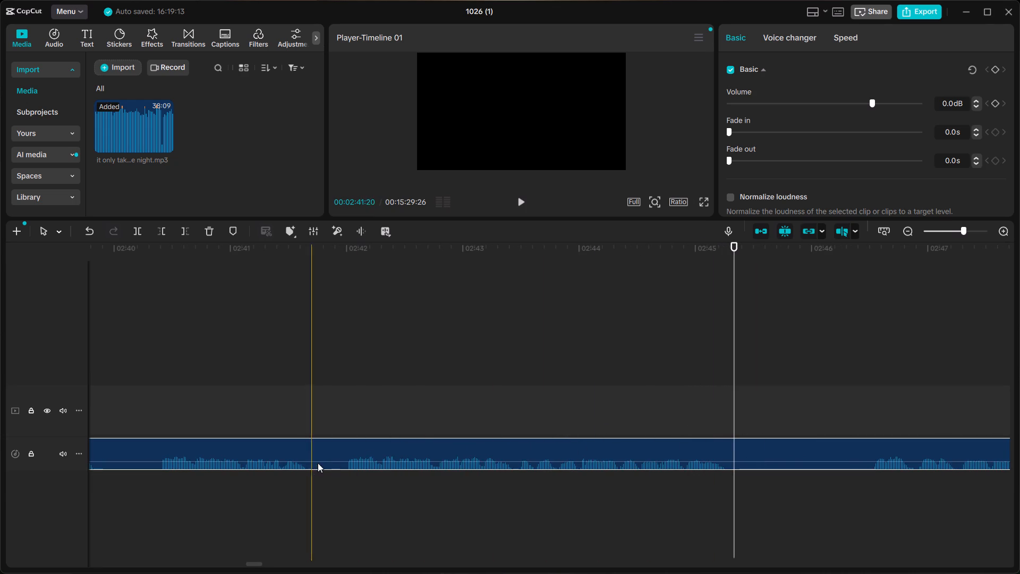
pyautogui.click(345, 443)
pyautogui.click(343, 445)
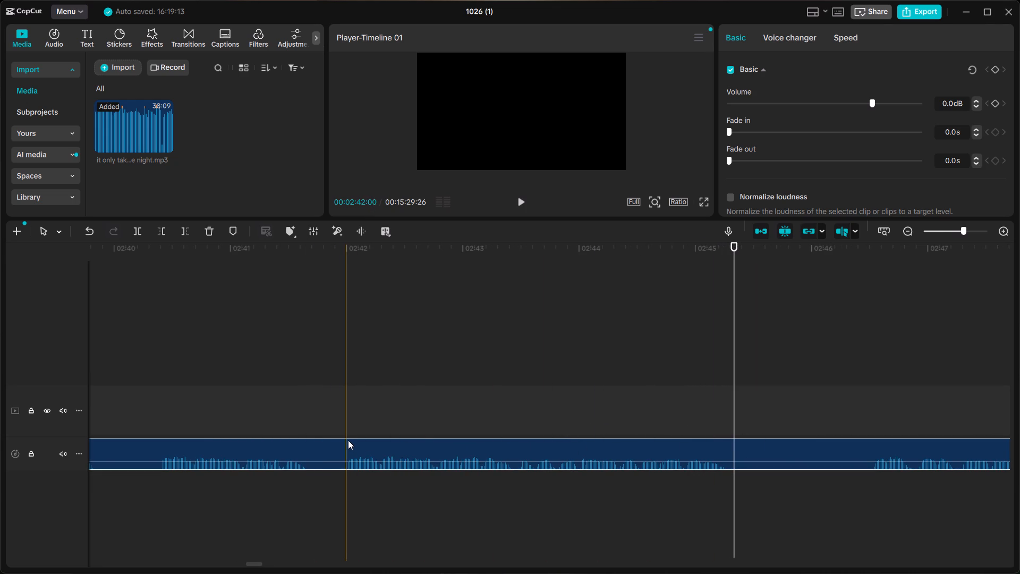
pyautogui.hotkey('ctrl', 'b')
pyautogui.click(335, 445)
pyautogui.keyDown('ctrl'); pyautogui.scroll(-10, 335, 444); pyautogui.keyUp('ctrl')
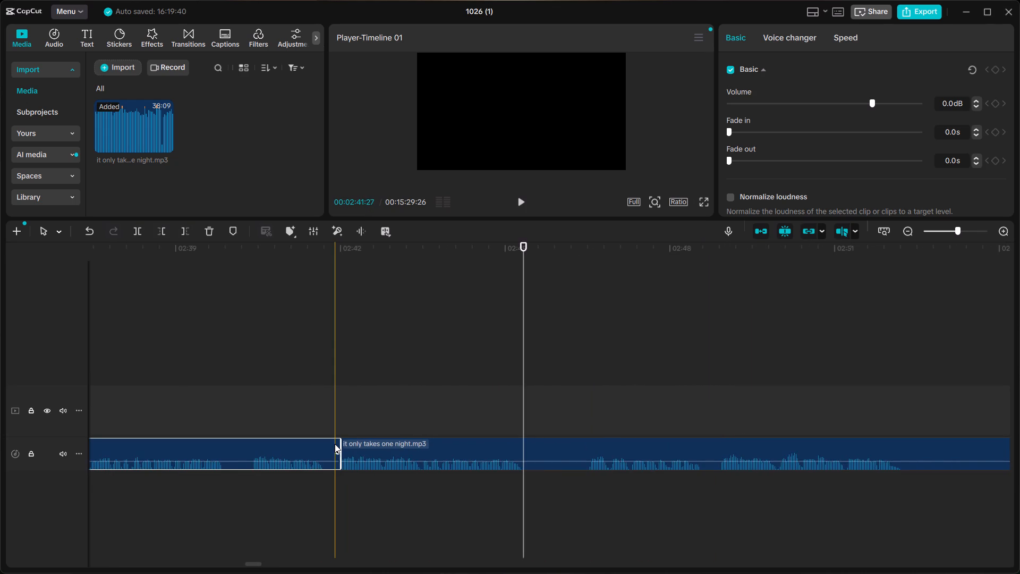
pyautogui.keyDown('ctrl'); pyautogui.scroll(-7, 335, 444); pyautogui.keyUp('ctrl')
pyautogui.hscroll(2, 335, 444)
pyautogui.press('BackSpace')
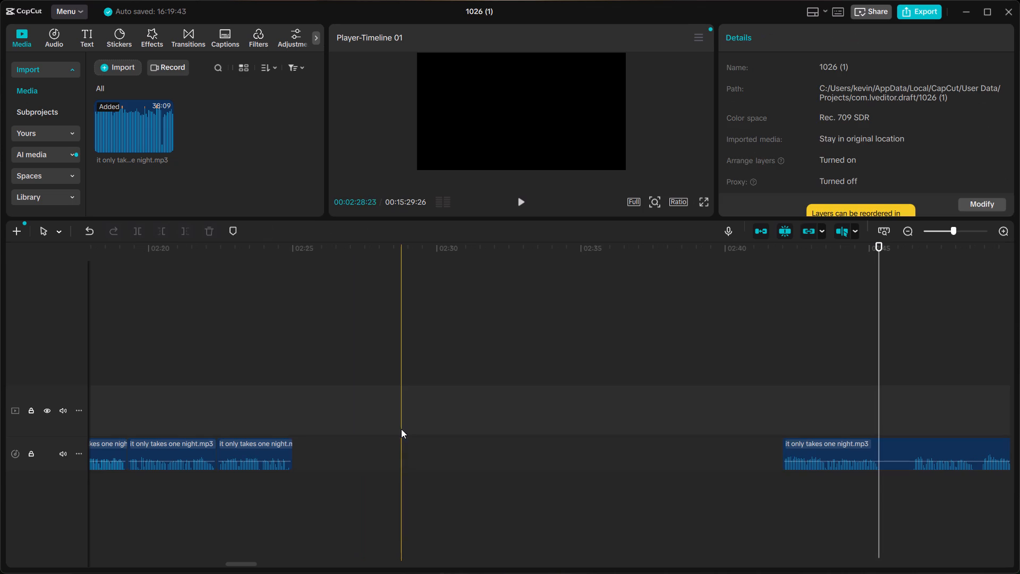
# Move the remaining audio back to about 02:25:00 to close the gap and replay the join.
pyautogui.click(879, 437)
pyautogui.click(876, 451)
pyautogui.moveTo(876, 451); pyautogui.dragTo(780, 461)
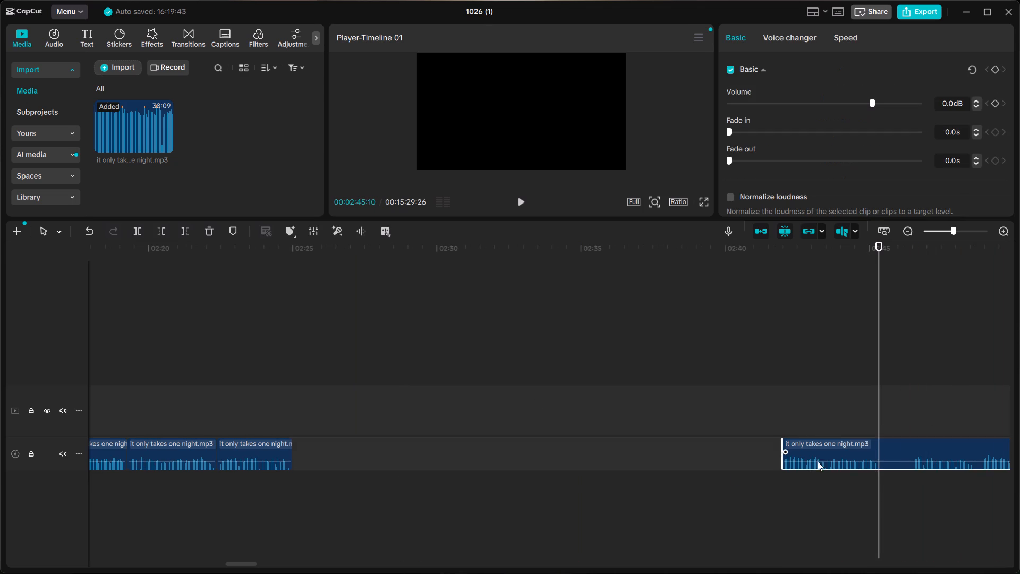
pyautogui.moveTo(780, 461); pyautogui.dragTo(387, 458)
pyautogui.keyDown('ctrl'); pyautogui.scroll(7, 387, 458); pyautogui.keyUp('ctrl')
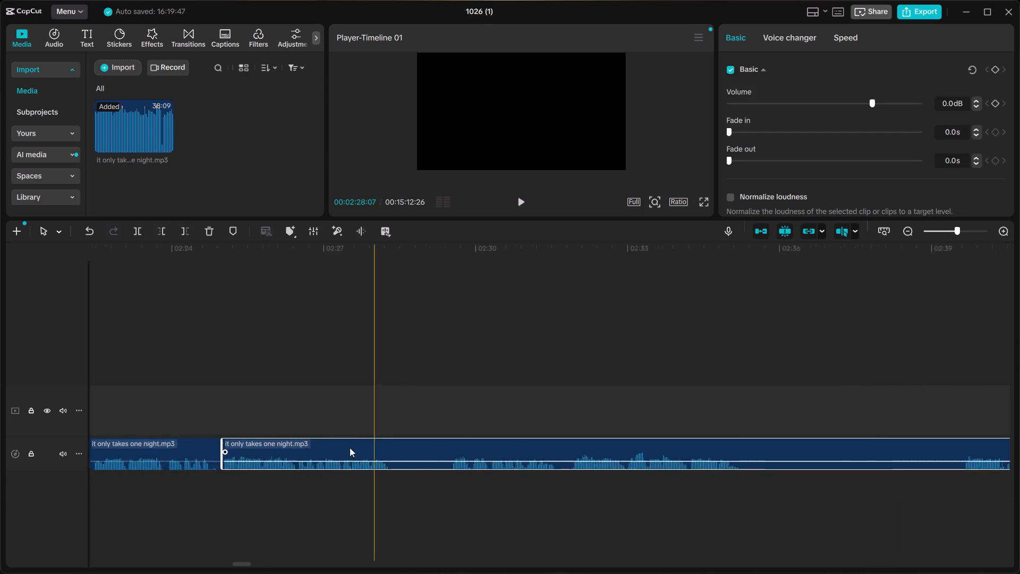
pyautogui.click(127, 406)
pyautogui.press('space')
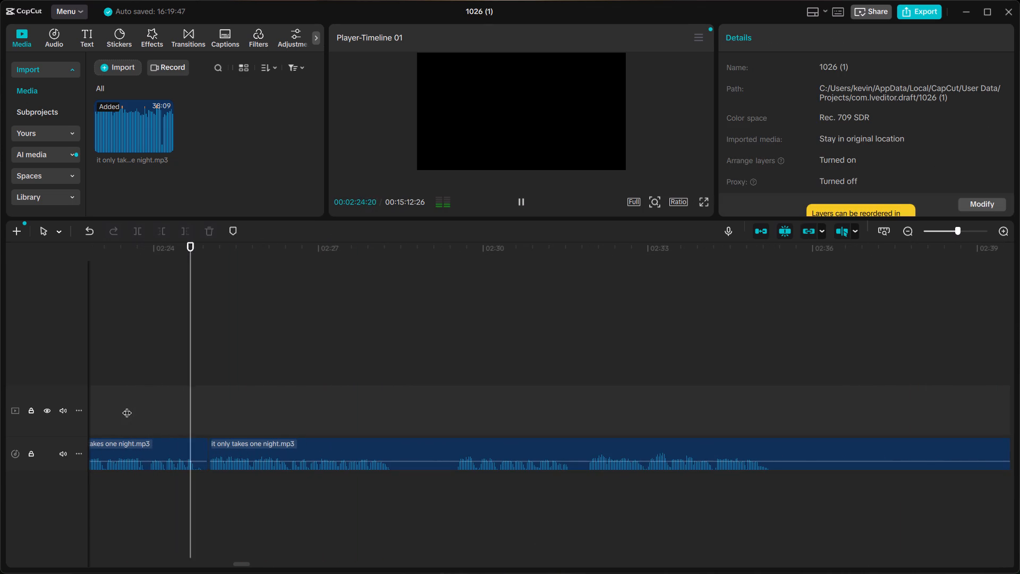
pyautogui.press('space')
# Shift the clip at about 02:25 five frames later, leaving a short pause before it, and replay the join several times.
pyautogui.hscroll(1, 200, 432)
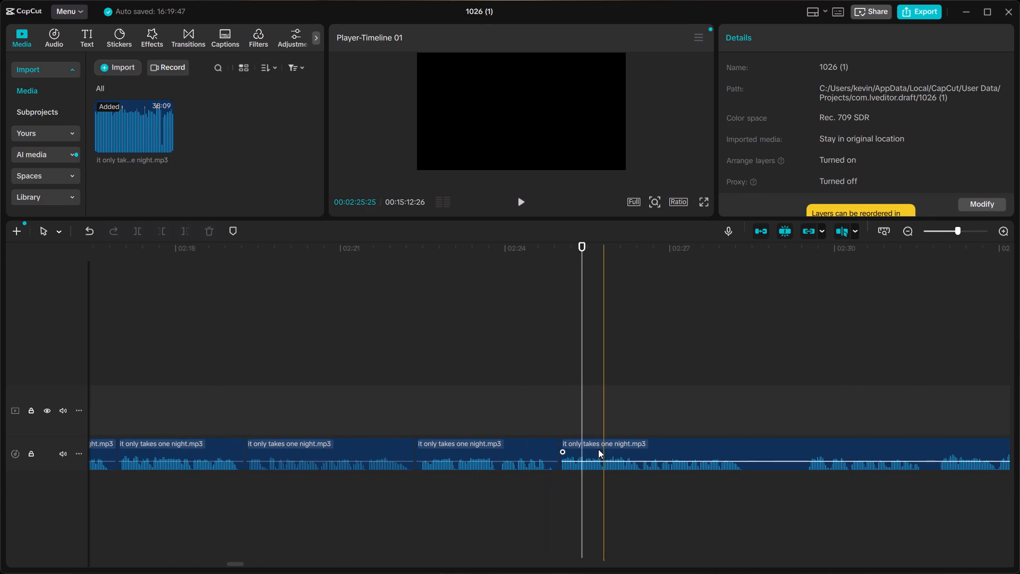
pyautogui.click(598, 449)
pyautogui.moveTo(598, 449); pyautogui.dragTo(606, 449)
pyautogui.click(431, 402)
pyautogui.press('space')
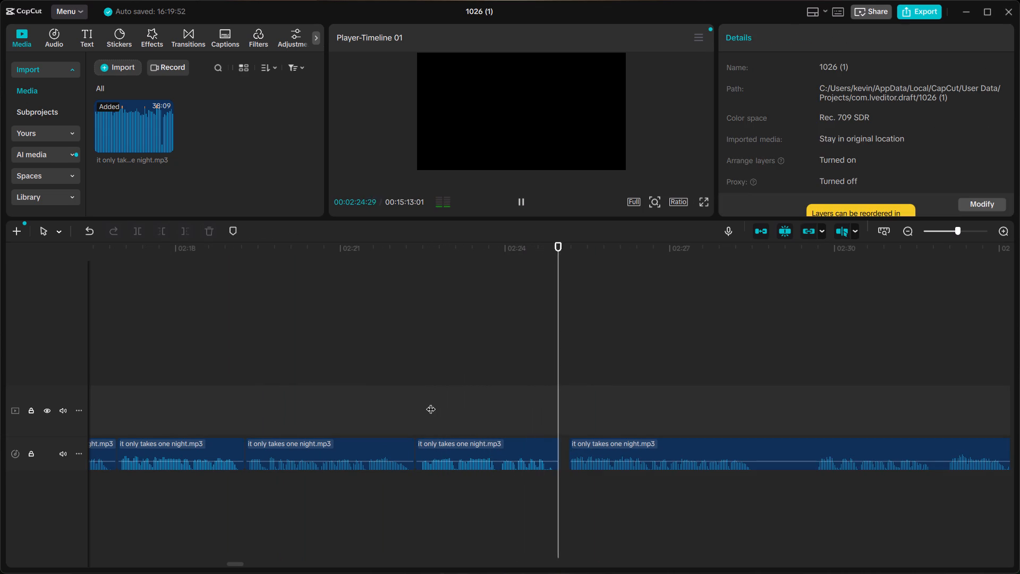
pyautogui.press('space')
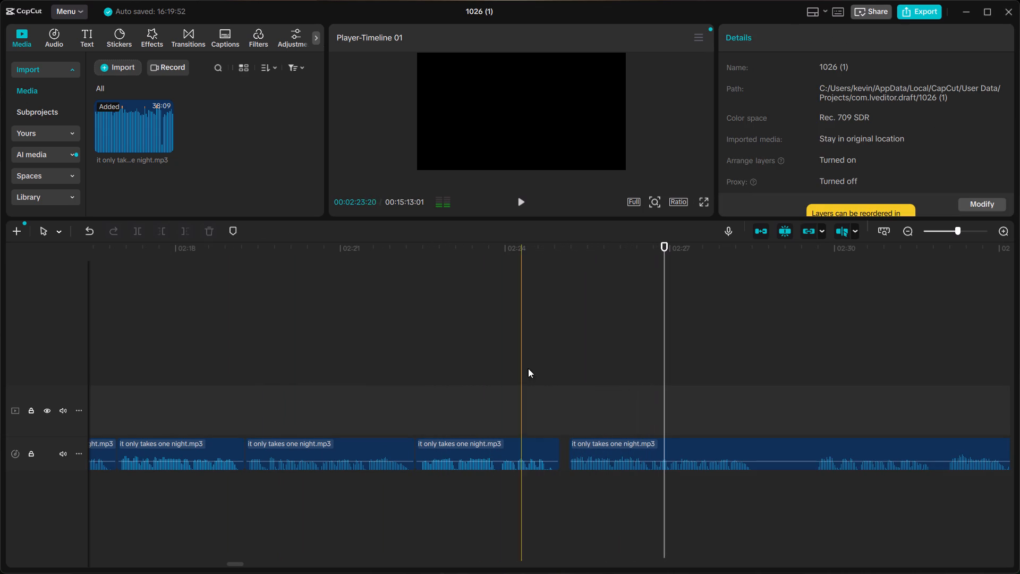
pyautogui.click(553, 361)
pyautogui.press('space')
pyautogui.press('space')
pyautogui.click(474, 395)
pyautogui.press('space')
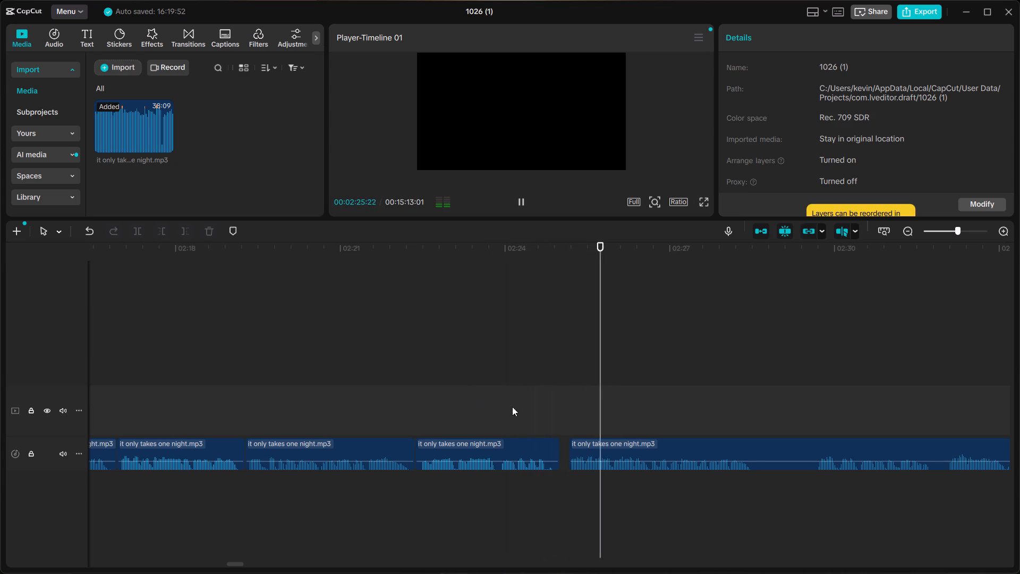
pyautogui.press('space')
# Extend the clip's start edge back to about 02:25:03 and replay the transition into it.
pyautogui.click(617, 447)
pyautogui.click(566, 451)
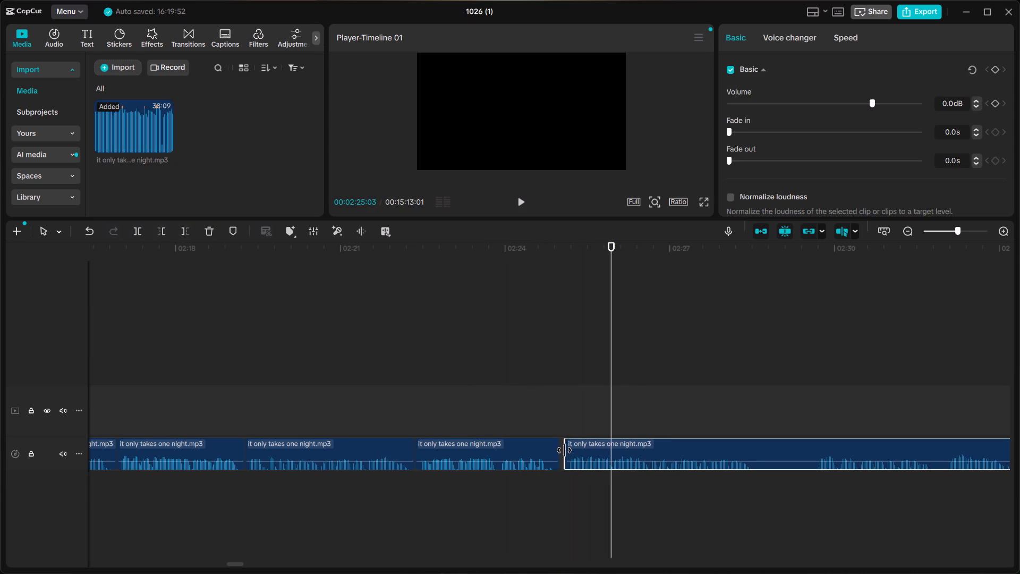
pyautogui.click(445, 401)
pyautogui.press('space')
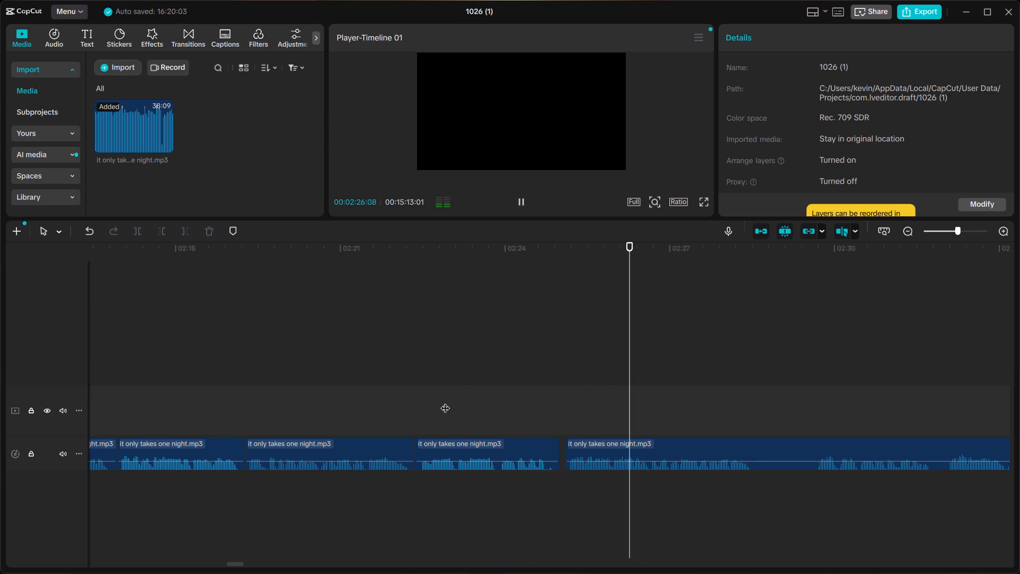
pyautogui.press('space')
pyautogui.click(519, 359)
pyautogui.press('space')
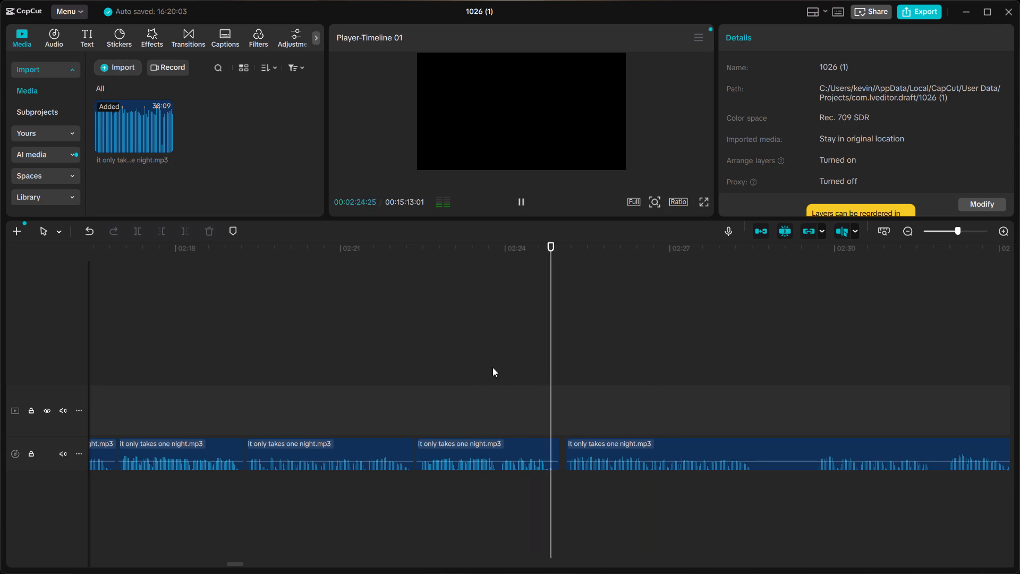
pyautogui.click(449, 354)
pyautogui.press('space')
pyautogui.press('space')
# Shift the same clip three frames later, to about 02:25:06, and replay the join through the end of its first phrase.
pyautogui.click(596, 443)
pyautogui.moveTo(595, 442); pyautogui.dragTo(599, 442)
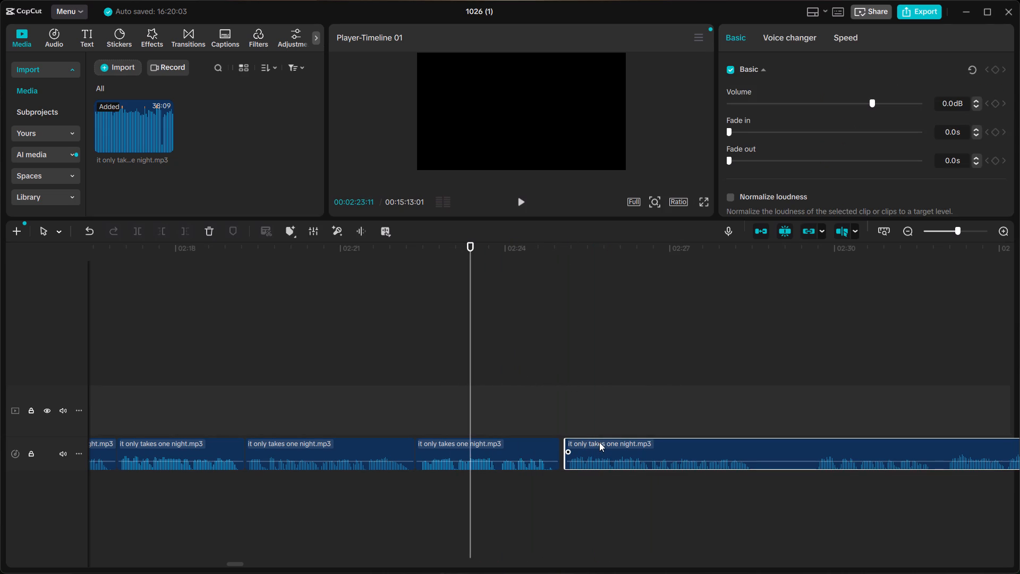
pyautogui.moveTo(599, 442); pyautogui.dragTo(600, 444)
pyautogui.click(437, 397)
pyautogui.press('space')
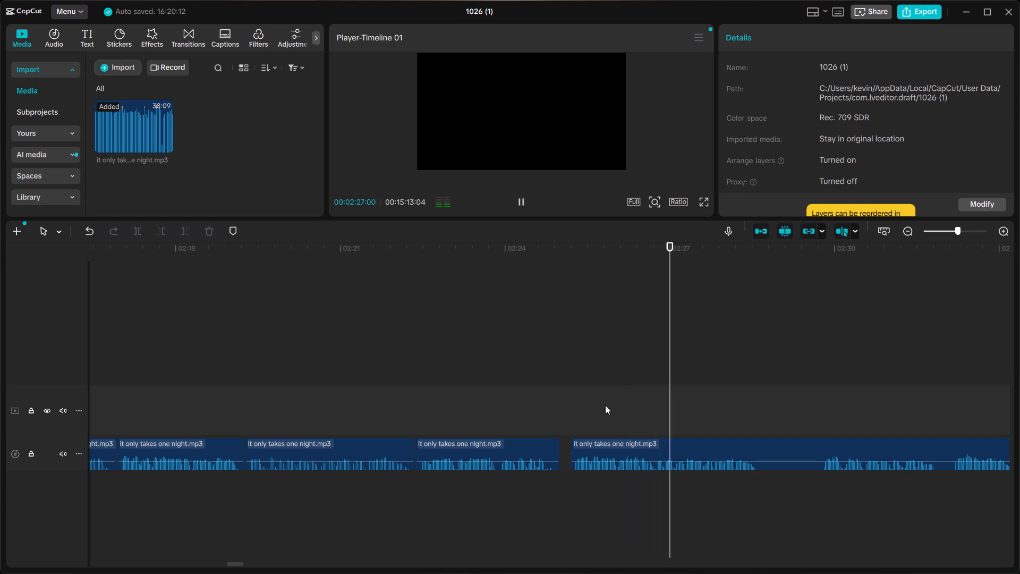
pyautogui.hscroll(-1, 605, 405)
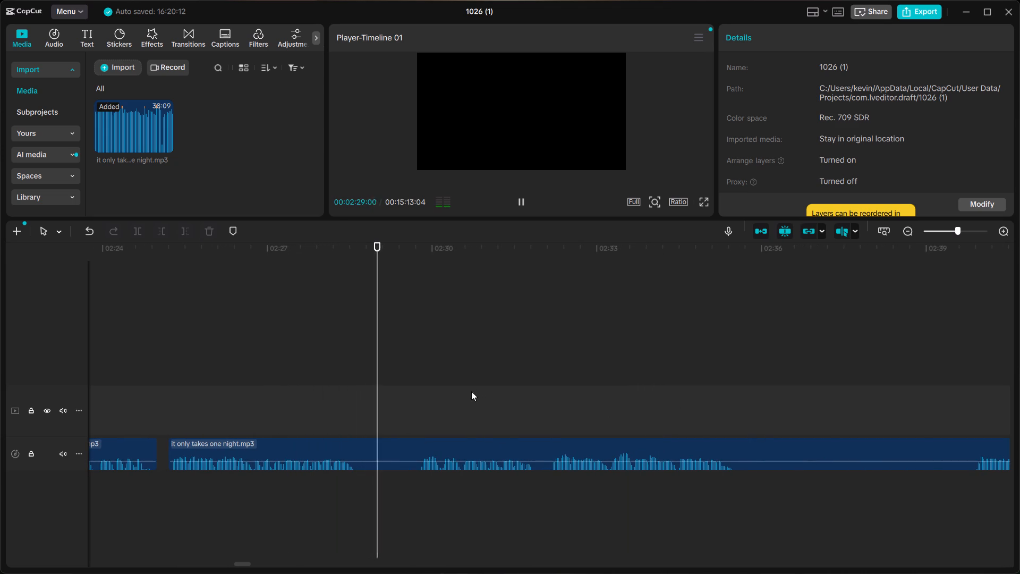
pyautogui.press('space')
# Play on from about 02:29 and split the clip in the pause at about 02:28:20.
pyautogui.click(412, 417)
pyautogui.press('space')
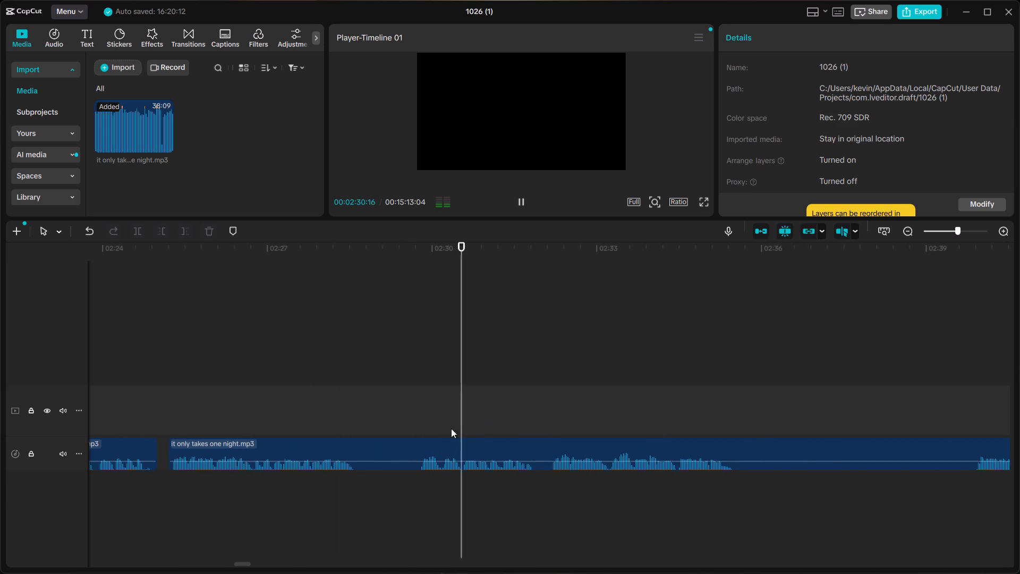
pyautogui.press('space')
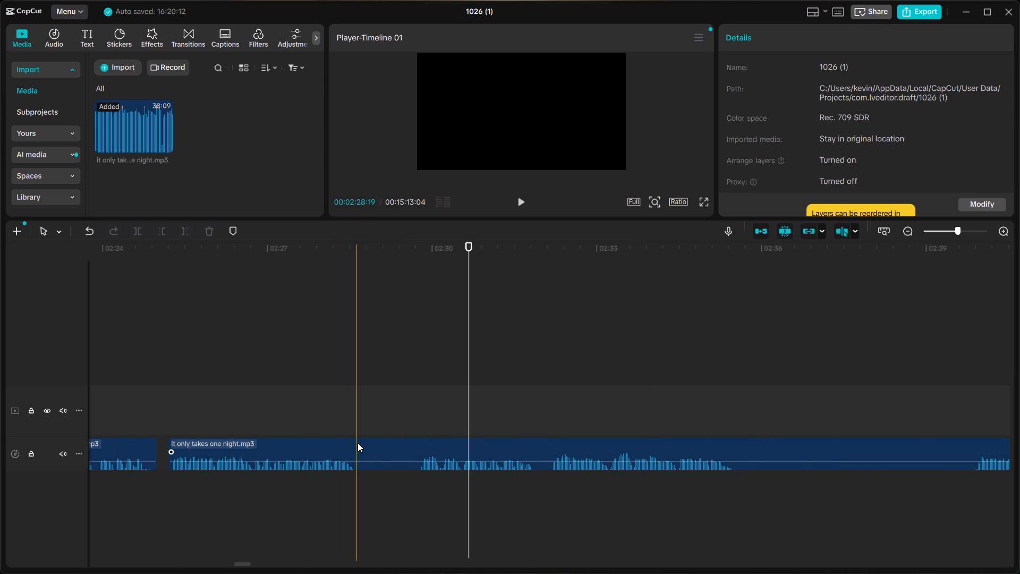
pyautogui.hotkey('ctrl', 'b')
pyautogui.click(359, 443)
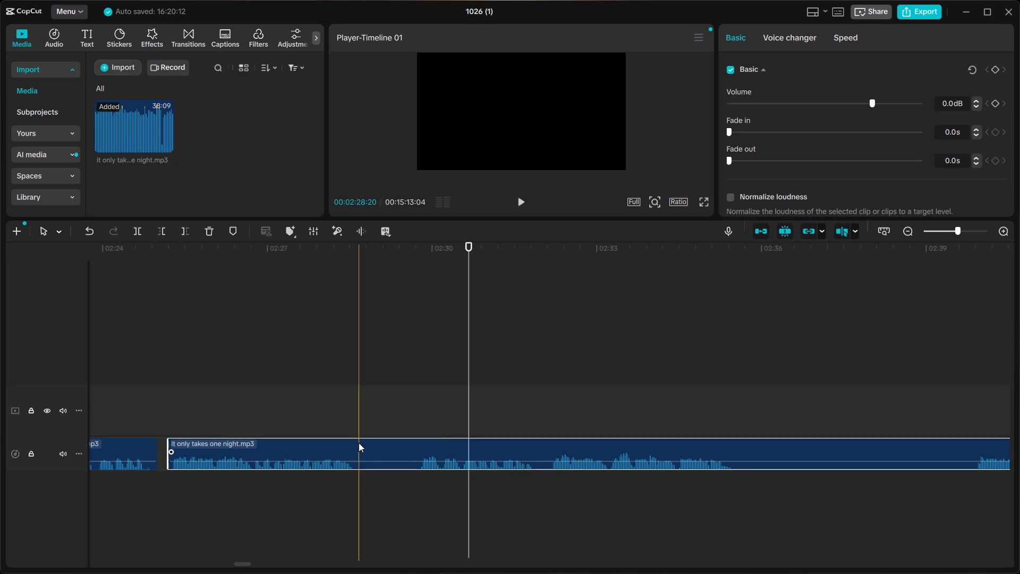
pyautogui.hotkey('ctrl', 'b')
# Listen to the following phrases, split at about 02:33:06, and delete the section between the cuts at 02:28:20 and 02:33:06.
pyautogui.click(546, 395)
pyautogui.press('space')
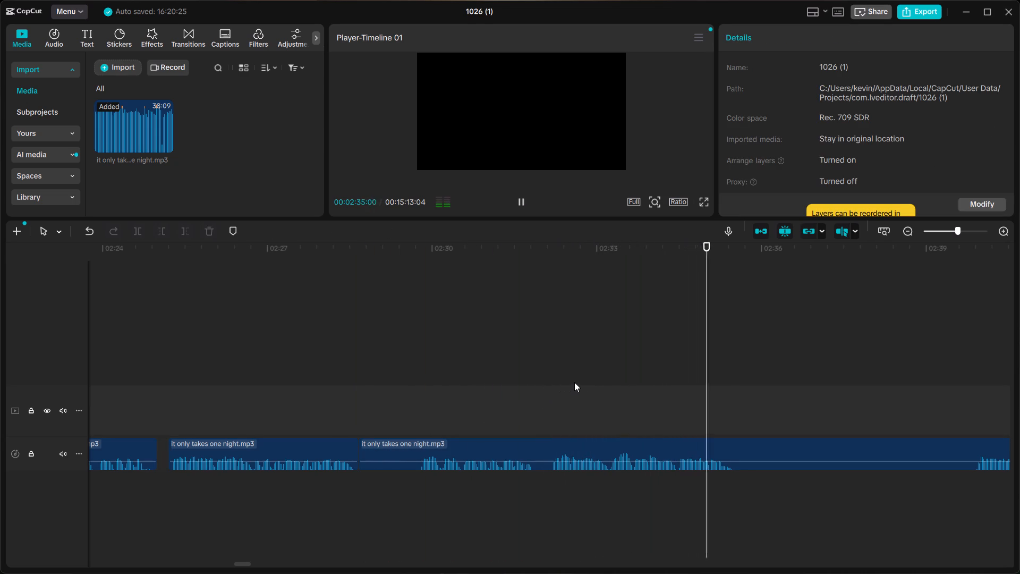
pyautogui.press('space')
pyautogui.keyDown('ctrl'); pyautogui.scroll(16, 755, 408); pyautogui.keyUp('ctrl')
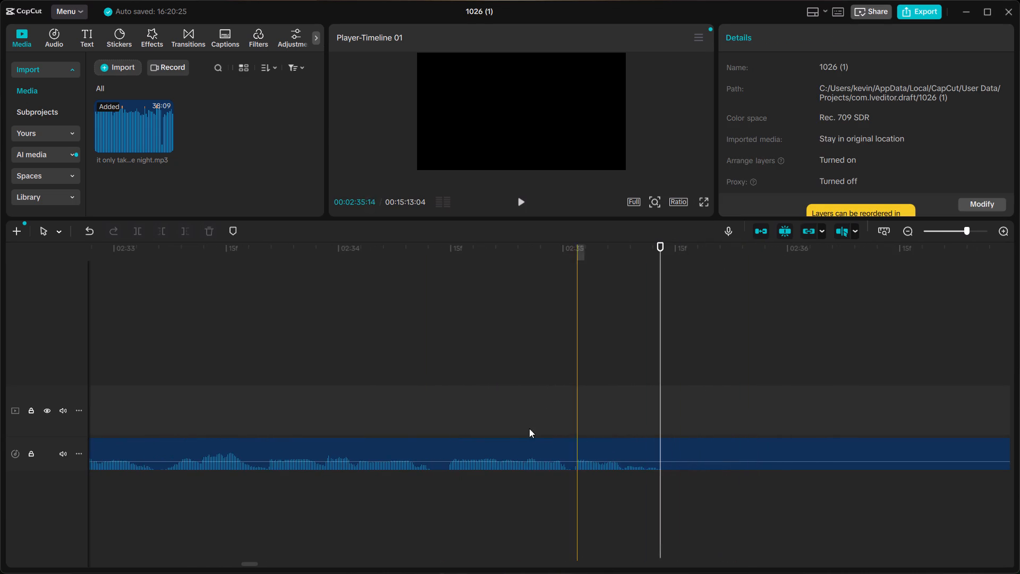
pyautogui.click(161, 455)
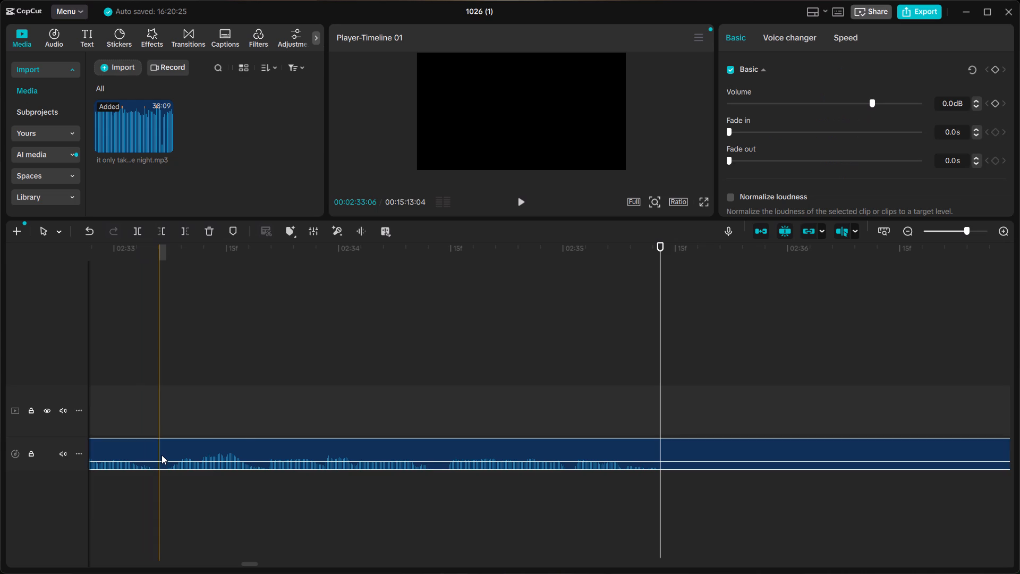
pyautogui.hotkey('ctrl', 'b')
pyautogui.click(159, 452)
pyautogui.click(147, 448)
pyautogui.keyDown('ctrl'); pyautogui.scroll(-12, 147, 448); pyautogui.keyUp('ctrl')
pyautogui.hscroll(1, 147, 448)
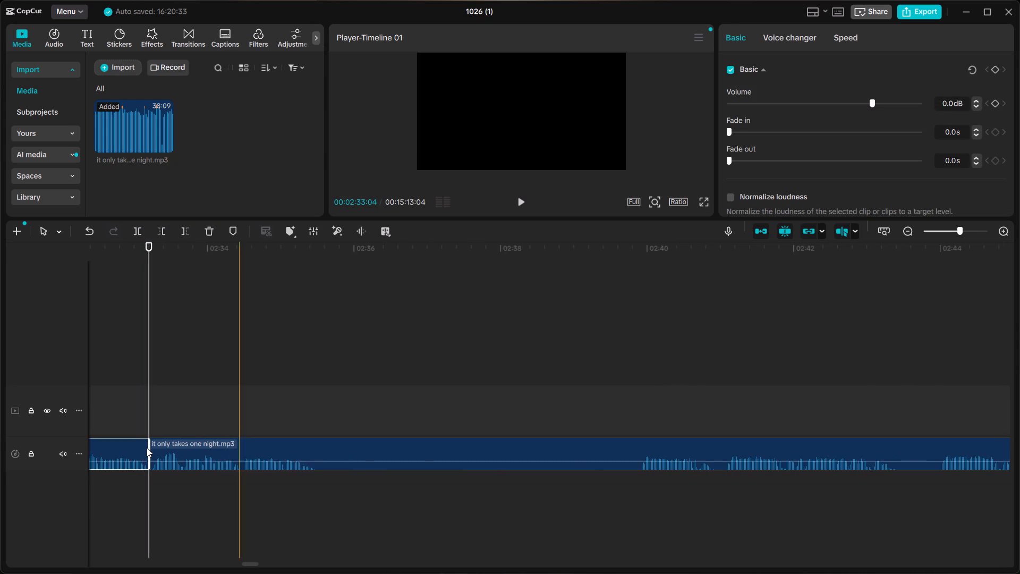
pyautogui.hscroll(2, 147, 448)
pyautogui.press('BackSpace')
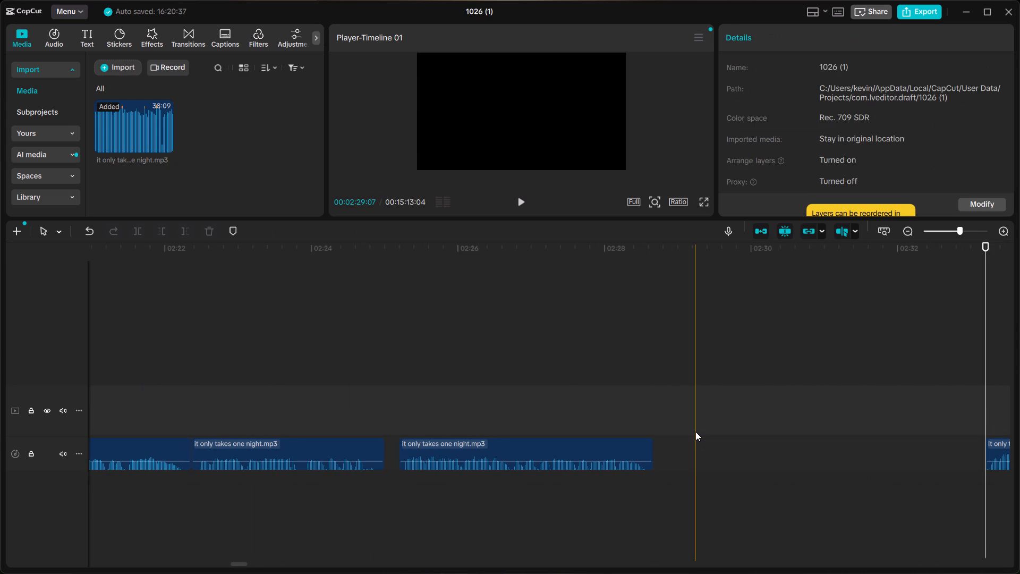
# Close the gap left after about 02:28:20 and replay the new join.
pyautogui.rightClick(690, 454)
pyautogui.click(709, 462)
pyautogui.click(585, 399)
pyautogui.press('space')
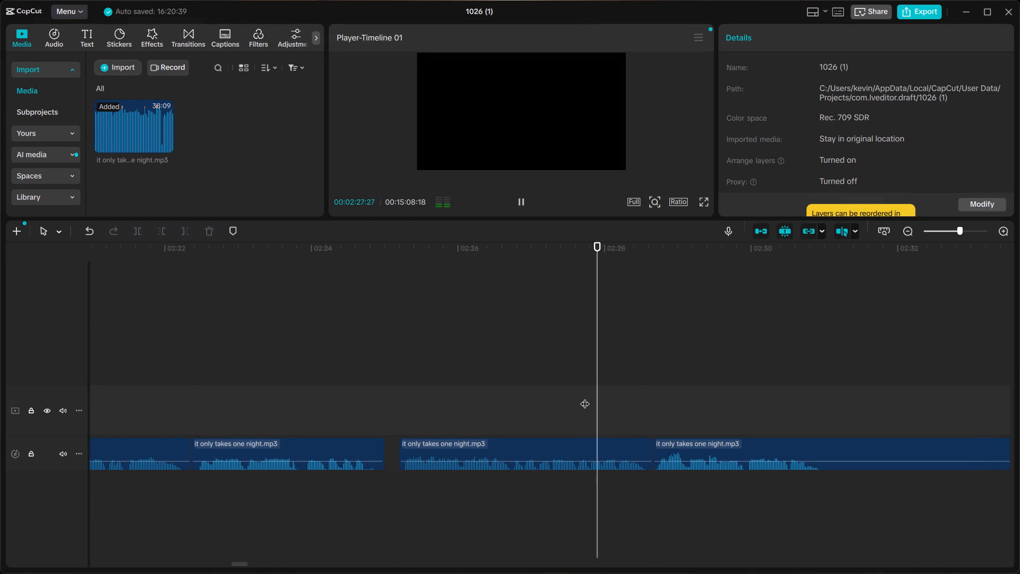
pyautogui.click(489, 382)
pyautogui.press('space')
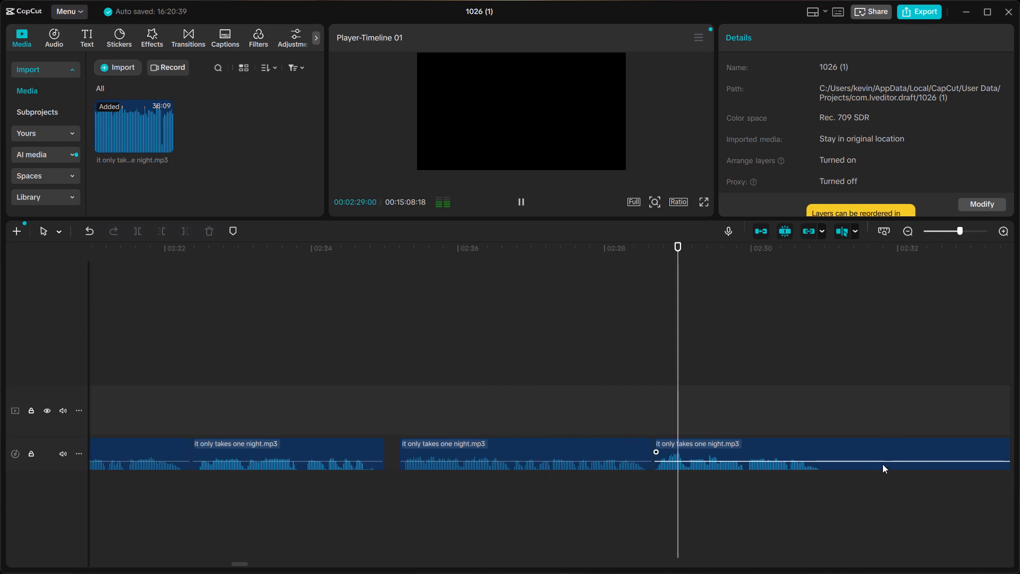
# Split the audio after the phrase ending at about 02:31:02.
pyautogui.press('space')
pyautogui.click(831, 449)
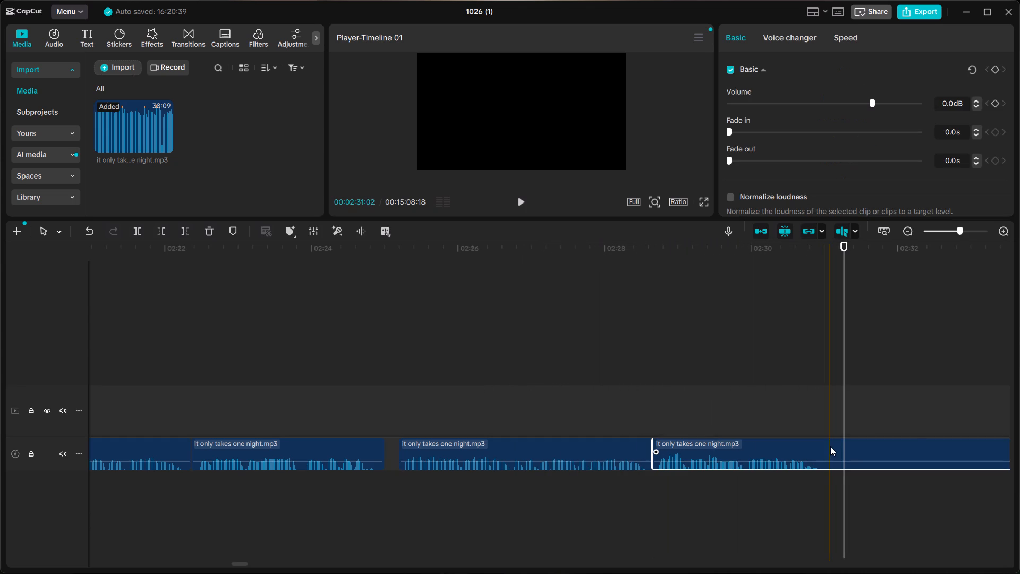
pyautogui.hotkey('ctrl', 'b')
# Give the clip between 02:28:20 and 02:31:02 a 0.1 s fade-in and -1.4 dB volume, and replay the join.
pyautogui.click(805, 443)
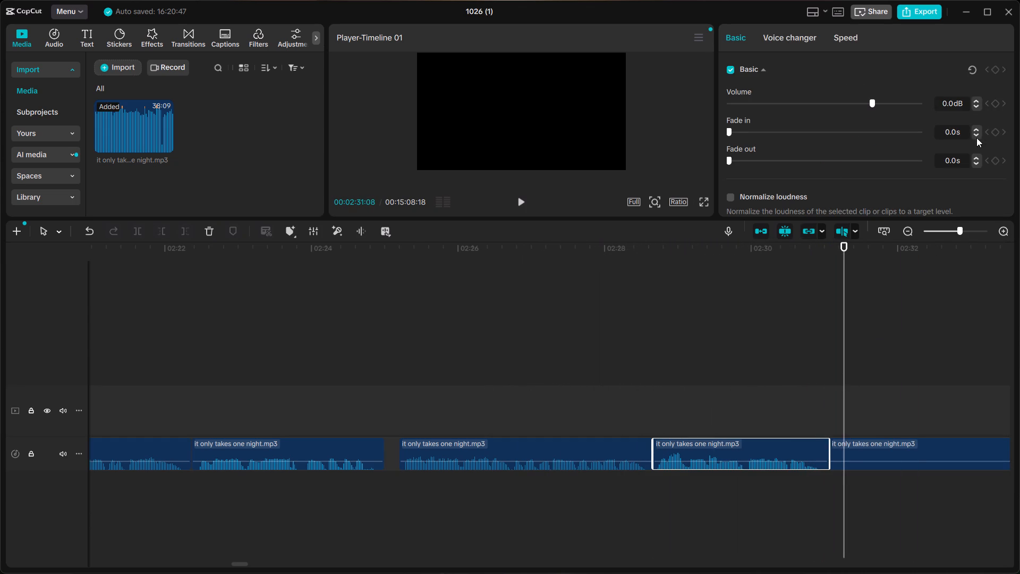
pyautogui.click(978, 130)
pyautogui.tripleClick(975, 105)
pyautogui.tripleClick(975, 105)
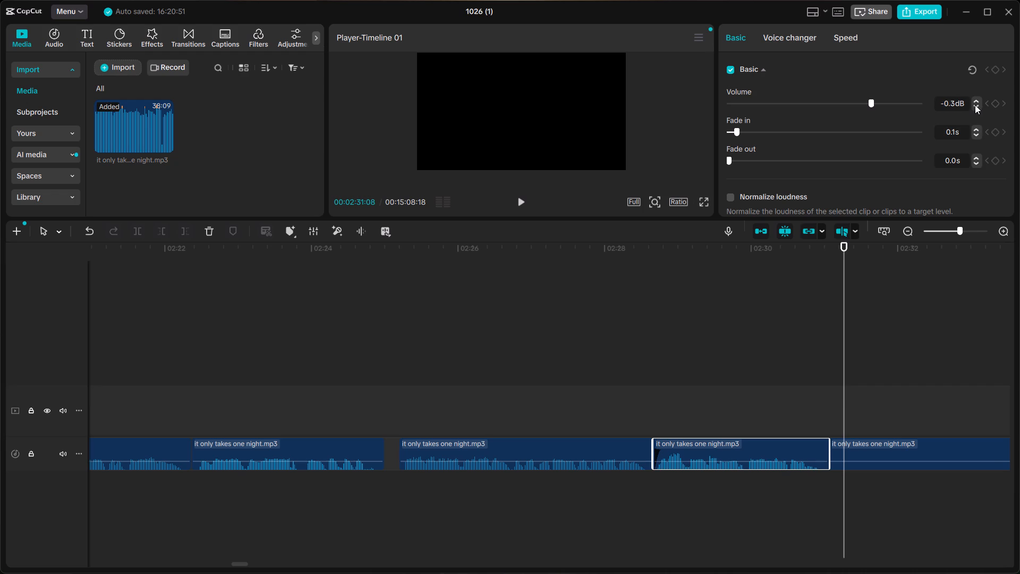
pyautogui.tripleClick(975, 105)
pyautogui.click(975, 105)
pyautogui.tripleClick(975, 105)
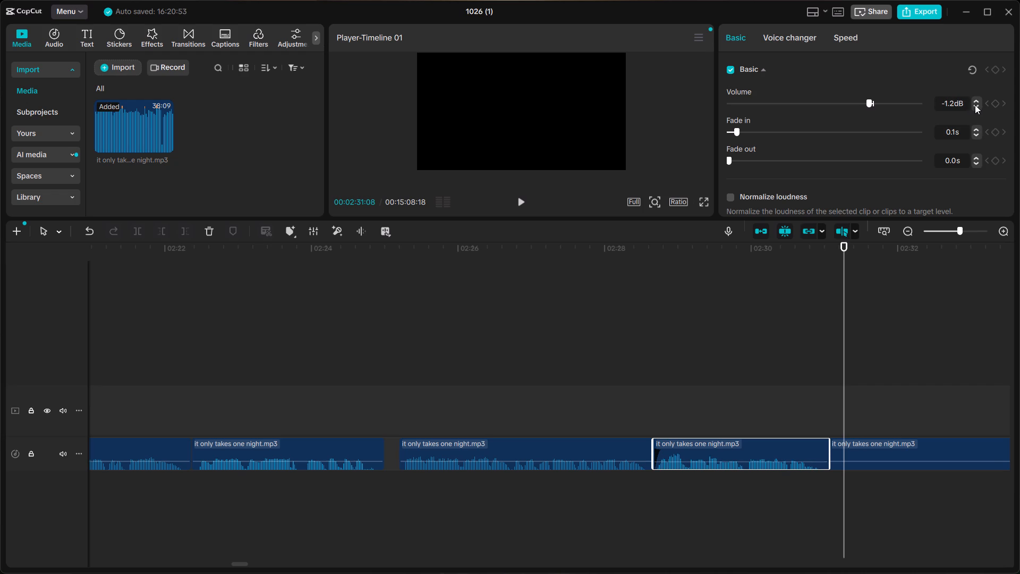
pyautogui.click(975, 105)
pyautogui.click(505, 325)
pyautogui.press('space')
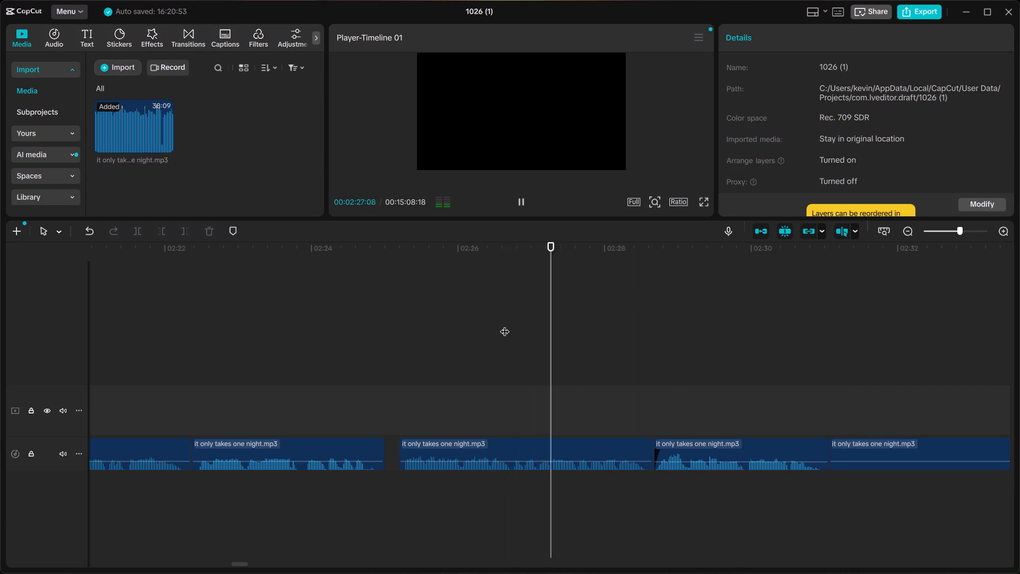
pyautogui.click(345, 373)
pyautogui.click(420, 350)
pyautogui.press('space')
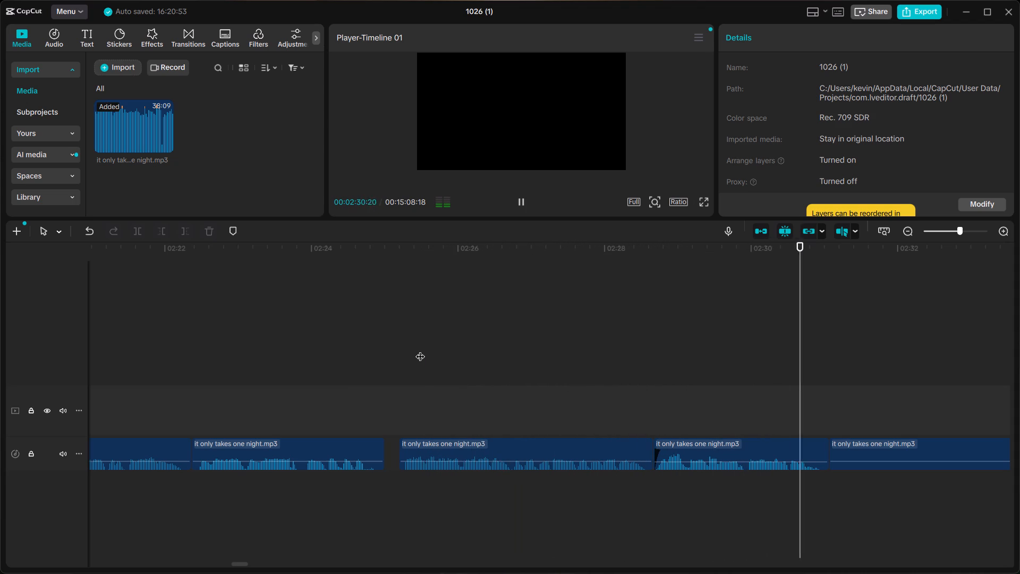
pyautogui.press('space')
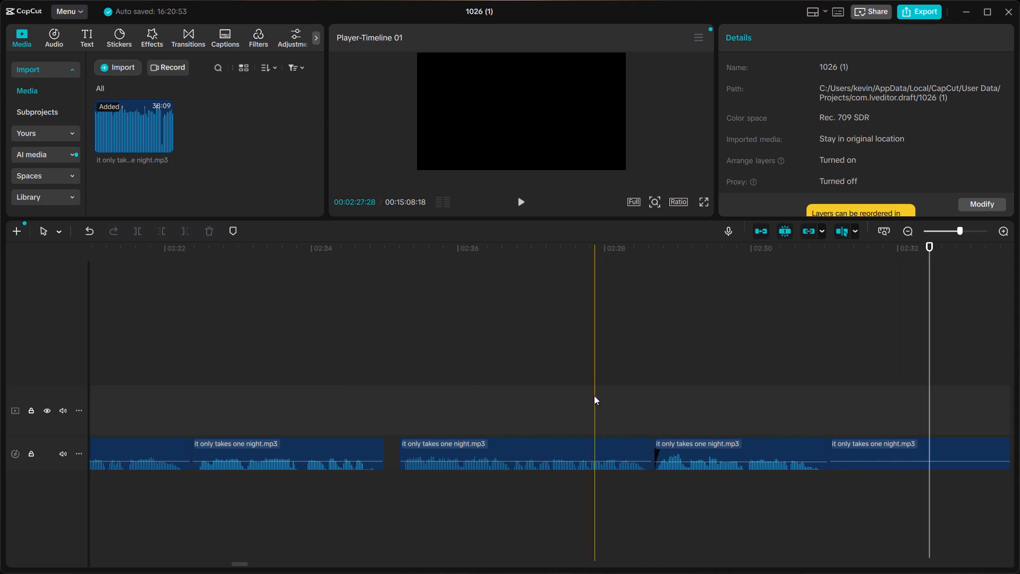
# Lengthen the fade-in on the same clip and replay the transition through the end of its phrase.
pyautogui.click(594, 395)
pyautogui.click(673, 452)
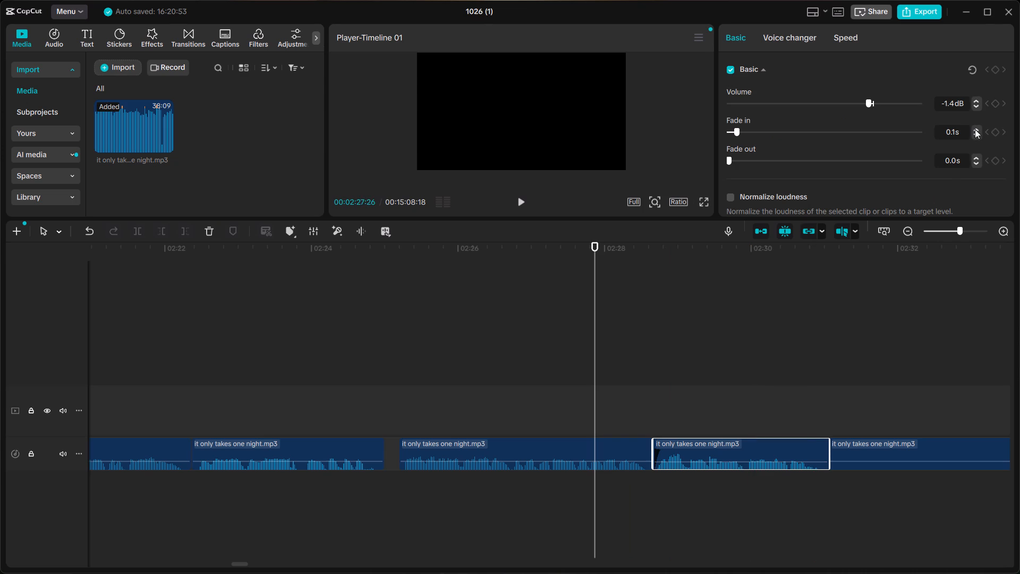
pyautogui.tripleClick(975, 129)
pyautogui.doubleClick(975, 129)
pyautogui.click(535, 272)
pyautogui.press('space')
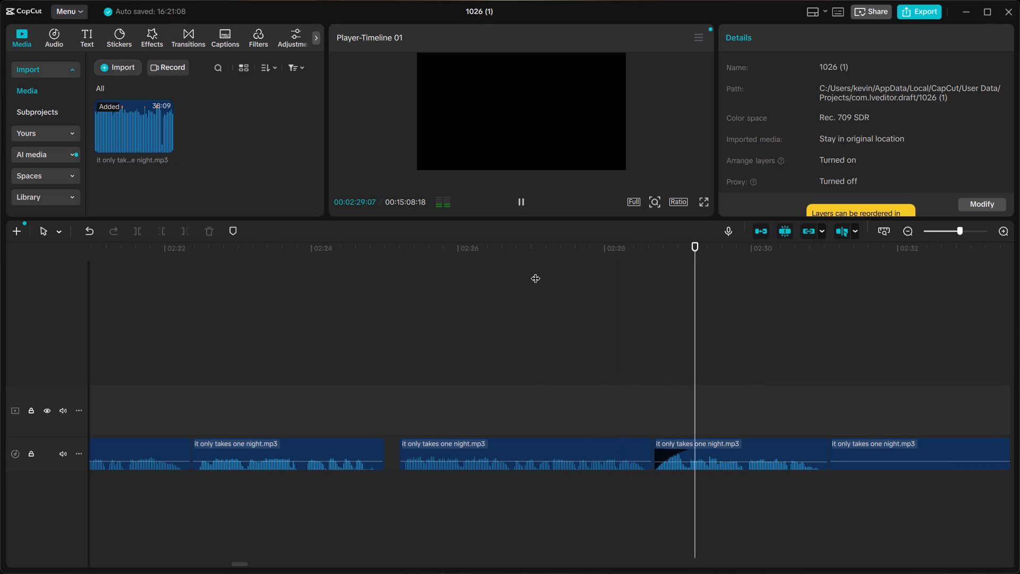
pyautogui.click(473, 299)
pyautogui.press('space')
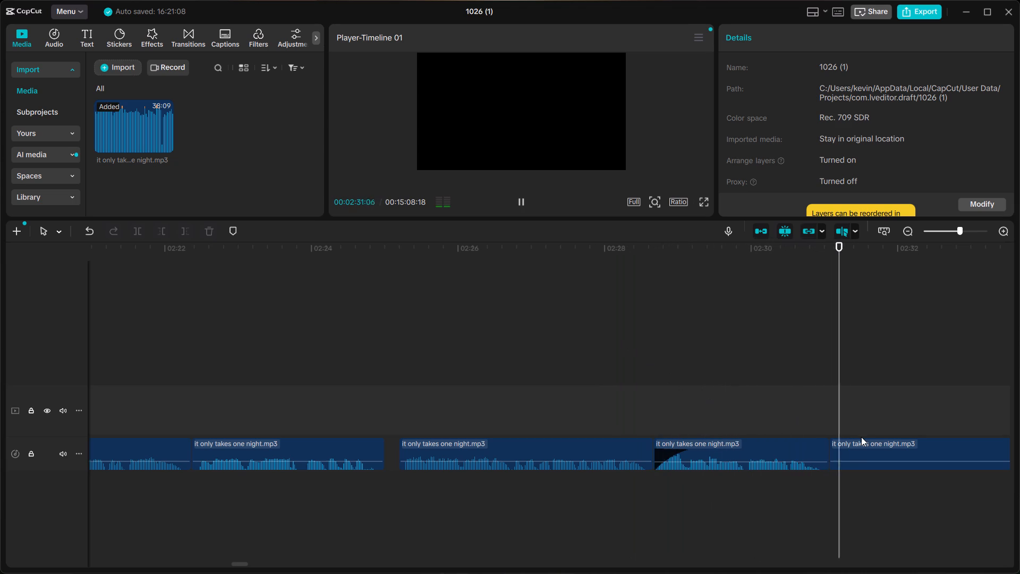
pyautogui.press('space')
# Audition the successive takes between about 02:35 and 02:57 to choose where the audio to keep starts.
pyautogui.hscroll(-2, 861, 437)
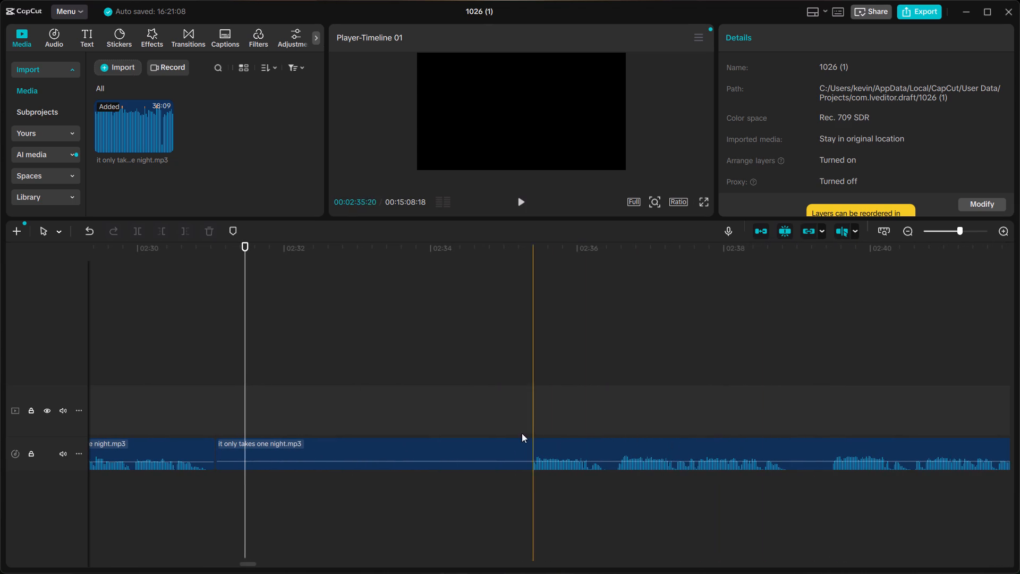
pyautogui.click(524, 430)
pyautogui.press('space')
pyautogui.press('space')
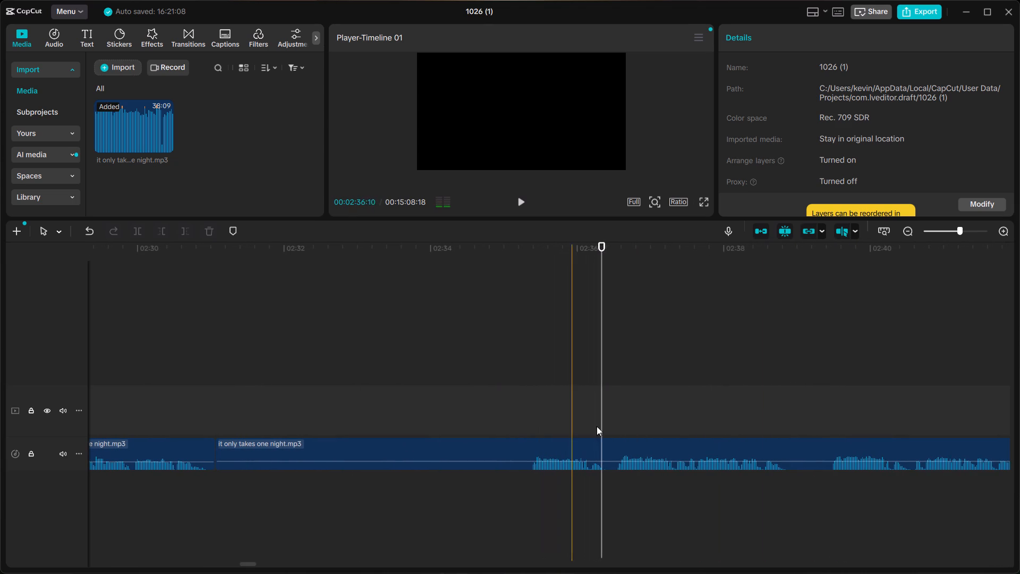
pyautogui.click(613, 426)
pyautogui.press('space')
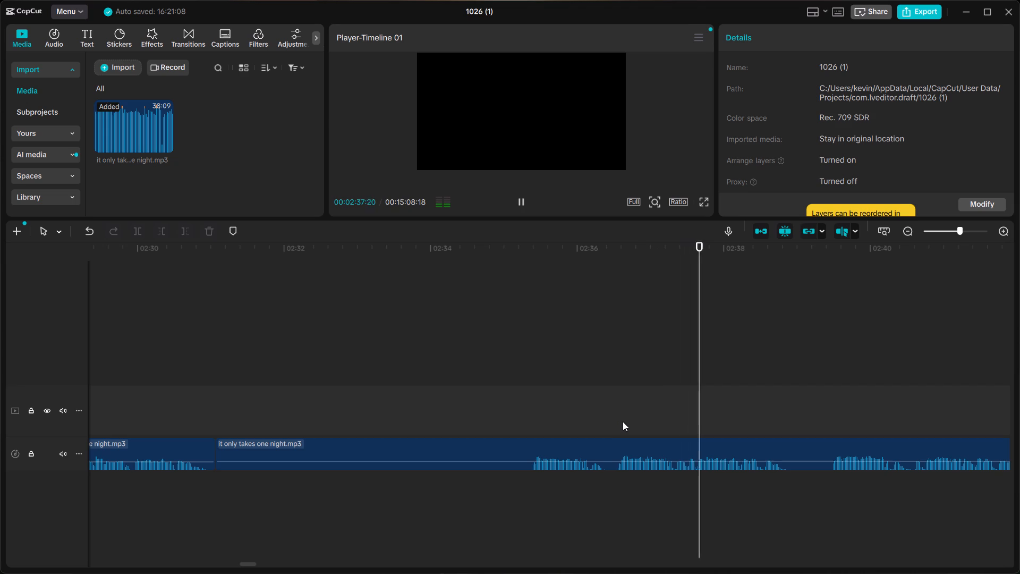
pyautogui.click(832, 435)
pyautogui.press('space')
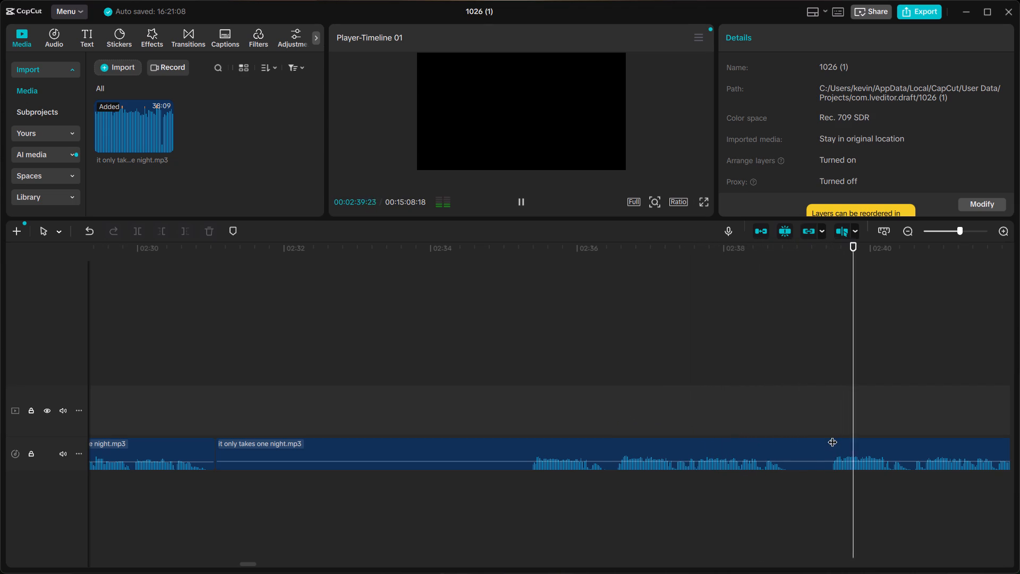
pyautogui.hscroll(-2, 832, 435)
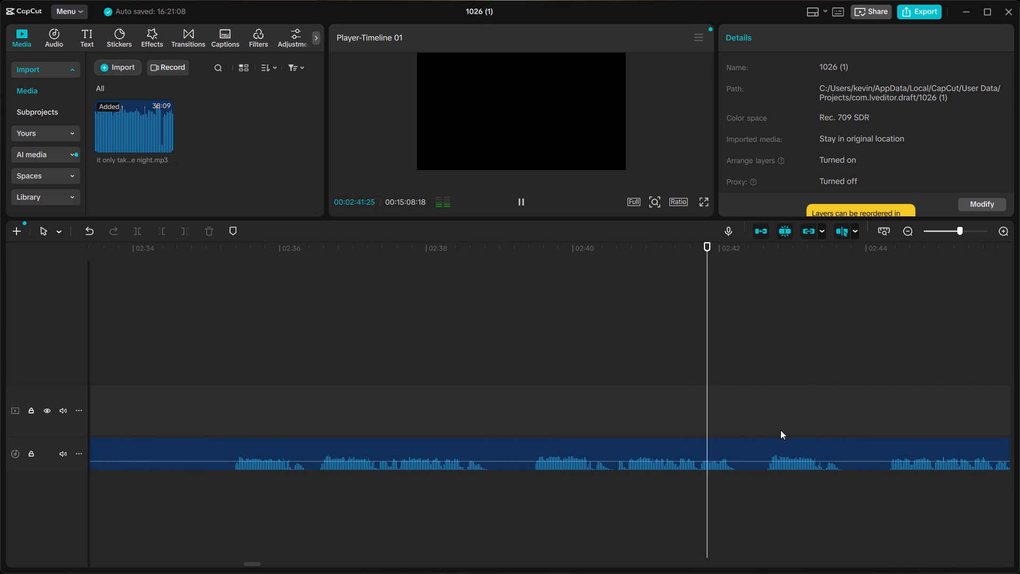
pyautogui.click(769, 433)
pyautogui.press('space')
pyautogui.hscroll(-1, 769, 433)
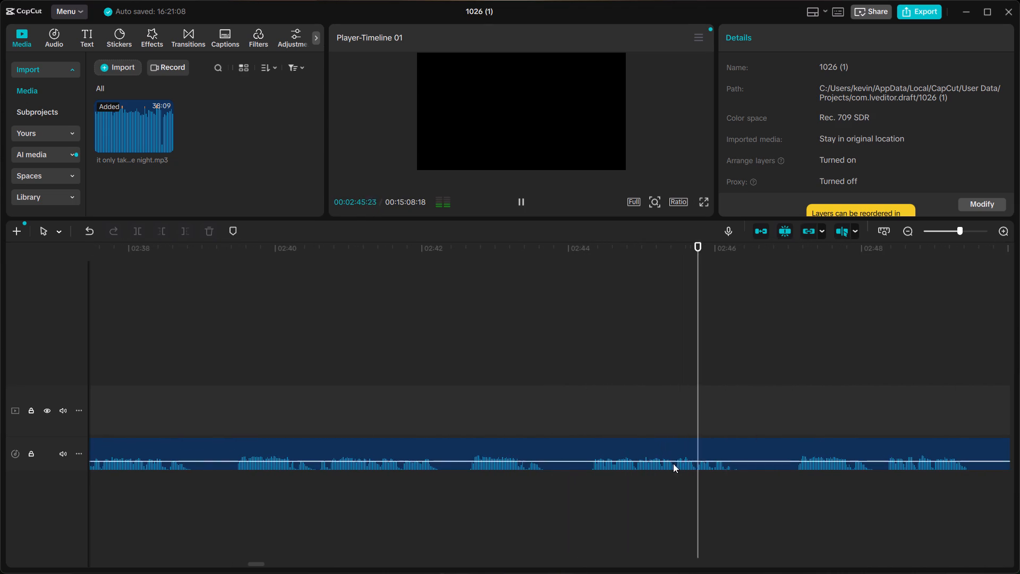
pyautogui.click(794, 432)
pyautogui.press('space')
pyautogui.hscroll(-1, 796, 432)
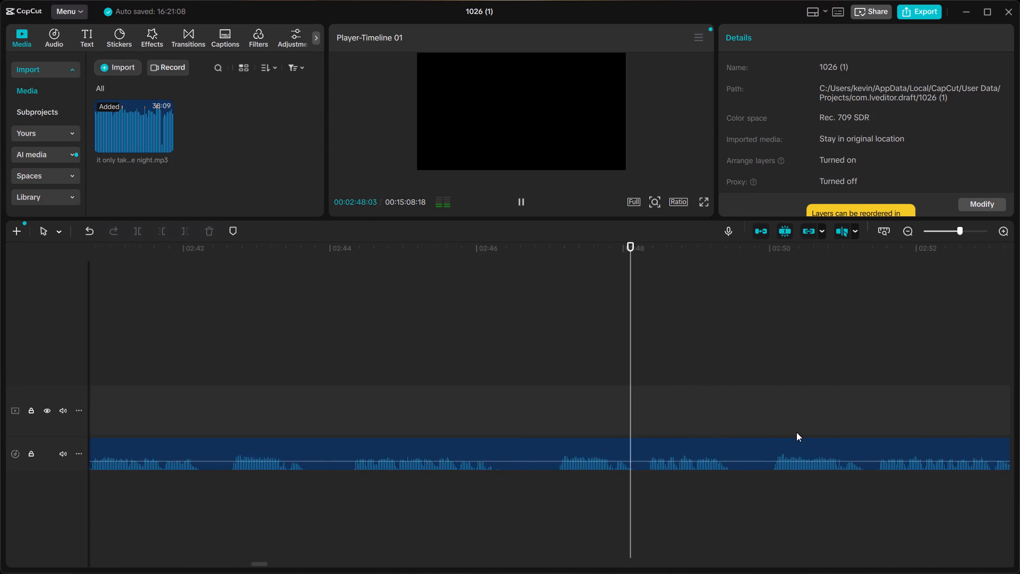
pyautogui.hscroll(-1, 796, 432)
pyautogui.click(749, 429)
pyautogui.press('space')
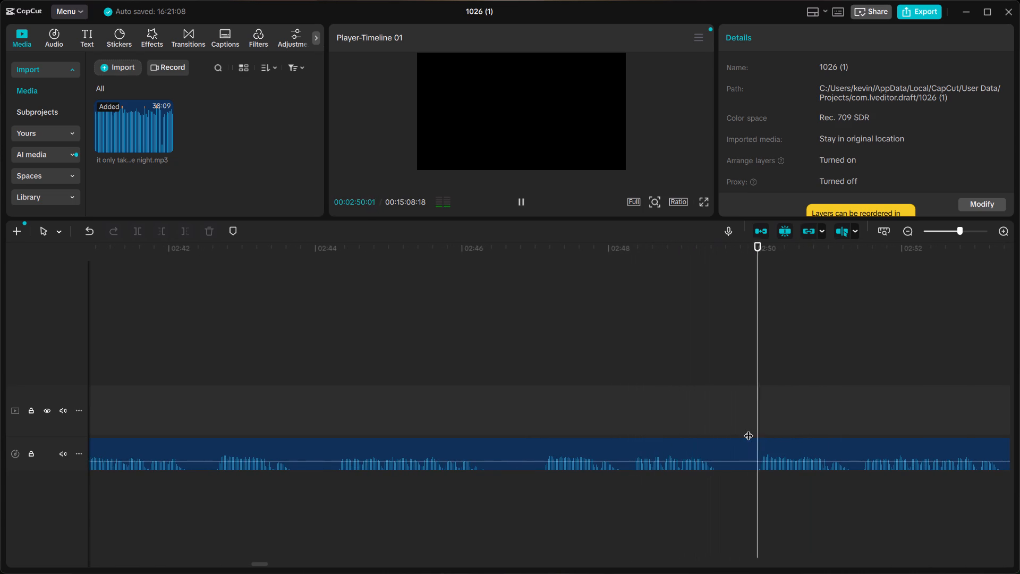
pyautogui.hscroll(-2, 749, 429)
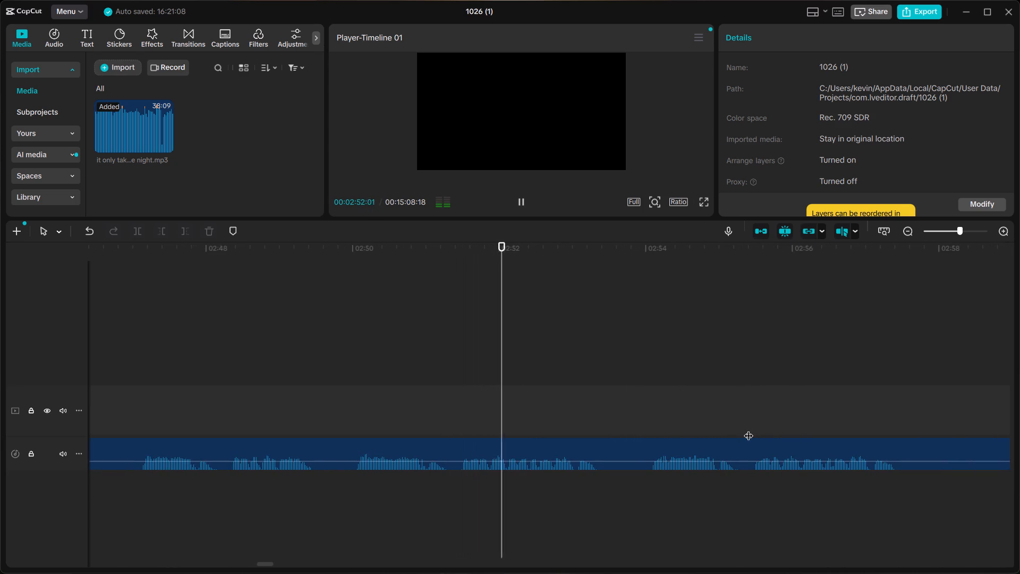
pyautogui.click(647, 424)
pyautogui.press('space')
pyautogui.hscroll(-1, 647, 424)
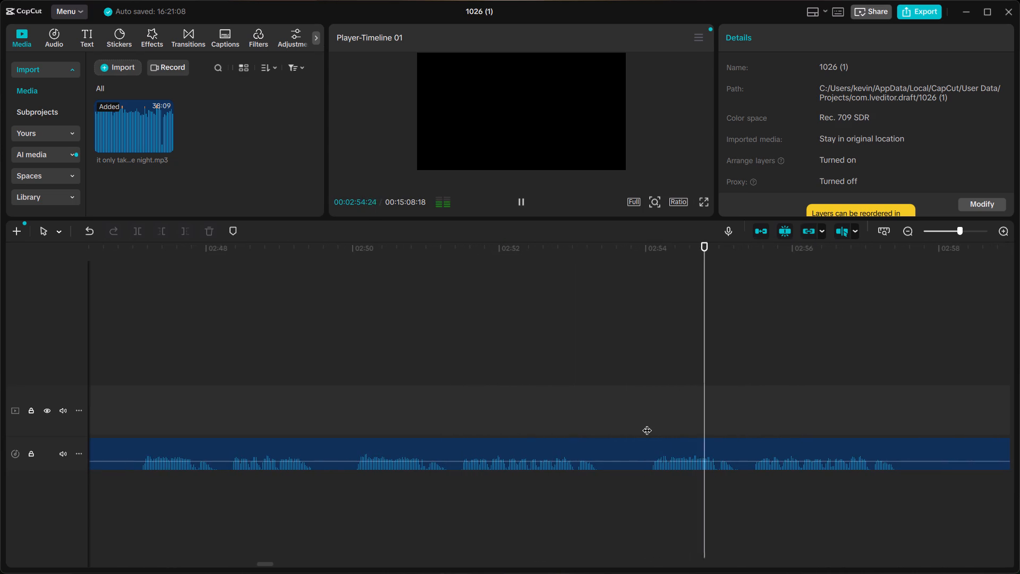
pyautogui.hscroll(-1, 647, 424)
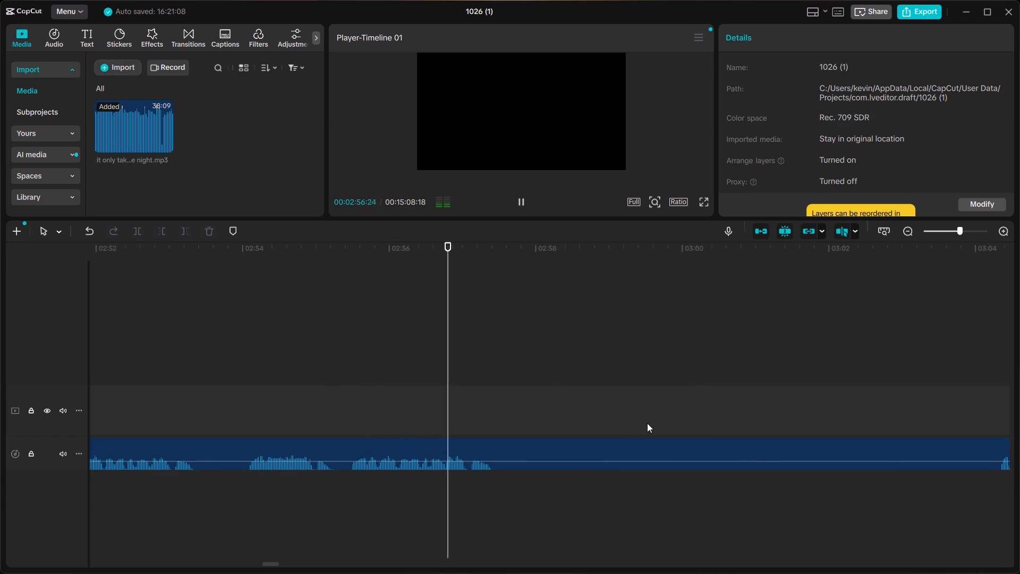
pyautogui.press('space')
# Split the audio at about 02:54:02 and delete the takes between 02:31:02 and that cut.
pyautogui.click(248, 448)
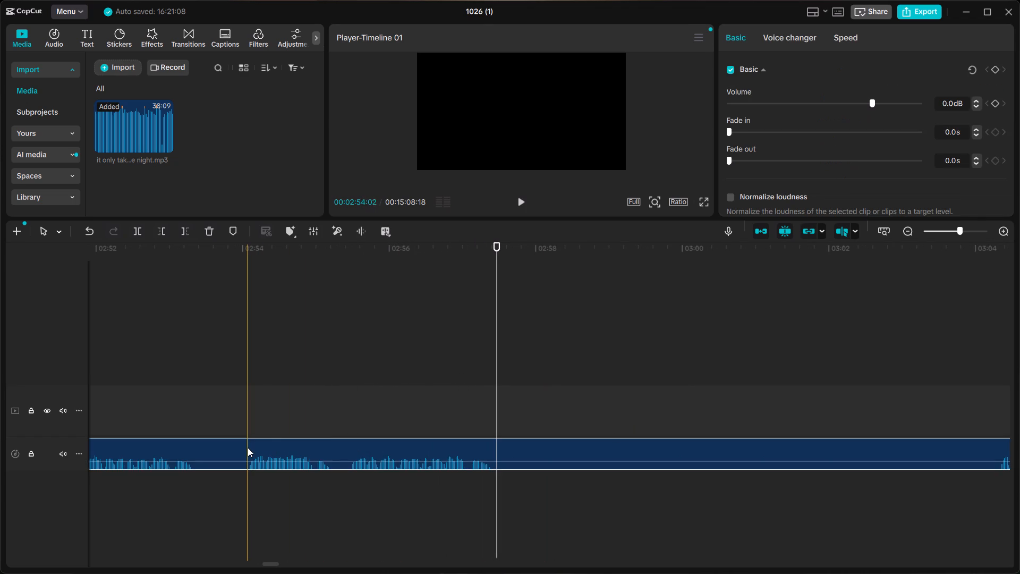
pyautogui.hotkey('ctrl', 'b')
pyautogui.click(221, 452)
pyautogui.keyDown('ctrl'); pyautogui.scroll(-4, 221, 452); pyautogui.keyUp('ctrl')
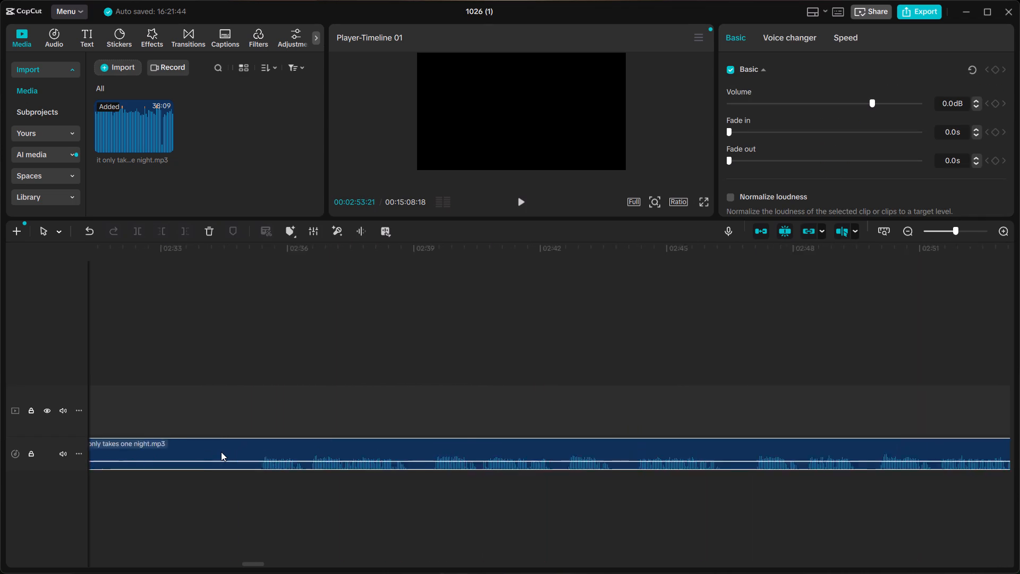
pyautogui.keyDown('ctrl'); pyautogui.scroll(-3, 221, 452); pyautogui.keyUp('ctrl')
pyautogui.press('BackSpace')
# Move the remaining audio back to about 02:31:03, just after the preceding clip, and play the join.
pyautogui.hscroll(-2, 221, 452)
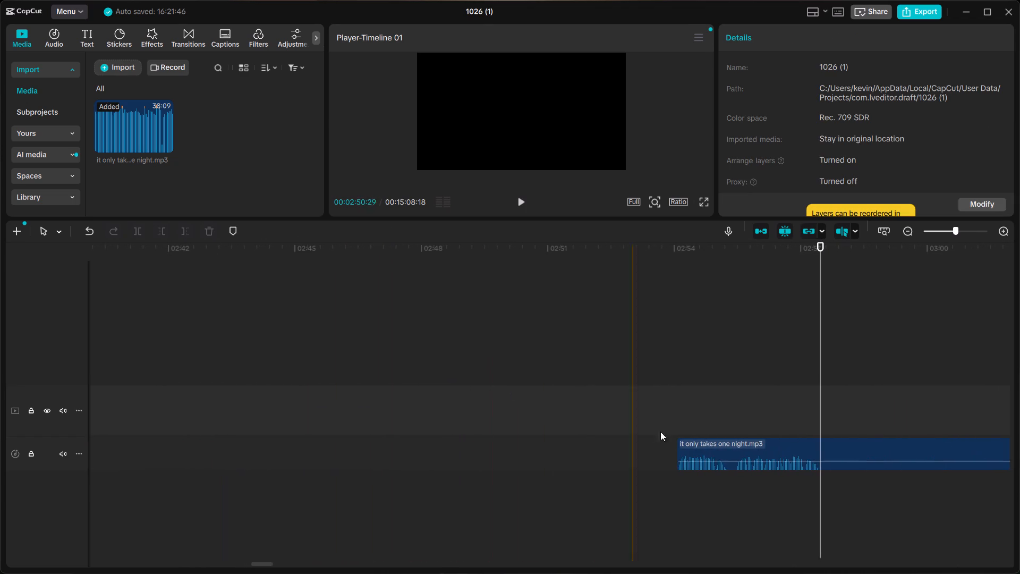
pyautogui.click(728, 441)
pyautogui.moveTo(728, 441); pyautogui.dragTo(648, 445)
pyautogui.hscroll(5, 705, 445)
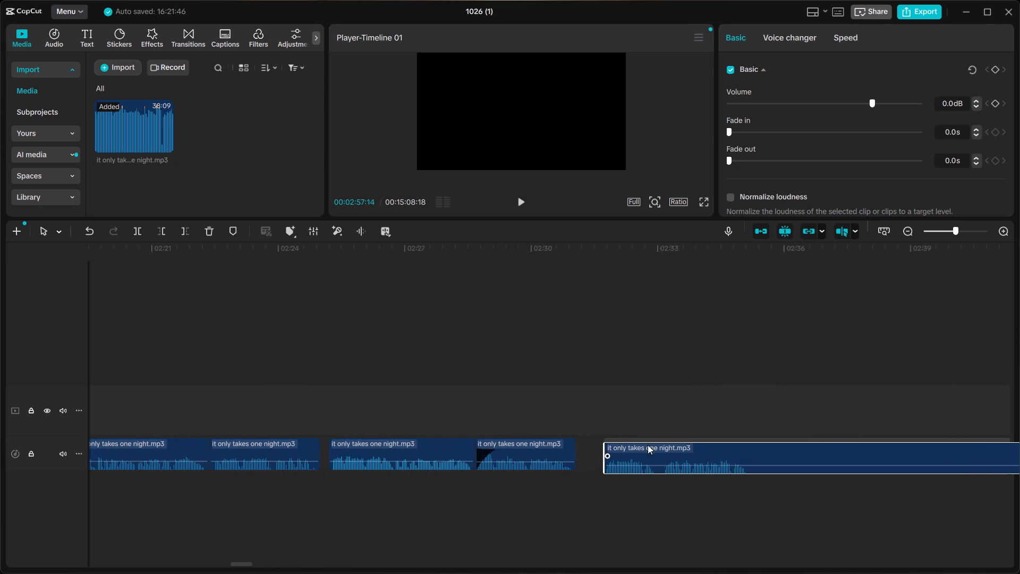
pyautogui.moveTo(648, 445); pyautogui.dragTo(627, 442)
pyautogui.click(520, 412)
pyautogui.press('space')
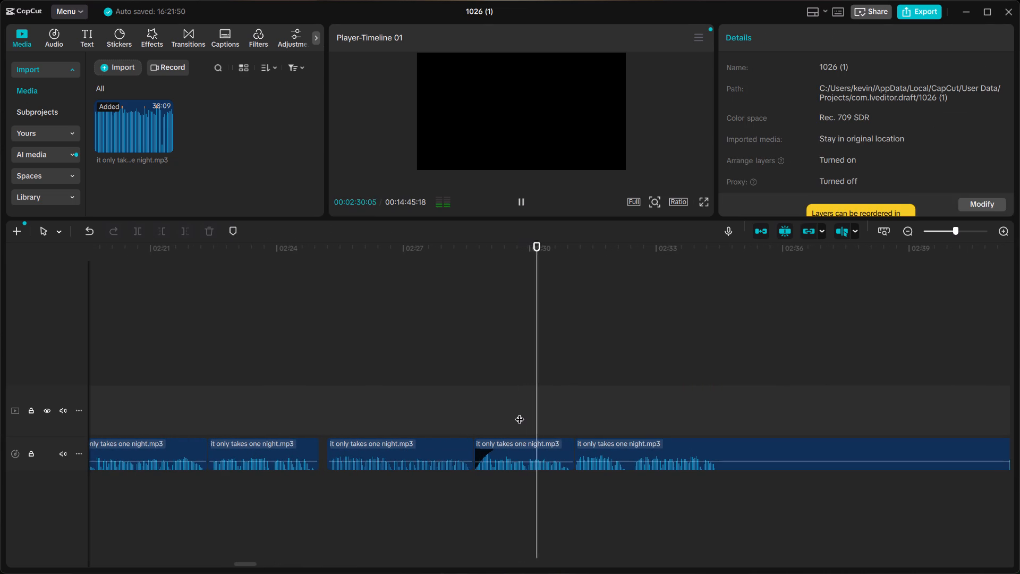
pyautogui.click(475, 408)
pyautogui.press('space')
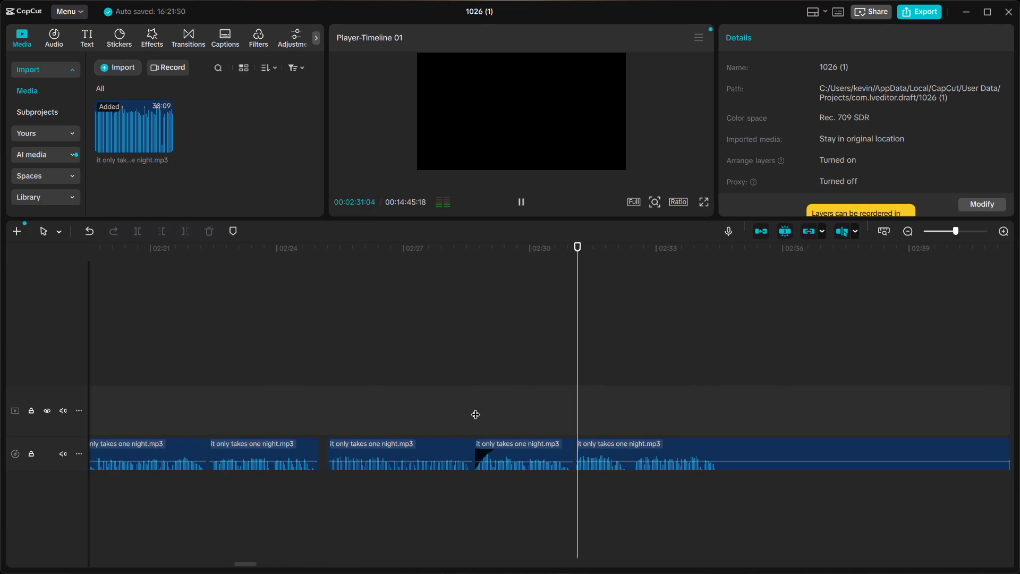
pyautogui.press('space')
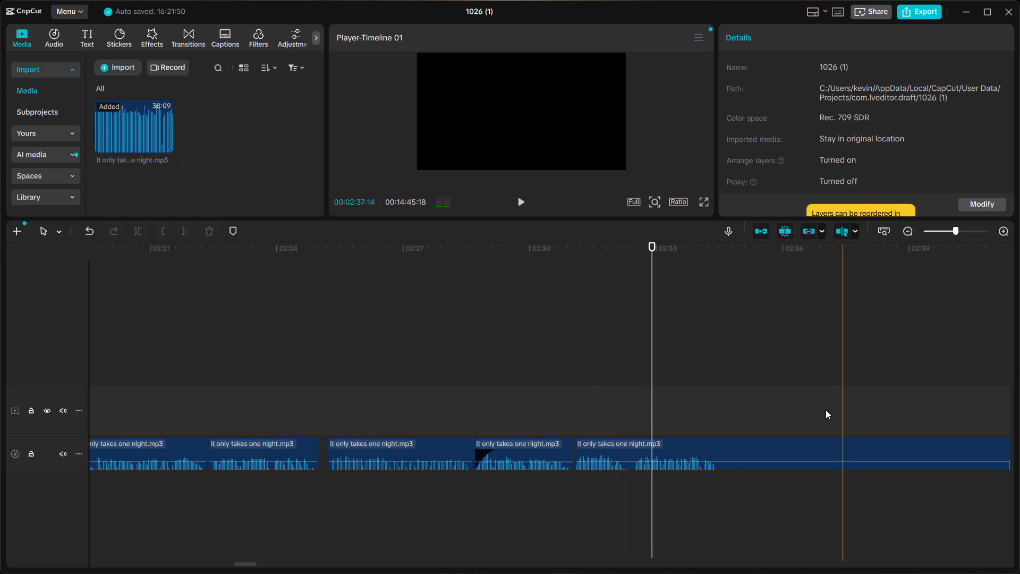
# Shift the clip starting near 02:31 about two frames later and replay the join.
pyautogui.keyDown('ctrl'); pyautogui.scroll(9, 732, 430); pyautogui.keyUp('ctrl')
pyautogui.doubleClick(458, 442)
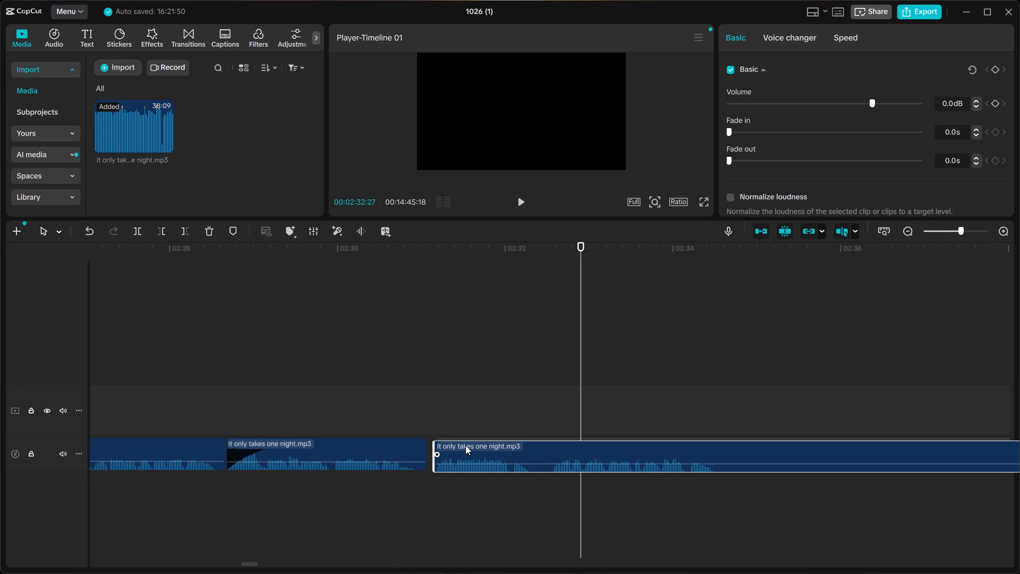
pyautogui.click(283, 377)
pyautogui.press('space')
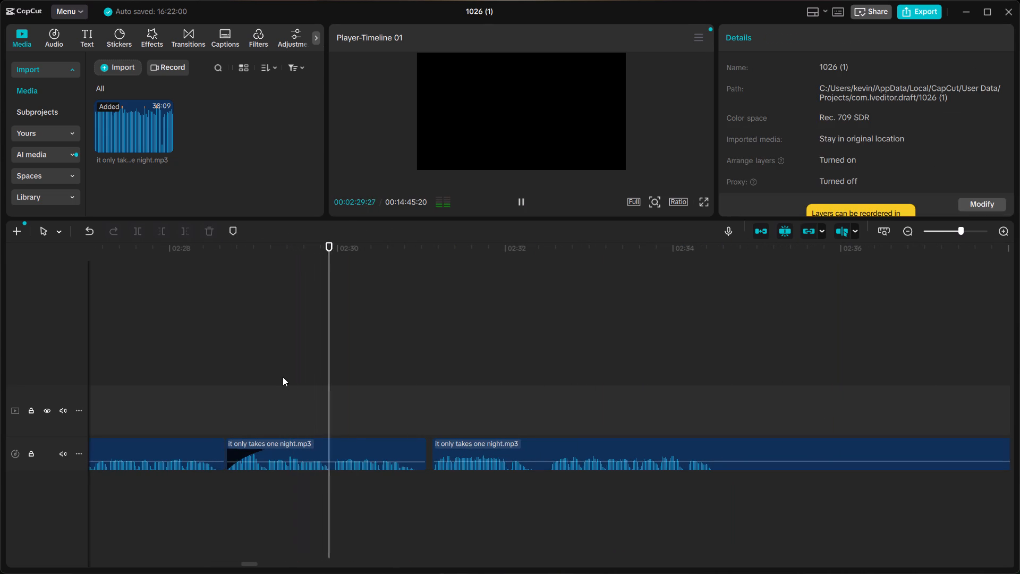
pyautogui.click(238, 381)
pyautogui.press('space')
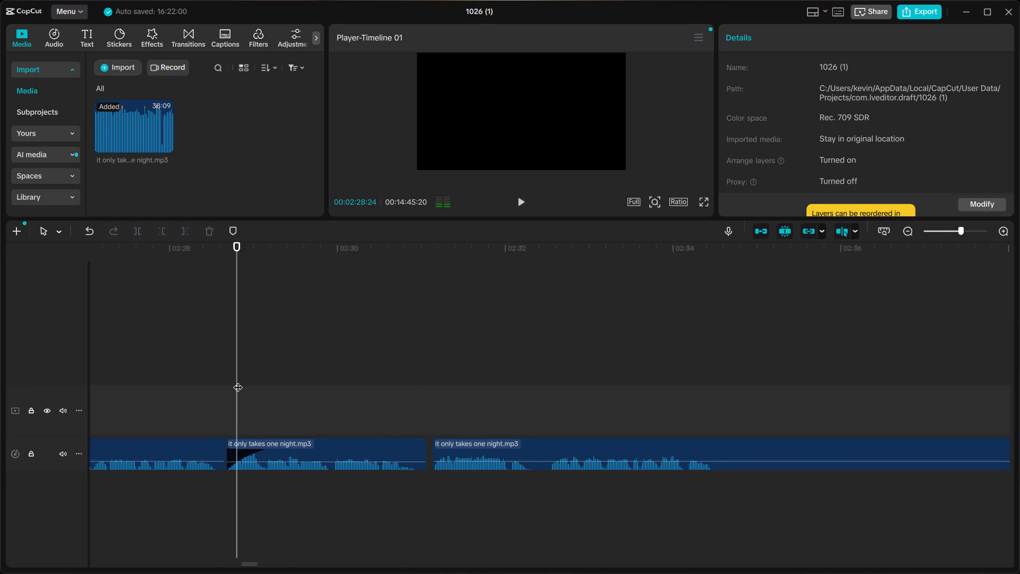
pyautogui.press('space')
# Extend the start of that clip slightly earlier to narrow the gap with the preceding clip, and replay the join.
pyautogui.click(445, 446)
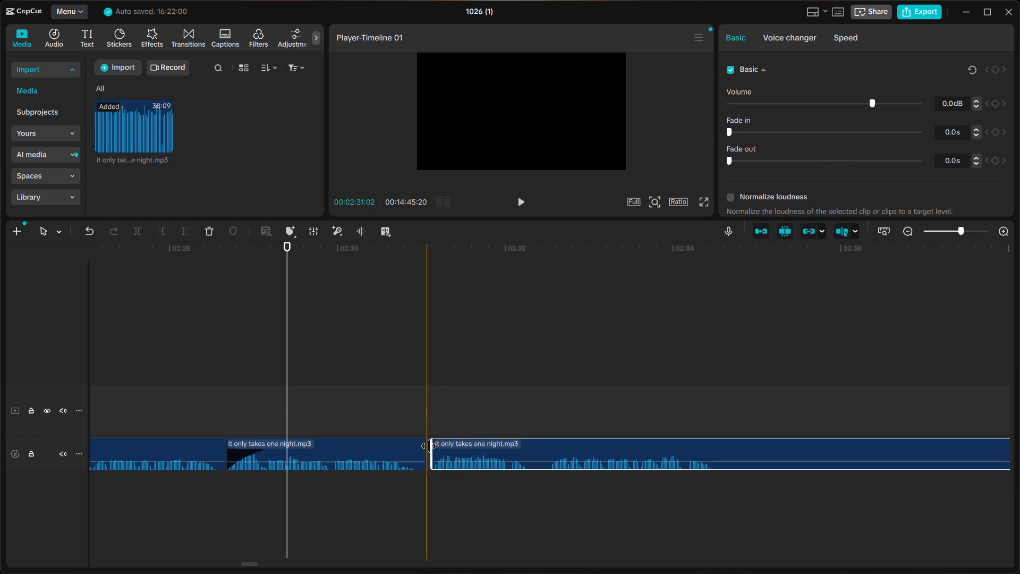
pyautogui.click(431, 446)
pyautogui.click(328, 395)
pyautogui.press('space')
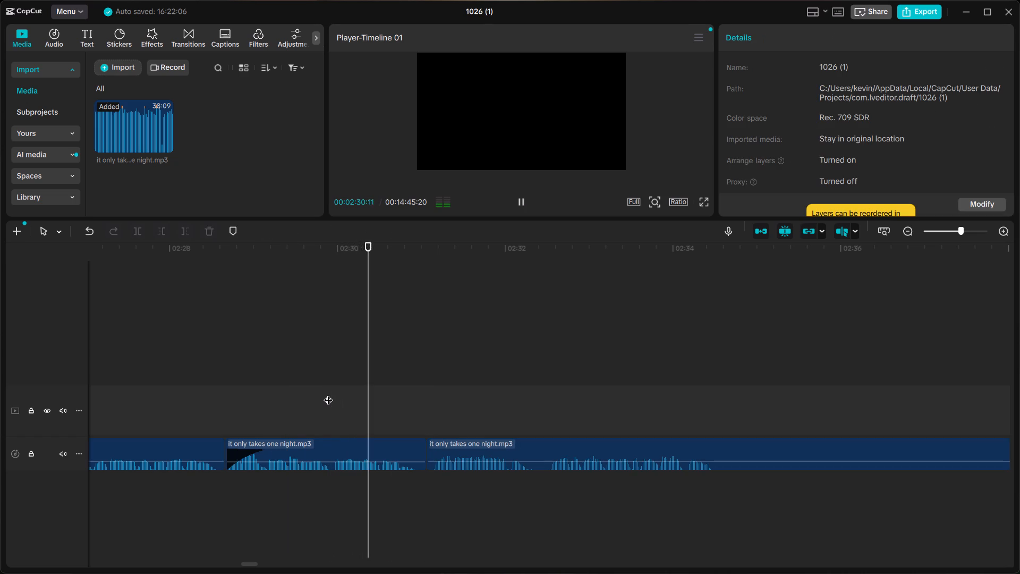
pyautogui.click(215, 394)
pyautogui.press('space')
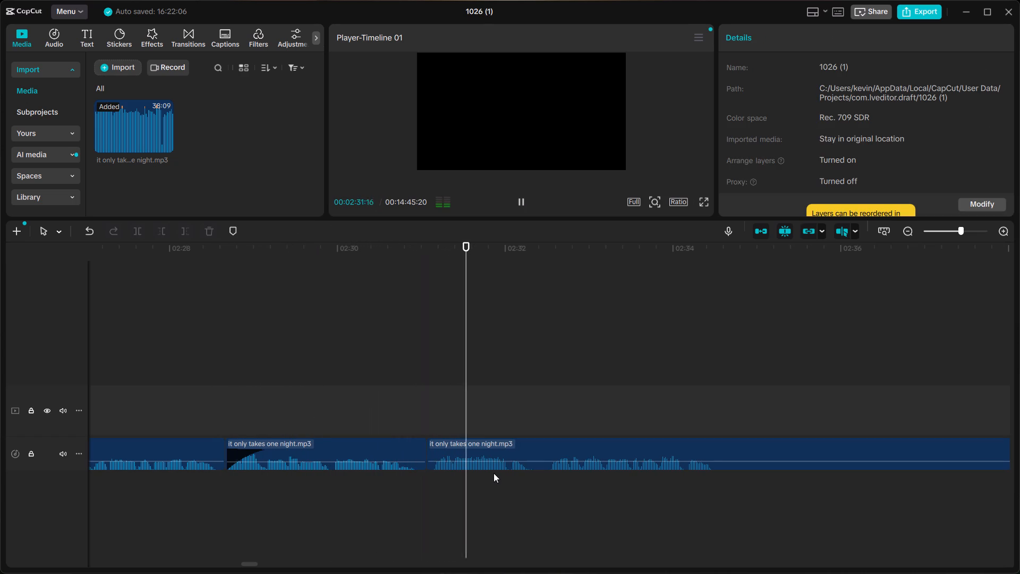
# Play to the end of the phrase and split the audio right after it, at about 02:34:17.
pyautogui.hscroll(-1, 577, 476)
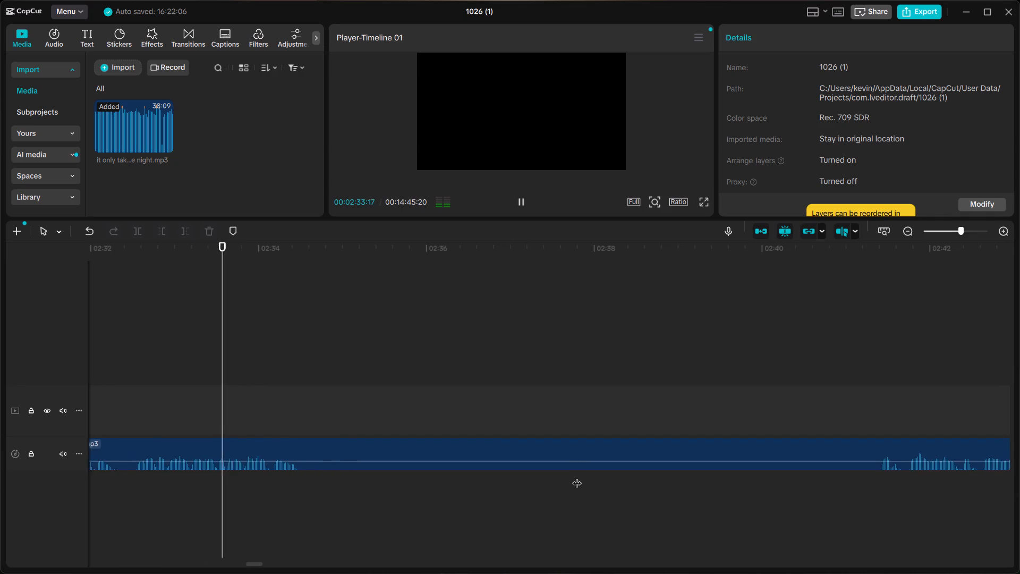
pyautogui.hscroll(-1, 577, 476)
pyautogui.press('space')
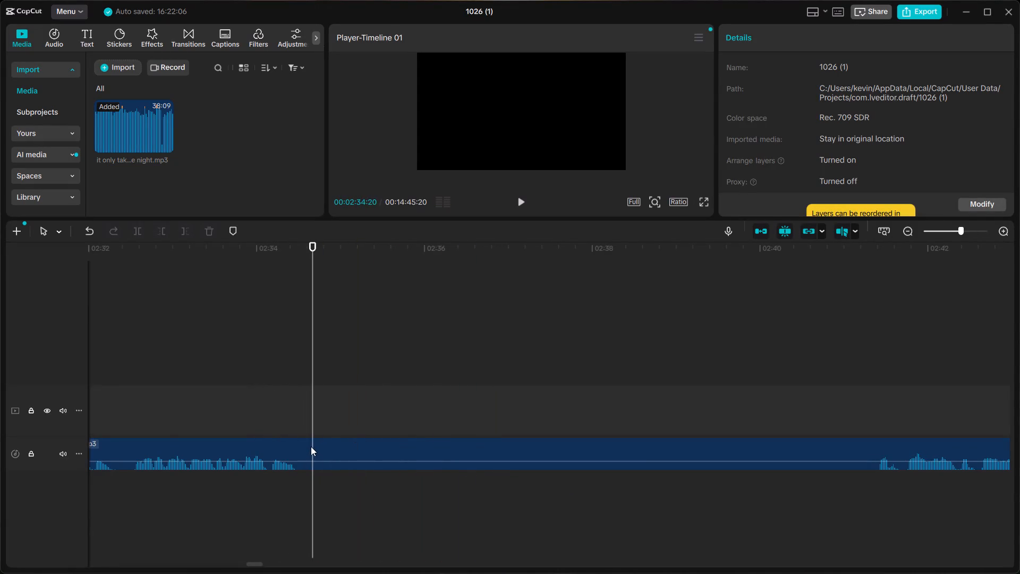
pyautogui.click(305, 443)
pyautogui.hotkey('ctrl', 'b')
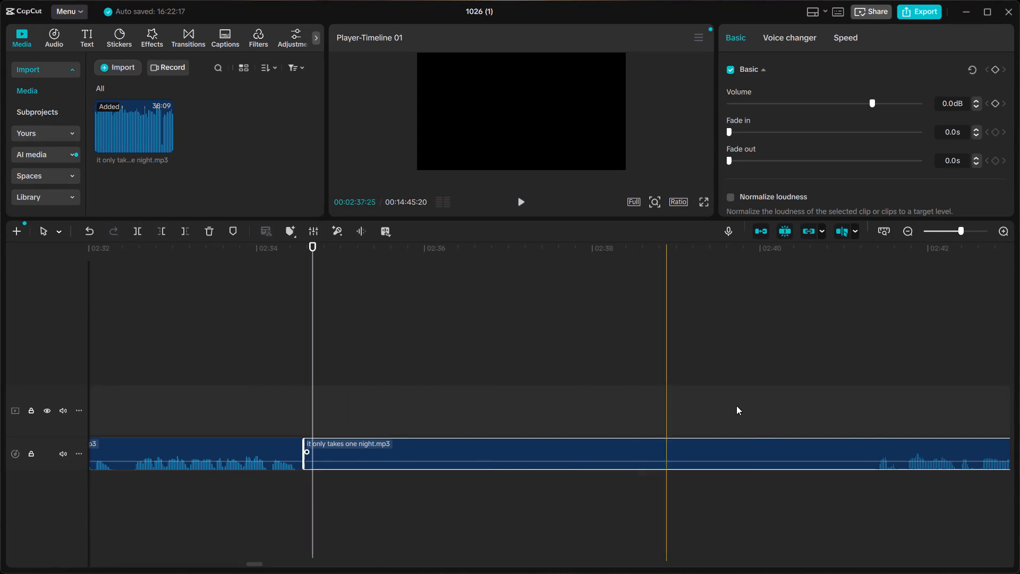
# Audition the successive takes between about 02:41 and 03:06 to find the one to keep.
pyautogui.click(861, 389)
pyautogui.press('space')
pyautogui.hscroll(-2, 863, 388)
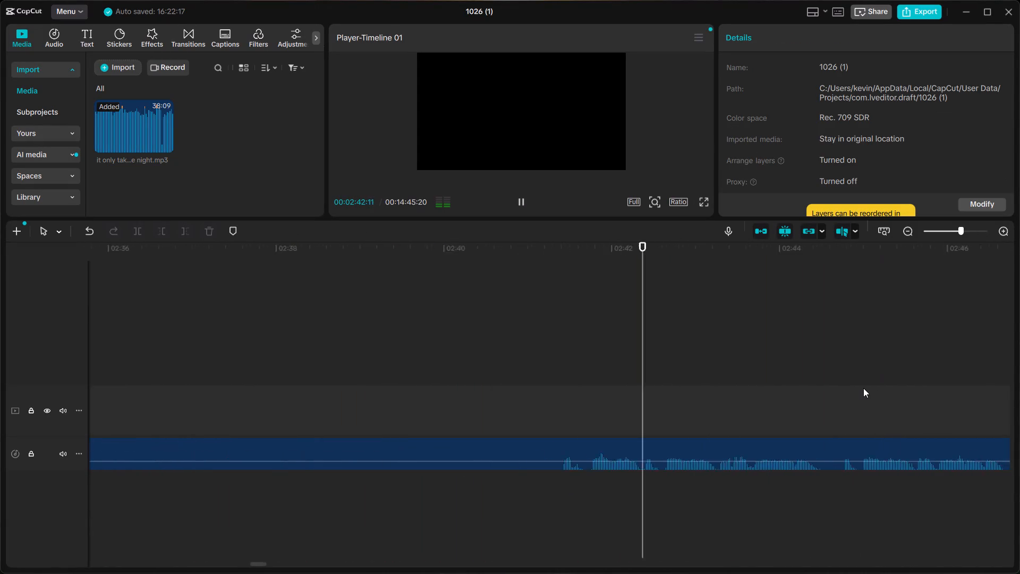
pyautogui.hscroll(-1, 863, 388)
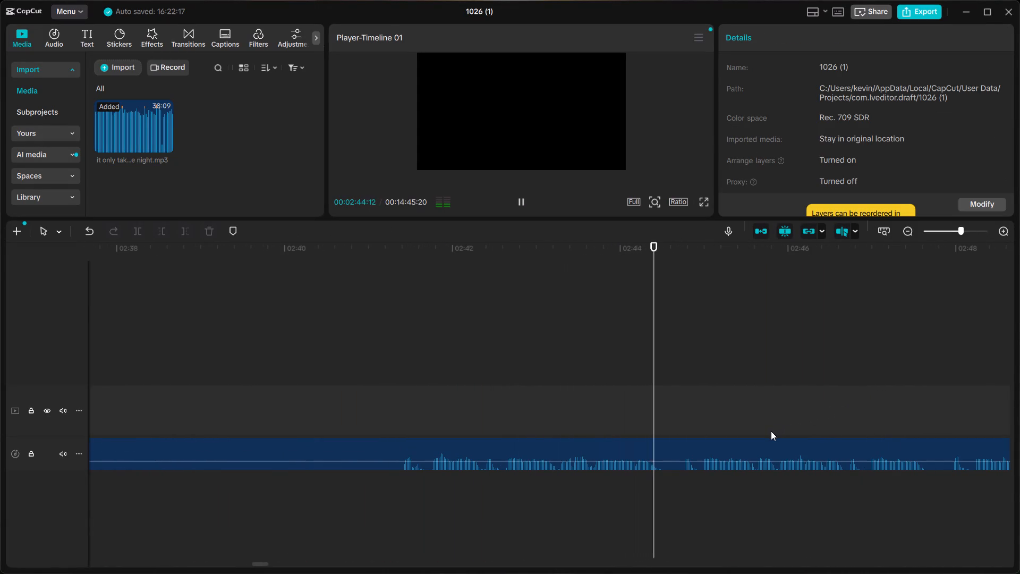
pyautogui.hscroll(-2, 771, 431)
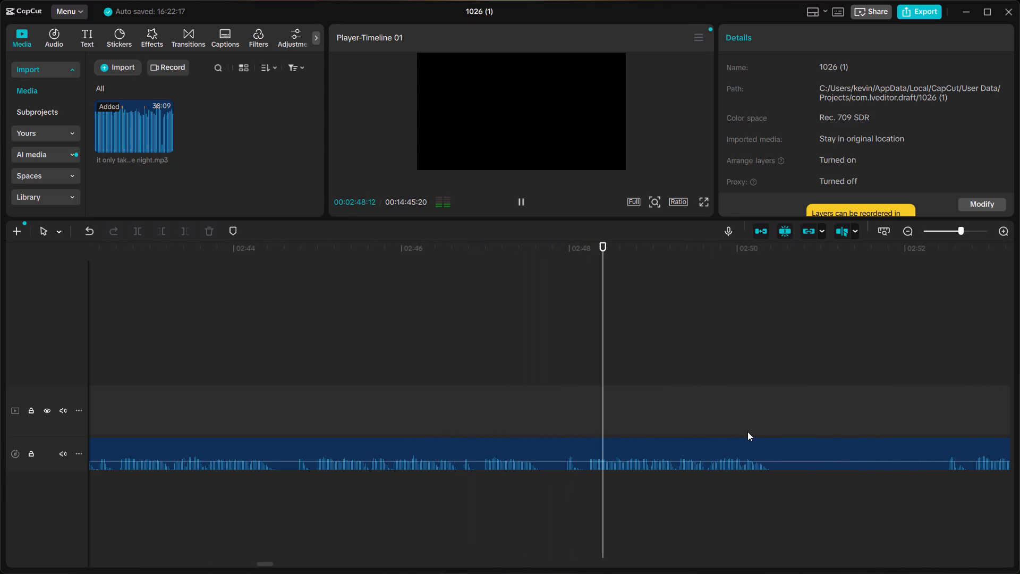
pyautogui.hscroll(-1, 749, 431)
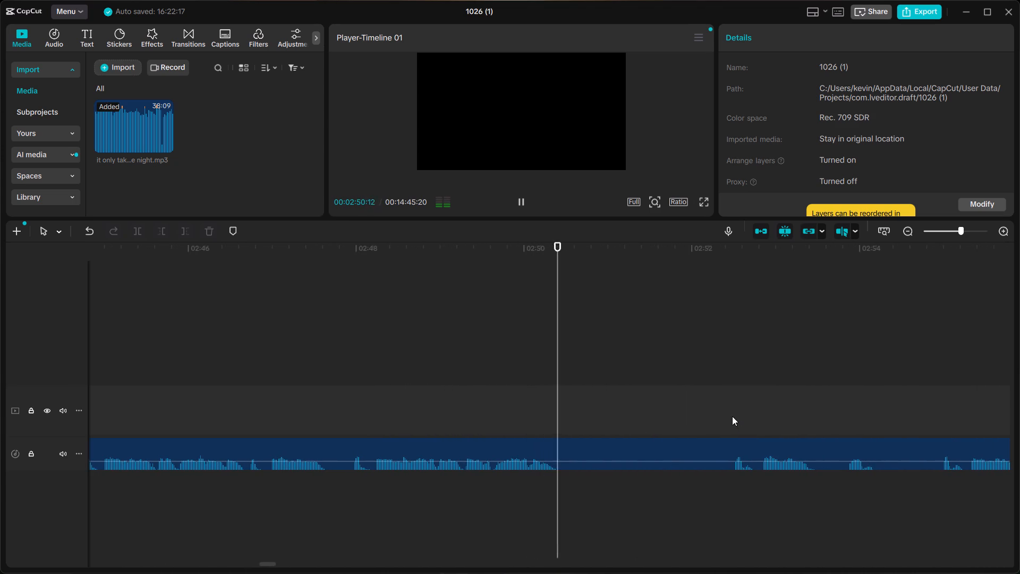
pyautogui.click(732, 416)
pyautogui.press('space')
pyautogui.hscroll(-1, 731, 416)
pyautogui.press('space')
pyautogui.click(608, 407)
pyautogui.press('space')
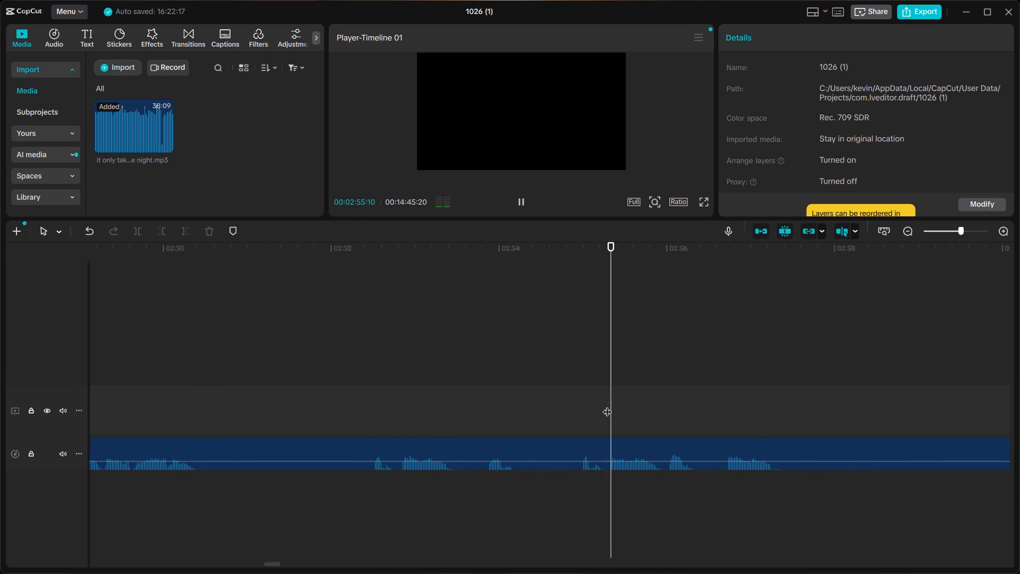
pyautogui.hscroll(-1, 607, 405)
pyautogui.press('space')
pyautogui.click(820, 395)
pyautogui.click(793, 395)
pyautogui.press('space')
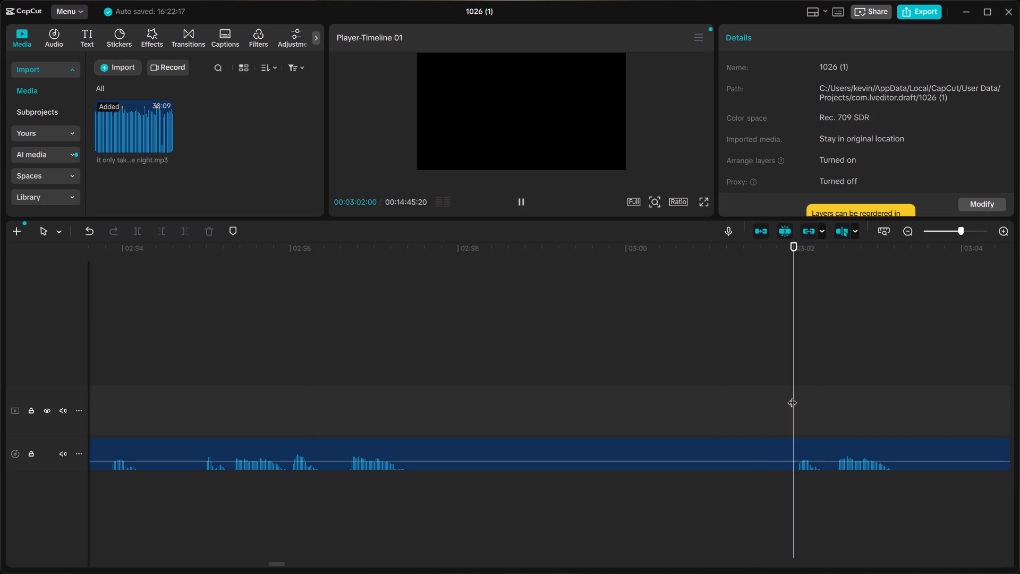
pyautogui.hscroll(-1, 792, 396)
pyautogui.press('space')
pyautogui.click(601, 400)
pyautogui.press('space')
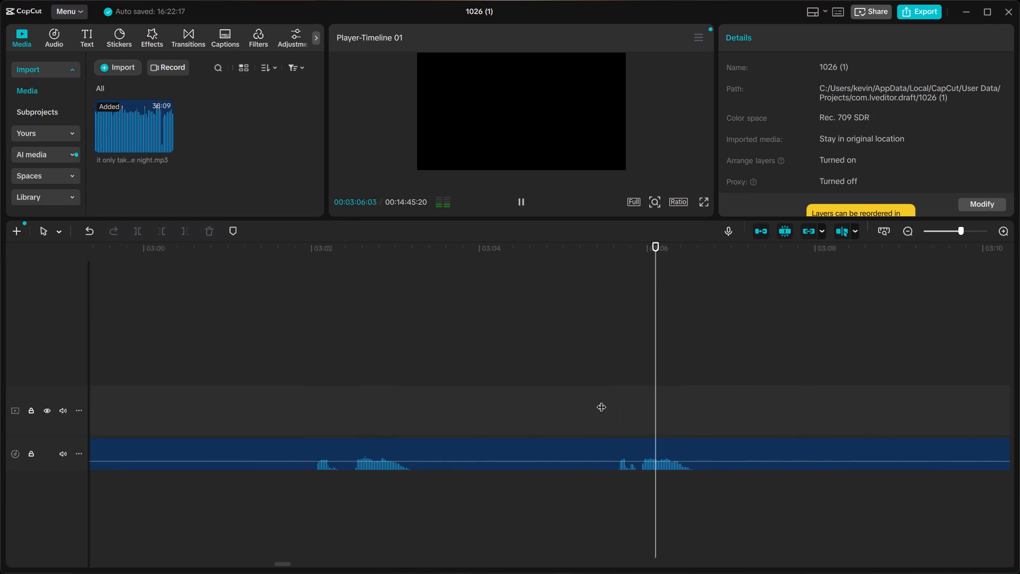
# Audition the takes between about 03:16 and 03:30, sampling the start of each phrase.
pyautogui.press('space')
pyautogui.hscroll(-2, 739, 393)
pyautogui.click(589, 407)
pyautogui.press('space')
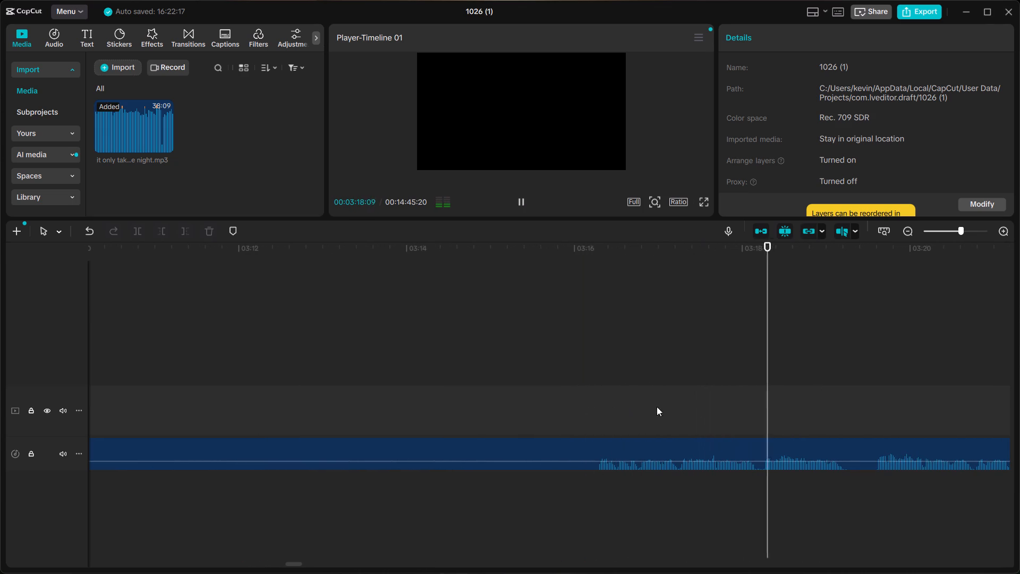
pyautogui.click(874, 412)
pyautogui.press('space')
pyautogui.hscroll(-1, 874, 412)
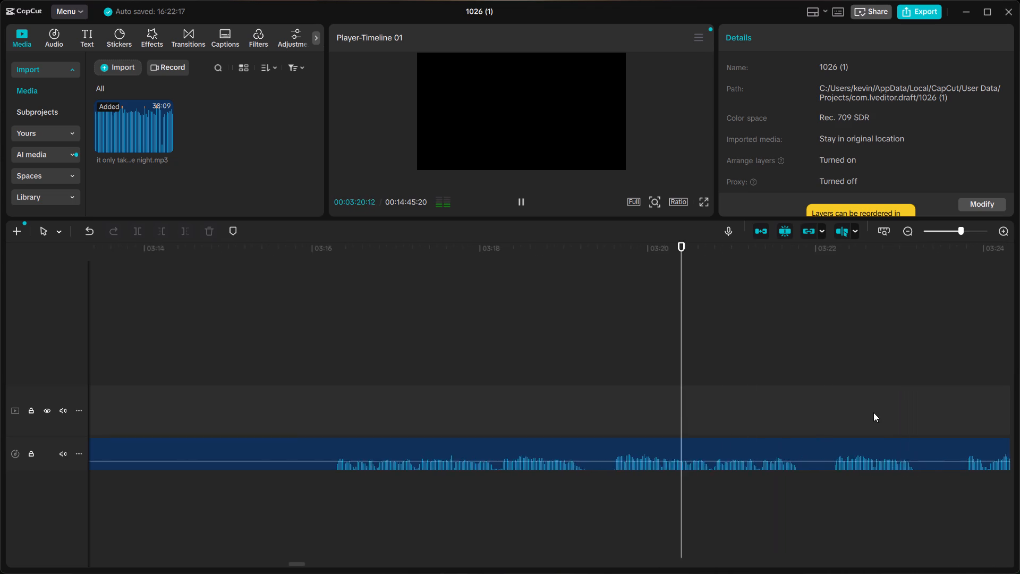
pyautogui.hscroll(-1, 873, 412)
pyautogui.click(814, 420)
pyautogui.press('space')
pyautogui.hscroll(-1, 814, 420)
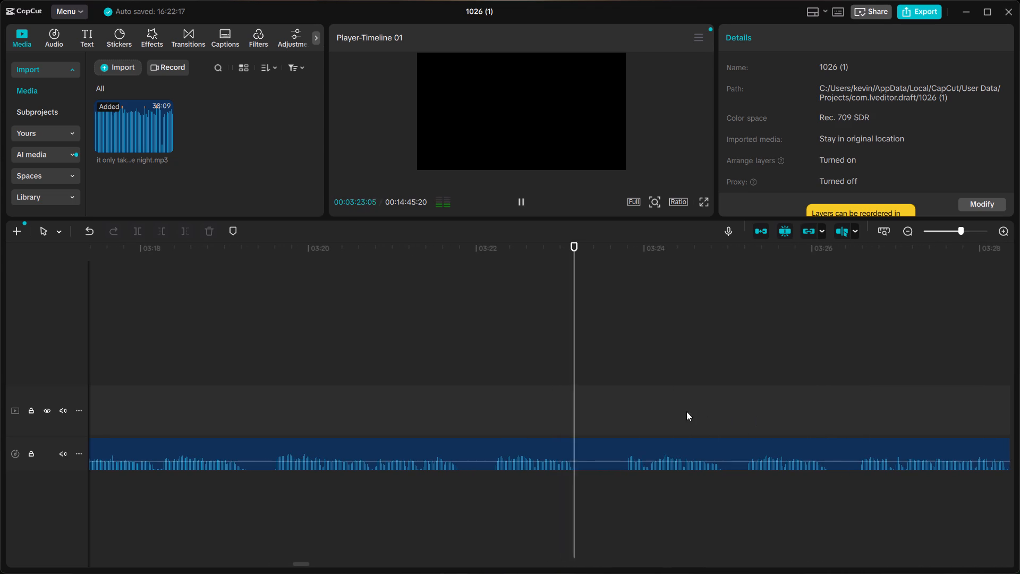
pyautogui.press('space')
pyautogui.click(626, 408)
pyautogui.press('space')
pyautogui.click(743, 415)
pyautogui.press('space')
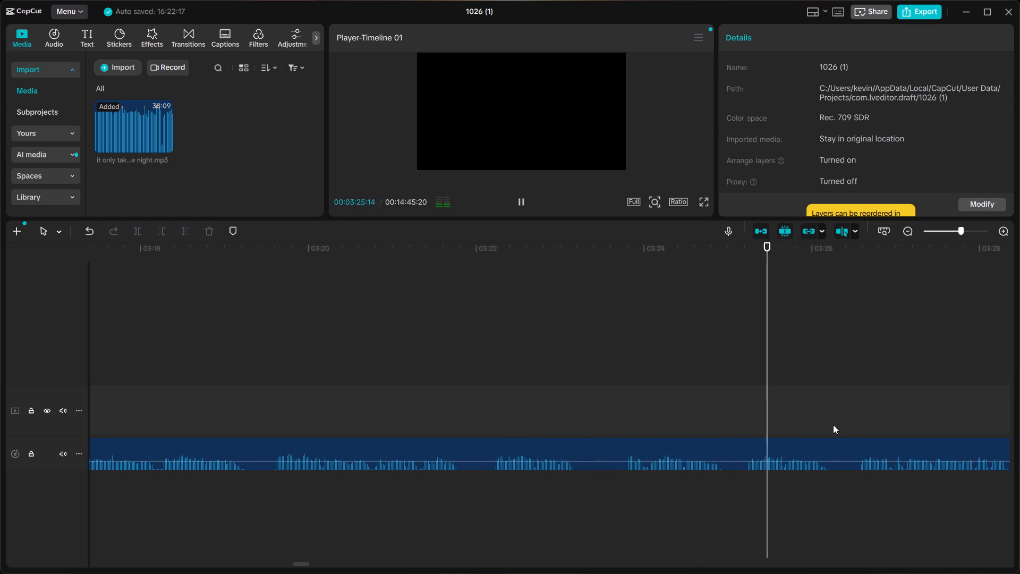
pyautogui.click(850, 416)
pyautogui.press('space')
pyautogui.hscroll(-1, 850, 416)
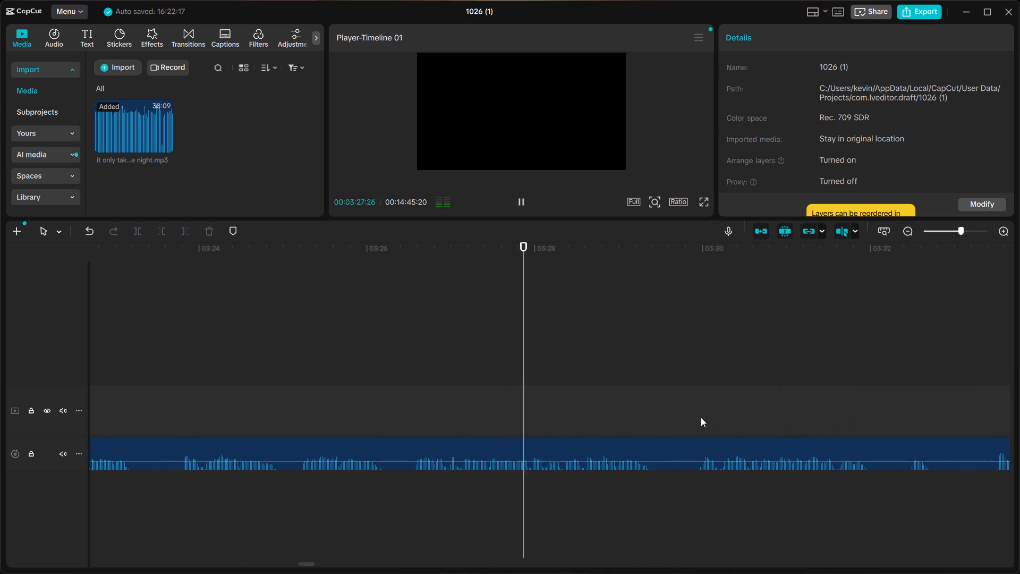
pyautogui.click(694, 417)
pyautogui.press('space')
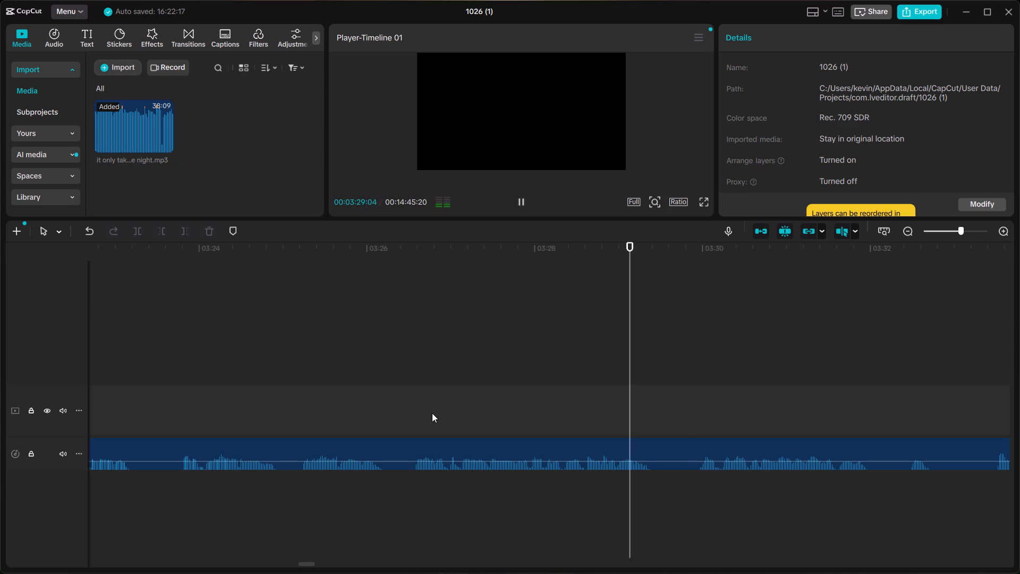
# Replay the phrases between about 03:25 and 03:32 to choose where the audio to keep starts.
pyautogui.press('space')
pyautogui.click(411, 421)
pyautogui.press('space')
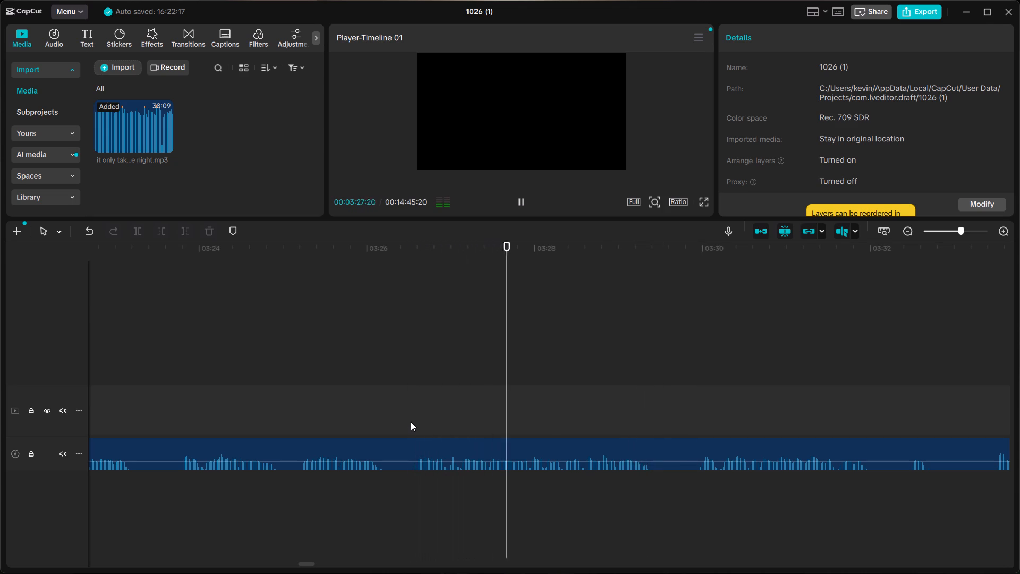
pyautogui.press('space')
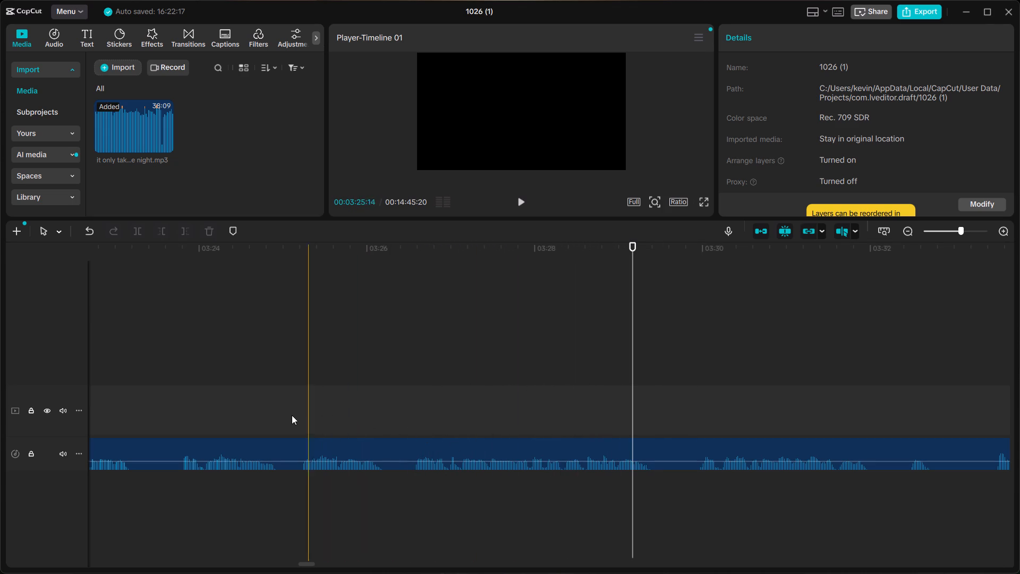
pyautogui.click(290, 415)
pyautogui.press('space')
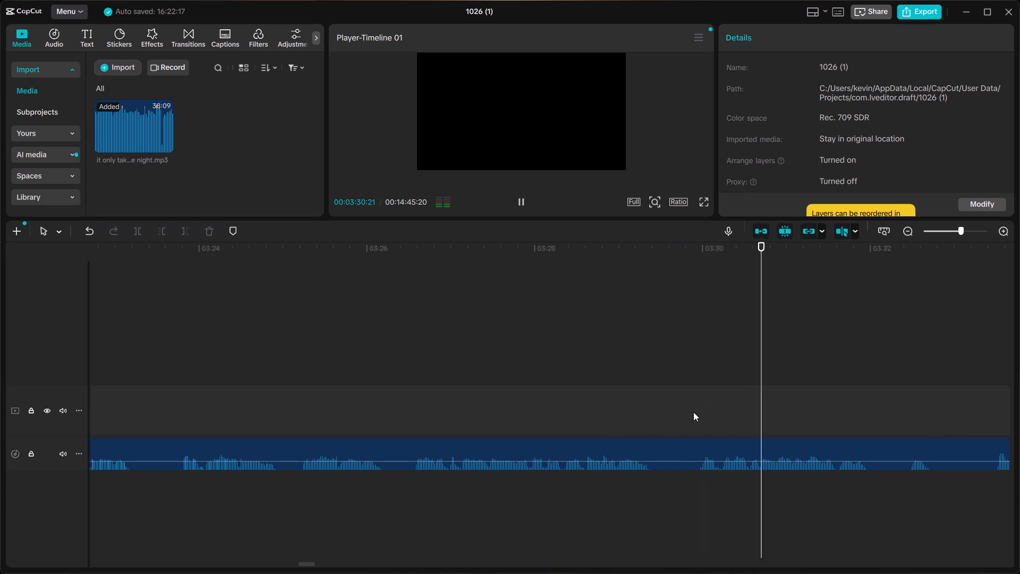
pyautogui.press('space')
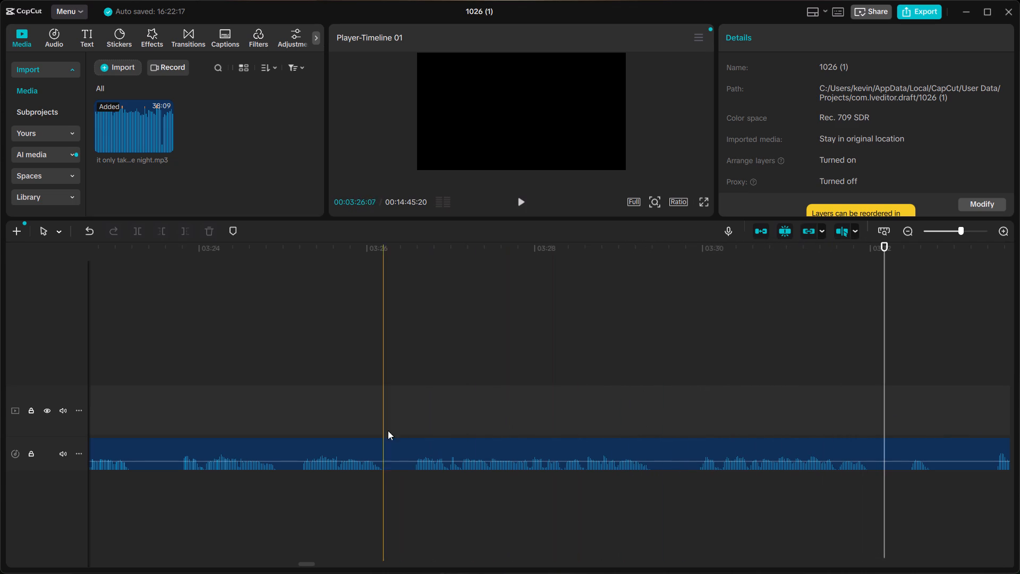
# Split the audio at about 03:26:16 and delete the takes between 02:34:17 and that cut.
pyautogui.click(413, 441)
pyautogui.hotkey('ctrl', 'b')
pyautogui.click(389, 439)
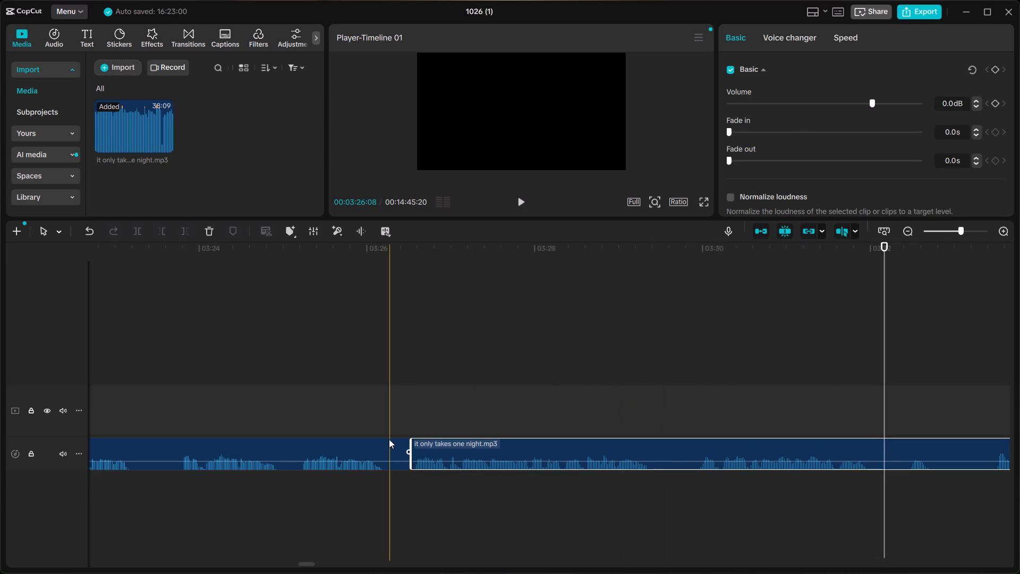
pyautogui.press('BackSpace')
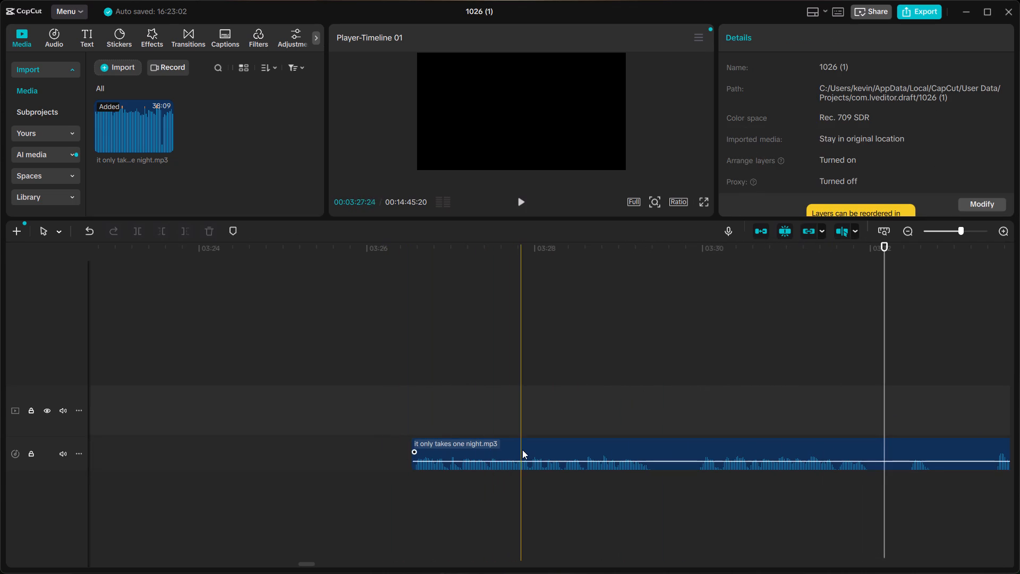
# Move the clip starting at about 03:26:16 back to the end of the preceding clip at about 02:34:17, closing the gap.
pyautogui.click(522, 450)
pyautogui.moveTo(522, 449); pyautogui.dragTo(428, 449)
pyautogui.hscroll(11, 429, 449)
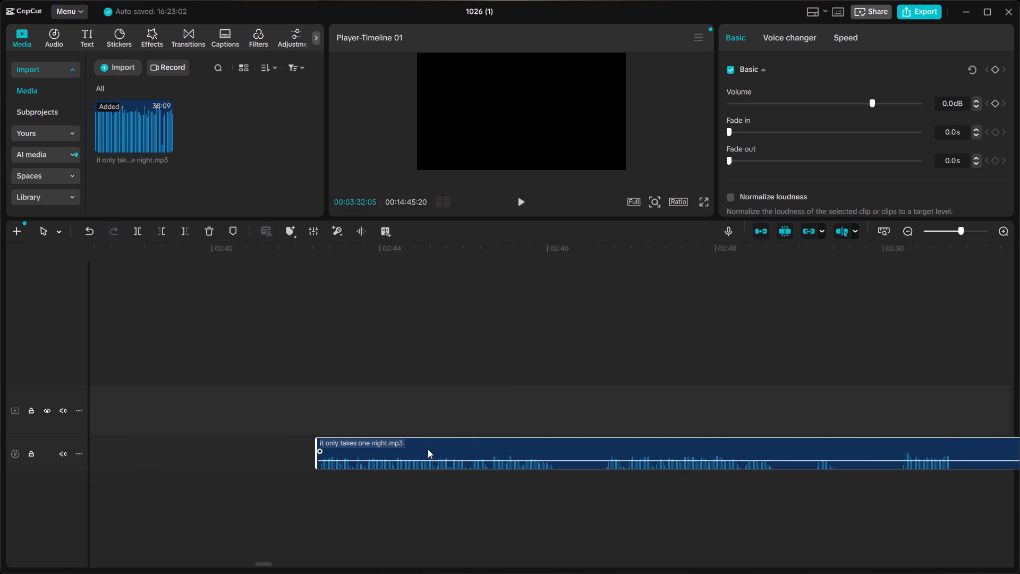
pyautogui.hscroll(6, 428, 449)
pyautogui.moveTo(428, 449); pyautogui.dragTo(451, 459)
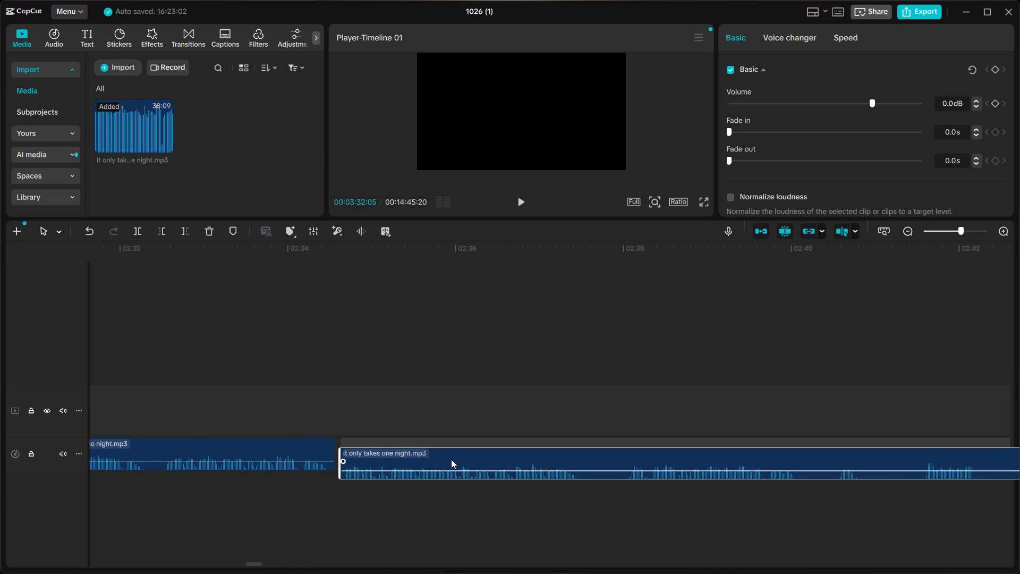
pyautogui.moveTo(451, 459); pyautogui.dragTo(448, 457)
# Play through the join at about 02:34:17, sampling the lead-in phrases from about 02:31.
pyautogui.click(190, 411)
pyautogui.press('space')
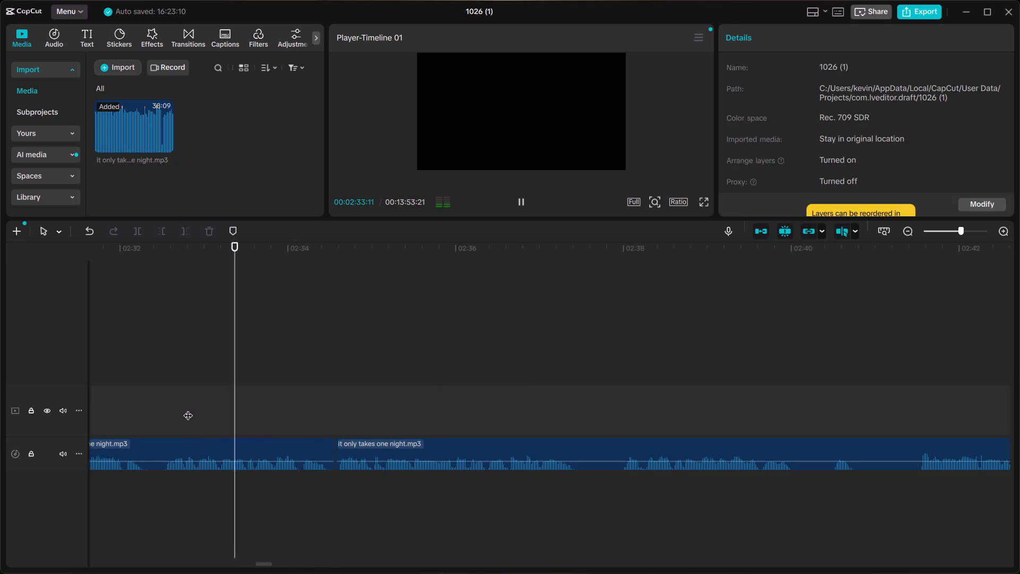
pyautogui.press('space')
pyautogui.click(155, 423)
pyautogui.press('space')
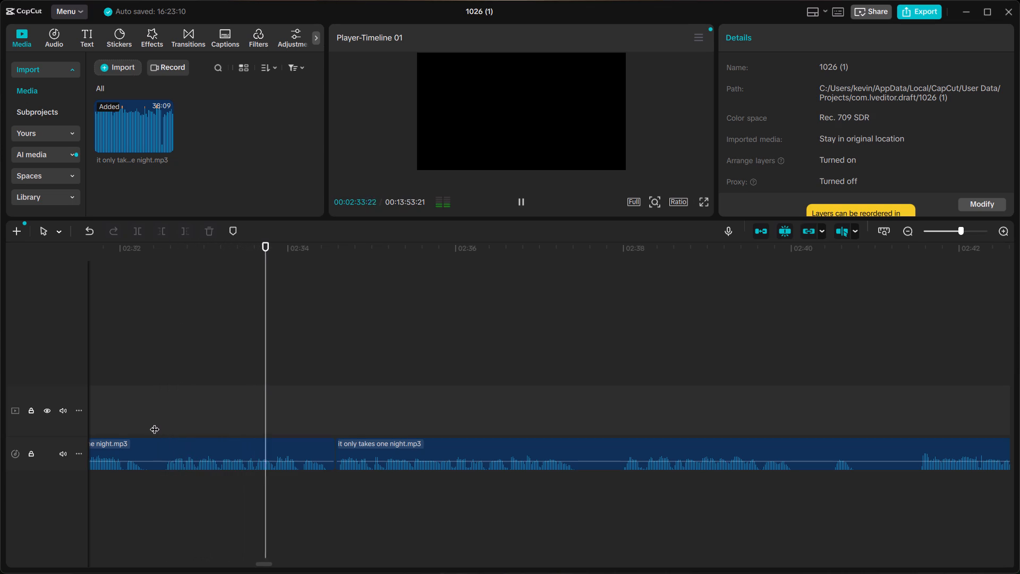
pyautogui.press('space')
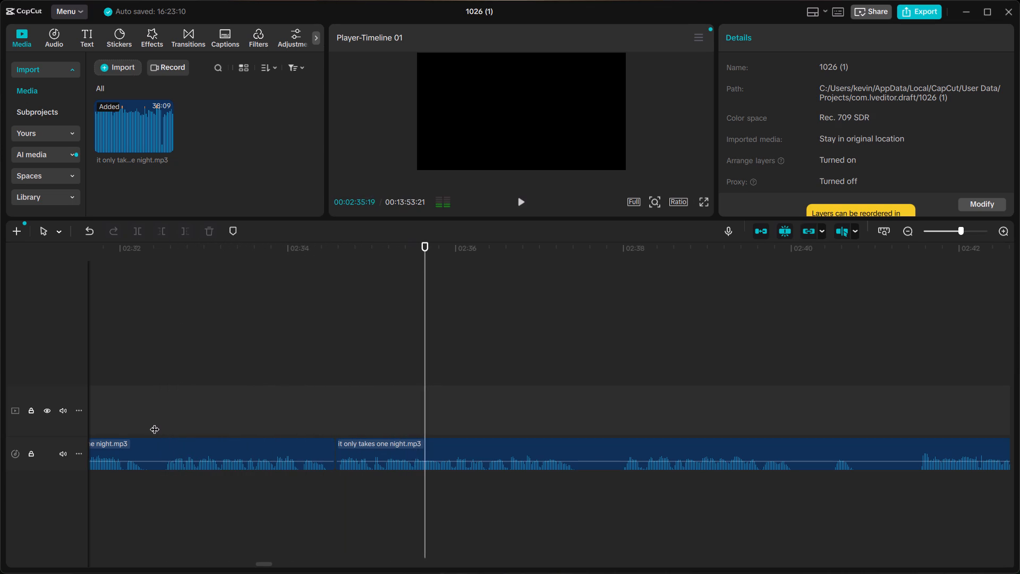
pyautogui.hscroll(1, 155, 423)
pyautogui.click(480, 413)
pyautogui.press('space')
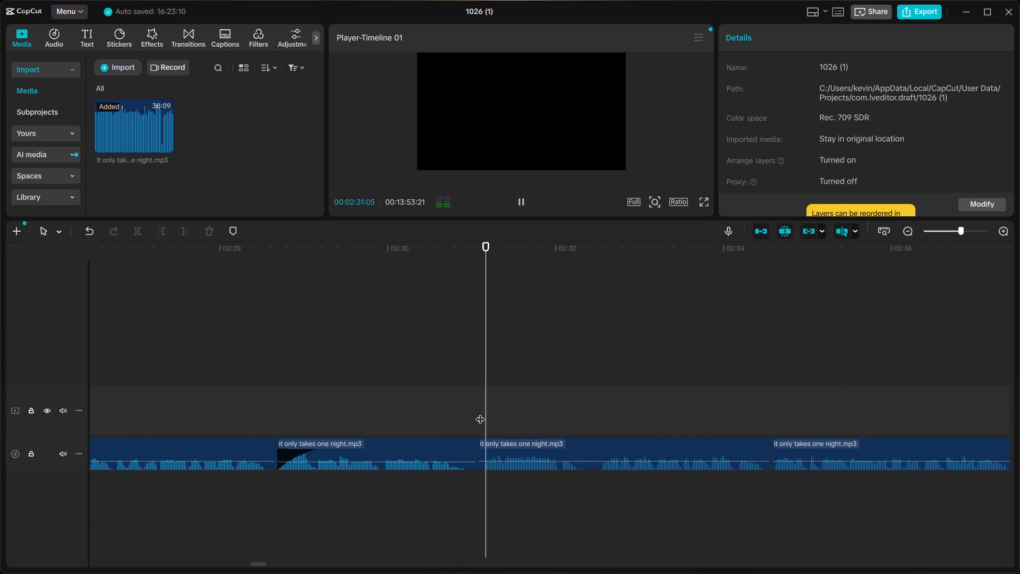
pyautogui.press('space')
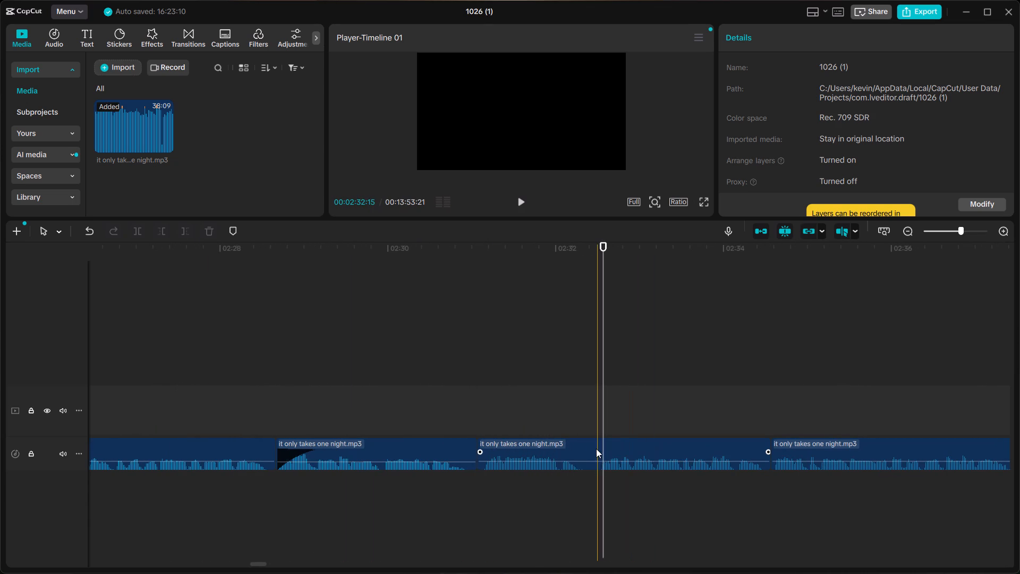
# Split the clip at about 02:32:13, delete its second part, and move the following clip back to the cut.
pyautogui.click(591, 446)
pyautogui.hotkey('ctrl', 'b')
pyautogui.click(638, 442)
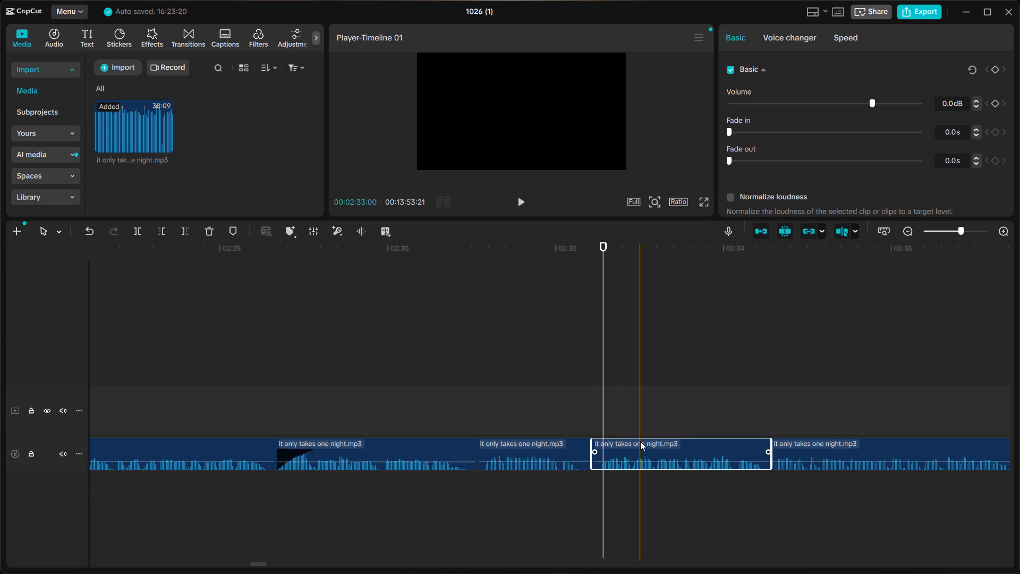
pyautogui.press('BackSpace')
pyautogui.click(787, 439)
pyautogui.moveTo(798, 448); pyautogui.dragTo(633, 460)
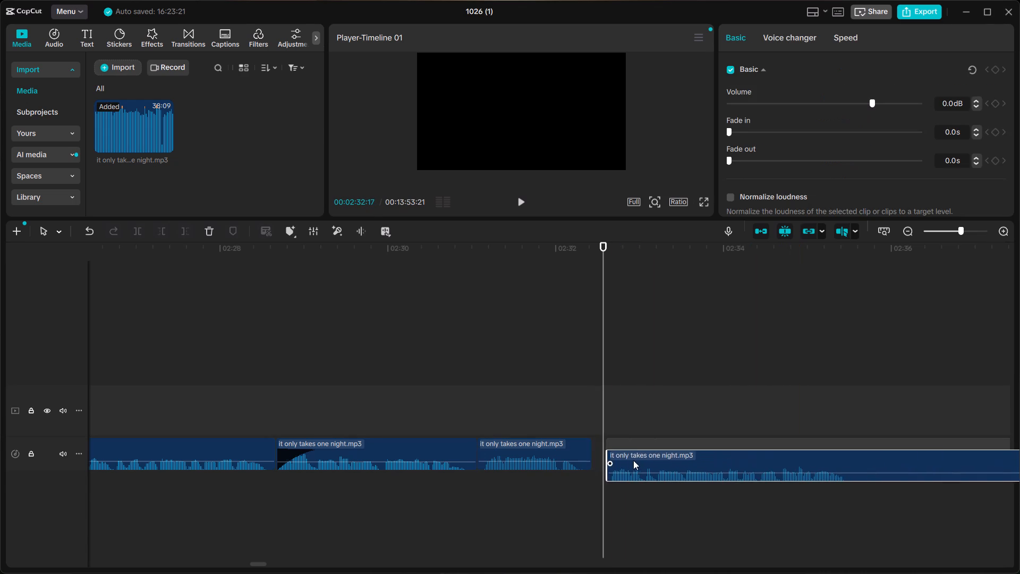
pyautogui.moveTo(633, 460); pyautogui.dragTo(620, 457)
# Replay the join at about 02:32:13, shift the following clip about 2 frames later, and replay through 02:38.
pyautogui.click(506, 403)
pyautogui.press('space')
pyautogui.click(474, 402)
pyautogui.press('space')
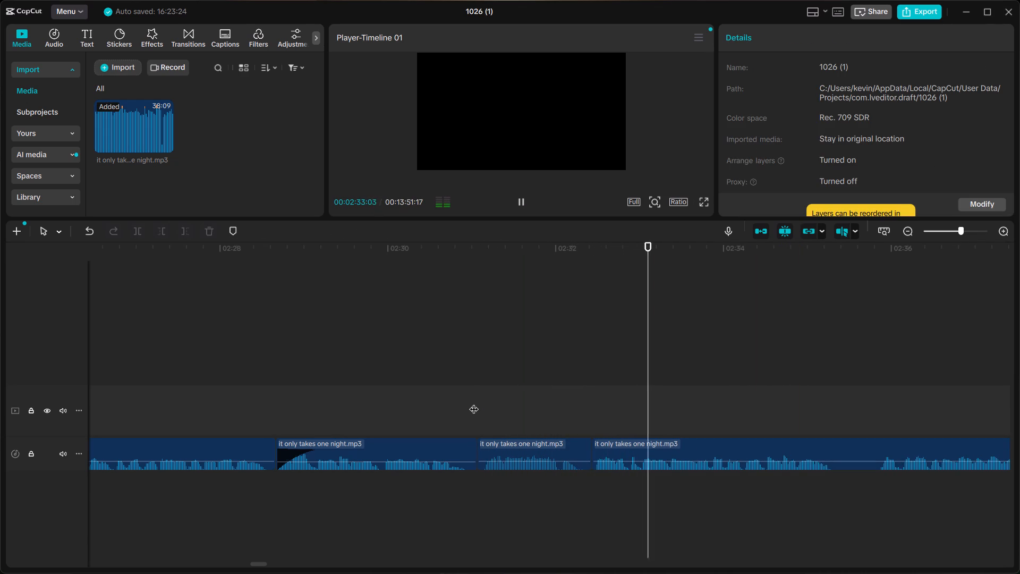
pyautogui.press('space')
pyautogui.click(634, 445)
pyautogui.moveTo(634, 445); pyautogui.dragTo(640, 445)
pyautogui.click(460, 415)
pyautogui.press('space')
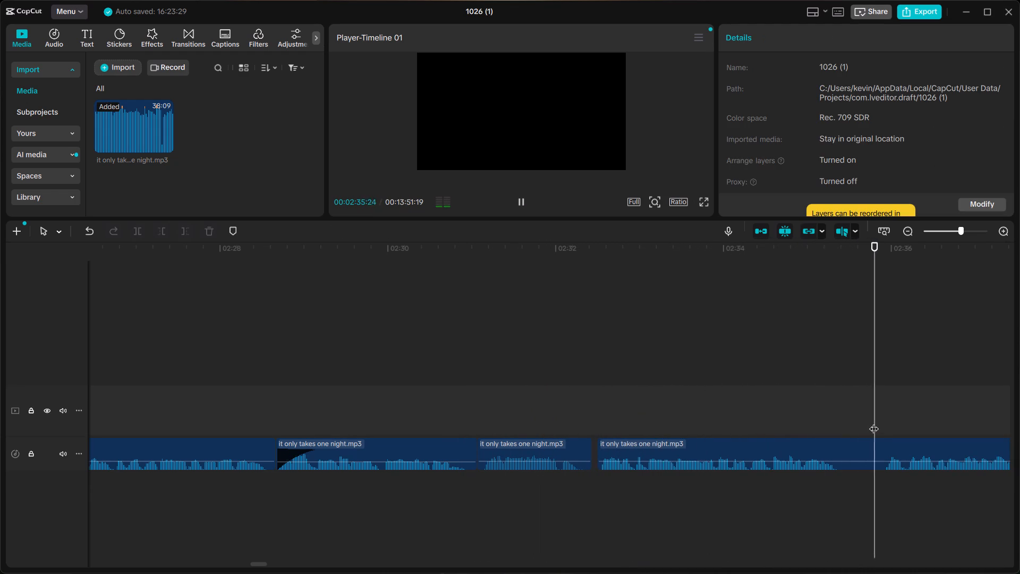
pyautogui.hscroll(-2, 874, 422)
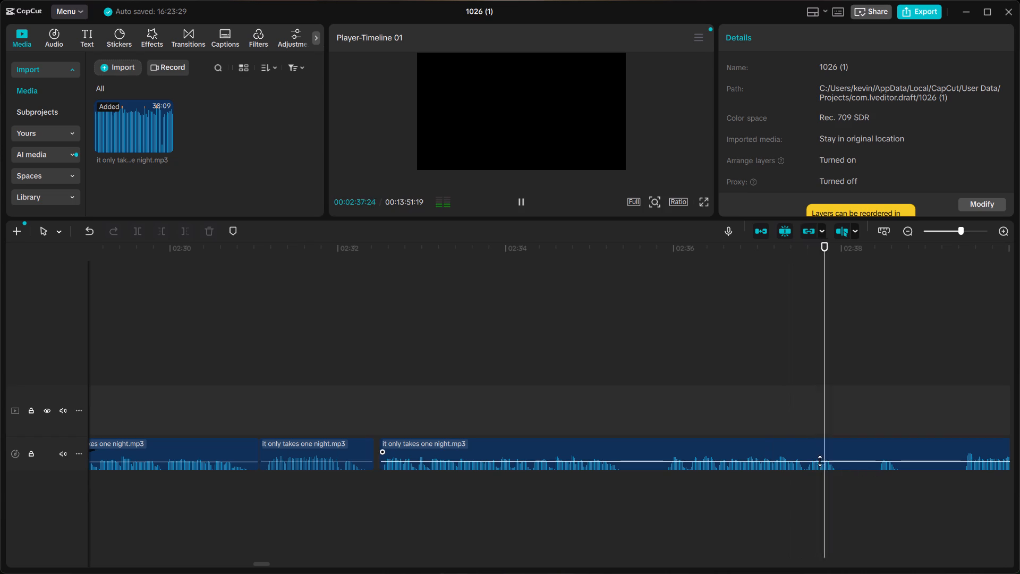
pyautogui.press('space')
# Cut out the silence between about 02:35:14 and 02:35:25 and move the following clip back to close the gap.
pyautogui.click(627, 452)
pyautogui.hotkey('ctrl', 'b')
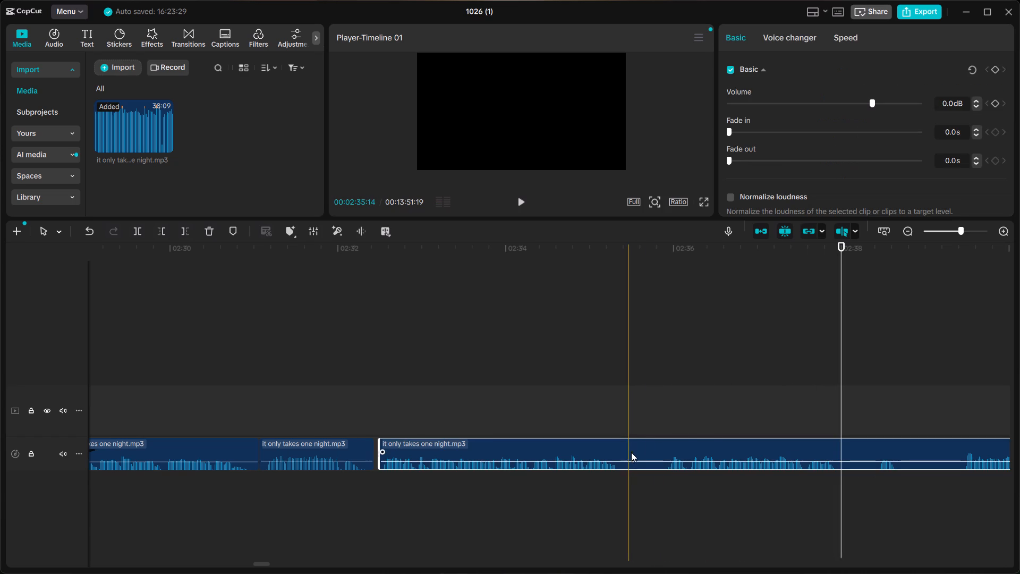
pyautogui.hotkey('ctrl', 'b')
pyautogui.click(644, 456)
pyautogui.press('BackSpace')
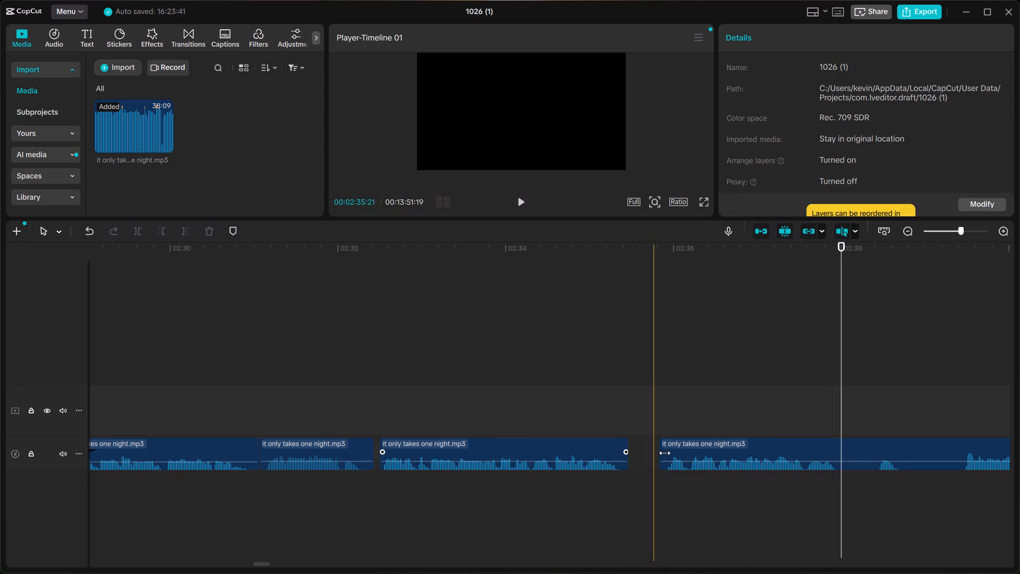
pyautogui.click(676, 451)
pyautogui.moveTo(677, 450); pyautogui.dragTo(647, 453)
# Play from about 02:34:21 across the join and on to about 02:40 to check the phrases.
pyautogui.click(565, 400)
pyautogui.press('space')
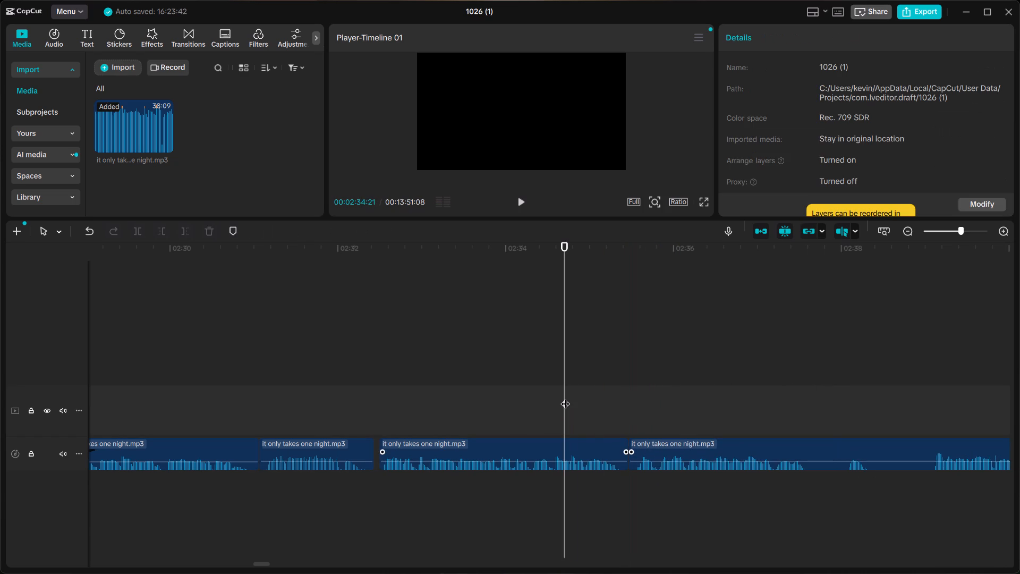
pyautogui.press('space')
pyautogui.hscroll(-1, 565, 397)
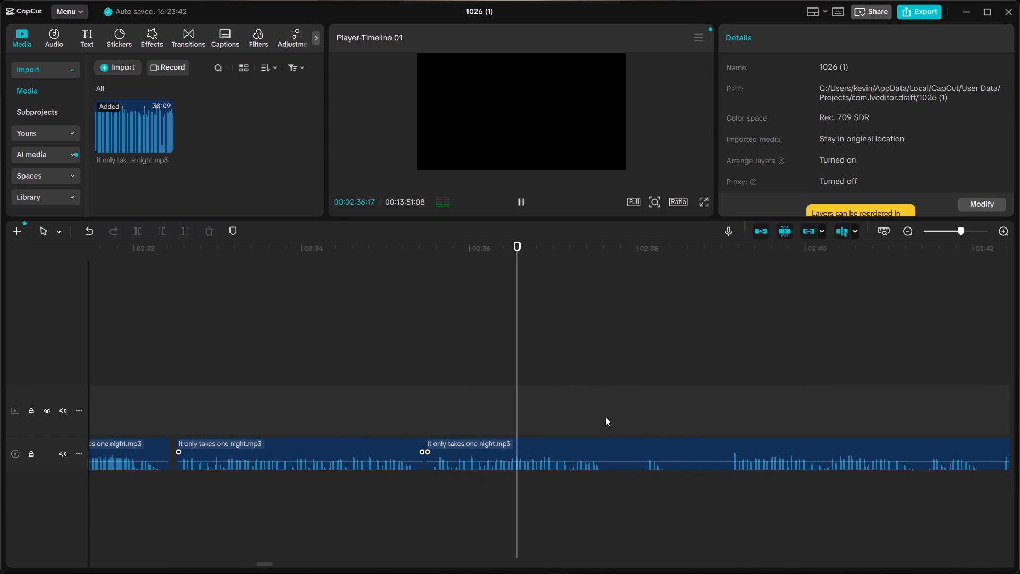
pyautogui.click(639, 429)
pyautogui.press('space')
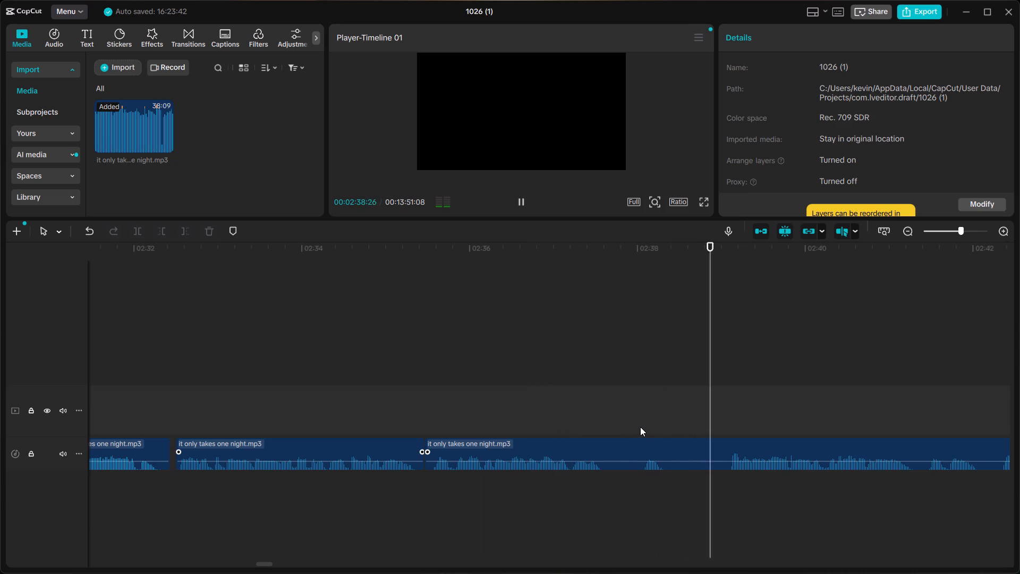
pyautogui.press('space')
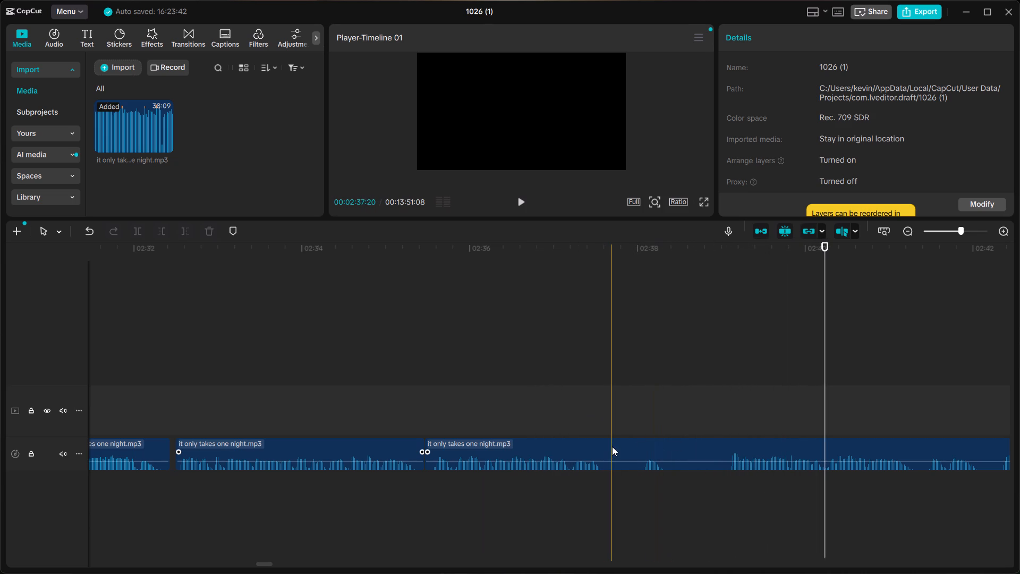
# Split the audio at about 02:37:19, just after the end of the phrase.
pyautogui.click(611, 445)
pyautogui.hotkey('ctrl', 'b')
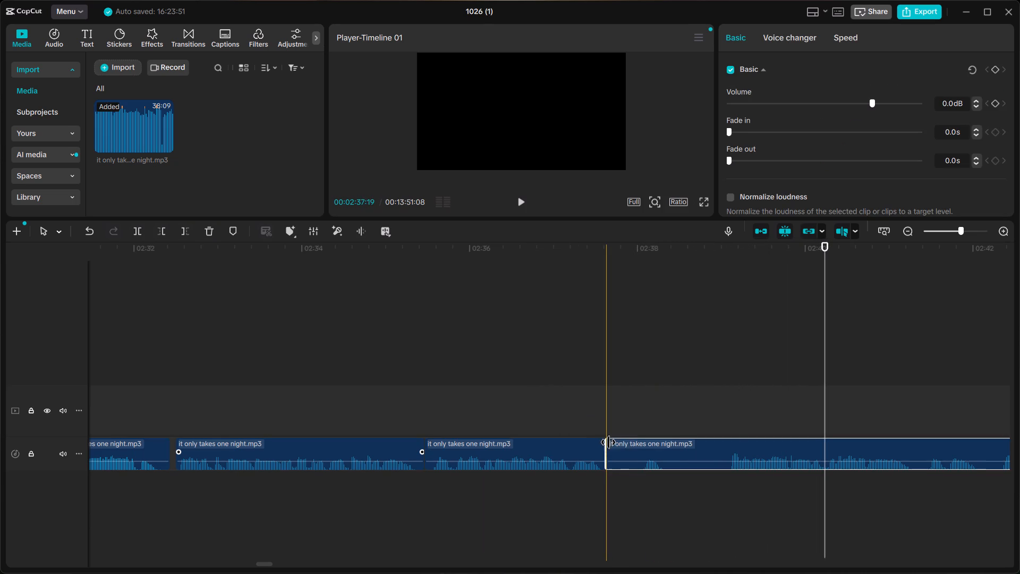
# Audition the takes between about 02:39 and 02:50 to find where the audio to keep starts.
pyautogui.click(722, 407)
pyautogui.press('space')
pyautogui.hscroll(-1, 725, 403)
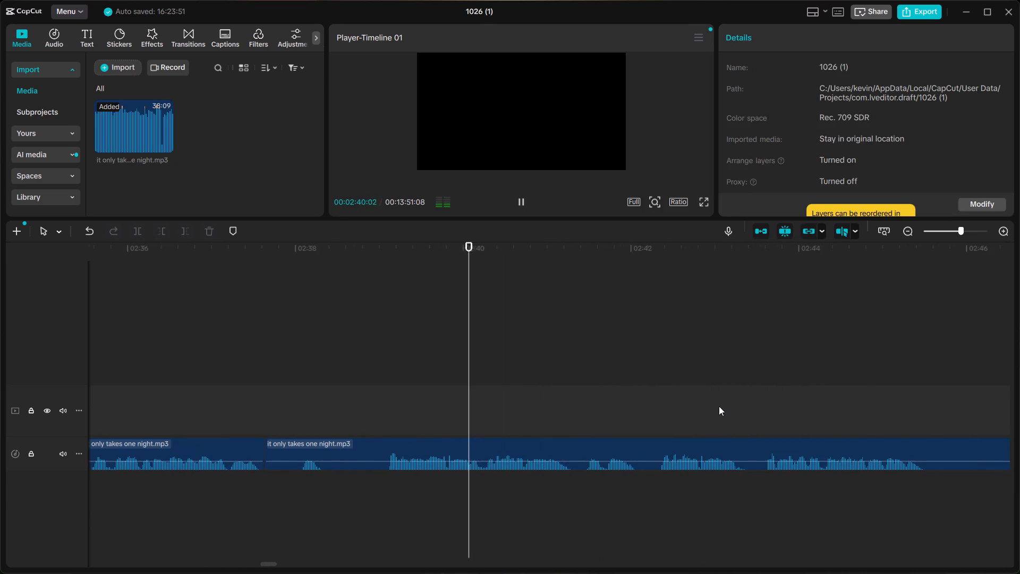
pyautogui.press('space')
pyautogui.click(579, 406)
pyautogui.press('space')
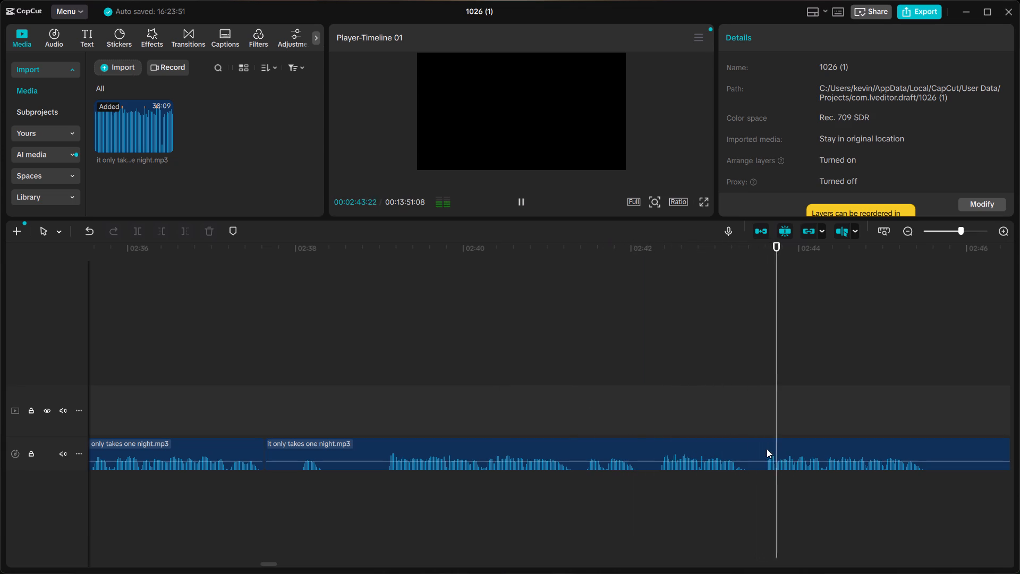
pyautogui.press('space')
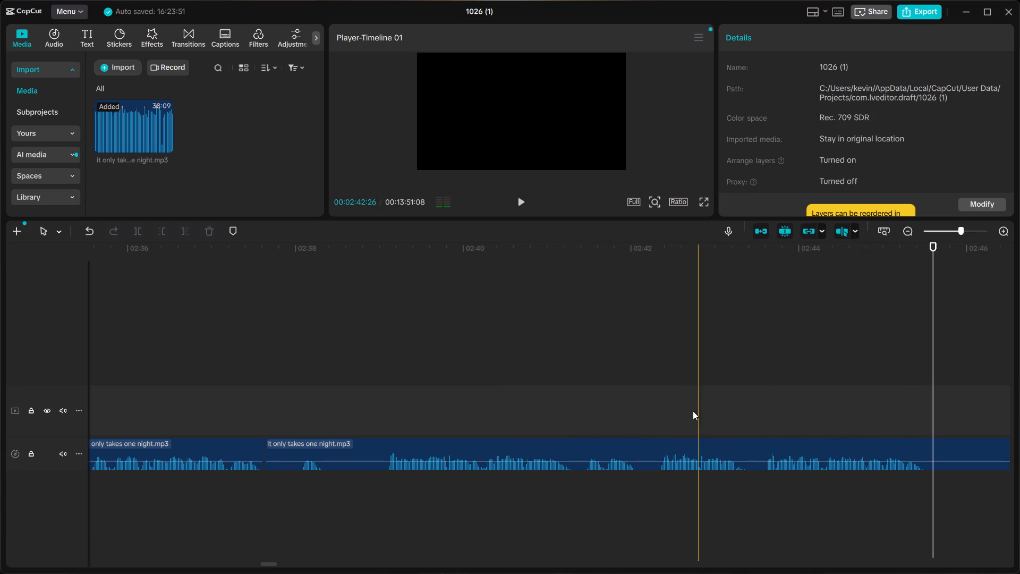
pyautogui.click(649, 401)
pyautogui.press('space')
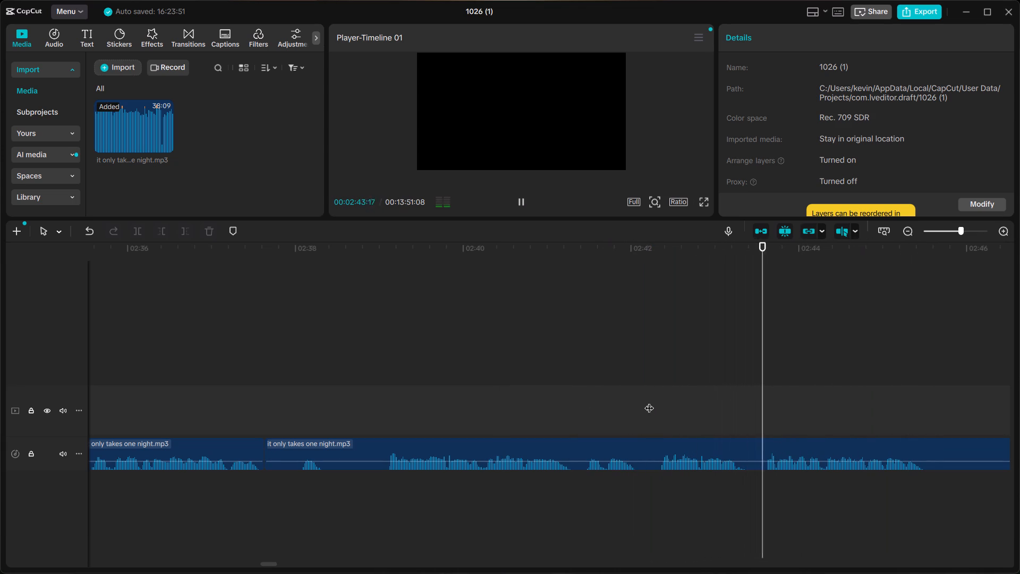
pyautogui.hscroll(-1, 649, 401)
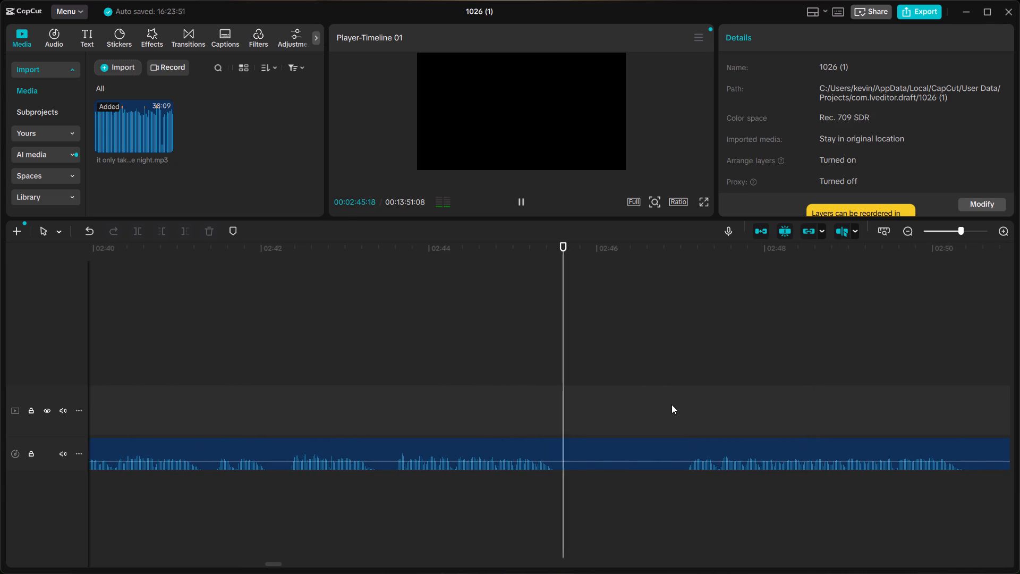
pyautogui.click(671, 404)
pyautogui.press('space')
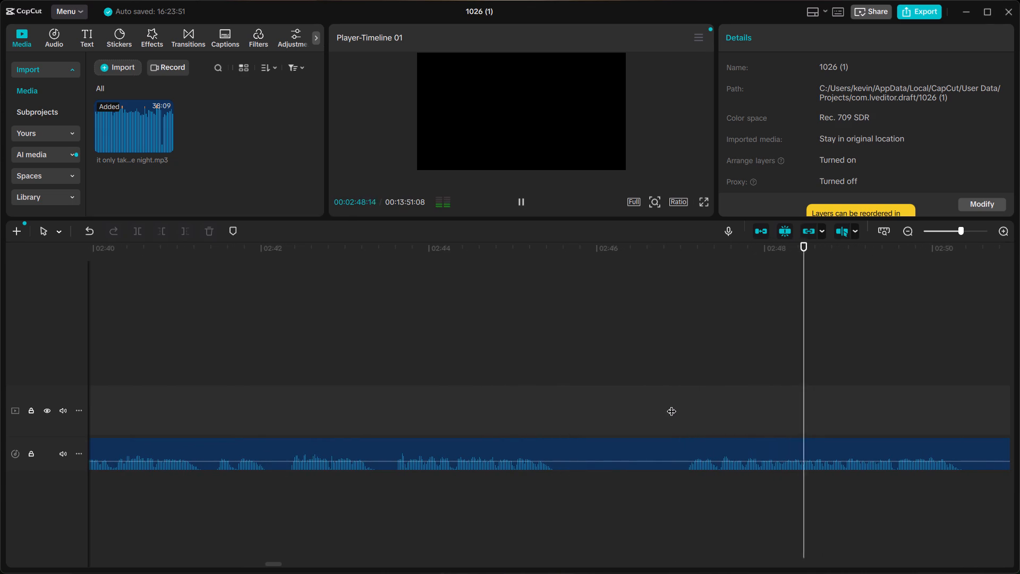
pyautogui.press('space')
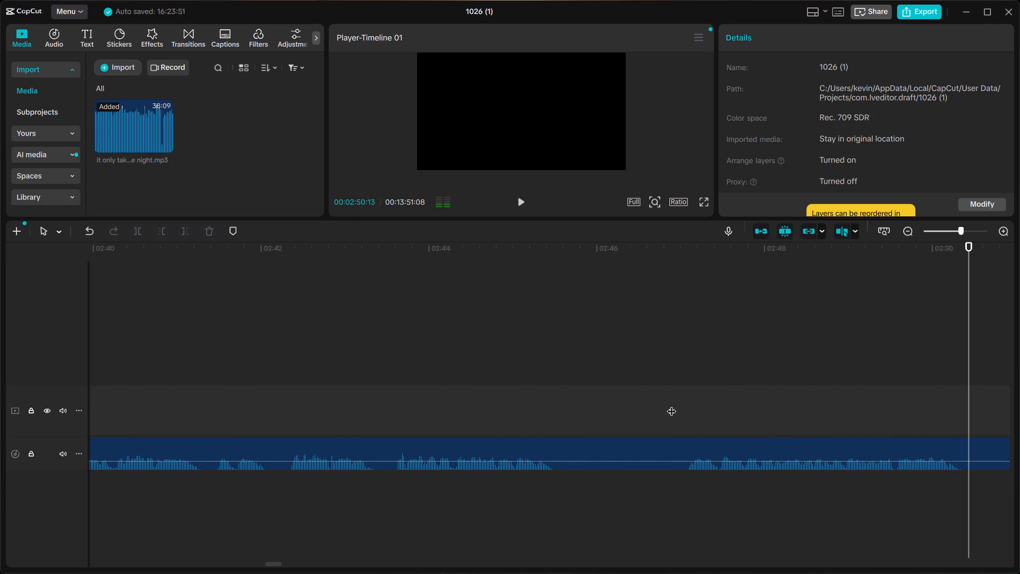
pyautogui.click(393, 403)
pyautogui.press('space')
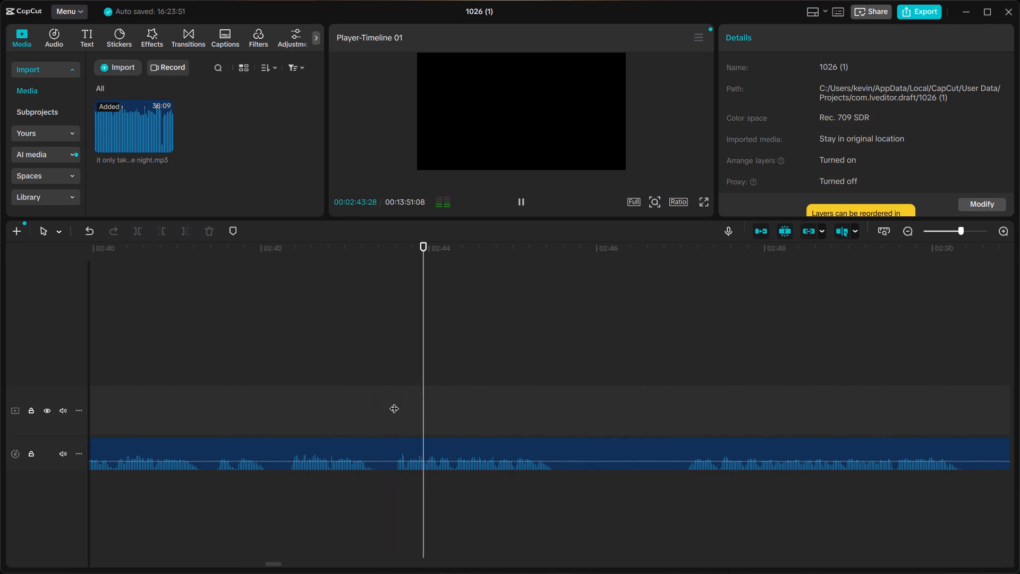
pyautogui.press('space')
pyautogui.click(289, 407)
pyautogui.press('space')
pyautogui.press('space')
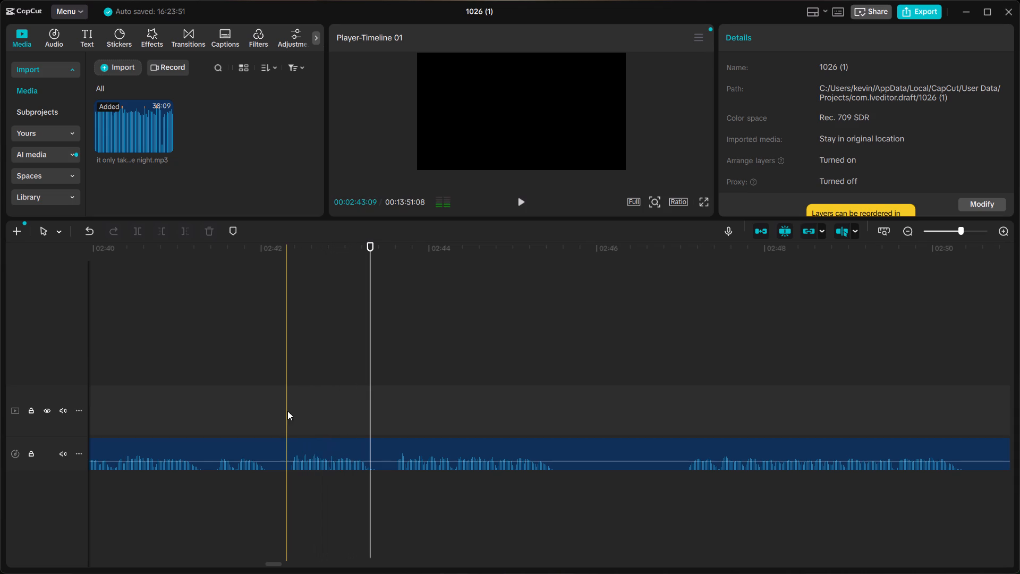
# Split the audio at about 02:42:09 and delete the two clips between about 02:35:14 and that cut.
pyautogui.click(287, 442)
pyautogui.hotkey('ctrl', 'b')
pyautogui.keyDown('ctrl'); pyautogui.scroll(-4, 287, 442); pyautogui.keyUp('ctrl')
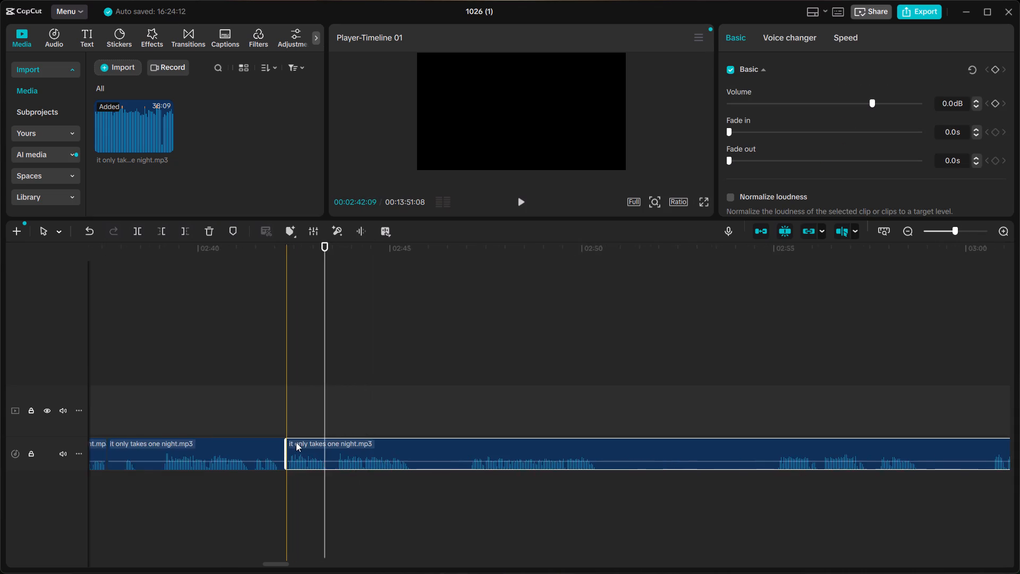
pyautogui.keyDown('ctrl'); pyautogui.scroll(-6, 296, 442); pyautogui.keyUp('ctrl')
pyautogui.click(668, 448)
pyautogui.press('BackSpace')
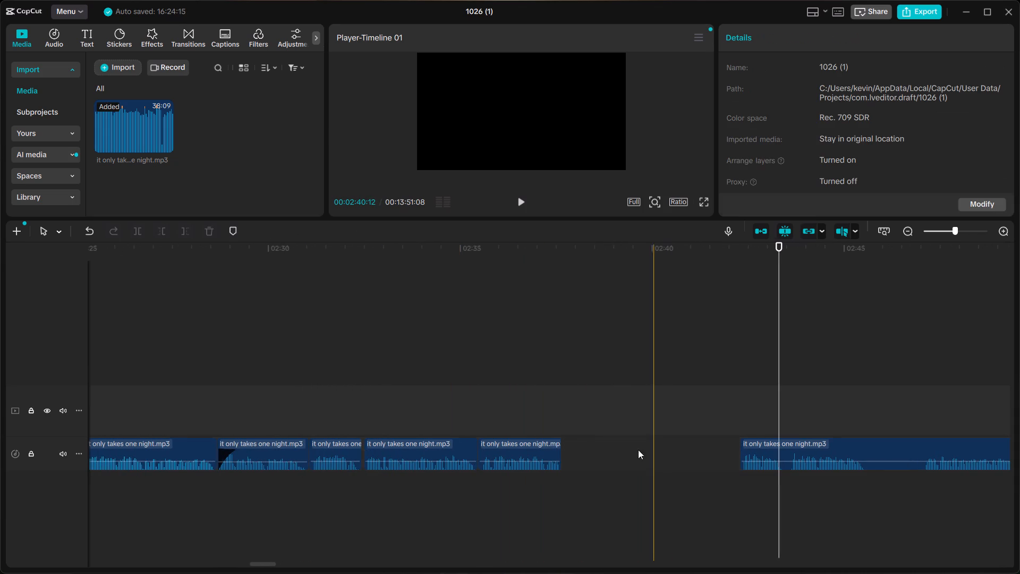
pyautogui.click(513, 451)
pyautogui.press('BackSpace')
# Replay the phrases from about 02:31 and delete the two clips between about 02:31 and 02:35:14.
pyautogui.click(329, 420)
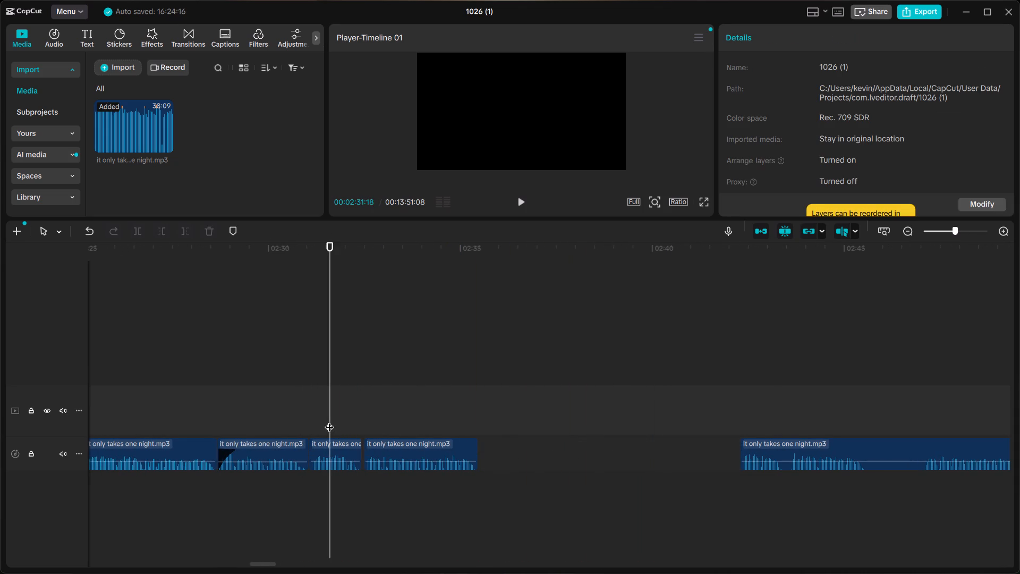
pyautogui.press('space')
pyautogui.click(344, 442)
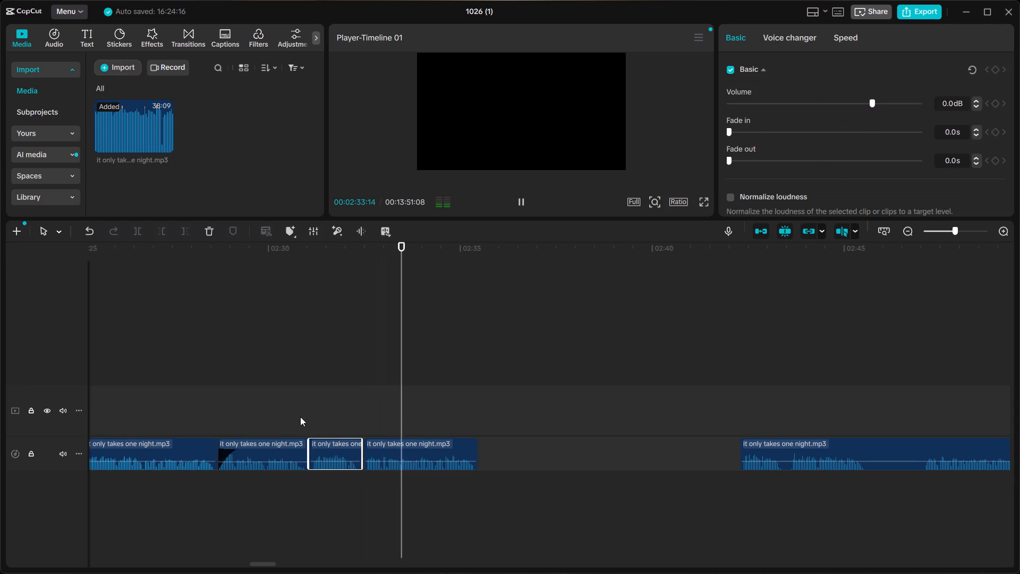
pyautogui.click(300, 416)
pyautogui.press('space')
pyautogui.press('space')
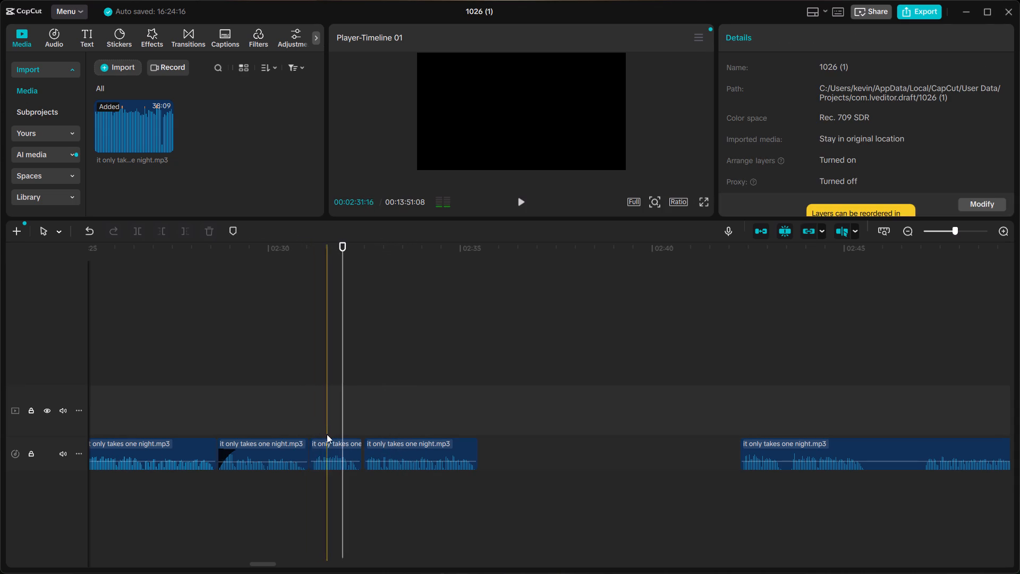
pyautogui.click(327, 434)
pyautogui.click(339, 442)
pyautogui.press('BackSpace')
pyautogui.click(402, 444)
pyautogui.press('BackSpace')
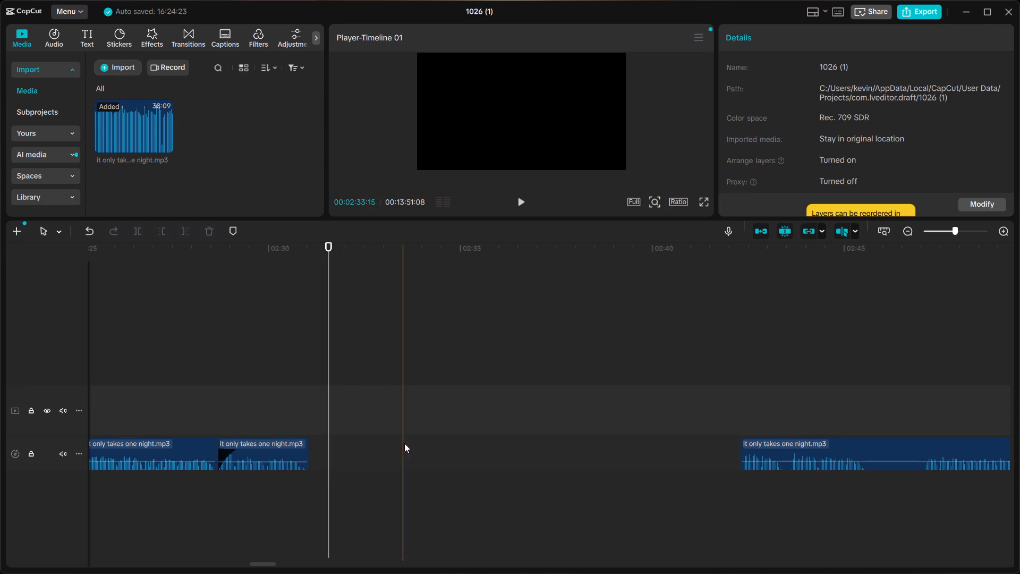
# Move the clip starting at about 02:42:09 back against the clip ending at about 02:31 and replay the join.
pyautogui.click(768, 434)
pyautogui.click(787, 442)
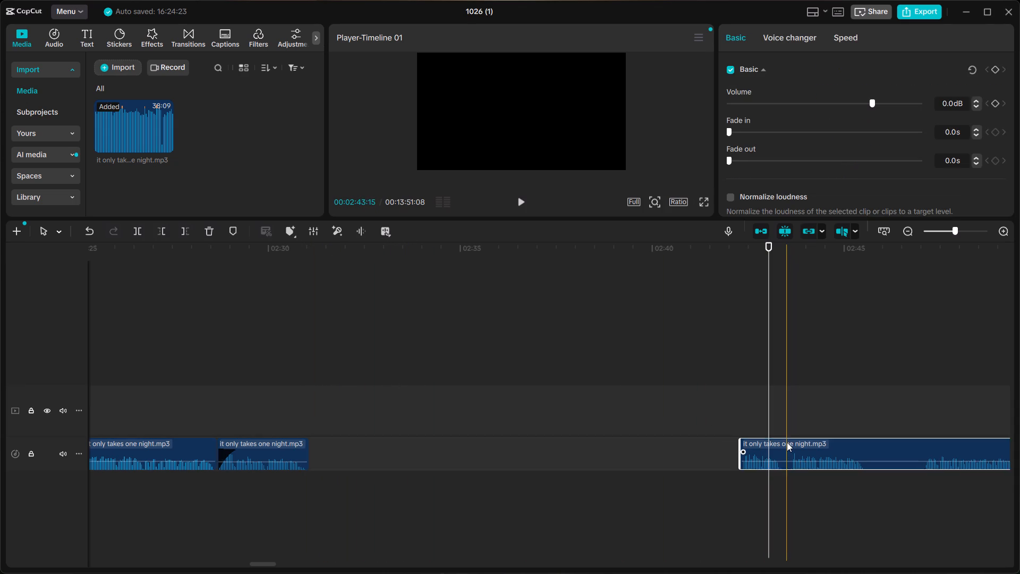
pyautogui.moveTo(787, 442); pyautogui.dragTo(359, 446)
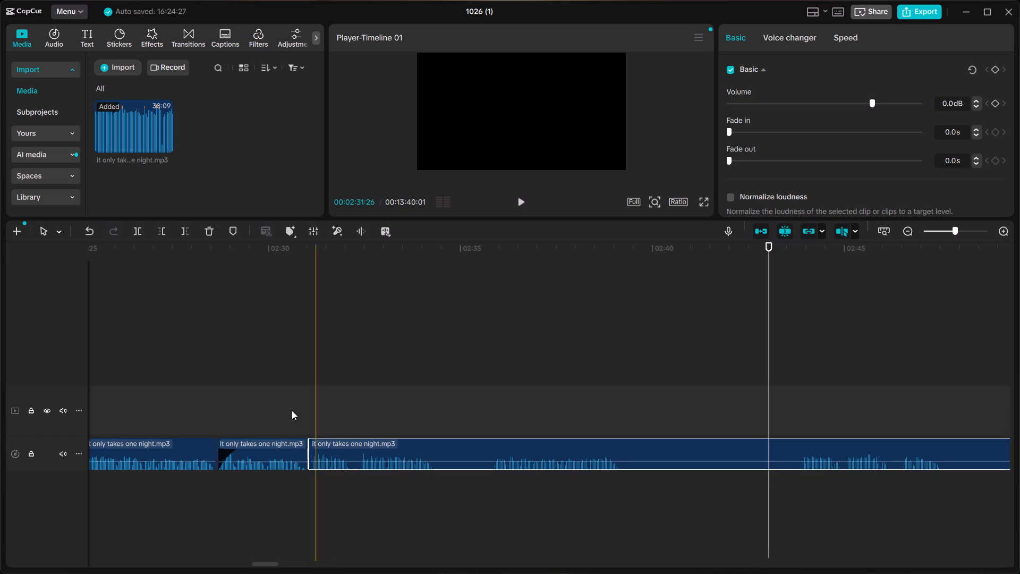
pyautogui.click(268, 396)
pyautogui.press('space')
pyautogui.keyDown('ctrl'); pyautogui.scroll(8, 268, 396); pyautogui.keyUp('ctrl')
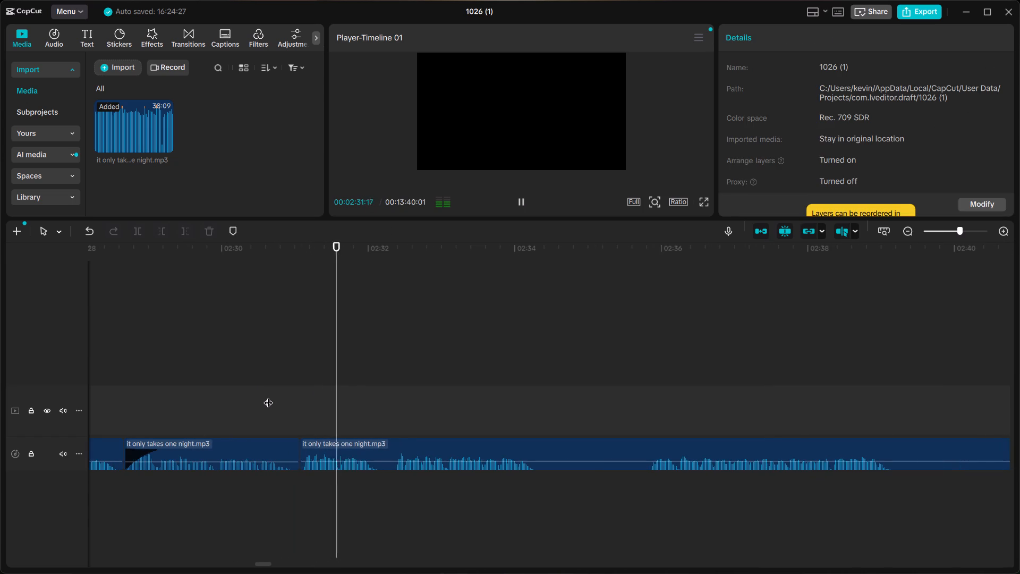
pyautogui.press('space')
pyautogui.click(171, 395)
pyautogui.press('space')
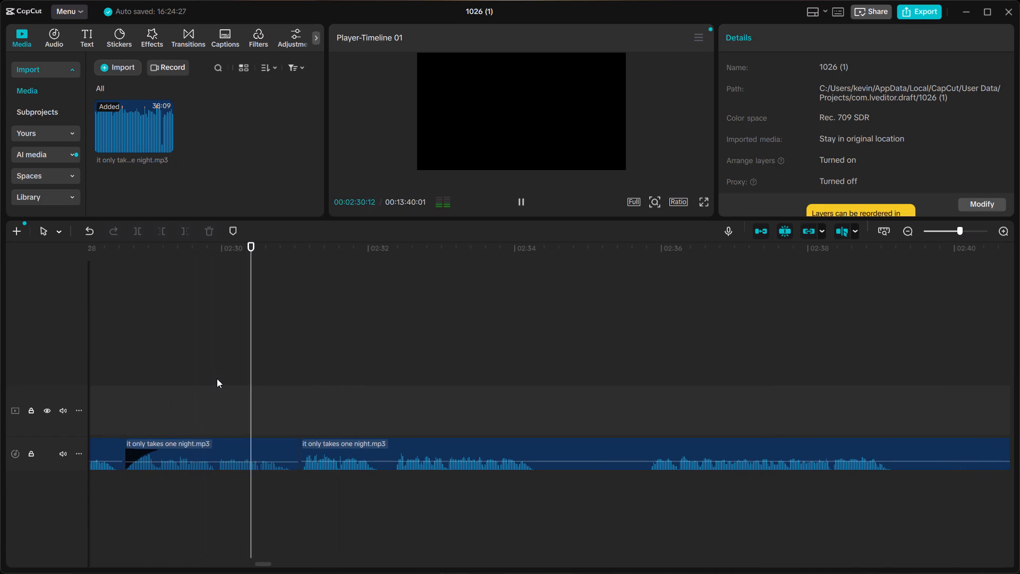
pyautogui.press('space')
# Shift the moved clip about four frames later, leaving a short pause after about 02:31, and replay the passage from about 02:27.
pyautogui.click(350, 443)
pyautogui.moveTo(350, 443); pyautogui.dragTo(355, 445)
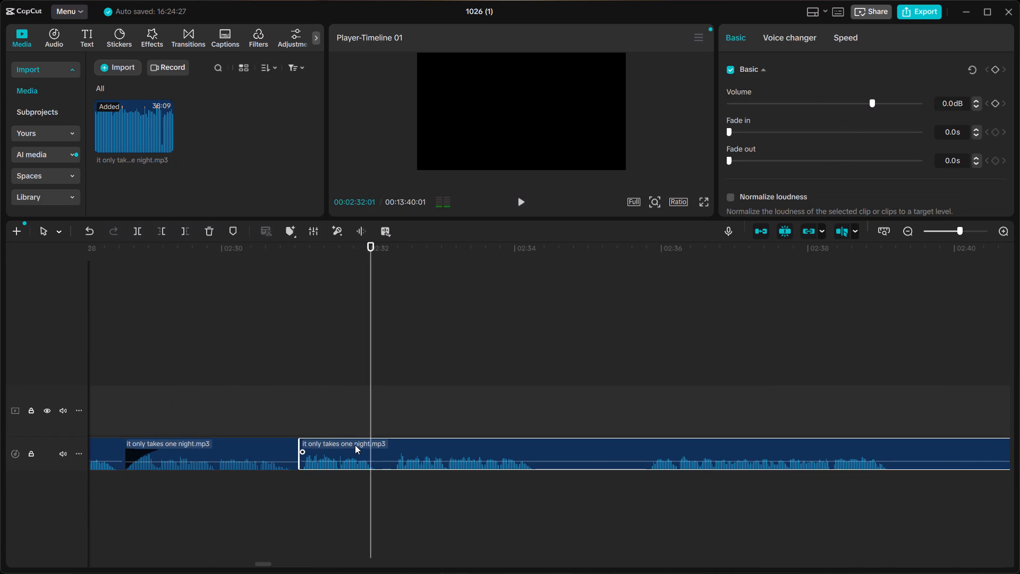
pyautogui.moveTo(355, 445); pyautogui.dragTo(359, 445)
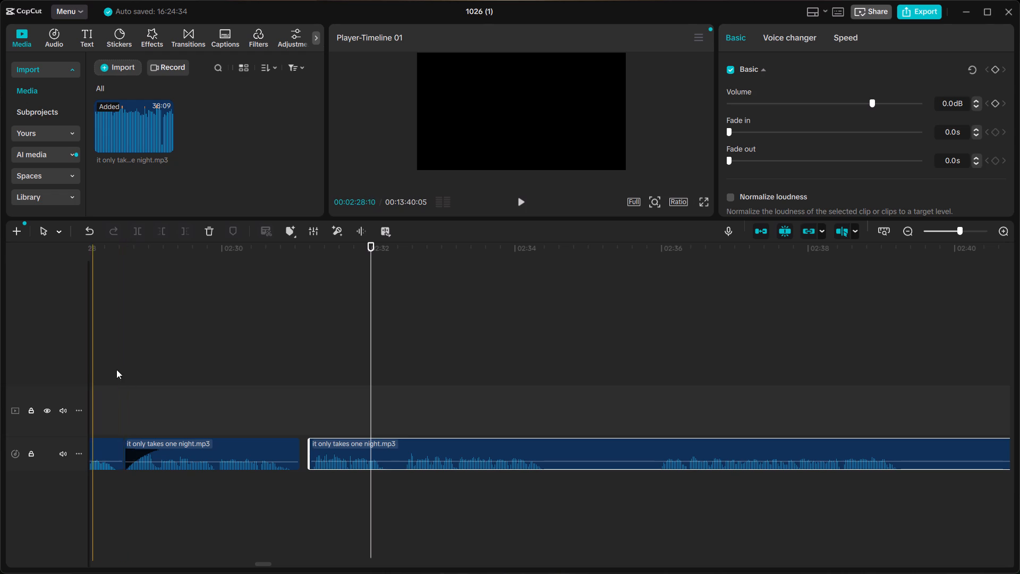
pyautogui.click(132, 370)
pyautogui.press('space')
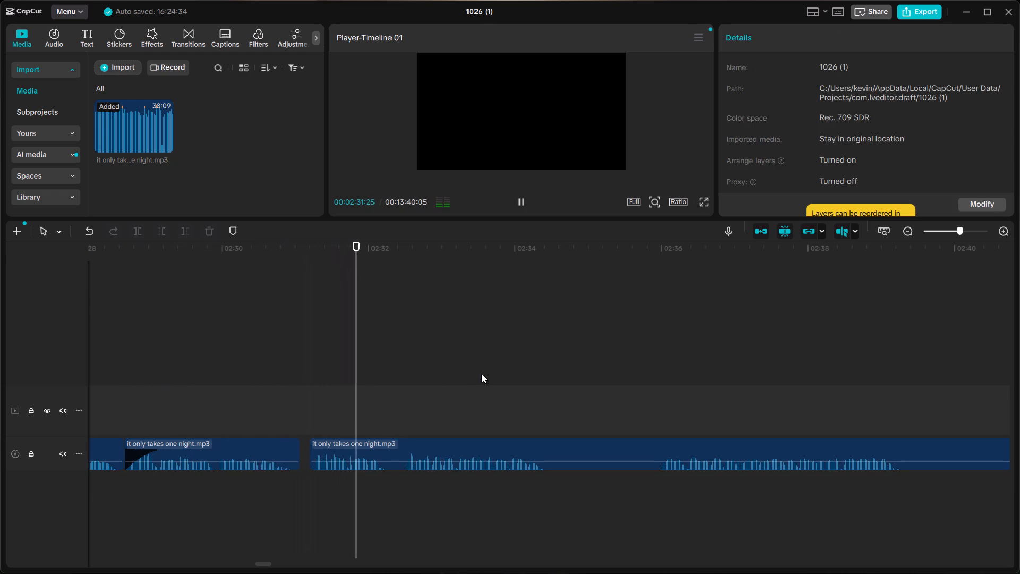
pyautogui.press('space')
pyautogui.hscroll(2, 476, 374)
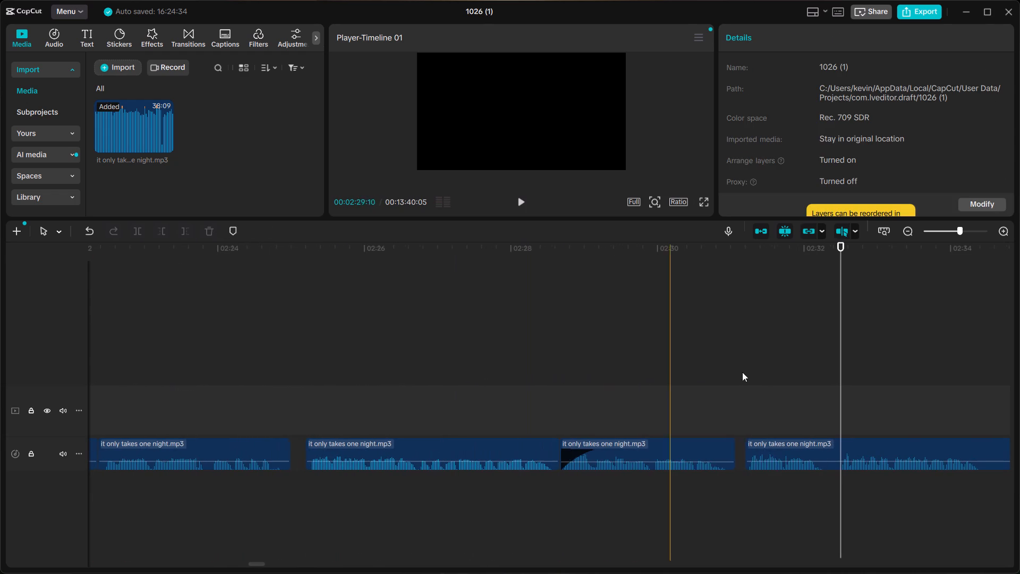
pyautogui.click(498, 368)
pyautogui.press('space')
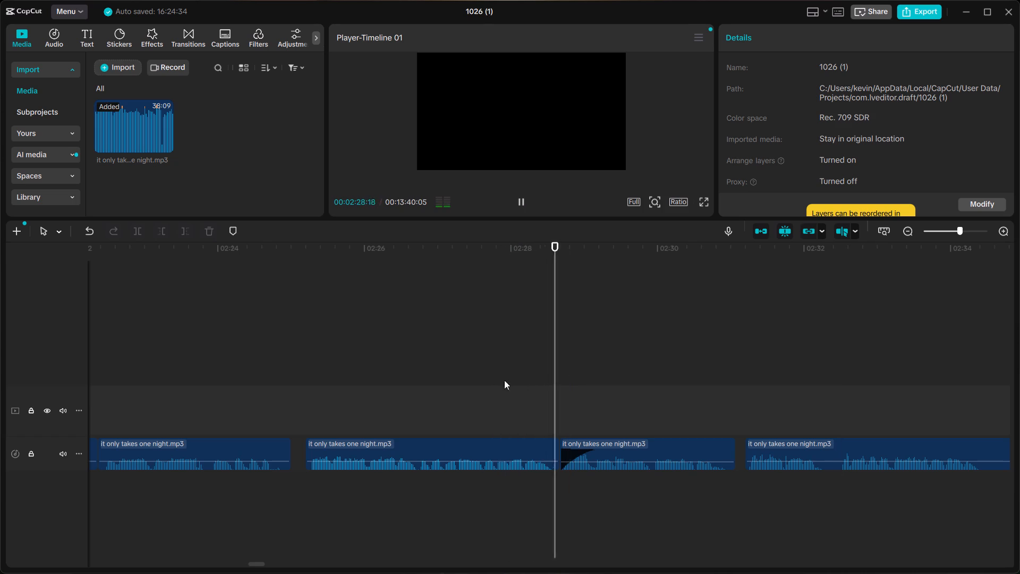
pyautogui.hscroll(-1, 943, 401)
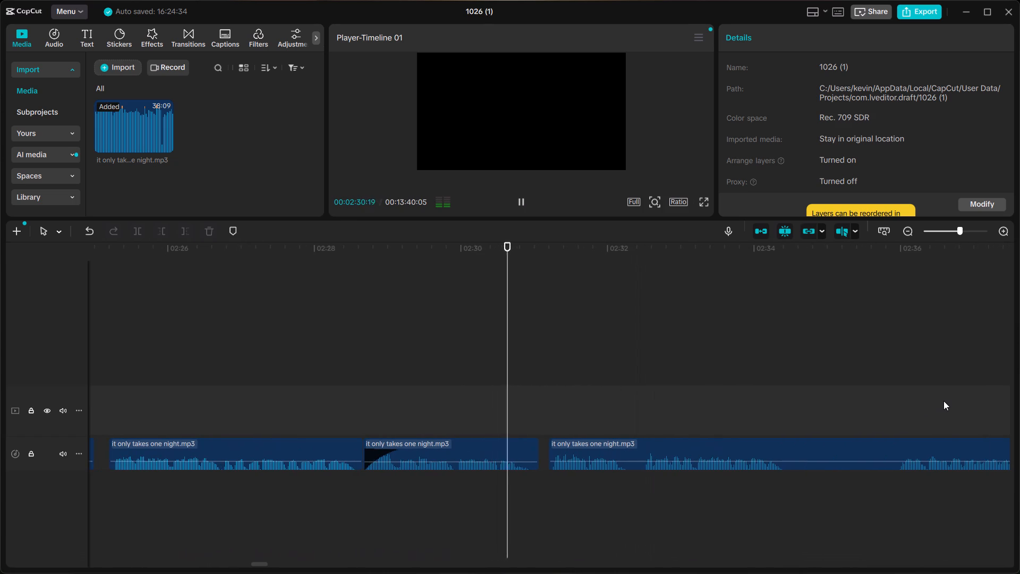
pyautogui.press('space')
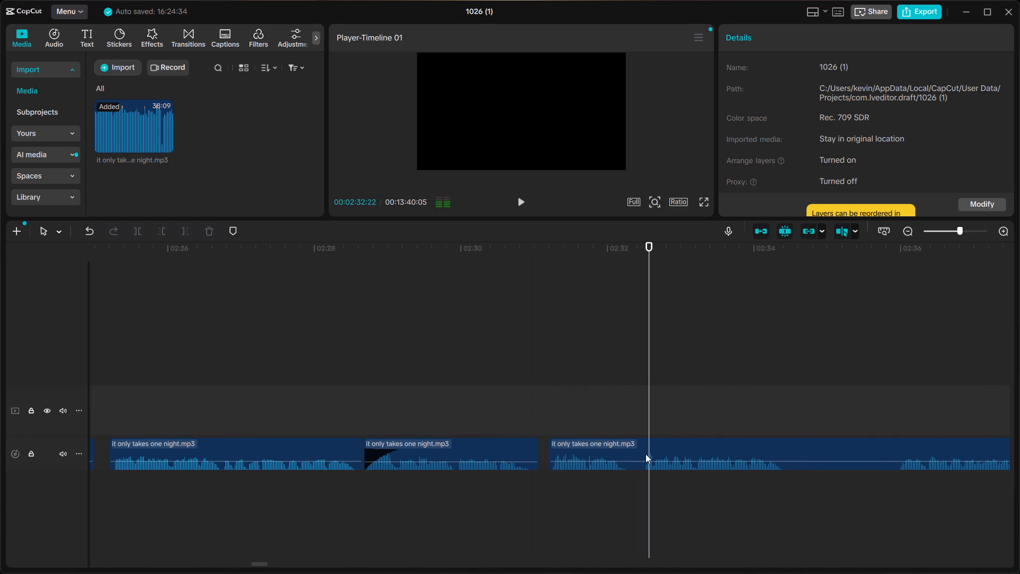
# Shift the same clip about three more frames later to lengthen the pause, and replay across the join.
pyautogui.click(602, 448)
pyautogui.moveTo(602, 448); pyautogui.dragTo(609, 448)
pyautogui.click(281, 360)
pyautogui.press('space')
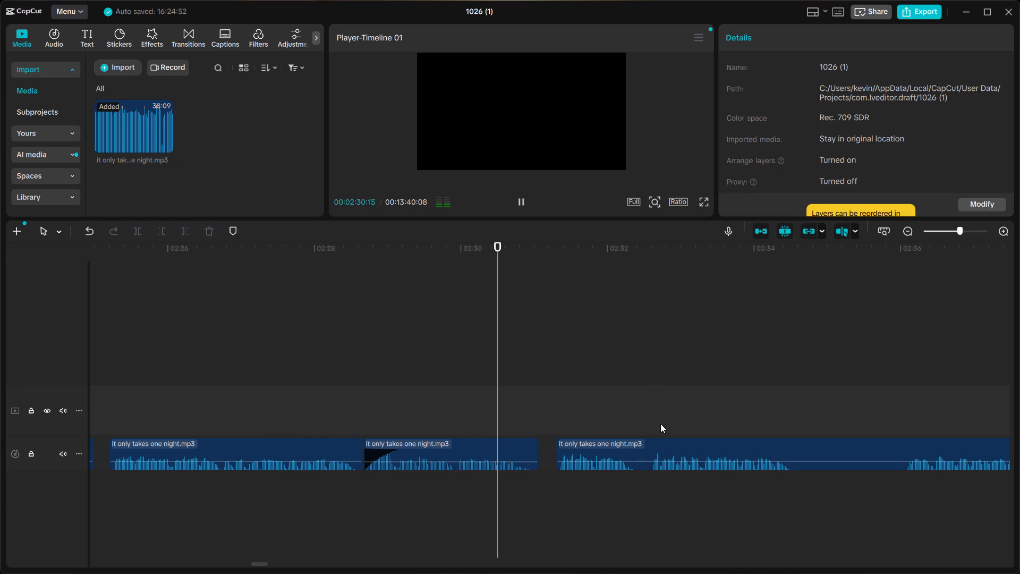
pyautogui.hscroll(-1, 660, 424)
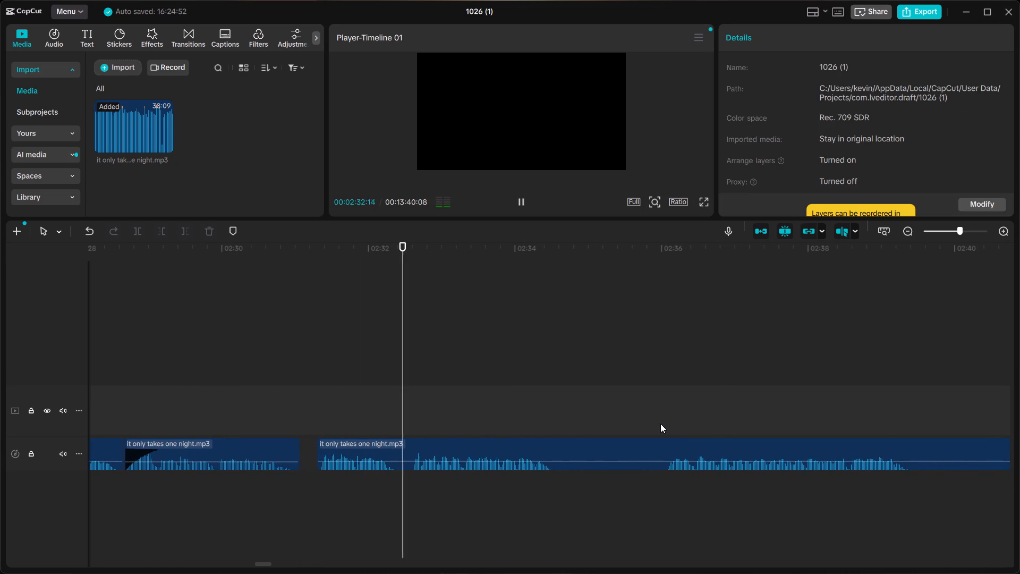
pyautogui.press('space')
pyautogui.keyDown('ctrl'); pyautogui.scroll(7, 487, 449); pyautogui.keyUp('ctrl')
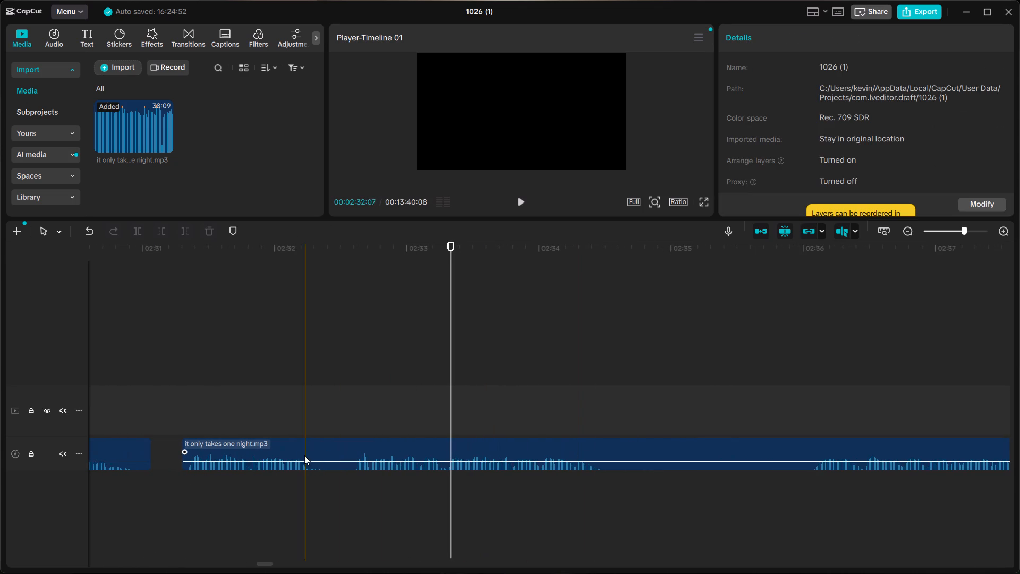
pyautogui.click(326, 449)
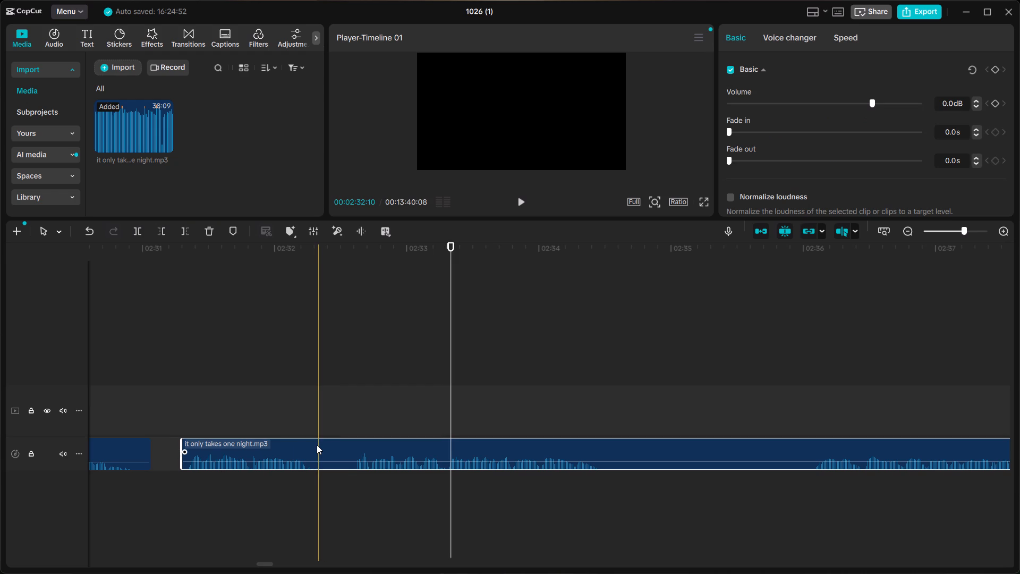
# Undo the clip moves and the deletion of the two clips between about 02:31 and 02:35:14.
pyautogui.hotkey('ctrl', 'z')
pyautogui.hotkey('ctrl', 'z')
pyautogui.hotkey('ctrl', 'z')
pyautogui.hotkey('ctrl', 'z')
pyautogui.hotkey('ctrl', 'z')
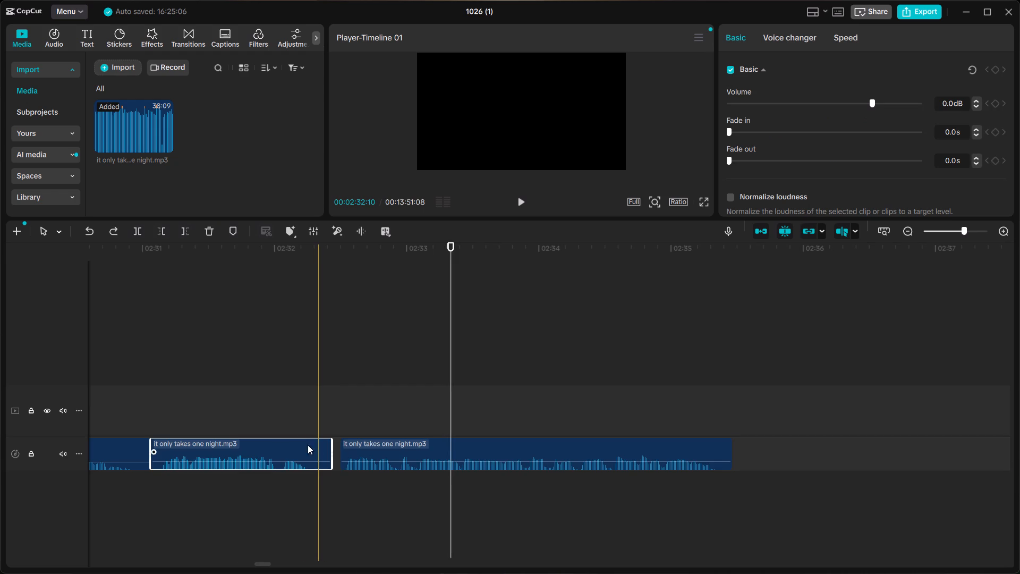
# Replay from about 02:31, delete only the clip between about 02:32:15 and 02:35:14, and close the gap it leaves.
pyautogui.click(150, 394)
pyautogui.press('space')
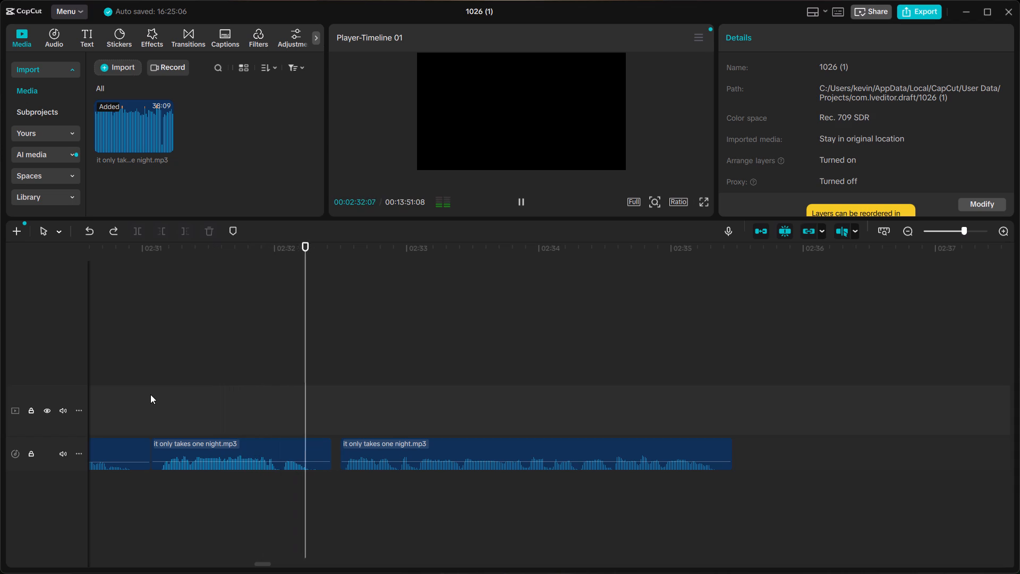
pyautogui.press('space')
pyautogui.click(360, 443)
pyautogui.press('BackSpace')
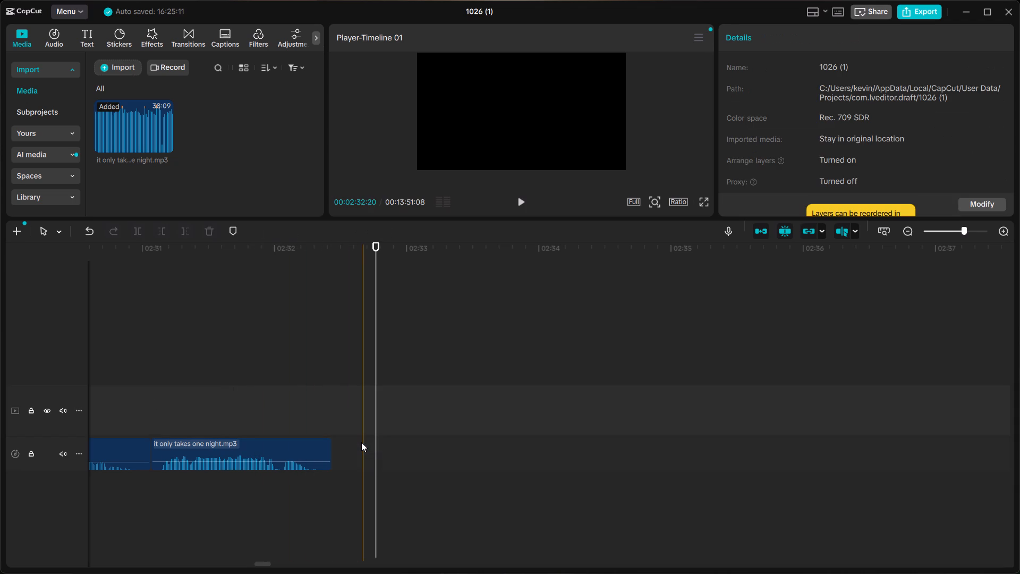
pyautogui.hscroll(-1, 361, 442)
pyautogui.keyDown('ctrl'); pyautogui.scroll(-4, 361, 442); pyautogui.keyUp('ctrl')
pyautogui.rightClick(423, 459)
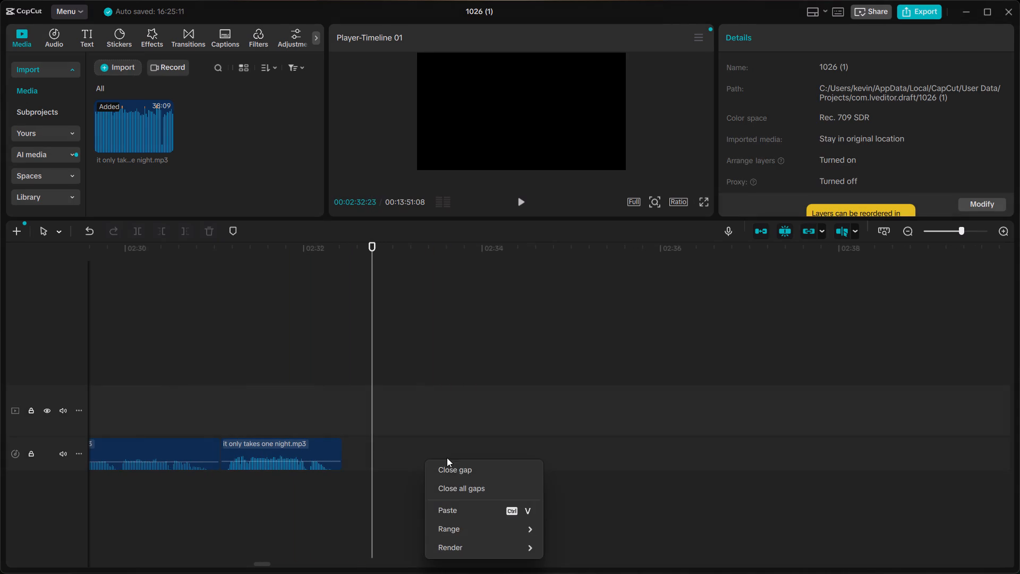
pyautogui.click(454, 468)
# Cut out the phrase between about 02:32:13 and 02:33:21 and move the remaining audio back against the preceding clip.
pyautogui.click(250, 392)
pyautogui.press('space')
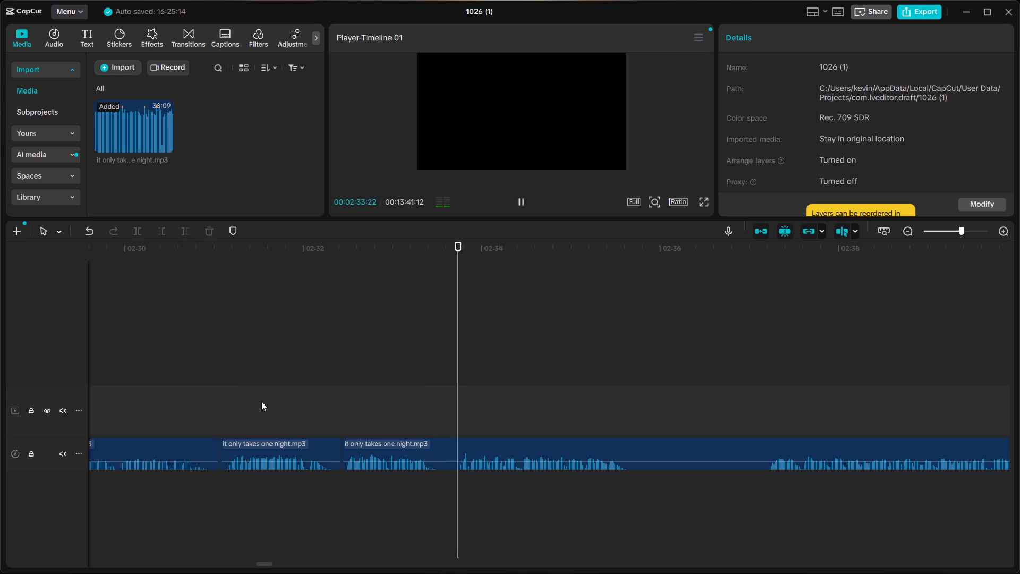
pyautogui.press('space')
pyautogui.click(456, 440)
pyautogui.hotkey('ctrl', 'b')
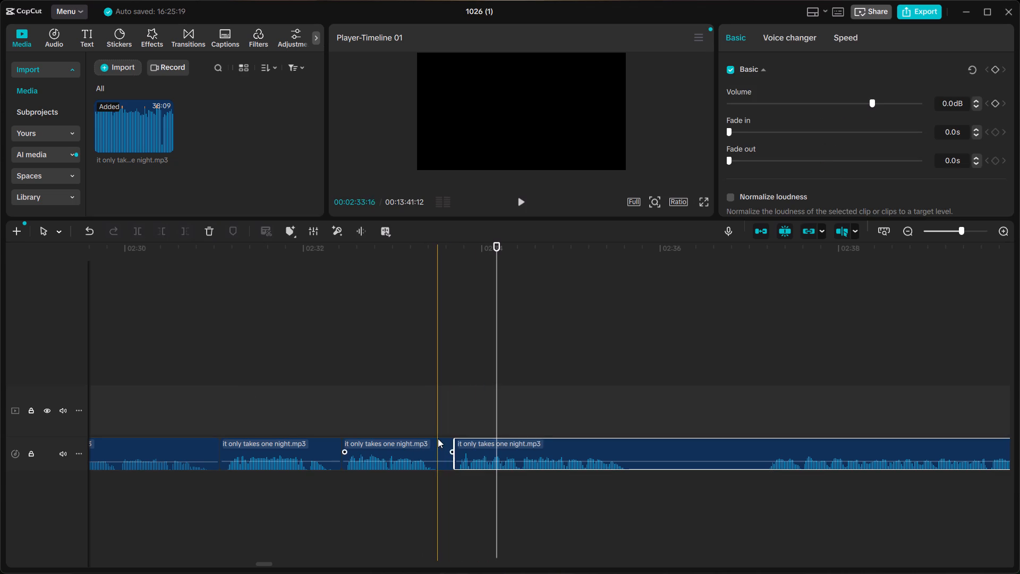
pyautogui.click(438, 438)
pyautogui.press('BackSpace')
pyautogui.click(497, 450)
pyautogui.moveTo(497, 450); pyautogui.dragTo(386, 457)
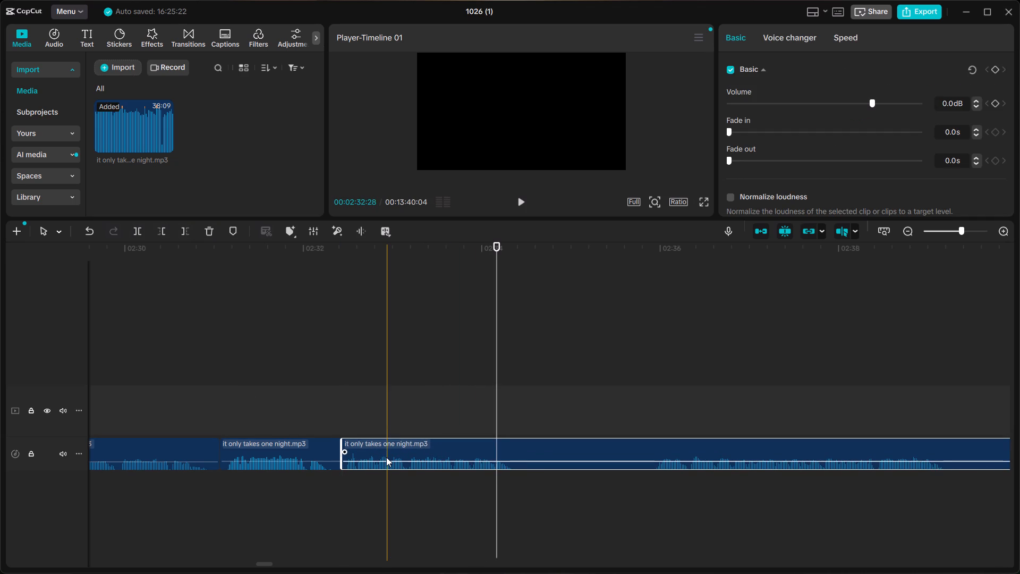
# Replay the audio between about 02:29 and 02:34:16 to check the joins at 02:31 and 02:32:13.
pyautogui.keyDown('ctrl'); pyautogui.scroll(6, 386, 457); pyautogui.keyUp('ctrl')
pyautogui.hscroll(1, 462, 432)
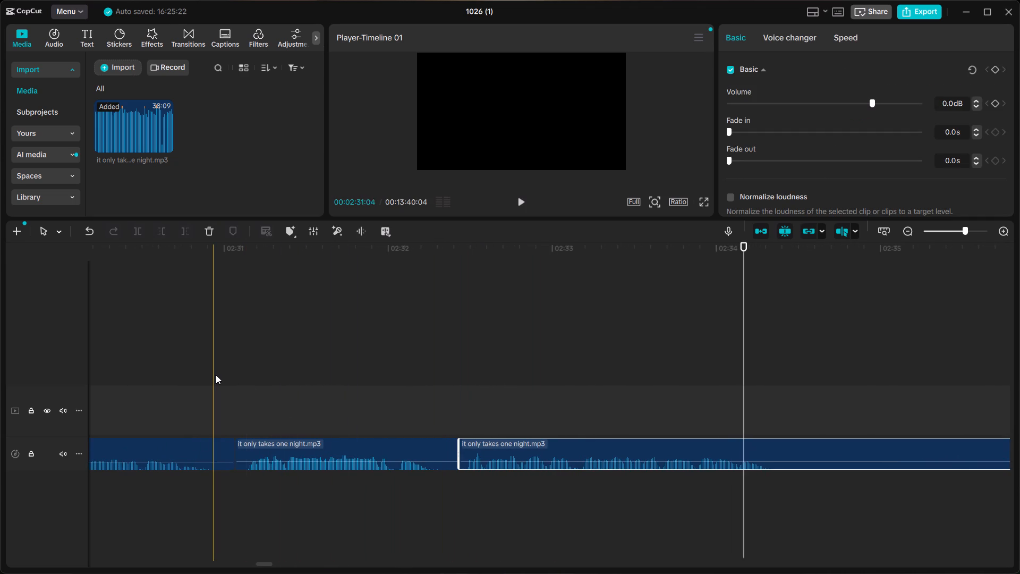
pyautogui.click(213, 375)
pyautogui.press('space')
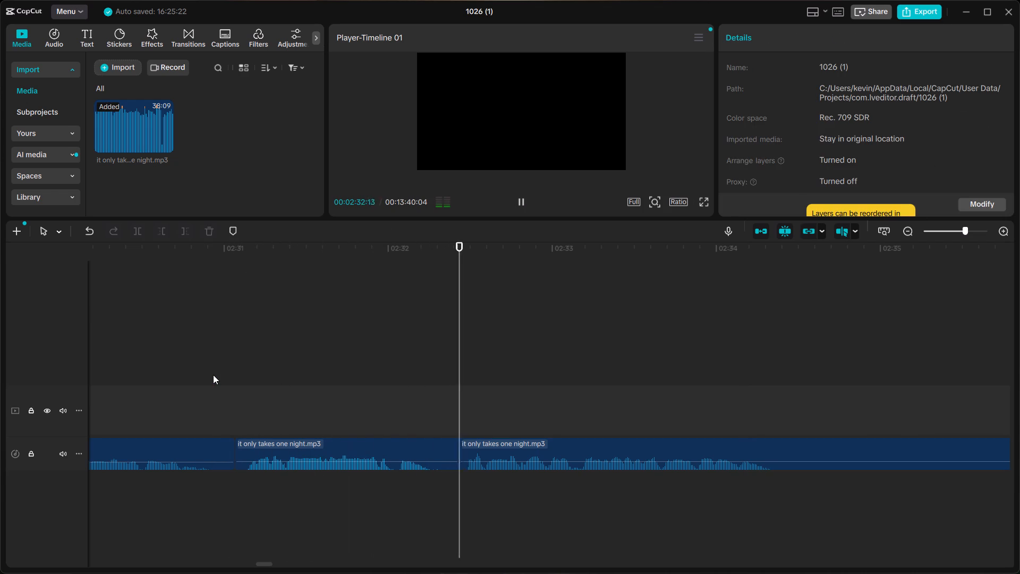
pyautogui.press('space')
pyautogui.hscroll(-1, 192, 381)
pyautogui.hscroll(1, 192, 381)
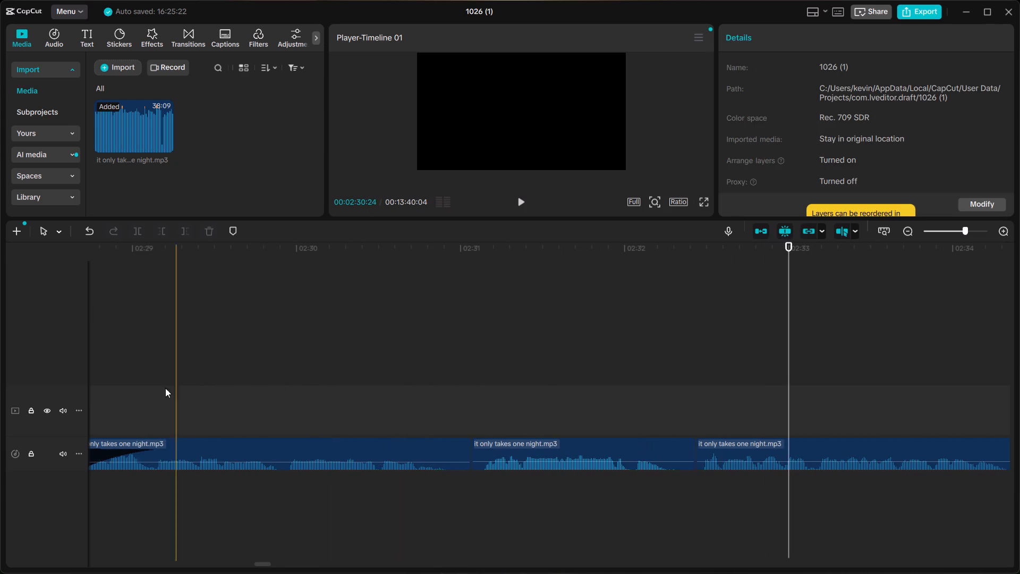
pyautogui.click(135, 396)
pyautogui.press('space')
pyautogui.keyDown('ctrl'); pyautogui.scroll(-6, 135, 396); pyautogui.keyUp('ctrl')
pyautogui.hscroll(-1, 515, 335)
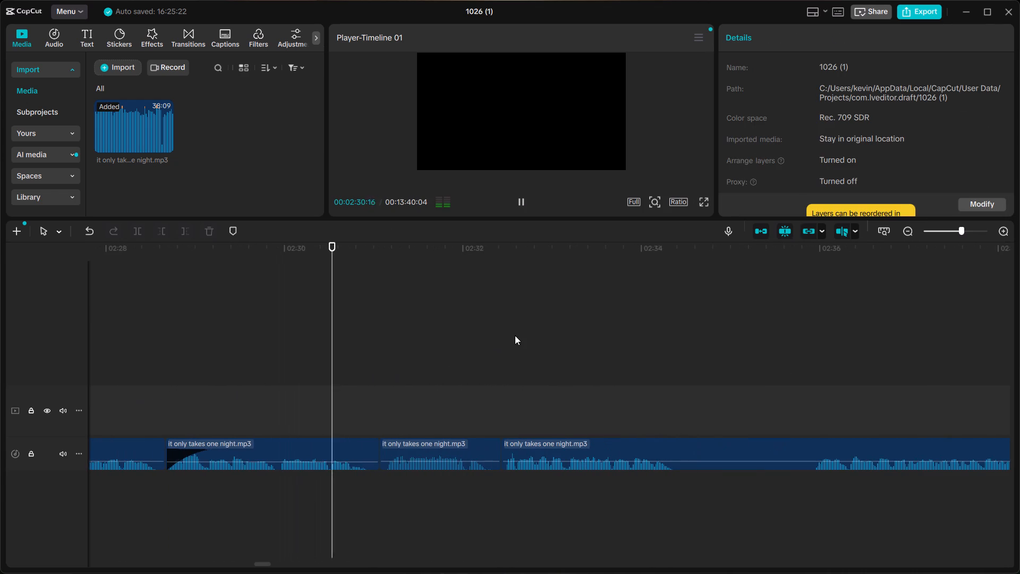
pyautogui.hscroll(-1, 515, 335)
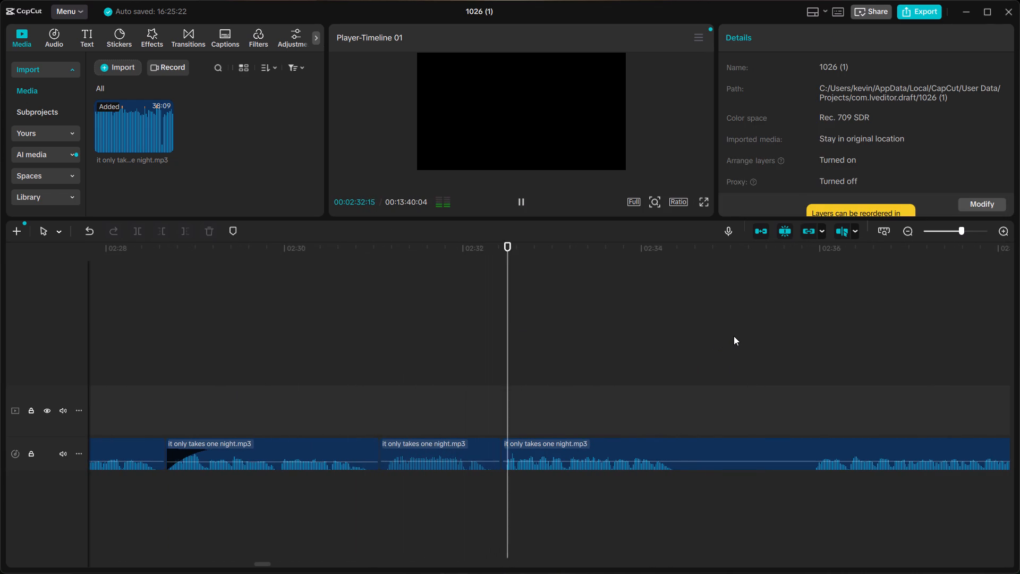
pyautogui.hscroll(-1, 734, 336)
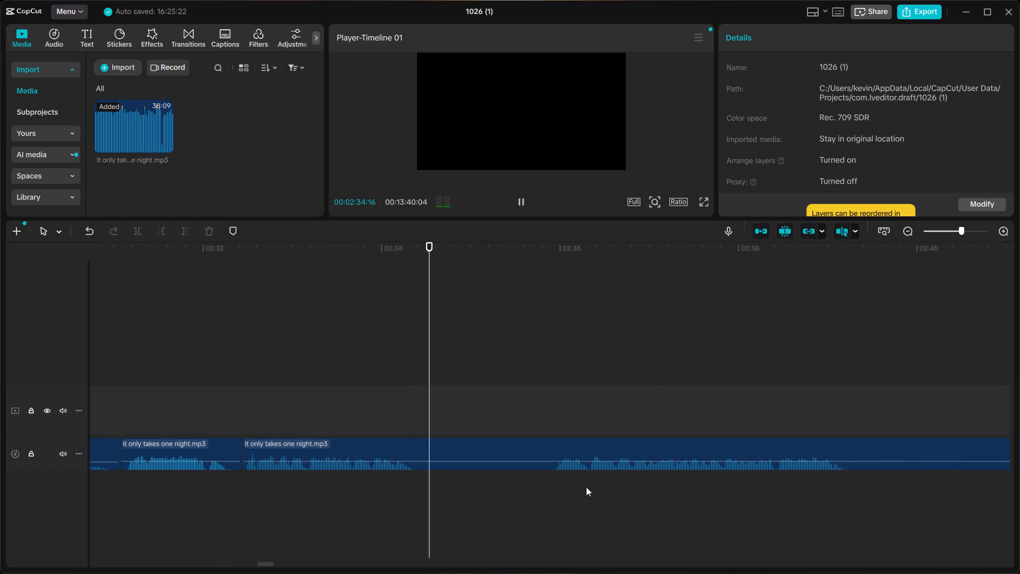
pyautogui.press('space')
# Cut out the silence between about 02:34:12 and 02:35:27 and move the following audio back to close the gap.
pyautogui.keyDown('ctrl'); pyautogui.scroll(6, 540, 477); pyautogui.keyUp('ctrl')
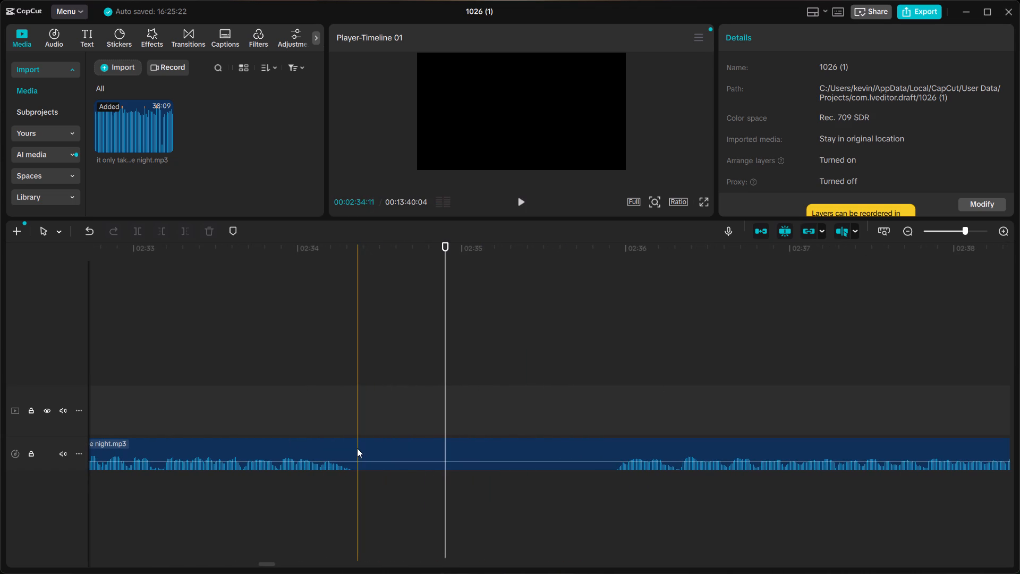
pyautogui.click(361, 447)
pyautogui.hotkey('ctrl', 'b')
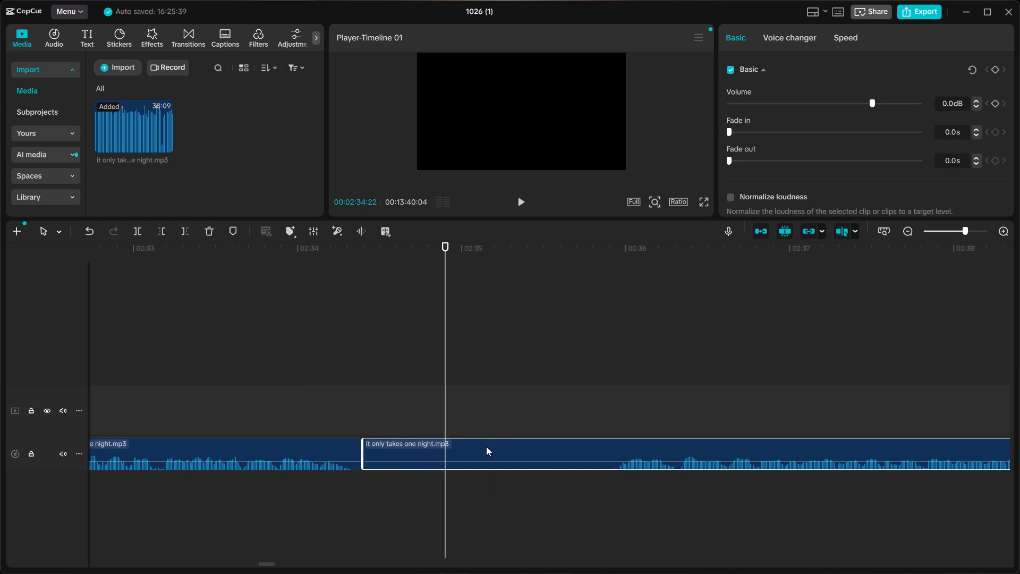
pyautogui.hotkey('ctrl', 'b')
pyautogui.keyDown('ctrl'); pyautogui.click(582, 453); pyautogui.keyUp('ctrl')
pyautogui.press('BackSpace')
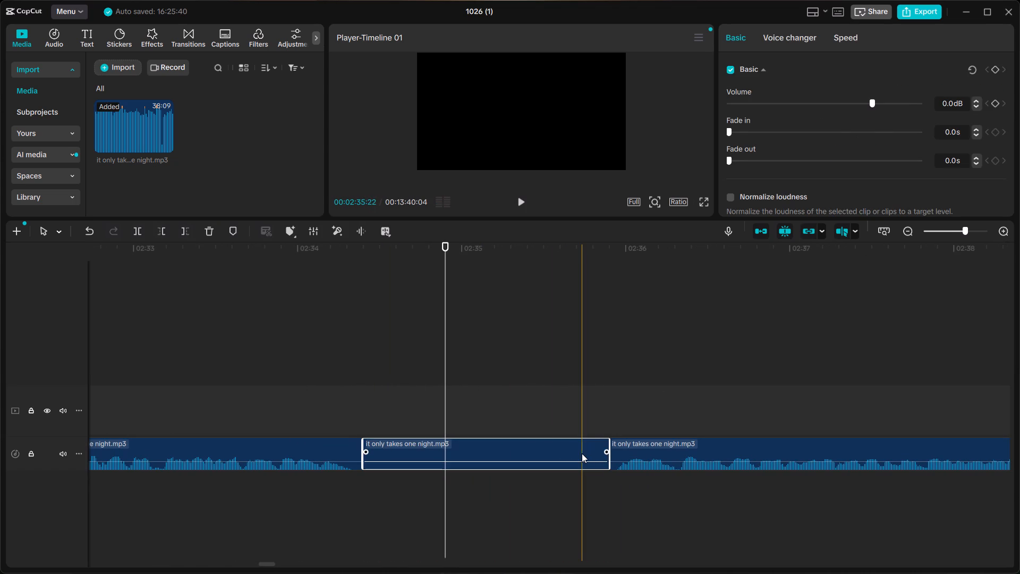
pyautogui.click(653, 444)
pyautogui.moveTo(652, 444); pyautogui.dragTo(410, 459)
# Replay the audio from about 02:32:20 to 02:37:20 to check the join at about 02:34:12.
pyautogui.keyDown('ctrl'); pyautogui.scroll(-6, 410, 459); pyautogui.keyUp('ctrl')
pyautogui.click(307, 392)
pyautogui.press('space')
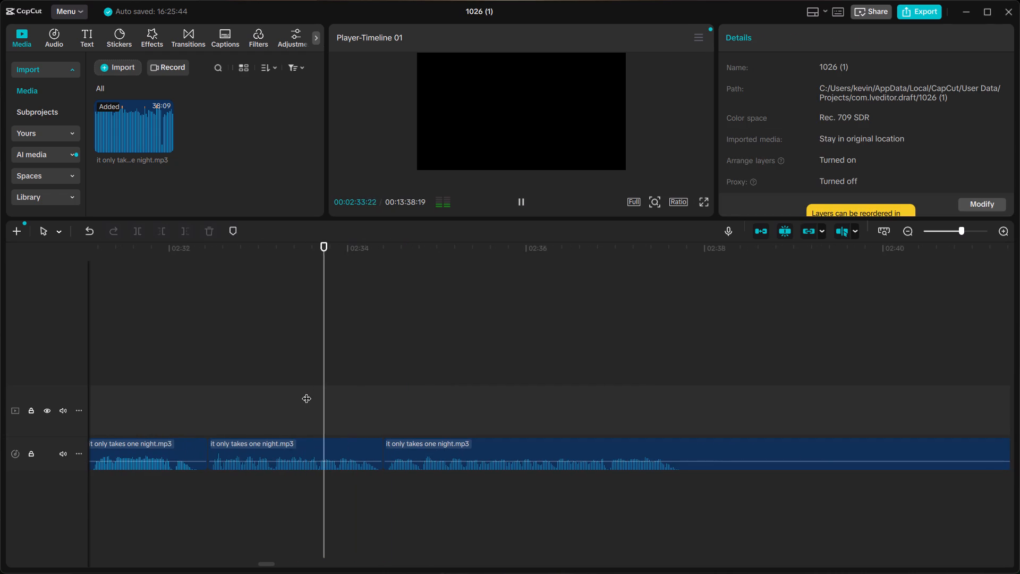
pyautogui.click(229, 405)
pyautogui.press('space')
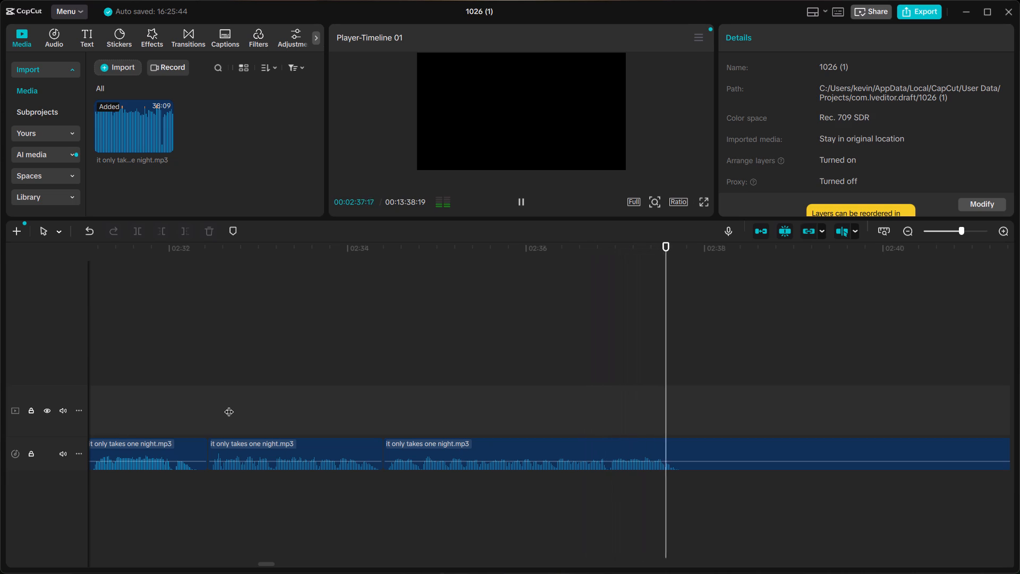
pyautogui.press('space')
# Split the audio at about 02:37:24, just after the spoken phrase ends.
pyautogui.click(685, 447)
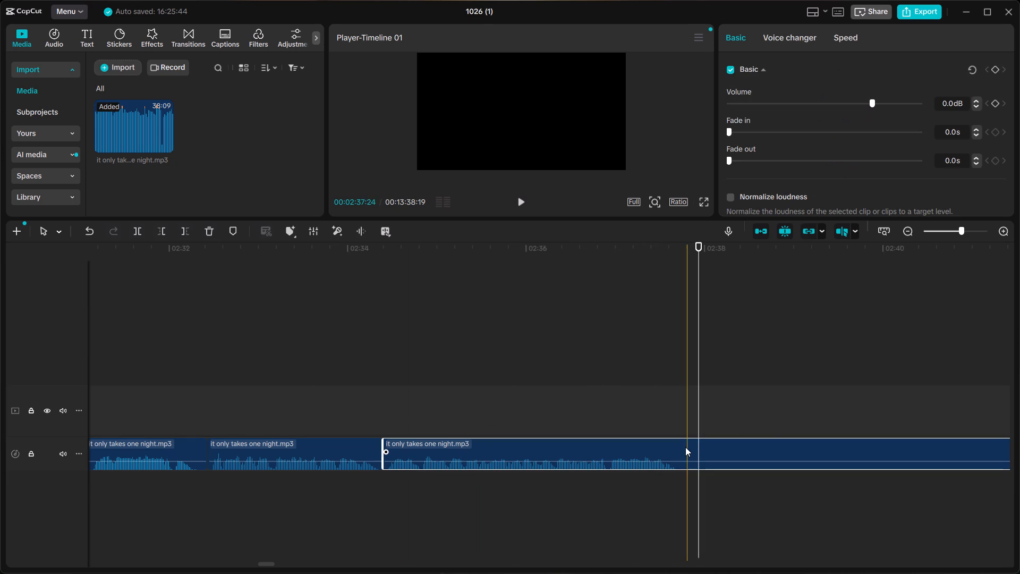
pyautogui.hotkey('ctrl', 'b')
# Listen to parts of the takes between about 02:42 and 02:54 to judge which wording to keep.
pyautogui.hscroll(-2, 698, 441)
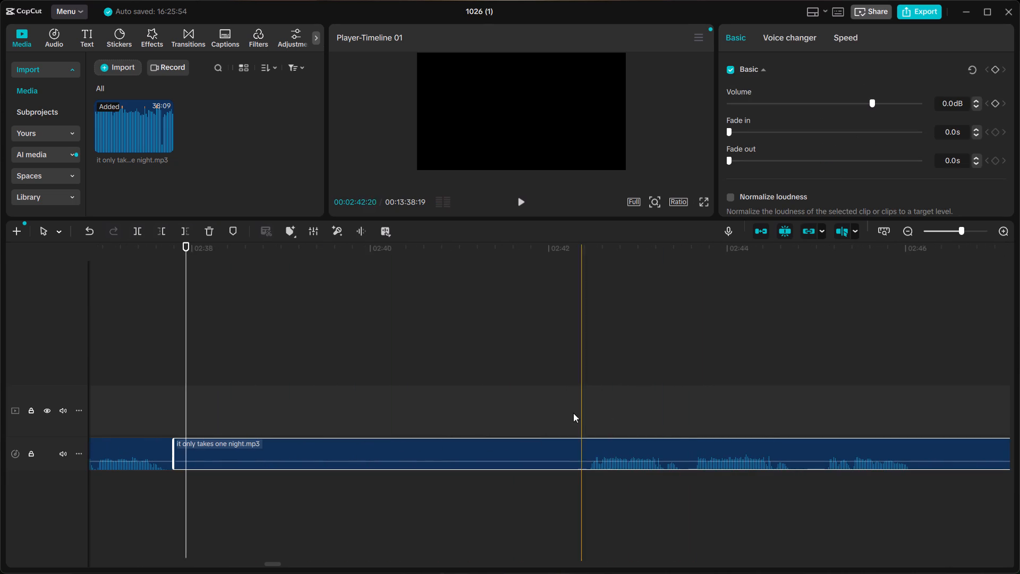
pyautogui.click(579, 413)
pyautogui.press('space')
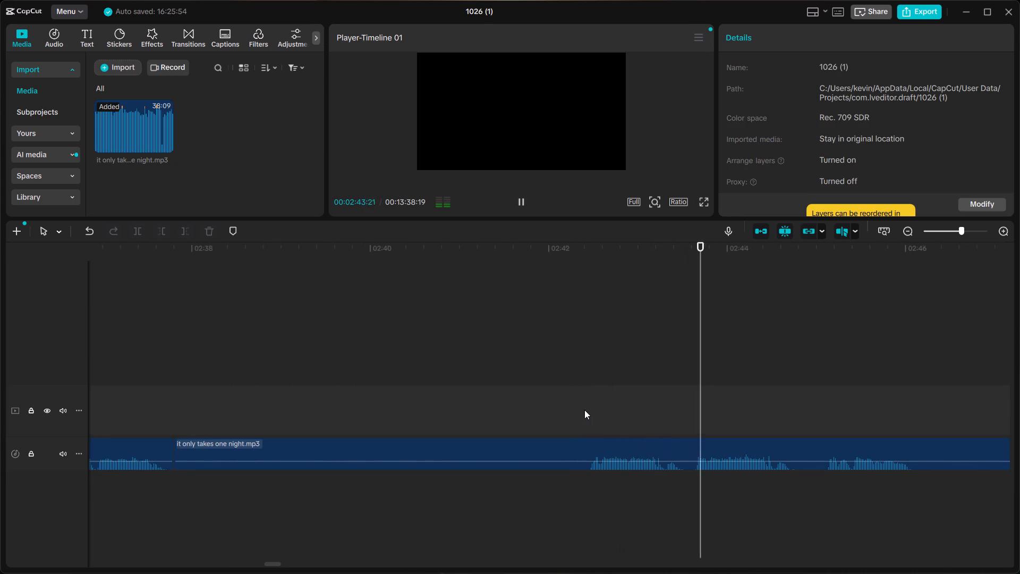
pyautogui.hscroll(-2, 671, 411)
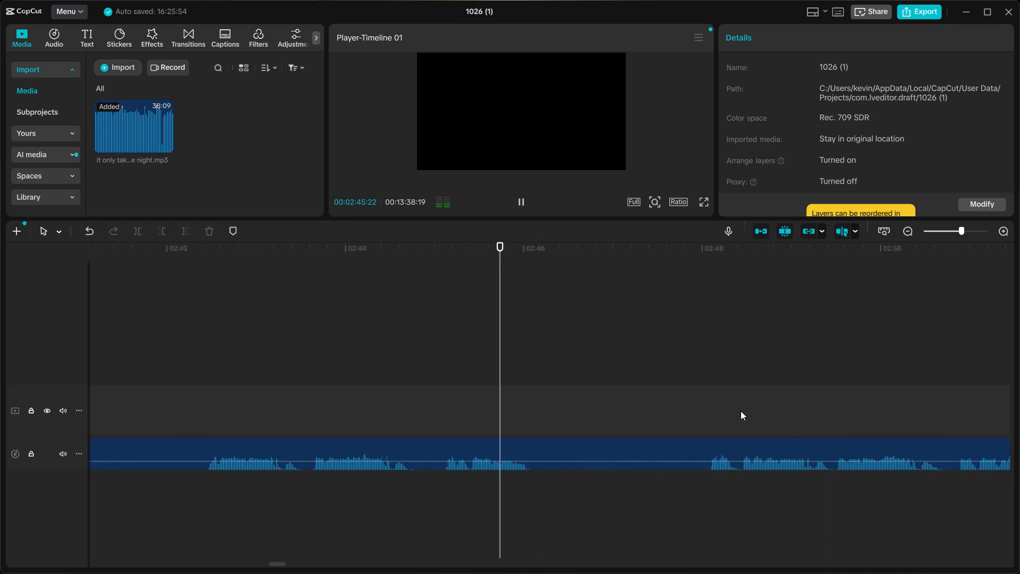
pyautogui.hscroll(-1, 741, 411)
pyautogui.press('space')
pyautogui.click(687, 414)
pyautogui.press('space')
pyautogui.hscroll(-1, 688, 414)
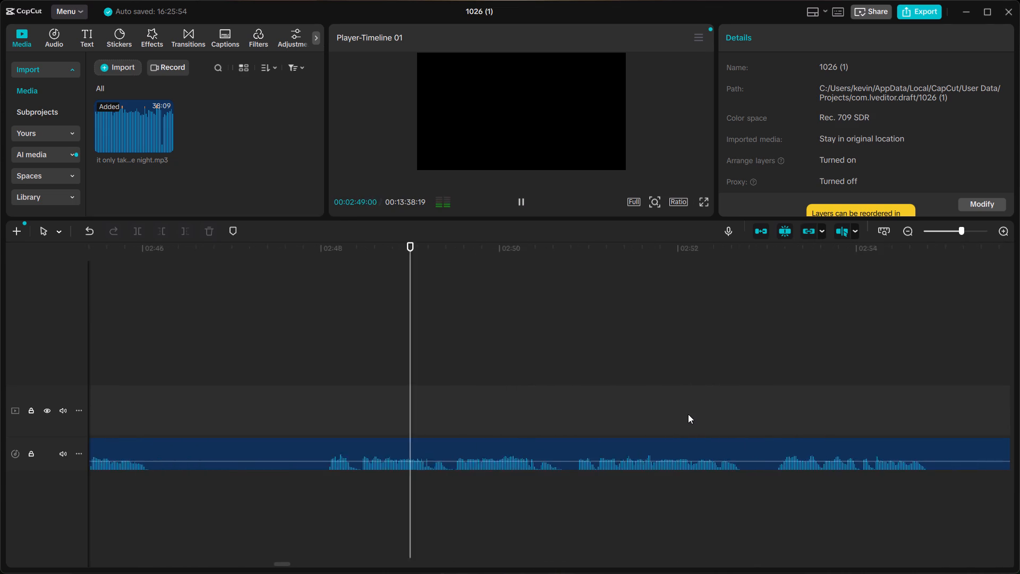
pyautogui.hscroll(-1, 688, 414)
pyautogui.press('space')
pyautogui.click(769, 409)
pyautogui.press('space')
pyautogui.hscroll(-2, 769, 409)
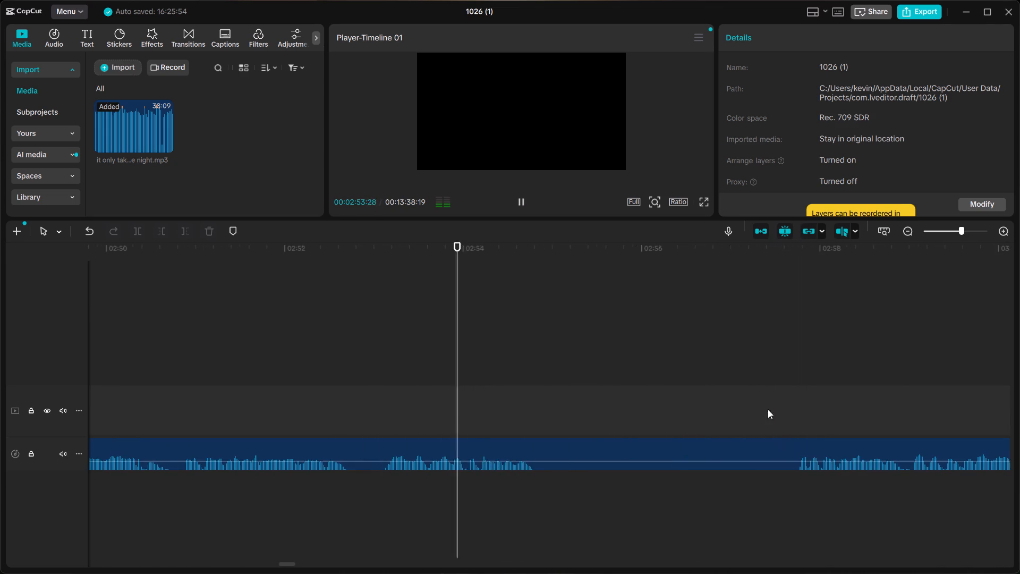
# Listen to parts of the takes between about 02:57 and 03:17 to locate where the usable wording starts.
pyautogui.click(795, 427)
pyautogui.press('space')
pyautogui.press('space')
pyautogui.hscroll(-1, 800, 423)
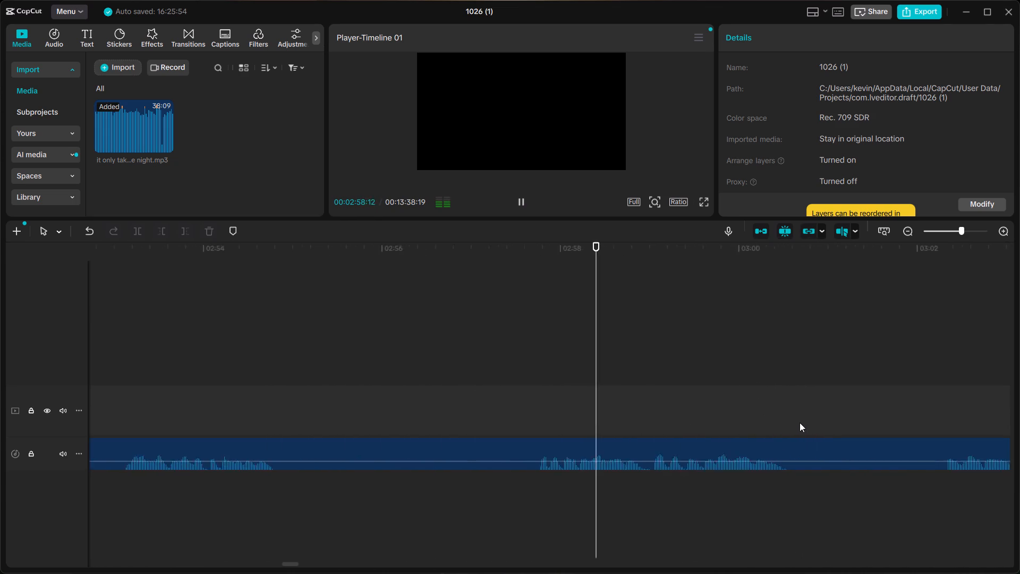
pyautogui.hscroll(-1, 800, 423)
pyautogui.click(828, 413)
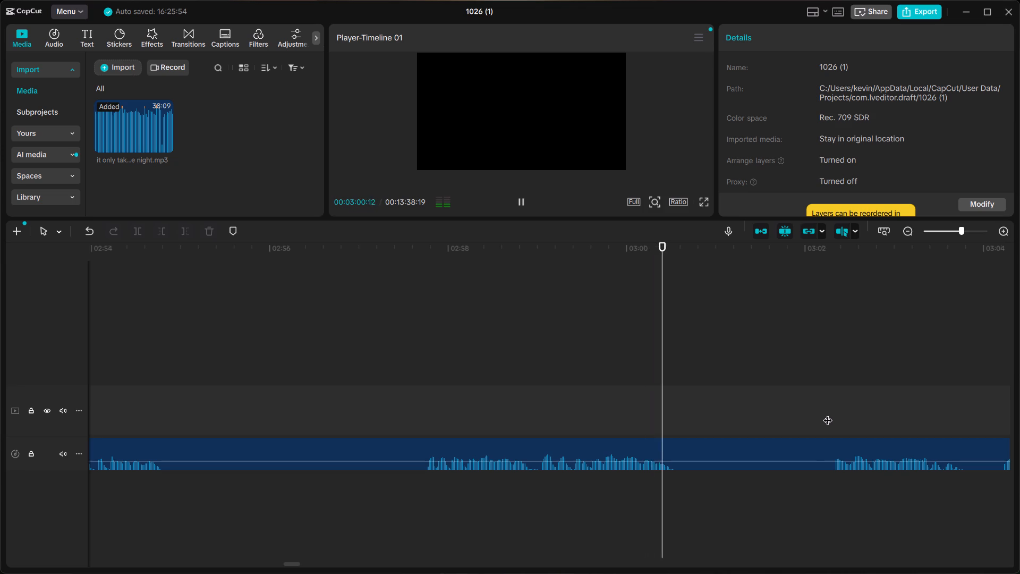
pyautogui.press('space')
pyautogui.keyDown('ctrl'); pyautogui.scroll(-7, 828, 413); pyautogui.keyUp('ctrl')
pyautogui.hscroll(-1, 828, 413)
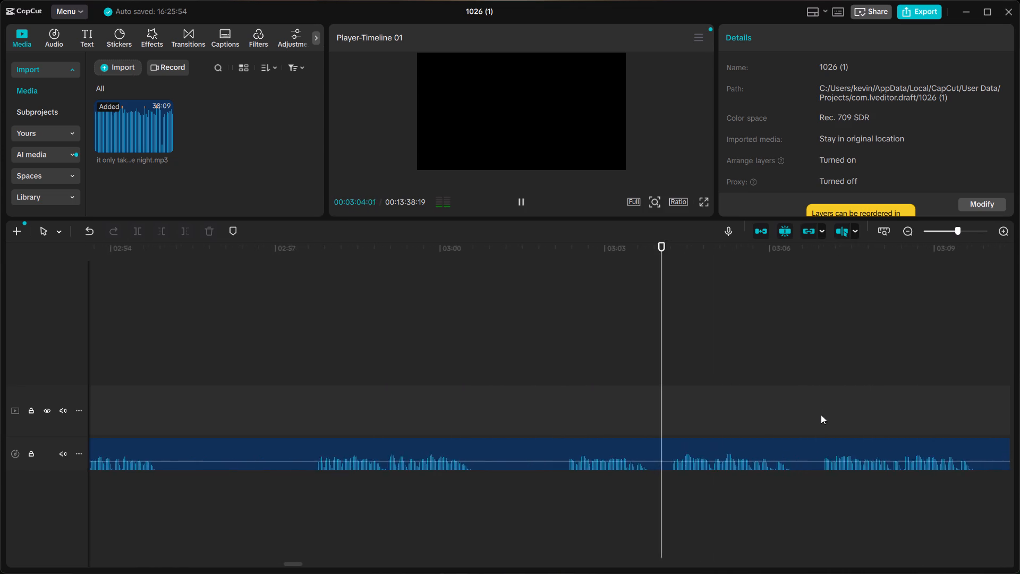
pyautogui.hscroll(-1, 821, 415)
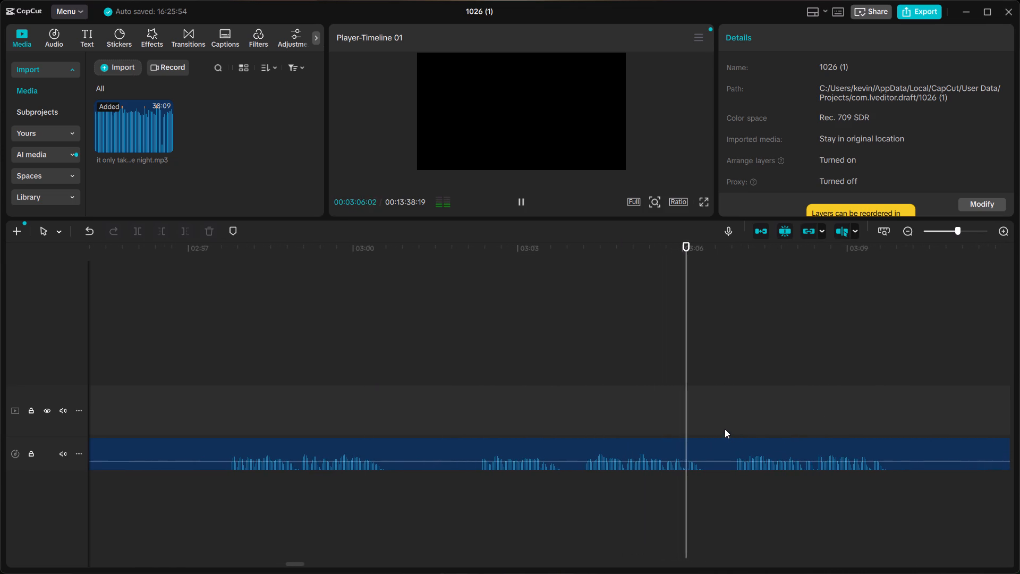
pyautogui.click(725, 428)
pyautogui.press('space')
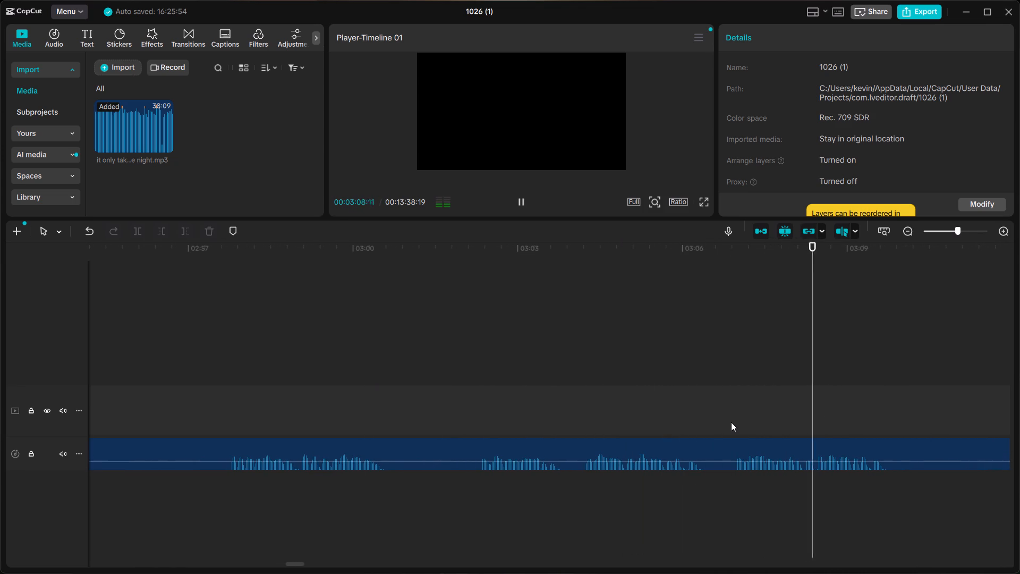
pyautogui.hscroll(-2, 731, 422)
pyautogui.click(839, 404)
pyautogui.press('space')
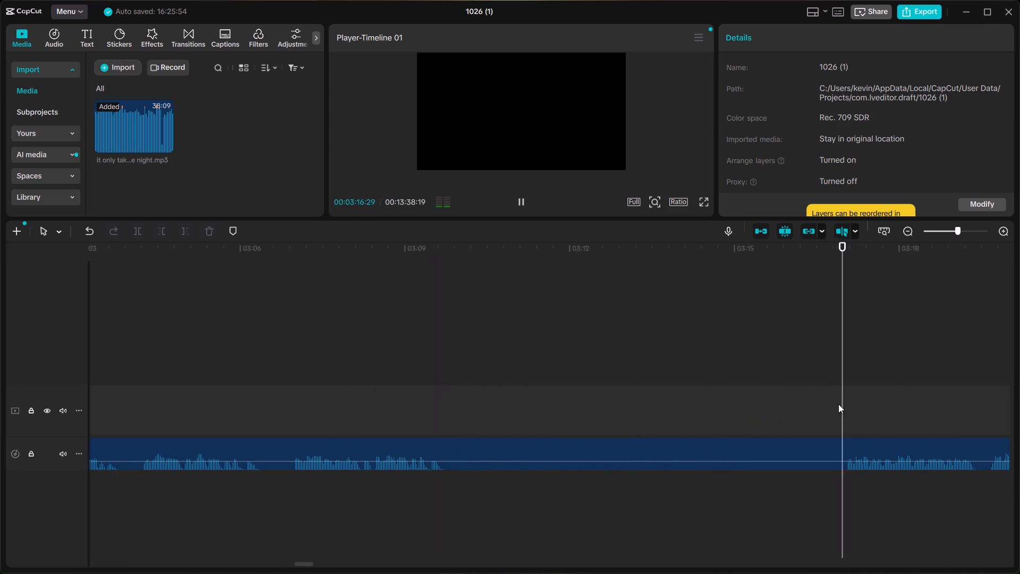
pyautogui.press('space')
# Replay the take from about 03:07 and split the audio at about 03:08:12, before its last words.
pyautogui.keyDown('ctrl'); pyautogui.scroll(7, 430, 440); pyautogui.keyUp('ctrl')
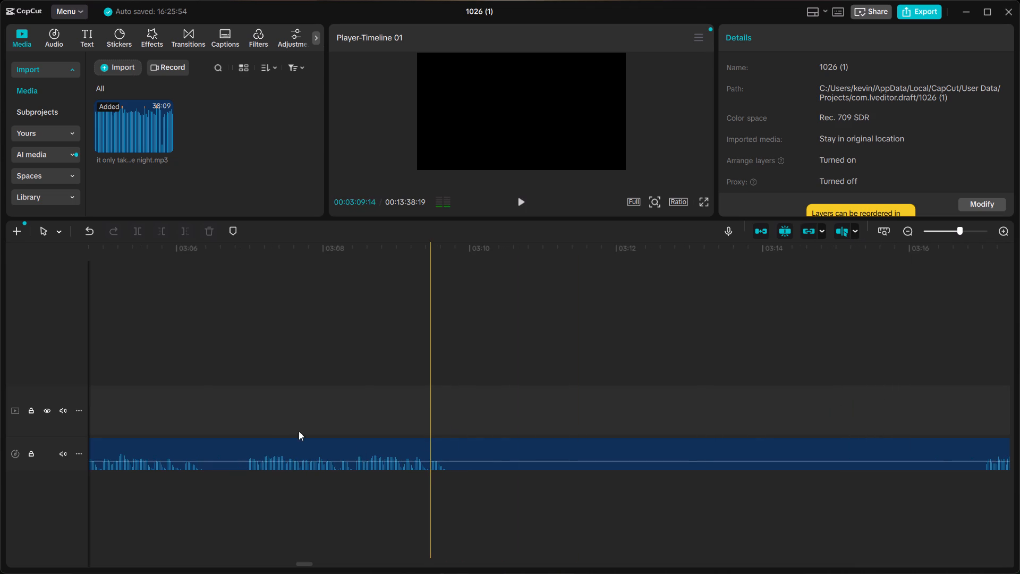
pyautogui.keyDown('ctrl'); pyautogui.click(270, 416); pyautogui.keyUp('ctrl')
pyautogui.press('space')
pyautogui.press('space')
pyautogui.keyDown('ctrl'); pyautogui.scroll(4, 351, 413); pyautogui.keyUp('ctrl')
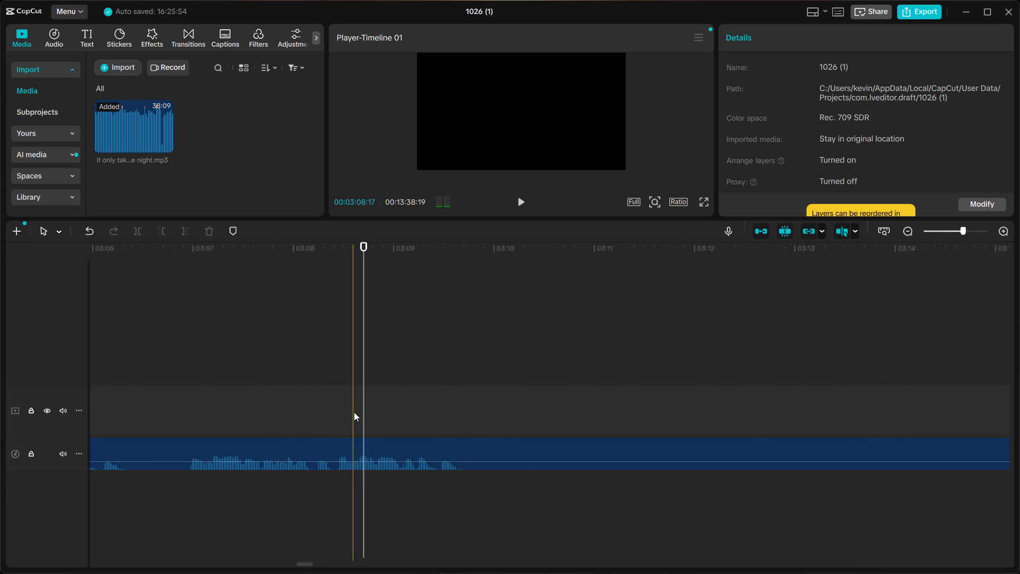
pyautogui.keyDown('ctrl'); pyautogui.scroll(2, 354, 412); pyautogui.keyUp('ctrl')
pyautogui.click(324, 445)
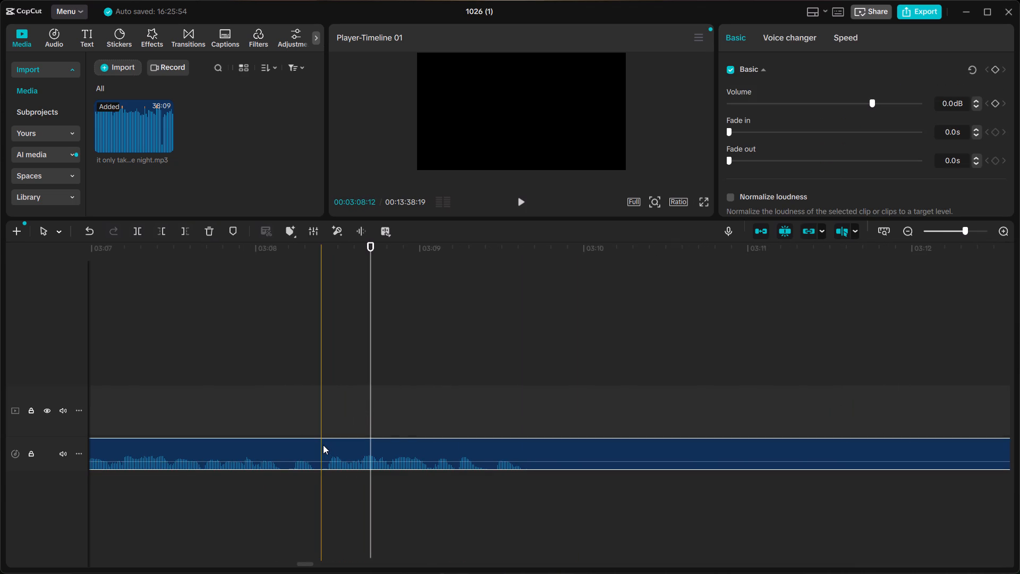
pyautogui.hotkey('ctrl', 'b')
# Delete the clip of unwanted takes between about 02:37:24 and 03:08:12 and close the gap it leaves.
pyautogui.click(304, 441)
pyautogui.keyDown('ctrl'); pyautogui.scroll(-12, 304, 441); pyautogui.keyUp('ctrl')
pyautogui.hscroll(2, 304, 441)
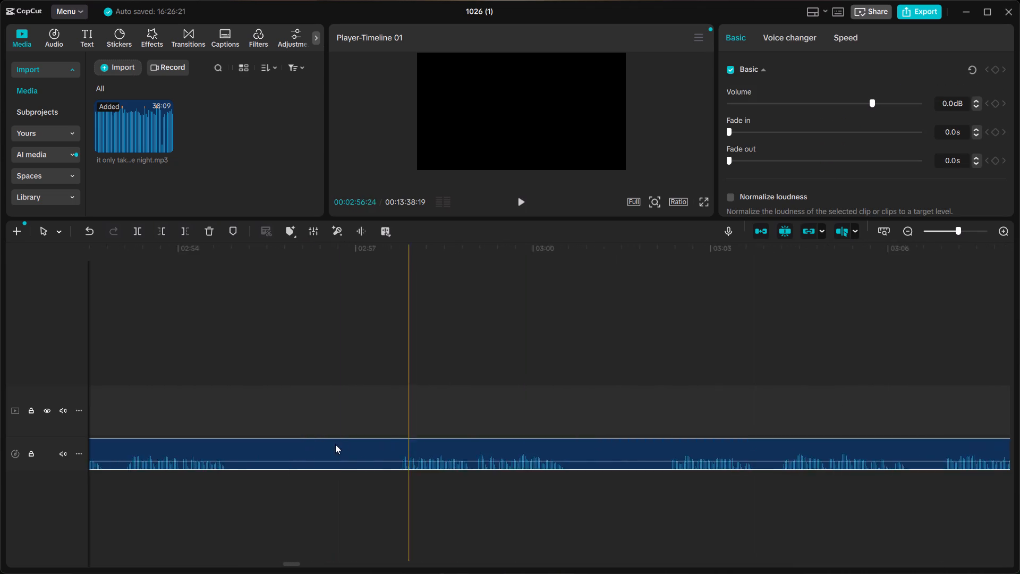
pyautogui.hscroll(2, 335, 444)
pyautogui.keyDown('ctrl'); pyautogui.scroll(-8, 408, 450); pyautogui.keyUp('ctrl')
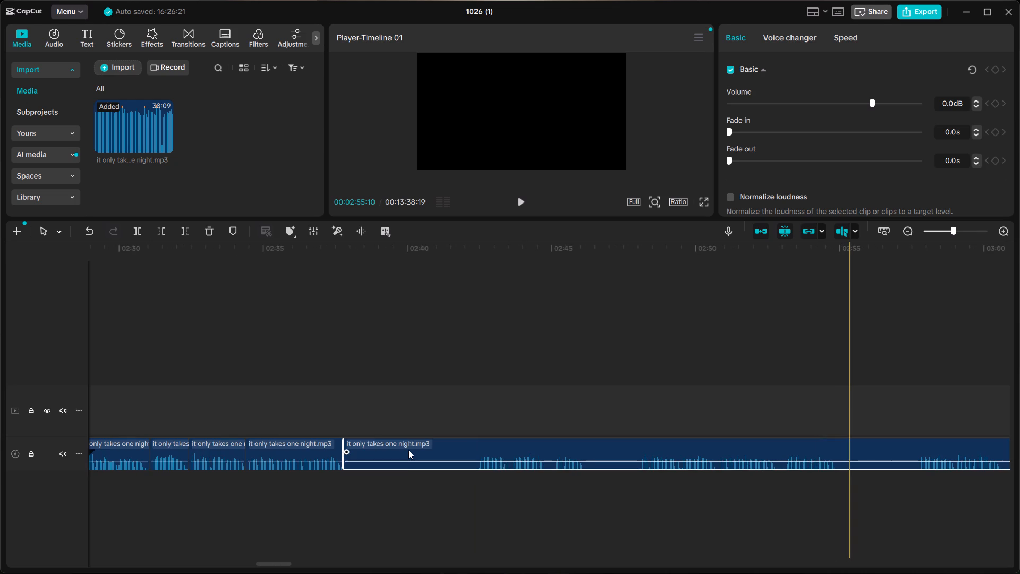
pyautogui.press('BackSpace')
pyautogui.rightClick(408, 450)
pyautogui.click(438, 457)
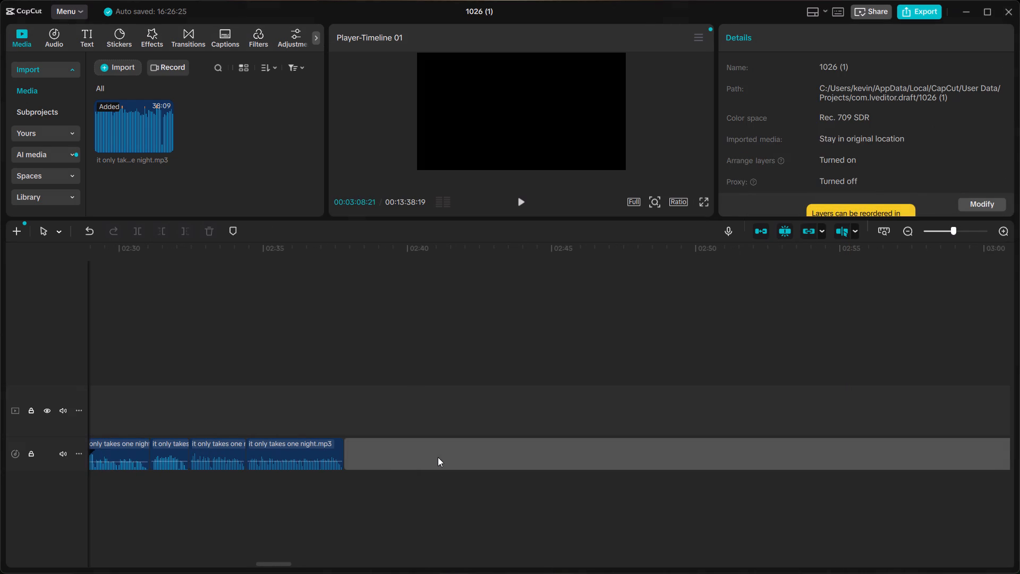
# Replay the audio from about 02:34:20 to 02:38 to check the new join at about 02:37:24.
pyautogui.keyDown('ctrl'); pyautogui.scroll(10, 438, 457); pyautogui.keyUp('ctrl')
pyautogui.hscroll(6, 438, 457)
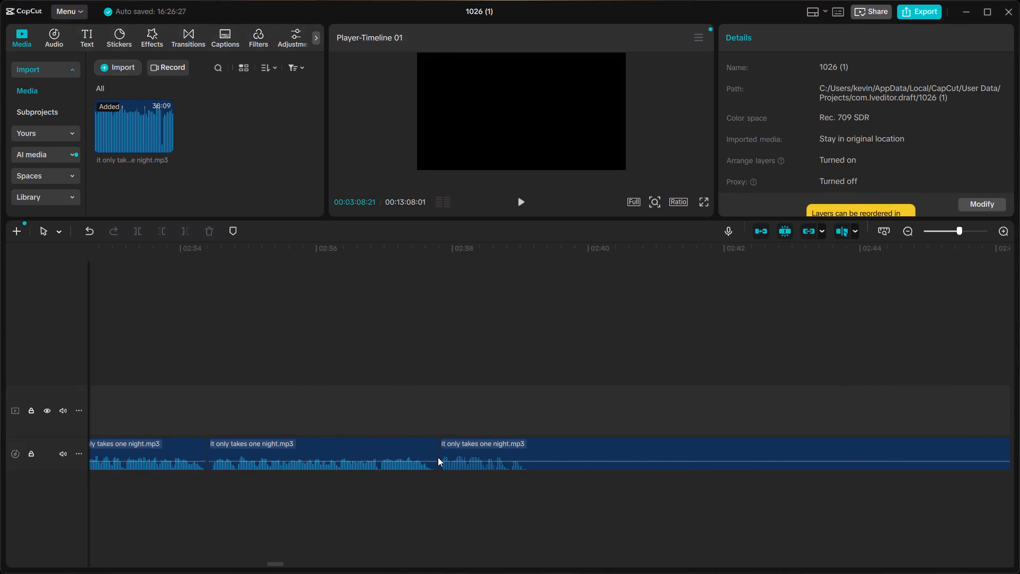
pyautogui.hscroll(1, 438, 457)
pyautogui.hscroll(-1, 567, 438)
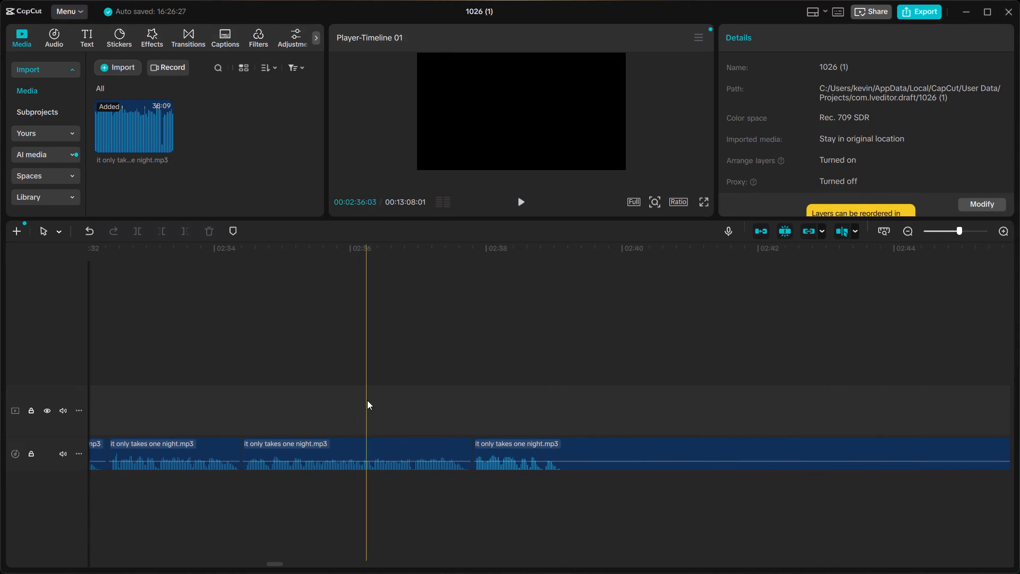
pyautogui.click(367, 400)
pyautogui.press('space')
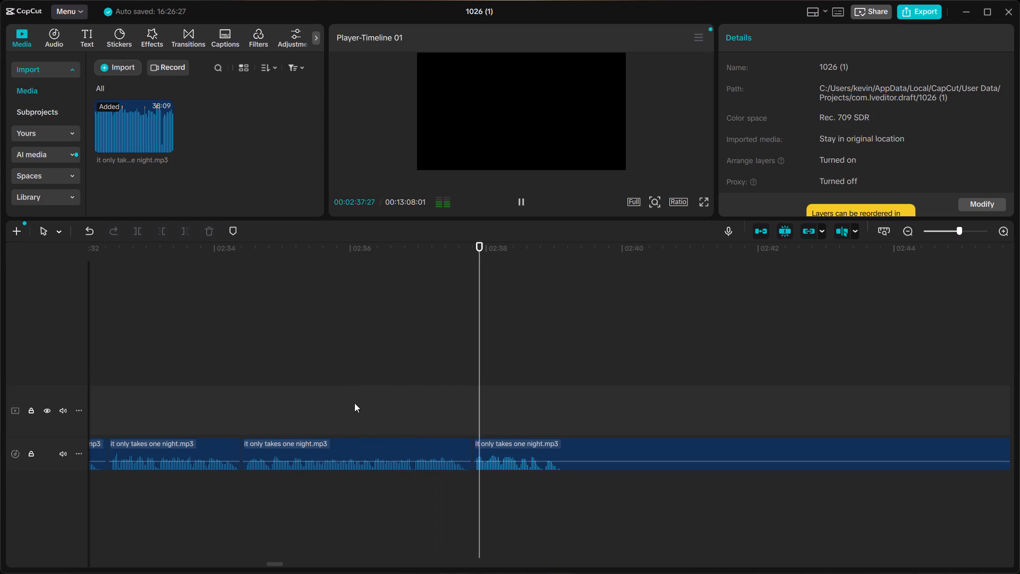
pyautogui.click(259, 407)
pyautogui.press('space')
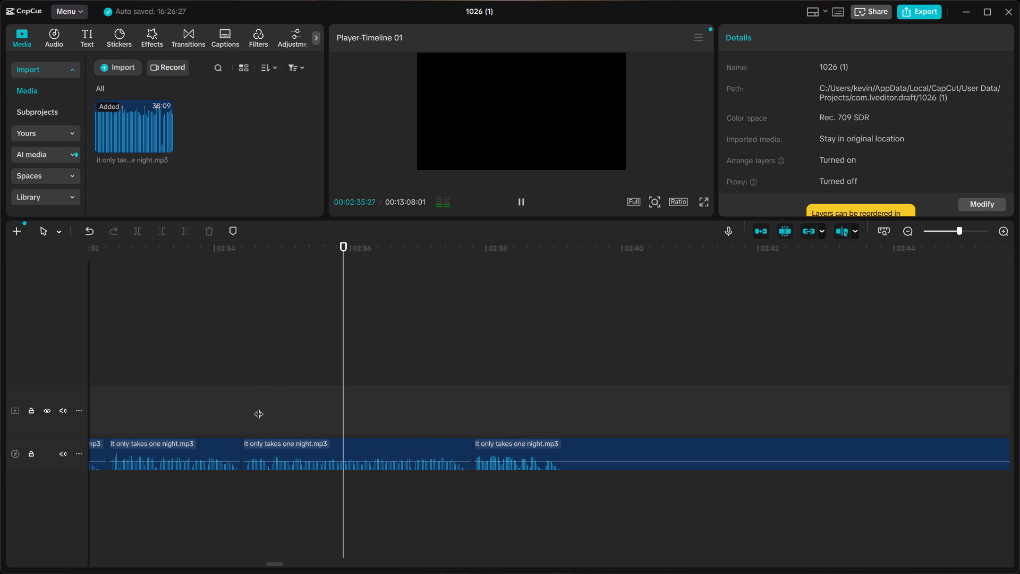
pyautogui.press('space')
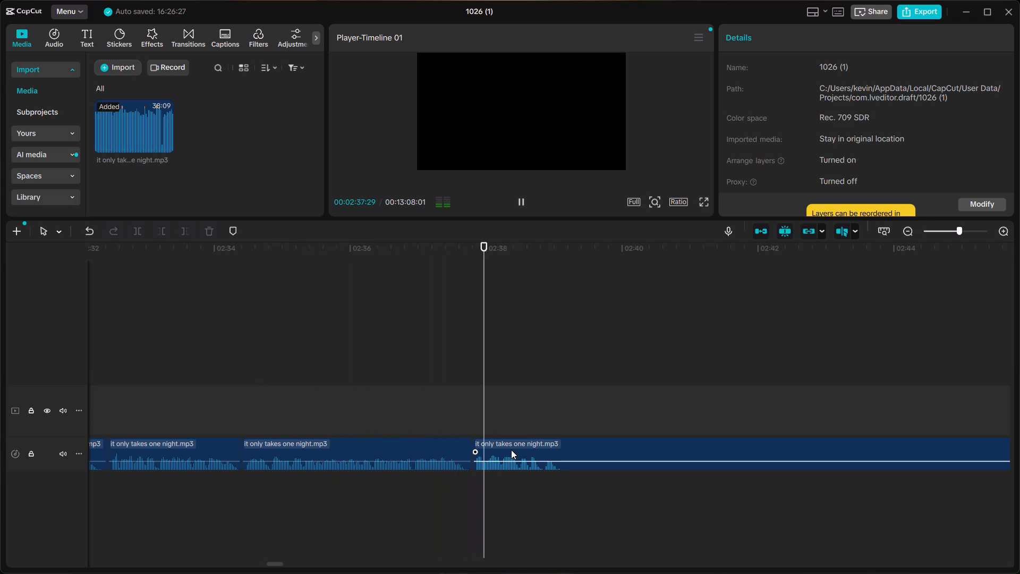
# Move the audio after the 02:37:24 join about 6 frames later in two small shifts, replaying the join after each.
pyautogui.click(511, 450)
pyautogui.moveTo(511, 450); pyautogui.dragTo(517, 450)
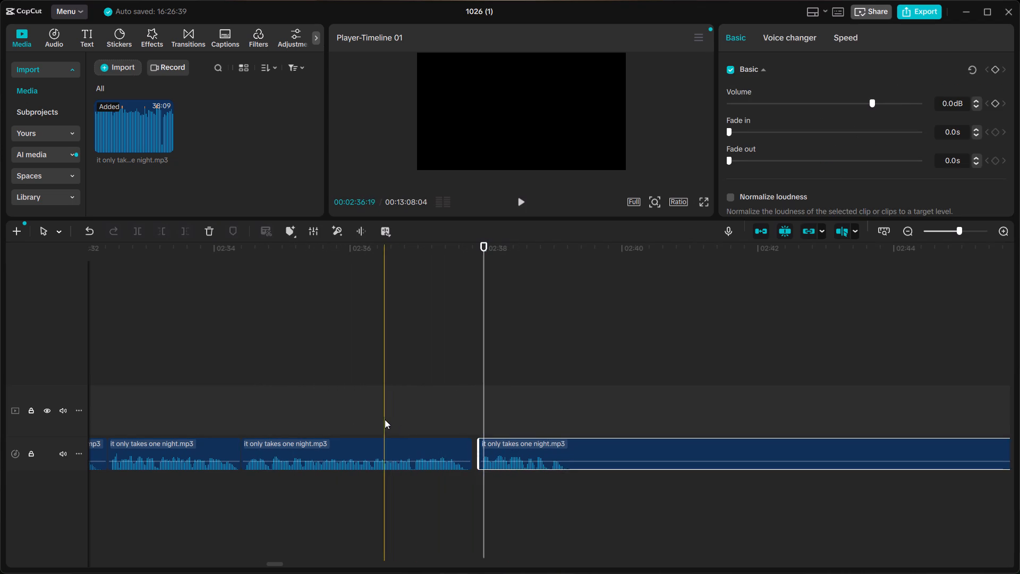
pyautogui.click(385, 419)
pyautogui.press('space')
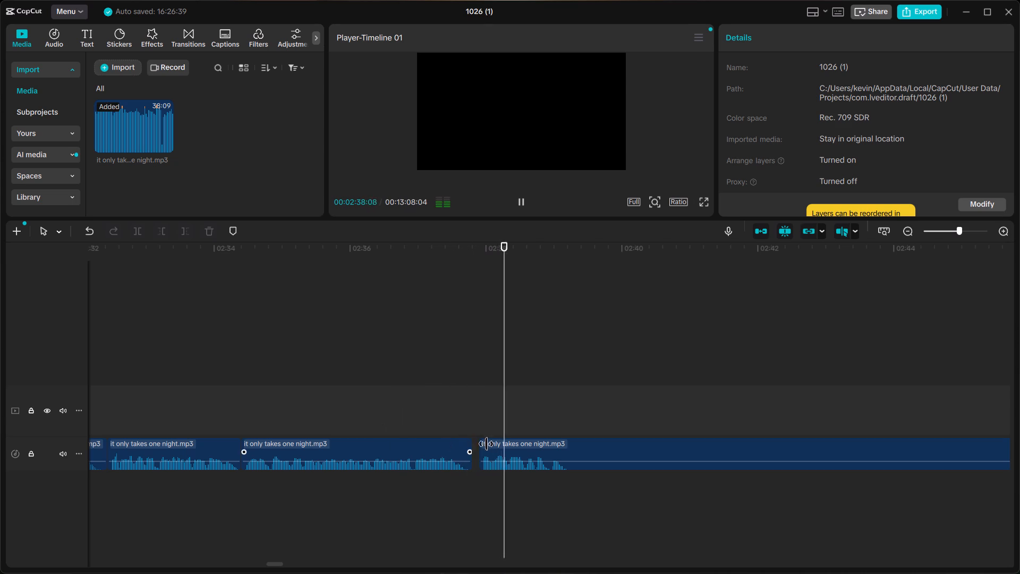
pyautogui.press('space')
pyautogui.click(508, 444)
pyautogui.moveTo(508, 444); pyautogui.dragTo(514, 446)
pyautogui.click(284, 386)
pyautogui.press('space')
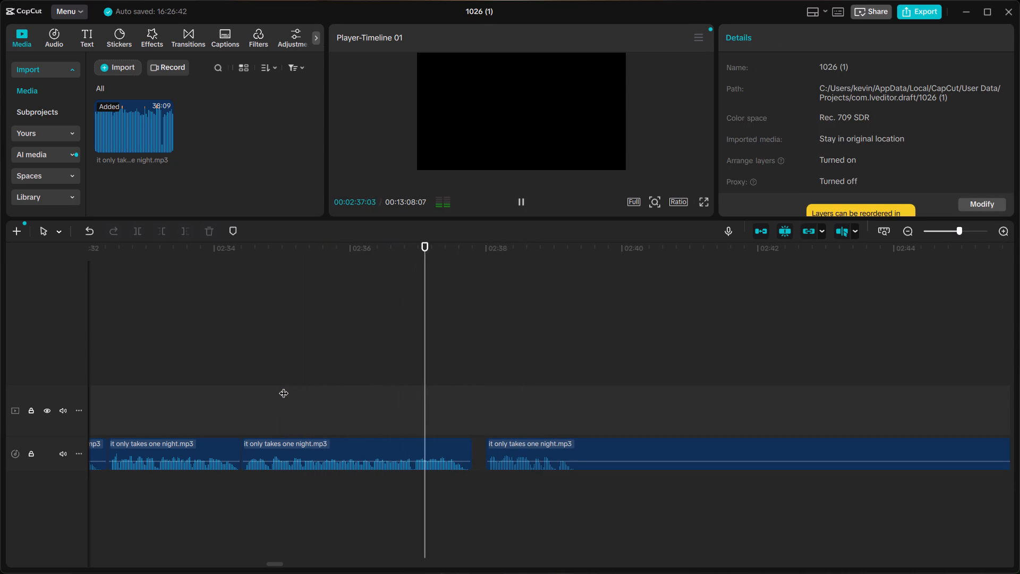
pyautogui.click(284, 386)
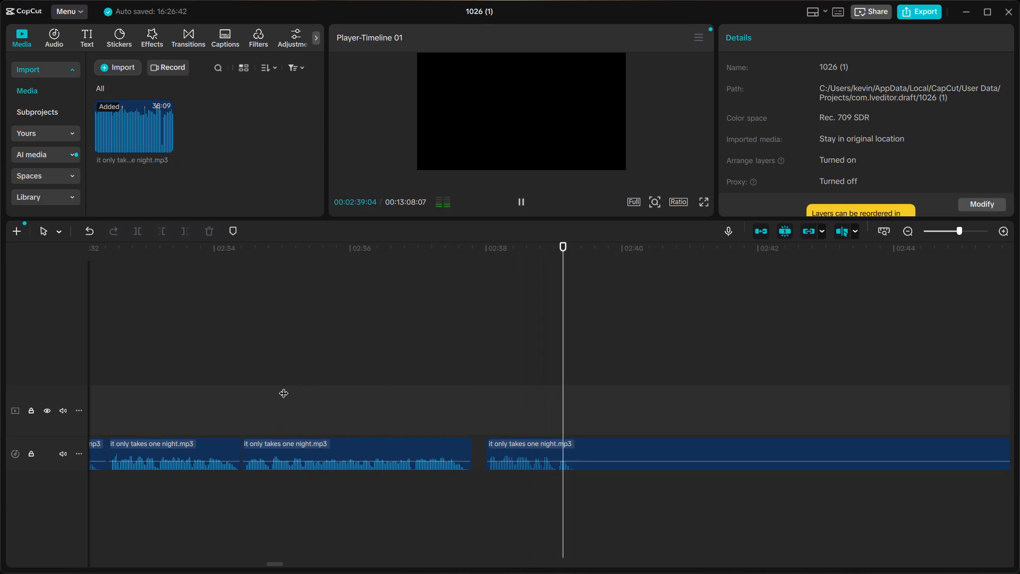
pyautogui.press('space')
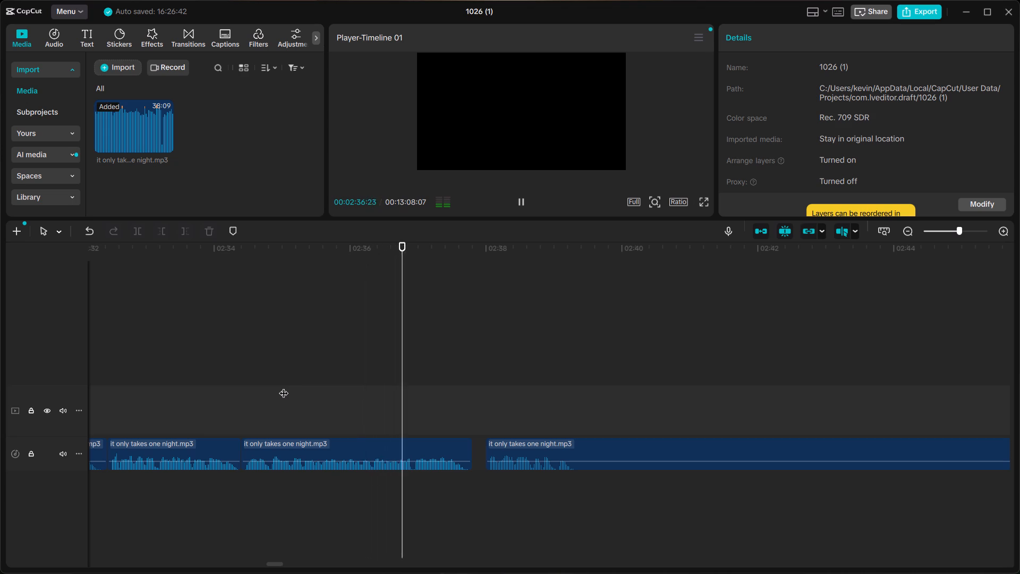
pyautogui.press('space')
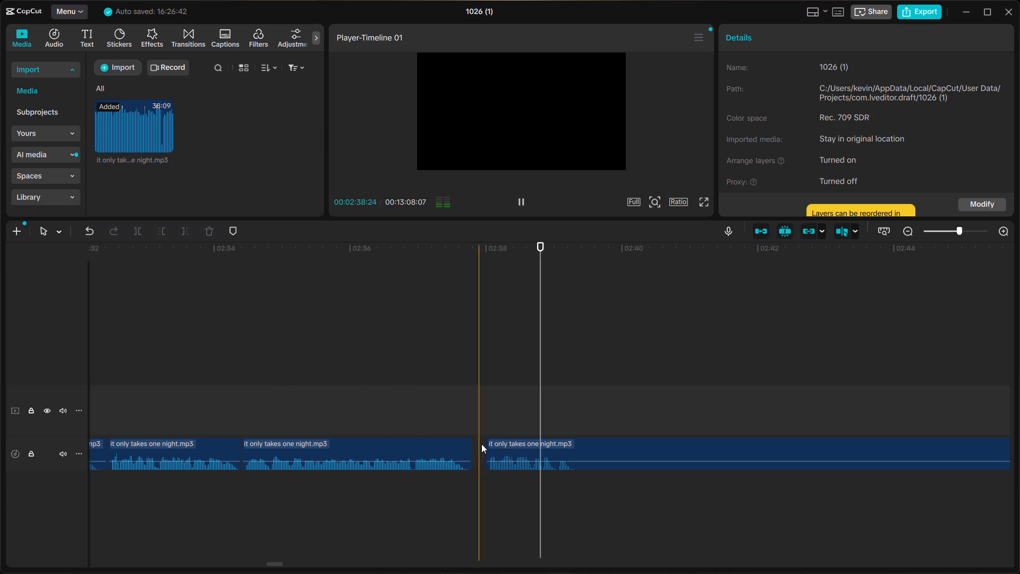
# Finely adjust the start edge of the clip at about 02:38 and replay the pause before it.
pyautogui.click(510, 445)
pyautogui.moveTo(486, 452); pyautogui.dragTo(482, 452)
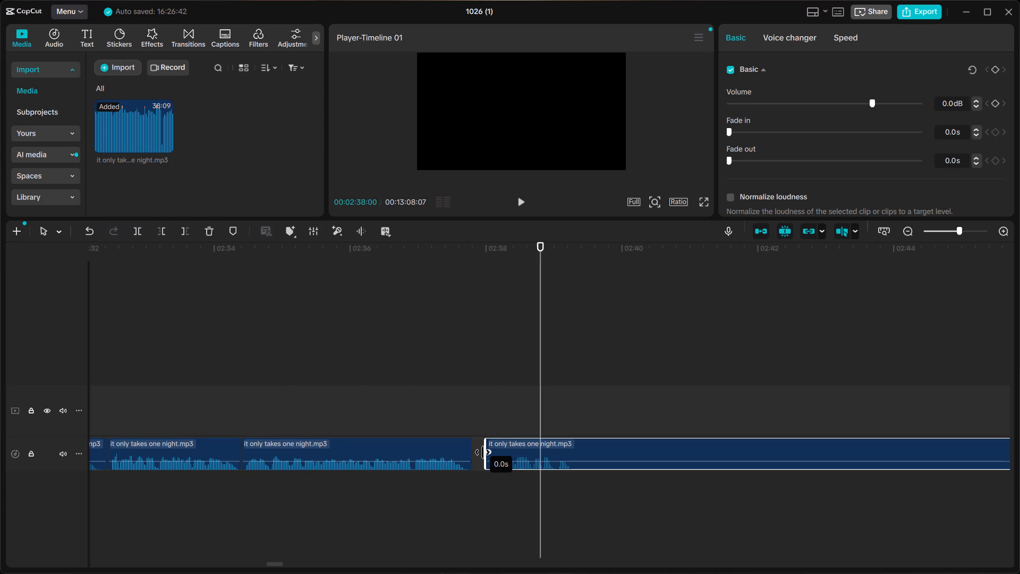
pyautogui.moveTo(482, 452); pyautogui.dragTo(479, 452)
pyautogui.click(486, 440)
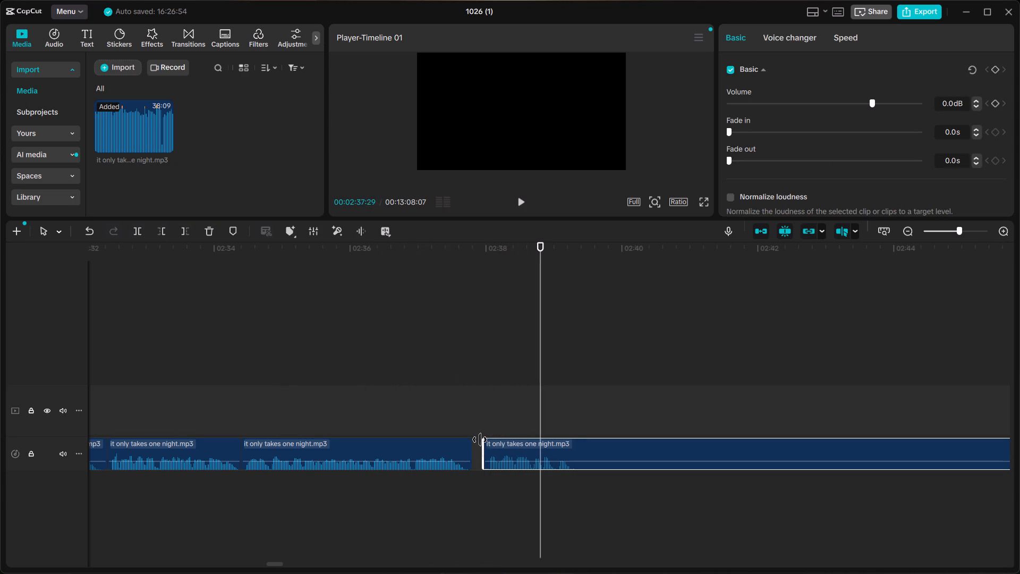
pyautogui.click(319, 412)
pyautogui.press('space')
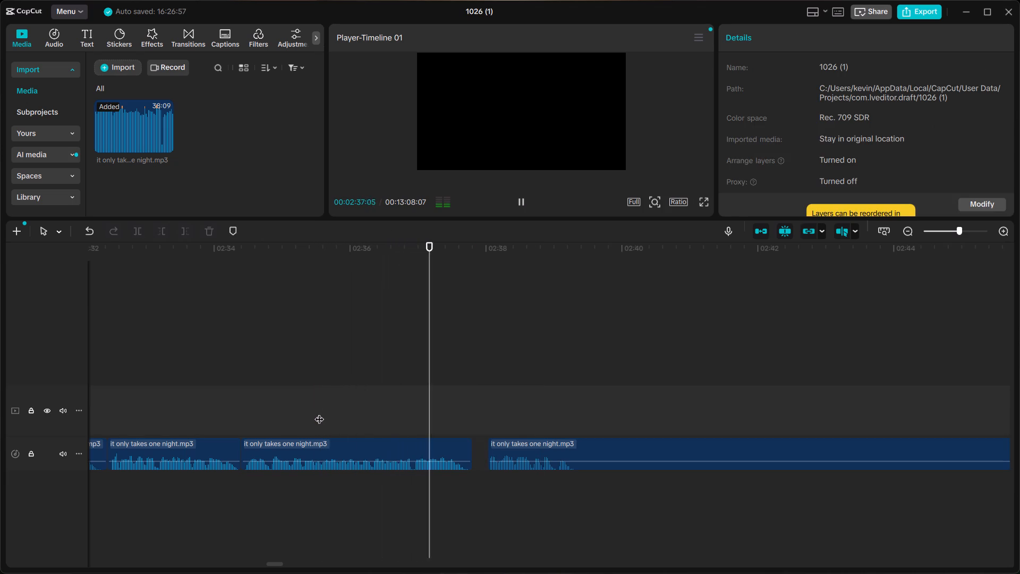
pyautogui.press('space')
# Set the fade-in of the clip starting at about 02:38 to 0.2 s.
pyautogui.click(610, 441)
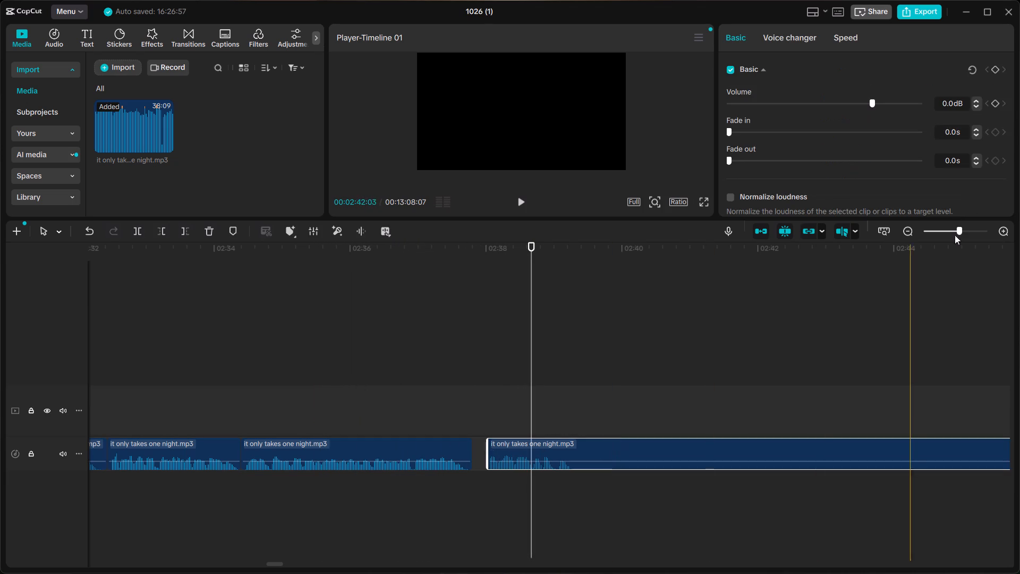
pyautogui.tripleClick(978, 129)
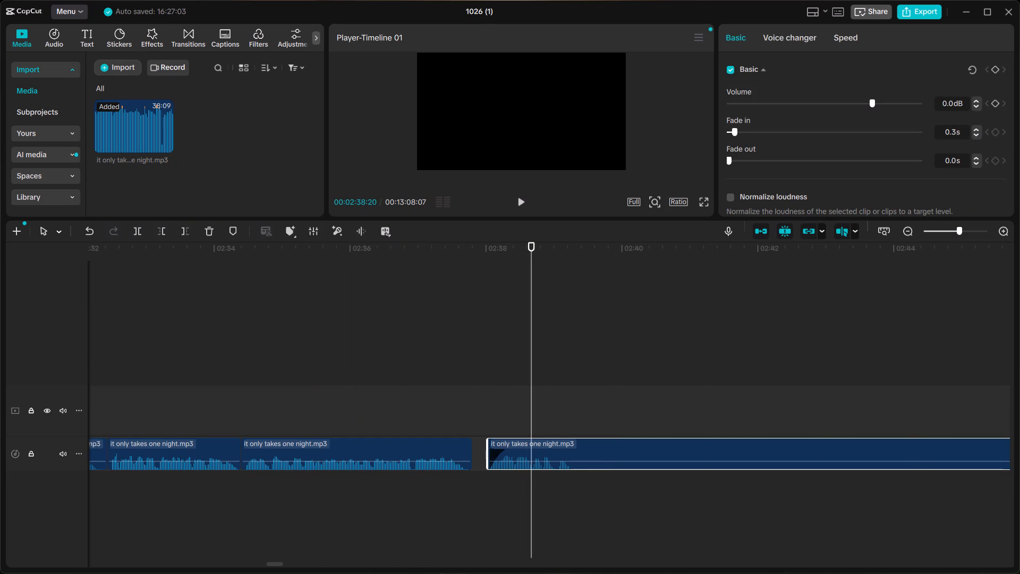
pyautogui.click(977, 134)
# Replay the audio before and across the join at about 02:38 several times to check the faded start.
pyautogui.click(358, 332)
pyautogui.press('space')
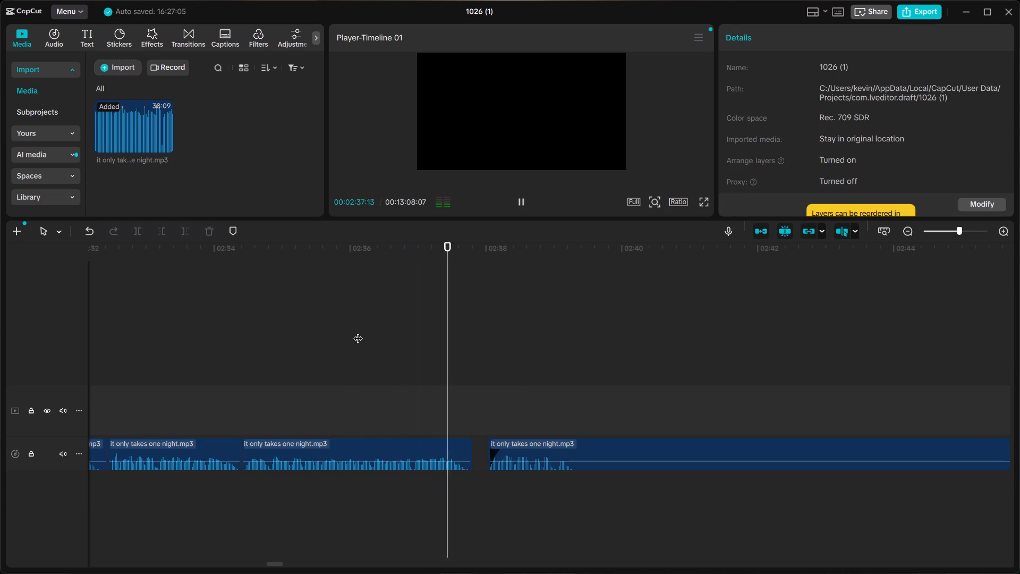
pyautogui.click(358, 332)
pyautogui.press('space')
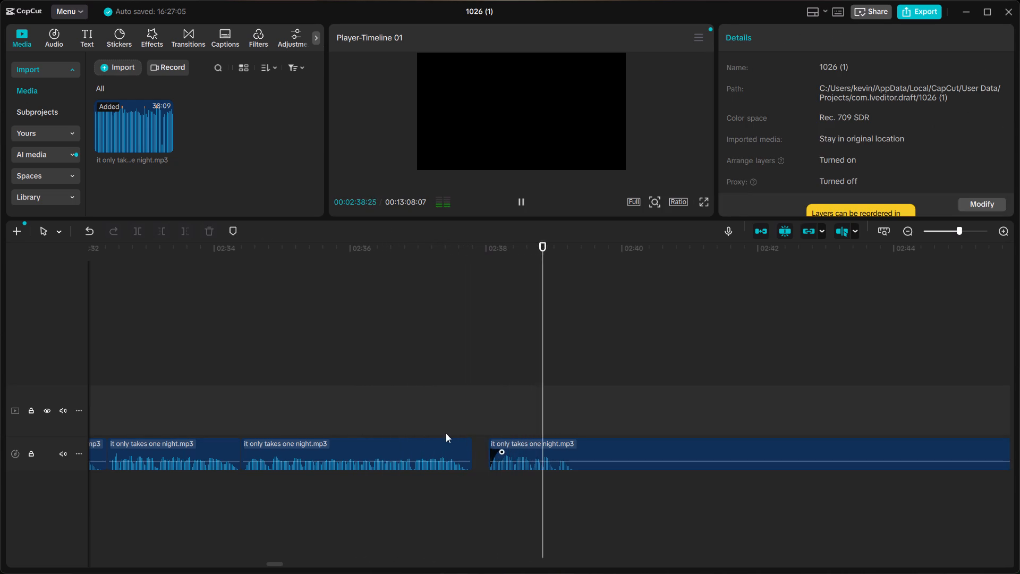
pyautogui.click(215, 389)
pyautogui.press('space')
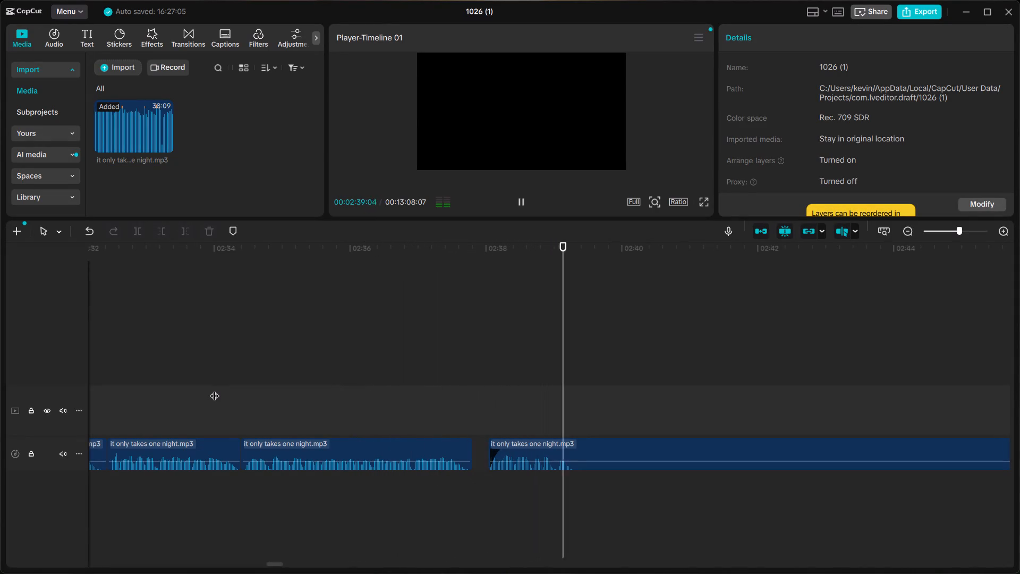
pyautogui.click(253, 381)
pyautogui.press('space')
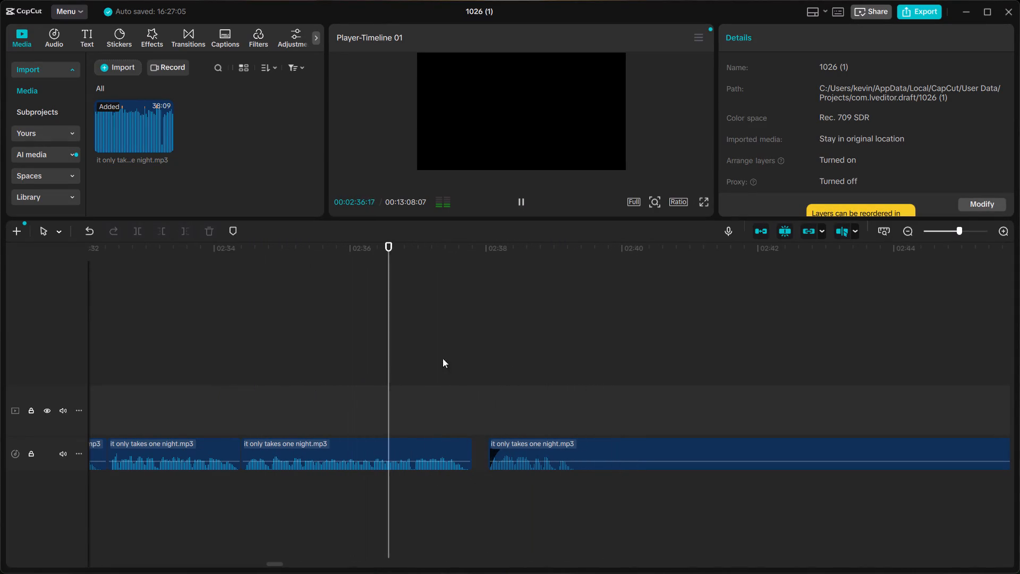
pyautogui.press('space')
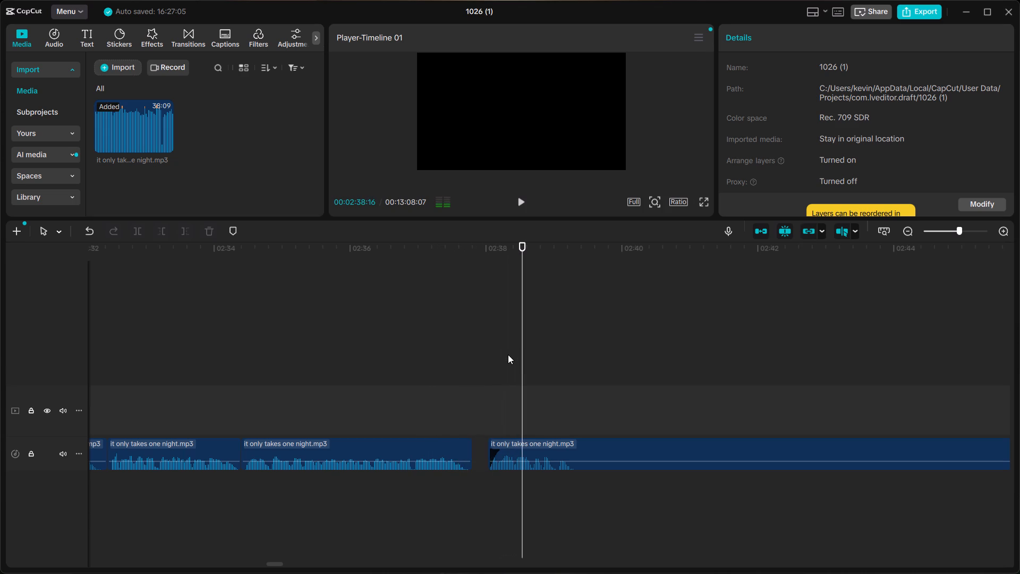
# Listen through the takes between about 02:46 and 03:12 to find where the wanted take starts.
pyautogui.keyDown('ctrl'); pyautogui.scroll(-6, 508, 354); pyautogui.keyUp('ctrl')
pyautogui.scroll(5, 508, 354)
pyautogui.click(491, 402)
pyautogui.press('space')
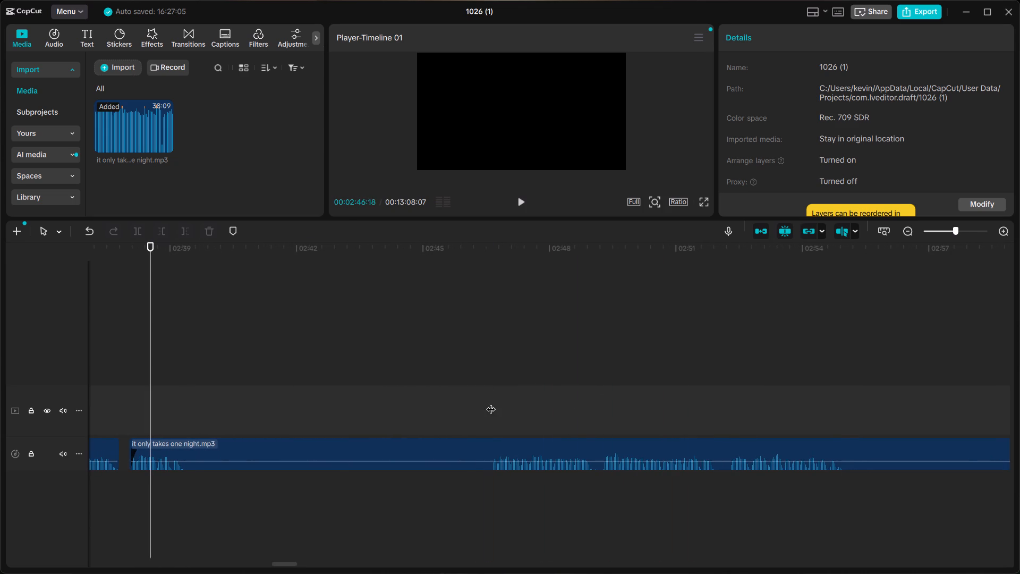
pyautogui.click(605, 408)
pyautogui.press('space')
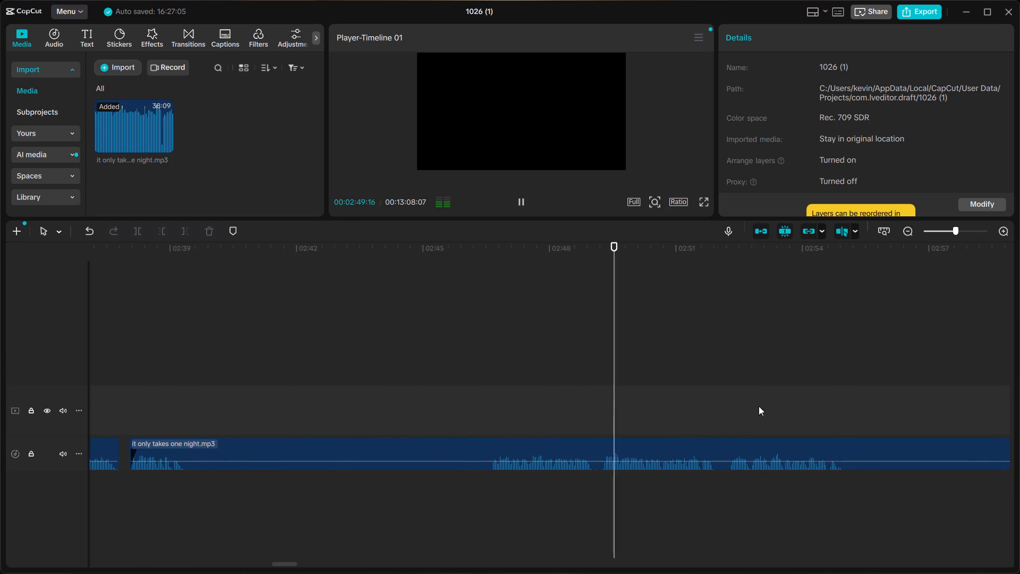
pyautogui.click(726, 427)
pyautogui.press('space')
pyautogui.hscroll(-1, 726, 426)
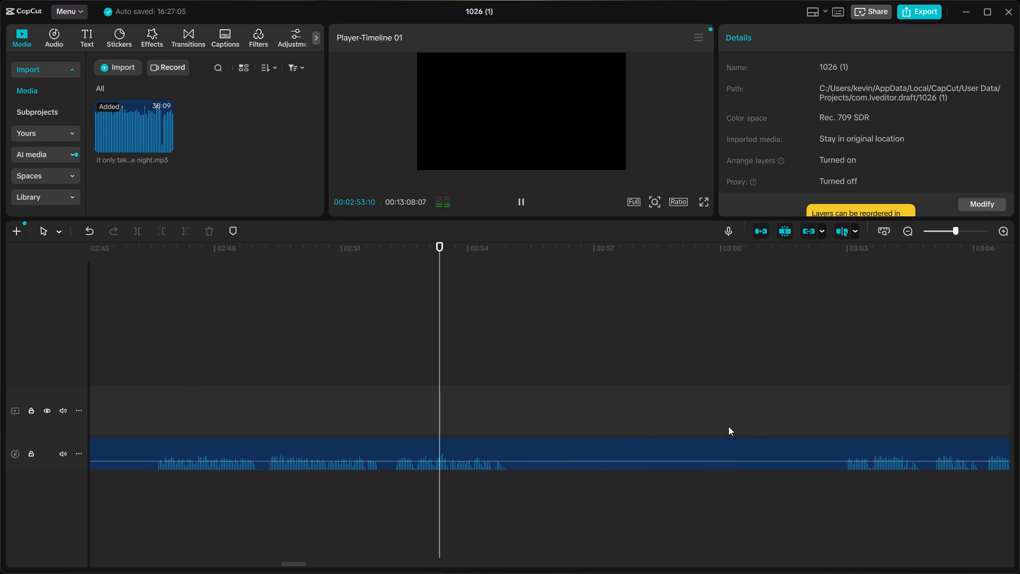
pyautogui.press('space')
pyautogui.click(839, 403)
pyautogui.press('space')
pyautogui.hscroll(-1, 839, 403)
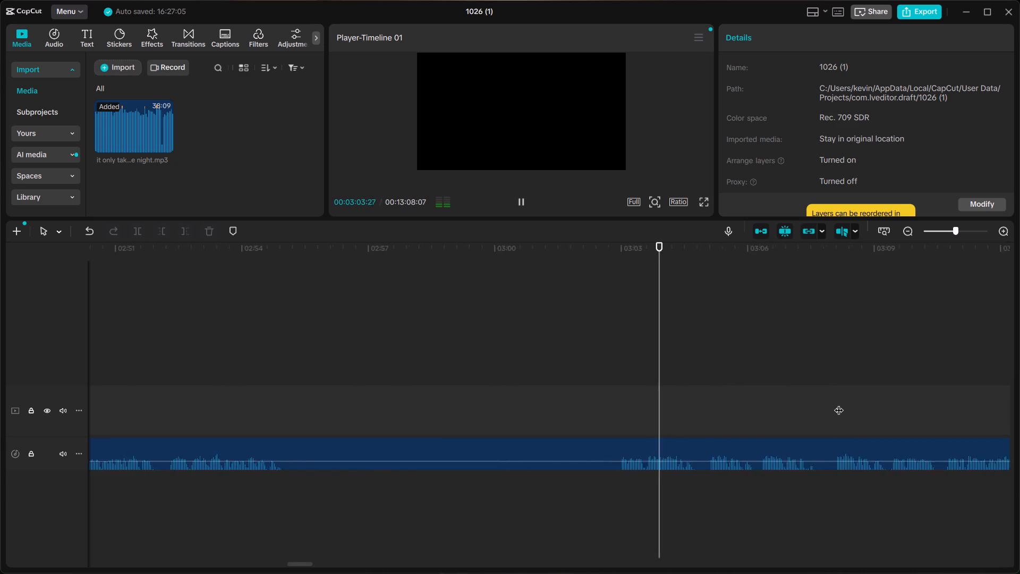
pyautogui.hscroll(-1, 839, 403)
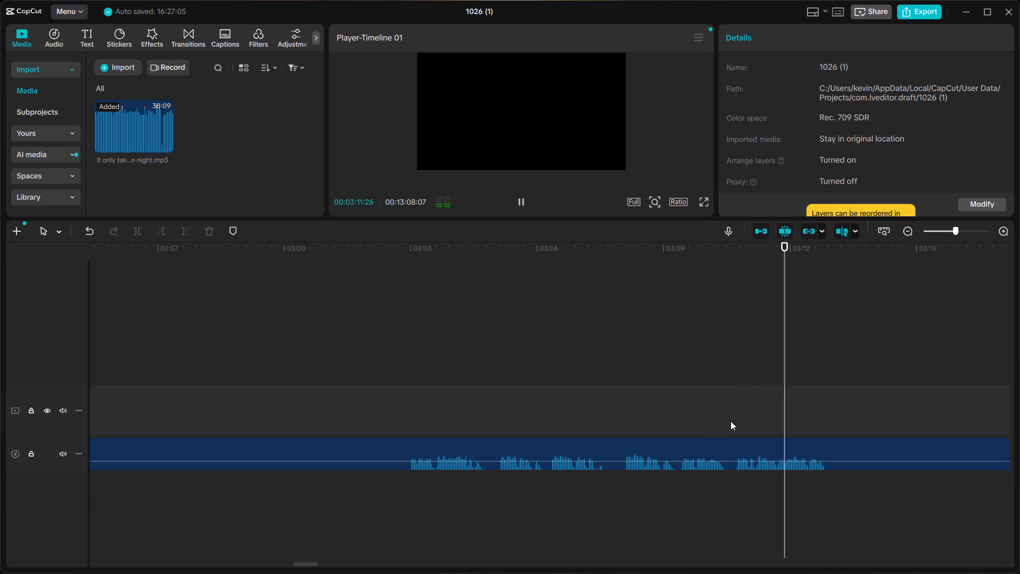
pyautogui.press('space')
pyautogui.click(614, 429)
pyautogui.press('space')
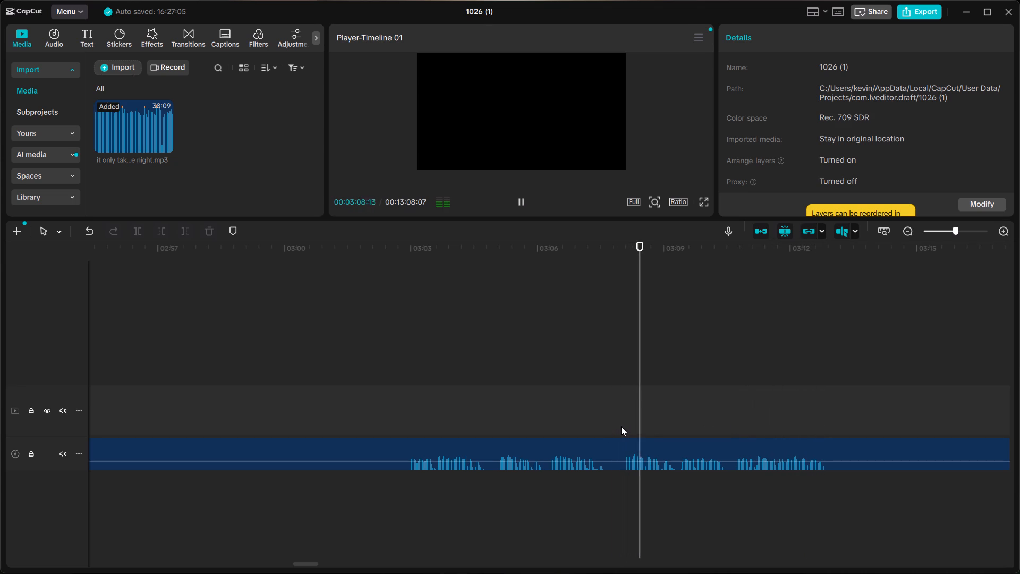
pyautogui.press('space')
# Split the audio just before the speech at about 03:08 and delete the clip of earlier takes before the cut.
pyautogui.keyDown('ctrl'); pyautogui.scroll(7, 621, 426); pyautogui.keyUp('ctrl')
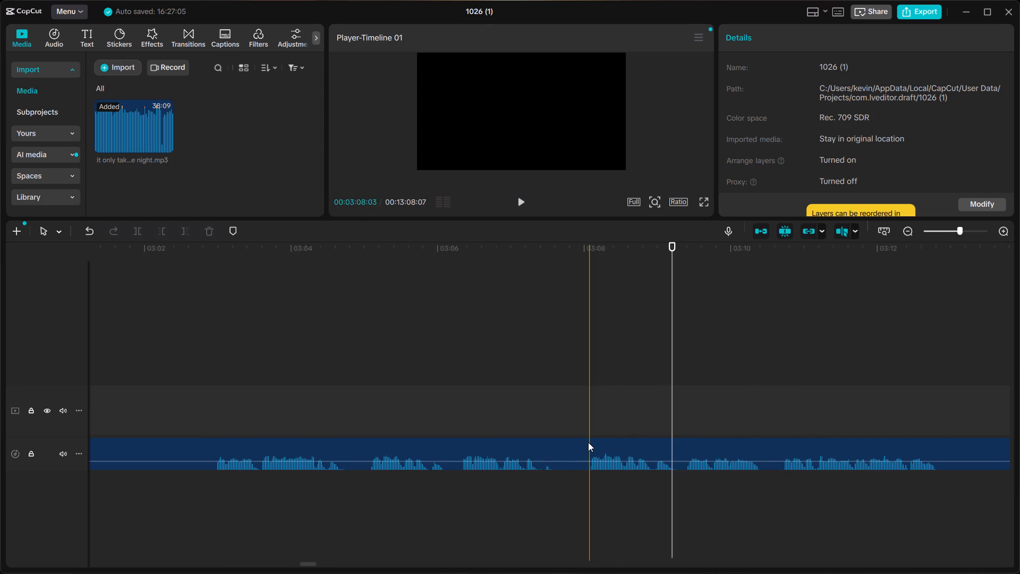
pyautogui.click(584, 441)
pyautogui.hotkey('ctrl', 'b')
pyautogui.click(557, 450)
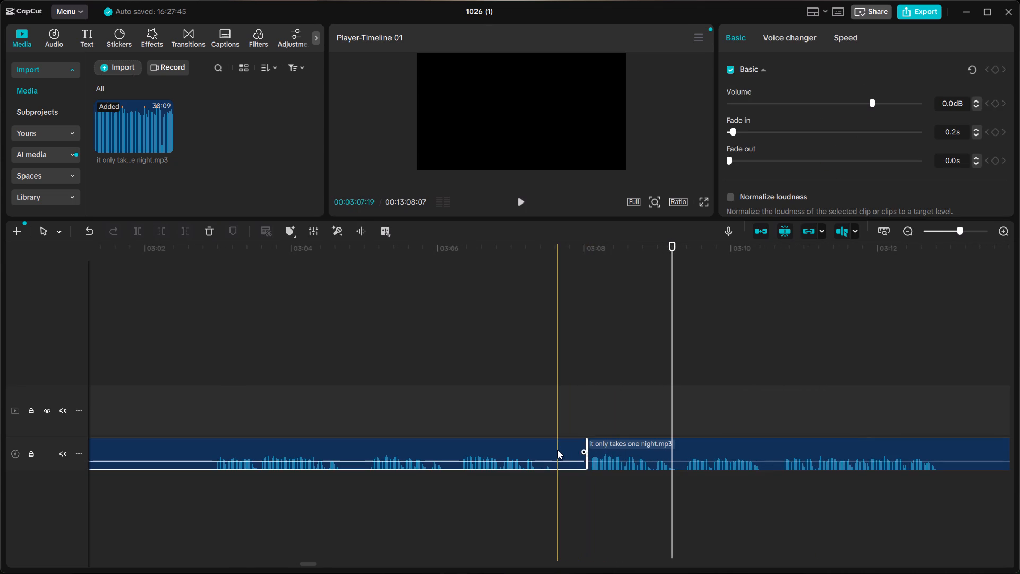
pyautogui.press('BackSpace')
# Move the audio after the 03:08 cut back to about 02:38, leaving a short pause, and replay the join.
pyautogui.click(652, 448)
pyautogui.moveTo(652, 448); pyautogui.dragTo(620, 448)
pyautogui.hscroll(2, 620, 448)
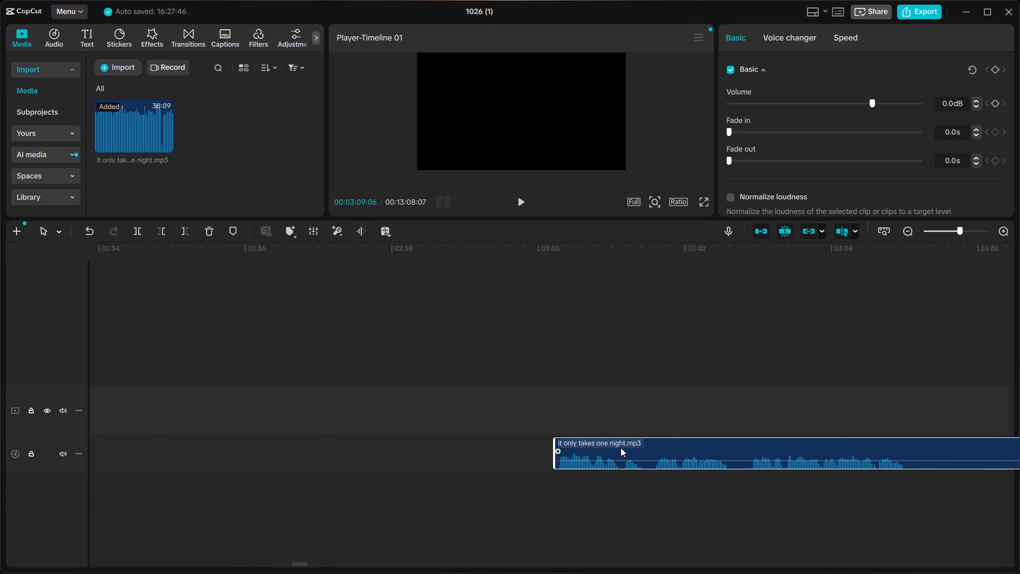
pyautogui.moveTo(620, 448); pyautogui.dragTo(630, 451)
pyautogui.hscroll(5, 620, 448)
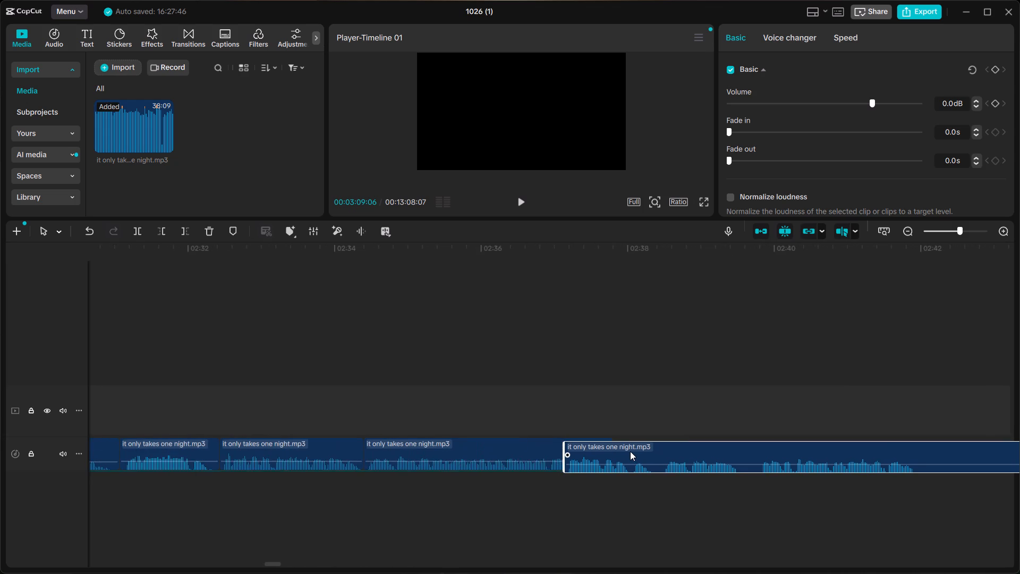
pyautogui.hscroll(1, 630, 451)
pyautogui.moveTo(630, 451); pyautogui.dragTo(331, 449)
pyautogui.hscroll(-1, 799, 465)
pyautogui.hscroll(1, 331, 449)
pyautogui.click(589, 444)
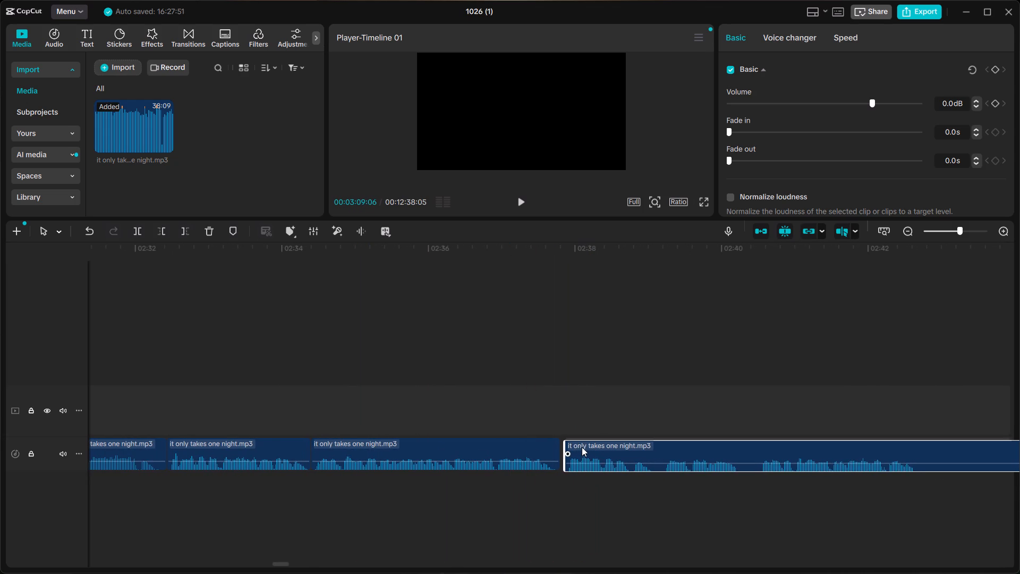
pyautogui.click(350, 406)
pyautogui.press('space')
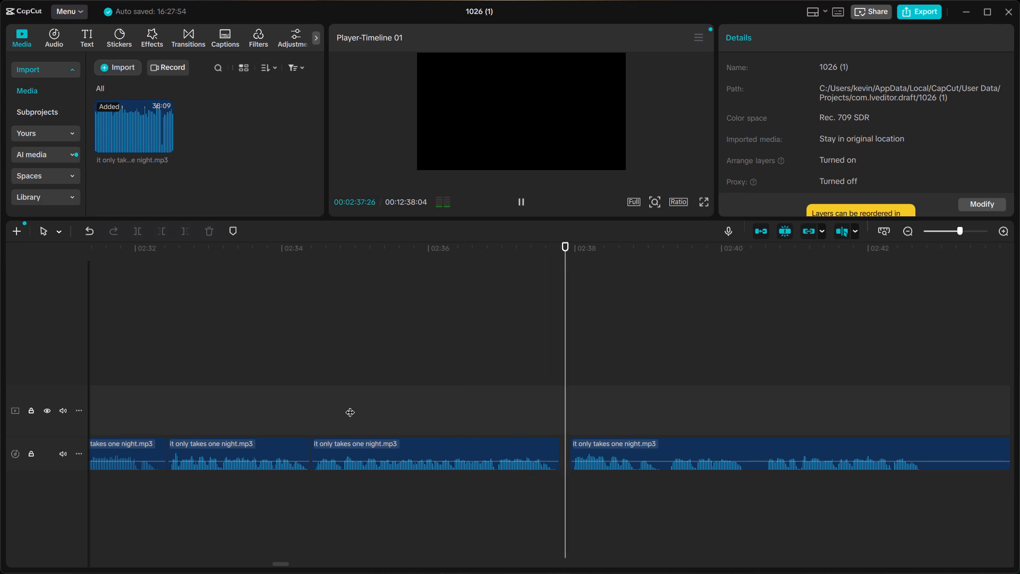
pyautogui.press('space')
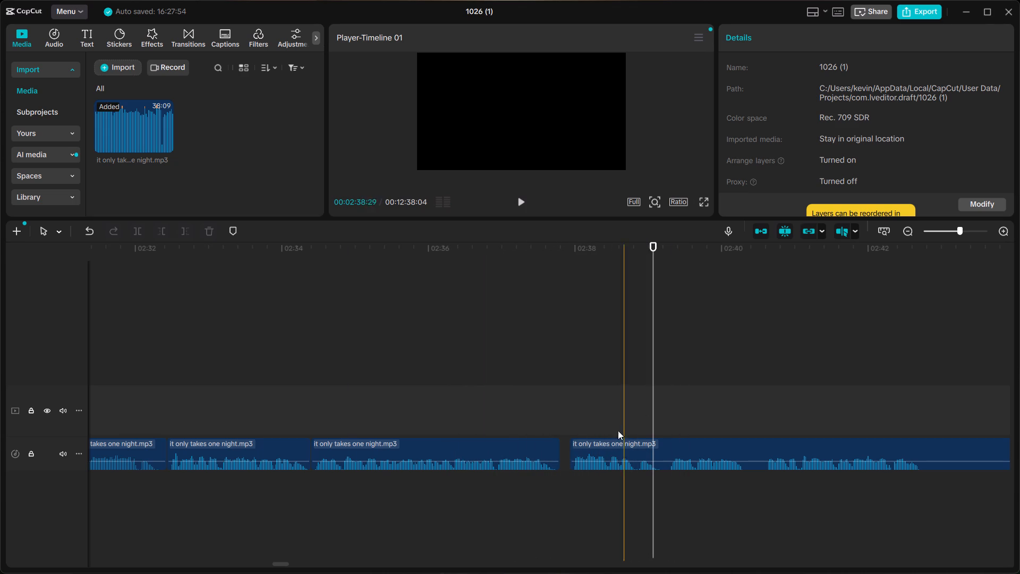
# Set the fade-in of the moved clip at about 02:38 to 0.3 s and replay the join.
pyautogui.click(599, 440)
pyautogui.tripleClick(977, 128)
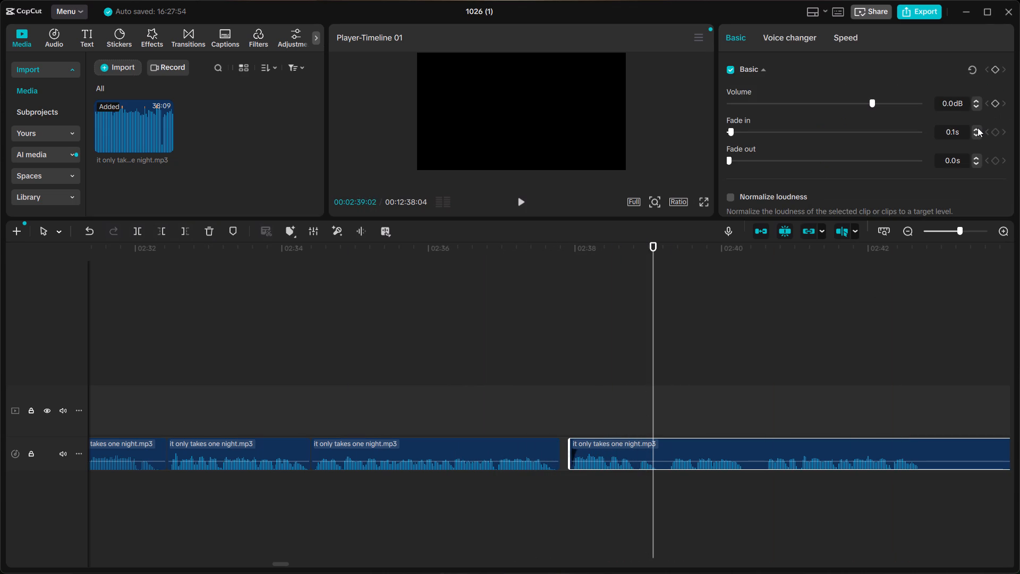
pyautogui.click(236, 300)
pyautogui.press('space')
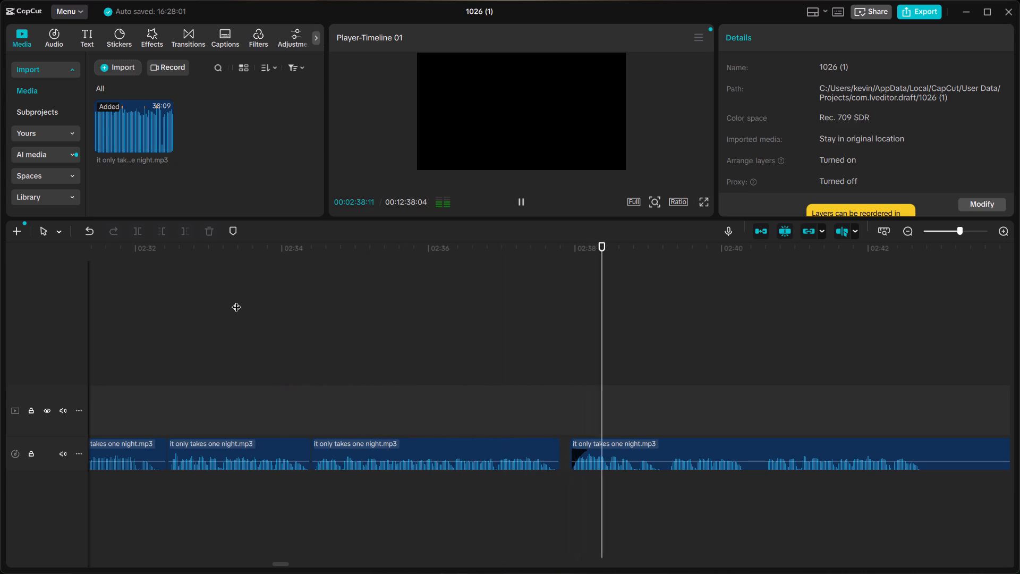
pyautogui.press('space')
# Shift the clip at about 02:38 around two frames later to lengthen the pause before it.
pyautogui.doubleClick(617, 452)
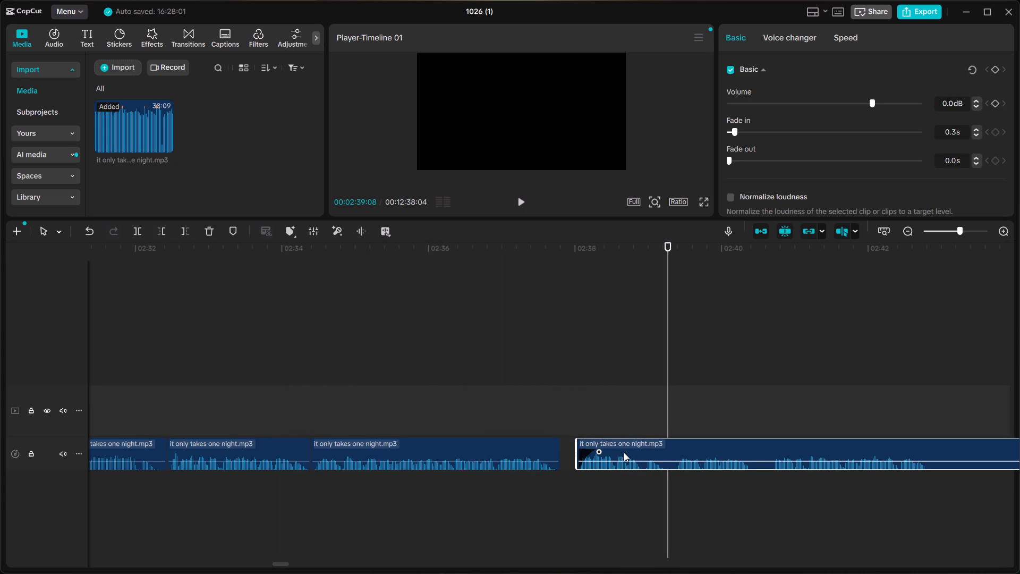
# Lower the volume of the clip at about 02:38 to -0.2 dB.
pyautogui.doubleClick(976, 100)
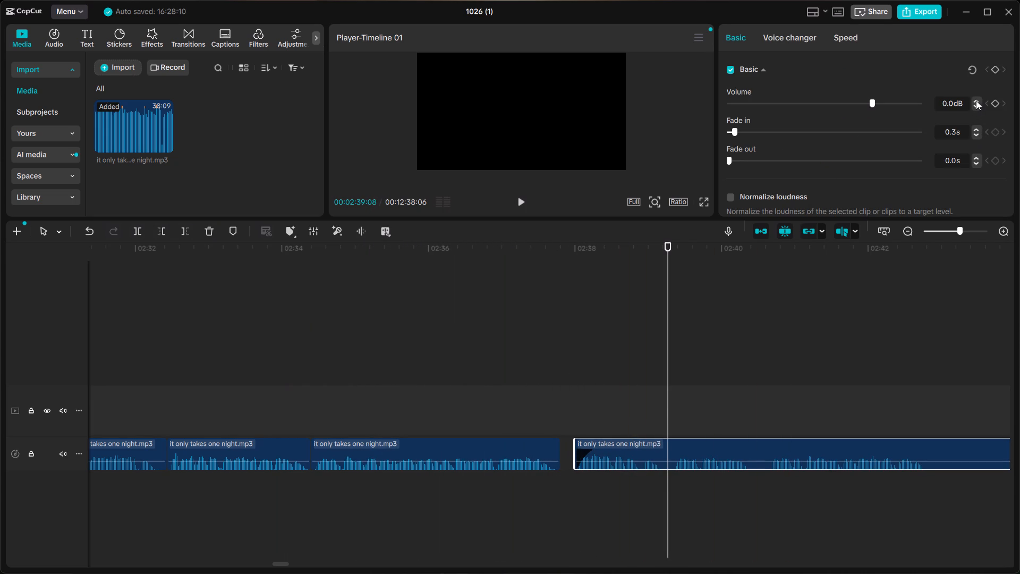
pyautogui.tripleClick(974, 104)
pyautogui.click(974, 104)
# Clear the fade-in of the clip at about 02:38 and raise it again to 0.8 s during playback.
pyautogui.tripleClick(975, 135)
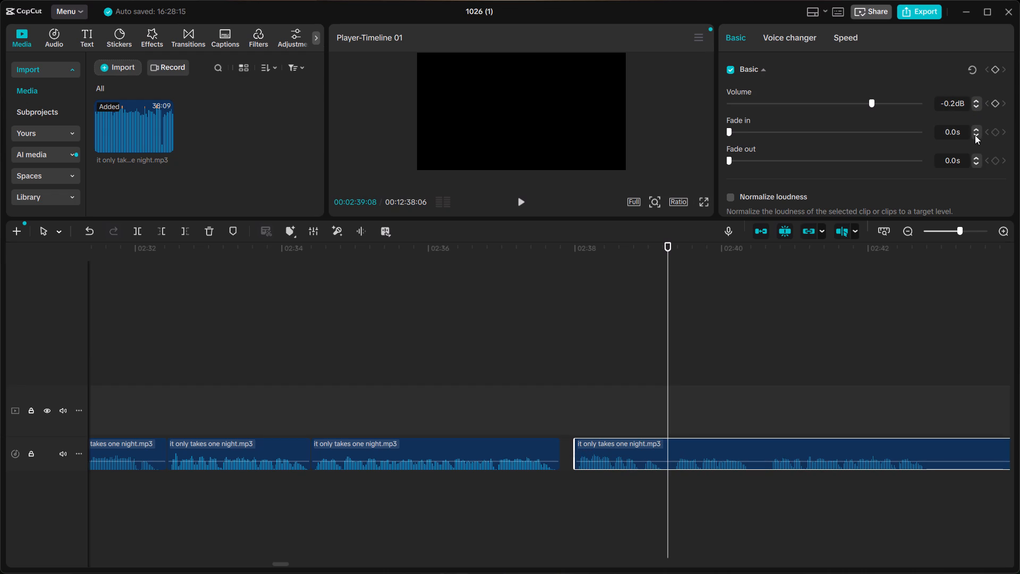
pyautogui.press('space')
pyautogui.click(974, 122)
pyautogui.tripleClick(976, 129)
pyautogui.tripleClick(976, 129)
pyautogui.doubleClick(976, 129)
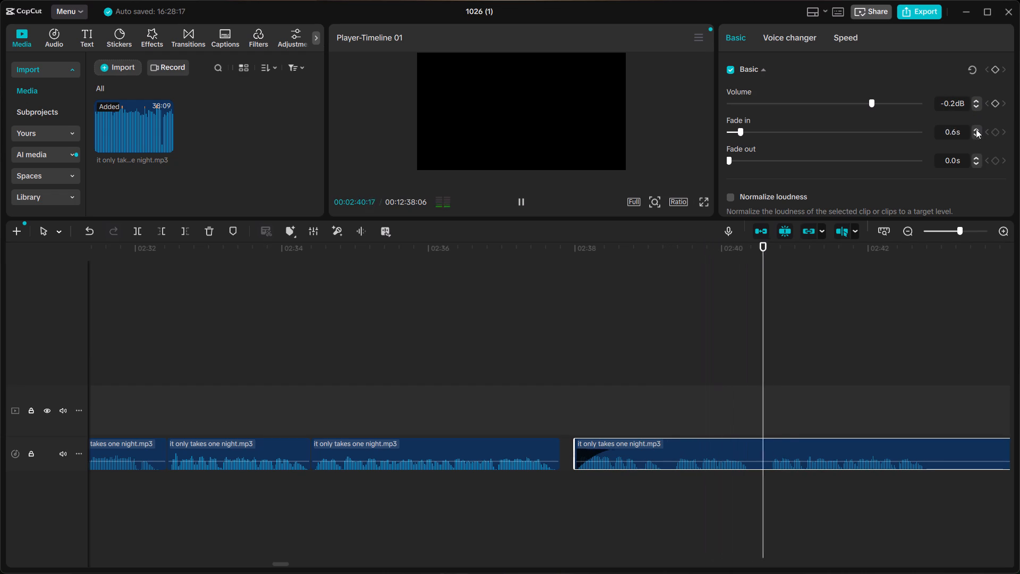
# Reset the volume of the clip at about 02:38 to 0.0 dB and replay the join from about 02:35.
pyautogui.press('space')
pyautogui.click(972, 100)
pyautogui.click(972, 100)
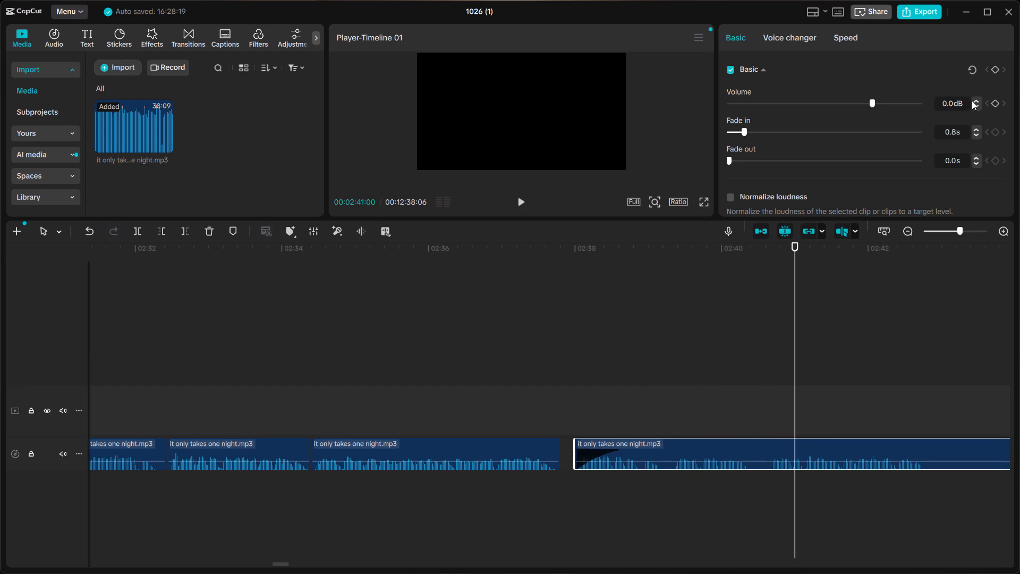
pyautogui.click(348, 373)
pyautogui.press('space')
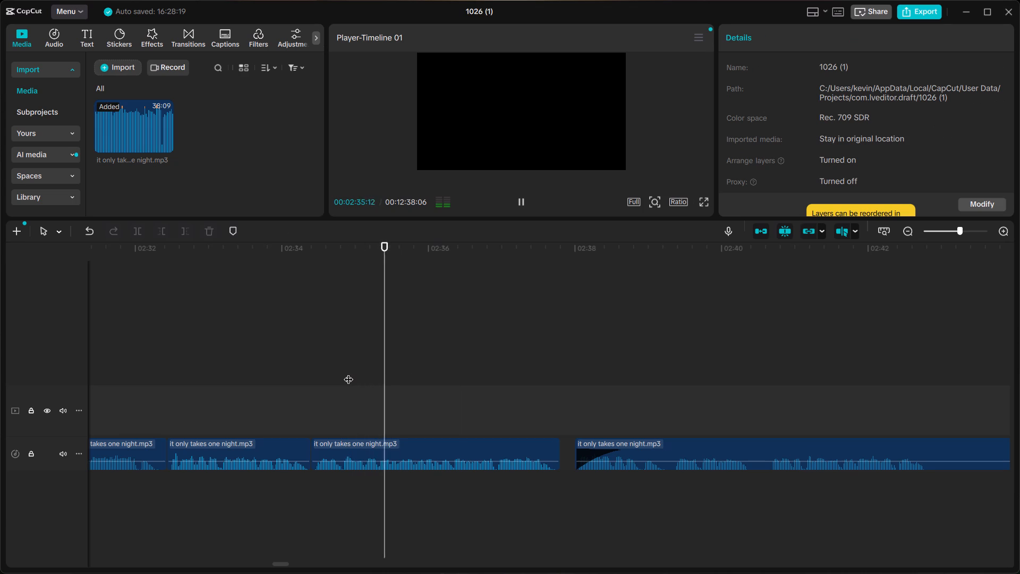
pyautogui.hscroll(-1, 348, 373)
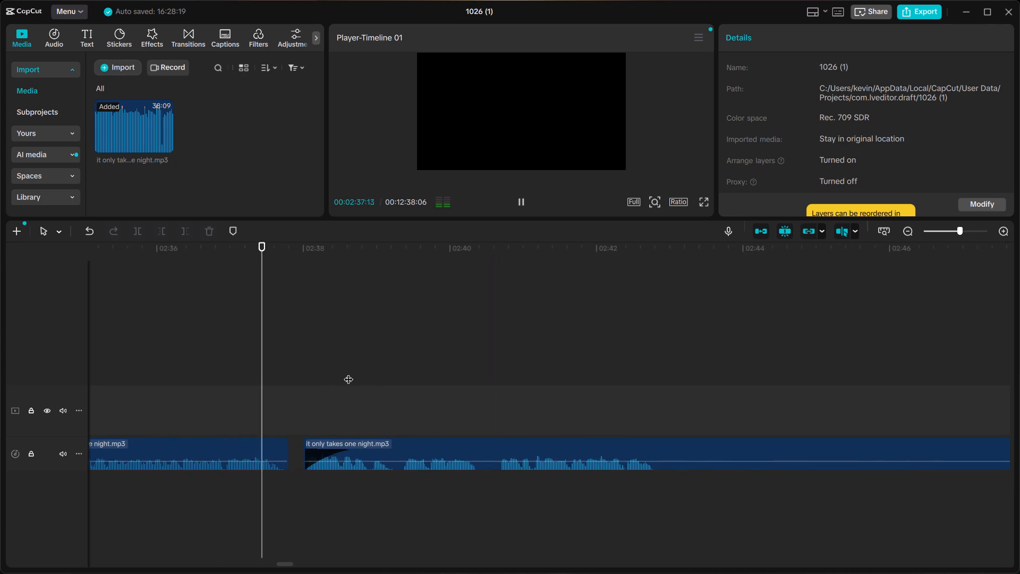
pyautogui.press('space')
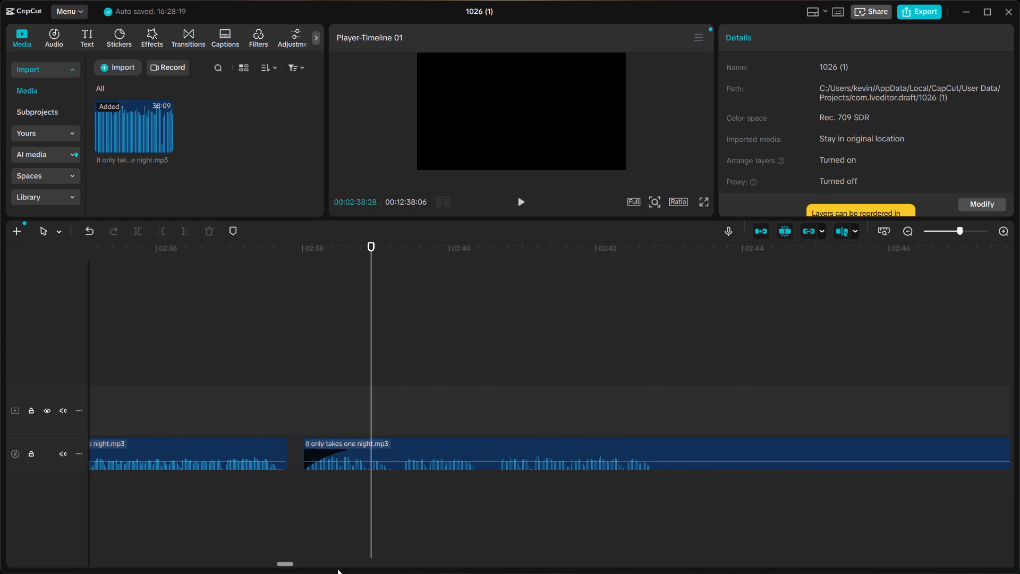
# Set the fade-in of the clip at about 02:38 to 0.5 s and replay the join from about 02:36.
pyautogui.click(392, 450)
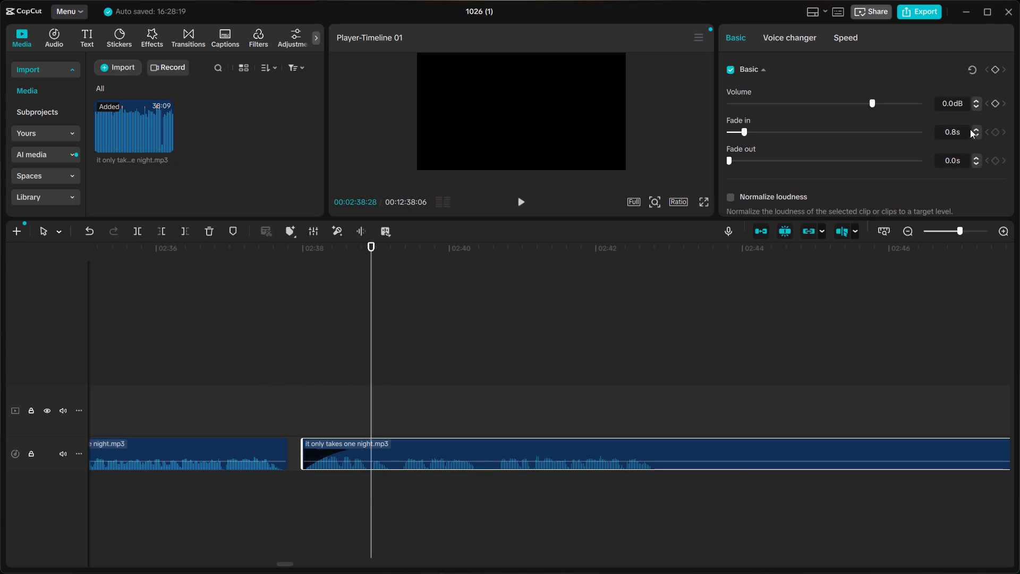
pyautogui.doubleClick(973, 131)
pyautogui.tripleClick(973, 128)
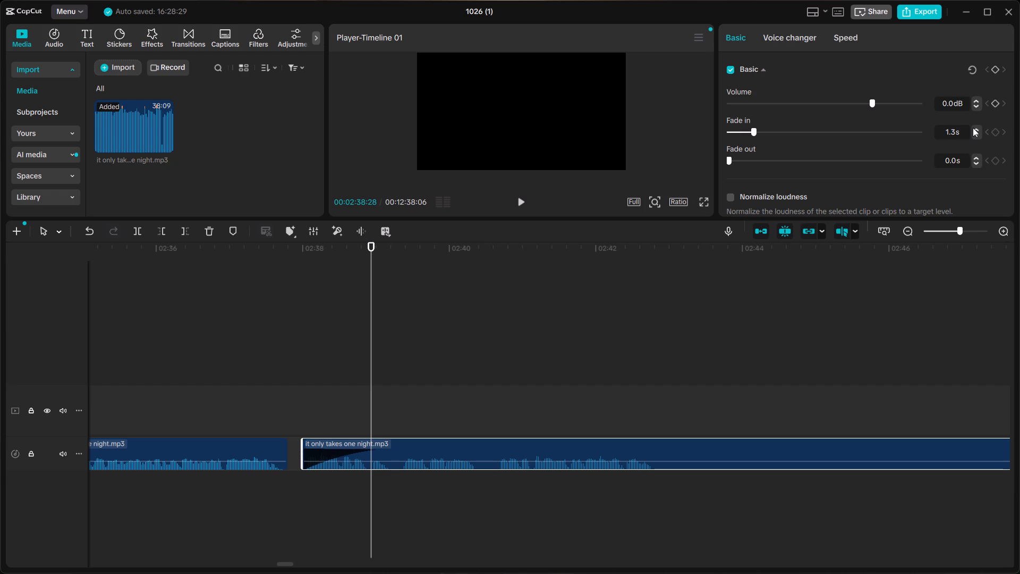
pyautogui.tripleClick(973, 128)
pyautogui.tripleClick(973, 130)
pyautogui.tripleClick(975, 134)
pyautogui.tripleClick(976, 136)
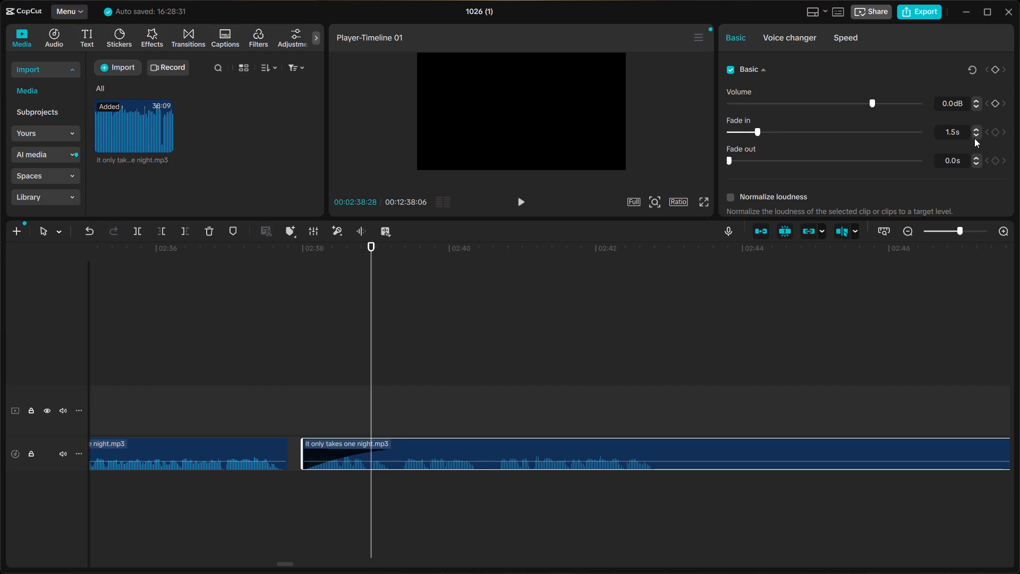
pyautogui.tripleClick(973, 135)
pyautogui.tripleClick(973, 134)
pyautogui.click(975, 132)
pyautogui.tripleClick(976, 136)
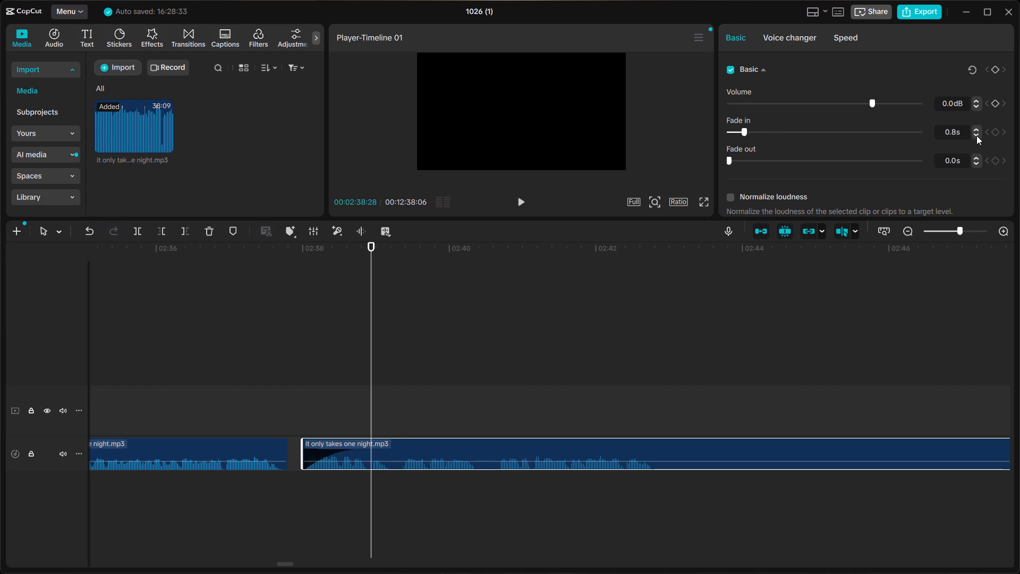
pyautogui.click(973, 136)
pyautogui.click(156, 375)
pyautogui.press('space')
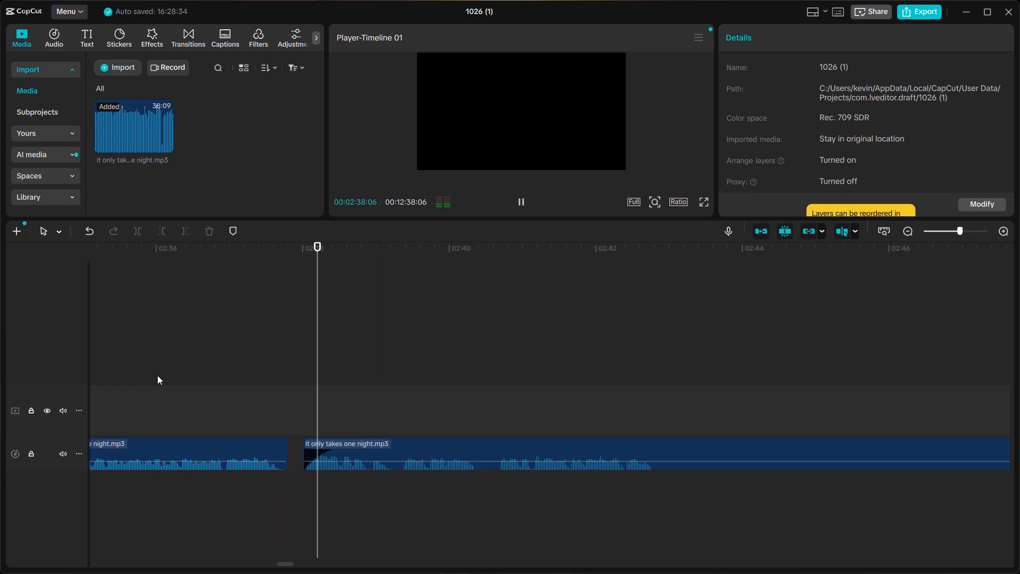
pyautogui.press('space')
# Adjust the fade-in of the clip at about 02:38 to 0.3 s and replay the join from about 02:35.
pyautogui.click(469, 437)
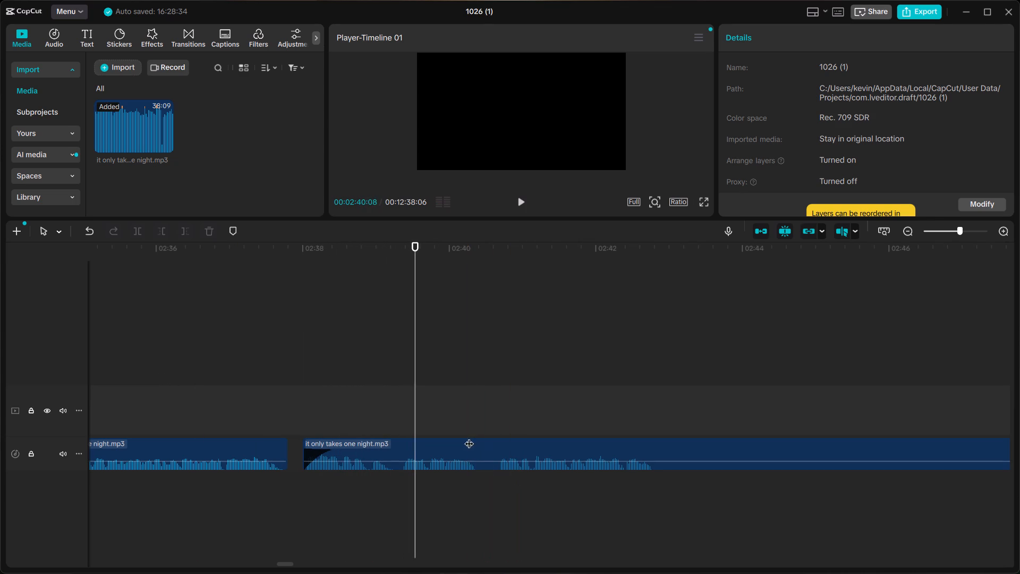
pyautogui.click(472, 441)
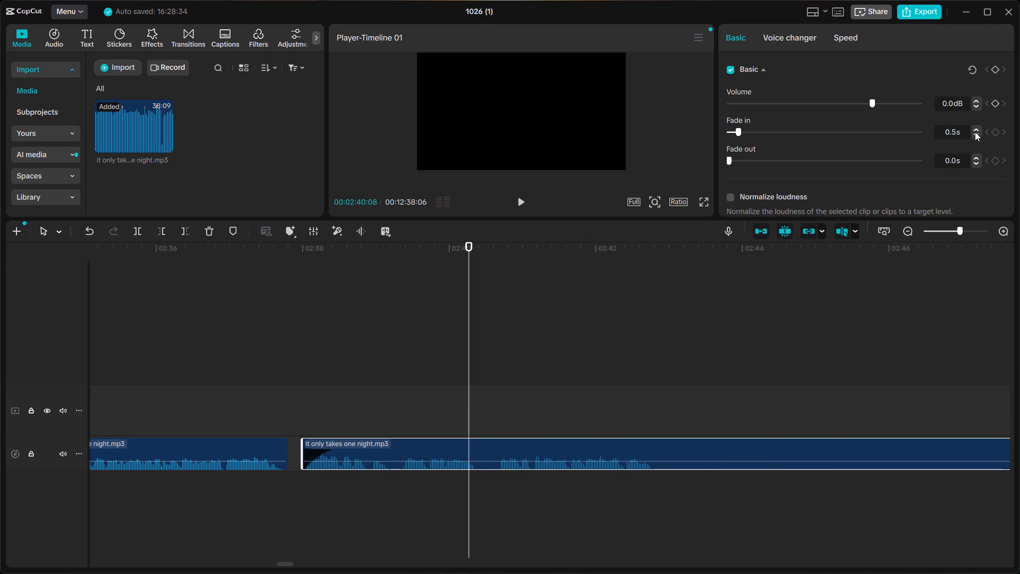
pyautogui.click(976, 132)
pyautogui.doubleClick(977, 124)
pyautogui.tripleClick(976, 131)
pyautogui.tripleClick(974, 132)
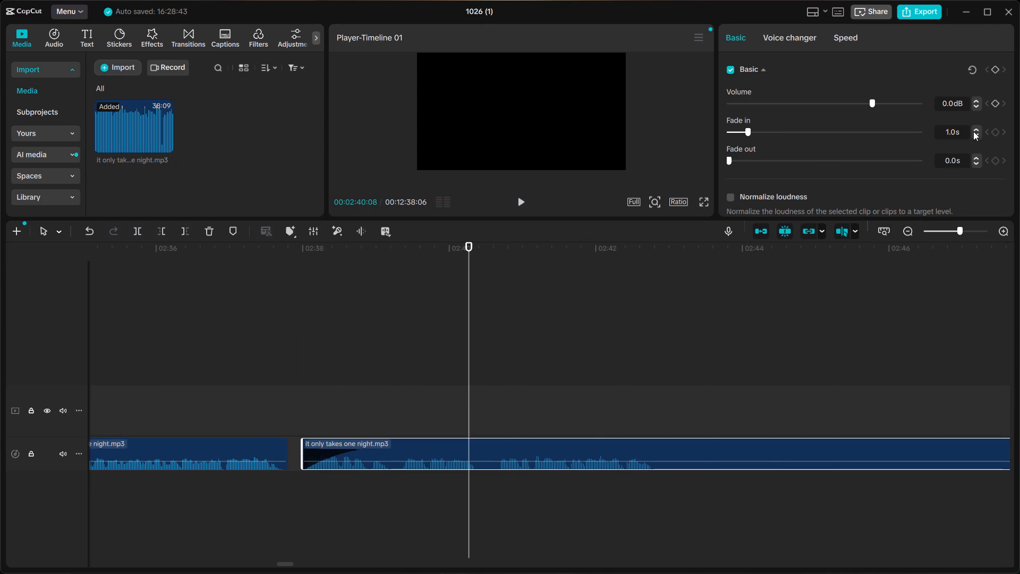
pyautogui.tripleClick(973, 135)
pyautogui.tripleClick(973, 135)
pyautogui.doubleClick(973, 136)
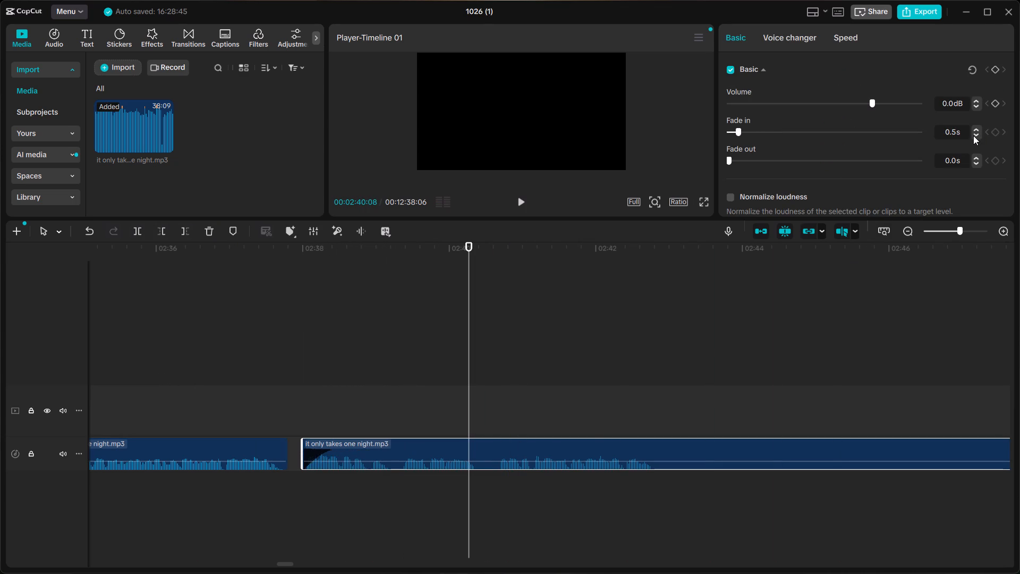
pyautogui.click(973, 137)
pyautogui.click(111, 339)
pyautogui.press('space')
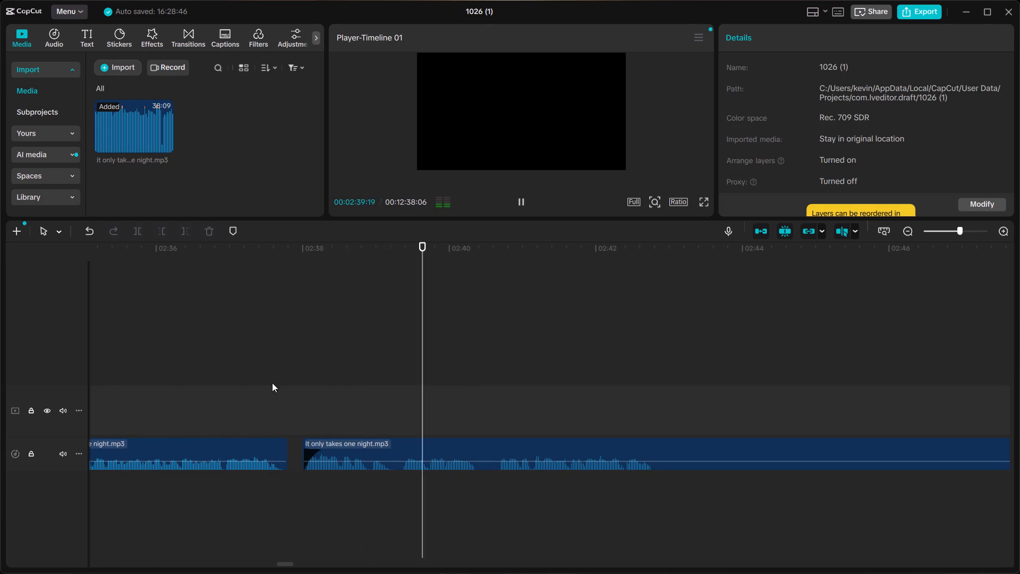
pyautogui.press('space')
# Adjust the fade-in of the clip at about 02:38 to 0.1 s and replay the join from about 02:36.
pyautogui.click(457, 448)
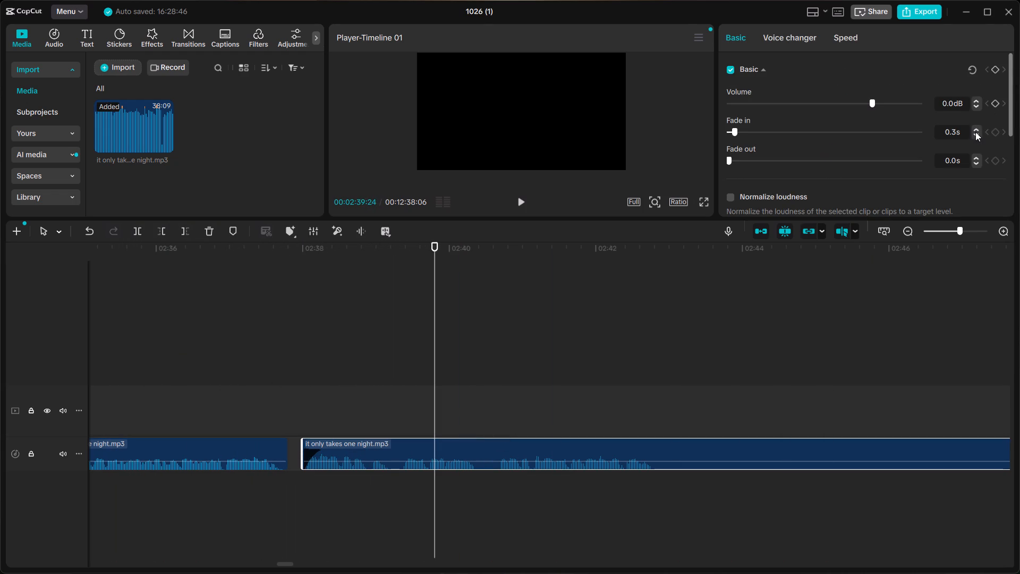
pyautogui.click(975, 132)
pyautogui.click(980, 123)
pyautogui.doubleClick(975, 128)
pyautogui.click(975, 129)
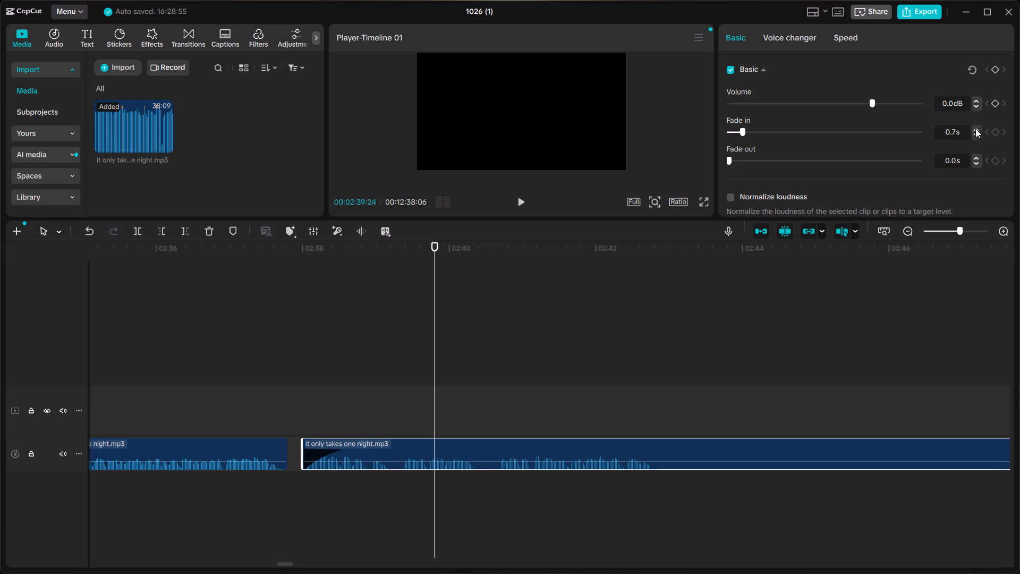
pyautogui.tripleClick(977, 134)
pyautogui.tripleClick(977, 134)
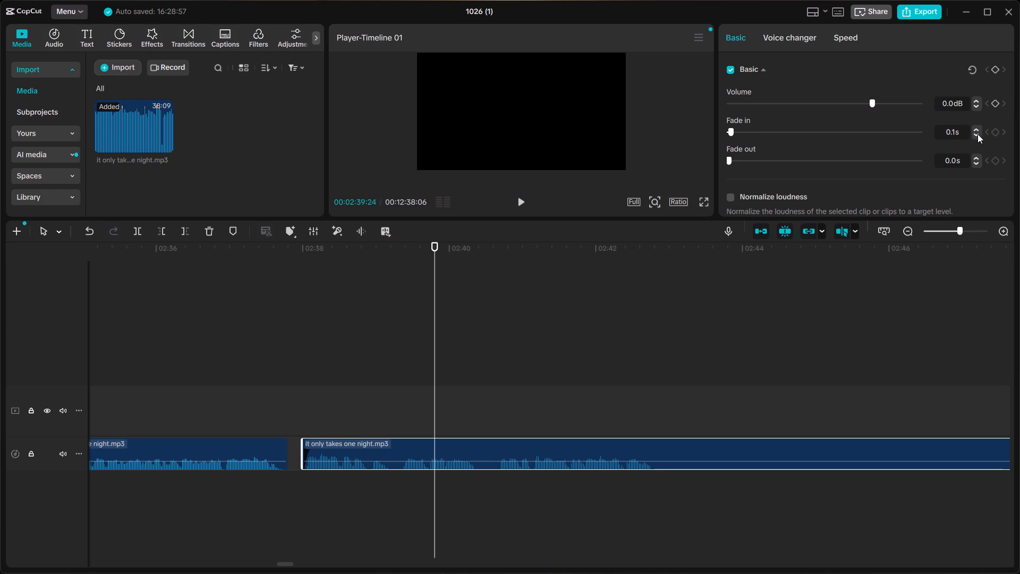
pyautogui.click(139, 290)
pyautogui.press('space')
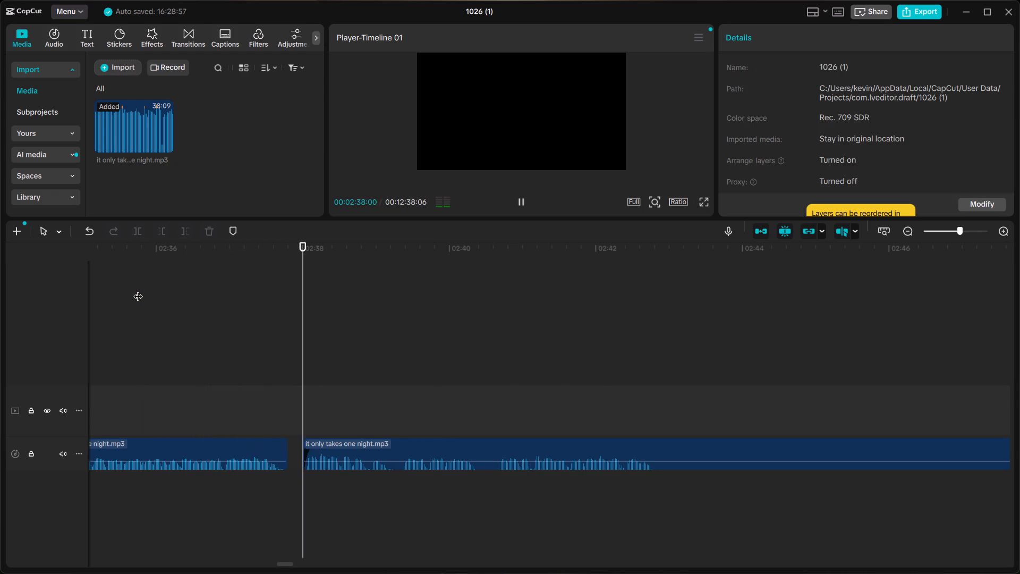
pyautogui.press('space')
# Set the fade-in of the clip at about 02:38 to about 0.2 s and play the passage from about 02:34.
pyautogui.hscroll(1, 138, 290)
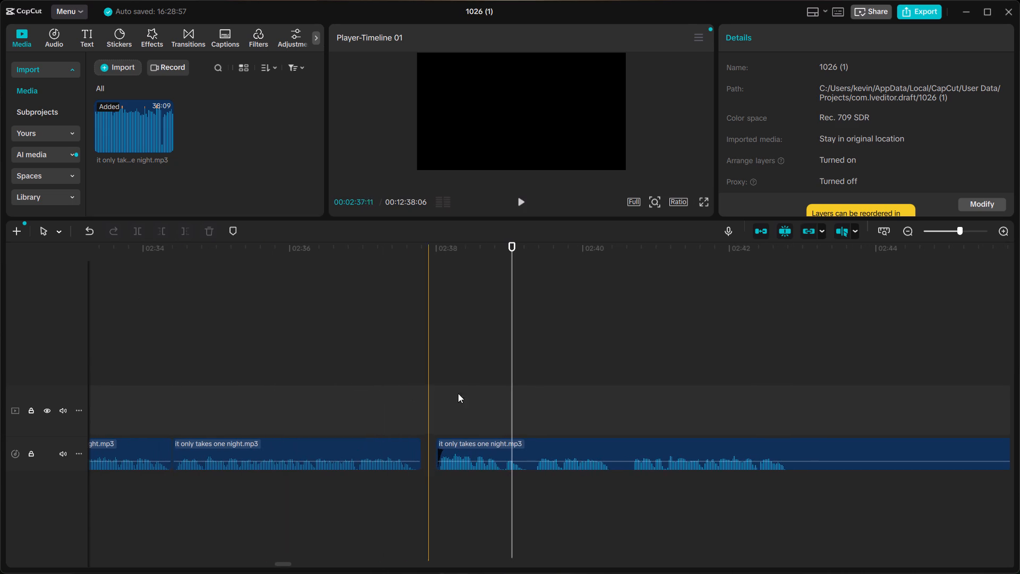
pyautogui.click(526, 443)
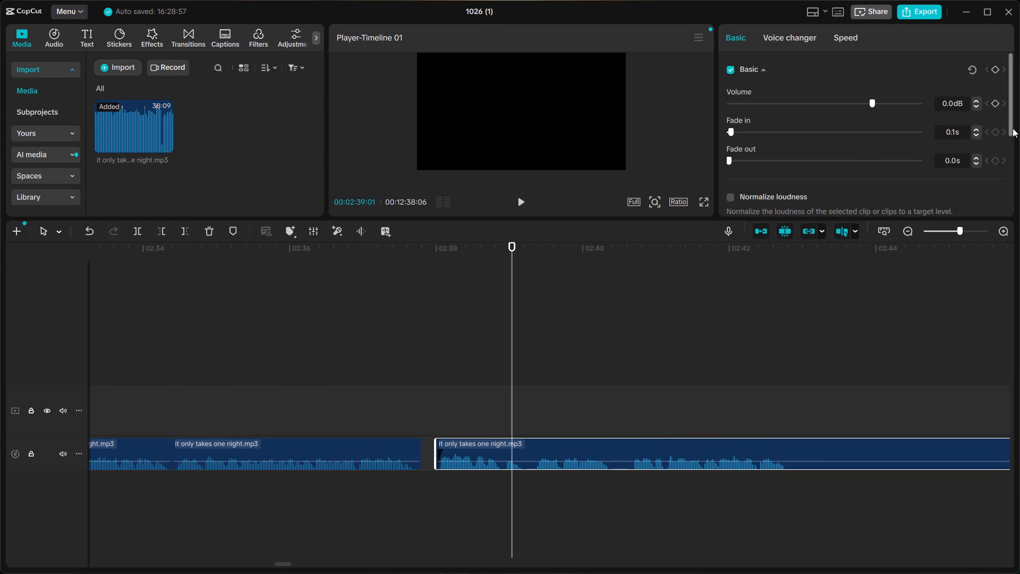
pyautogui.click(975, 133)
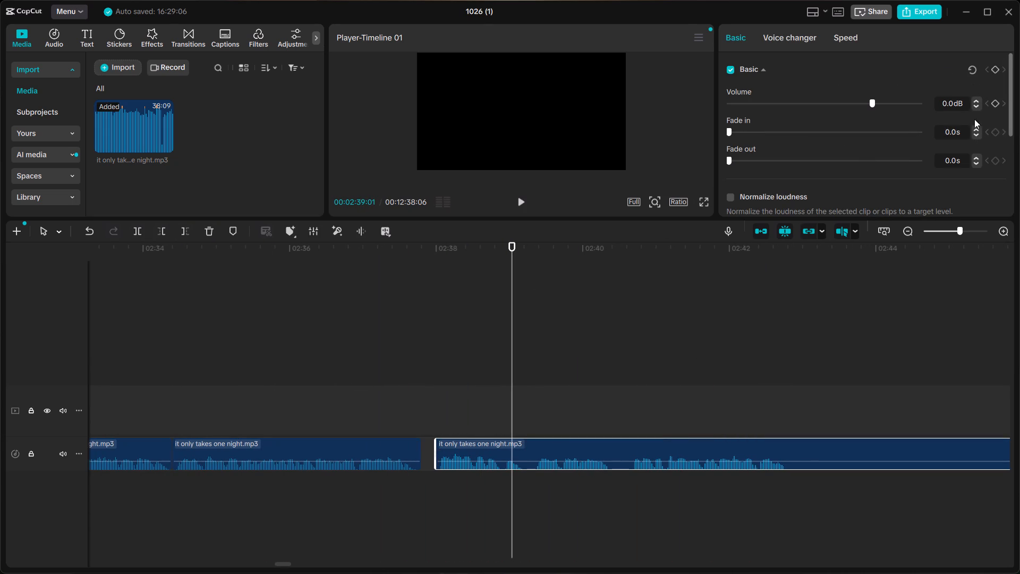
pyautogui.doubleClick(974, 129)
pyautogui.click(159, 381)
pyautogui.press('space')
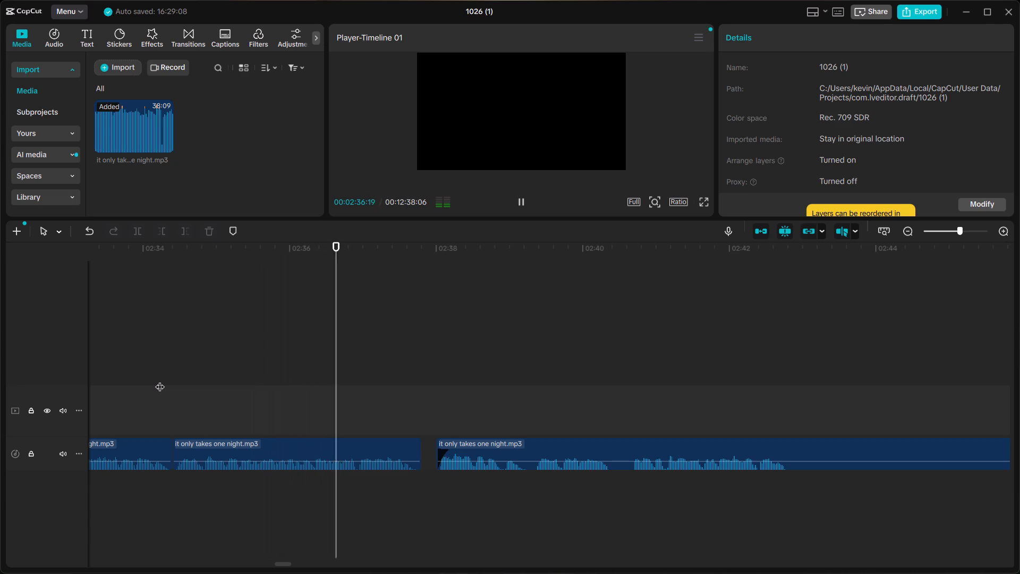
pyautogui.press('space')
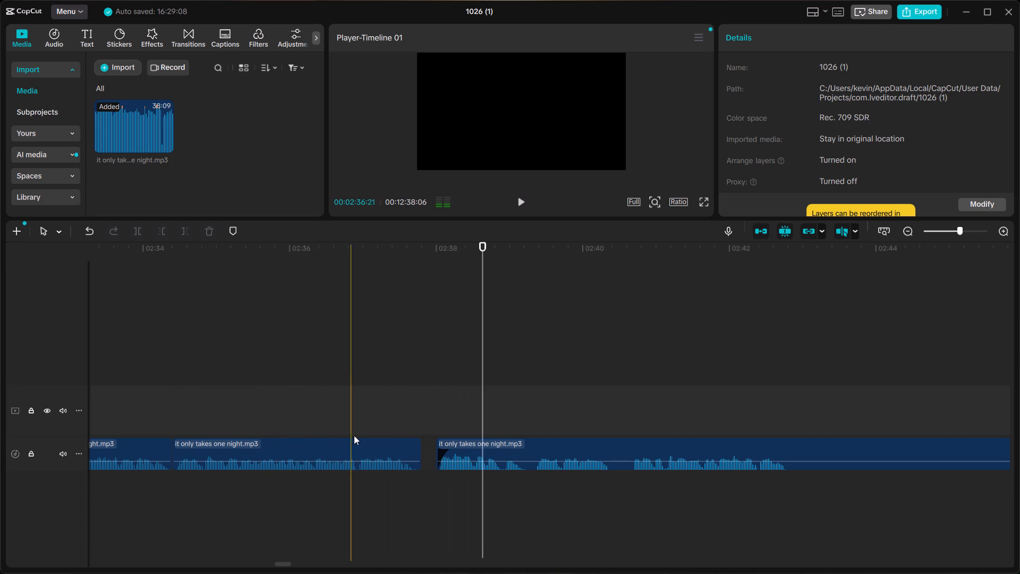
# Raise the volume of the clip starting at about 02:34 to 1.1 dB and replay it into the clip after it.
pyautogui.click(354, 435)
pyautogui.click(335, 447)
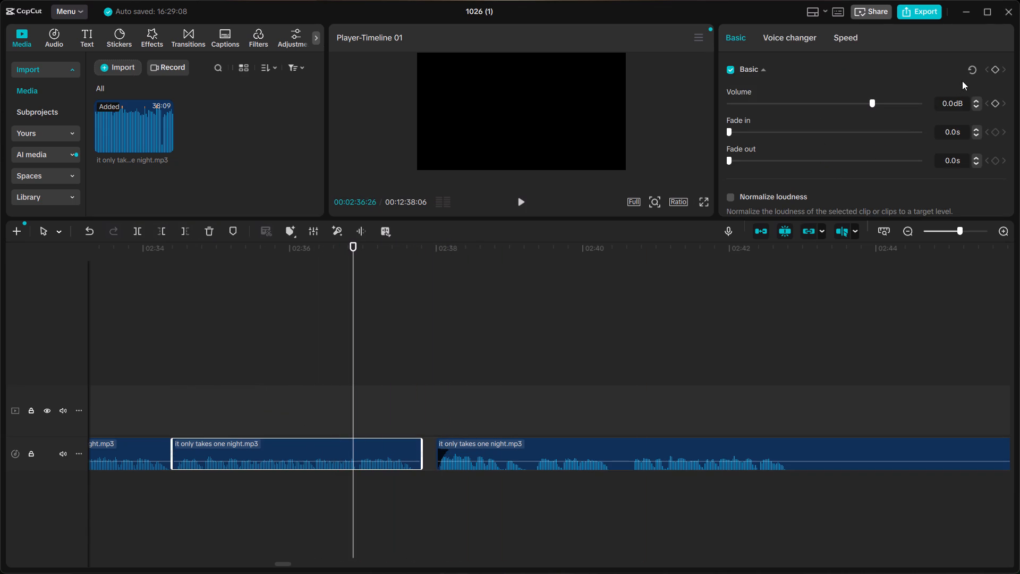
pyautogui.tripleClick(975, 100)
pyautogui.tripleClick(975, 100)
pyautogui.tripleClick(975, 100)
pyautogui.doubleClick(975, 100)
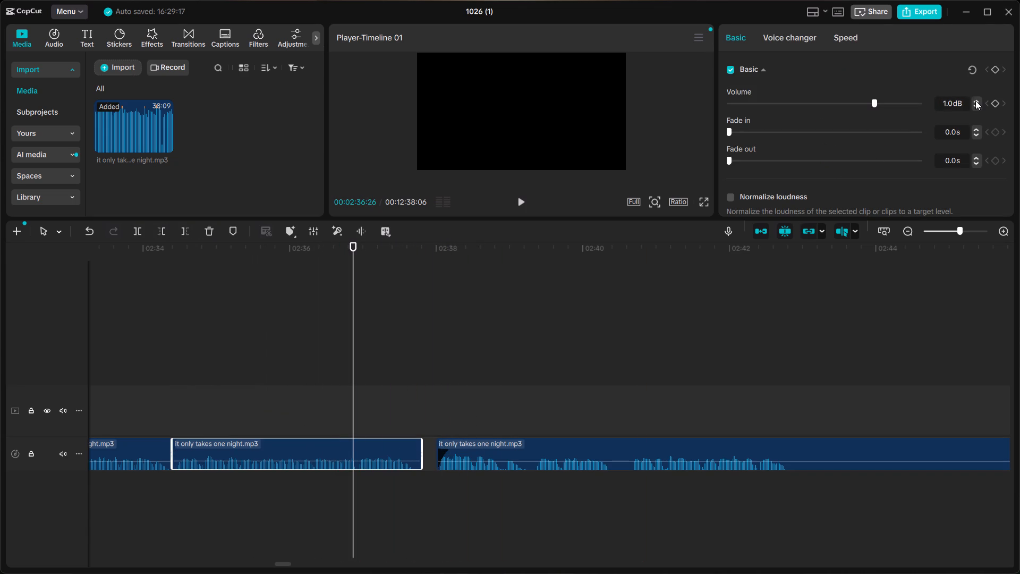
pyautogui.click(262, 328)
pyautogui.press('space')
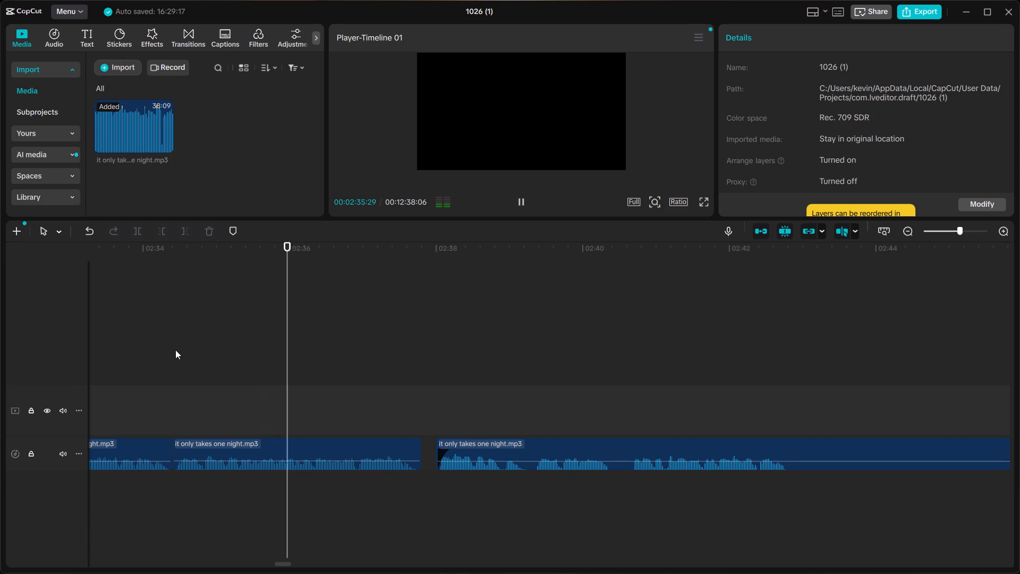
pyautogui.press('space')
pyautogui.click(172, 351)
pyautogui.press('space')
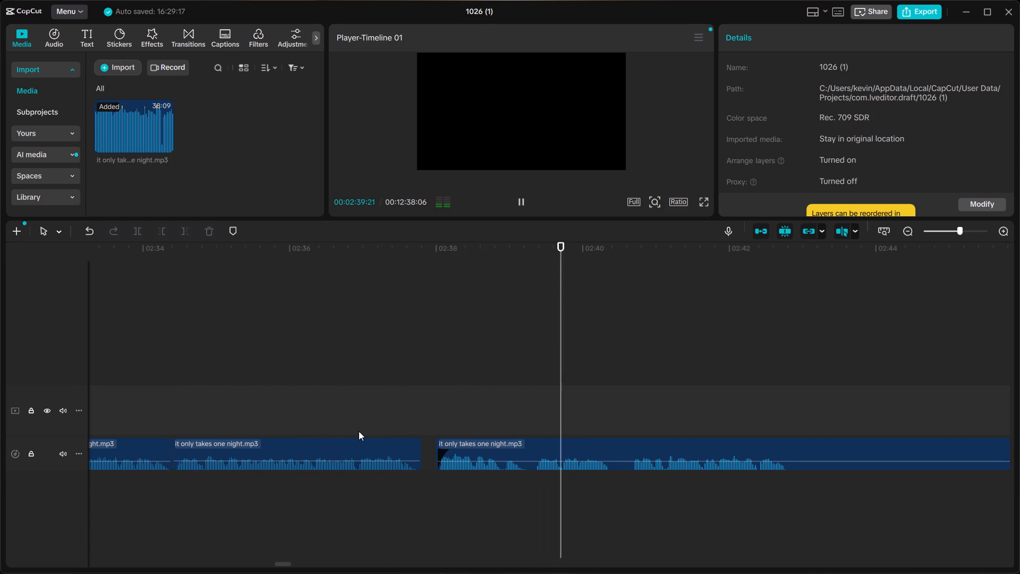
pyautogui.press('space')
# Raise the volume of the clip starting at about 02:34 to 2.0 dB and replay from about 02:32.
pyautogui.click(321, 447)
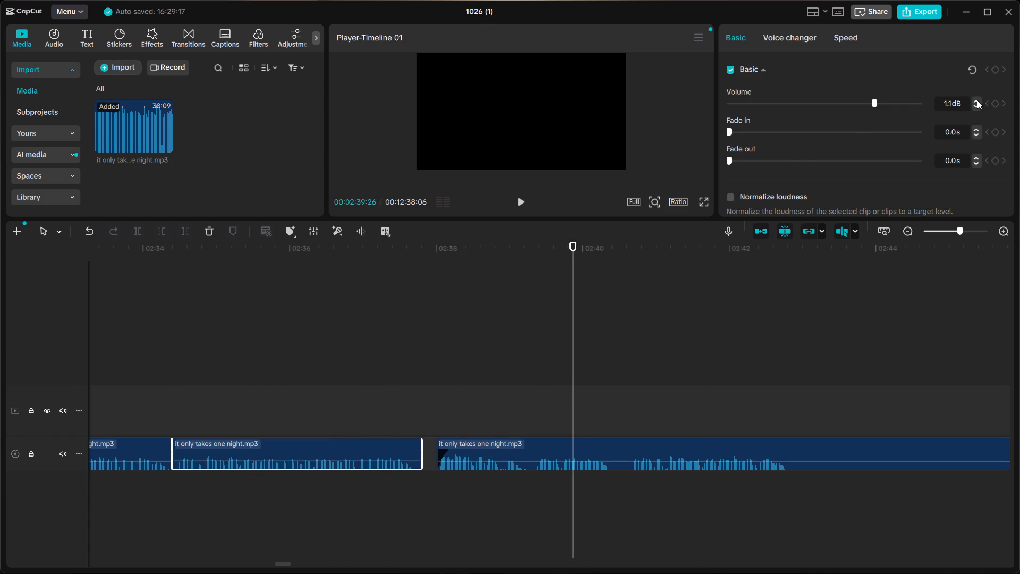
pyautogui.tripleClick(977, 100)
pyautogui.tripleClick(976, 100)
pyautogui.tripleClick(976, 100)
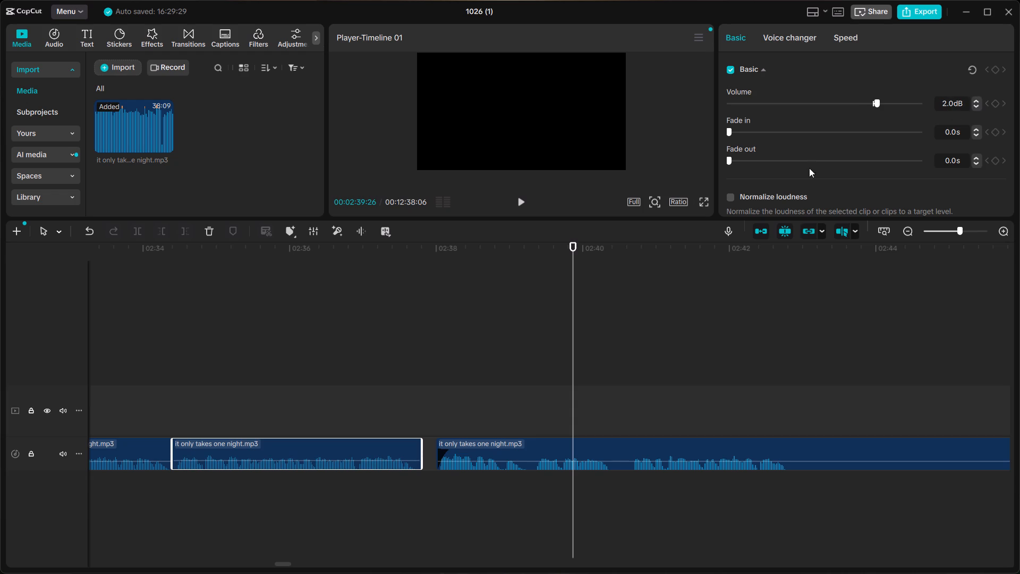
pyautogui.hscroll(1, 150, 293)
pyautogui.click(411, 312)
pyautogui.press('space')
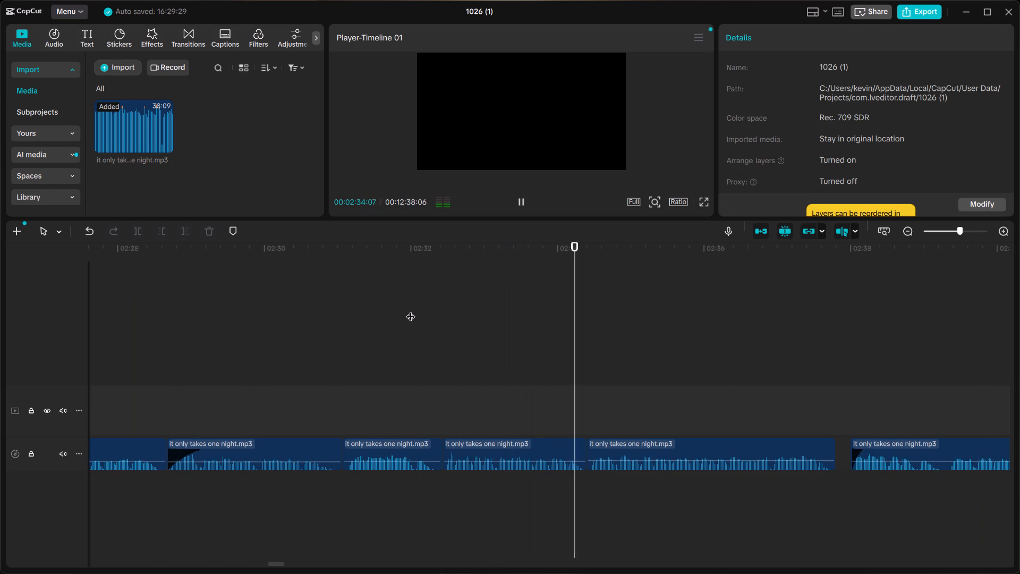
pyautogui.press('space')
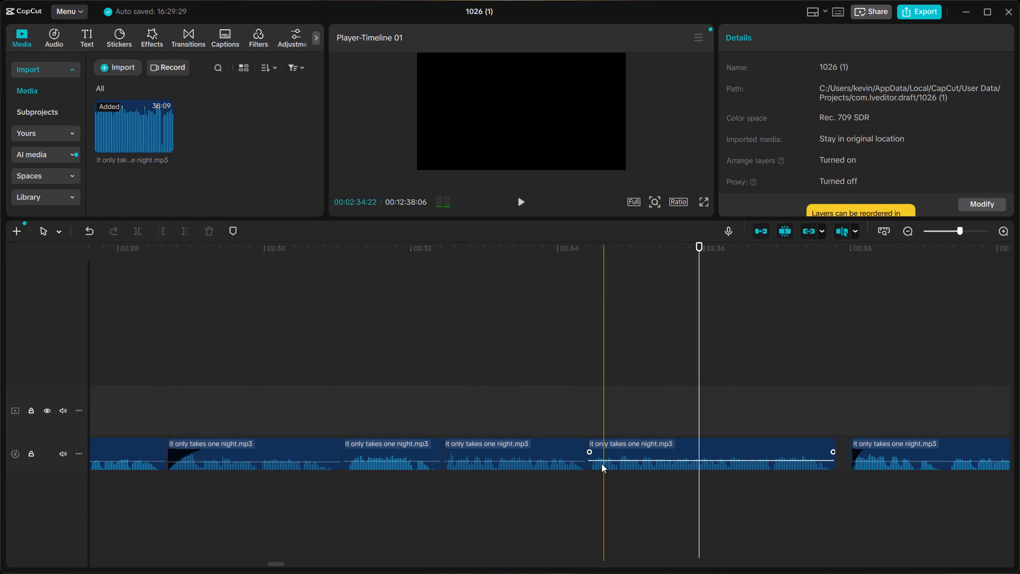
# Lower the volume of the clip starting at about 02:34 to 1.5 dB and replay from about 02:32.
pyautogui.click(608, 451)
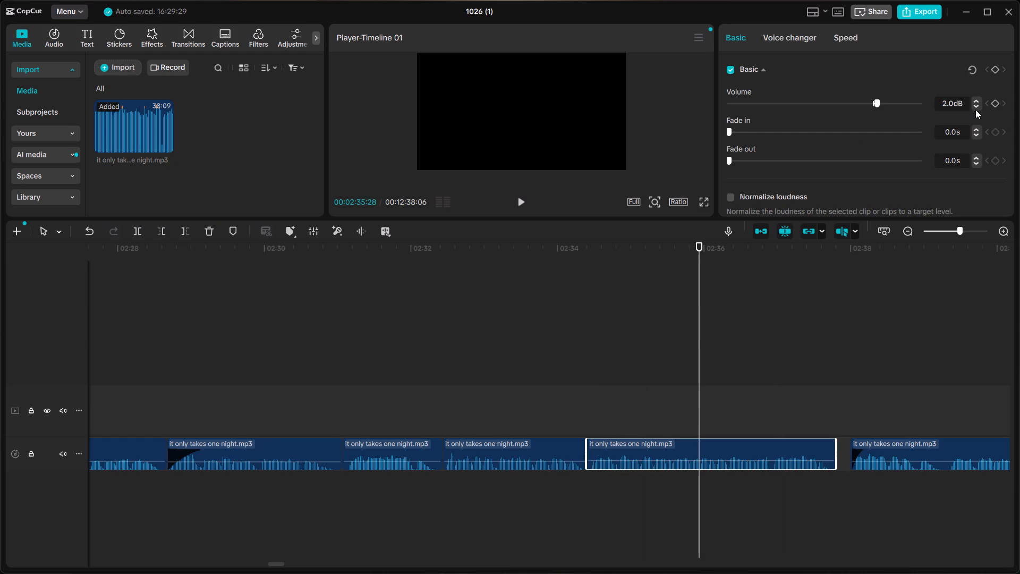
pyautogui.tripleClick(972, 107)
pyautogui.click(972, 107)
pyautogui.click(973, 105)
pyautogui.click(352, 381)
pyautogui.click(428, 349)
pyautogui.press('space')
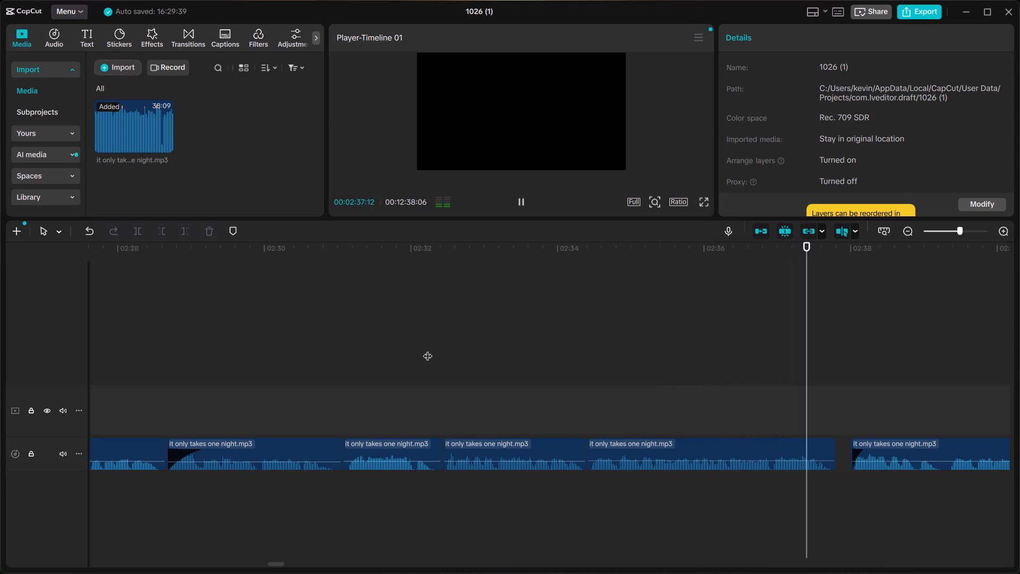
pyautogui.press('space')
# Shift the clip starting at about 02:34 around two frames later and play the passage from about 02:32 to 02:42.
pyautogui.click(596, 443)
pyautogui.moveTo(597, 445); pyautogui.dragTo(602, 448)
pyautogui.click(440, 379)
pyautogui.press('space')
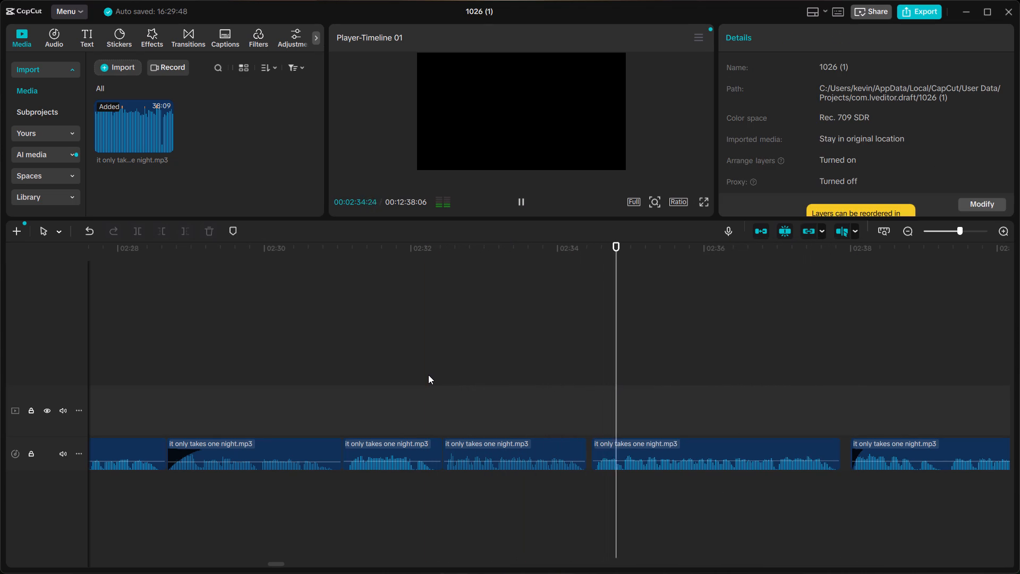
pyautogui.hscroll(-1, 759, 437)
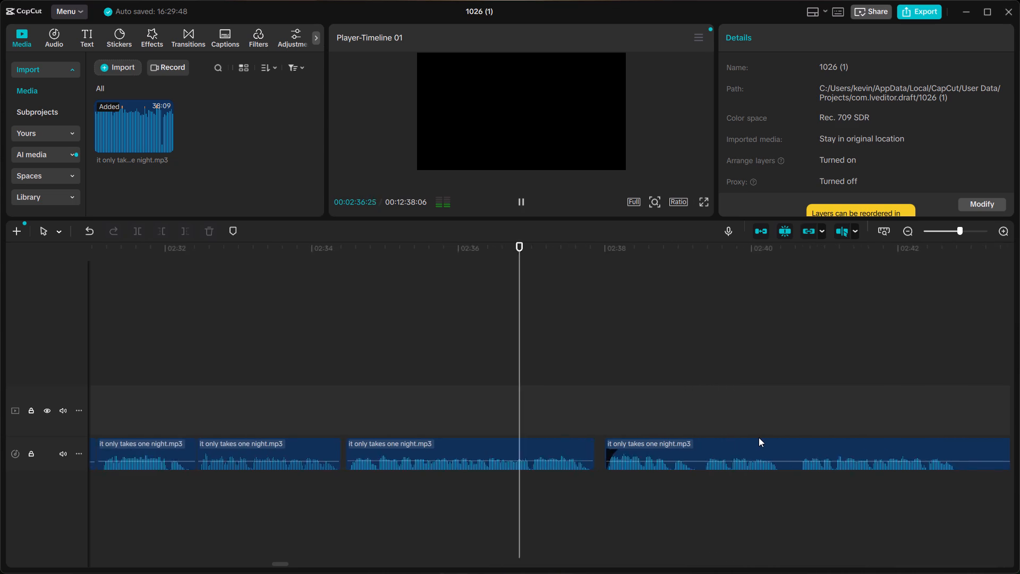
pyautogui.hscroll(-1, 759, 437)
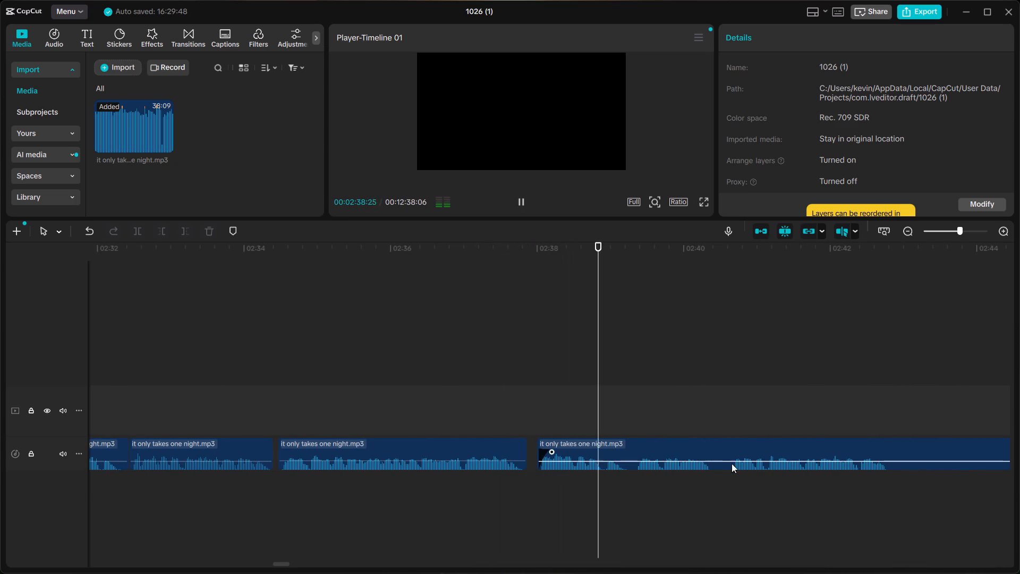
pyautogui.hscroll(-1, 723, 477)
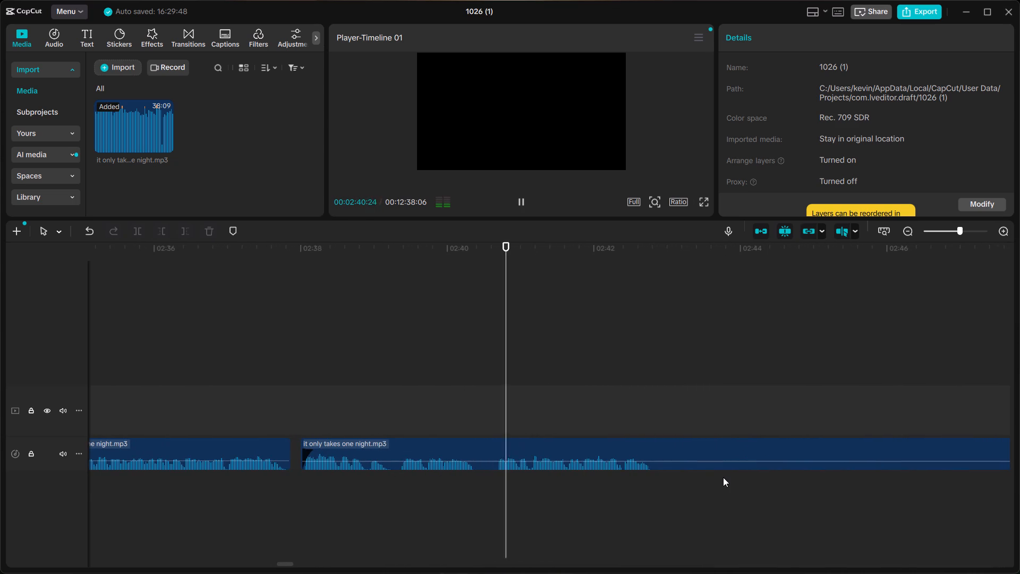
pyautogui.press('space')
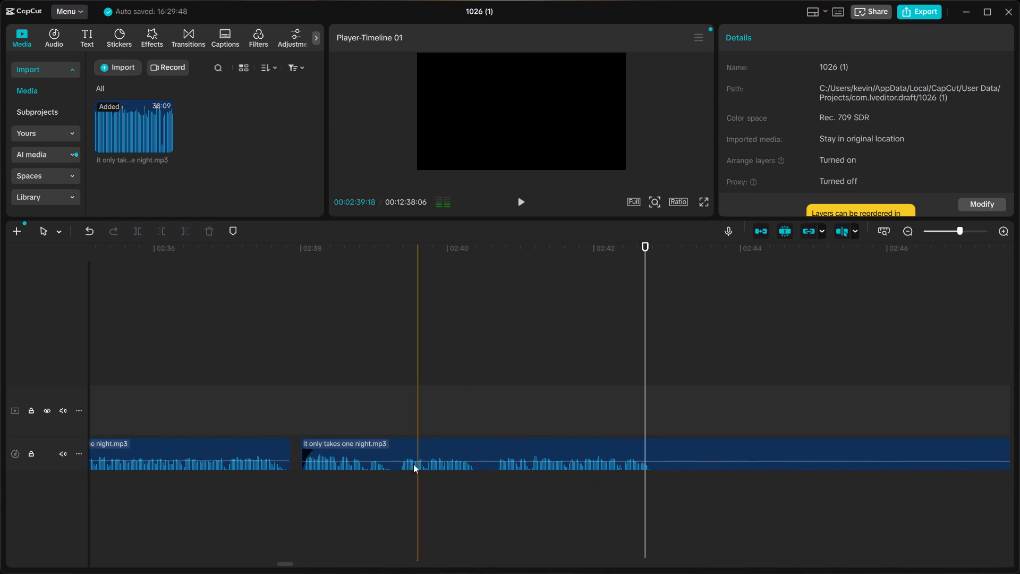
# Split the voice-over clip at about 02:39:09, in the pause after its first phrase.
pyautogui.click(395, 450)
pyautogui.hotkey('ctrl', 'b')
# Listen to the repeated takes between about 02:48 and 03:25 to find where the usable one begins.
pyautogui.keyDown('ctrl'); pyautogui.scroll(-5, 395, 450); pyautogui.keyUp('ctrl')
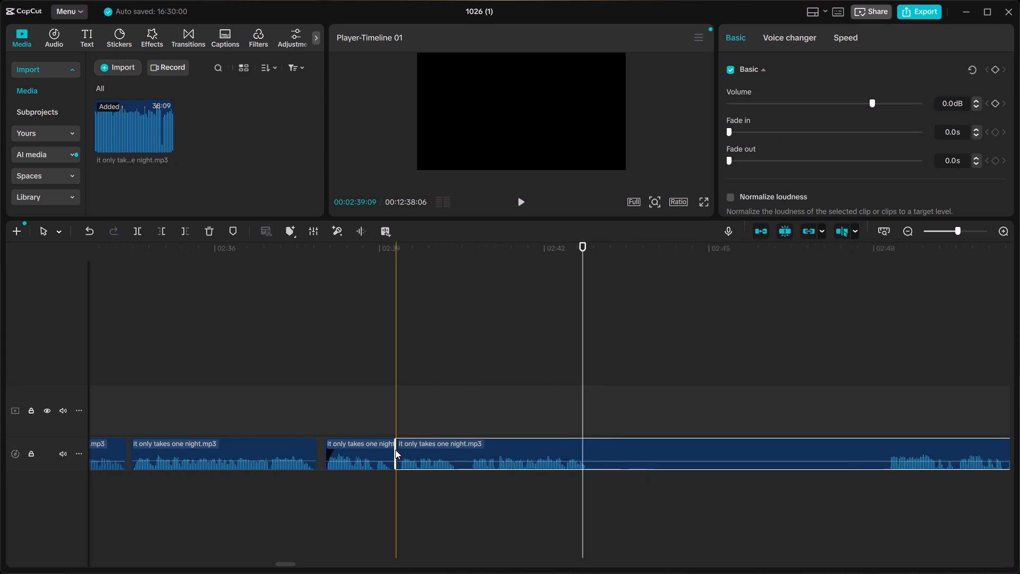
pyautogui.click(842, 402)
pyautogui.press('space')
pyautogui.hscroll(-1, 842, 402)
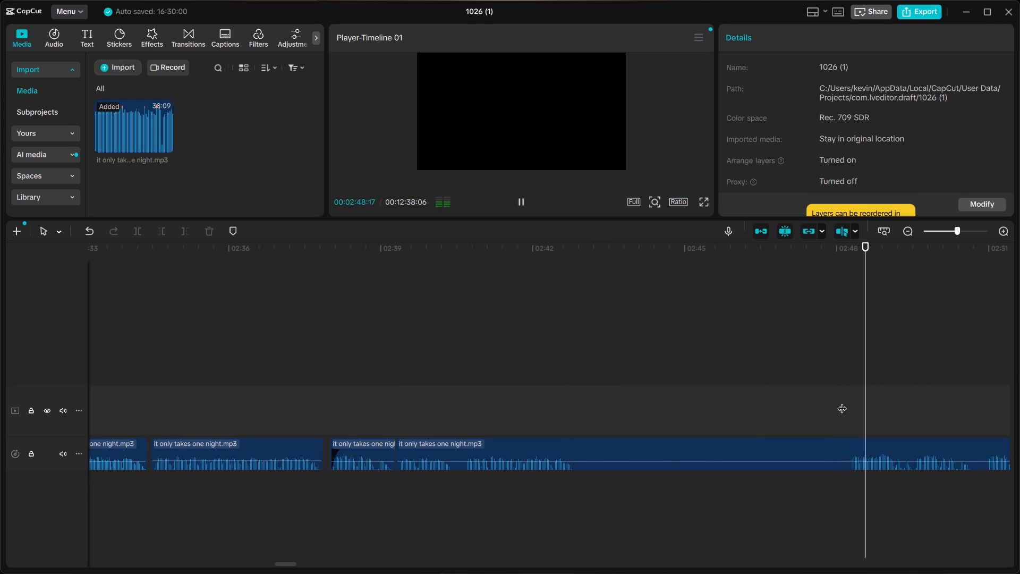
pyautogui.hscroll(-1, 842, 402)
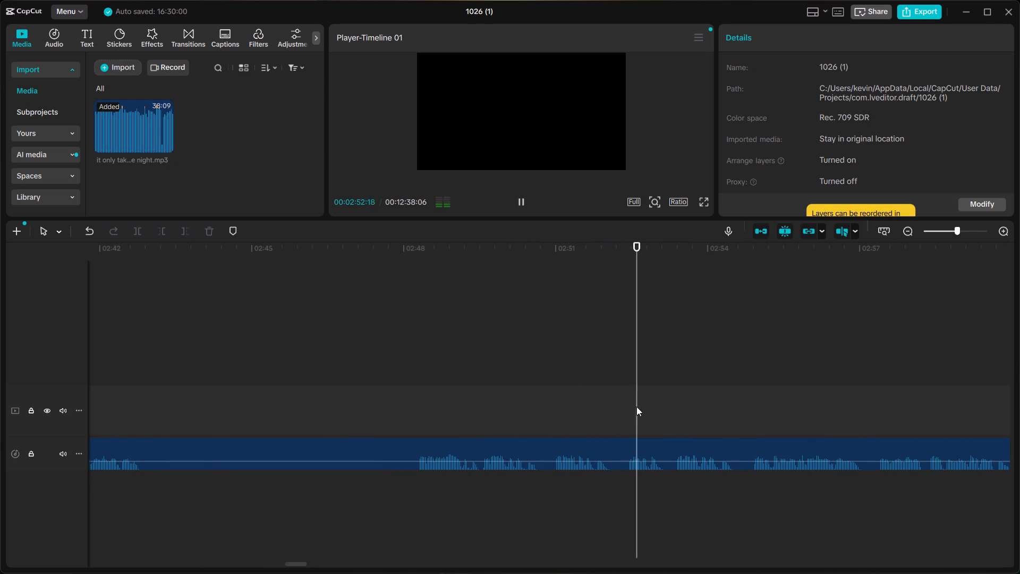
pyautogui.click(669, 406)
pyautogui.press('space')
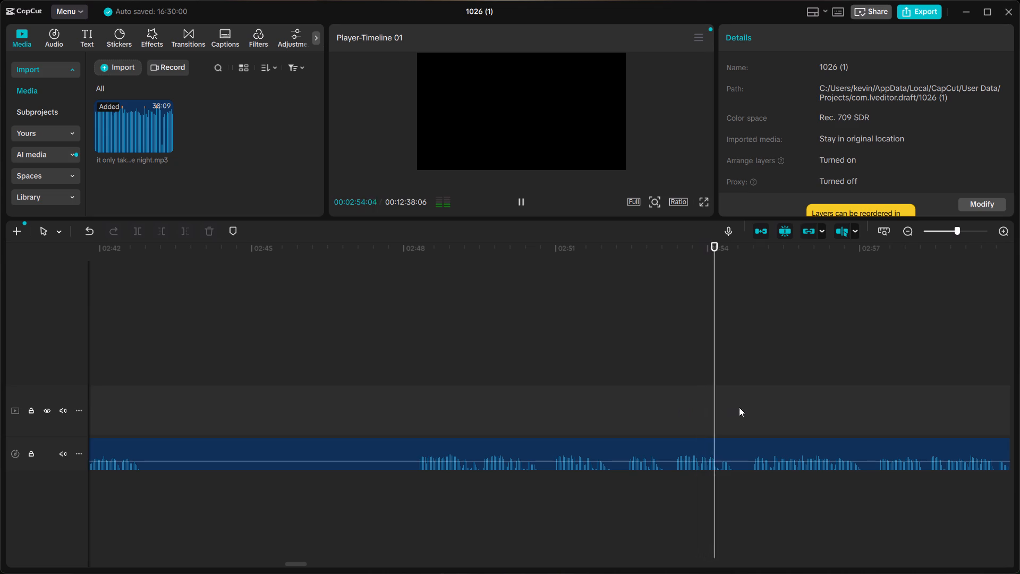
pyautogui.press('space')
pyautogui.press('space')
pyautogui.hscroll(-1, 757, 411)
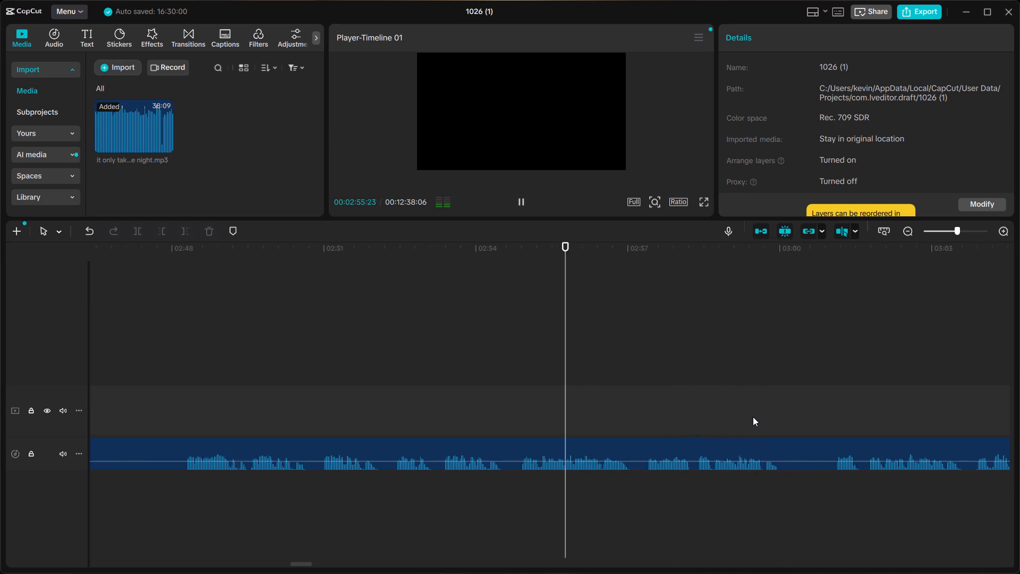
pyautogui.hscroll(-1, 753, 417)
pyautogui.click(631, 411)
pyautogui.press('space')
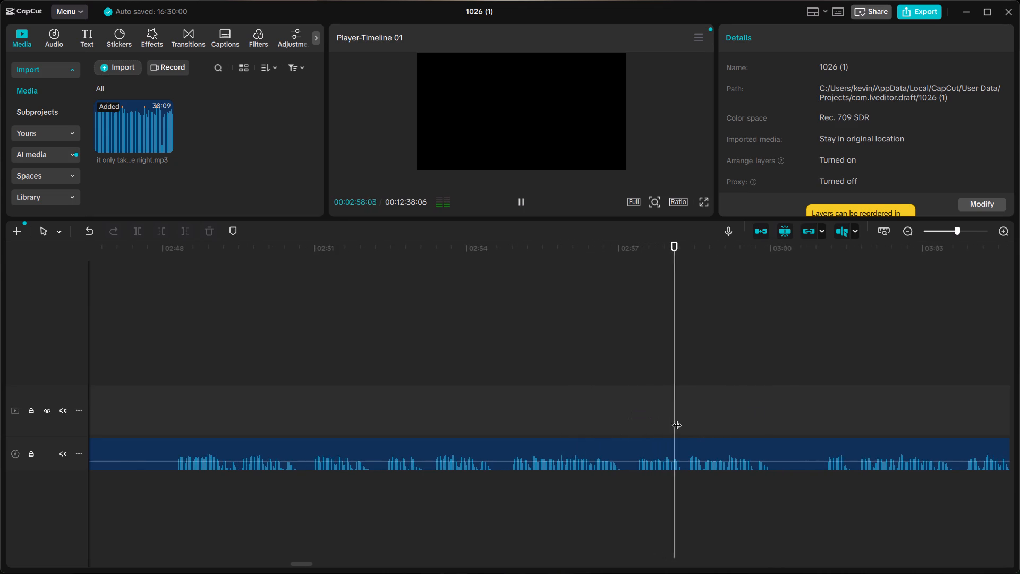
pyautogui.click(824, 427)
pyautogui.press('space')
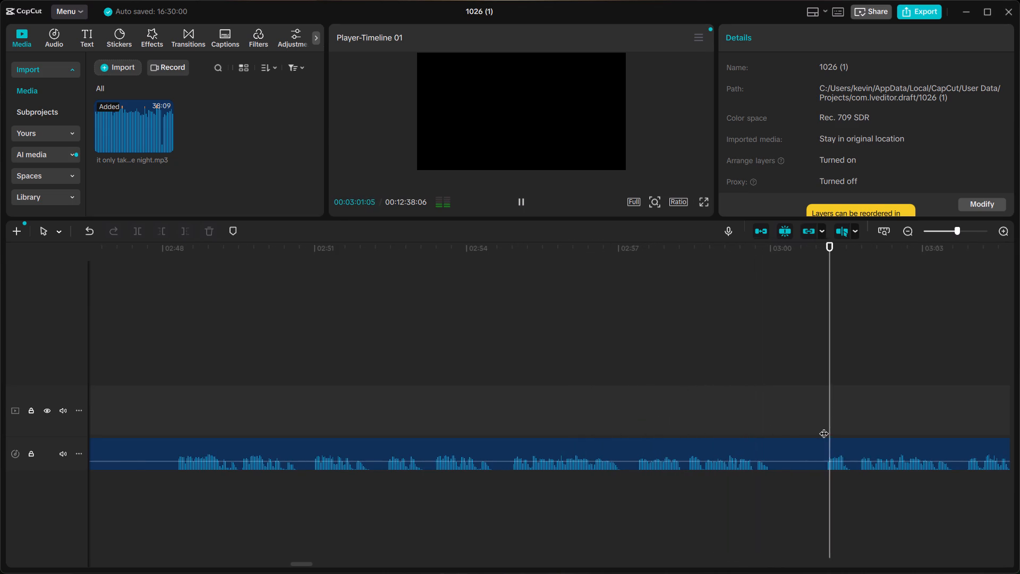
pyautogui.hscroll(-1, 824, 427)
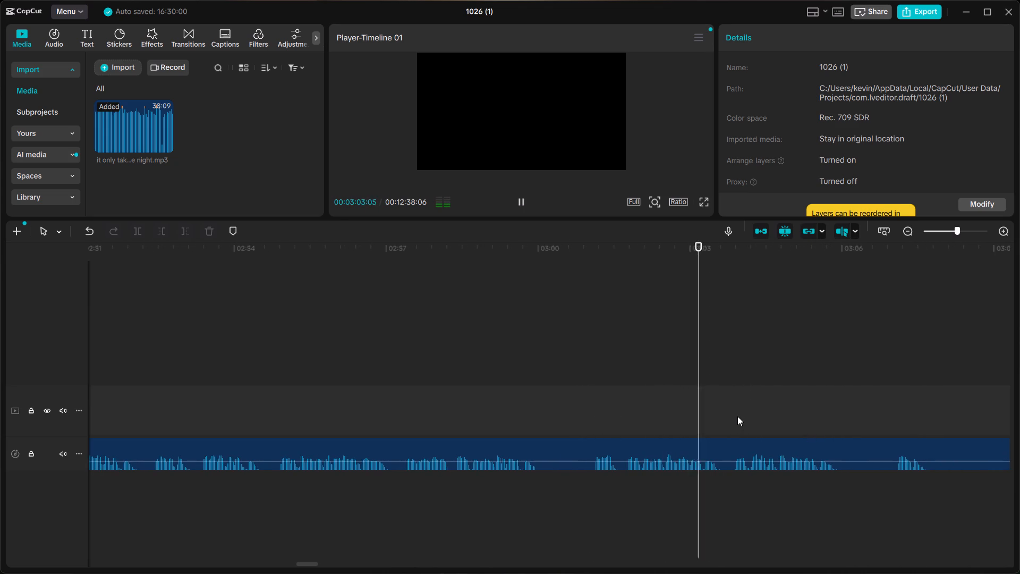
pyautogui.click(736, 416)
pyautogui.press('space')
pyautogui.hscroll(-1, 736, 416)
pyautogui.click(572, 406)
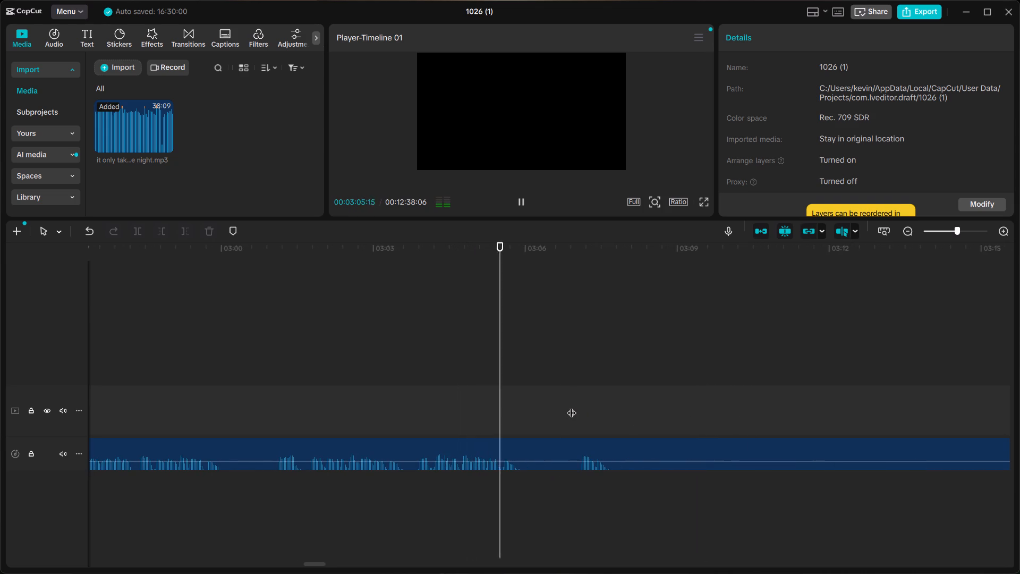
pyautogui.press('space')
pyautogui.press('space')
pyautogui.hscroll(-3, 693, 395)
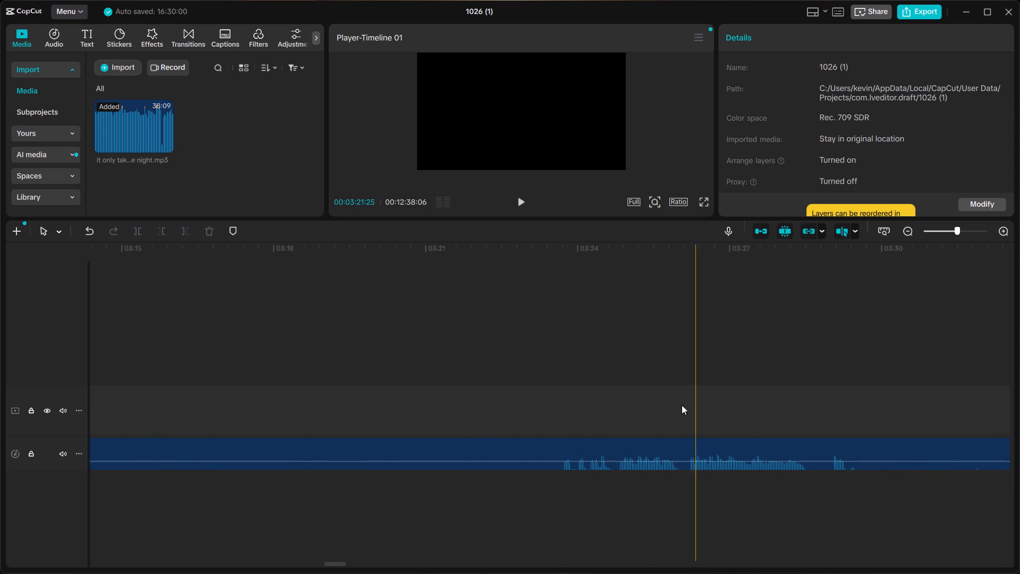
pyautogui.click(557, 419)
pyautogui.press('space')
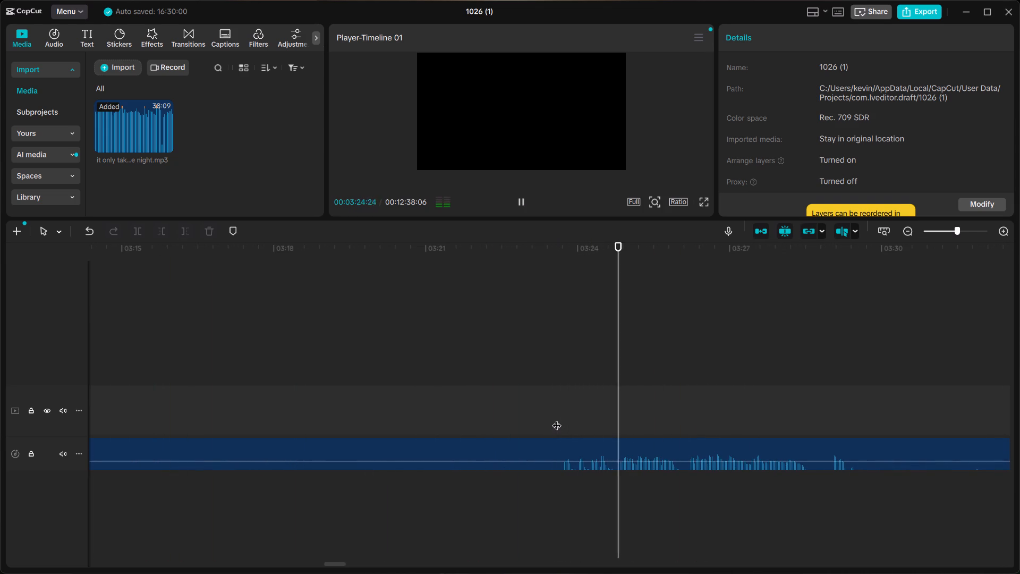
pyautogui.press('space')
# Replay the takes between about 02:53 and 03:02 to decide where to cut.
pyautogui.hscroll(6, 557, 419)
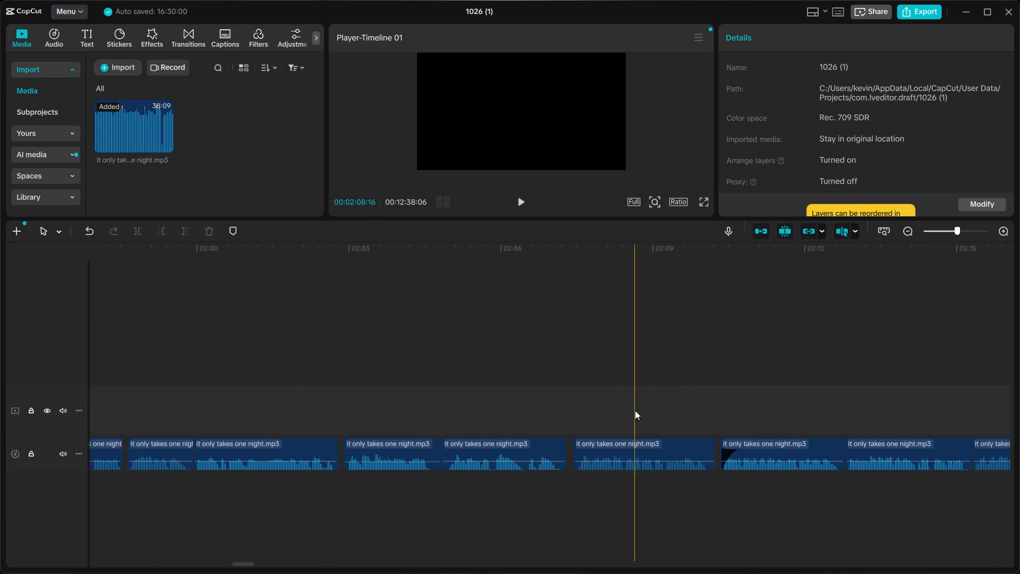
pyautogui.hscroll(-6, 664, 412)
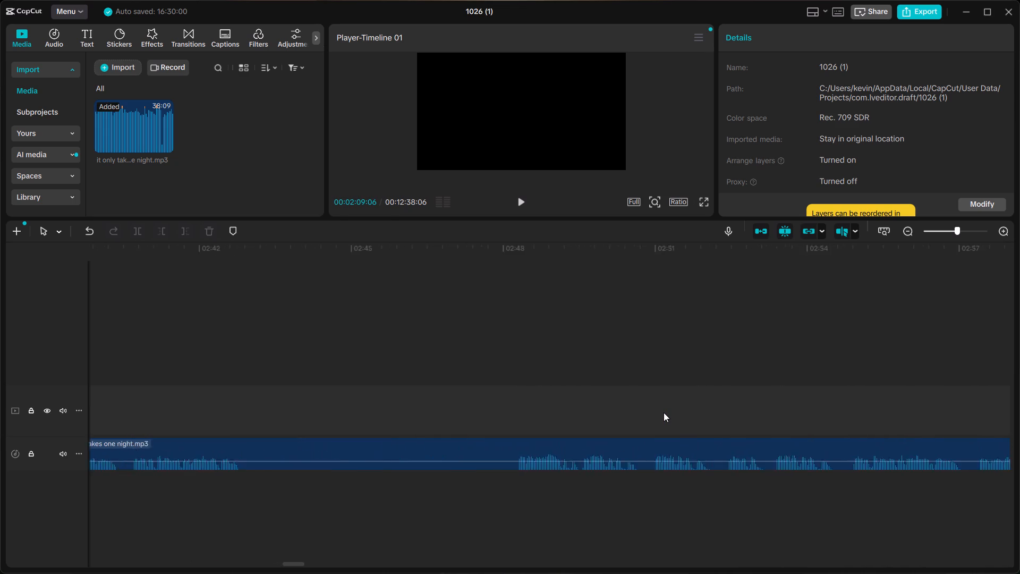
pyautogui.hscroll(-2, 664, 412)
pyautogui.click(486, 416)
pyautogui.press('space')
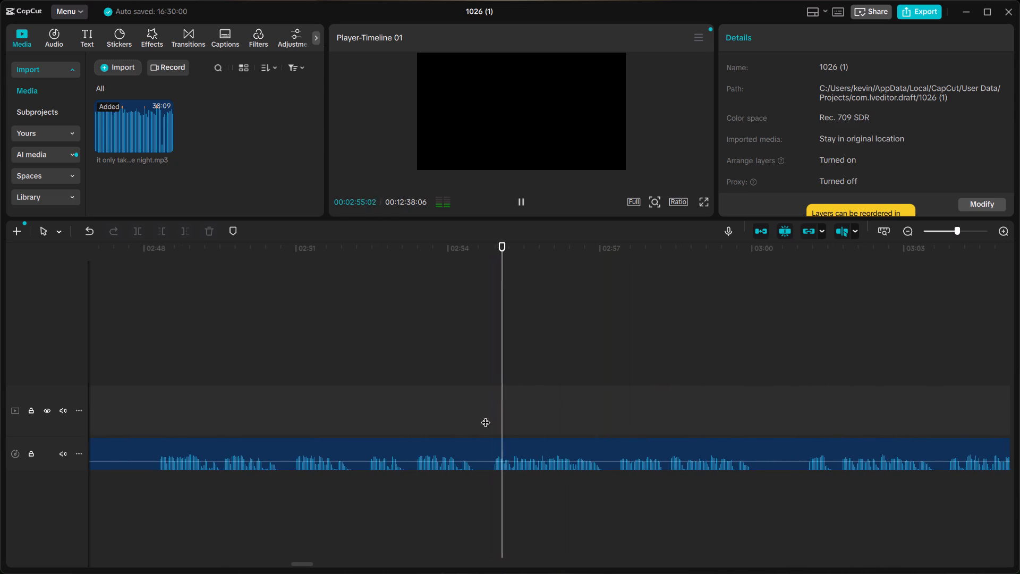
pyautogui.click(616, 423)
pyautogui.press('space')
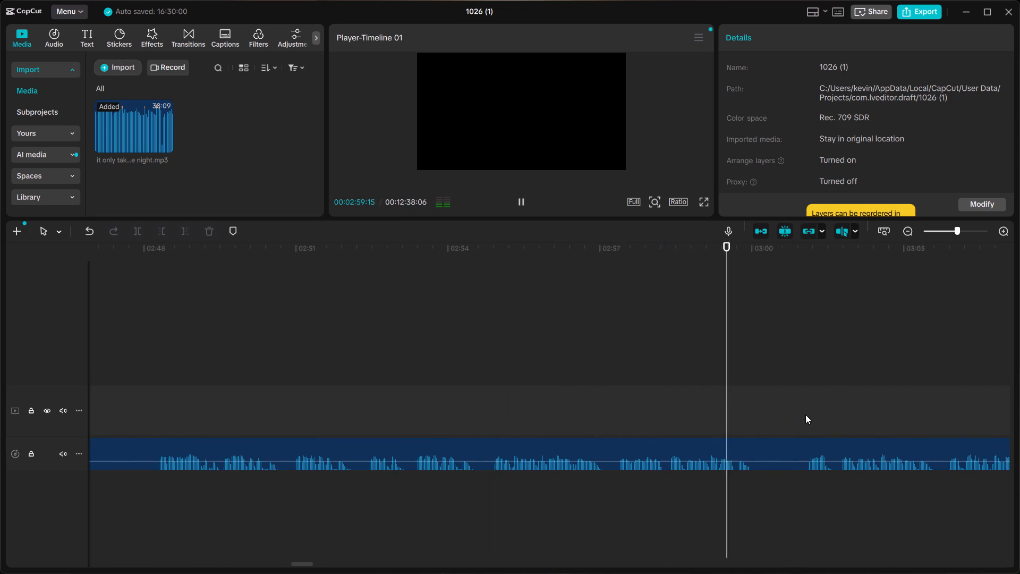
pyautogui.click(805, 415)
pyautogui.press('space')
pyautogui.press('space')
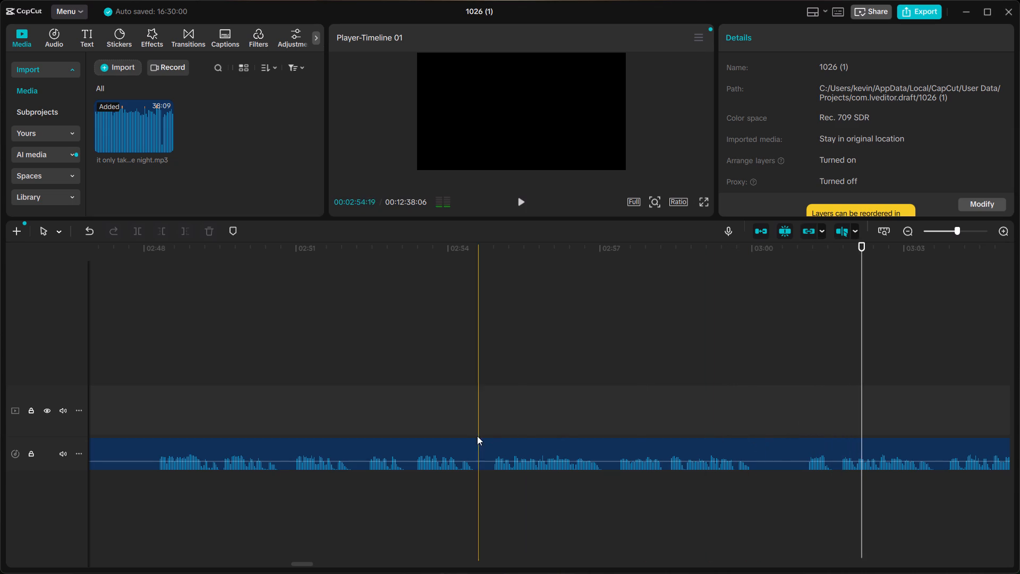
pyautogui.click(488, 433)
pyautogui.press('space')
pyautogui.press('space')
pyautogui.click(409, 433)
pyautogui.press('space')
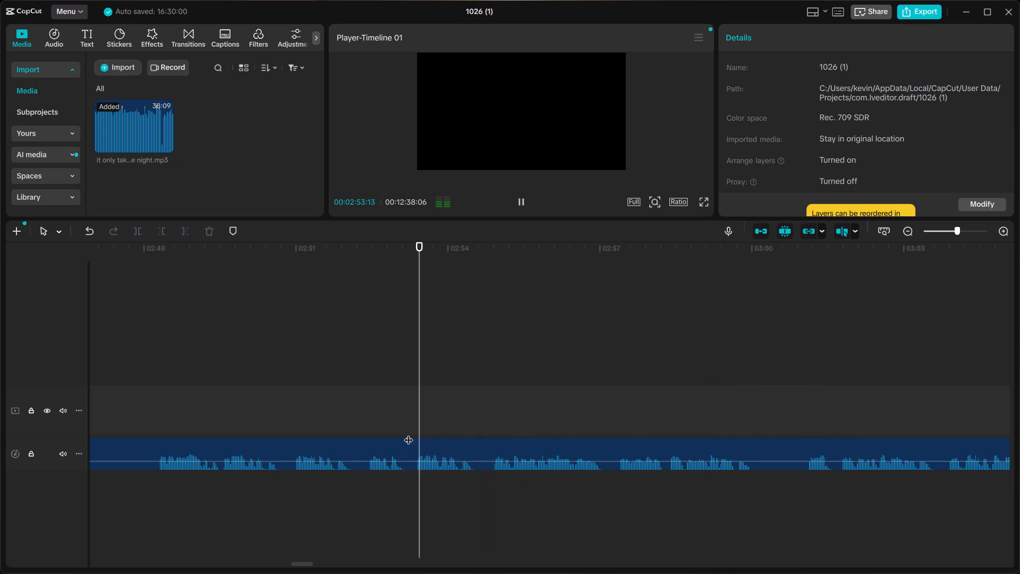
pyautogui.press('space')
# Split the long clip at about 02:53:10 and delete the unwanted section between 02:39 and that cut.
pyautogui.click(414, 441)
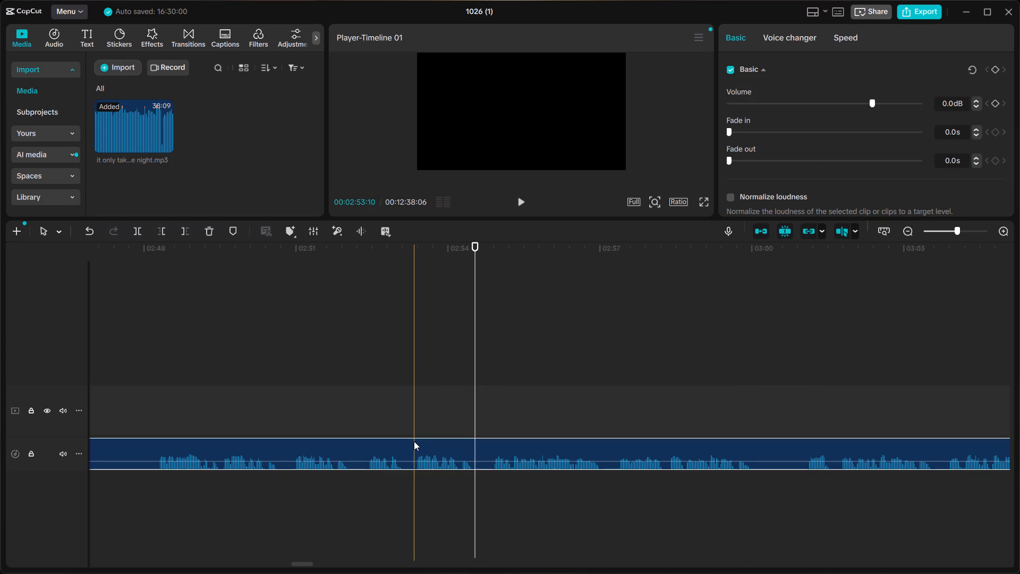
pyautogui.hotkey('ctrl', 'b')
pyautogui.click(399, 441)
pyautogui.press('BackSpace')
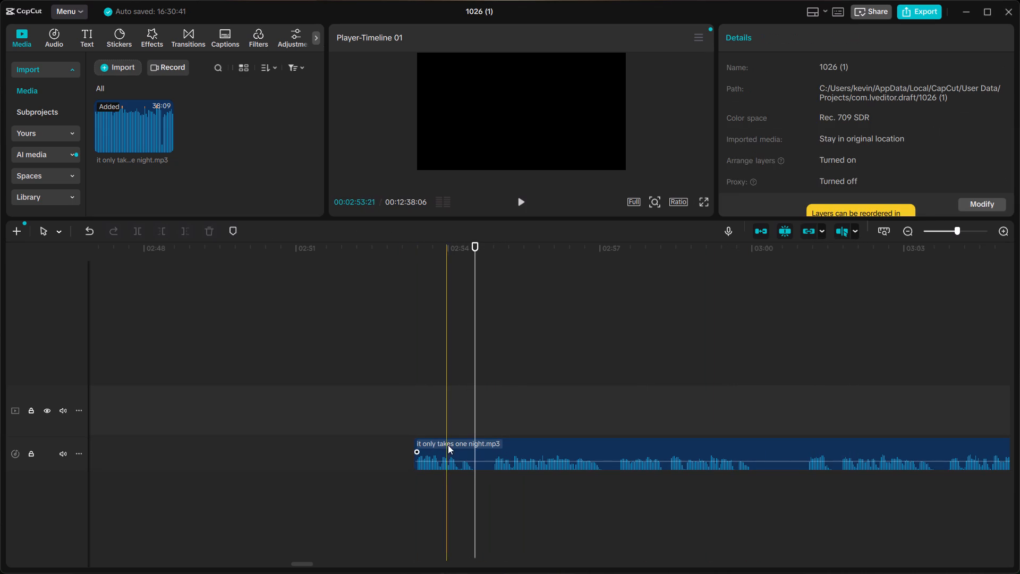
# Move the remaining long clip back against the short clip ending at about 02:39 and play the join.
pyautogui.click(448, 445)
pyautogui.moveTo(448, 445); pyautogui.dragTo(435, 451)
pyautogui.scroll(-2, 437, 449)
pyautogui.hscroll(1, 432, 451)
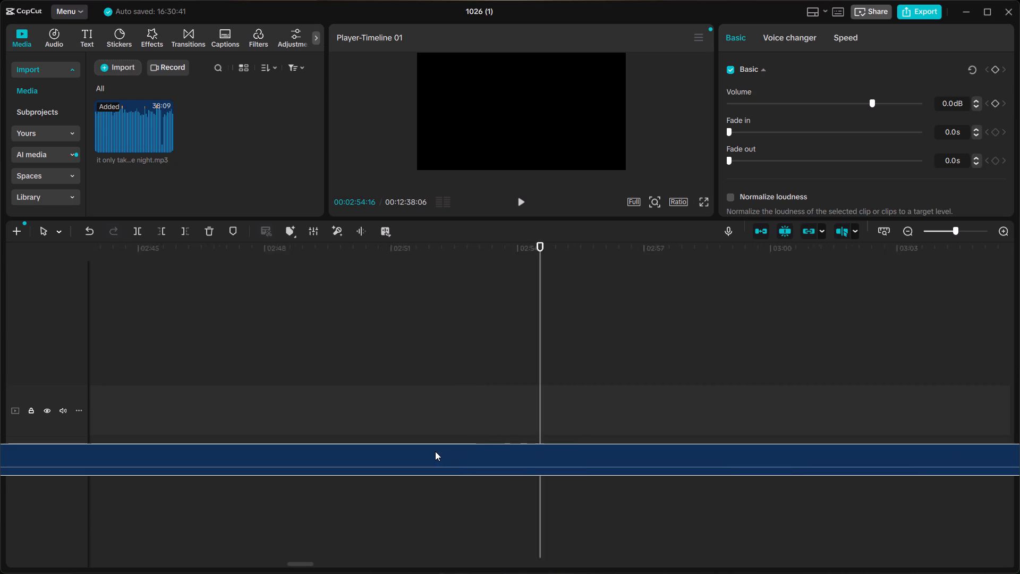
pyautogui.hscroll(1, 435, 451)
pyautogui.moveTo(435, 451); pyautogui.dragTo(1019, 422)
pyautogui.hscroll(4, 995, 432)
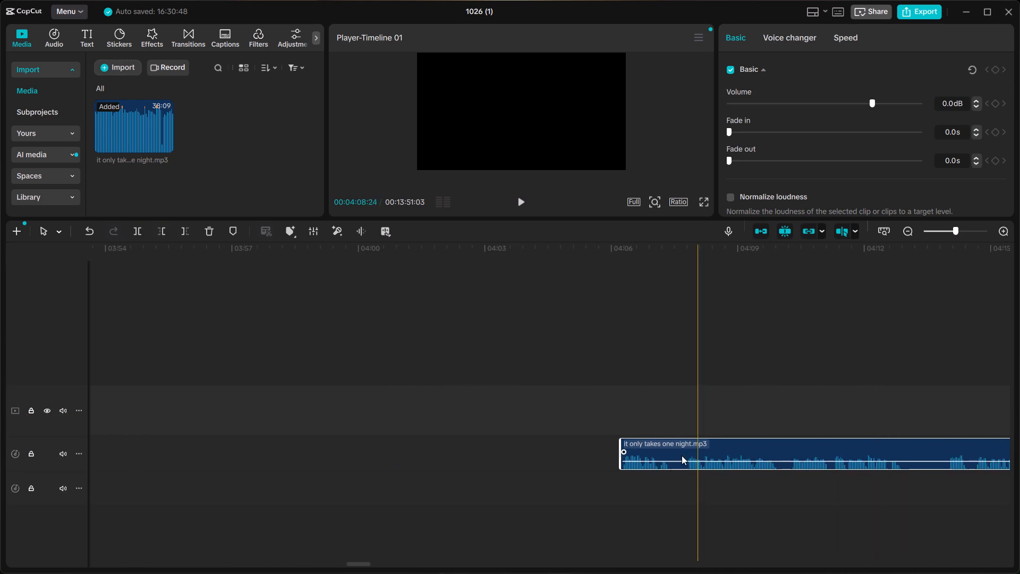
pyautogui.moveTo(664, 449); pyautogui.dragTo(628, 451)
pyautogui.hscroll(11, 651, 449)
pyautogui.hscroll(-1, 628, 451)
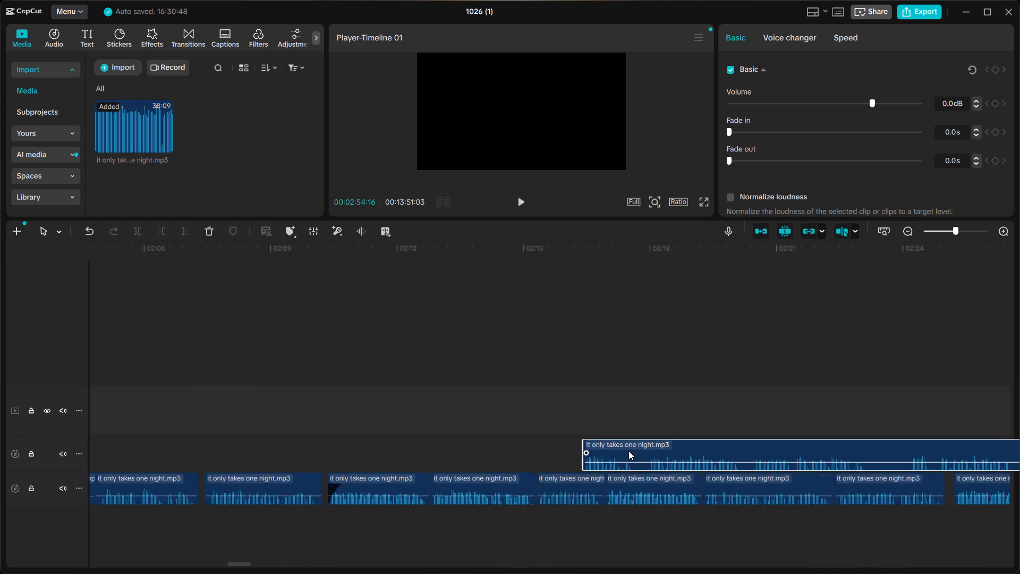
pyautogui.hscroll(-2, 628, 451)
pyautogui.moveTo(628, 451); pyautogui.dragTo(496, 487)
pyautogui.hscroll(1, 496, 487)
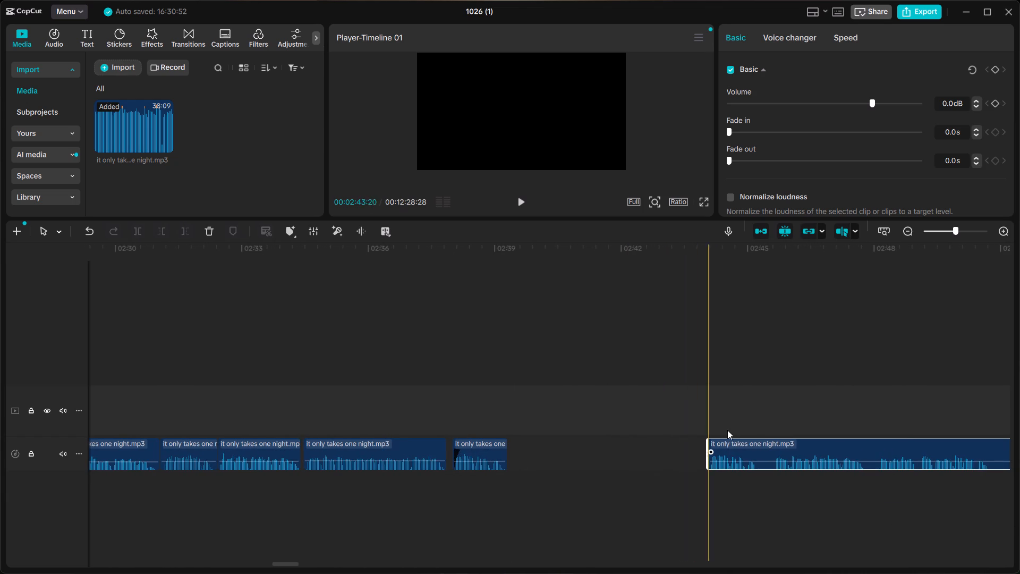
pyautogui.moveTo(739, 445); pyautogui.dragTo(539, 451)
pyautogui.click(401, 410)
pyautogui.press('space')
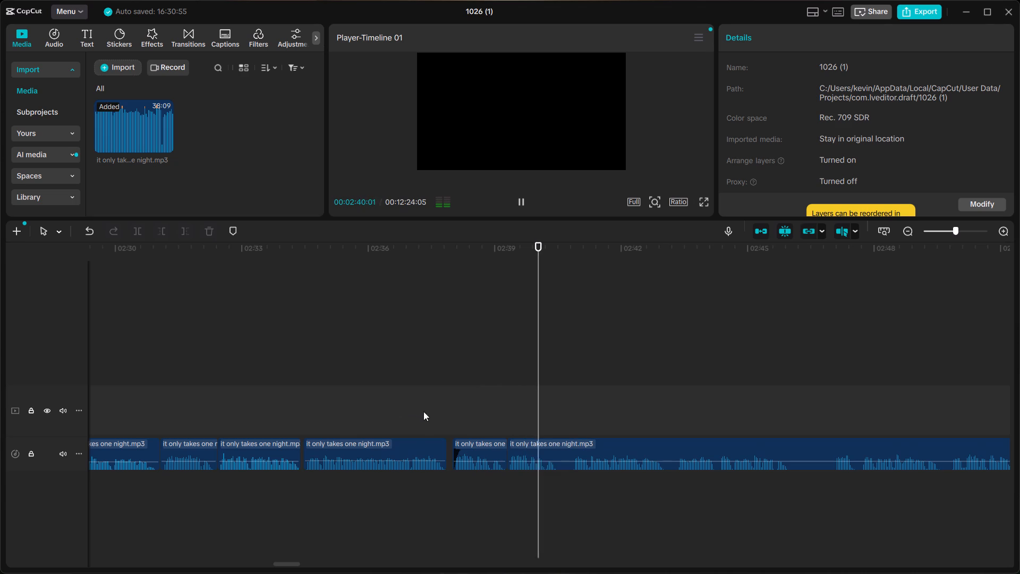
# Delete the short faded-in clip at about 02:38, move the following clip back into its place and play the join.
pyautogui.click(483, 434)
pyautogui.click(488, 443)
pyautogui.press('space')
pyautogui.press('space')
pyautogui.press('BackSpace')
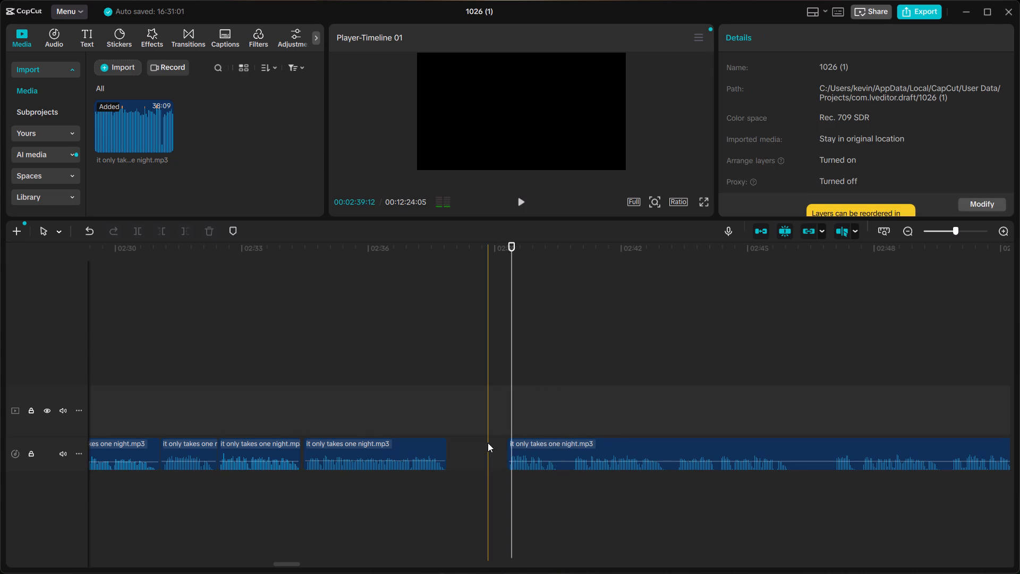
pyautogui.click(563, 449)
pyautogui.moveTo(559, 449); pyautogui.dragTo(503, 457)
pyautogui.keyDown('ctrl'); pyautogui.scroll(9, 503, 453); pyautogui.keyUp('ctrl')
pyautogui.click(248, 402)
pyautogui.press('space')
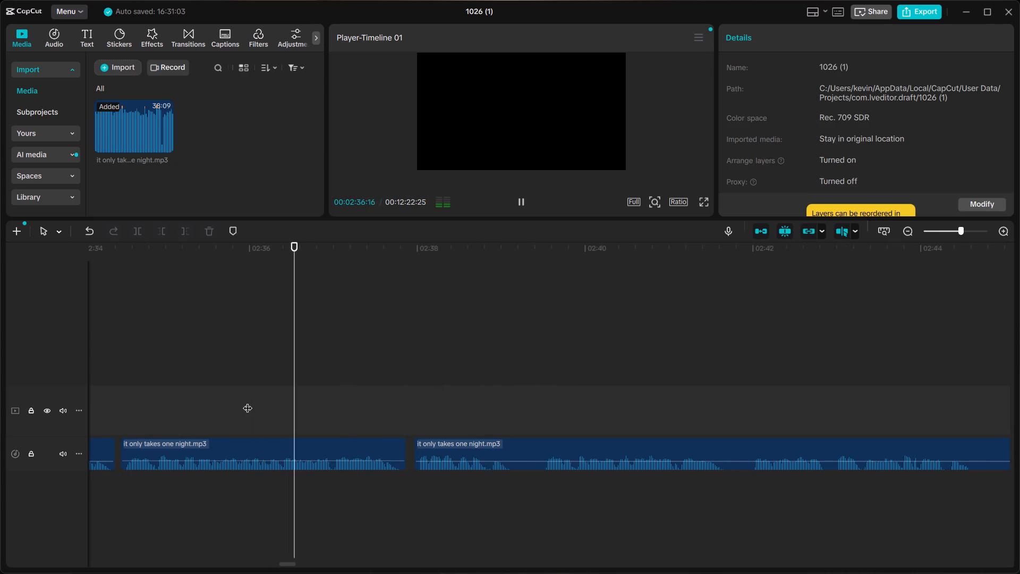
pyautogui.press('space')
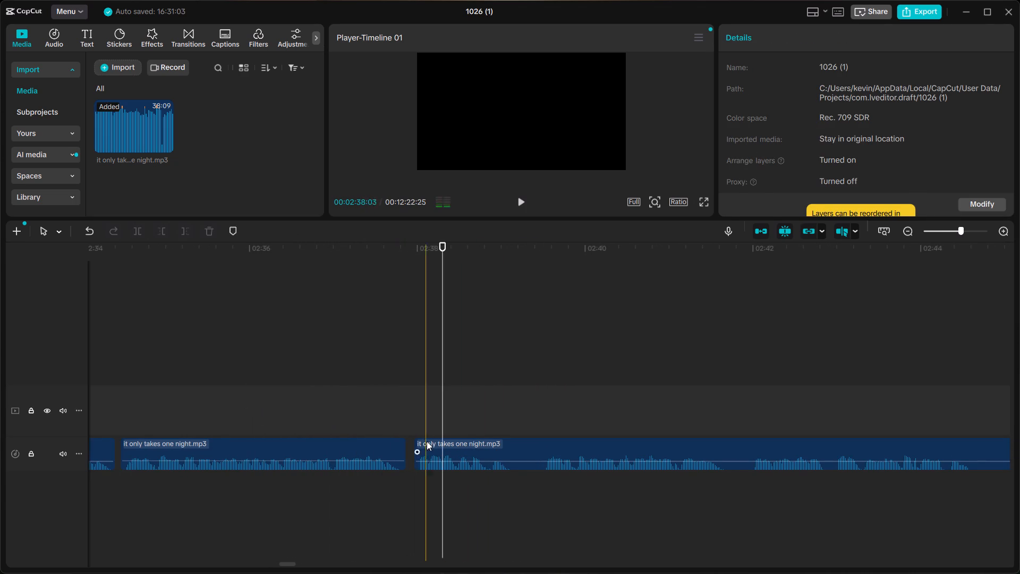
# Shift the clip starting at about 02:38 around three frames later and play the join from about 02:35.
pyautogui.click(427, 441)
pyautogui.moveTo(427, 441); pyautogui.dragTo(434, 441)
pyautogui.click(198, 395)
pyautogui.press('space')
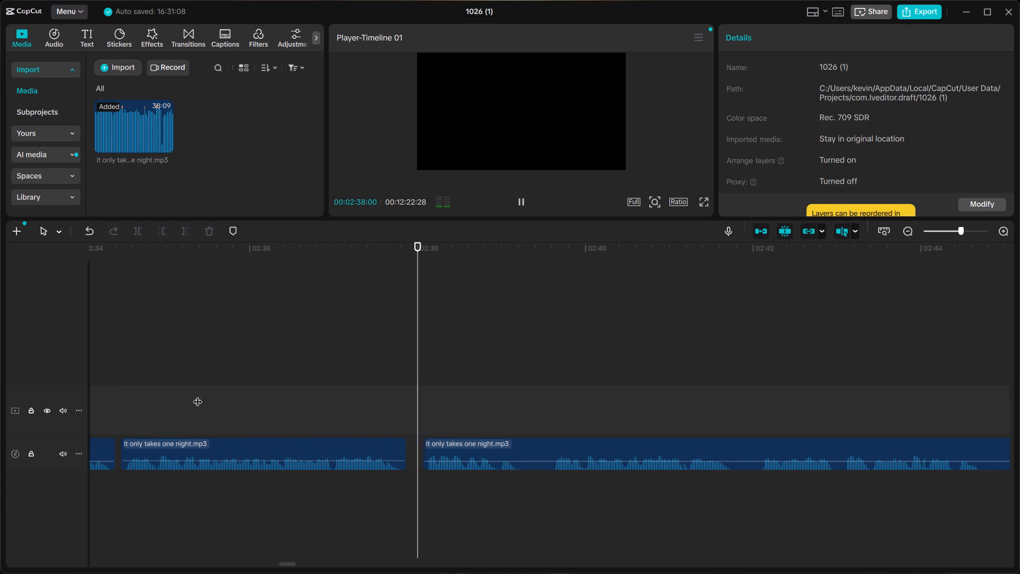
pyautogui.press('space')
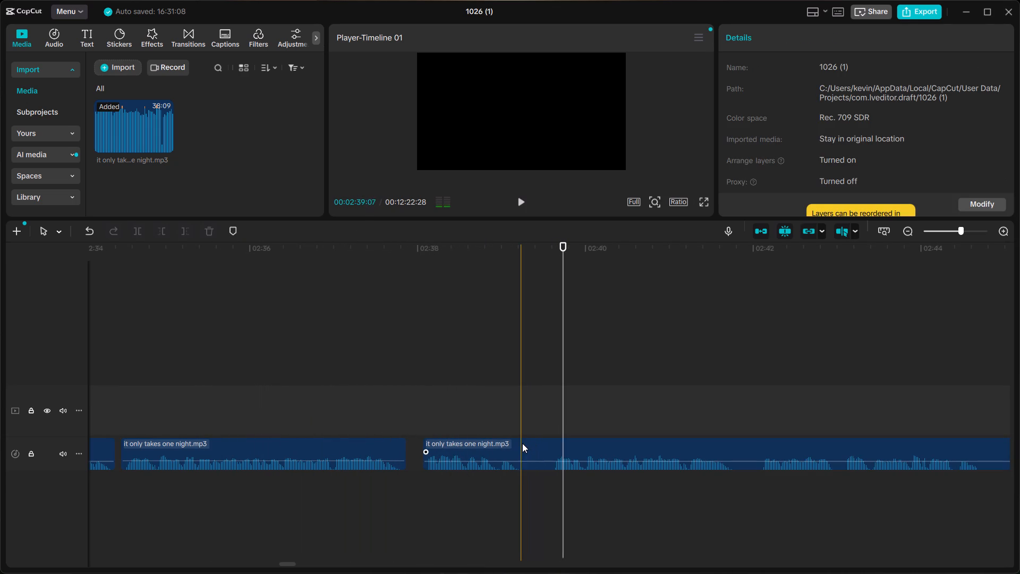
# Cut out the pause between about 02:39:08 and 02:39:18 by splitting at both ends and deleting the piece.
pyautogui.click(526, 444)
pyautogui.hotkey('ctrl', 'b')
pyautogui.hotkey('ctrl', 'b')
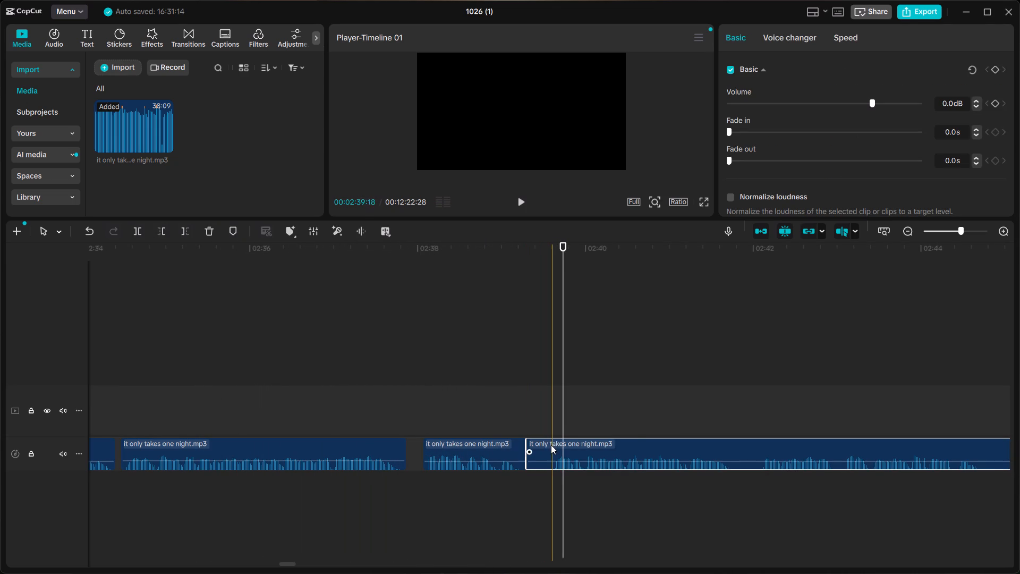
pyautogui.click(541, 450)
pyautogui.press('BackSpace')
# Move the clip after the removed pause back almost against the phrase ending at about 02:39:08 and replay from about 02:38.
pyautogui.click(575, 450)
pyautogui.moveTo(575, 450); pyautogui.dragTo(559, 453)
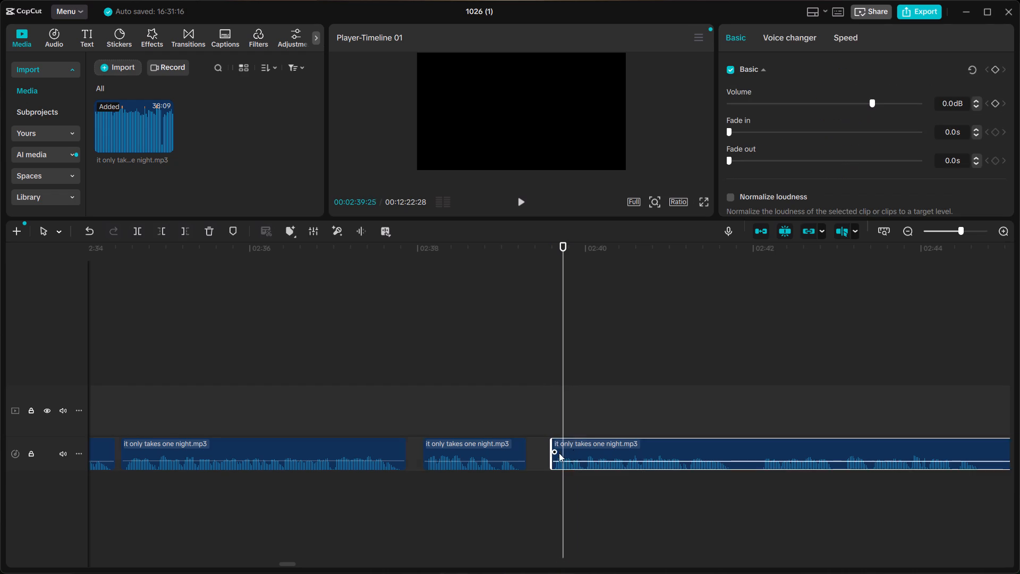
pyautogui.moveTo(559, 453); pyautogui.dragTo(546, 456)
pyautogui.moveTo(546, 456); pyautogui.dragTo(556, 459)
pyautogui.moveTo(554, 483); pyautogui.dragTo(564, 457)
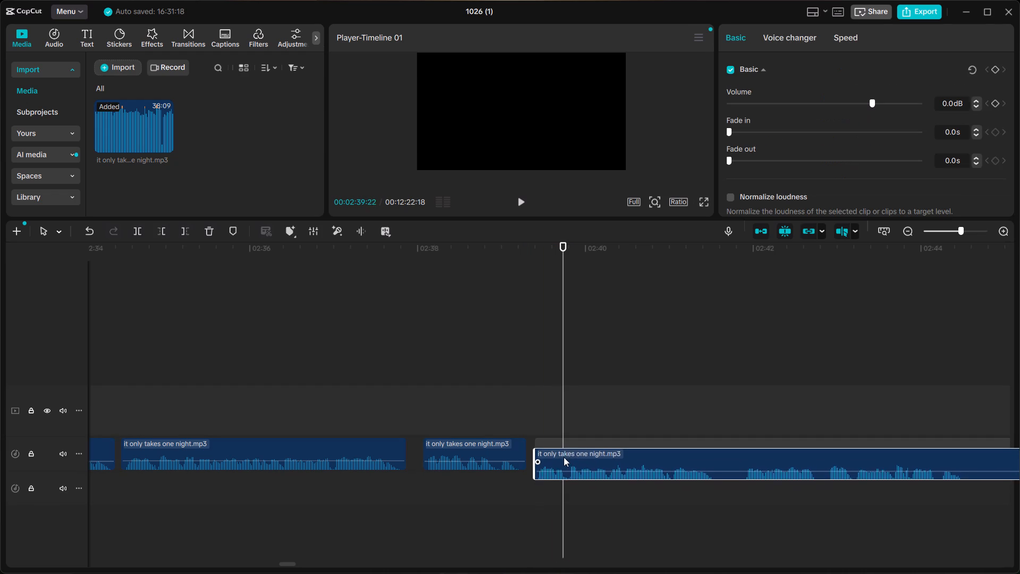
pyautogui.moveTo(564, 457); pyautogui.dragTo(558, 452)
pyautogui.click(438, 410)
pyautogui.press('space')
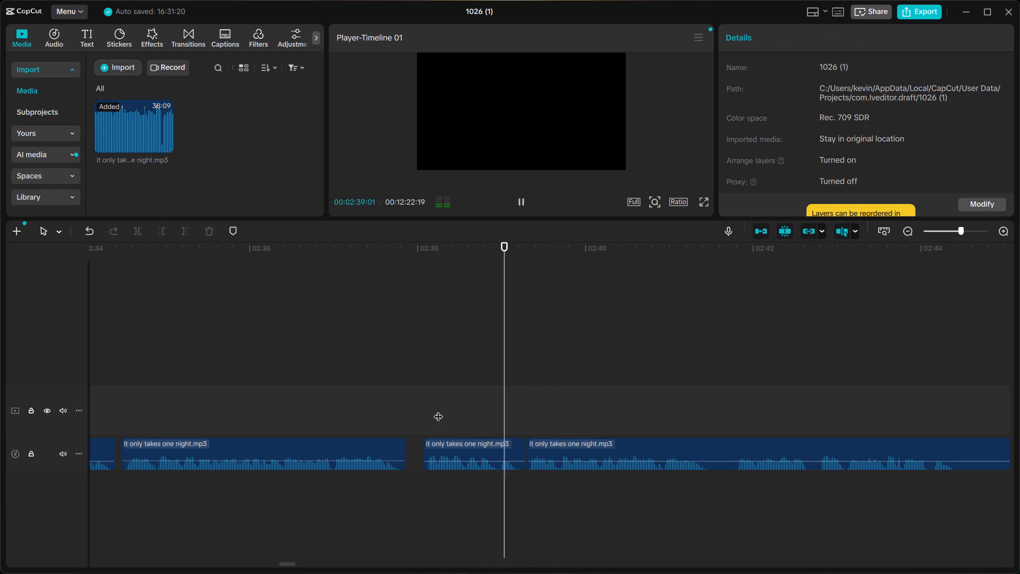
pyautogui.click(423, 410)
pyautogui.press('space')
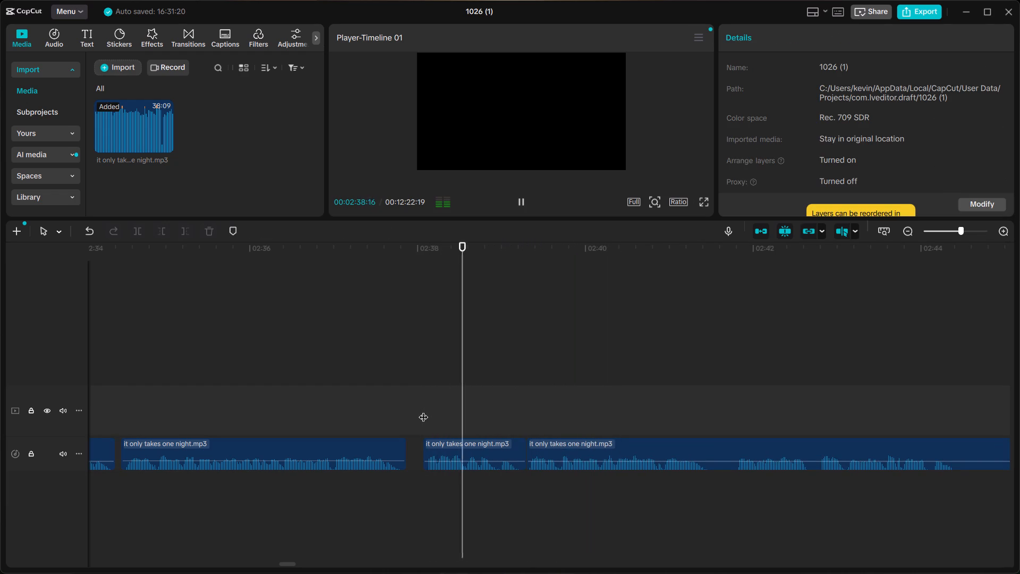
pyautogui.press('space')
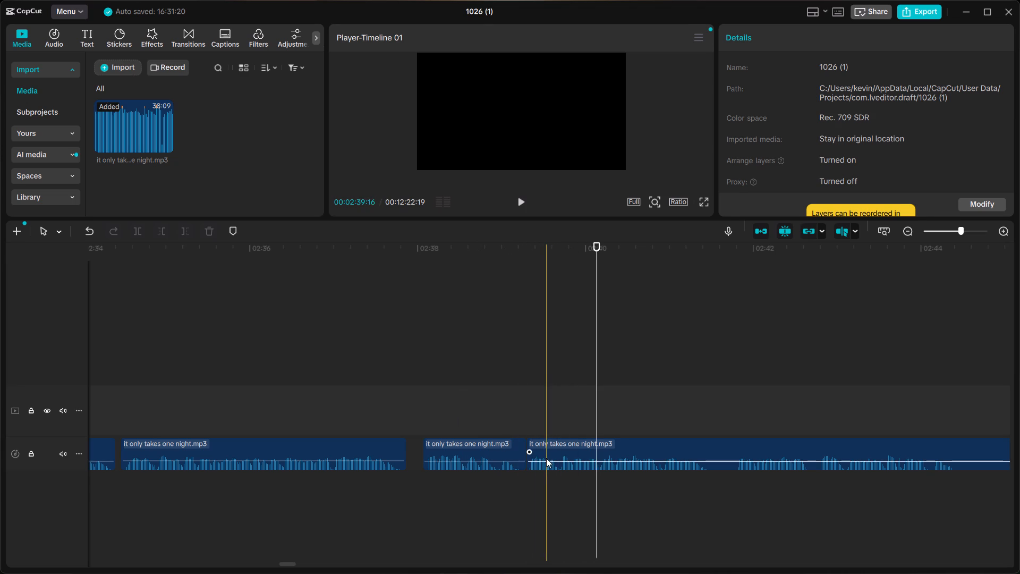
# Shift the clip starting at about 02:39:09 two frames later and play on from about 02:38 to find the next cut.
pyautogui.click(546, 458)
pyautogui.moveTo(540, 450); pyautogui.dragTo(546, 451)
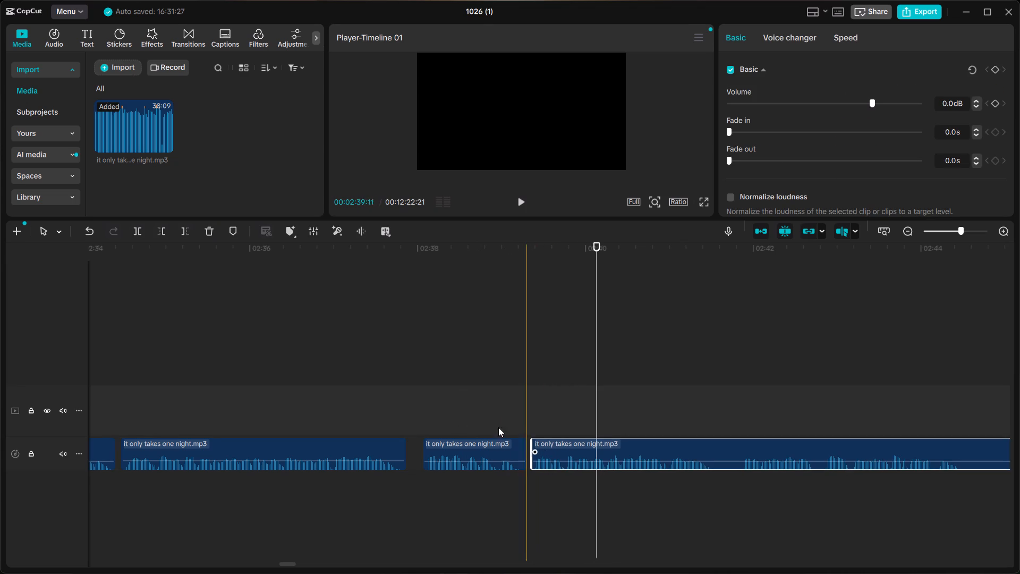
pyautogui.click(447, 412)
pyautogui.press('space')
pyautogui.hscroll(-1, 446, 412)
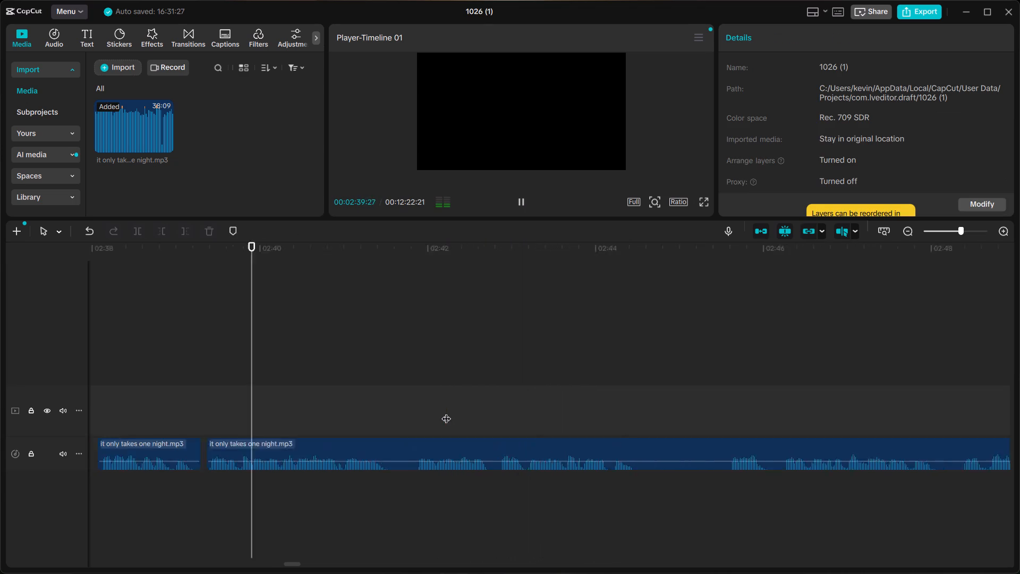
pyautogui.hscroll(-1, 446, 412)
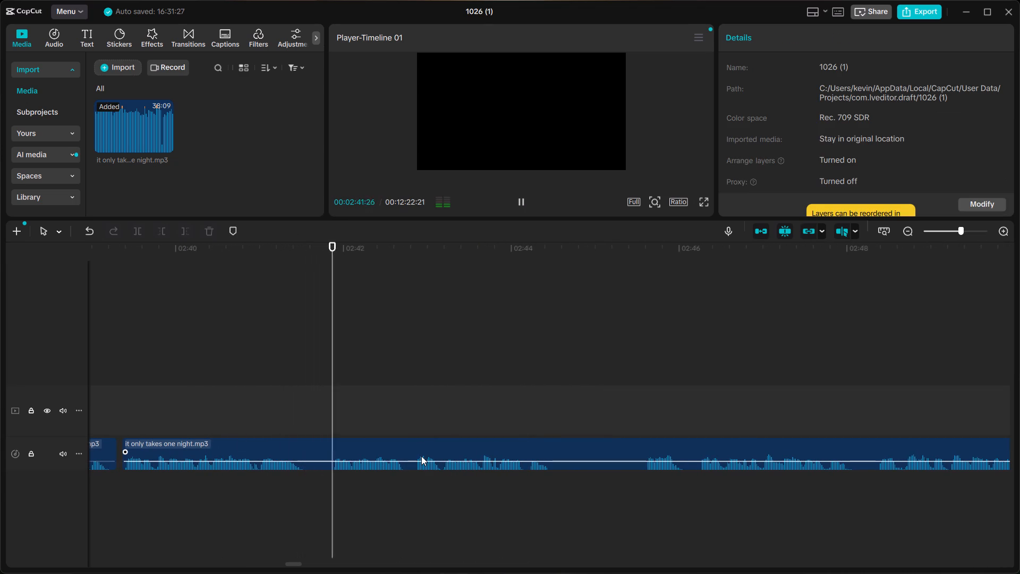
pyautogui.press('space')
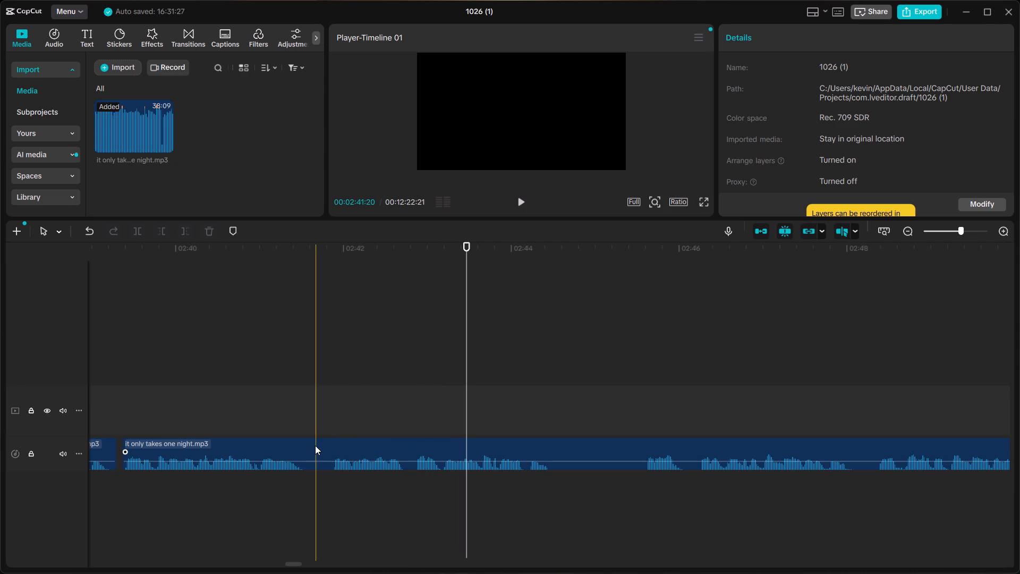
# Cut out the audio between about 02:41:18 and 02:46:06 by splitting at both ends and deleting the piece.
pyautogui.click(309, 445)
pyautogui.hotkey('ctrl', 'b')
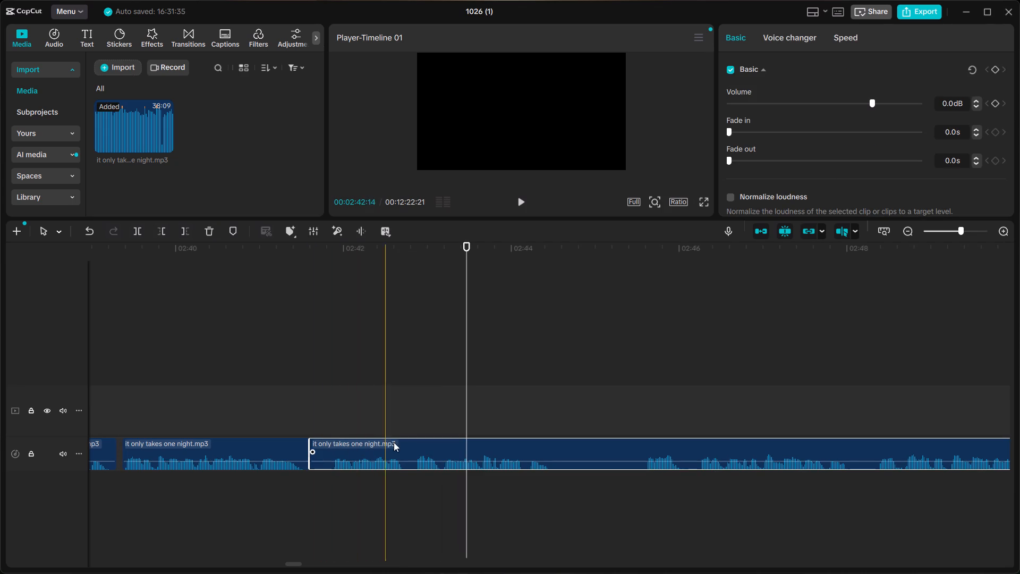
pyautogui.keyDown('ctrl'); pyautogui.click(697, 435); pyautogui.keyUp('ctrl')
pyautogui.hotkey('ctrl', 'b')
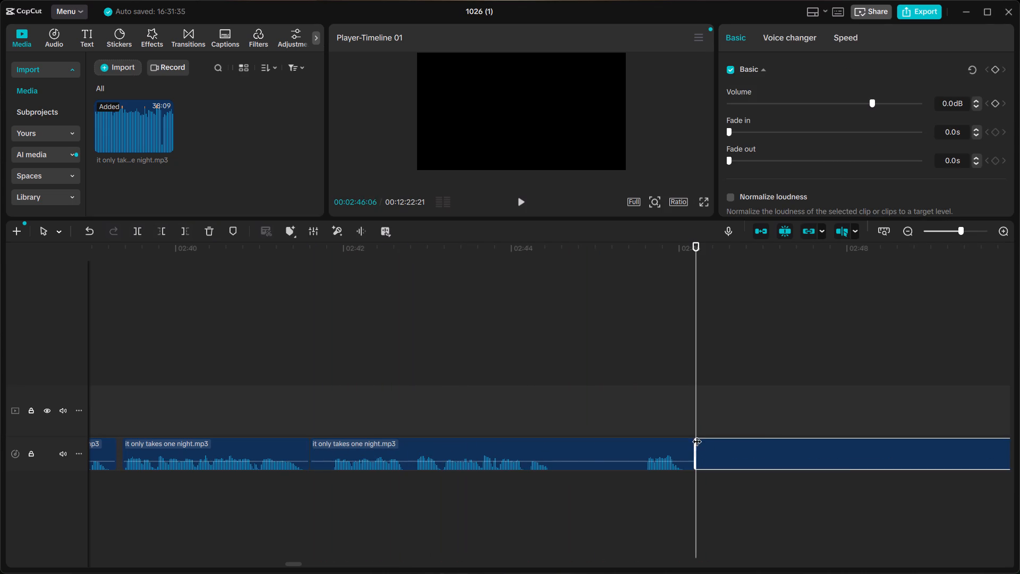
pyautogui.click(684, 440)
pyautogui.press('BackSpace')
# Play the phrases from about 02:46 to 02:50, split at about 02:48:10 and delete the phrase before that split.
pyautogui.press('space')
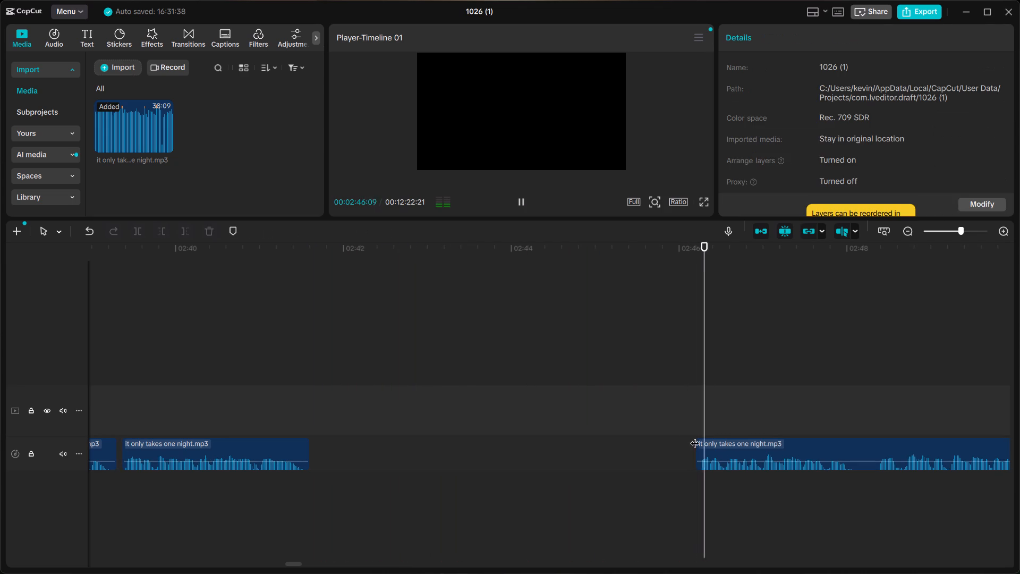
pyautogui.click(874, 421)
pyautogui.press('space')
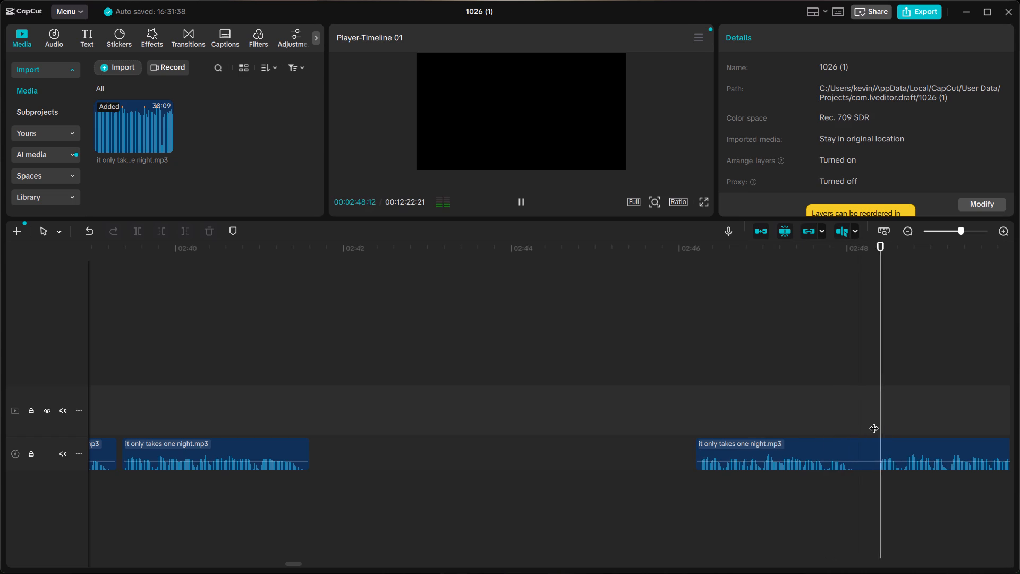
pyautogui.hscroll(-1, 874, 421)
pyautogui.press('space')
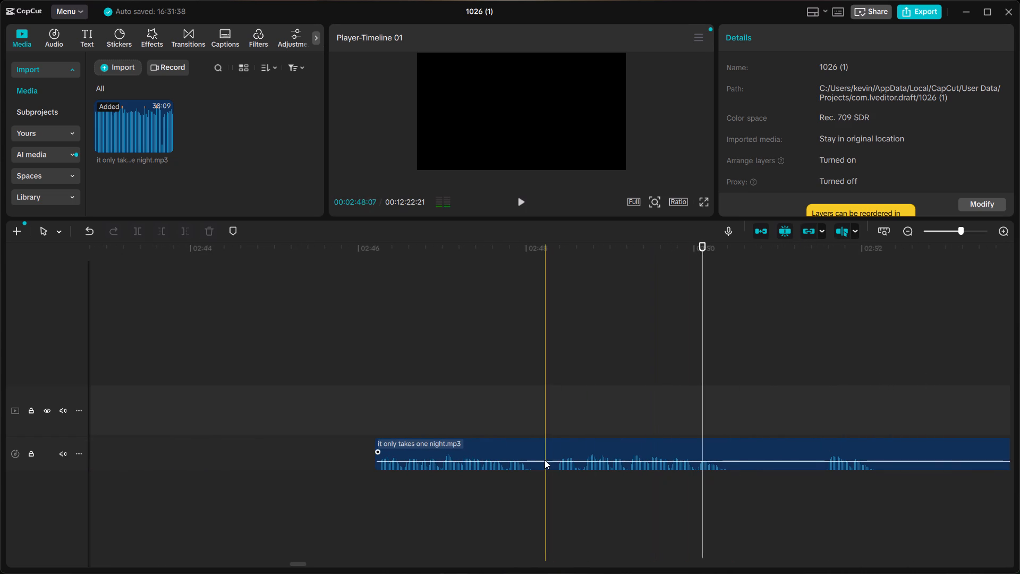
pyautogui.click(557, 447)
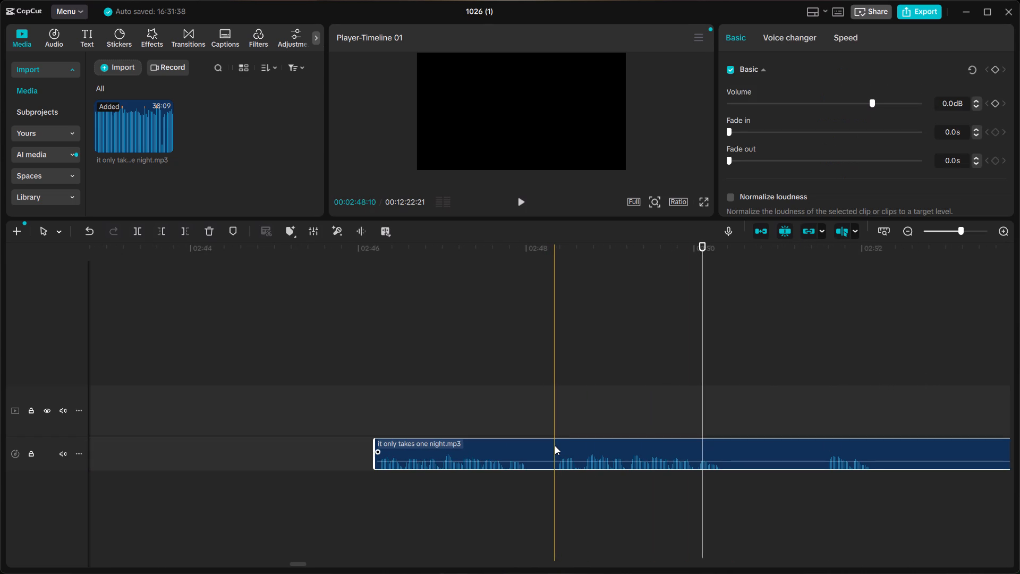
pyautogui.hotkey('ctrl', 'b')
pyautogui.click(547, 448)
pyautogui.press('BackSpace')
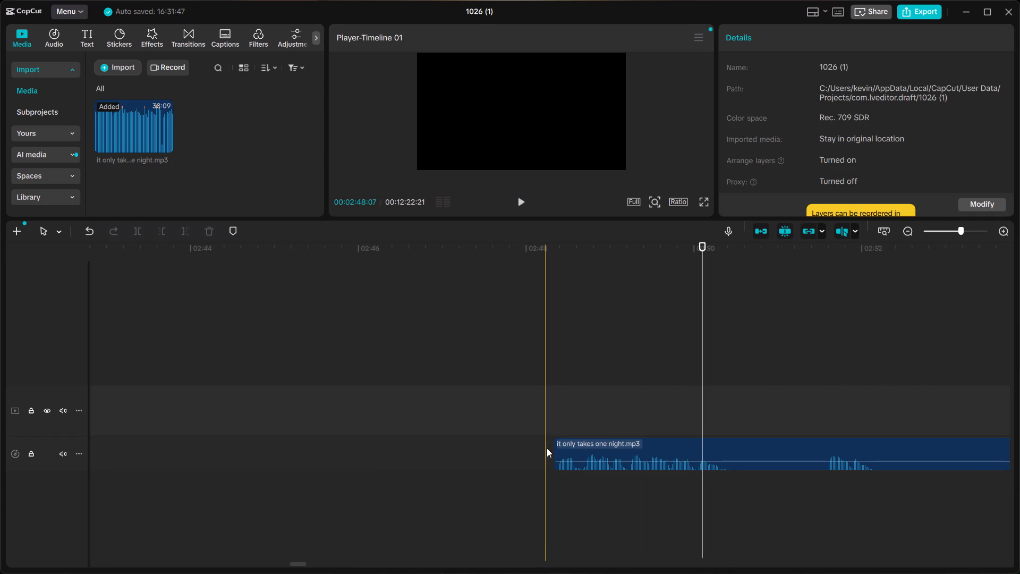
# Move the remaining clip back against the phrase ending at about 02:41:18 and play the join from about 02:39.
pyautogui.click(588, 445)
pyautogui.moveTo(588, 443); pyautogui.dragTo(635, 434)
pyautogui.hscroll(2, 531, 456)
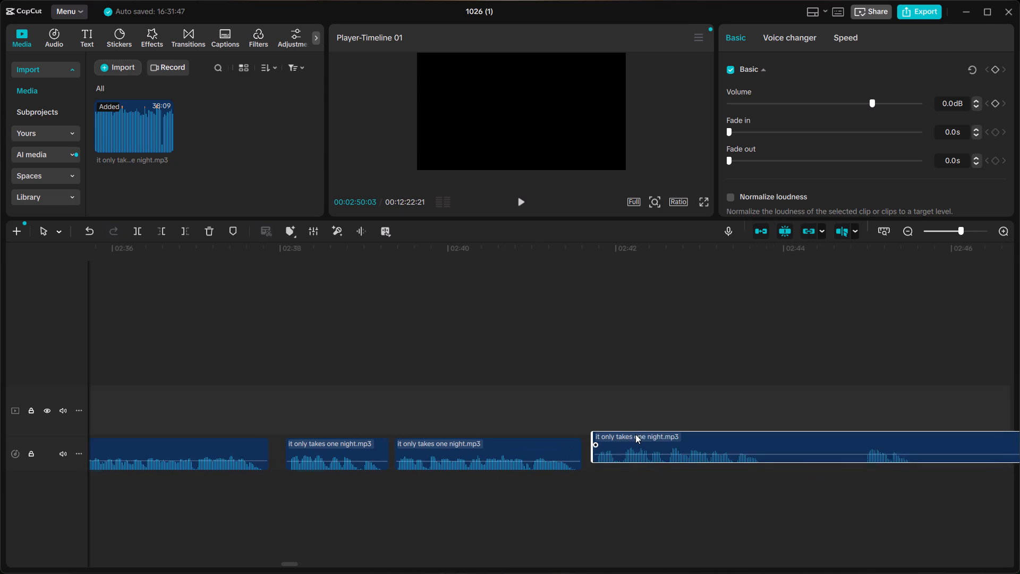
pyautogui.moveTo(635, 434); pyautogui.dragTo(619, 446)
pyautogui.click(379, 445)
pyautogui.click(389, 418)
pyautogui.press('space')
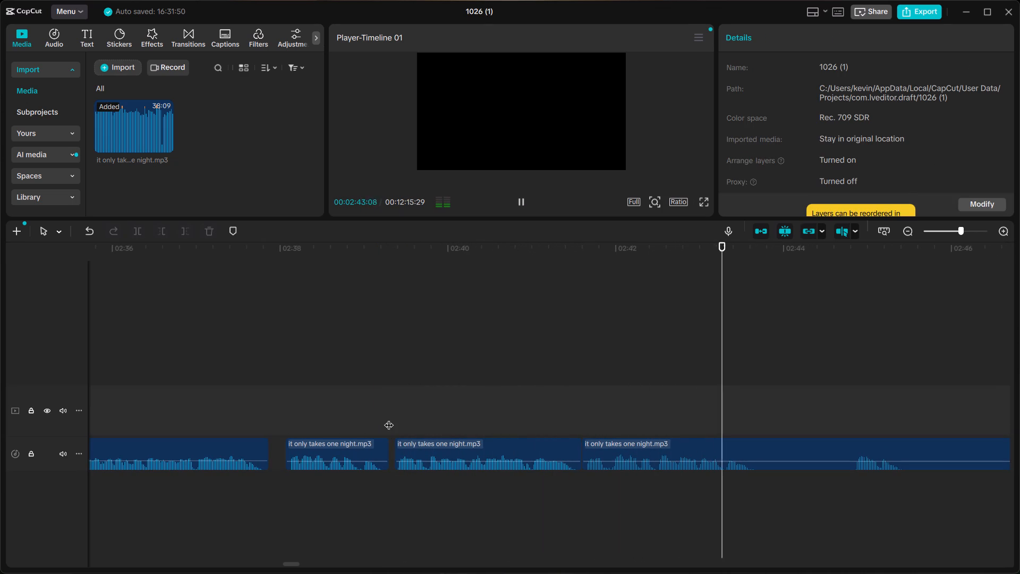
pyautogui.press('space')
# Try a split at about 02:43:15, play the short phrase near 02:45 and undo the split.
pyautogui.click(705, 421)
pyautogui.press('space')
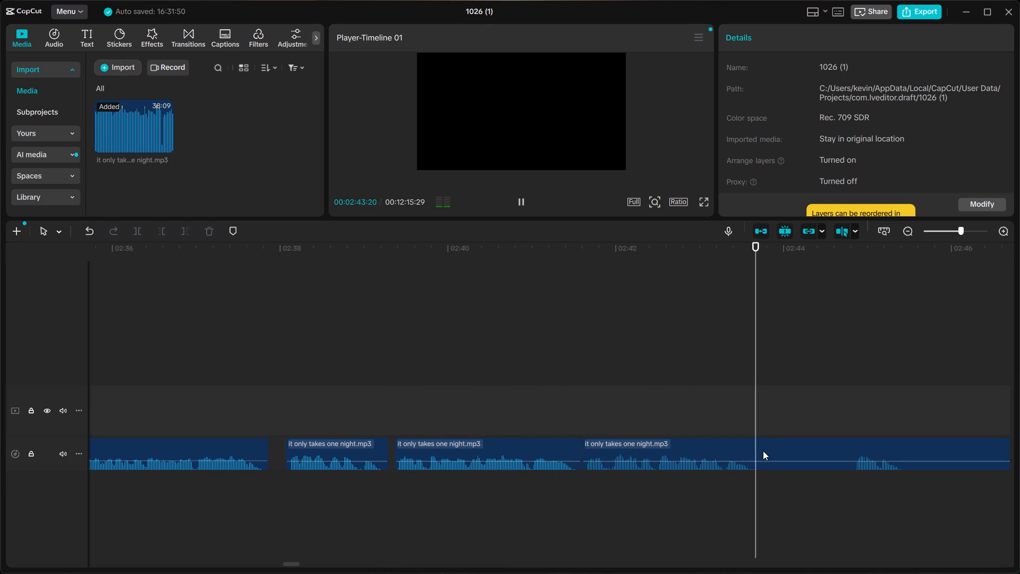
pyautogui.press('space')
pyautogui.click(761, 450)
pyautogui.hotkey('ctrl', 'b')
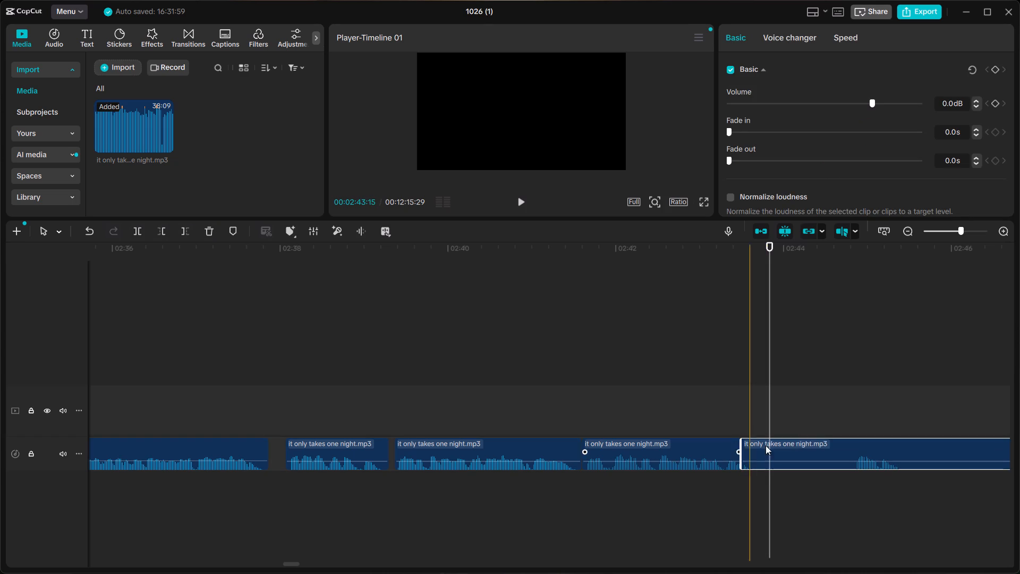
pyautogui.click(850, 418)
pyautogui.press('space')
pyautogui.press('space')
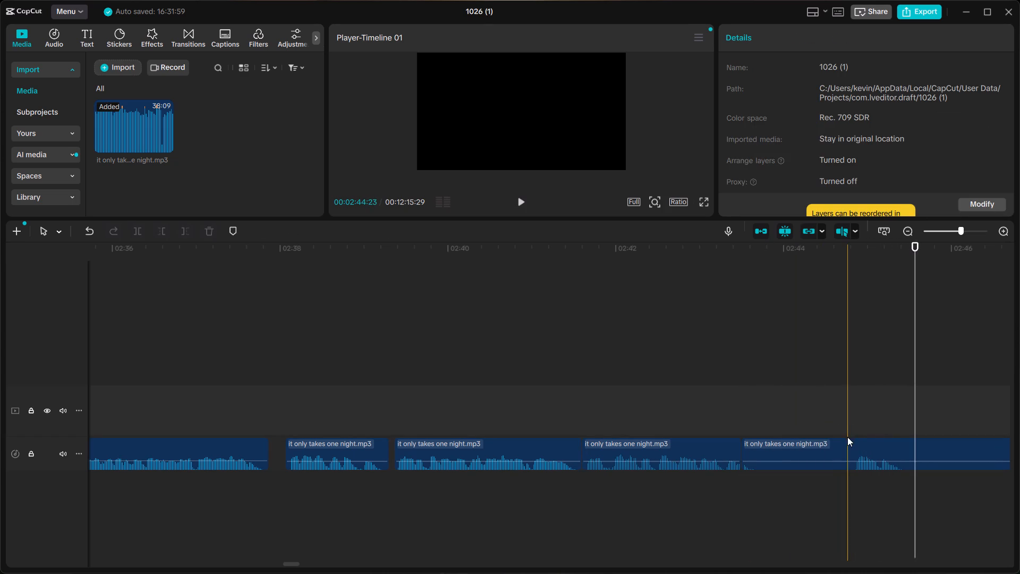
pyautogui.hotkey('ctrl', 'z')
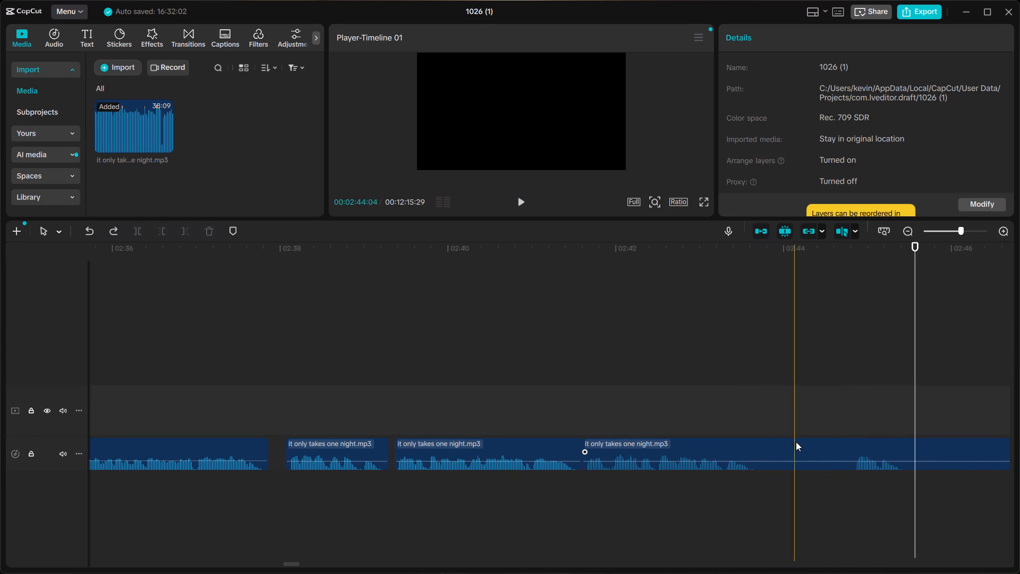
# Cut out the pause between about 02:43:22 and 02:44:24 by splitting at both ends and deleting the piece.
pyautogui.click(761, 445)
pyautogui.hotkey('ctrl', 'b')
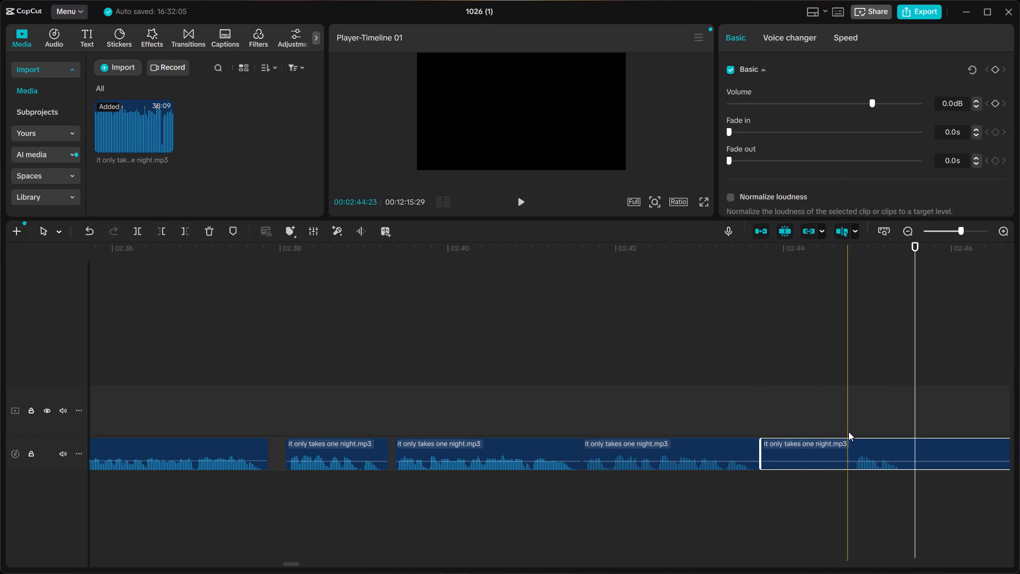
pyautogui.hotkey('ctrl', 'b')
pyautogui.click(824, 455)
pyautogui.press('BackSpace')
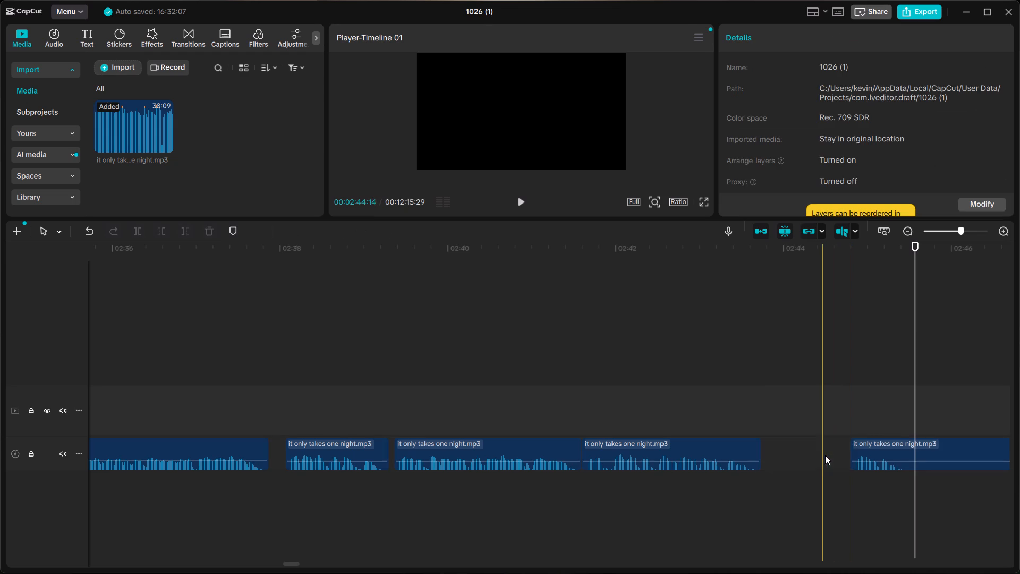
# Move the clip after the removed pause back to about 02:43:28, leaving a short gap, and play the join from about 02:42.
pyautogui.click(891, 448)
pyautogui.moveTo(891, 448); pyautogui.dragTo(816, 452)
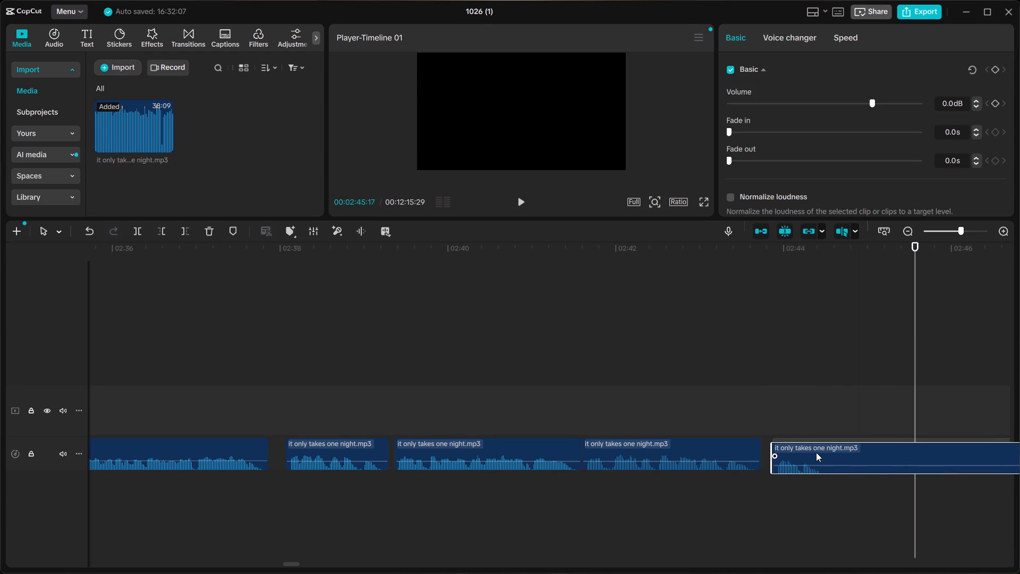
pyautogui.moveTo(816, 452); pyautogui.dragTo(819, 452)
pyautogui.click(600, 384)
pyautogui.press('space')
pyautogui.press('space')
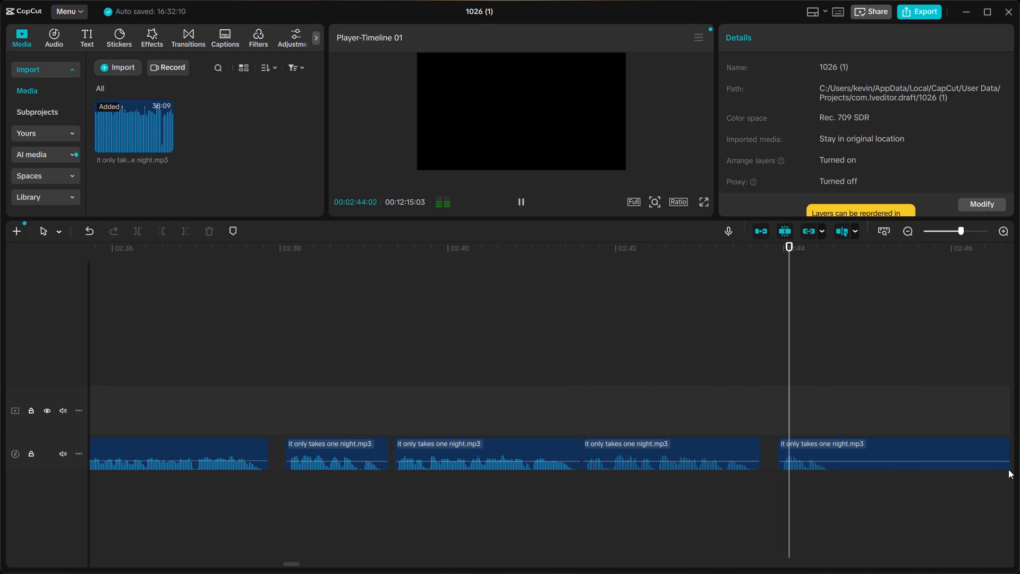
pyautogui.press('space')
# Split the clip at about 02:44:20, just after its short first phrase.
pyautogui.click(838, 445)
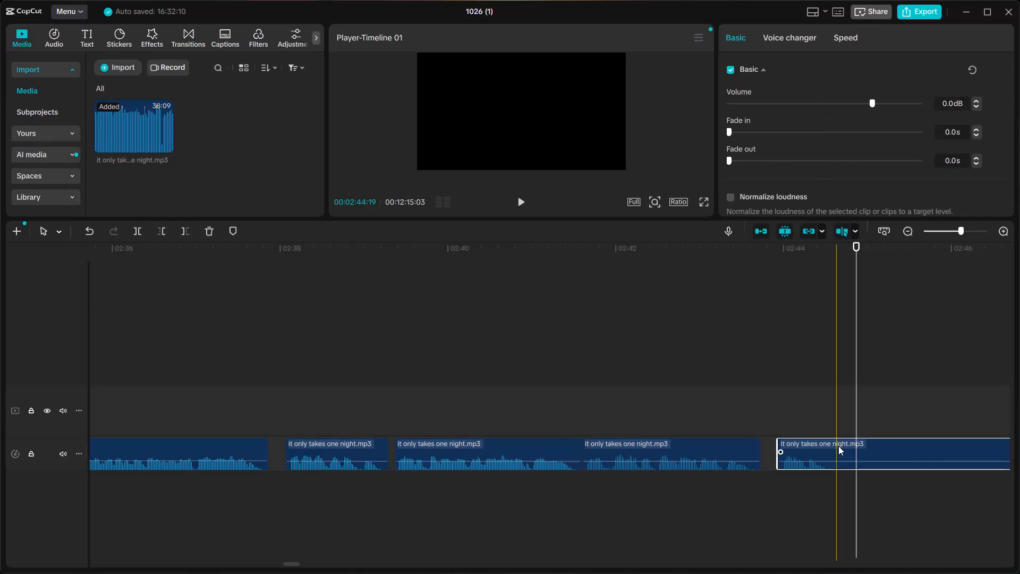
pyautogui.keyDown('ctrl'); pyautogui.click(838, 446); pyautogui.keyUp('ctrl')
pyautogui.hotkey('ctrl', 'b')
# Find the speech following the long silence after 02:45 and play it from about 03:00 to 03:07.
pyautogui.hscroll(-2, 837, 446)
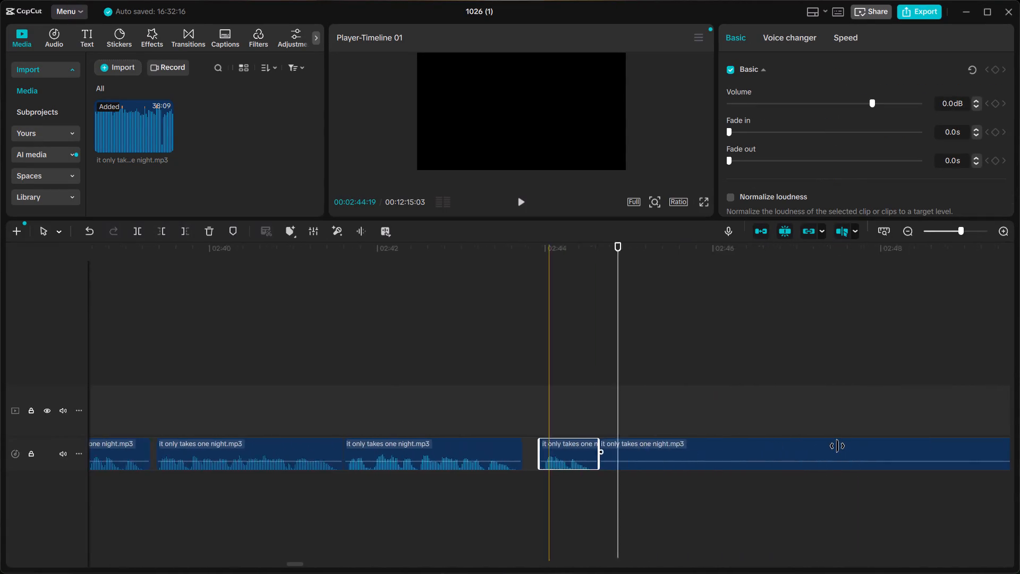
pyautogui.hscroll(-2, 837, 446)
pyautogui.keyDown('ctrl'); pyautogui.scroll(-7, 829, 445); pyautogui.keyUp('ctrl')
pyautogui.keyDown('ctrl'); pyautogui.scroll(-2, 784, 440); pyautogui.keyUp('ctrl')
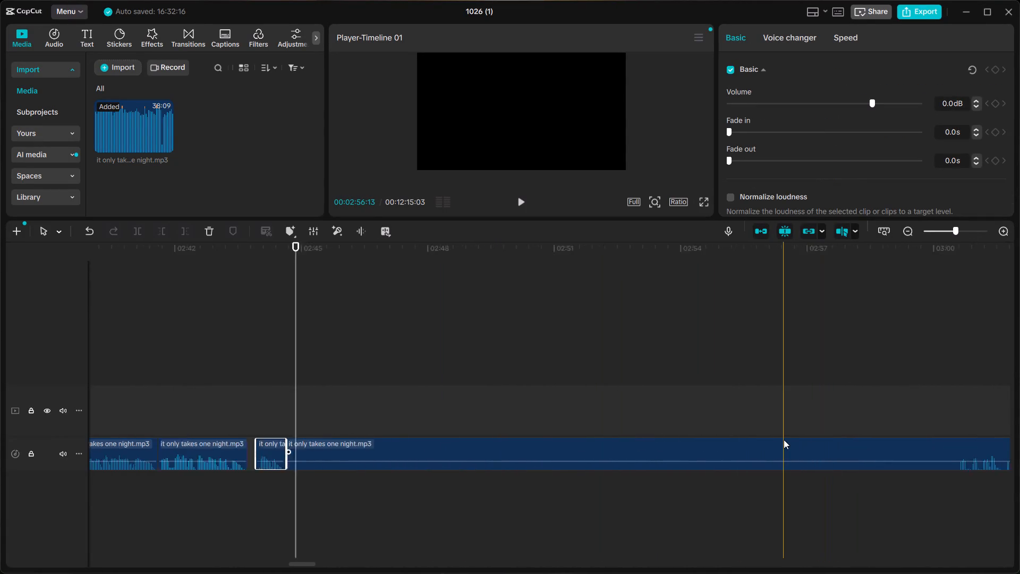
pyautogui.keyDown('ctrl'); pyautogui.scroll(-1, 784, 440); pyautogui.keyUp('ctrl')
pyautogui.hscroll(-1, 791, 434)
pyautogui.click(608, 401)
pyautogui.press('space')
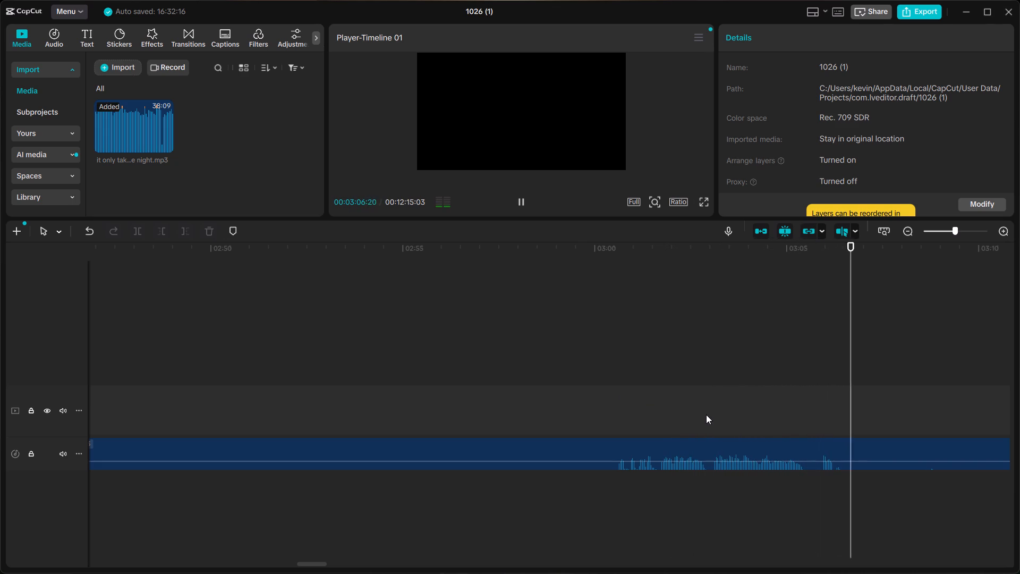
pyautogui.press('space')
# Play the phrases one after another from about 03:18 to 03:47 to compare the takes.
pyautogui.hscroll(-1, 760, 419)
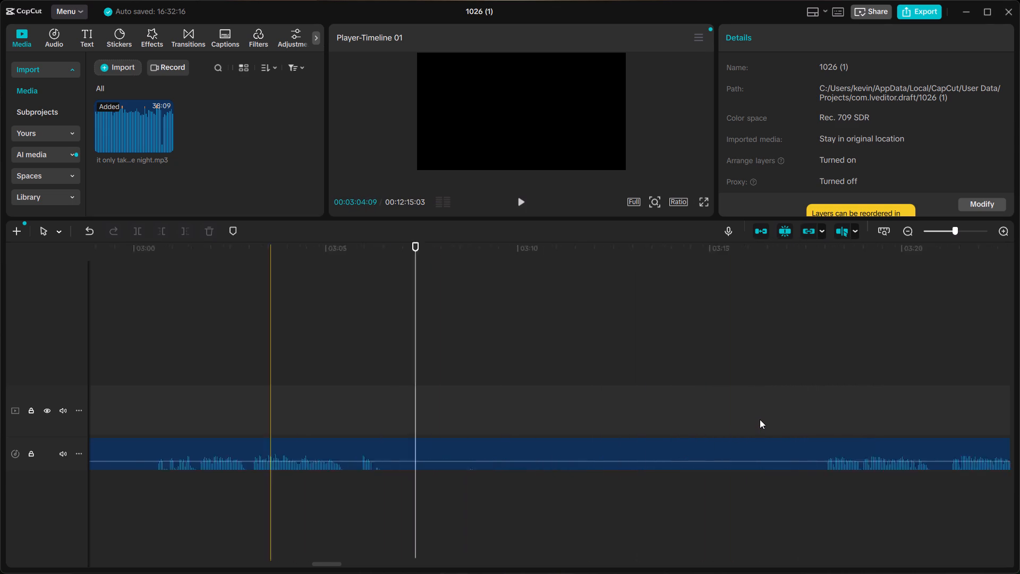
pyautogui.hscroll(-2, 760, 419)
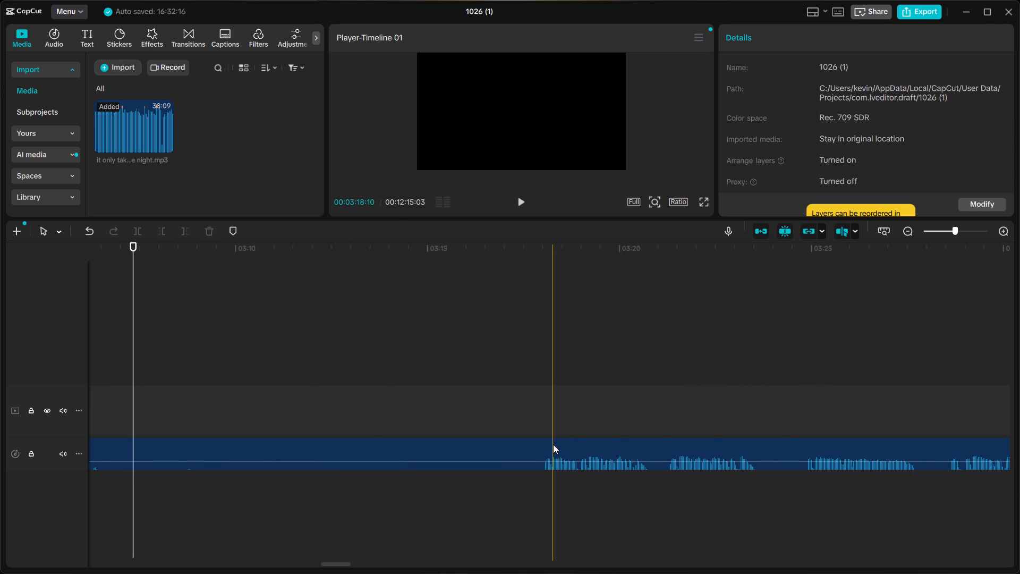
pyautogui.click(544, 419)
pyautogui.press('space')
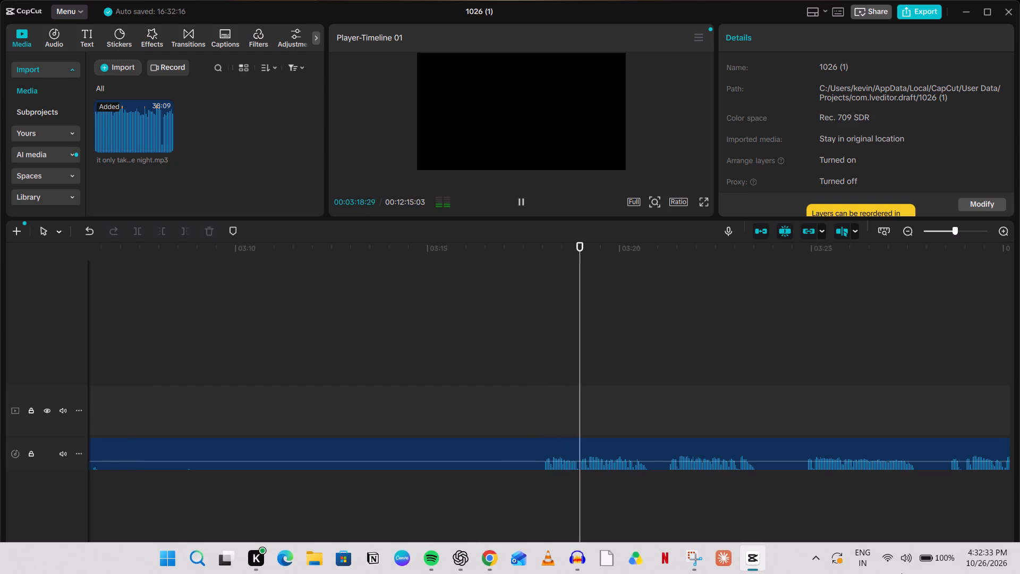
pyautogui.click(660, 420)
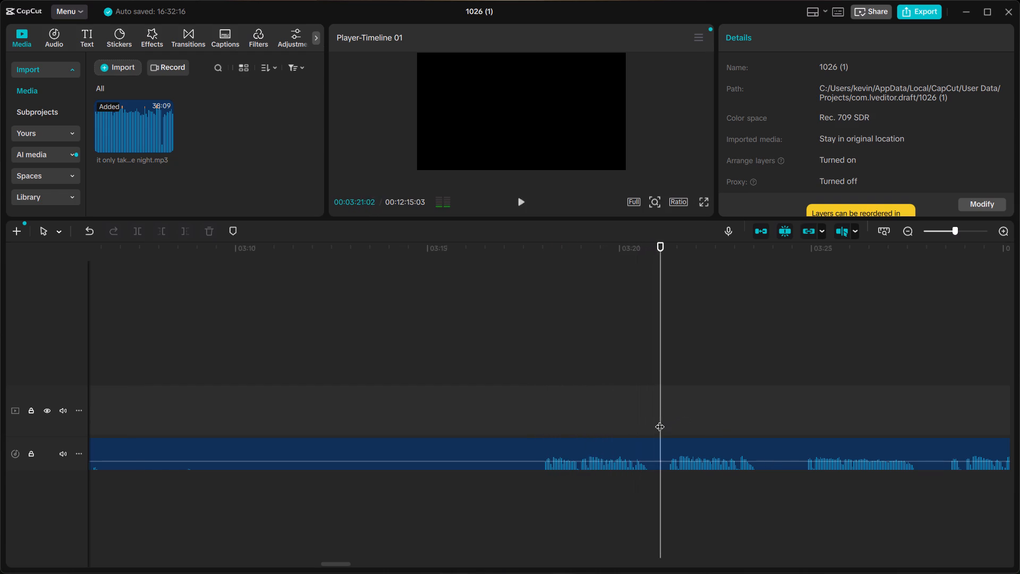
pyautogui.press('space')
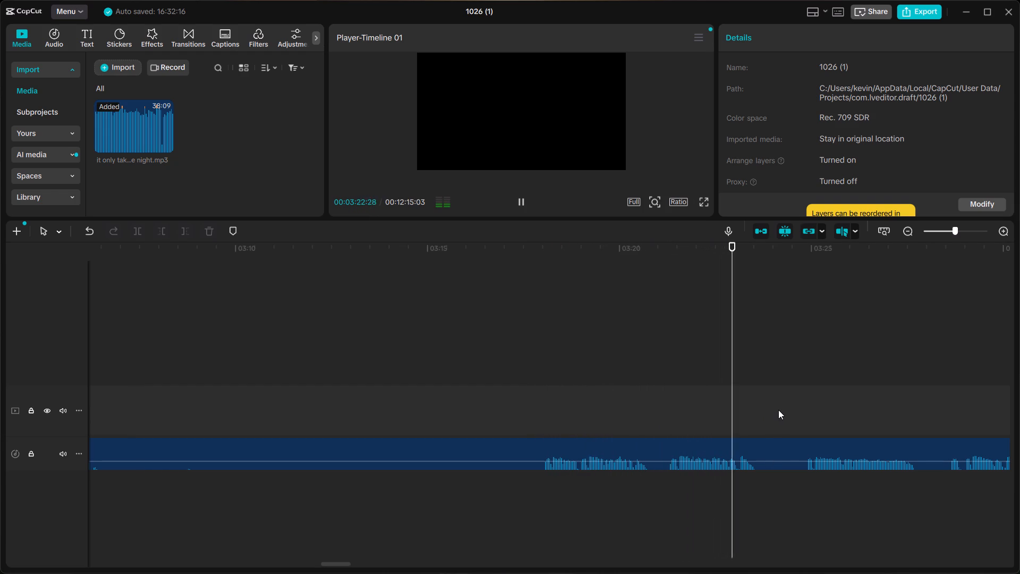
pyautogui.click(788, 417)
pyautogui.click(799, 420)
pyautogui.press('space')
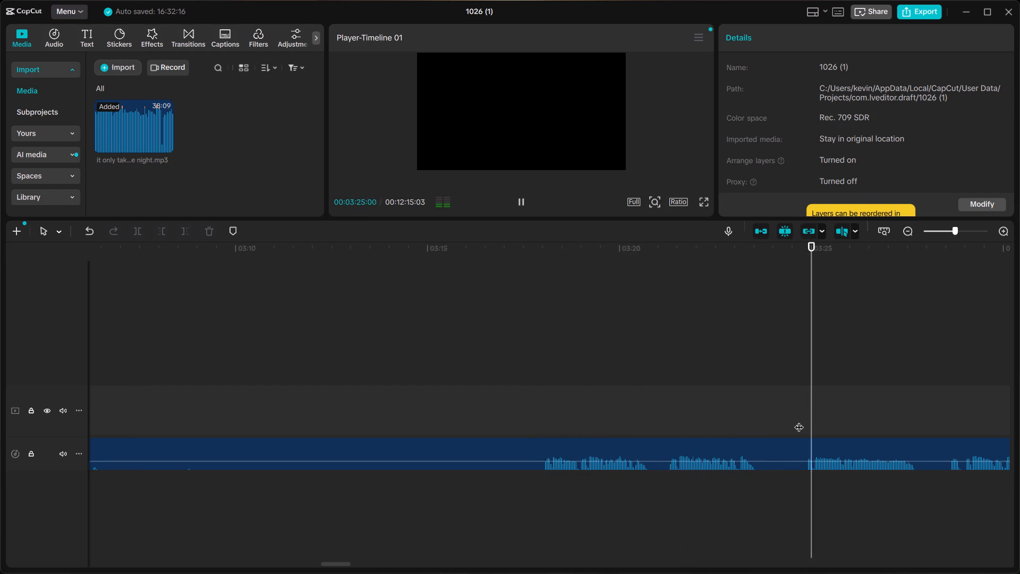
pyautogui.hscroll(-1, 799, 420)
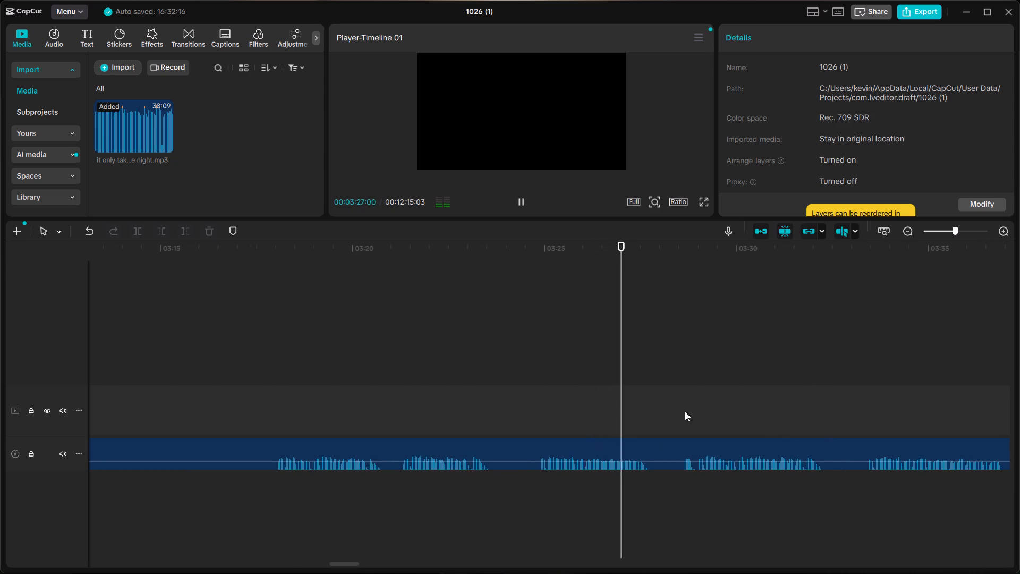
pyautogui.click(673, 415)
pyautogui.press('space')
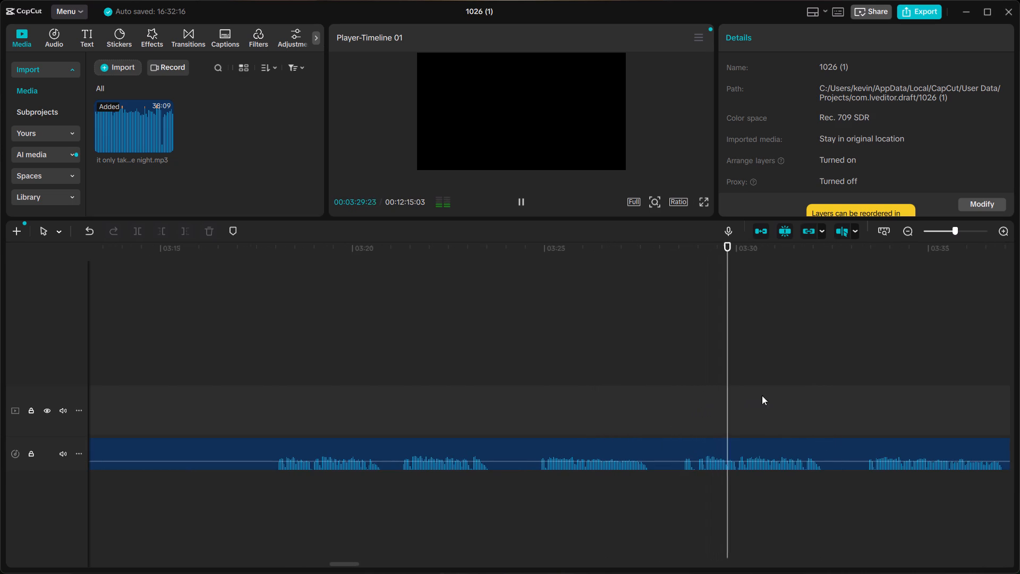
pyautogui.click(861, 425)
pyautogui.press('space')
pyautogui.hscroll(-1, 861, 425)
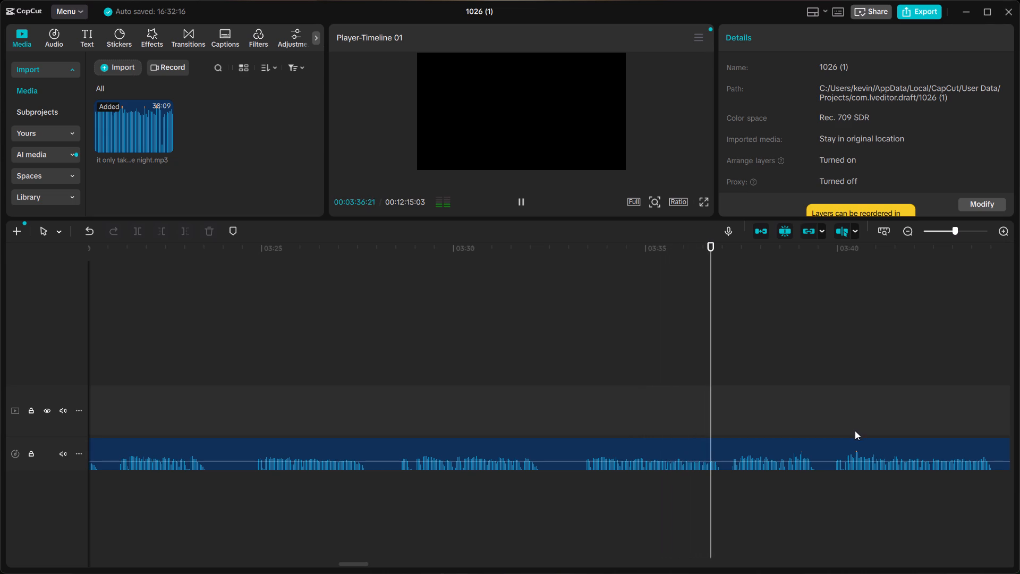
pyautogui.click(825, 426)
pyautogui.press('space')
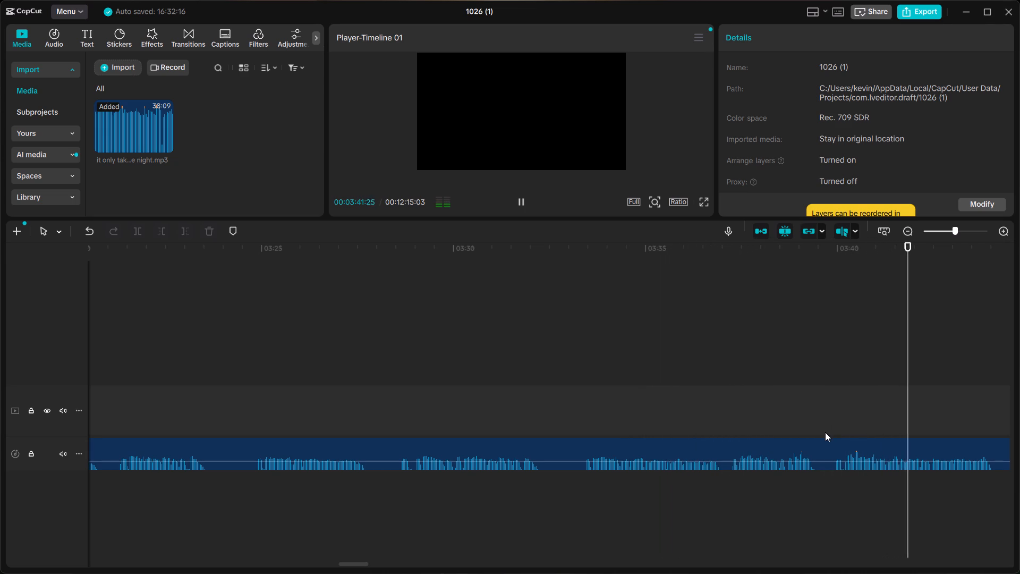
pyautogui.hscroll(-1, 825, 430)
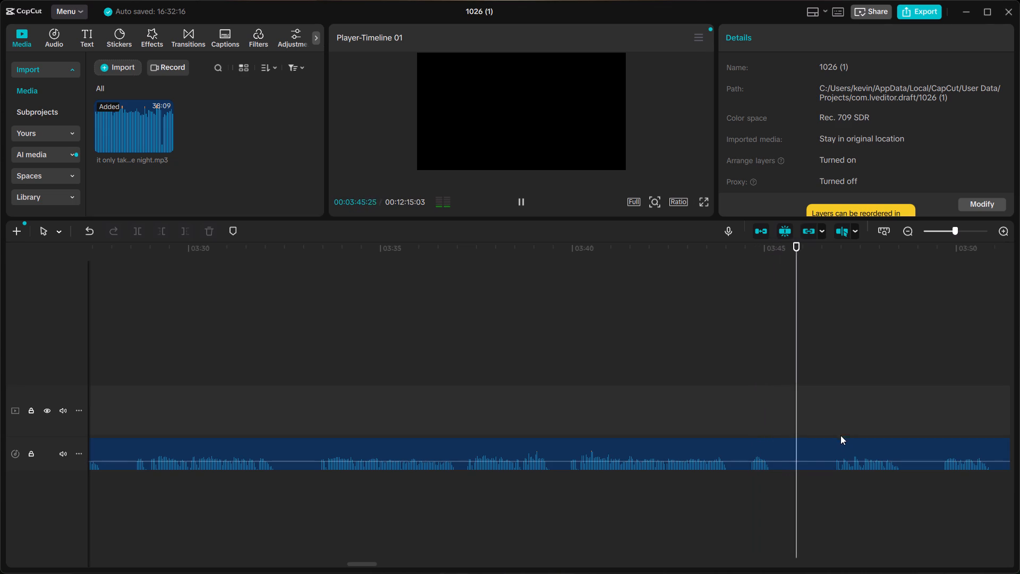
pyautogui.click(824, 430)
pyautogui.press('space')
pyautogui.press('space')
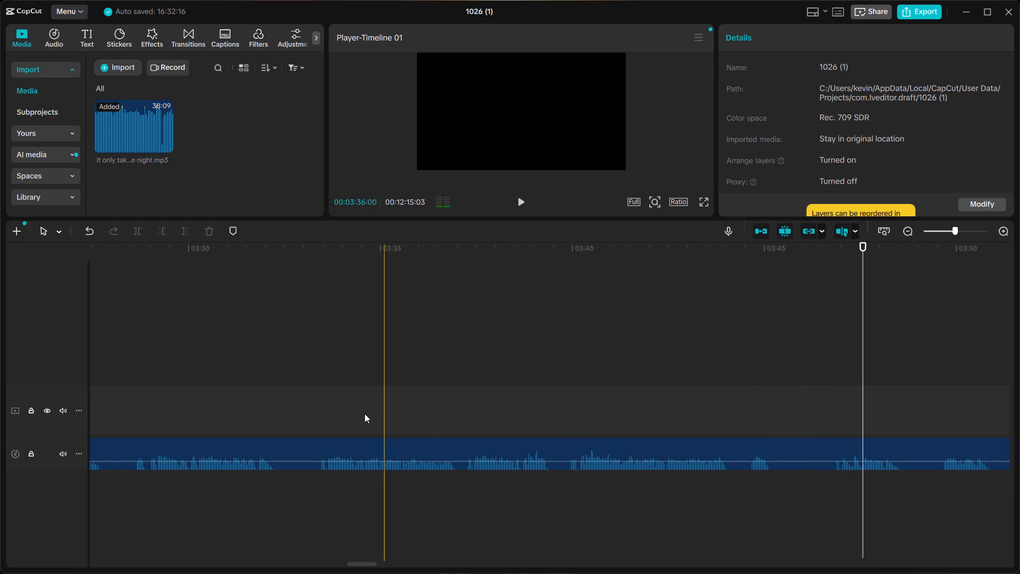
# Replay the takes starting at about 03:33, 03:28 and 03:21 to decide where the cut should go.
pyautogui.click(310, 404)
pyautogui.press('space')
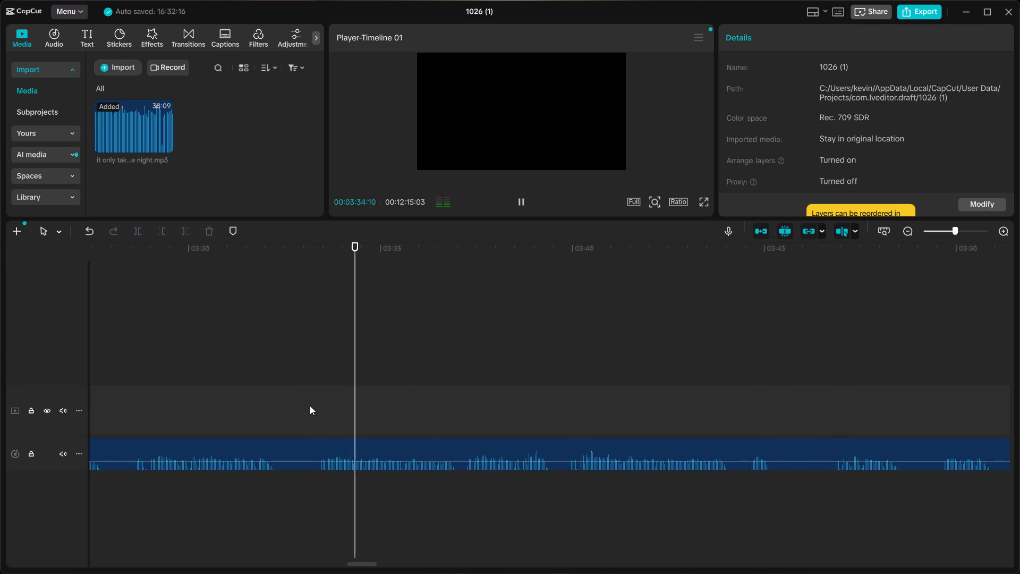
pyautogui.hscroll(1, 490, 406)
pyautogui.press('space')
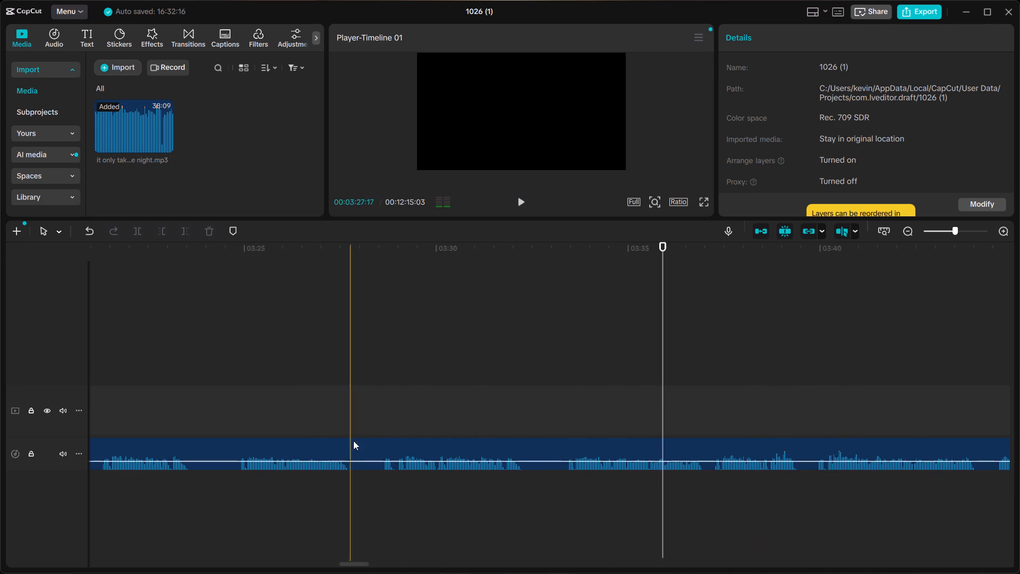
pyautogui.click(382, 436)
pyautogui.press('space')
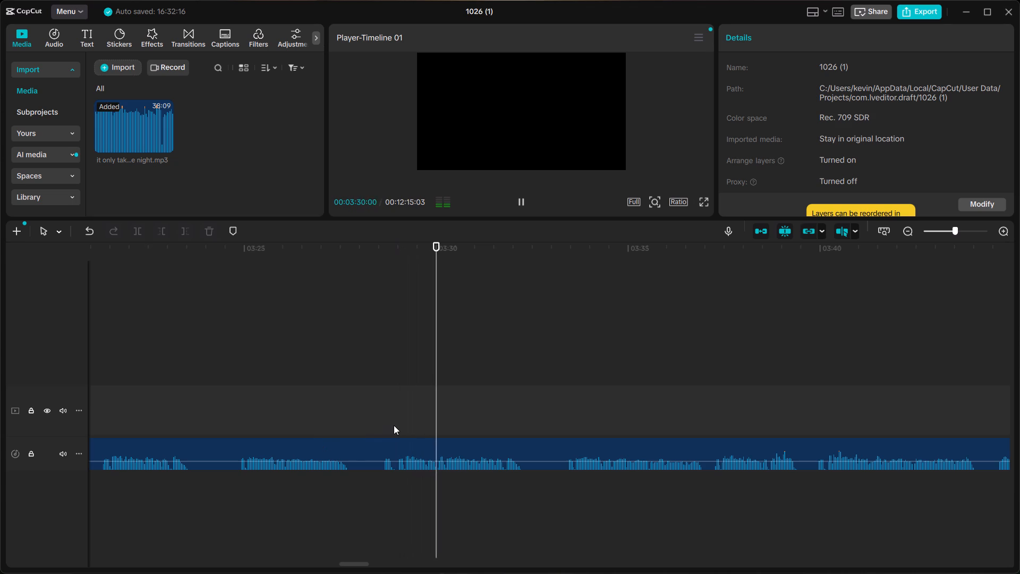
pyautogui.press('space')
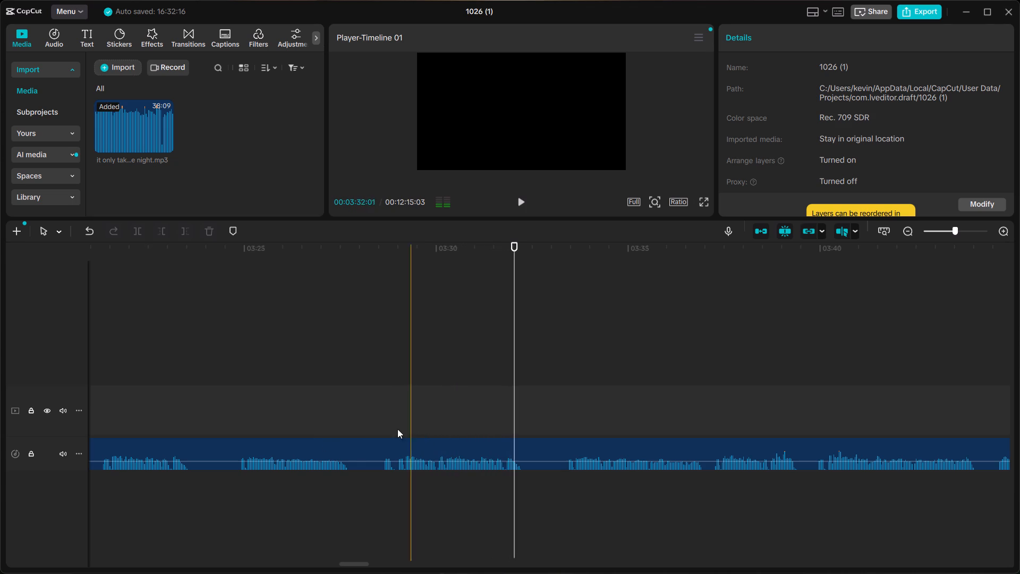
pyautogui.click(95, 433)
pyautogui.press('space')
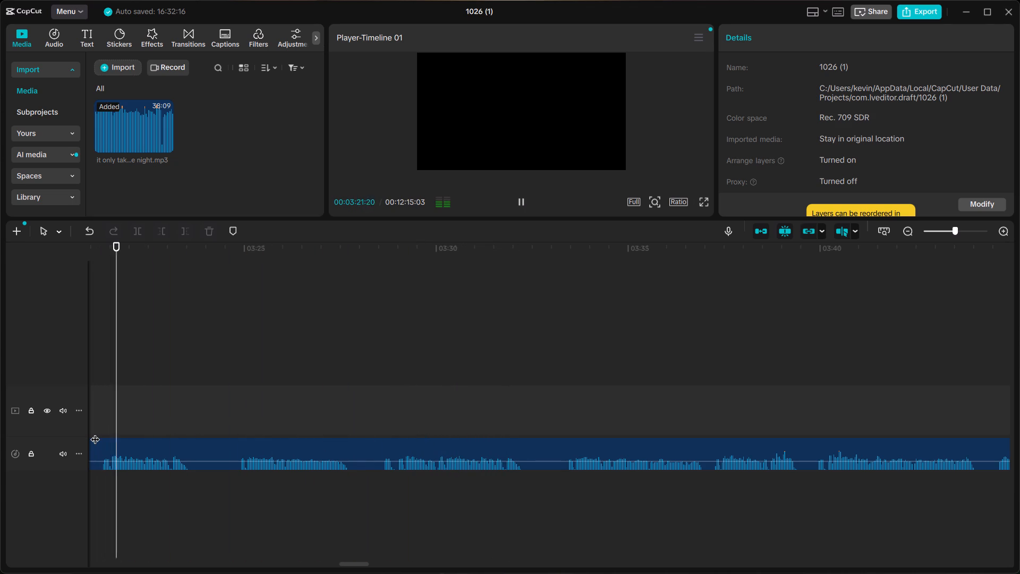
pyautogui.press('space')
pyautogui.hscroll(1, 372, 449)
# Split the voice-over at about 03:21:06, just before the phrase, and delete the long piece preceding it.
pyautogui.click(370, 446)
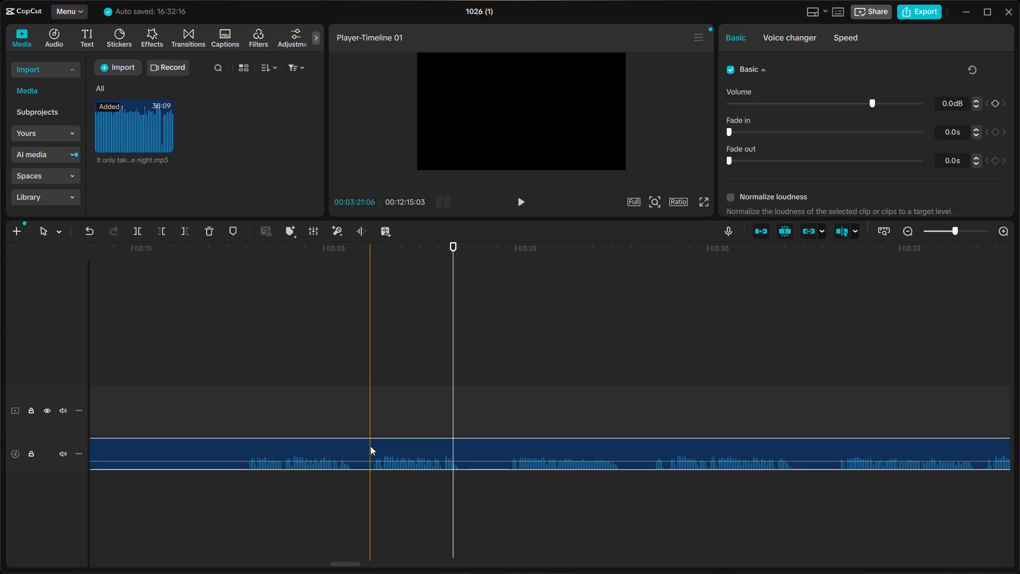
pyautogui.hotkey('ctrl', 'b')
pyautogui.click(358, 449)
pyautogui.press('BackSpace')
pyautogui.click(358, 449)
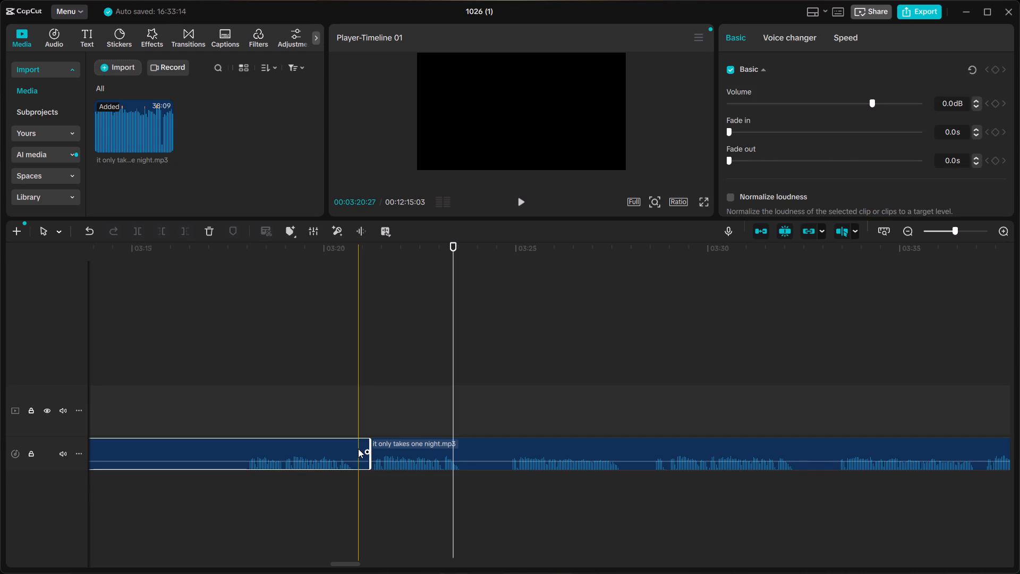
# Move the remaining long clip from 03:21 back to about 02:47, leaving a gap after the short phrase clip.
pyautogui.click(391, 444)
pyautogui.moveTo(391, 444); pyautogui.dragTo(396, 449)
pyautogui.hscroll(3, 353, 455)
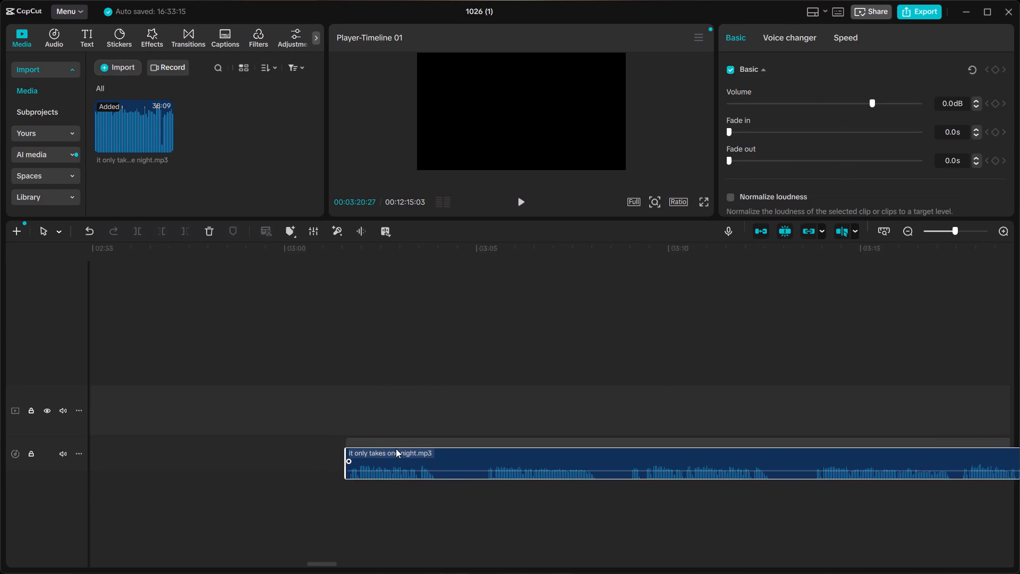
pyautogui.hscroll(4, 396, 449)
pyautogui.moveTo(396, 449); pyautogui.dragTo(433, 448)
# Delete the short one-phrase clip at about 02:44.
pyautogui.click(300, 448)
pyautogui.click(308, 446)
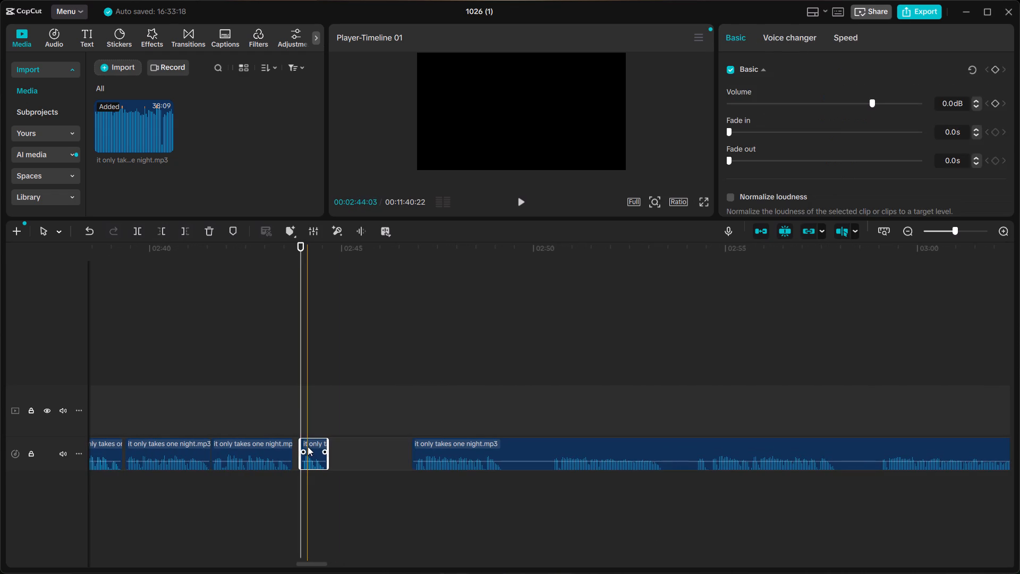
pyautogui.press('BackSpace')
# Move the long clip back to 02:43:28 on the same audio track as the earlier clips, leaving a short gap.
pyautogui.click(456, 440)
pyautogui.moveTo(456, 438); pyautogui.dragTo(385, 445)
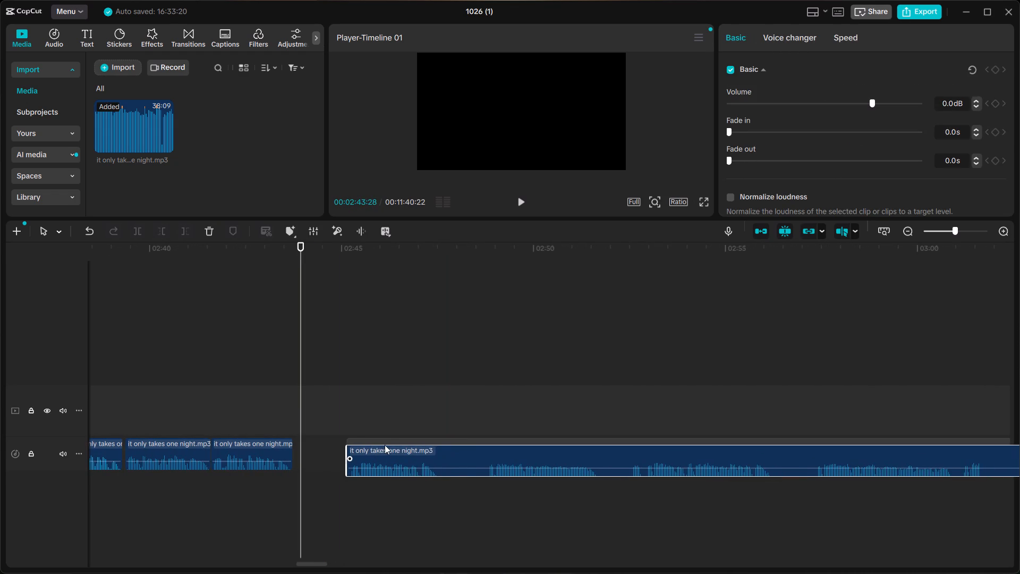
pyautogui.moveTo(385, 445); pyautogui.dragTo(339, 438)
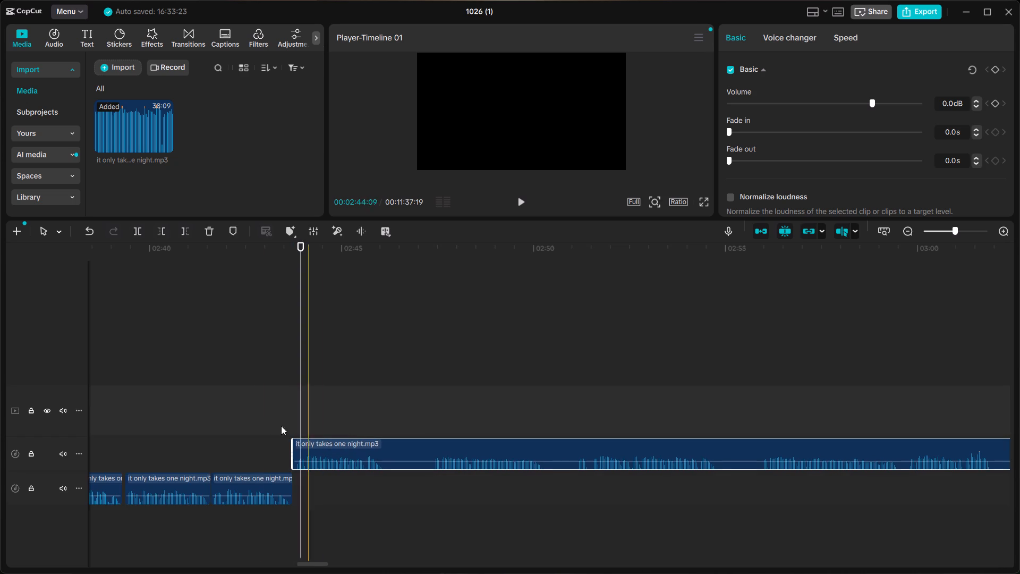
pyautogui.moveTo(323, 442); pyautogui.dragTo(332, 486)
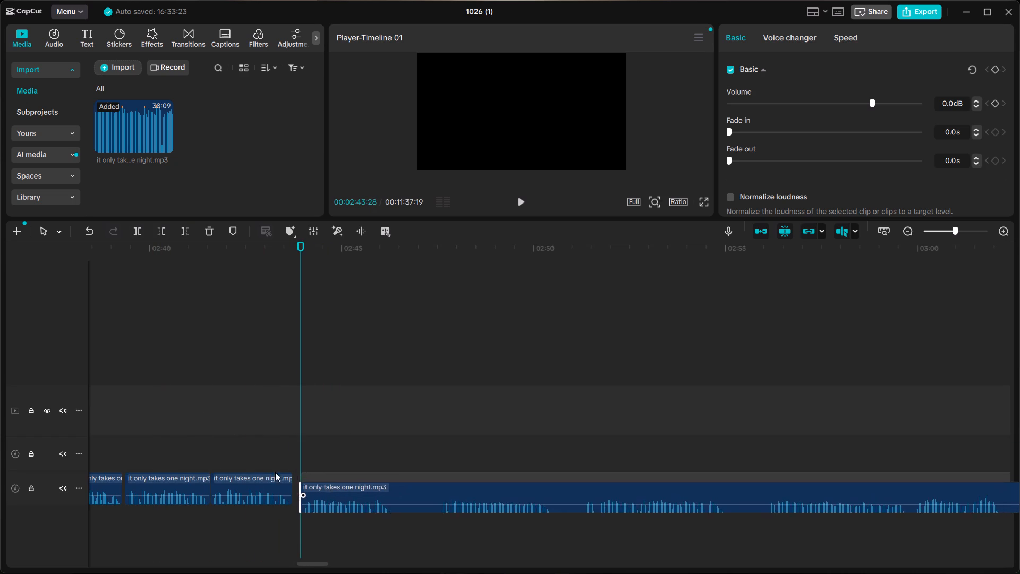
# Play the join from about 02:40 through the following takes to about 02:52.
pyautogui.click(162, 414)
pyautogui.press('space')
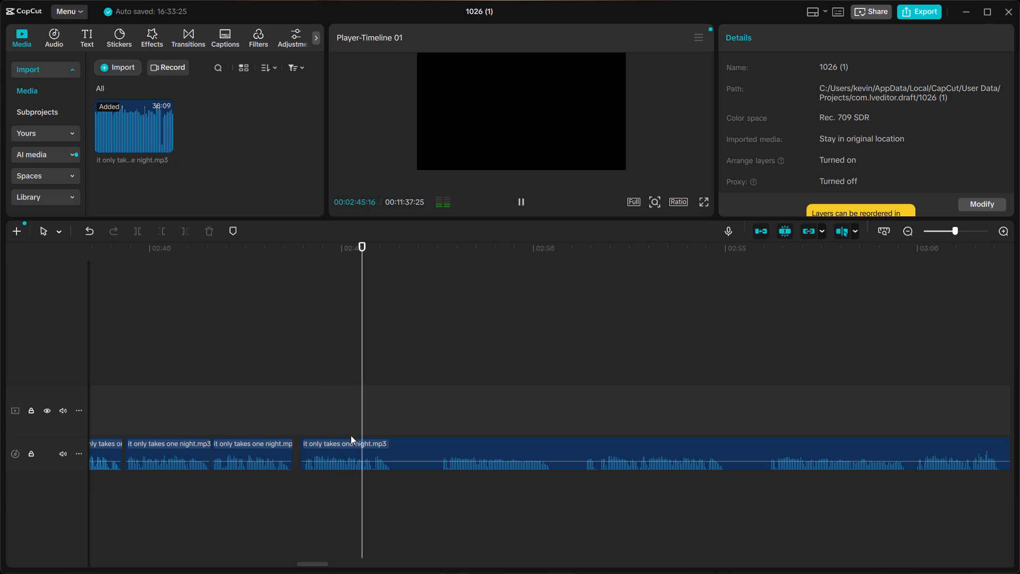
pyautogui.press('space')
pyautogui.press('space')
pyautogui.press('space')
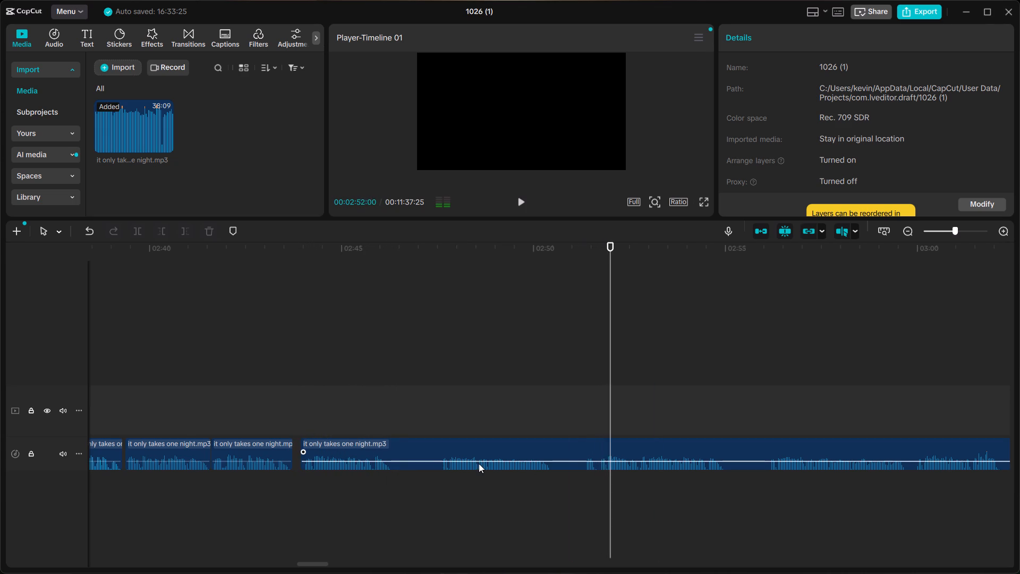
# Split the long clip at about 02:46:13, just after its first phrase.
pyautogui.keyDown('ctrl'); pyautogui.scroll(5, 480, 463); pyautogui.keyUp('ctrl')
pyautogui.click(351, 452)
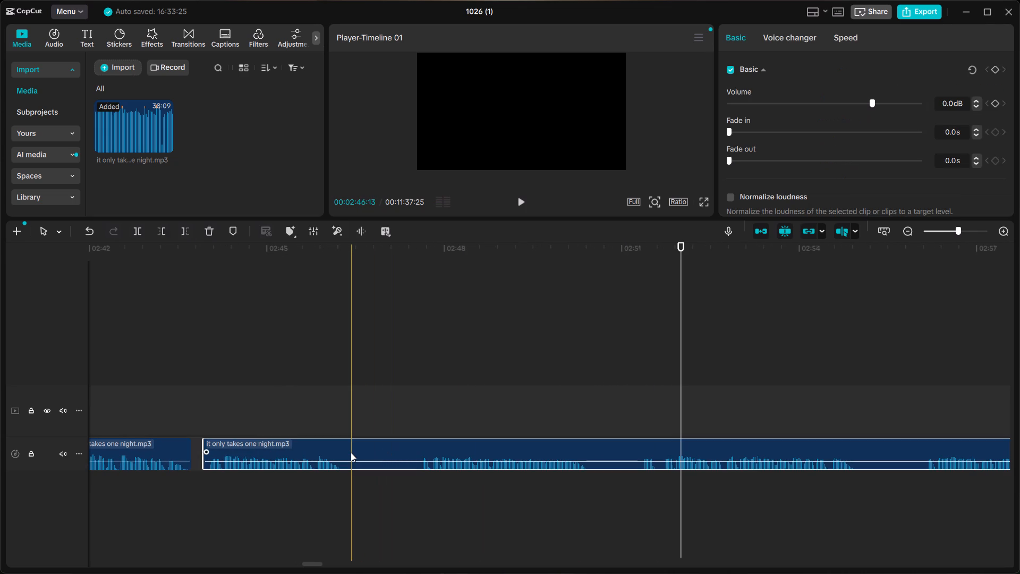
pyautogui.hotkey('ctrl', 'b')
# Briefly play the take at about 02:56, split the clip at about 03:02:17, and delete the piece back to 02:46:13.
pyautogui.keyDown('ctrl'); pyautogui.scroll(-5, 367, 447); pyautogui.keyUp('ctrl')
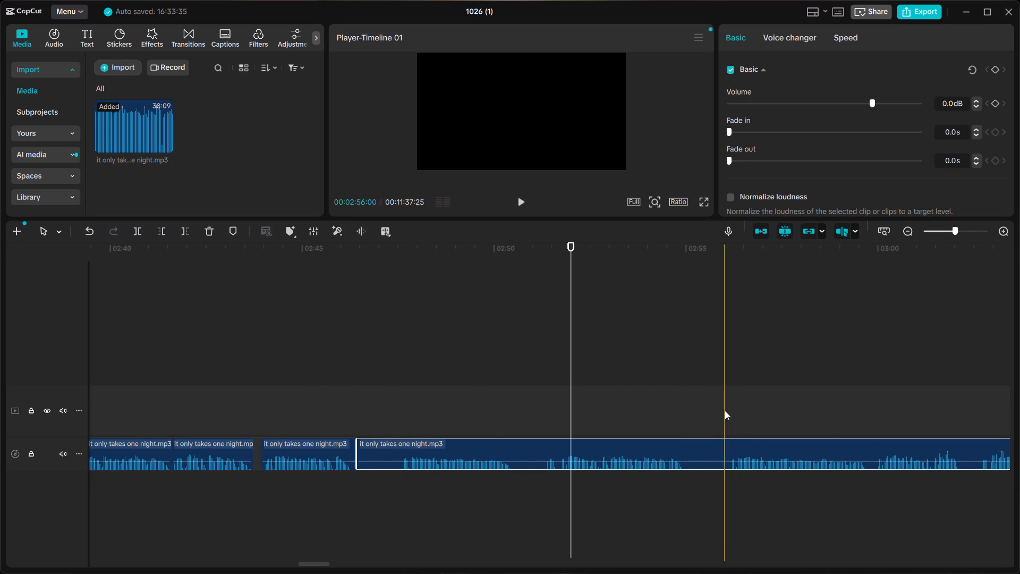
pyautogui.click(725, 410)
pyautogui.press('space')
pyautogui.hscroll(-1, 725, 410)
pyautogui.press('space')
pyautogui.hscroll(-1, 811, 403)
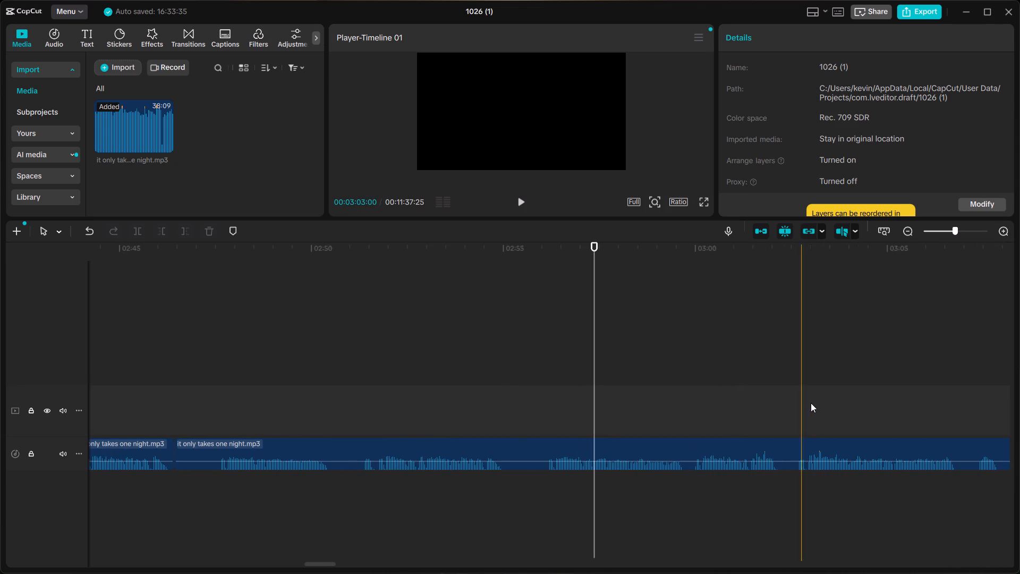
pyautogui.hscroll(-1, 811, 403)
pyautogui.click(642, 442)
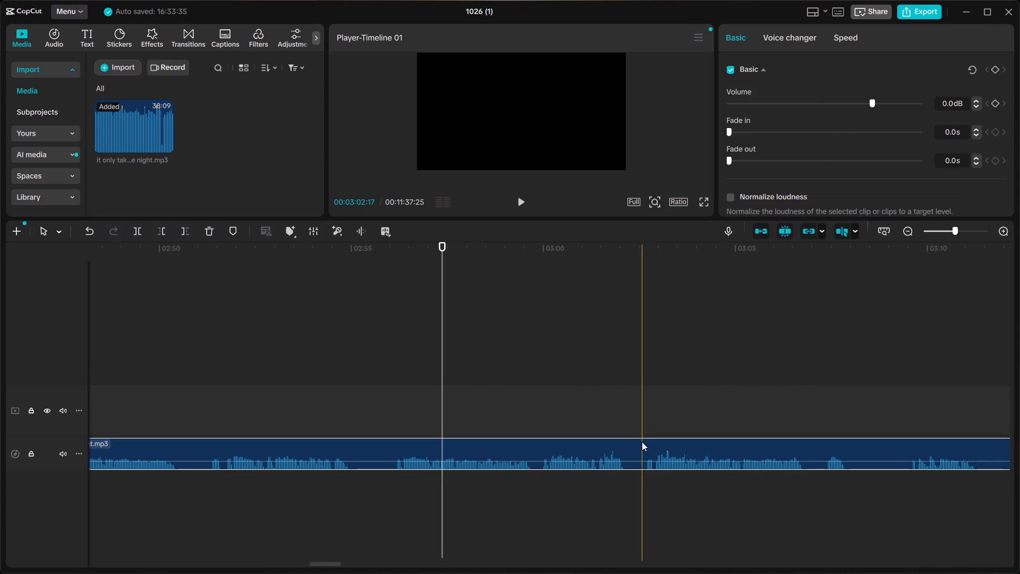
pyautogui.hotkey('ctrl', 'b')
pyautogui.click(625, 444)
pyautogui.rightClick(625, 444)
pyautogui.press('BackSpace')
pyautogui.hscroll(1, 625, 444)
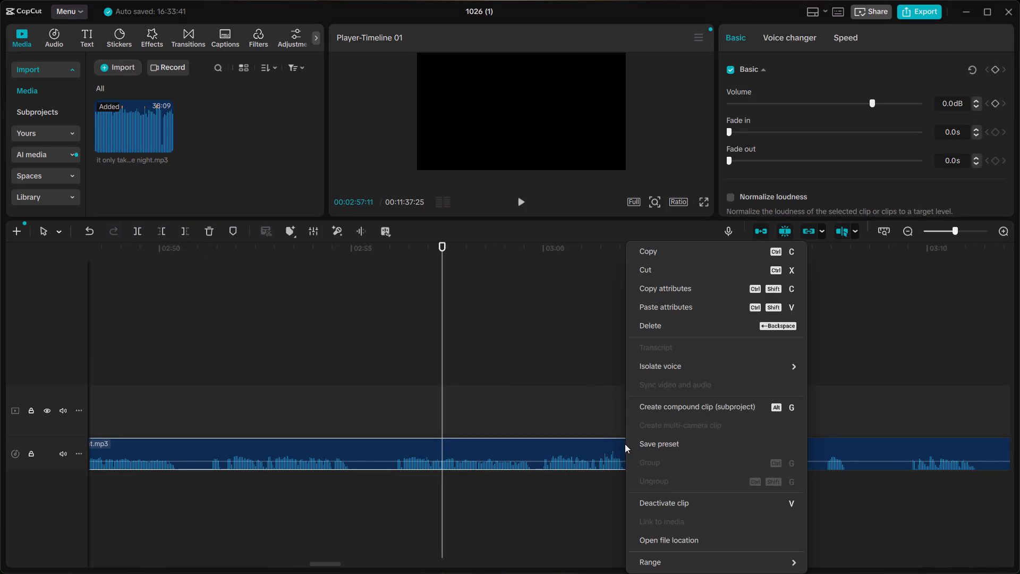
pyautogui.hscroll(1, 625, 444)
pyautogui.click(607, 445)
pyautogui.hscroll(1, 607, 445)
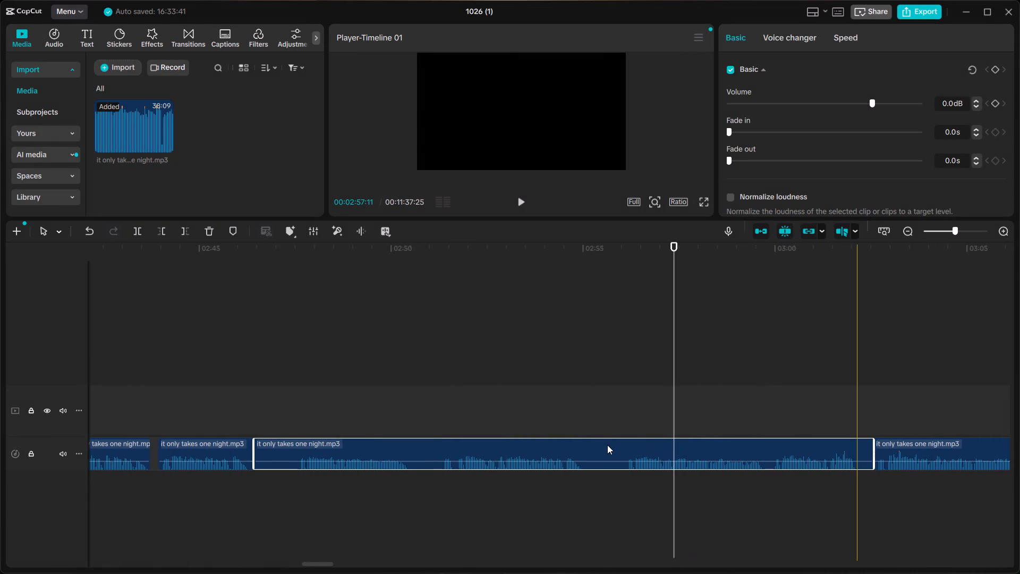
pyautogui.press('BackSpace')
# Move the clip from 03:02:17 back to just after the phrase ending at 02:46:13, and play the join from about 02:44.
pyautogui.click(908, 452)
pyautogui.moveTo(907, 452); pyautogui.dragTo(636, 458)
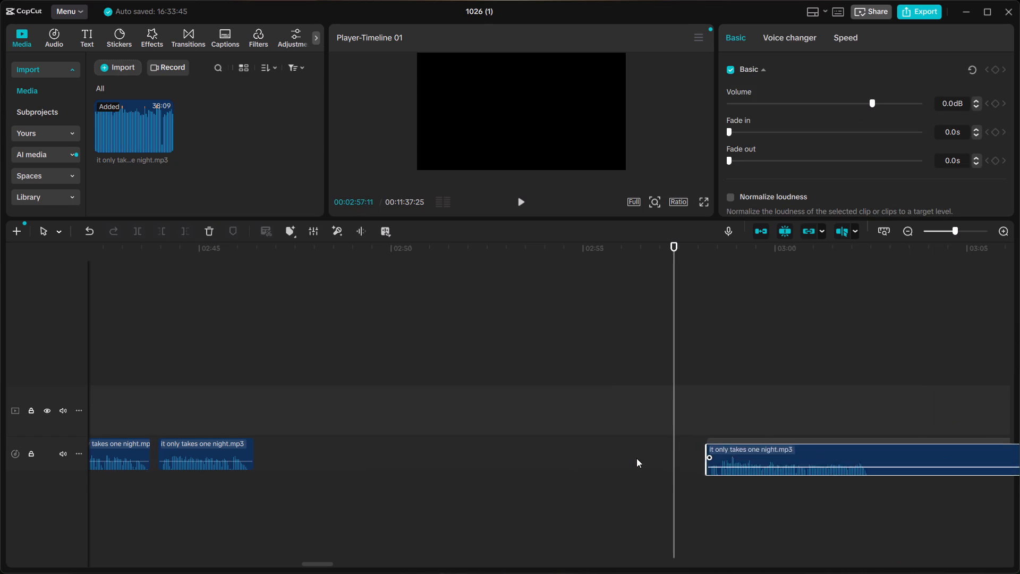
pyautogui.moveTo(636, 458); pyautogui.dragTo(290, 457)
pyautogui.click(200, 400)
pyautogui.press('space')
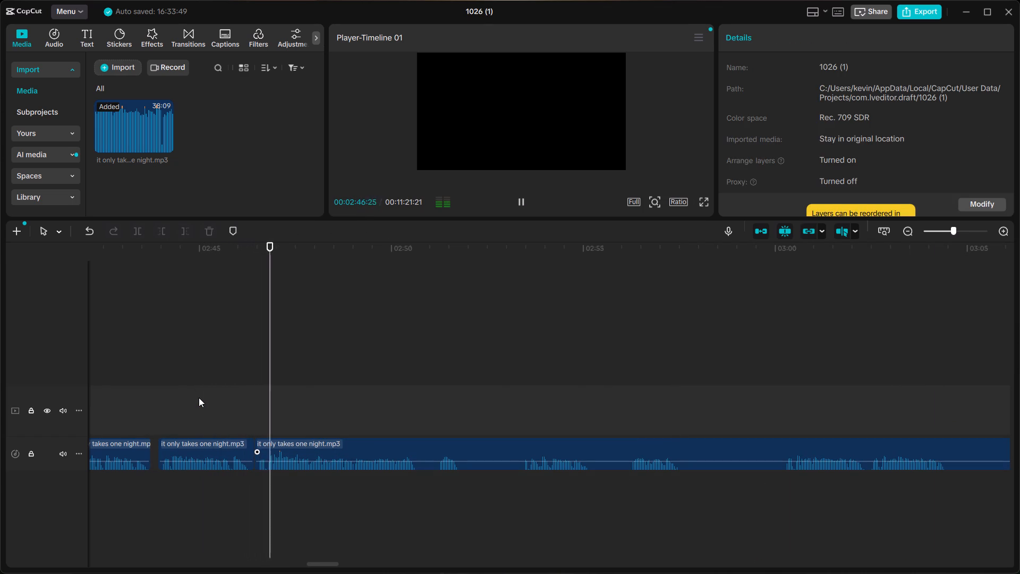
pyautogui.click(168, 406)
pyautogui.press('space')
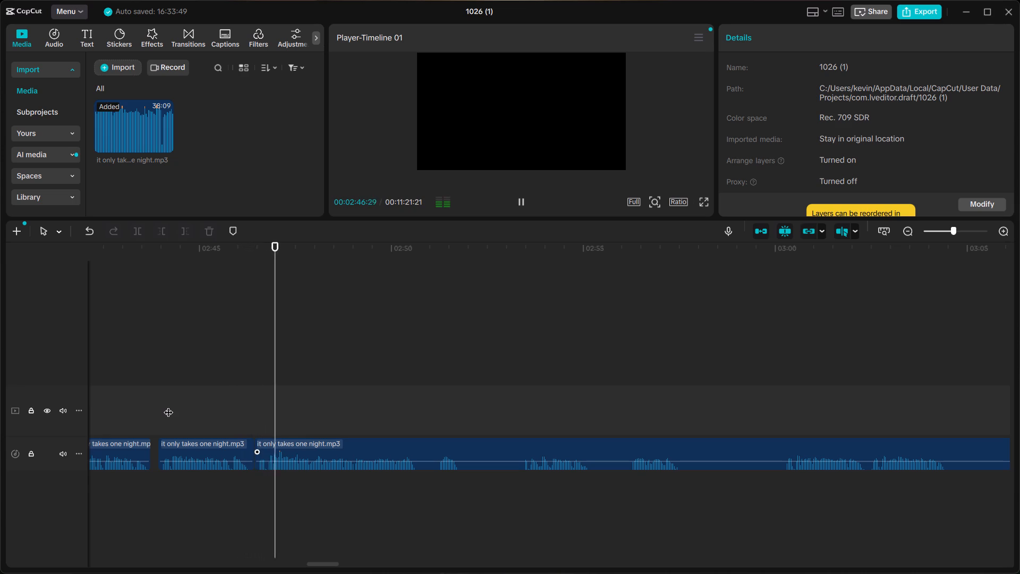
# Trim the tail of the clip ending at about 02:46 slightly and move the following long clip back against it.
pyautogui.press('space')
pyautogui.keyDown('ctrl'); pyautogui.scroll(6, 337, 431); pyautogui.keyUp('ctrl')
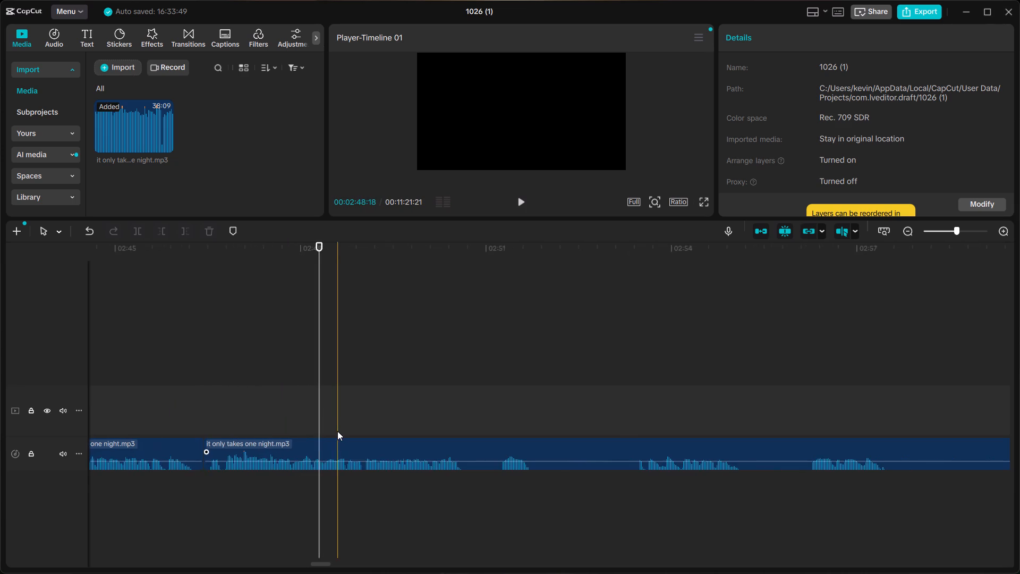
pyautogui.hscroll(1, 338, 432)
pyautogui.click(382, 441)
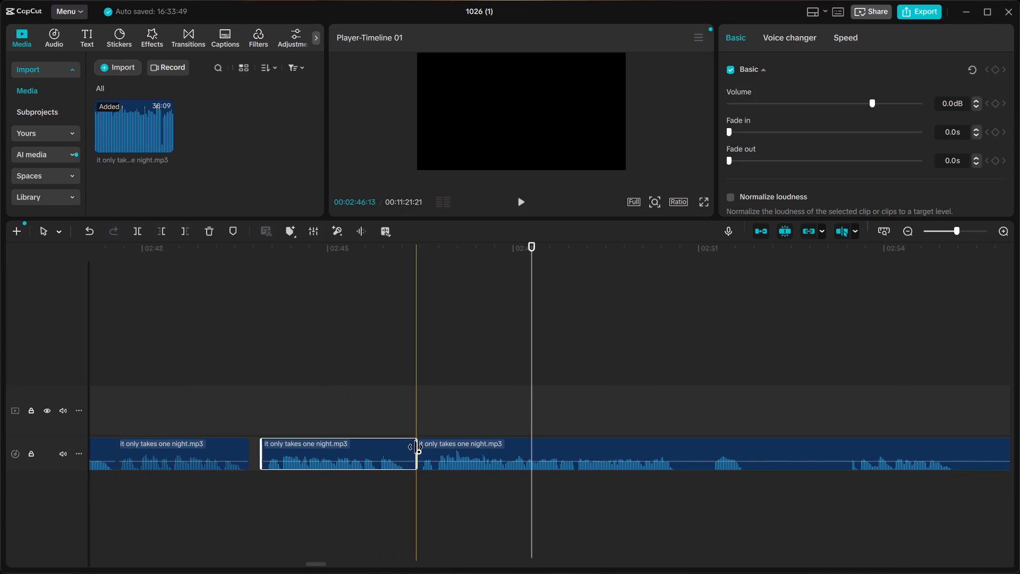
pyautogui.moveTo(415, 447); pyautogui.dragTo(409, 449)
pyautogui.moveTo(428, 448); pyautogui.dragTo(420, 451)
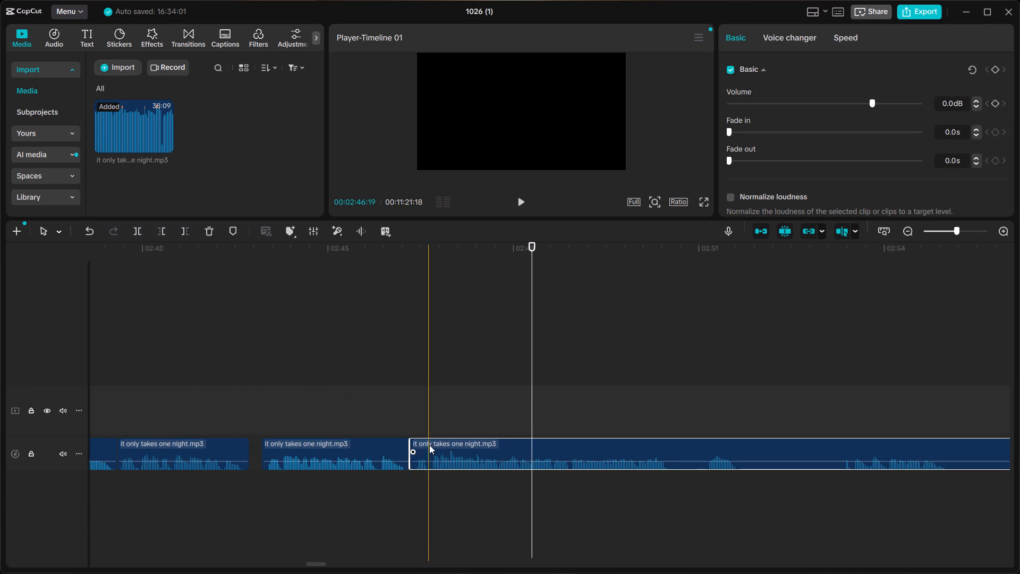
# Play the join at about 02:46 from about 02:44 and listen through the following phrases to about 02:55.
pyautogui.click(362, 404)
pyautogui.click(337, 399)
pyautogui.press('space')
pyautogui.click(286, 407)
pyautogui.press('space')
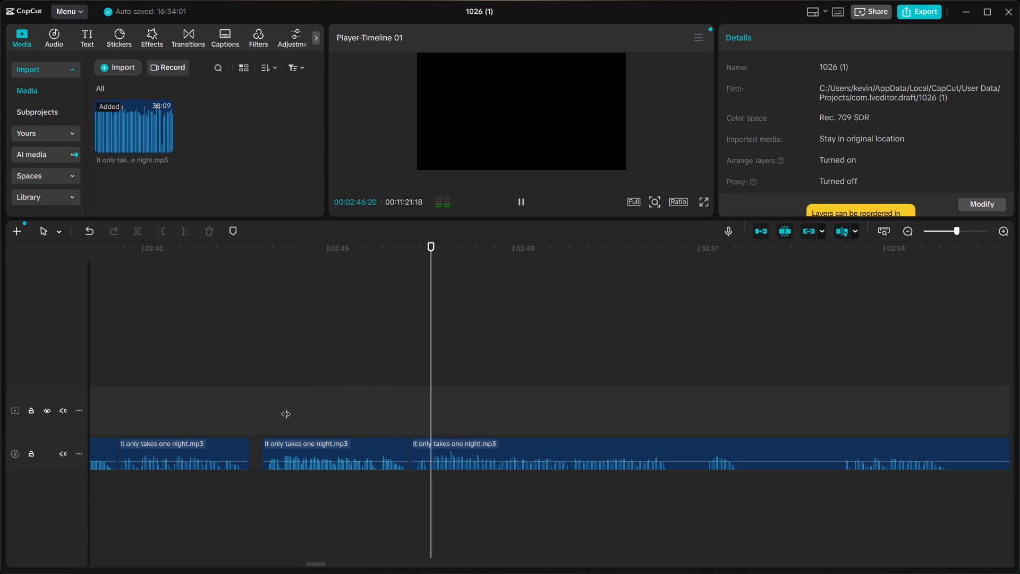
pyautogui.hscroll(-1, 547, 433)
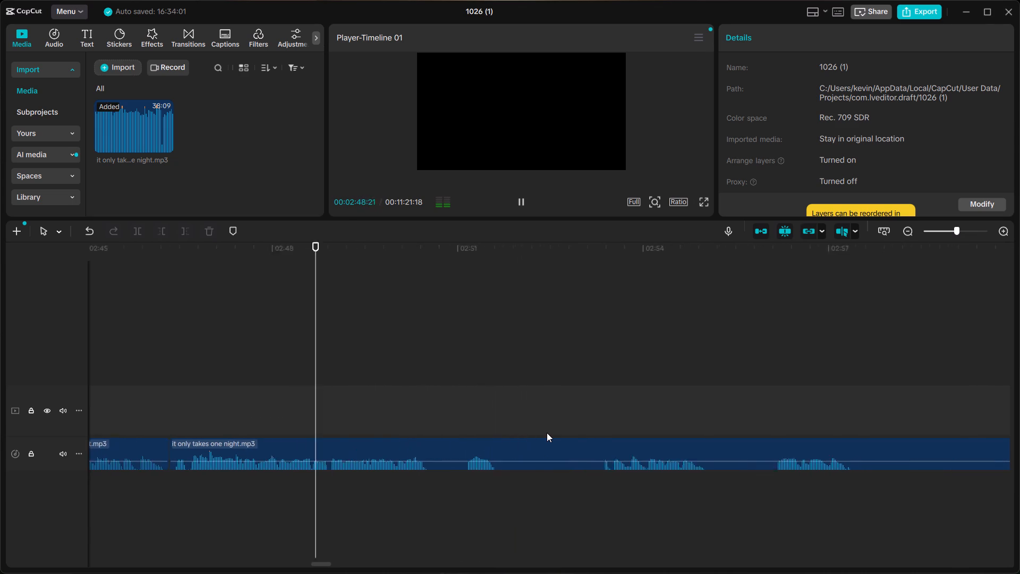
pyautogui.hscroll(-1, 547, 433)
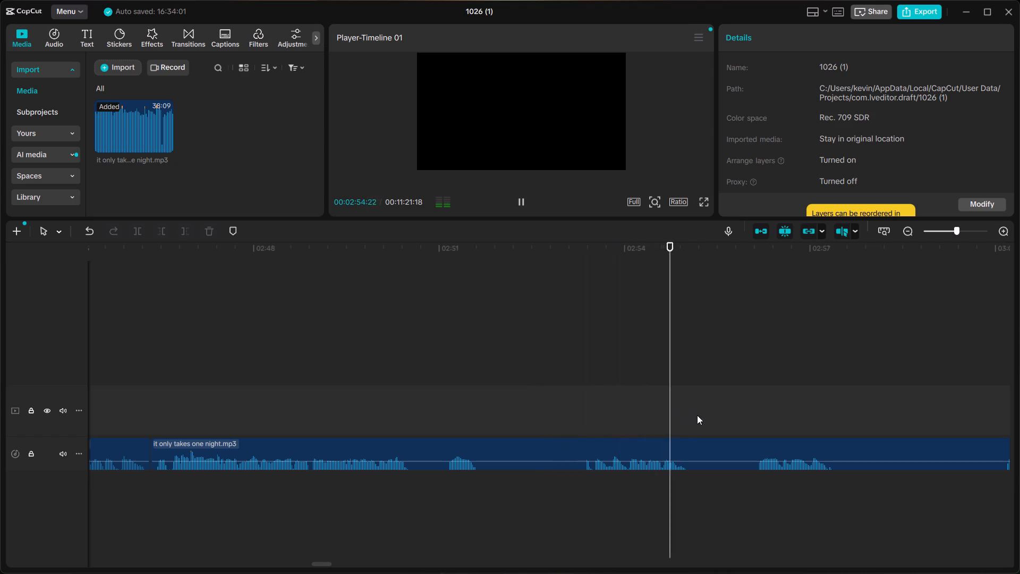
pyautogui.press('space')
# Split the long clip at about 02:50:20 and 02:51, delete the silence between, and move the rest back to close the gap.
pyautogui.click(420, 446)
pyautogui.hotkey('ctrl', 'b')
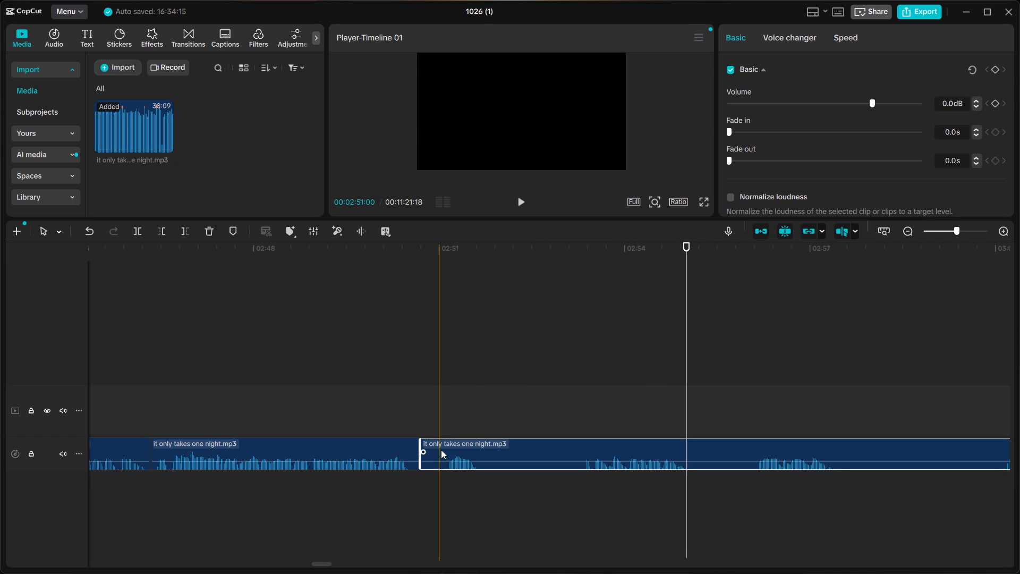
pyautogui.hotkey('ctrl', 'b')
pyautogui.click(433, 453)
pyautogui.press('BackSpace')
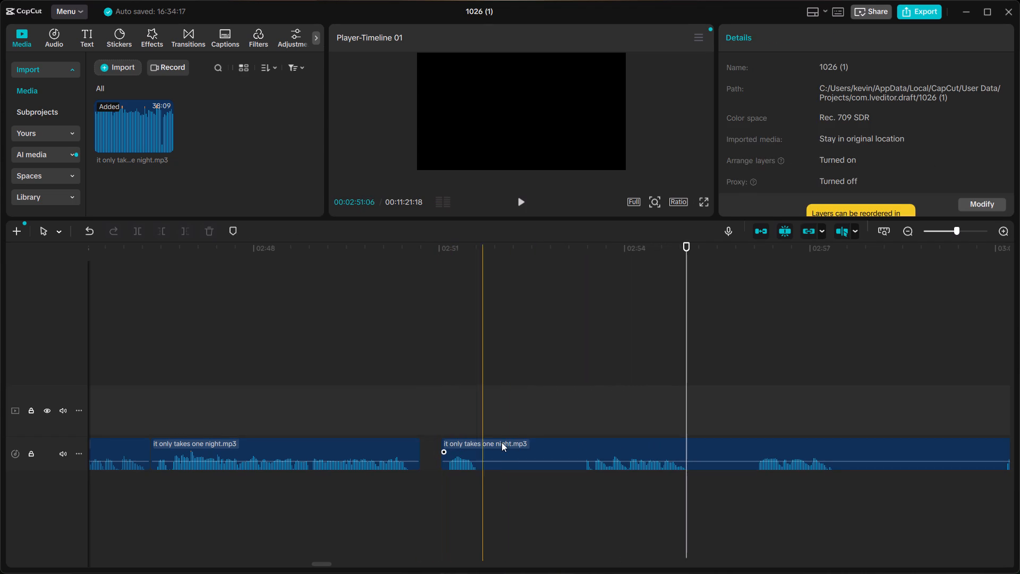
pyautogui.click(501, 443)
pyautogui.moveTo(499, 443); pyautogui.dragTo(480, 451)
# Split the long clip just after its short opening phrase, at about 02:51:12.
pyautogui.click(471, 450)
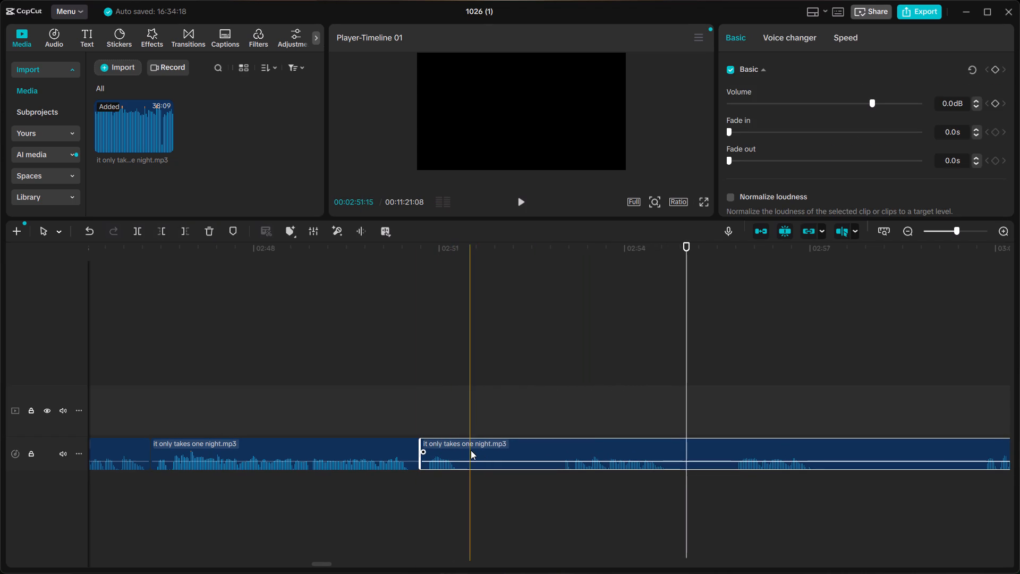
pyautogui.hotkey('ctrl', 'b')
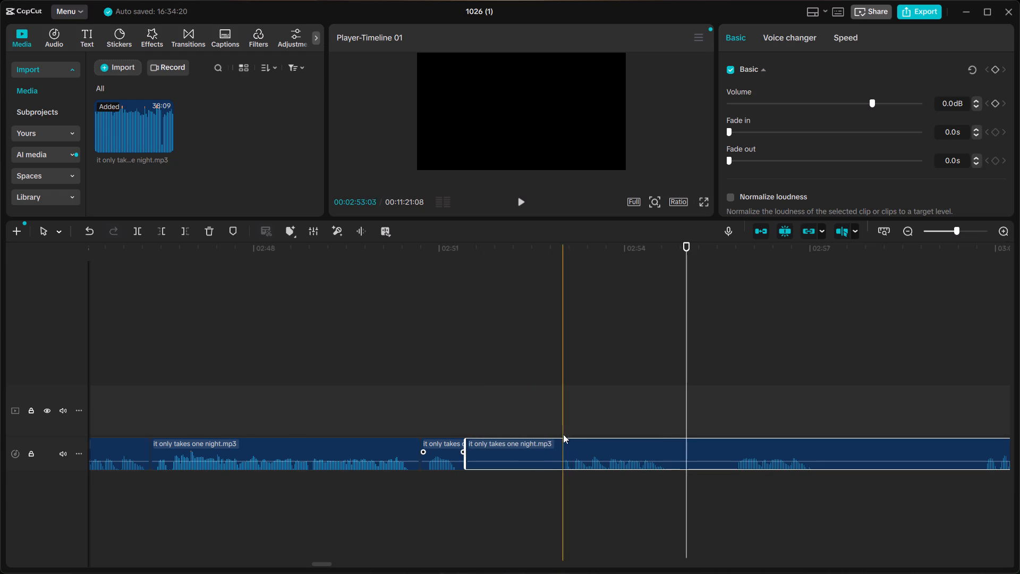
# Listen to the takes between about 02:52 and 03:04 to find where the wanted one begins.
pyautogui.click(562, 429)
pyautogui.press('space')
pyautogui.click(739, 419)
pyautogui.press('space')
pyautogui.hscroll(-1, 739, 419)
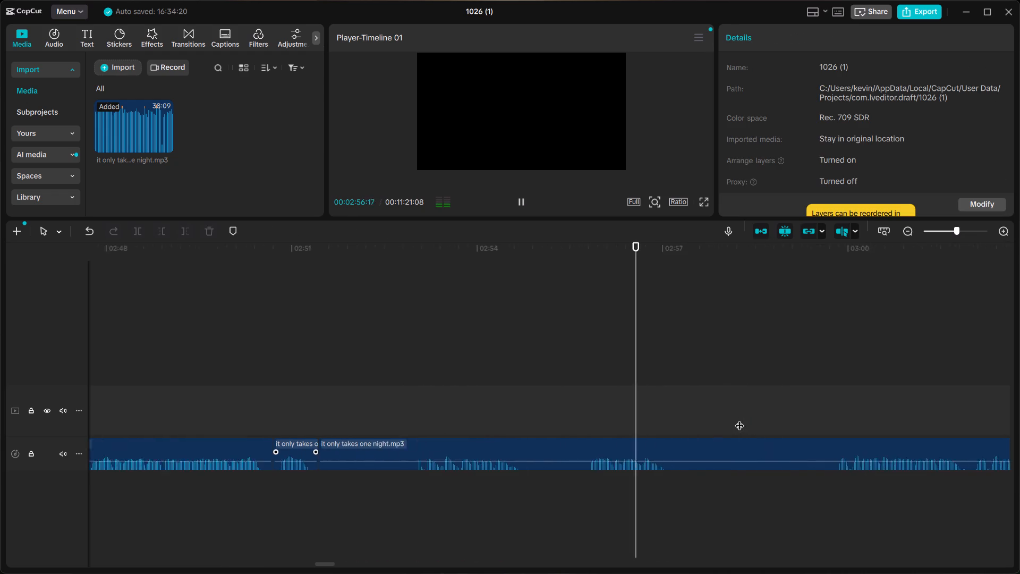
pyautogui.hscroll(-1, 739, 419)
pyautogui.click(732, 416)
pyautogui.press('space')
pyautogui.hscroll(-1, 733, 415)
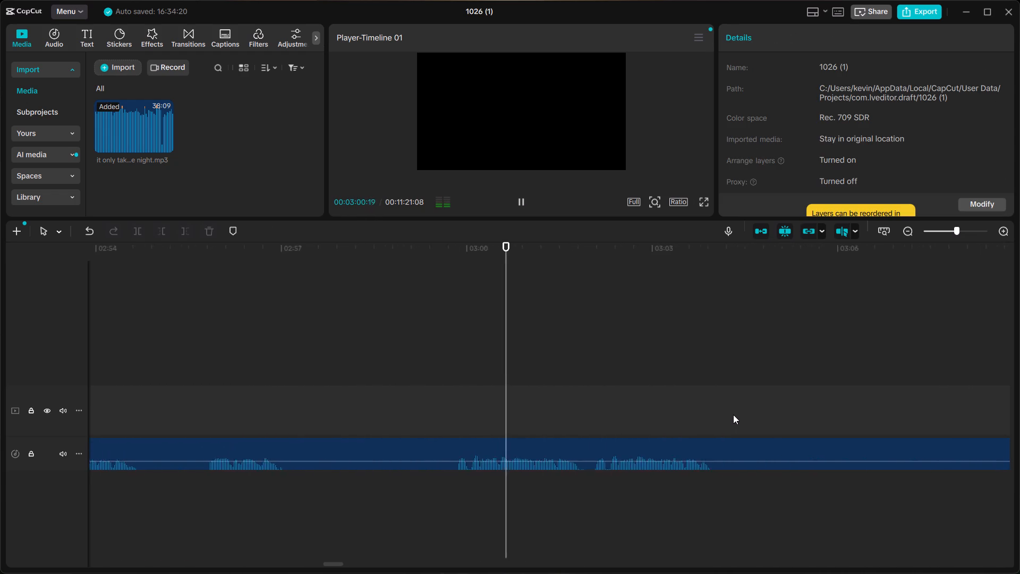
pyautogui.hscroll(-1, 733, 415)
pyautogui.press('space')
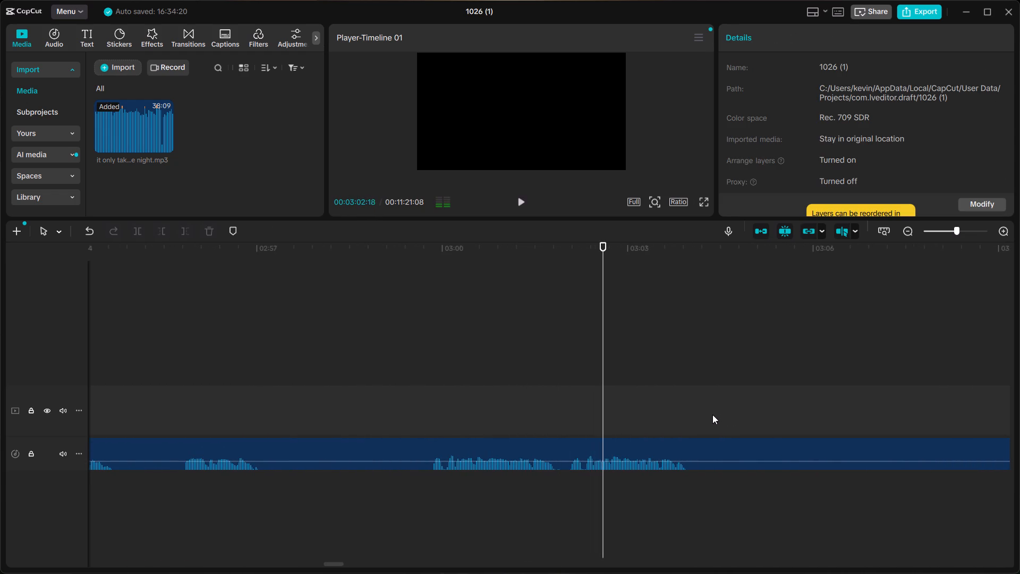
pyautogui.press('space')
pyautogui.press('space')
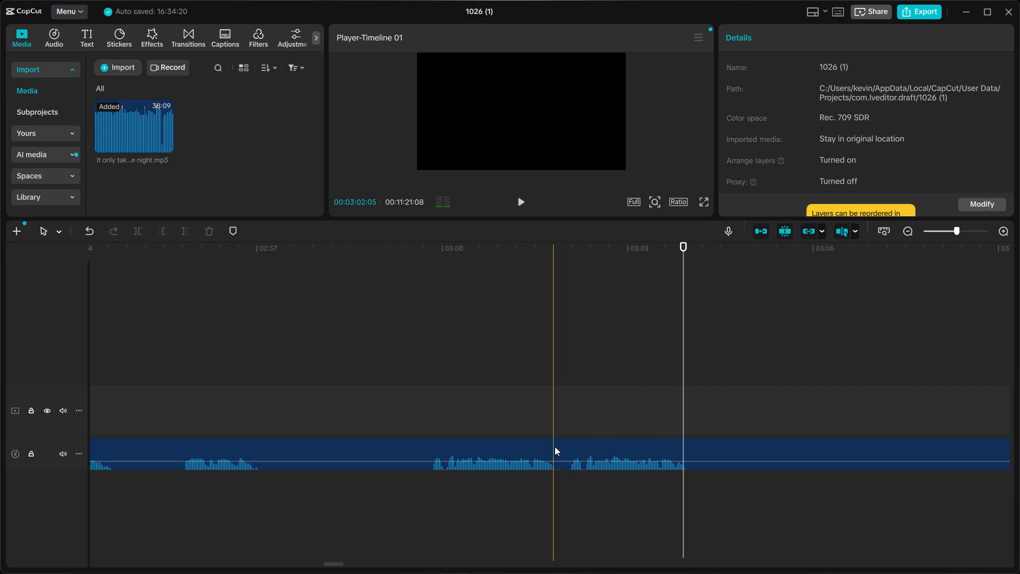
# Split the clip at about 03:02, delete the piece before it, and move the remainder back against the short phrase at about 02:51.
pyautogui.click(568, 447)
pyautogui.hotkey('ctrl', 'b')
pyautogui.click(549, 446)
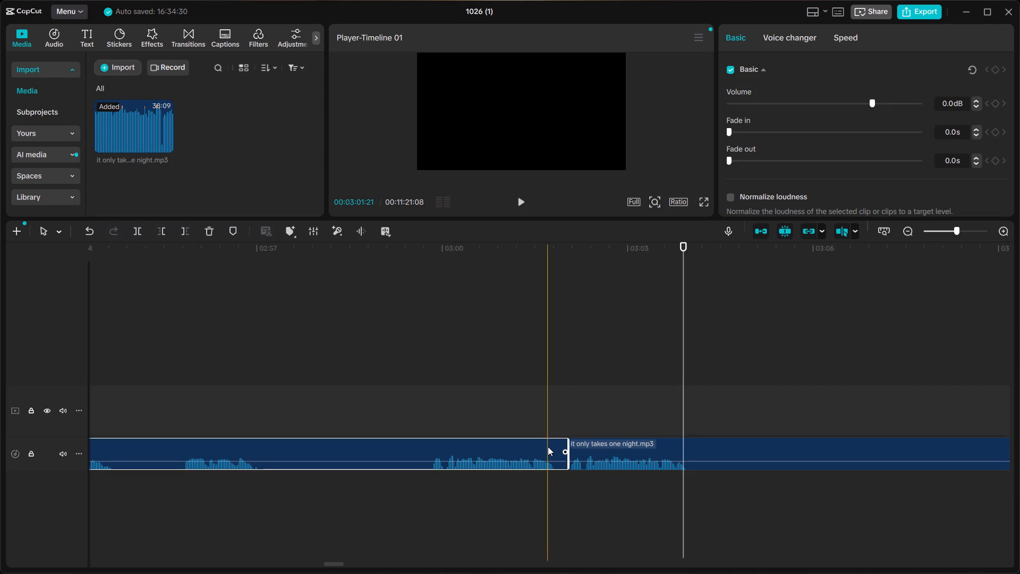
pyautogui.press('BackSpace')
pyautogui.click(584, 451)
pyautogui.moveTo(588, 449); pyautogui.dragTo(577, 451)
pyautogui.hscroll(1, 582, 451)
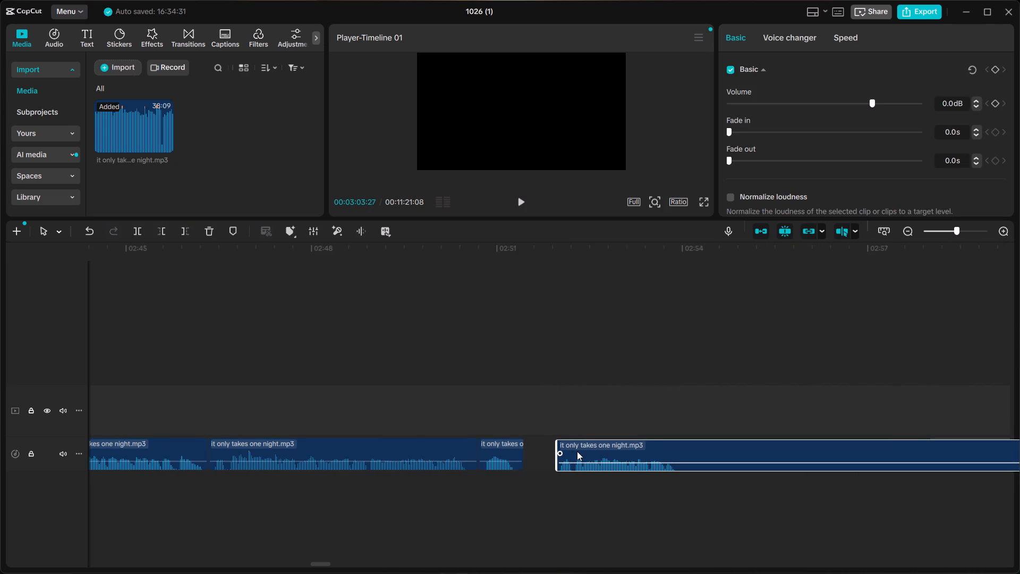
pyautogui.hscroll(1, 577, 451)
pyautogui.moveTo(577, 451); pyautogui.dragTo(551, 452)
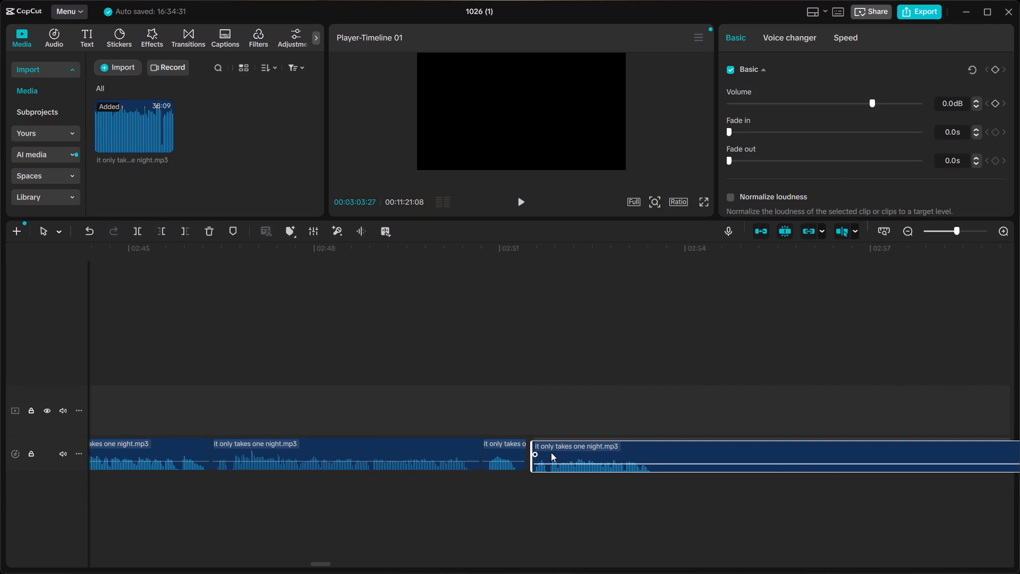
pyautogui.moveTo(551, 452); pyautogui.dragTo(550, 452)
# Play the joins around the short phrase from about 02:49 to about 02:54.
pyautogui.click(425, 400)
pyautogui.press('space')
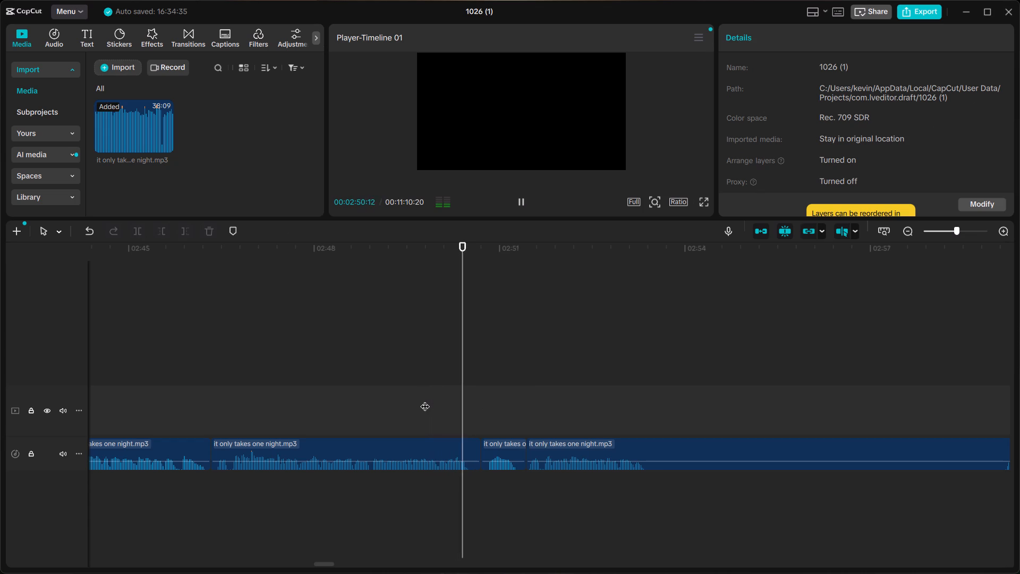
pyautogui.click(378, 401)
pyautogui.press('space')
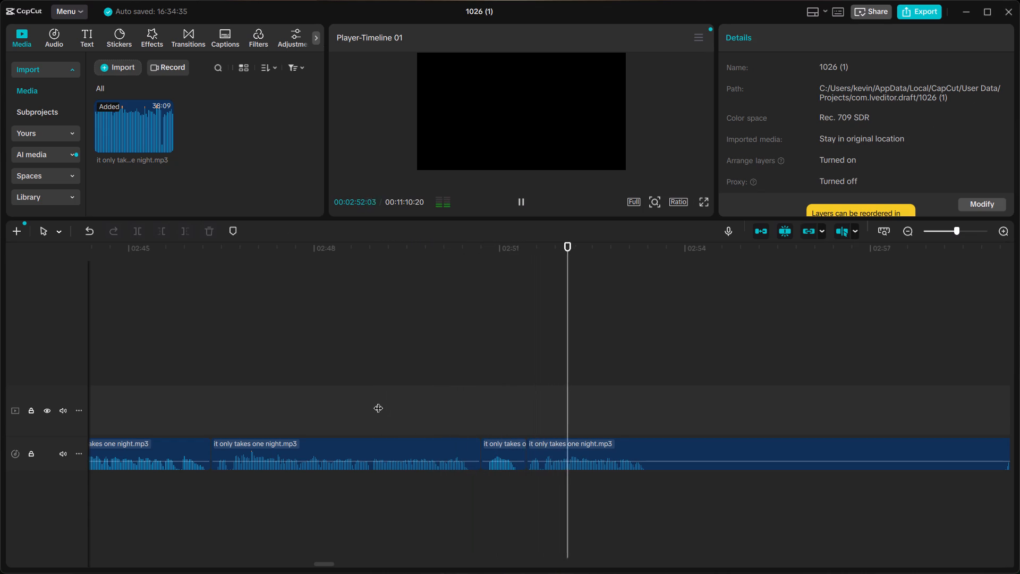
pyautogui.press('space')
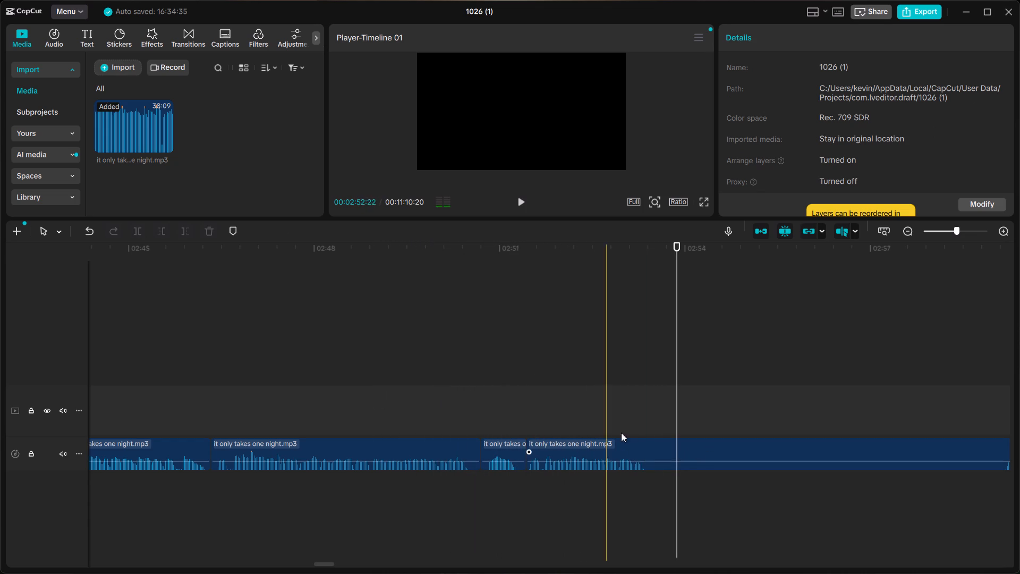
# Split the long clip at about 02:53:14, just after its first phrase.
pyautogui.click(654, 443)
pyautogui.hotkey('ctrl', 'b')
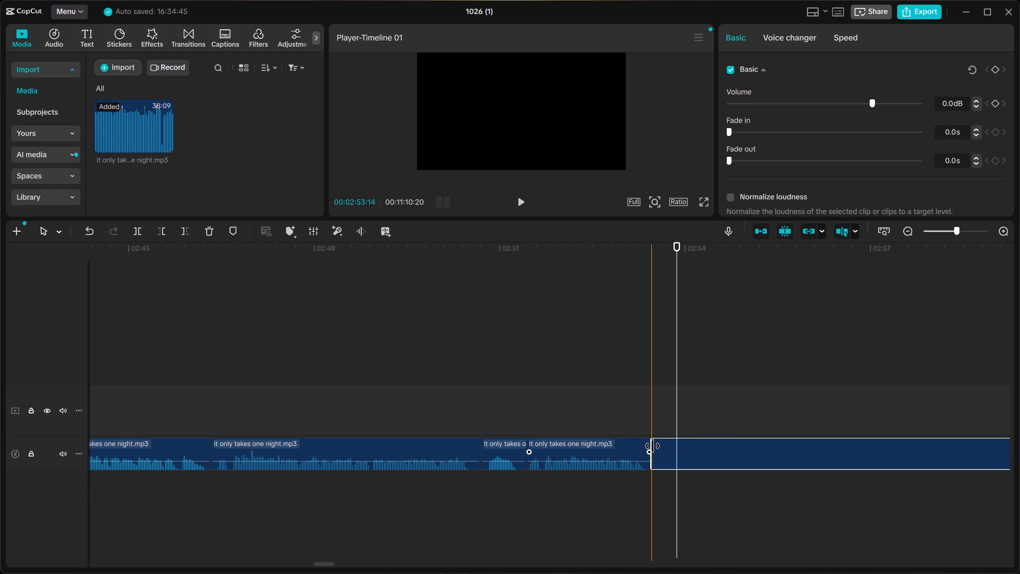
# Listen to the successive takes between about 02:59 and 03:06, replaying from about 03:03 and 03:01.
pyautogui.hscroll(-1, 656, 445)
pyautogui.click(730, 415)
pyautogui.press('space')
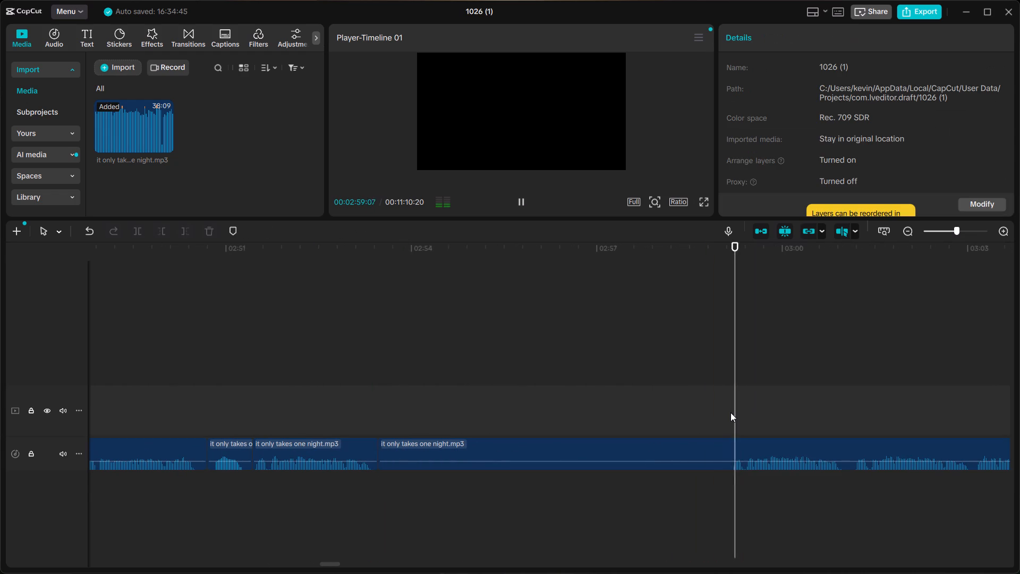
pyautogui.hscroll(-1, 730, 412)
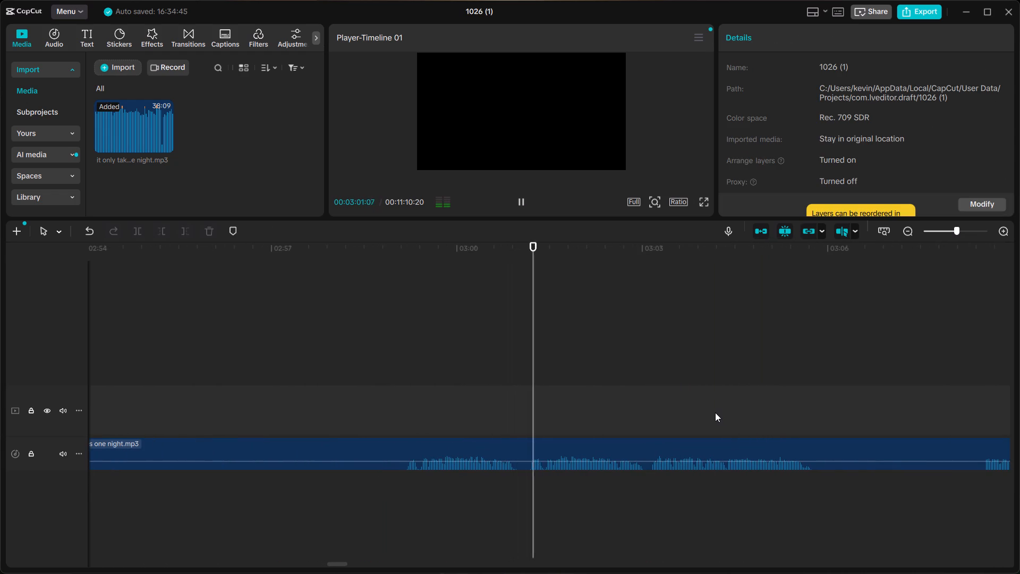
pyautogui.click(648, 425)
pyautogui.press('space')
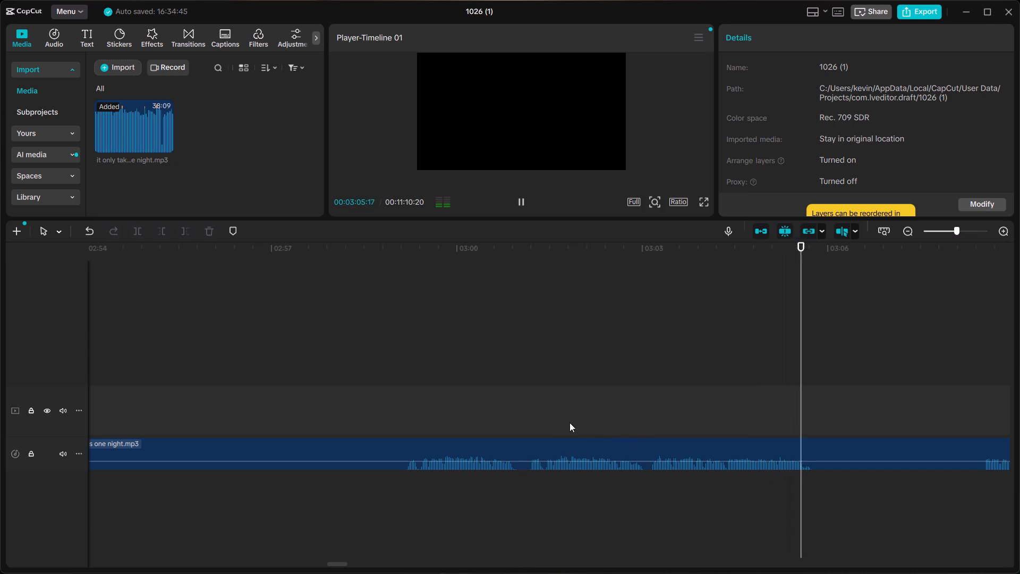
pyautogui.click(532, 419)
pyautogui.press('space')
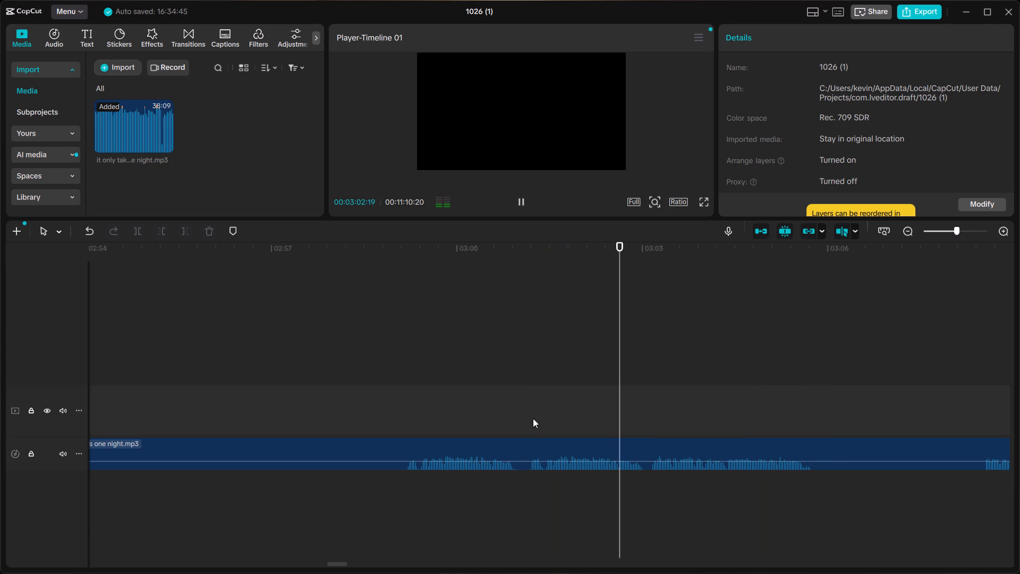
pyautogui.press('space')
# Play the phrase starting at about 03:08 and compare it with the takes starting at about 03:03 and 03:01.
pyautogui.hscroll(-1, 830, 380)
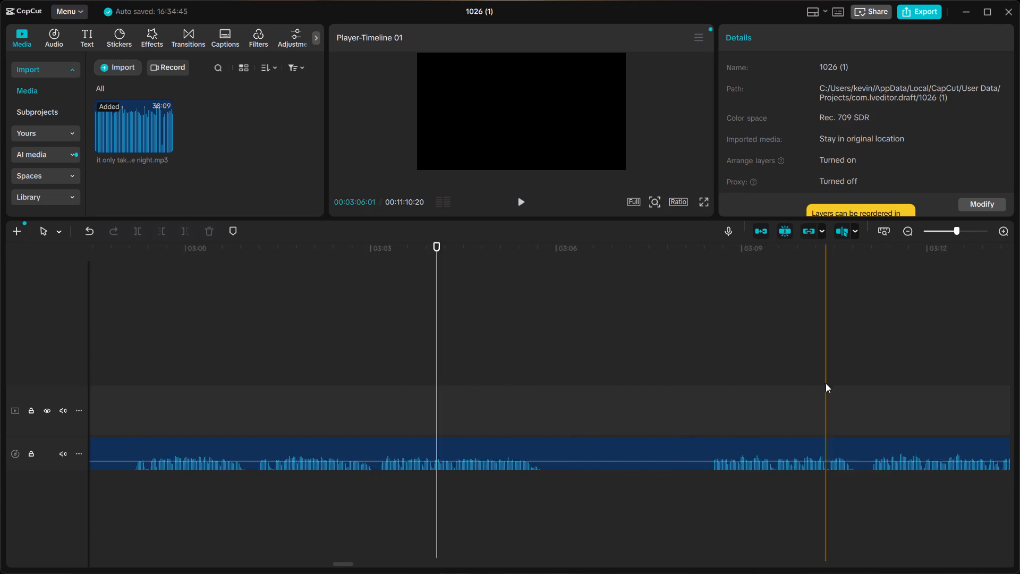
pyautogui.hscroll(-1, 826, 383)
pyautogui.click(666, 425)
pyautogui.press('space')
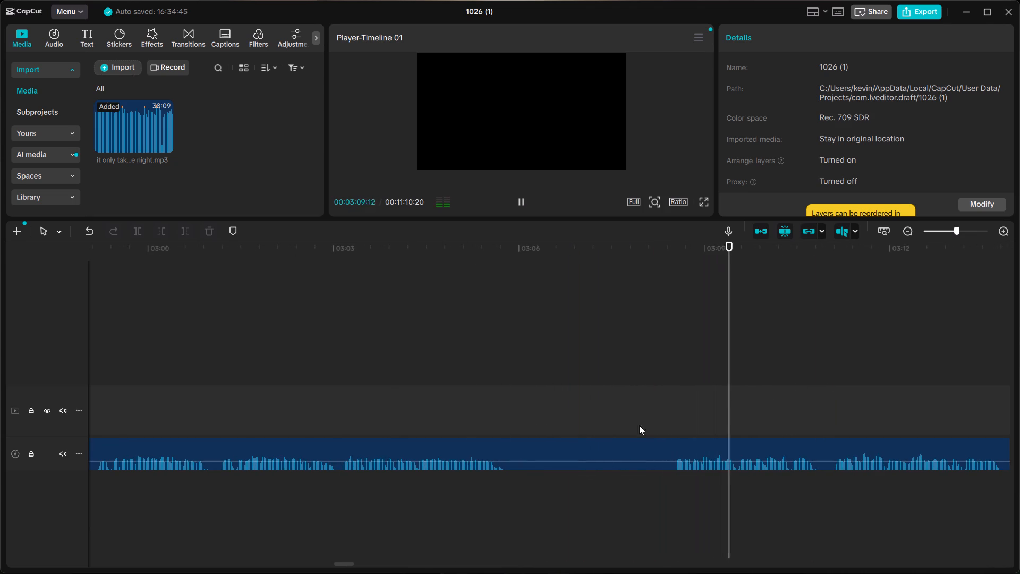
pyautogui.press('space')
pyautogui.click(342, 402)
pyautogui.press('space')
pyautogui.press('space')
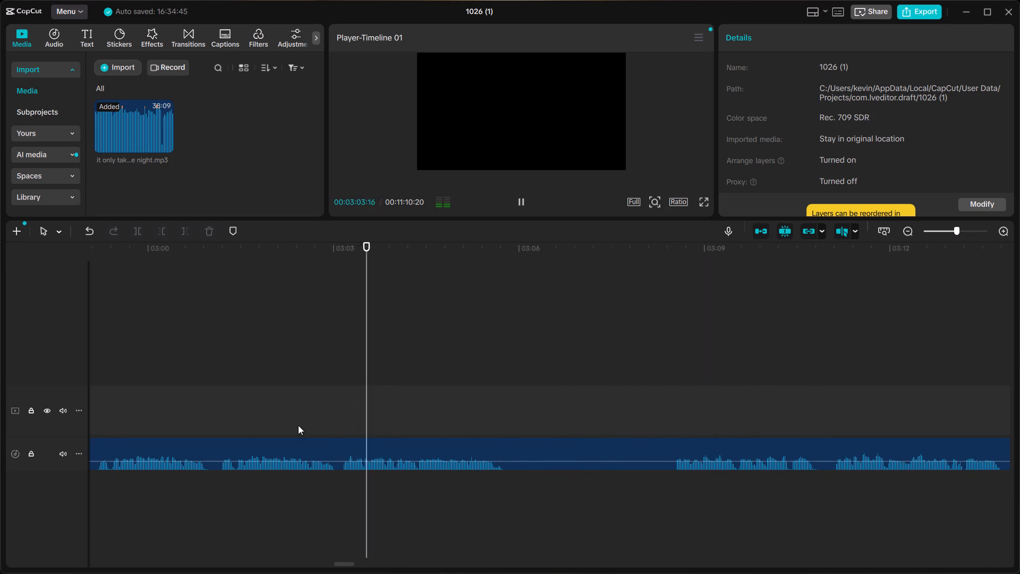
pyautogui.click(223, 427)
pyautogui.press('space')
pyautogui.hscroll(1, 223, 427)
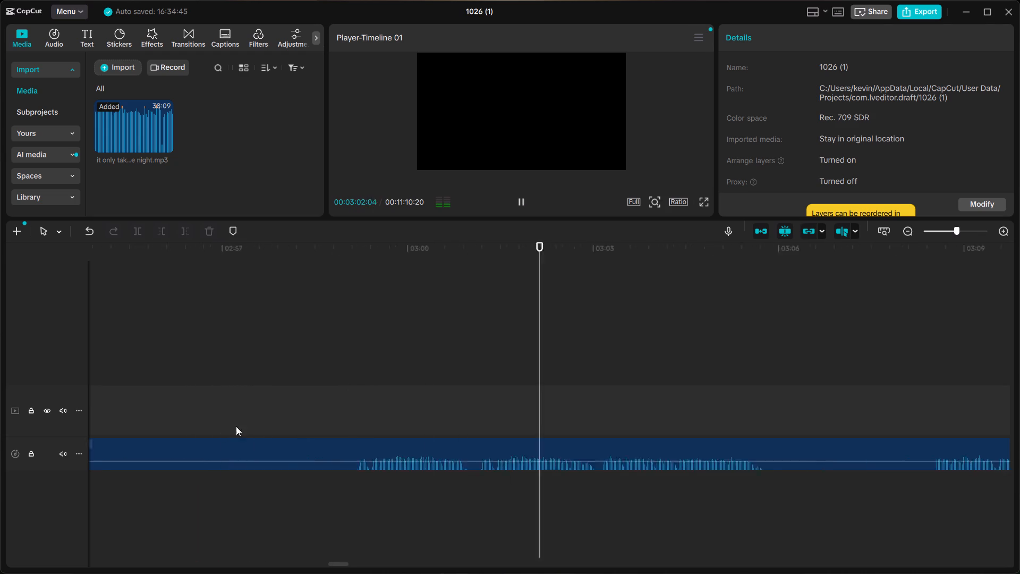
pyautogui.hscroll(1, 236, 426)
pyautogui.press('space')
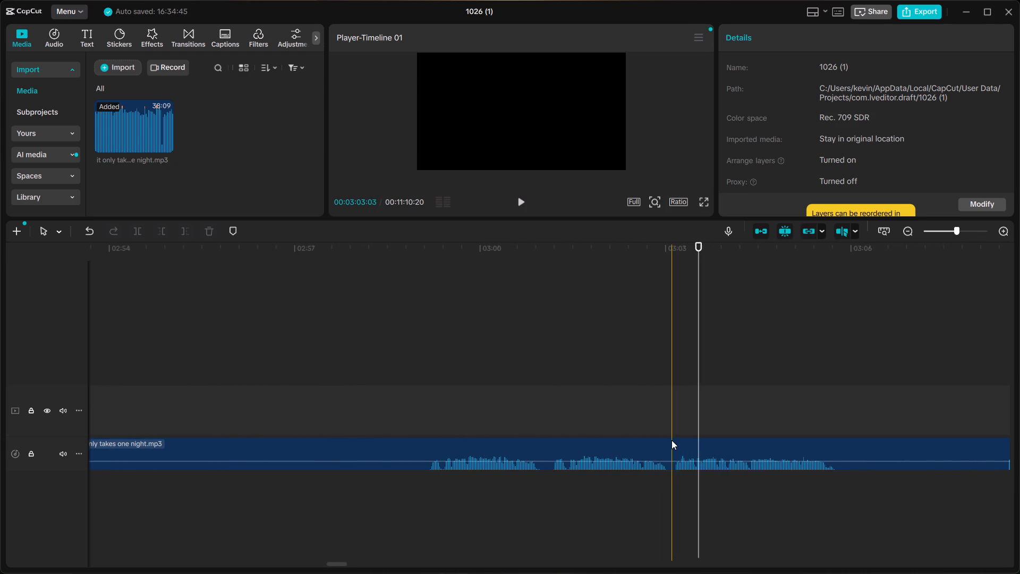
# Split the clip at about 03:03:03, delete the piece back to about 02:53:14, and close the gap.
pyautogui.click(671, 440)
pyautogui.hotkey('ctrl', 'b')
pyautogui.hscroll(2, 595, 436)
pyautogui.click(546, 408)
pyautogui.press('space')
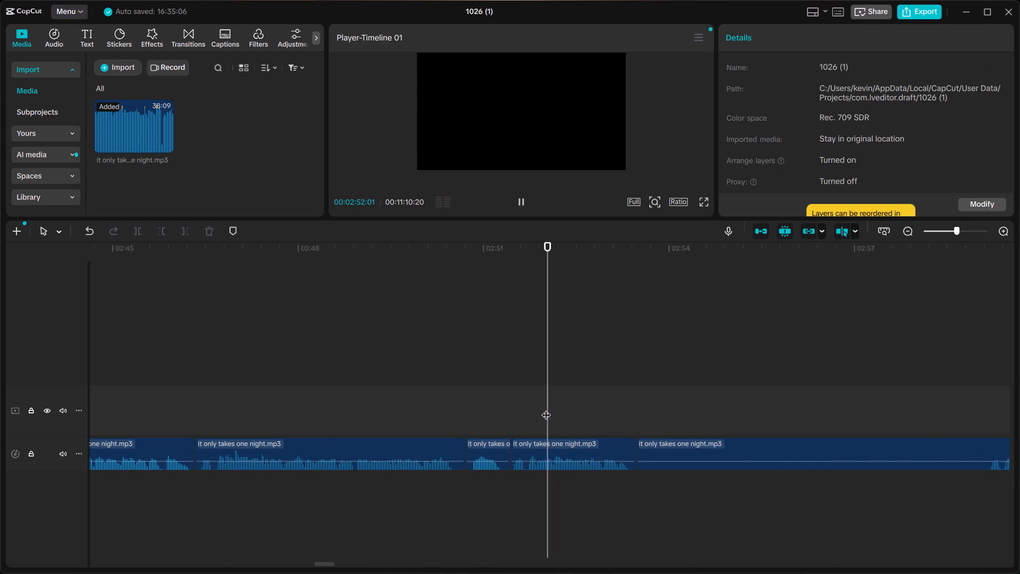
pyautogui.press('space')
pyautogui.click(686, 452)
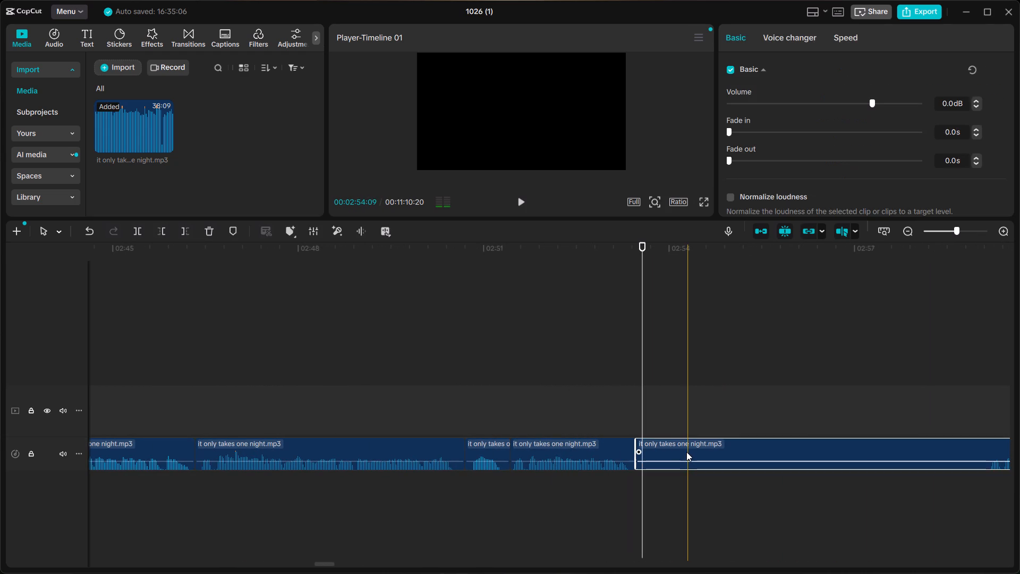
pyautogui.press('BackSpace')
pyautogui.rightClick(686, 452)
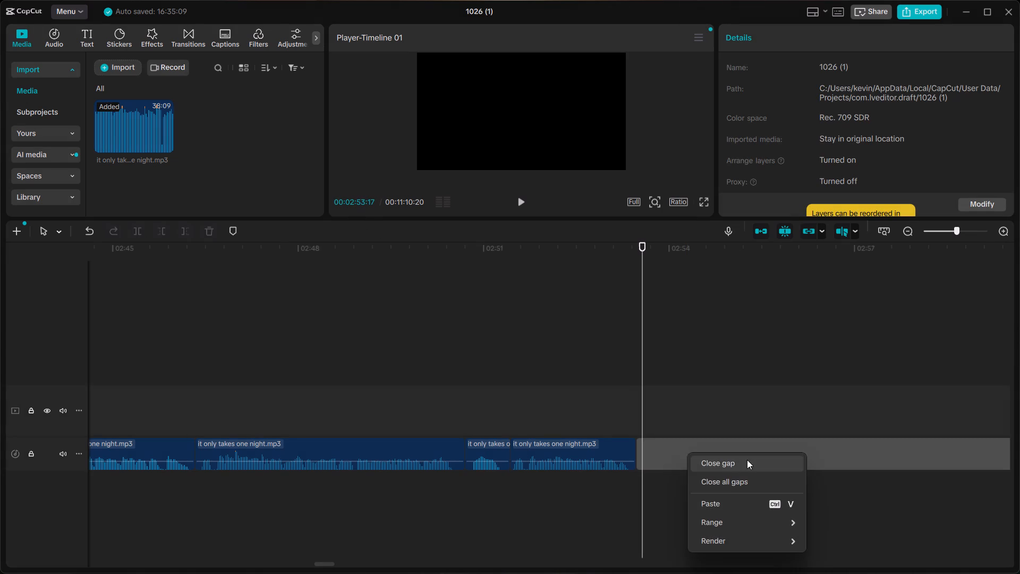
pyautogui.click(747, 460)
# Play the new join at about 02:53:14, starting from about 02:52 and again from about 02:51.
pyautogui.click(572, 400)
pyautogui.press('space')
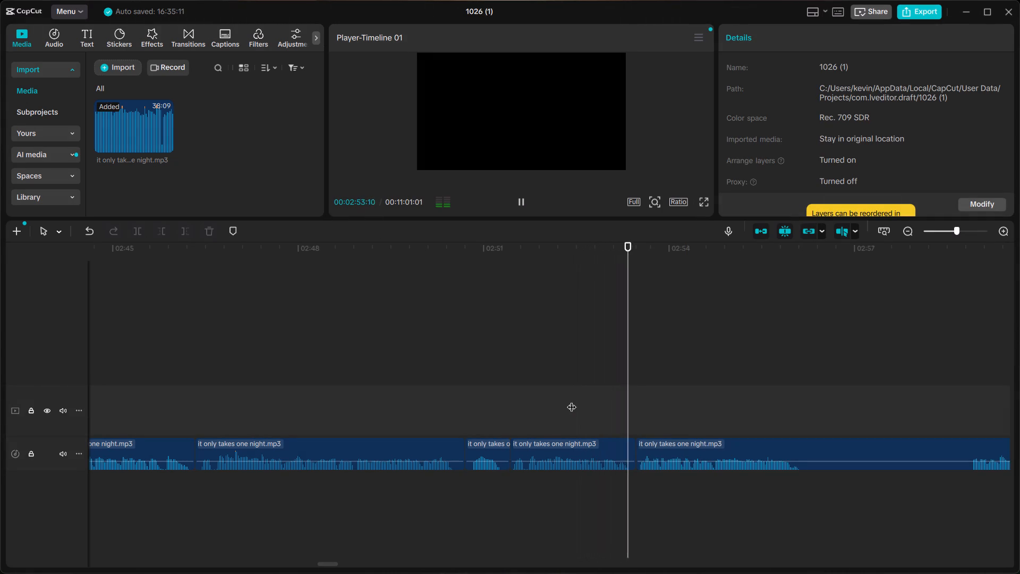
pyautogui.click(514, 403)
pyautogui.press('space')
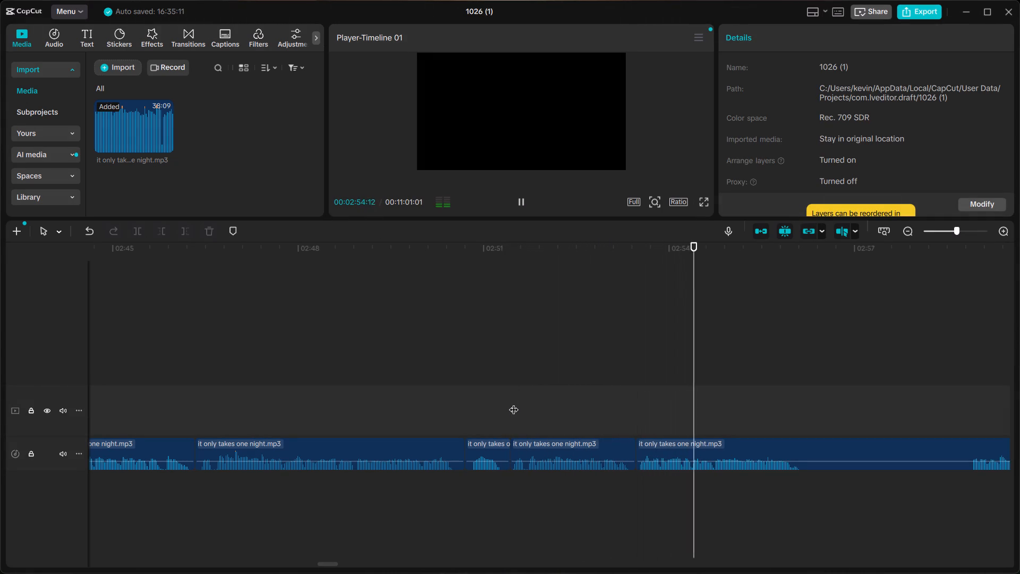
# Replay the join at about 02:53:14 and shift the clip after it about five frames later to leave a short pause.
pyautogui.click(469, 403)
pyautogui.press('space')
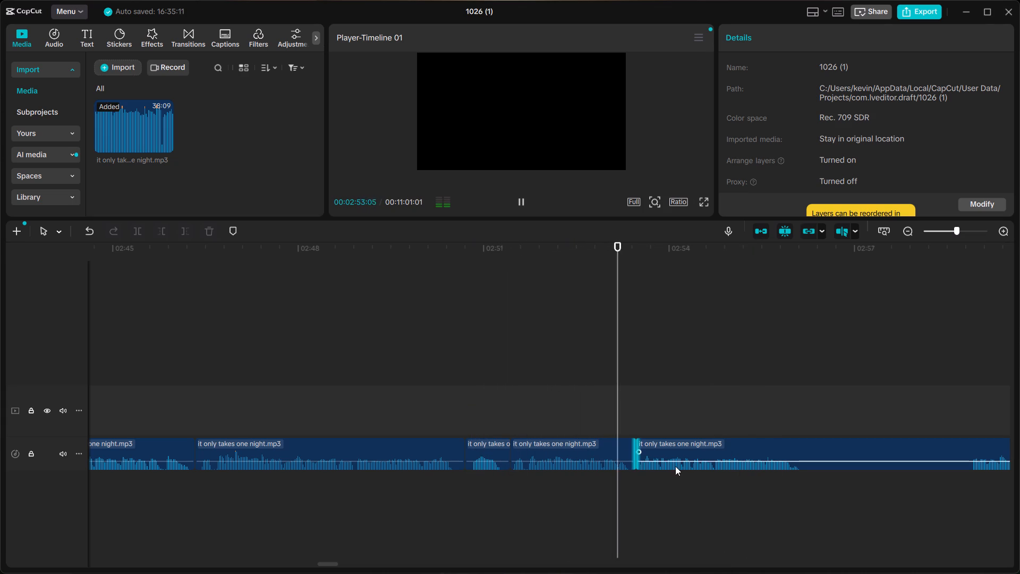
pyautogui.press('space')
pyautogui.click(662, 448)
pyautogui.moveTo(662, 448); pyautogui.dragTo(673, 449)
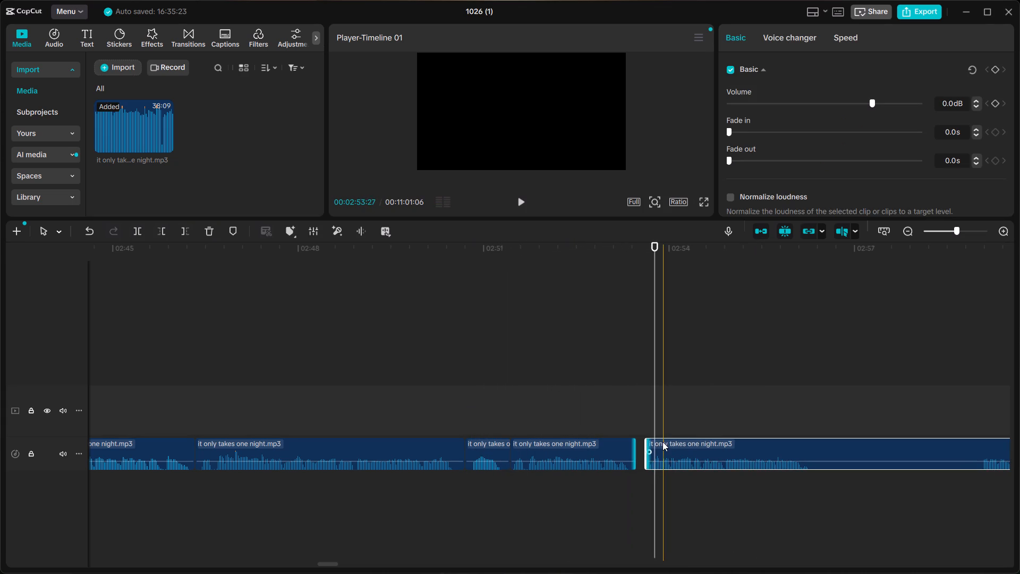
# Play through the adjusted join and split the clip after its first phrase, at about 02:56:11.
pyautogui.click(552, 411)
pyautogui.press('space')
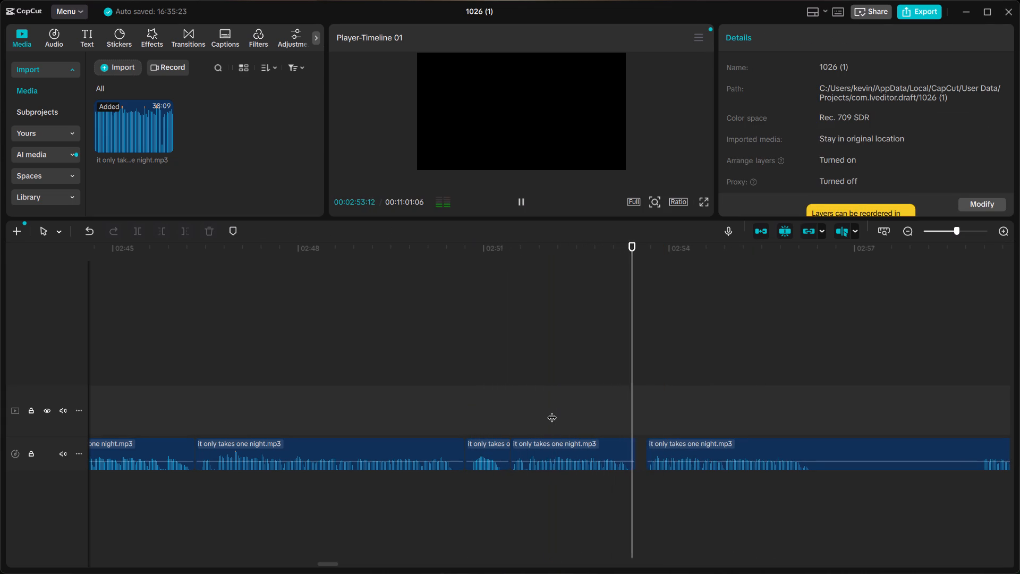
pyautogui.hscroll(-1, 552, 410)
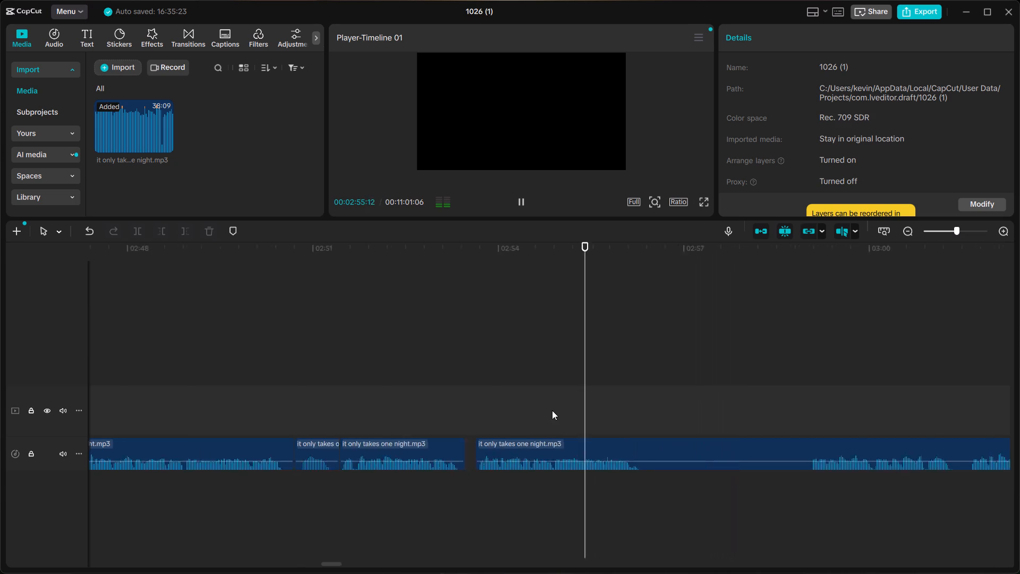
pyautogui.hscroll(-1, 552, 410)
pyautogui.press('space')
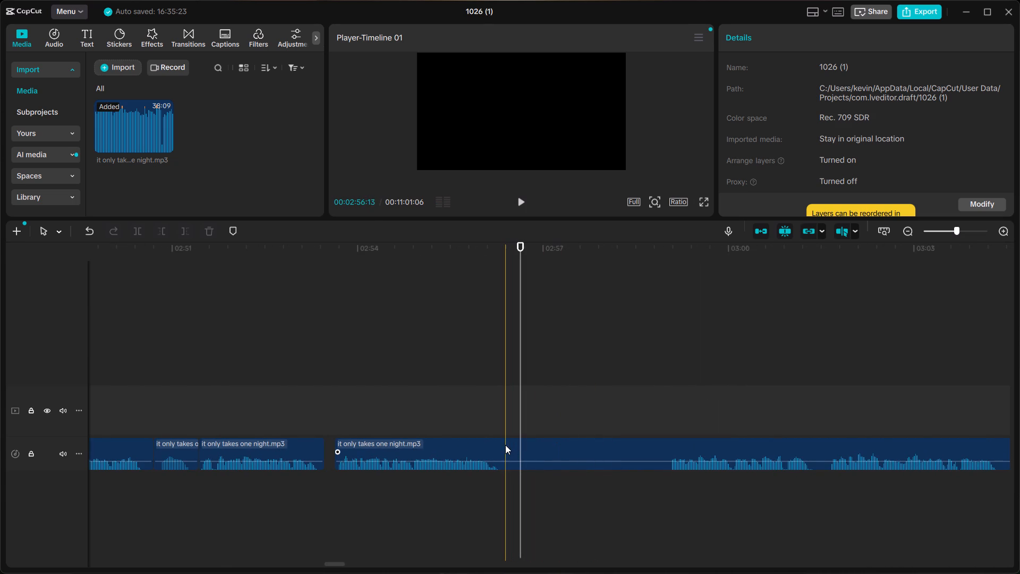
pyautogui.click(505, 445)
pyautogui.hotkey('ctrl', 'b')
# Listen to the takes between about 02:59 and 03:04.
pyautogui.click(660, 413)
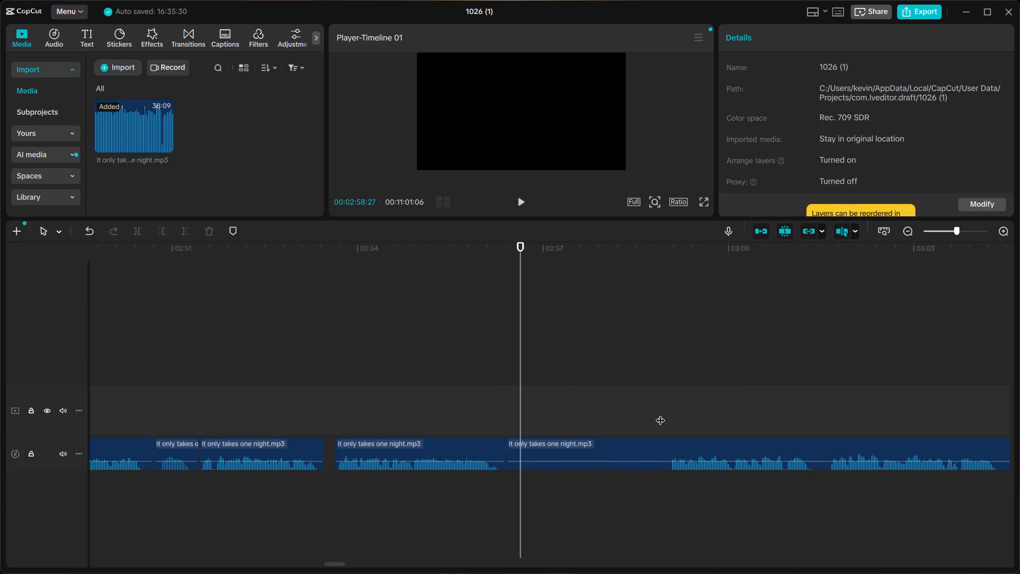
pyautogui.press('space')
pyautogui.hscroll(-1, 660, 413)
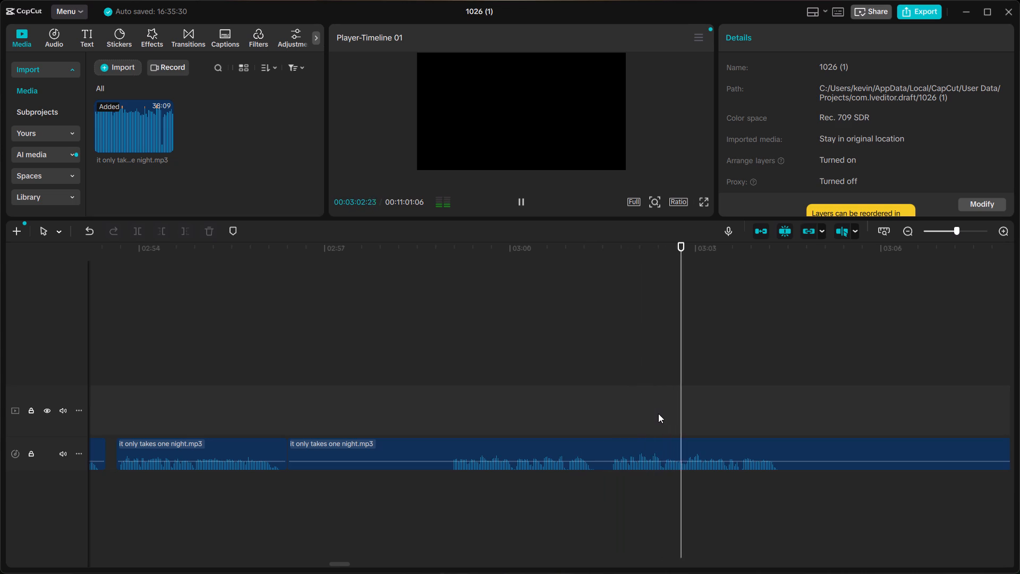
pyautogui.press('space')
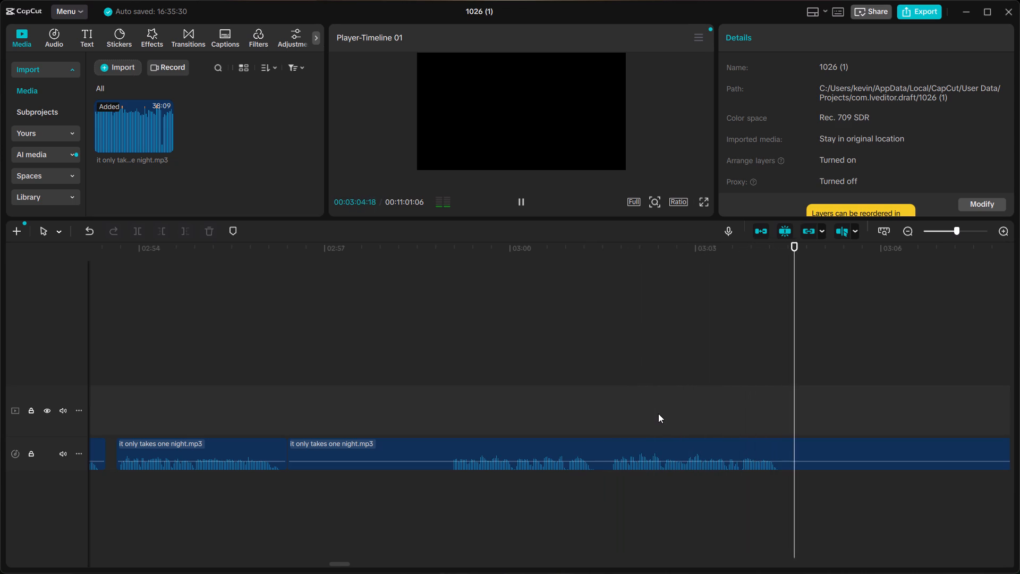
# Sample the later takes in the recording, around 03:34, 03:51, 04:10 and 04:19.
pyautogui.hscroll(-3, 658, 413)
pyautogui.keyDown('ctrl'); pyautogui.scroll(-8, 658, 413); pyautogui.keyUp('ctrl')
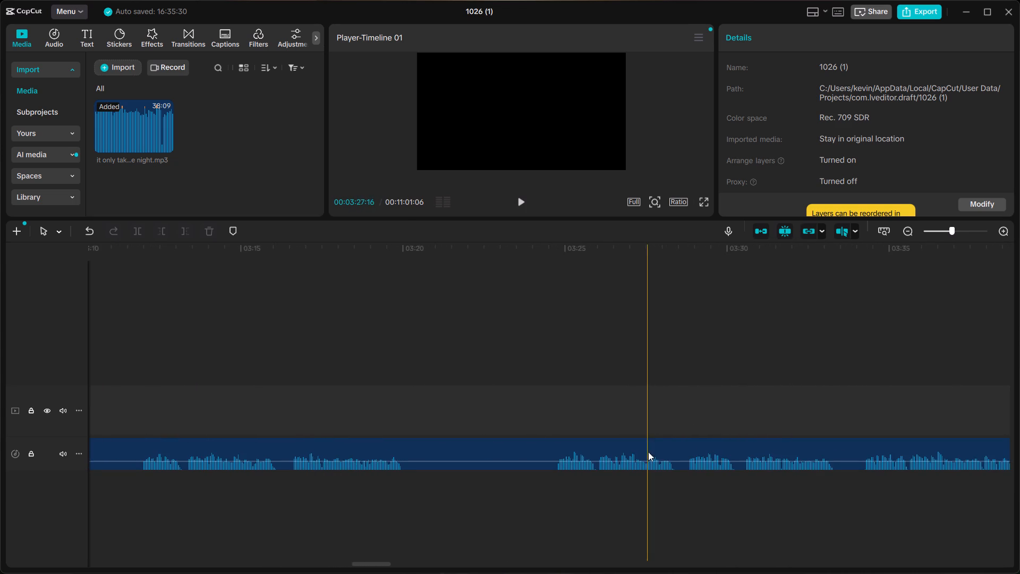
pyautogui.keyDown('ctrl'); pyautogui.scroll(-6, 779, 427); pyautogui.keyUp('ctrl')
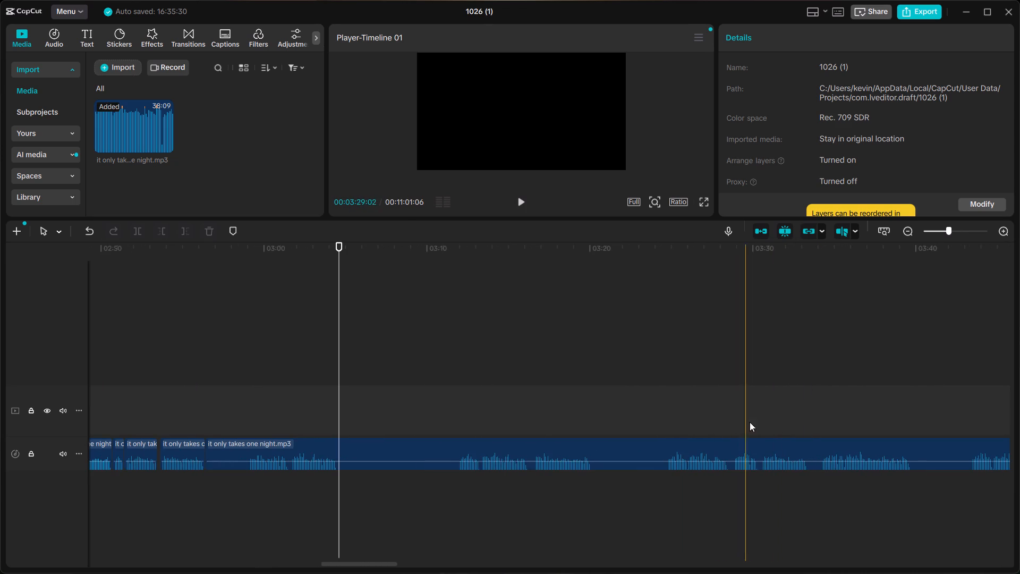
pyautogui.click(822, 404)
pyautogui.press('space')
pyautogui.hscroll(-1, 822, 403)
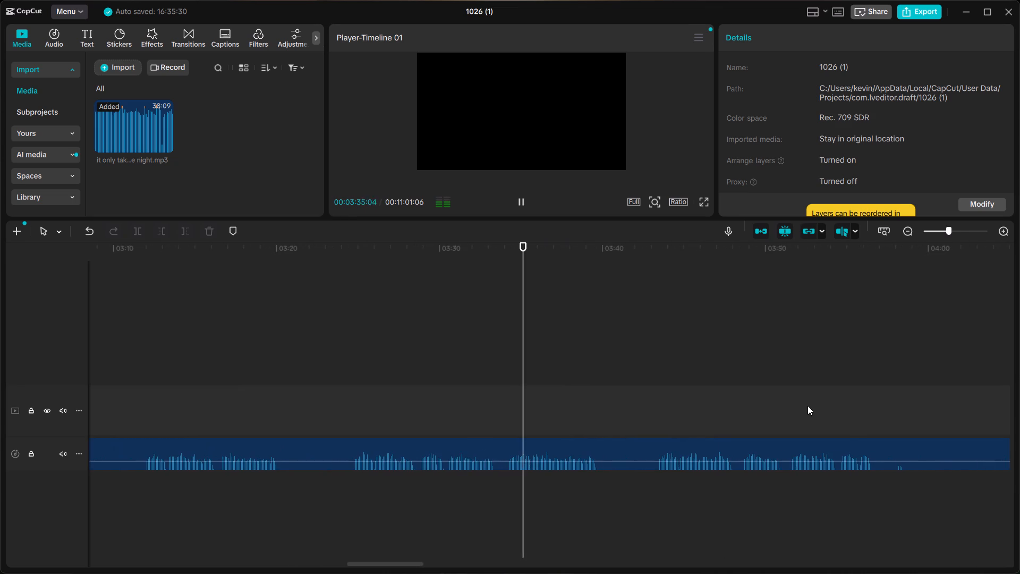
pyautogui.press('space')
pyautogui.click(787, 411)
pyautogui.press('space')
pyautogui.hscroll(-1, 787, 410)
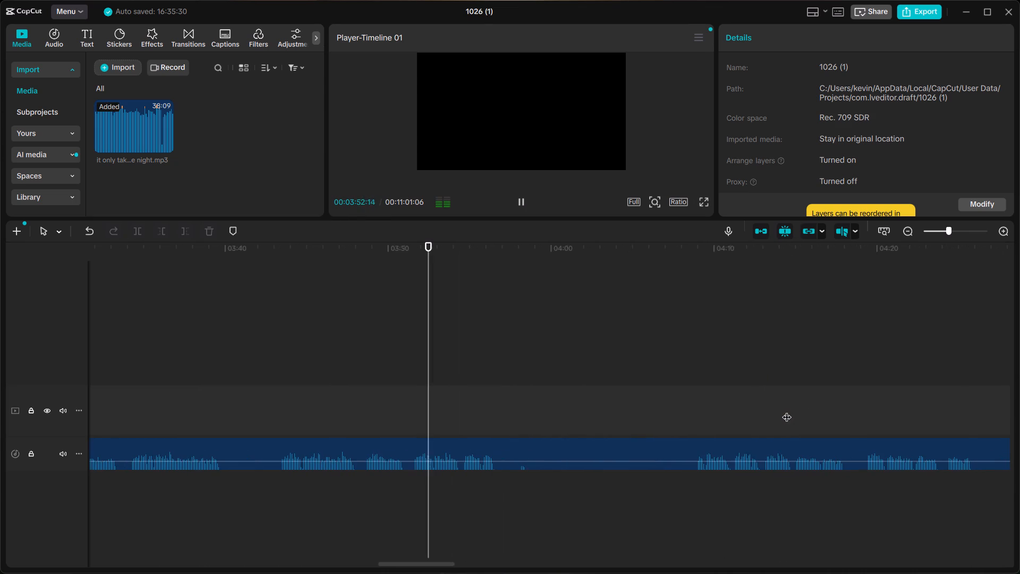
pyautogui.press('space')
pyautogui.click(733, 419)
pyautogui.press('space')
pyautogui.press('space')
pyautogui.click(859, 423)
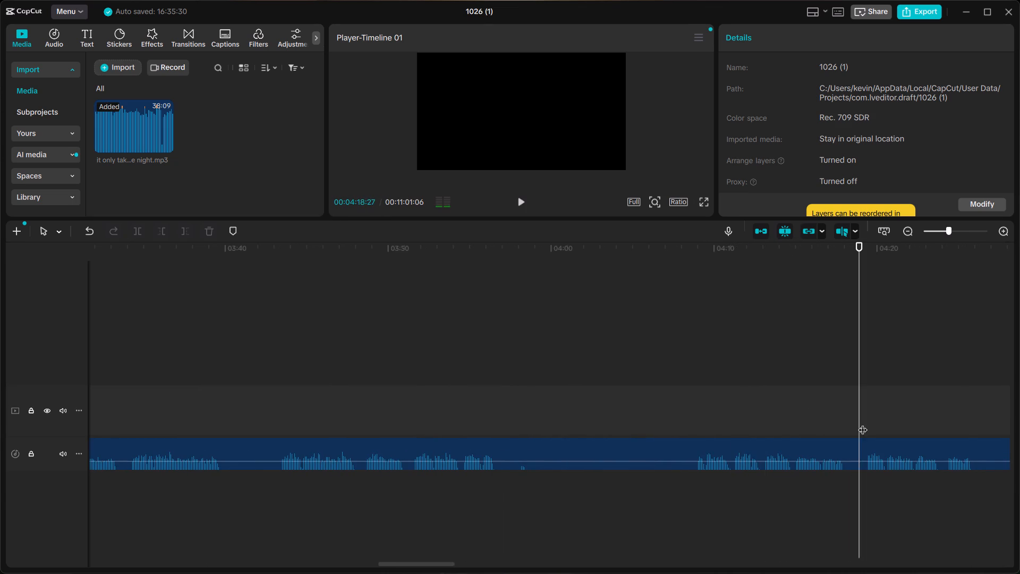
pyautogui.doubleClick(864, 423)
pyautogui.press('space')
pyautogui.hscroll(-1, 866, 423)
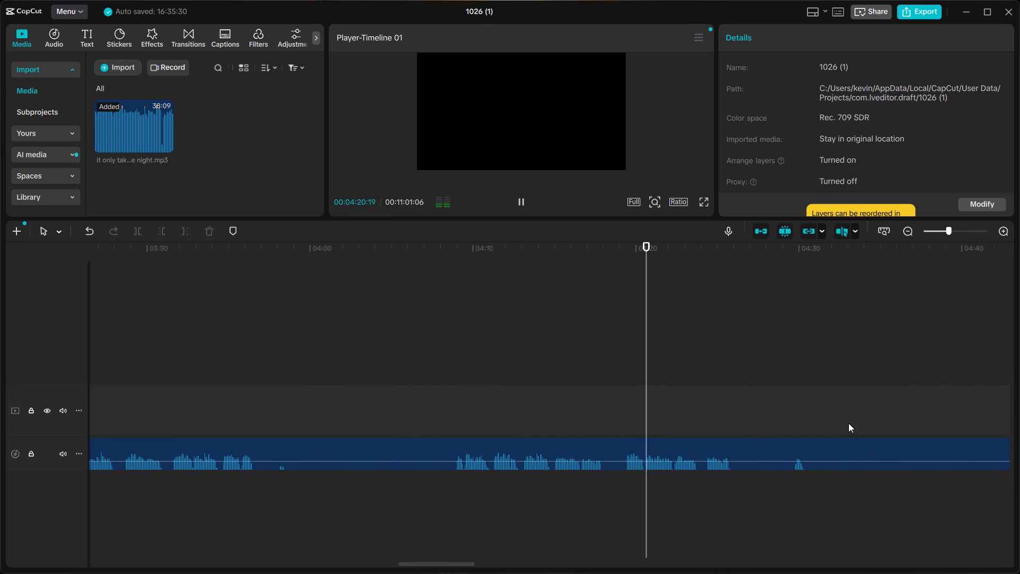
# Listen to the phrases between about 04:20 and 04:30, replaying from about 04:23 and 04:20.
pyautogui.click(793, 427)
pyautogui.press('space')
pyautogui.press('space')
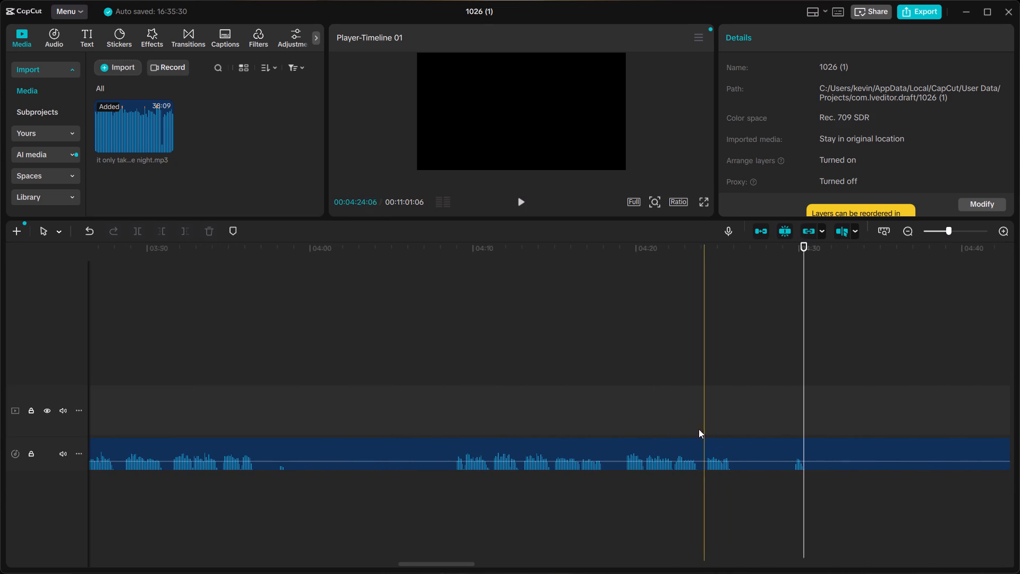
pyautogui.click(675, 423)
pyautogui.press('space')
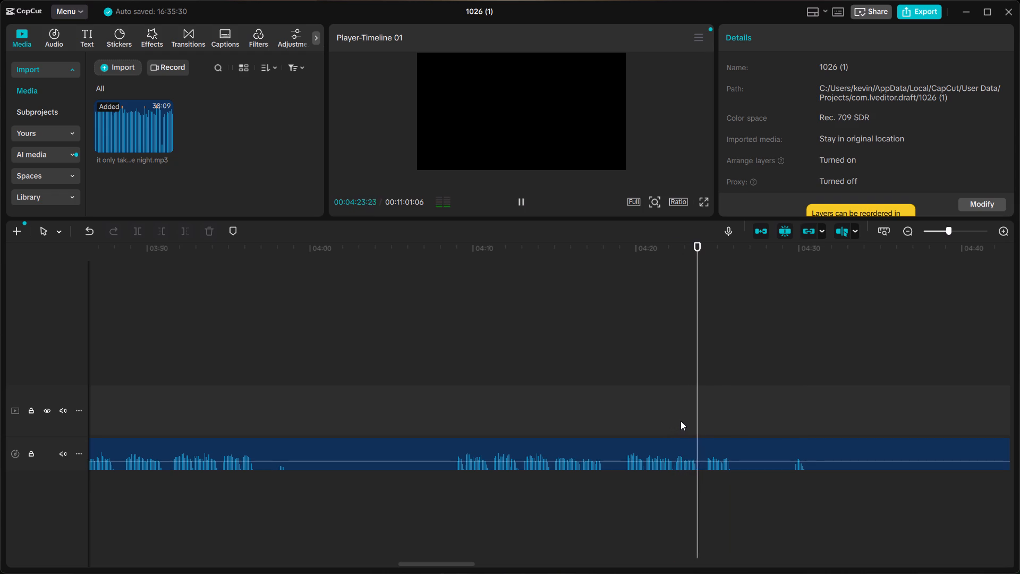
pyautogui.press('space')
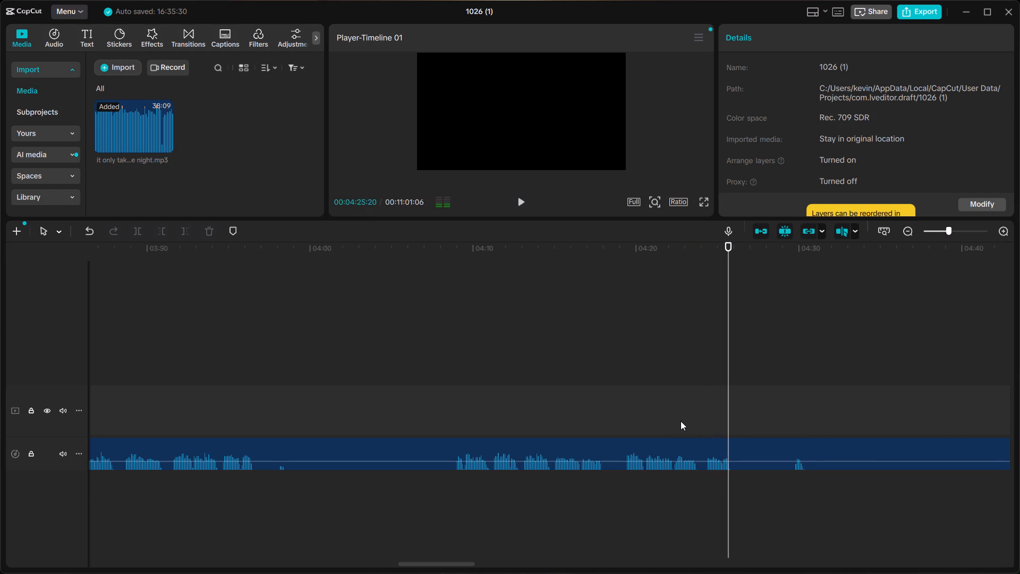
pyautogui.keyDown('ctrl'); pyautogui.scroll(12, 681, 421); pyautogui.keyUp('ctrl')
pyautogui.click(450, 424)
pyautogui.press('space')
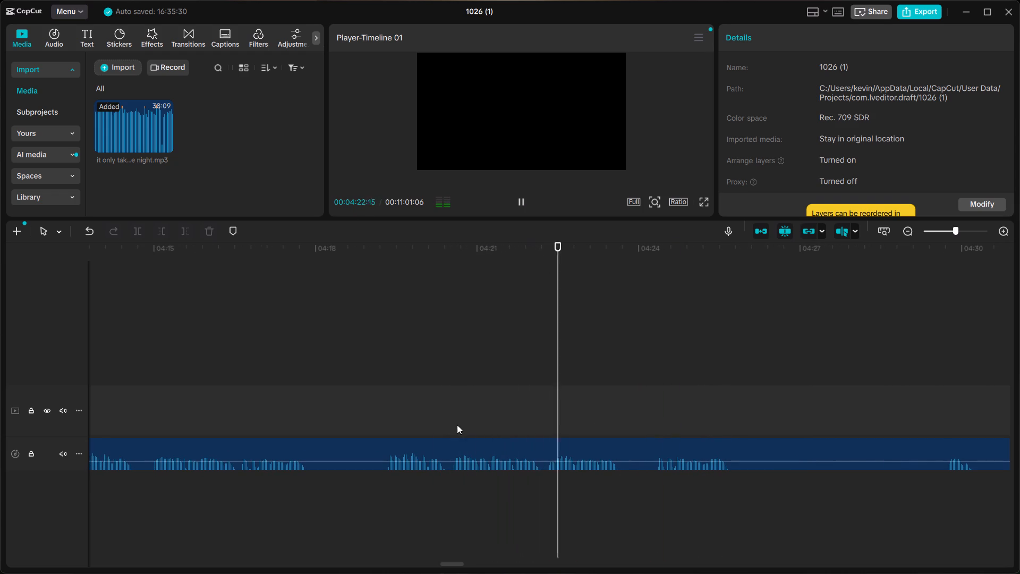
pyautogui.press('space')
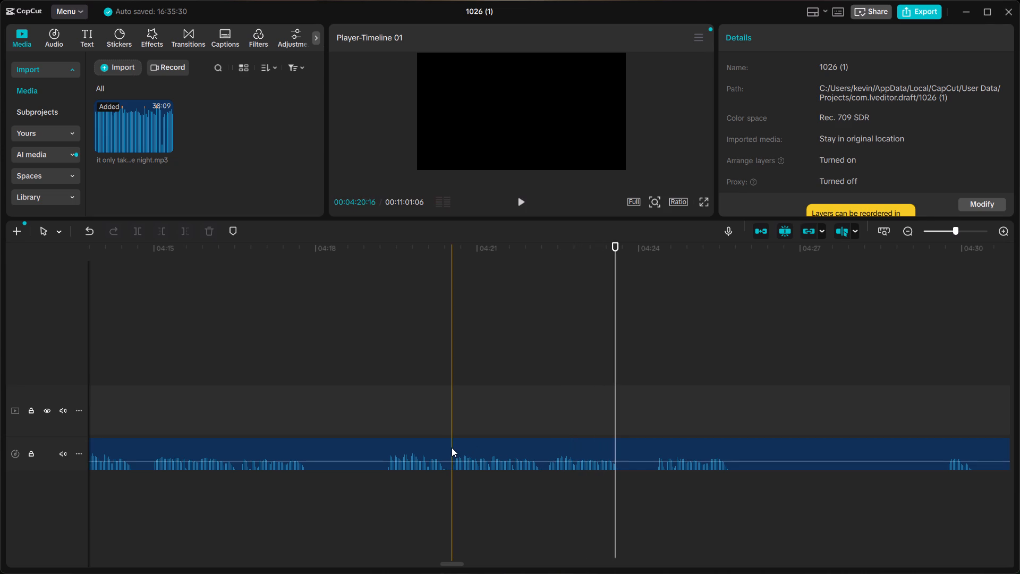
# Split the clip at about 04:20:14, just before the phrase that starts there.
pyautogui.click(452, 448)
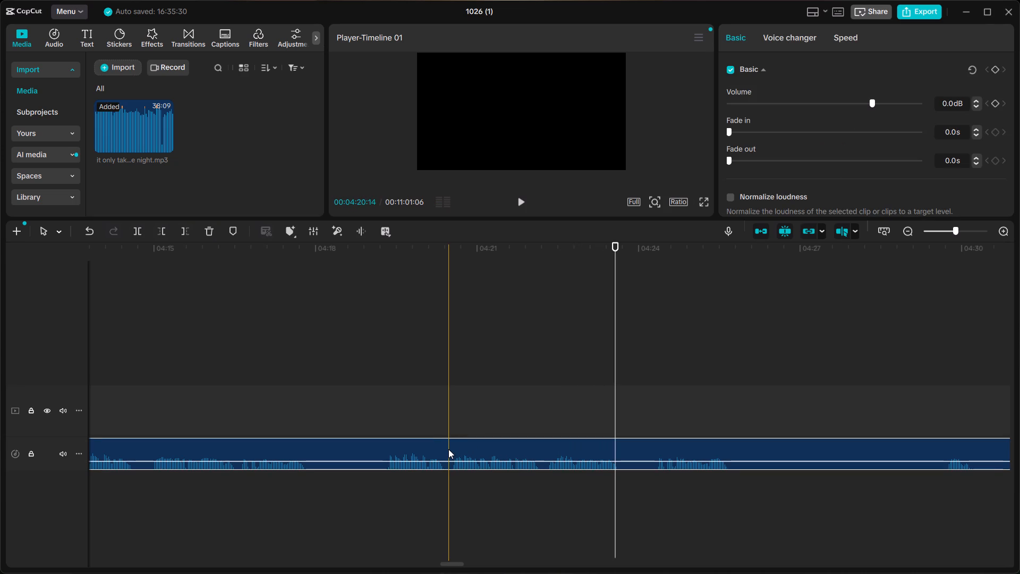
pyautogui.hotkey('ctrl', 'n')
pyautogui.click(556, 336)
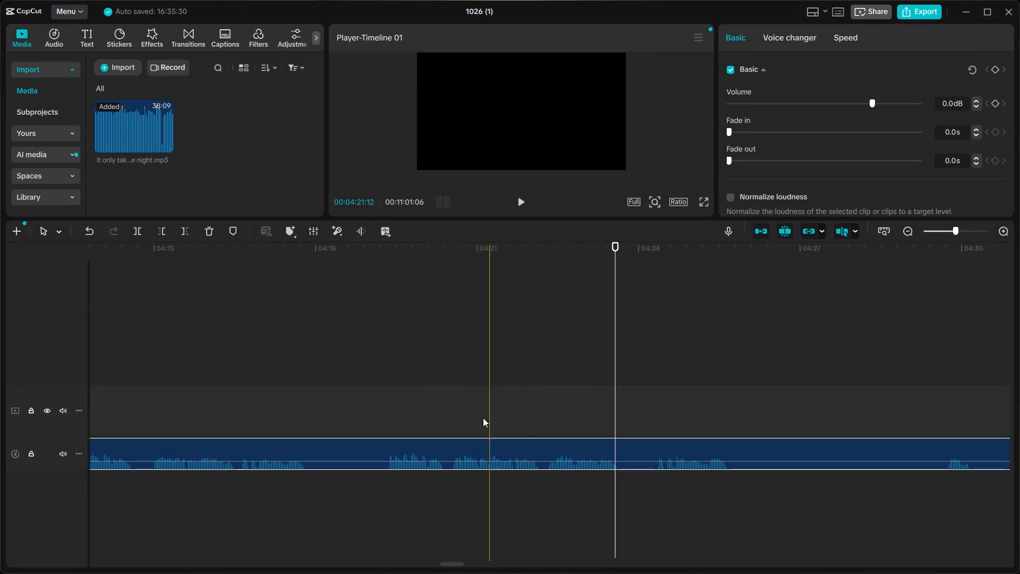
pyautogui.keyDown('ctrl'); pyautogui.click(450, 441); pyautogui.keyUp('ctrl')
pyautogui.hotkey('ctrl', 'b')
# Check and delete the piece with the unwanted takes between about 02:56:11 and 04:20:14.
pyautogui.click(438, 442)
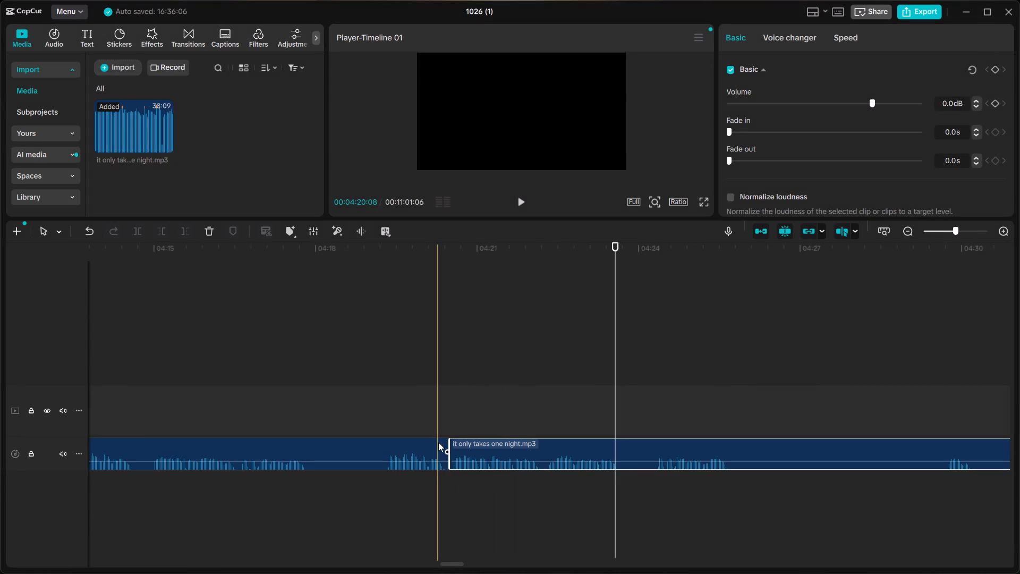
pyautogui.keyDown('ctrl'); pyautogui.scroll(-17, 438, 442); pyautogui.keyUp('ctrl')
pyautogui.hscroll(1, 438, 442)
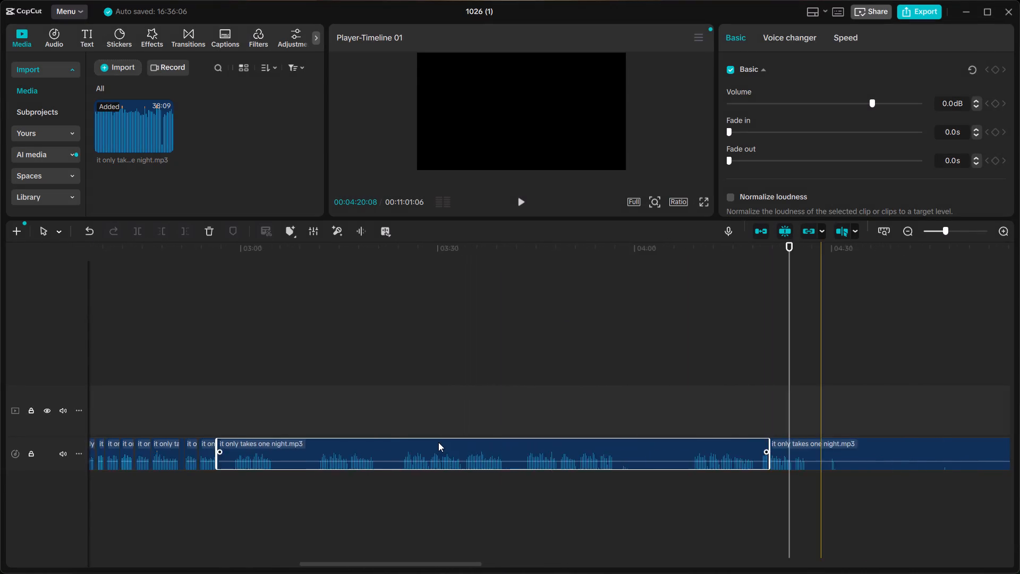
pyautogui.hscroll(1, 438, 442)
pyautogui.keyDown('ctrl'); pyautogui.scroll(-1, 438, 442); pyautogui.keyUp('ctrl')
pyautogui.click(387, 421)
pyautogui.press('space')
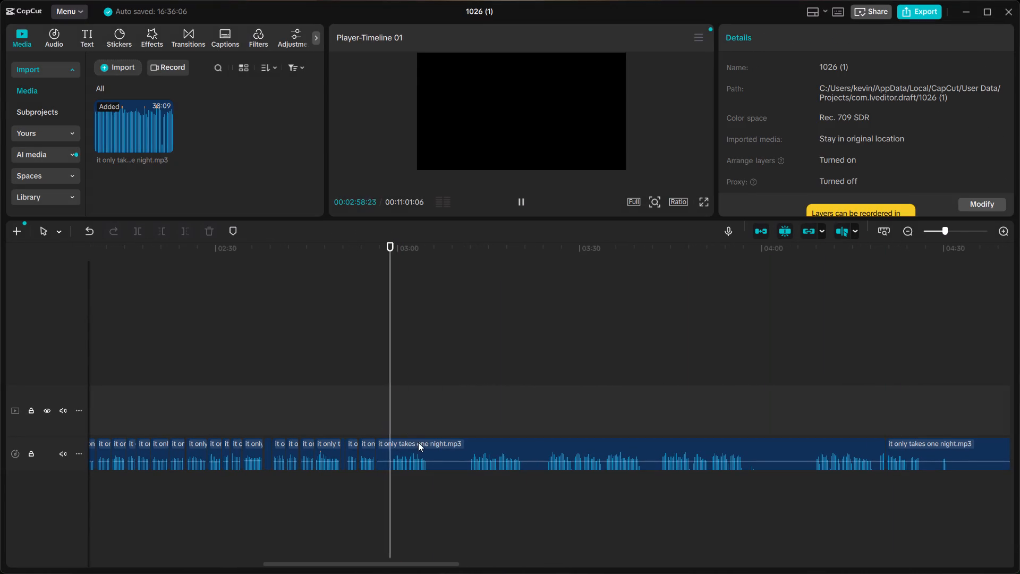
pyautogui.press('space')
pyautogui.click(435, 450)
pyautogui.press('BackSpace')
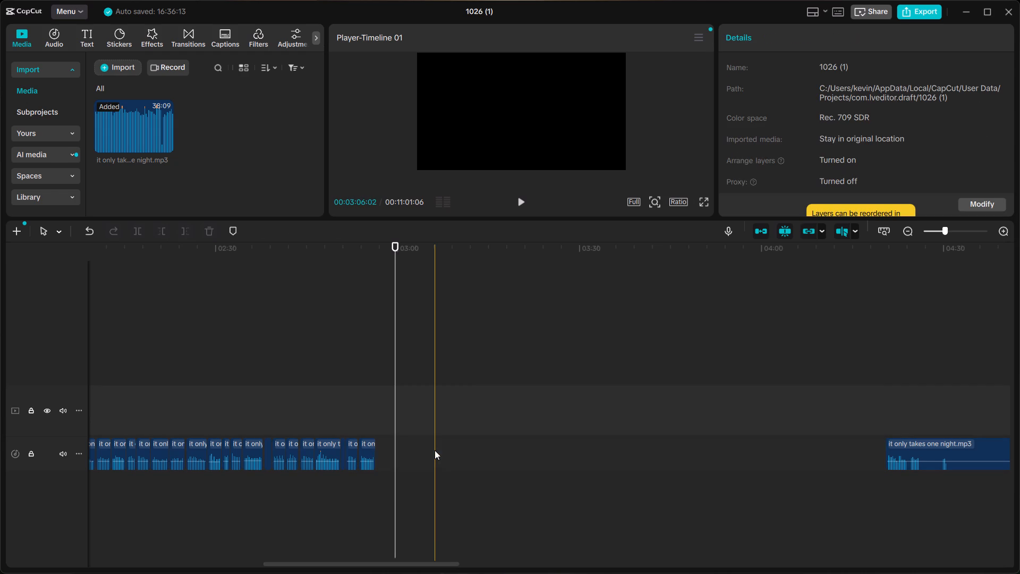
# Move the remaining clip back towards the clip ending at about 02:56:11, leaving a pause of about nine frames.
pyautogui.click(912, 446)
pyautogui.moveTo(912, 446); pyautogui.dragTo(531, 463)
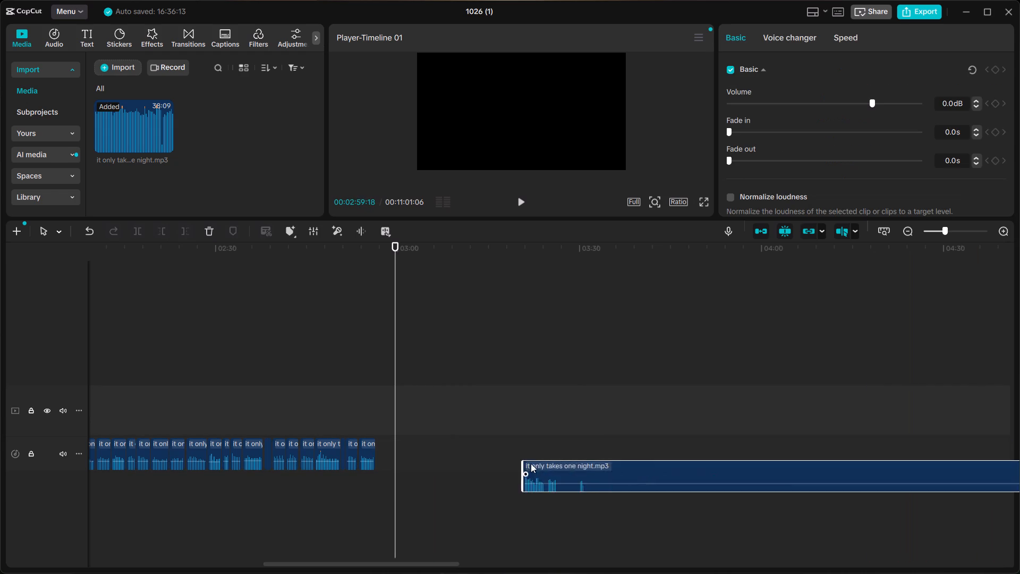
pyautogui.moveTo(531, 463); pyautogui.dragTo(404, 449)
pyautogui.keyDown('ctrl'); pyautogui.scroll(8, 404, 449); pyautogui.keyUp('ctrl')
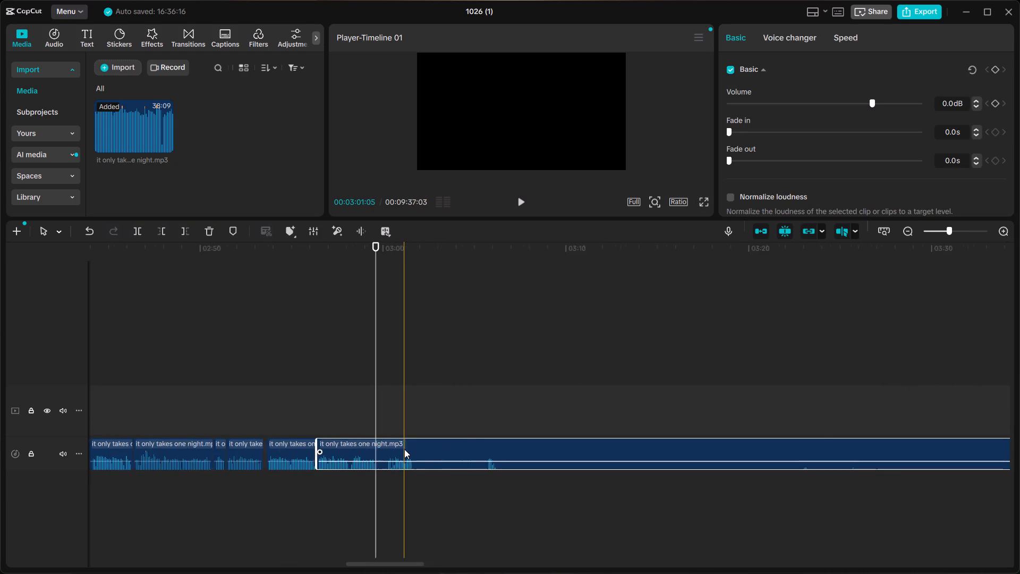
pyautogui.keyDown('ctrl'); pyautogui.scroll(4, 1002, 428); pyautogui.keyUp('ctrl')
pyautogui.hscroll(3, 767, 421)
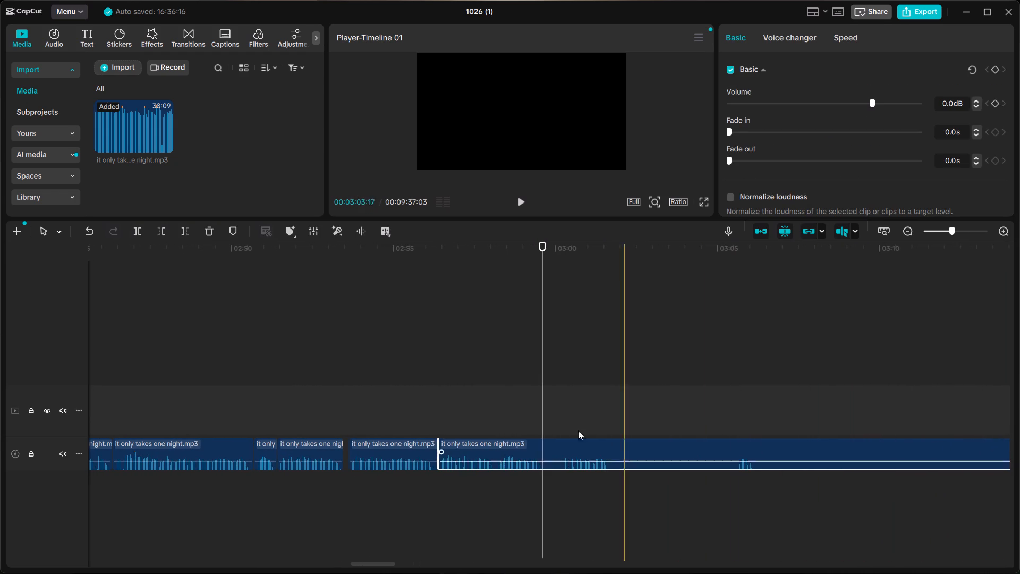
pyautogui.moveTo(461, 447); pyautogui.dragTo(471, 451)
# Play the sequence around the joins at about 02:53:19 and 02:56:20, starting from about 02:53, 02:52 and 02:51.
pyautogui.click(339, 388)
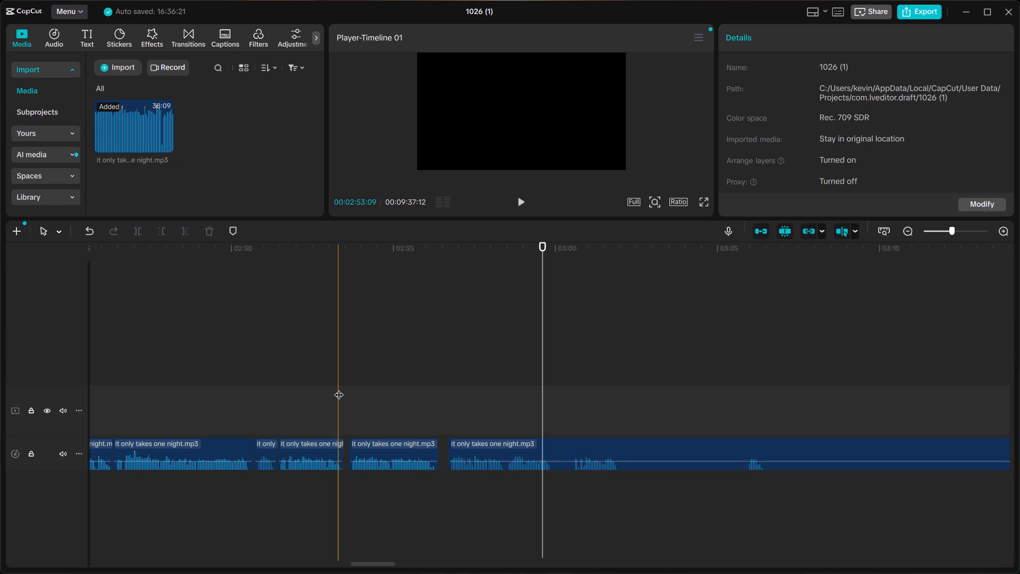
pyautogui.press('space')
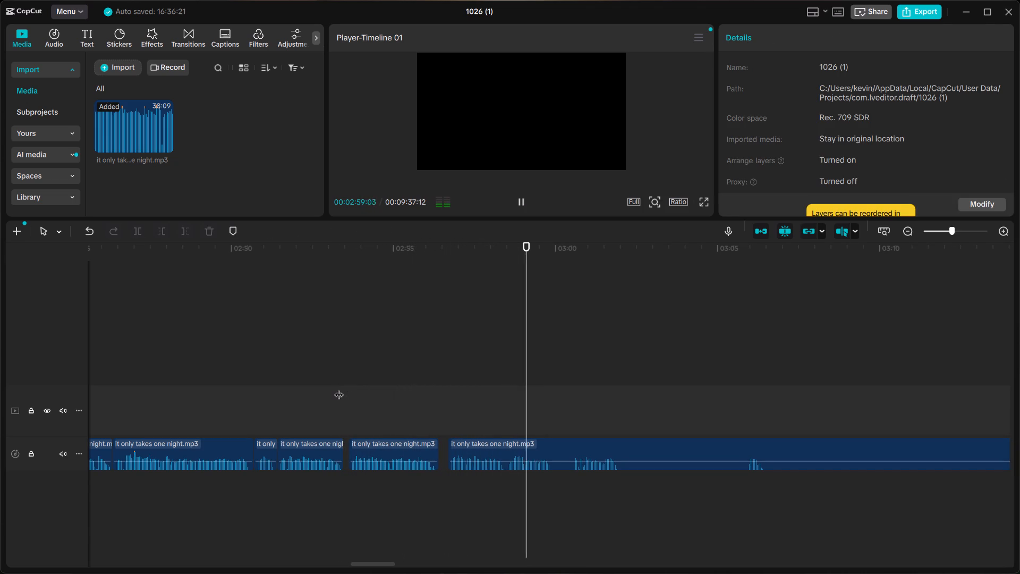
pyautogui.click(312, 396)
pyautogui.press('space')
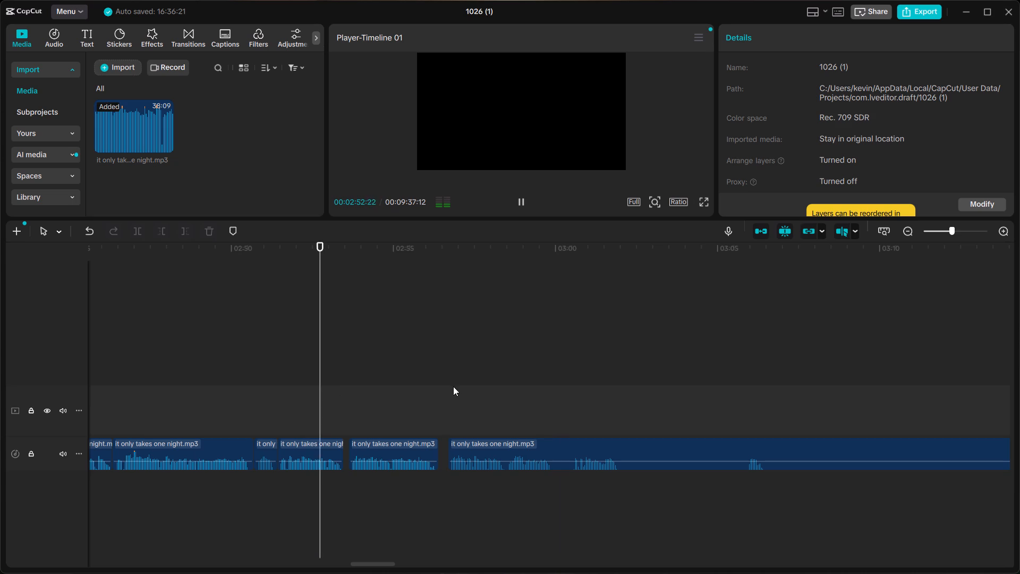
pyautogui.click(278, 352)
pyautogui.press('space')
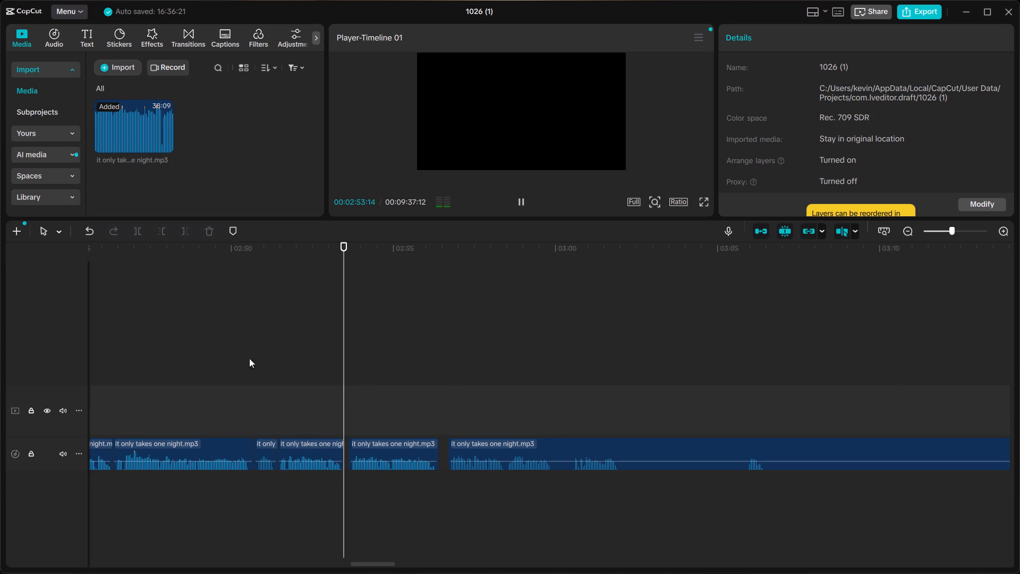
pyautogui.press('space')
# Delete the clip between about 02:53:19 and 02:56:11 and move the following clip back to start at about 02:53:19.
pyautogui.click(379, 446)
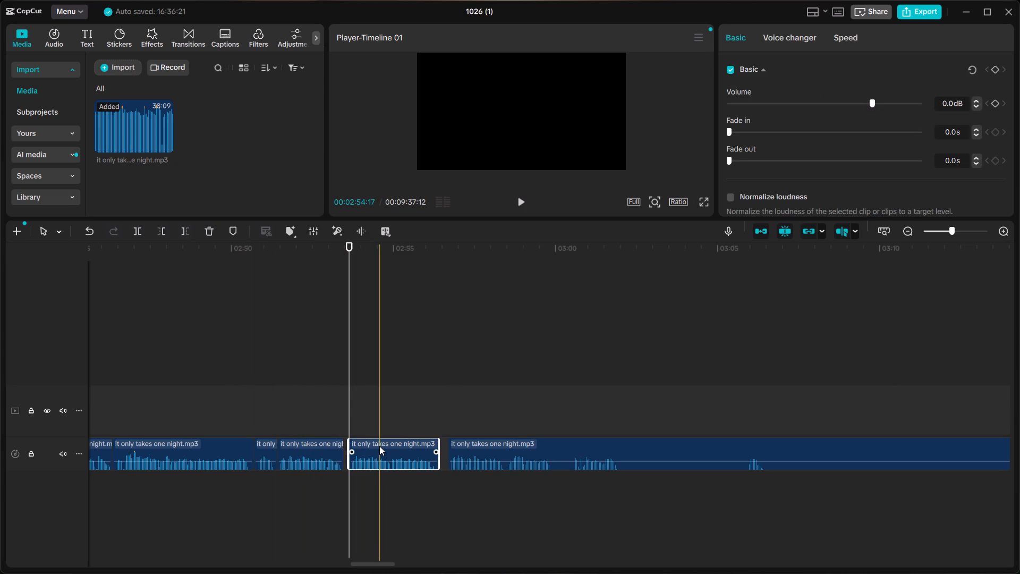
pyautogui.press('BackSpace')
pyautogui.click(467, 448)
pyautogui.moveTo(468, 448); pyautogui.dragTo(376, 446)
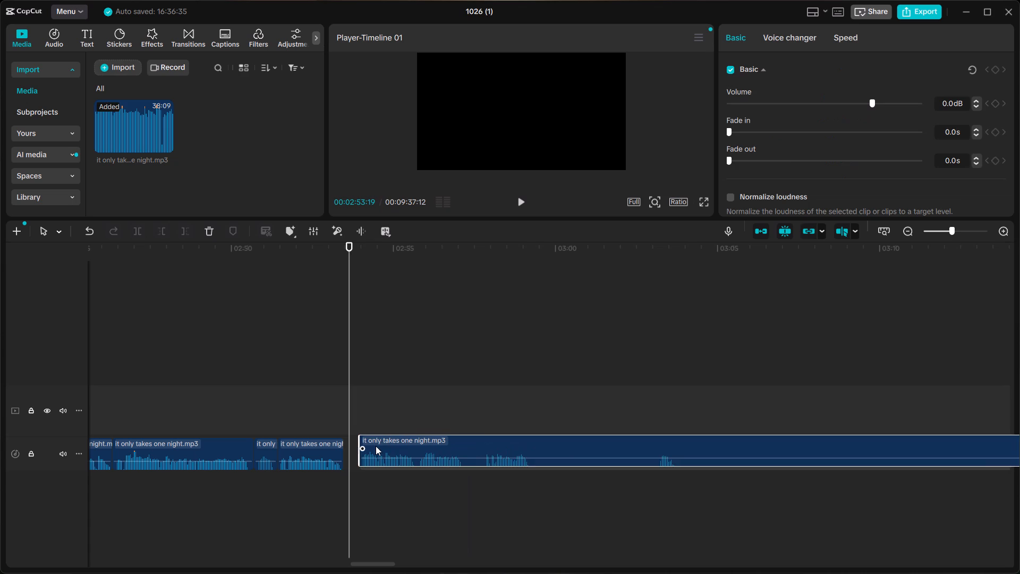
pyautogui.moveTo(376, 446); pyautogui.dragTo(365, 449)
# Play the join at about 02:53:19 and give the clip starting there a 0.5 s fade-in.
pyautogui.click(250, 412)
pyautogui.press('space')
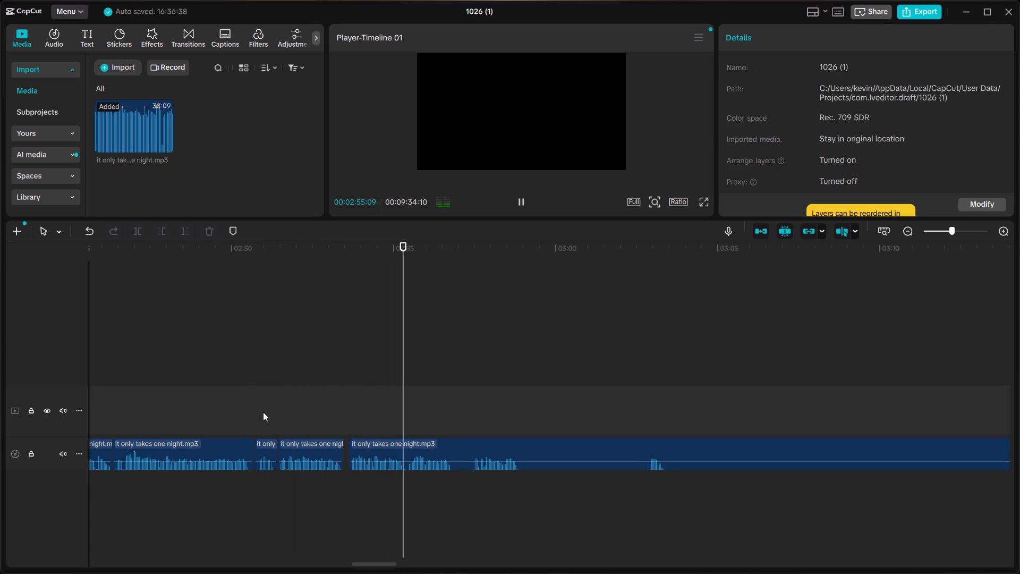
pyautogui.click(402, 451)
pyautogui.press('space')
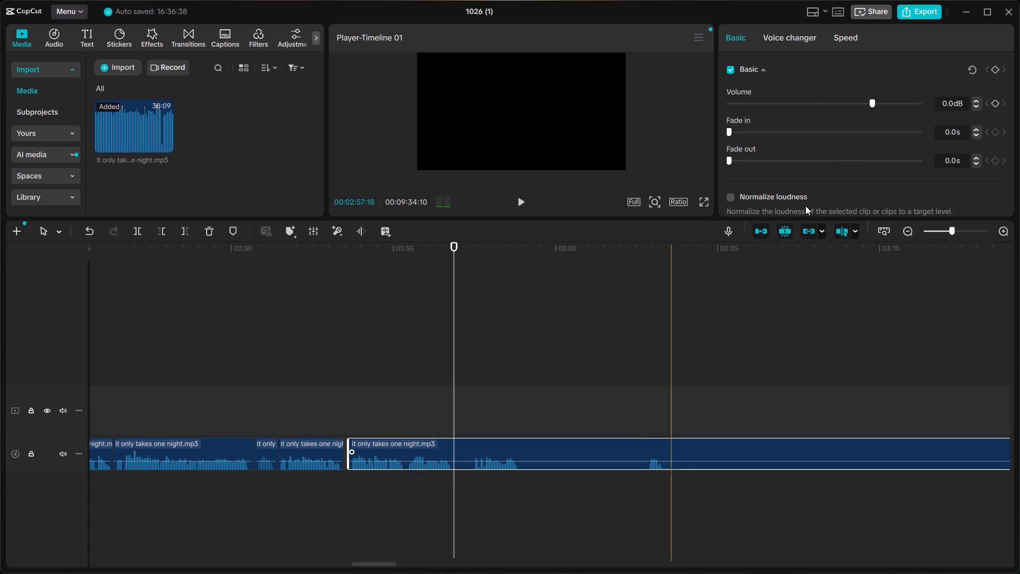
pyautogui.tripleClick(976, 125)
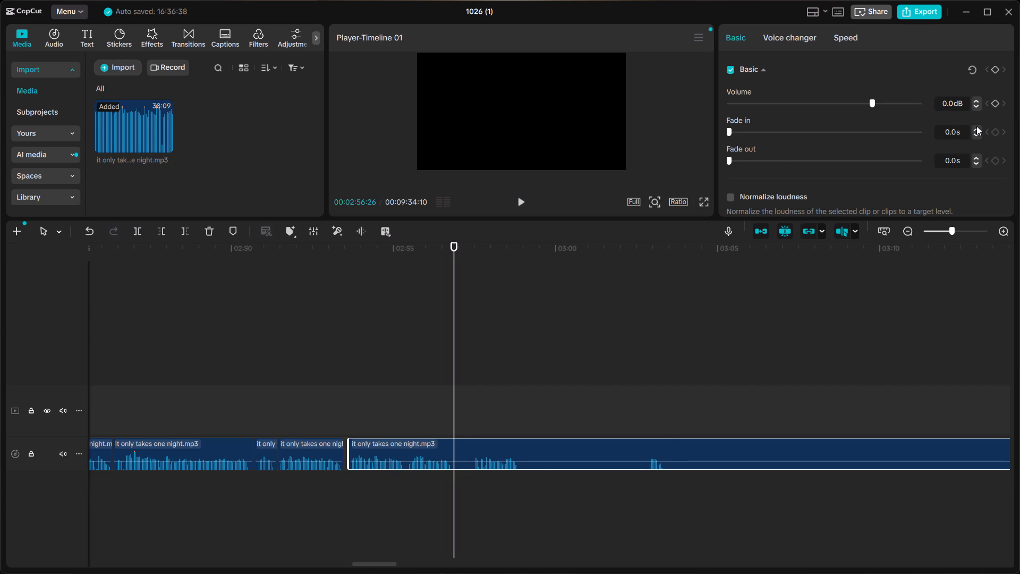
pyautogui.tripleClick(976, 126)
pyautogui.press('space')
pyautogui.press('space')
pyautogui.press('space')
pyautogui.doubleClick(976, 125)
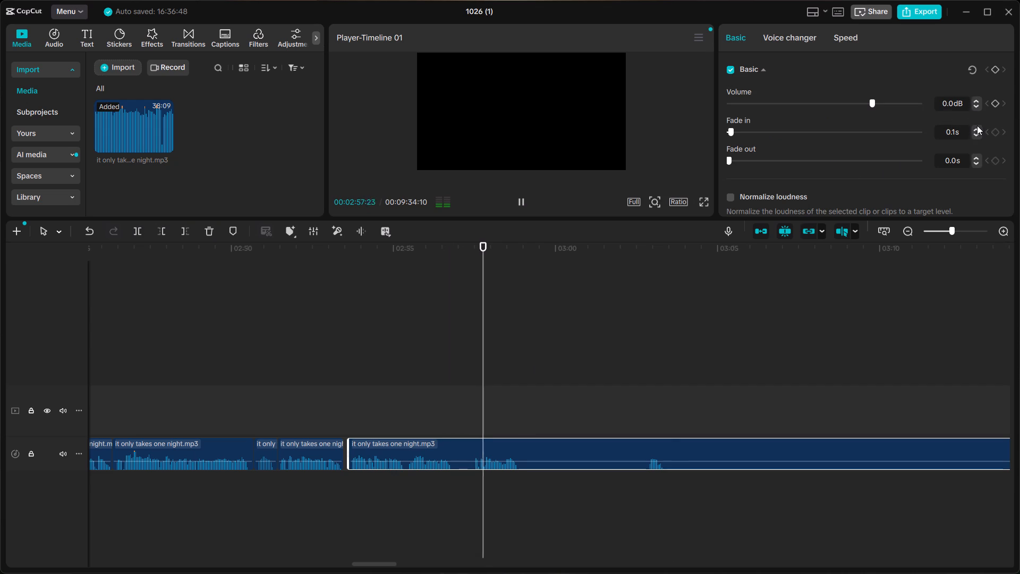
pyautogui.press('space')
pyautogui.tripleClick(975, 129)
pyautogui.click(975, 129)
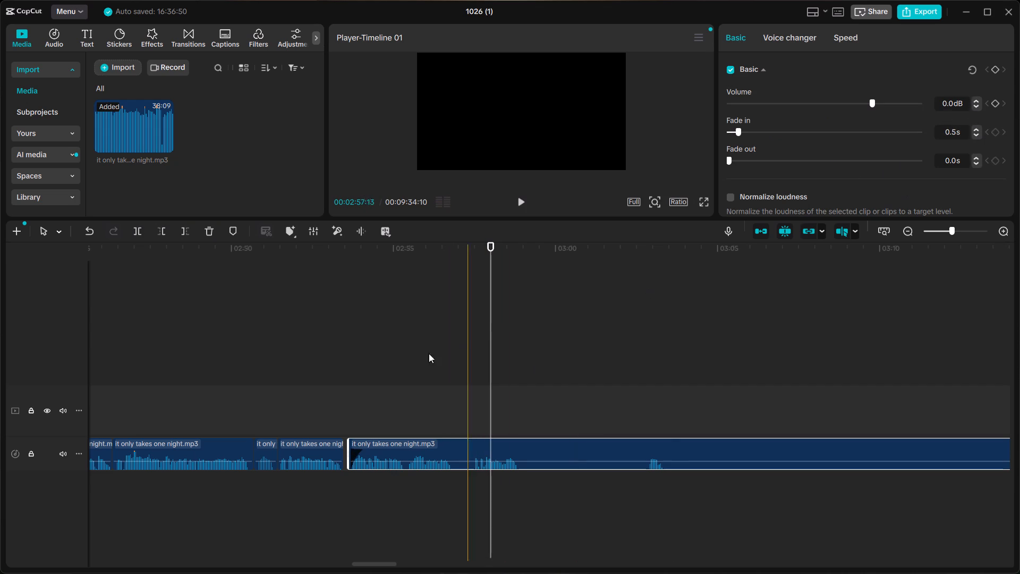
# Replay the faded join, and cut out and delete the silence between about 02:56:23 and 02:57:14.
pyautogui.click(254, 334)
pyautogui.press('space')
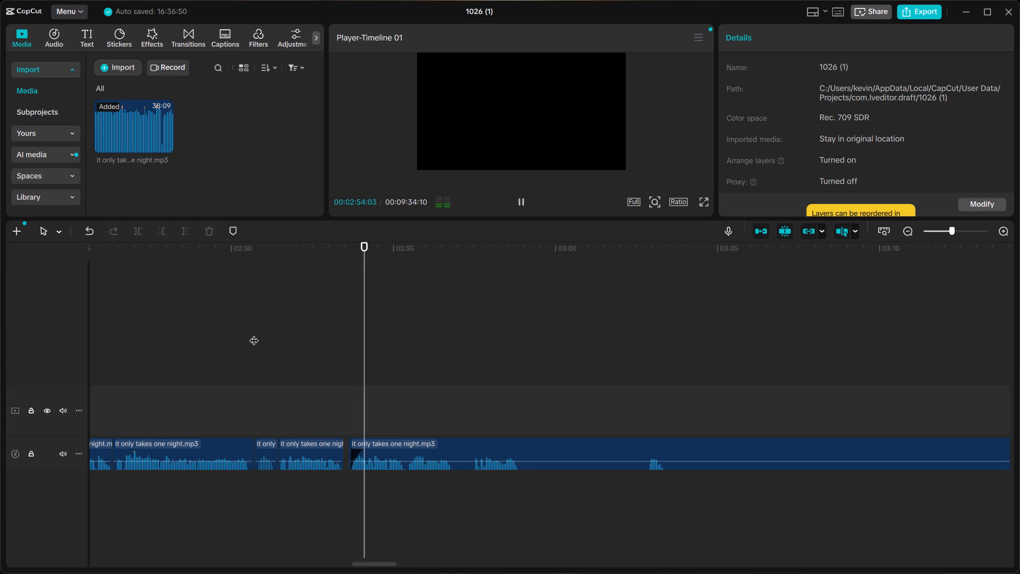
pyautogui.press('space')
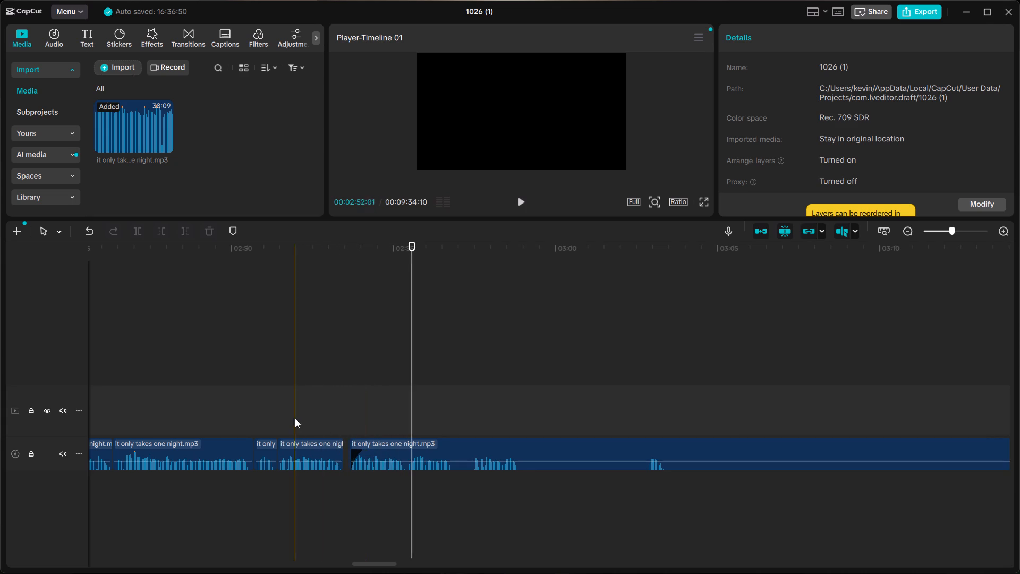
pyautogui.click(295, 418)
pyautogui.press('space')
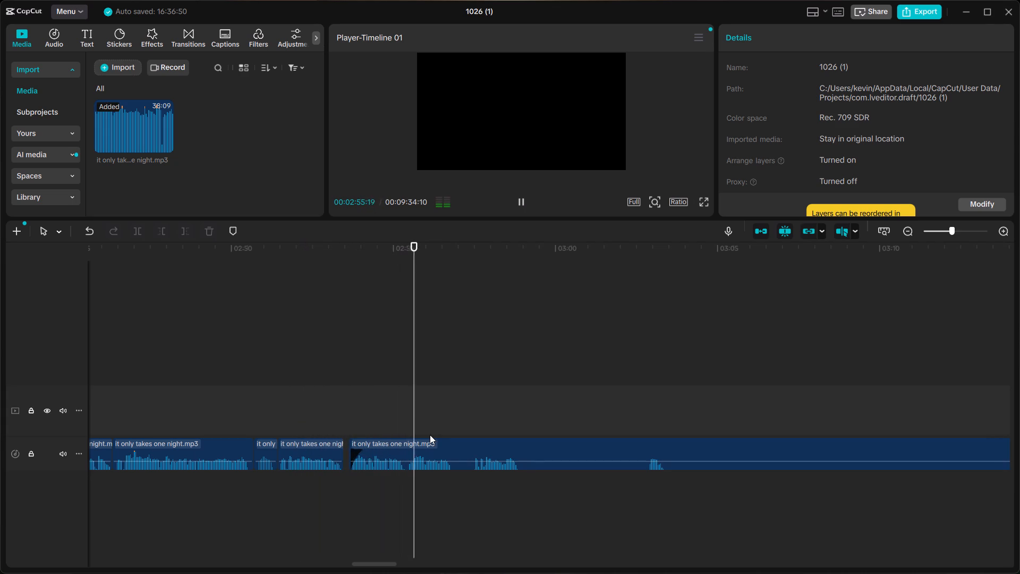
pyautogui.press('space')
pyautogui.keyDown('ctrl'); pyautogui.scroll(3, 525, 441); pyautogui.keyUp('ctrl')
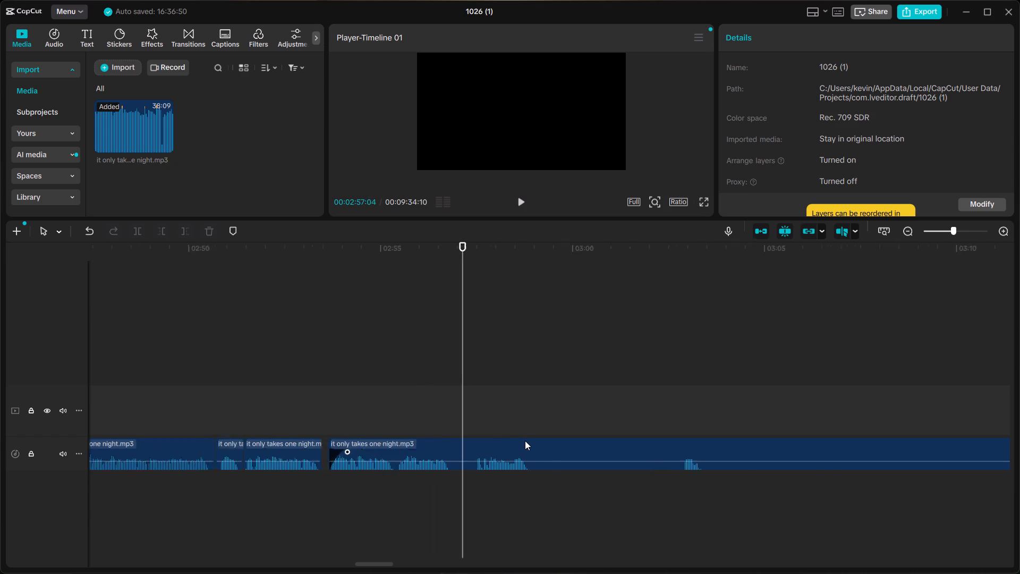
pyautogui.keyDown('ctrl'); pyautogui.scroll(6, 525, 441); pyautogui.keyUp('ctrl')
pyautogui.keyDown('ctrl'); pyautogui.scroll(9, 423, 442); pyautogui.keyUp('ctrl')
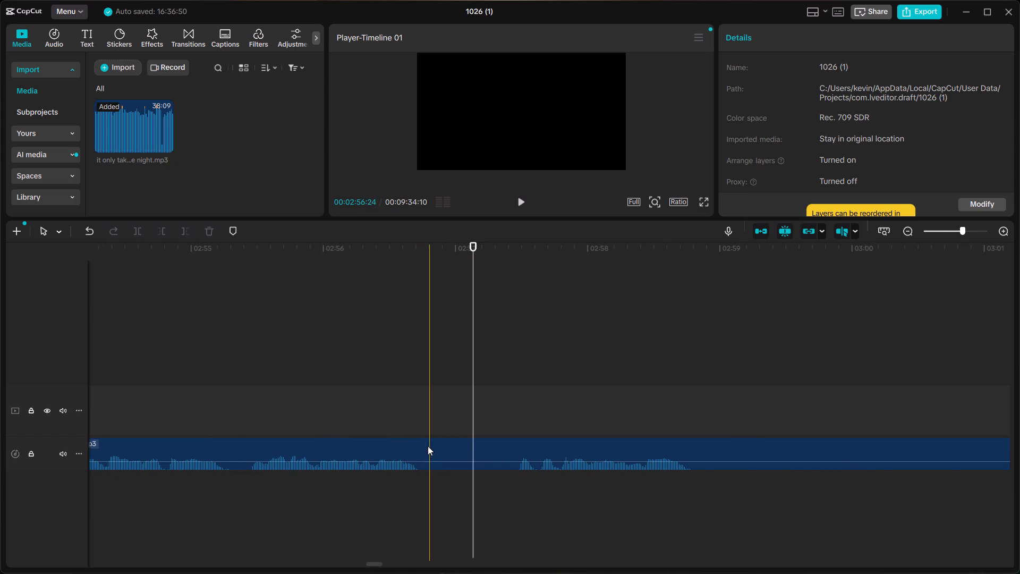
pyautogui.click(422, 449)
pyautogui.hotkey('ctrl', 'b')
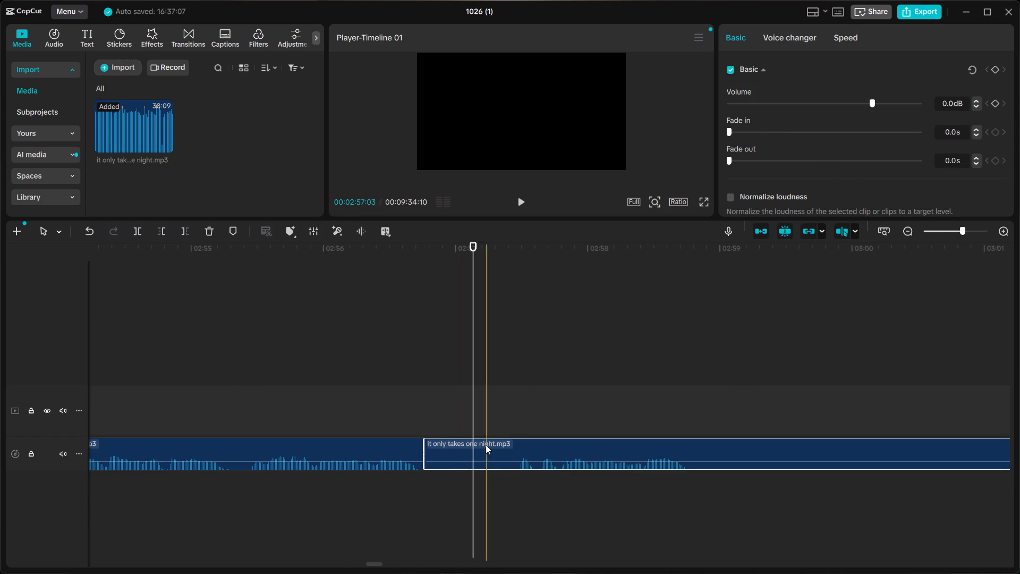
pyautogui.hotkey('ctrl', 'b')
pyautogui.click(498, 448)
pyautogui.press('BackSpace')
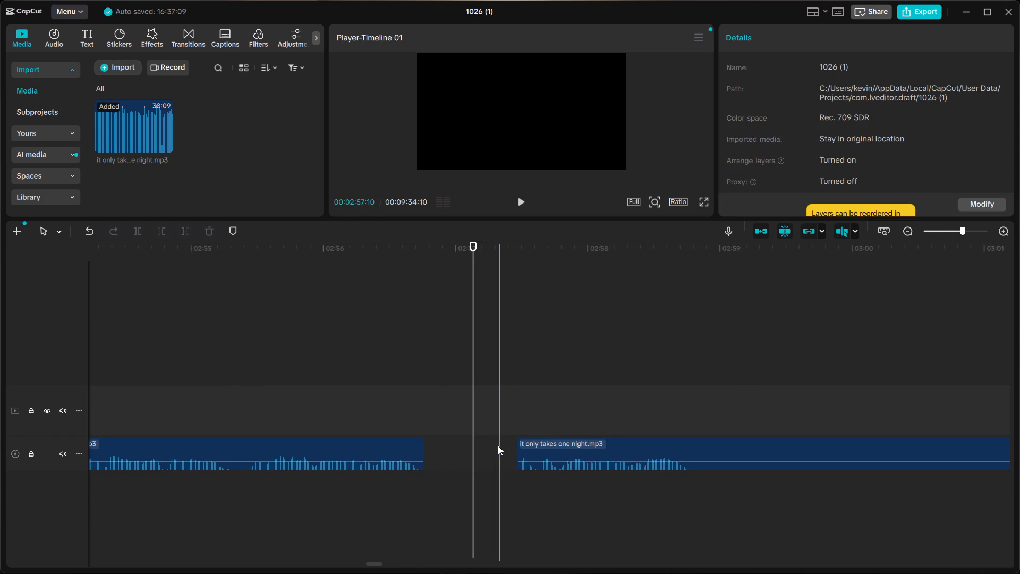
# Move the following clip back towards the clip ending at about 02:56:23, leaving a pause of about three frames, and check the join by playback.
pyautogui.click(531, 449)
pyautogui.moveTo(541, 448); pyautogui.dragTo(454, 458)
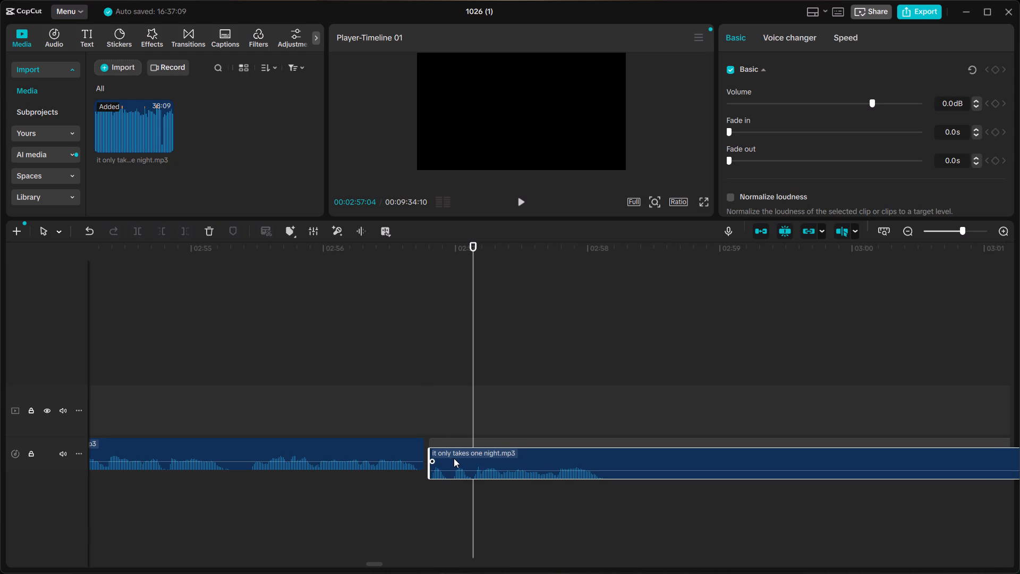
pyautogui.moveTo(454, 458); pyautogui.dragTo(452, 457)
pyautogui.keyDown('ctrl'); pyautogui.scroll(-11, 452, 457); pyautogui.keyUp('ctrl')
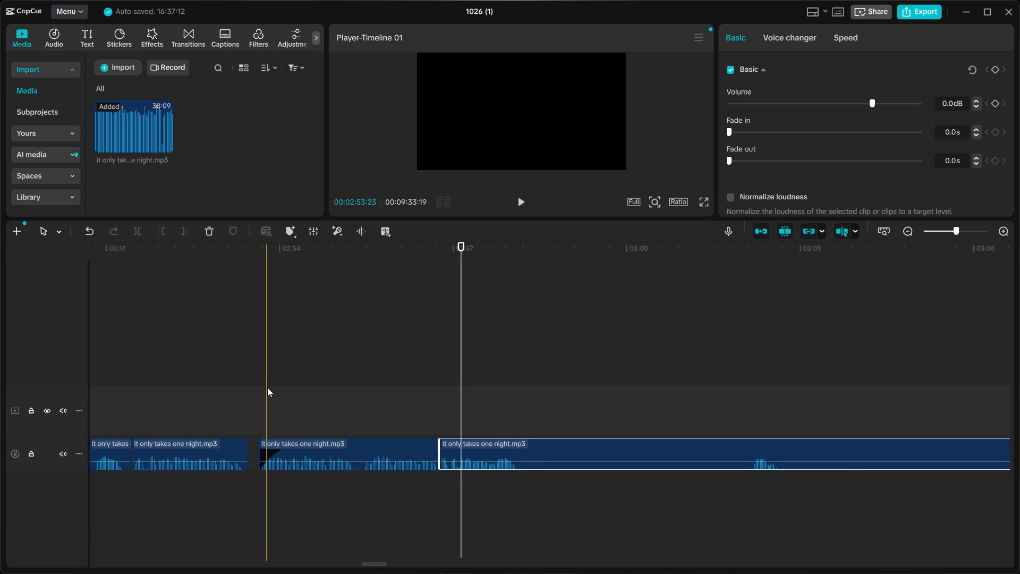
pyautogui.click(267, 387)
pyautogui.press('space')
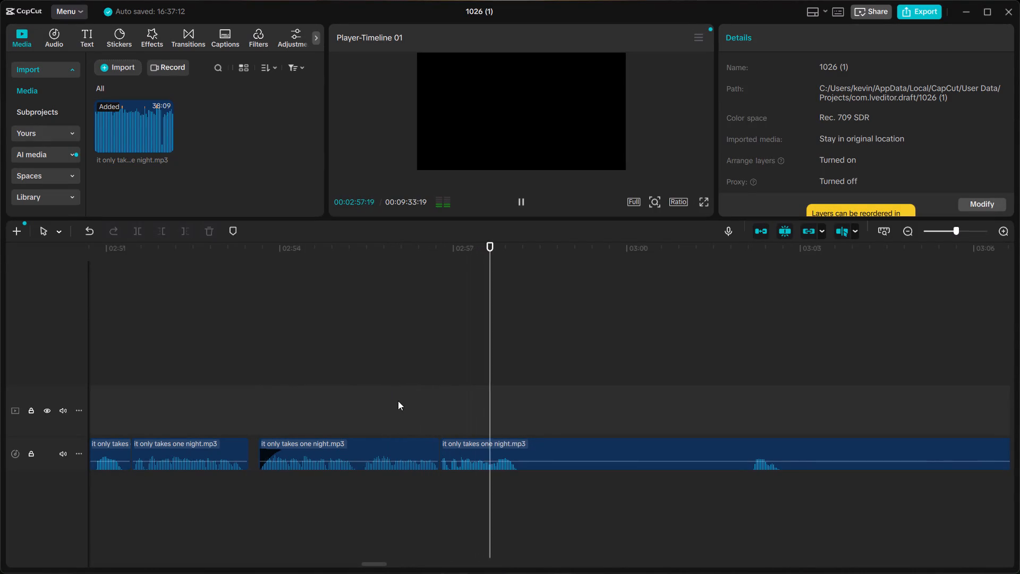
pyautogui.press('space')
pyautogui.click(450, 442)
pyautogui.moveTo(451, 443); pyautogui.dragTo(457, 448)
pyautogui.click(263, 380)
pyautogui.press('space')
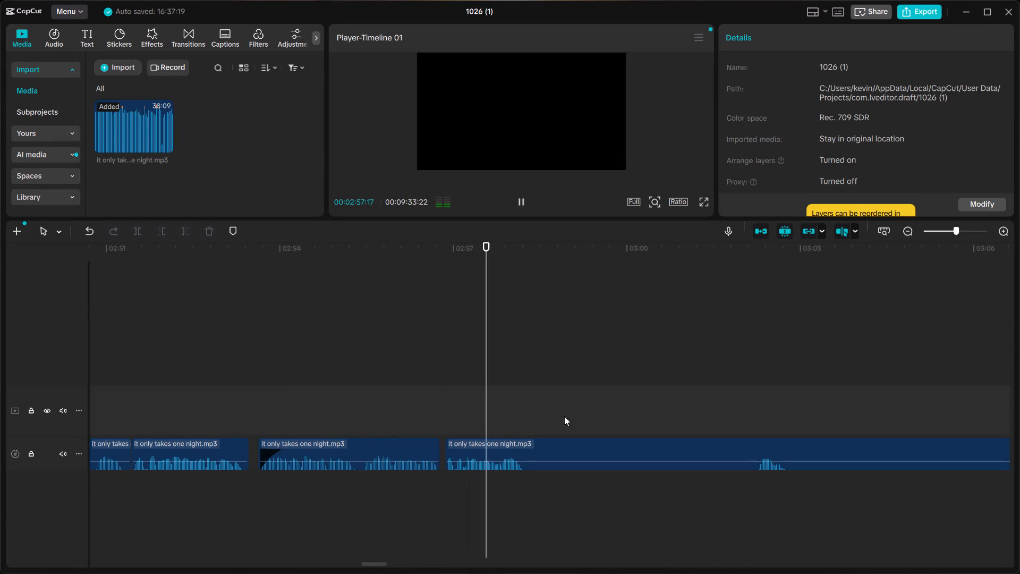
pyautogui.click(415, 411)
pyautogui.press('space')
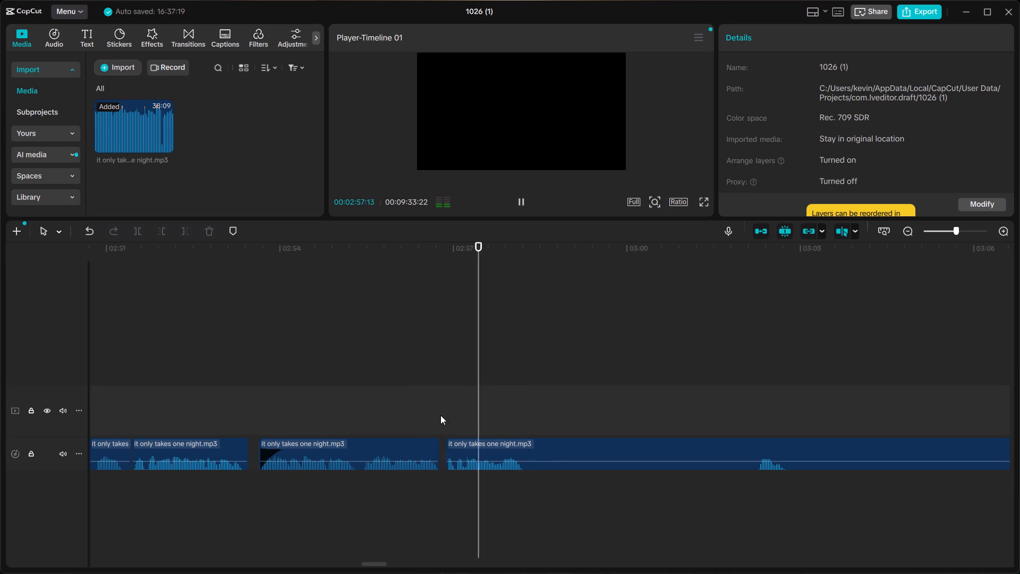
pyautogui.press('space')
# Split the long remaining clip just after its first spoken phrase, at about 02:58:10.
pyautogui.click(531, 445)
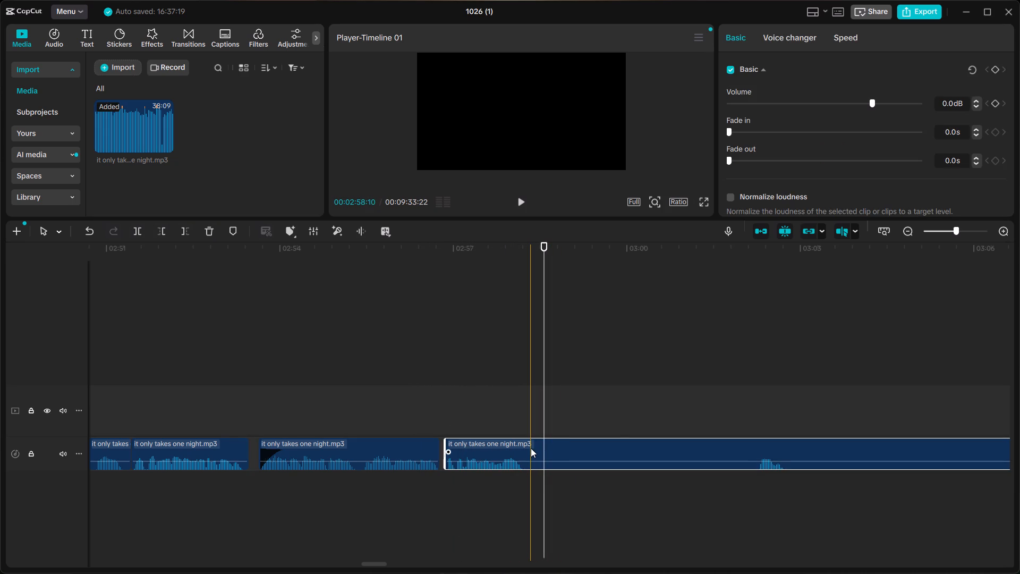
pyautogui.hotkey('ctrl', 'b')
# Look for the next wanted take by playing the remaining clip from about 04:00, 04:03 and 04:37.
pyautogui.keyDown('ctrl'); pyautogui.scroll(-5, 530, 448); pyautogui.keyUp('ctrl')
pyautogui.hscroll(-1, 556, 444)
pyautogui.keyDown('ctrl'); pyautogui.scroll(-6, 556, 444); pyautogui.keyUp('ctrl')
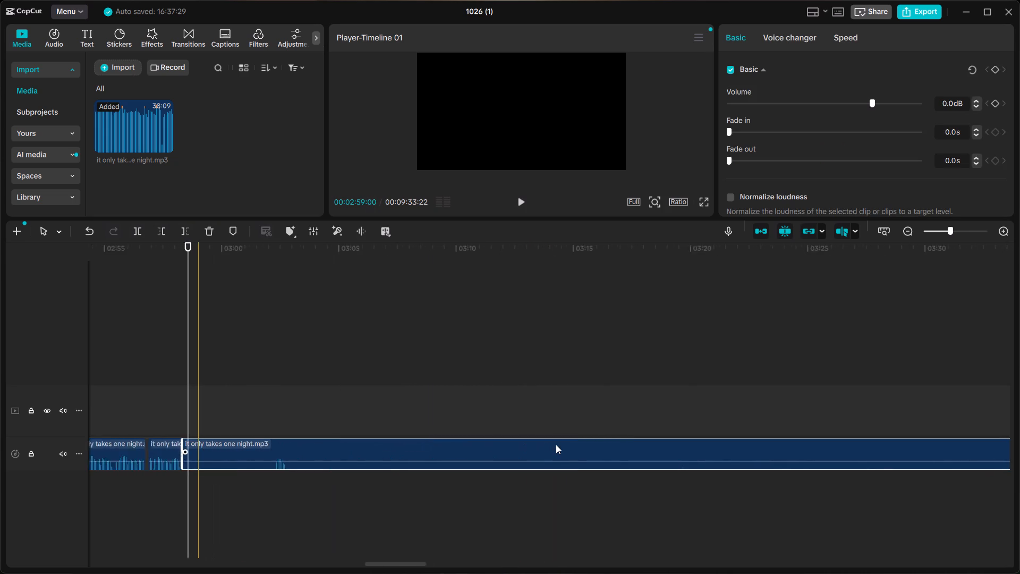
pyautogui.keyDown('ctrl'); pyautogui.scroll(-7, 556, 444); pyautogui.keyUp('ctrl')
pyautogui.click(600, 405)
pyautogui.press('space')
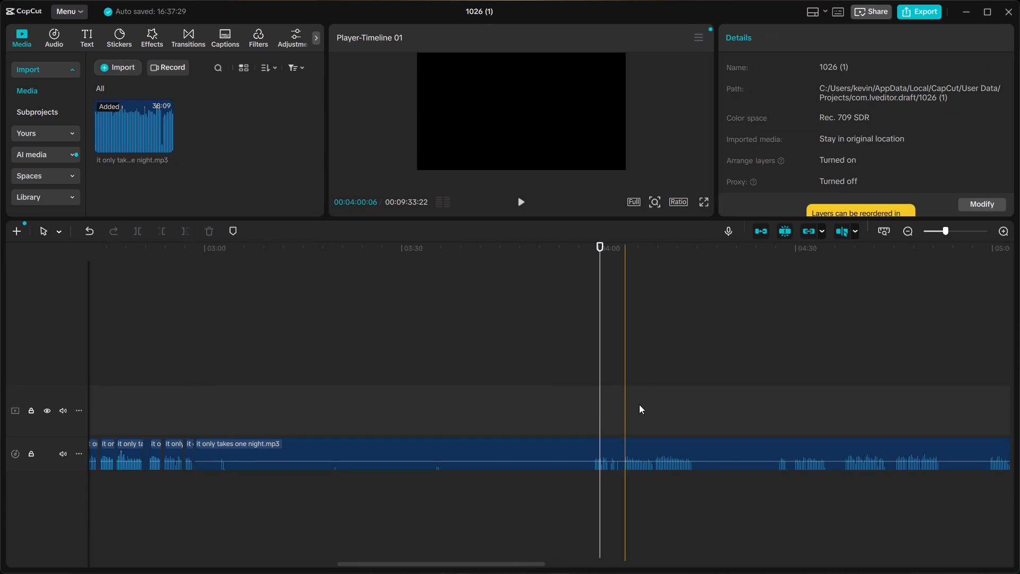
pyautogui.click(623, 404)
pyautogui.press('space')
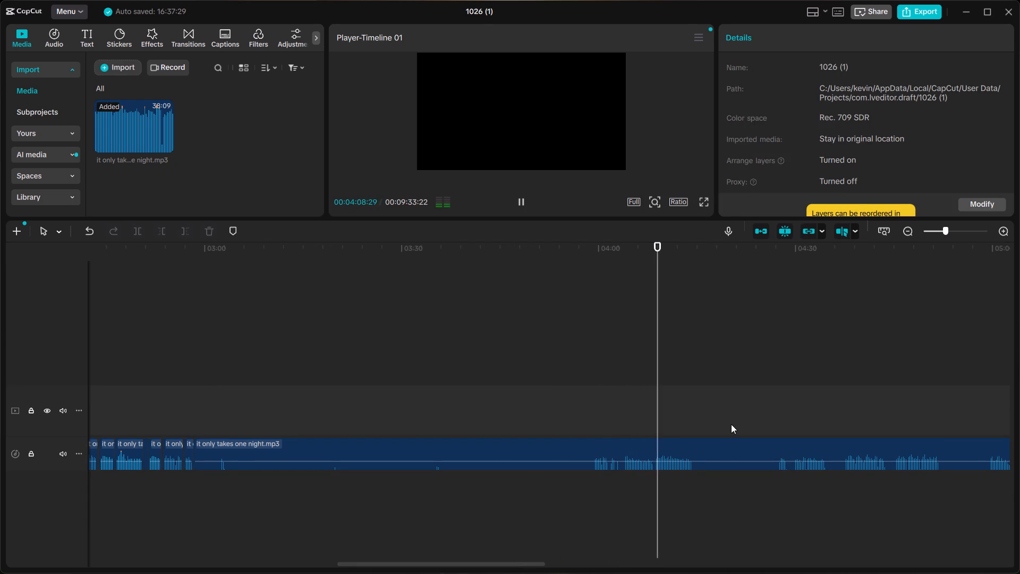
pyautogui.click(840, 424)
pyautogui.press('space')
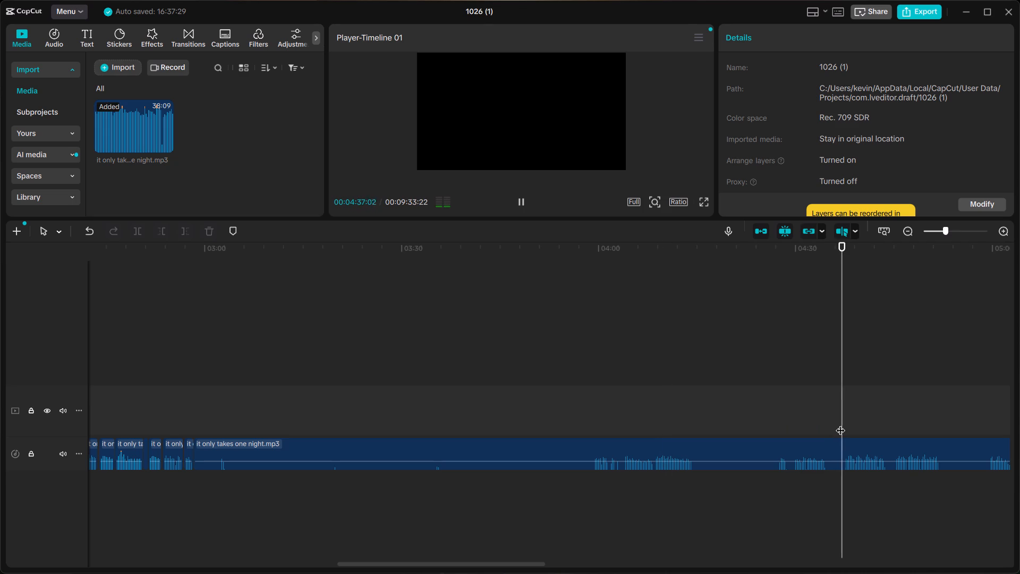
pyautogui.press('space')
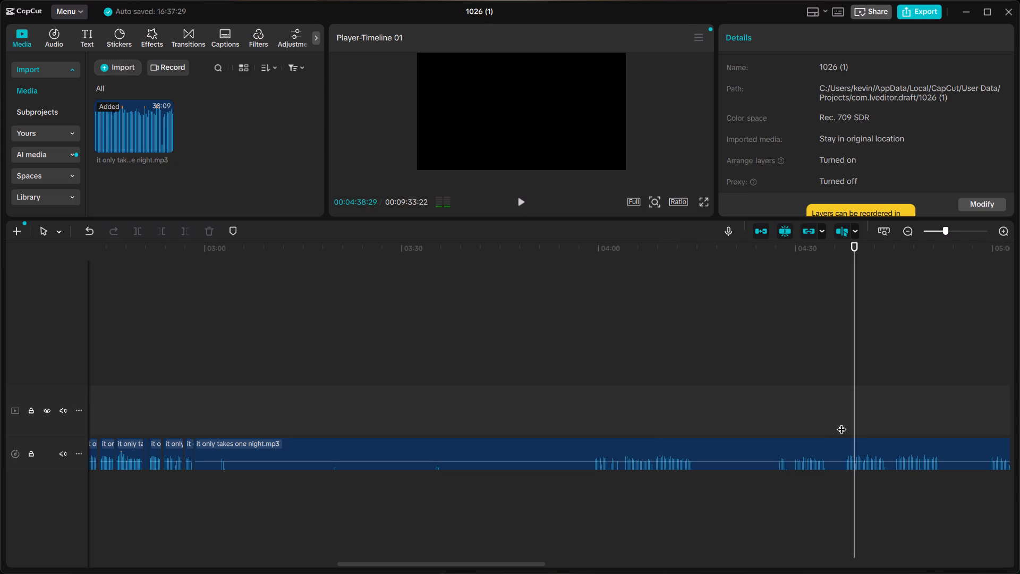
# Compare the takes further on by playing from about 06:09, 07:02, 06:06 and 05:22.
pyautogui.hscroll(-3, 841, 423)
pyautogui.keyDown('ctrl'); pyautogui.scroll(-5, 841, 423); pyautogui.keyUp('ctrl')
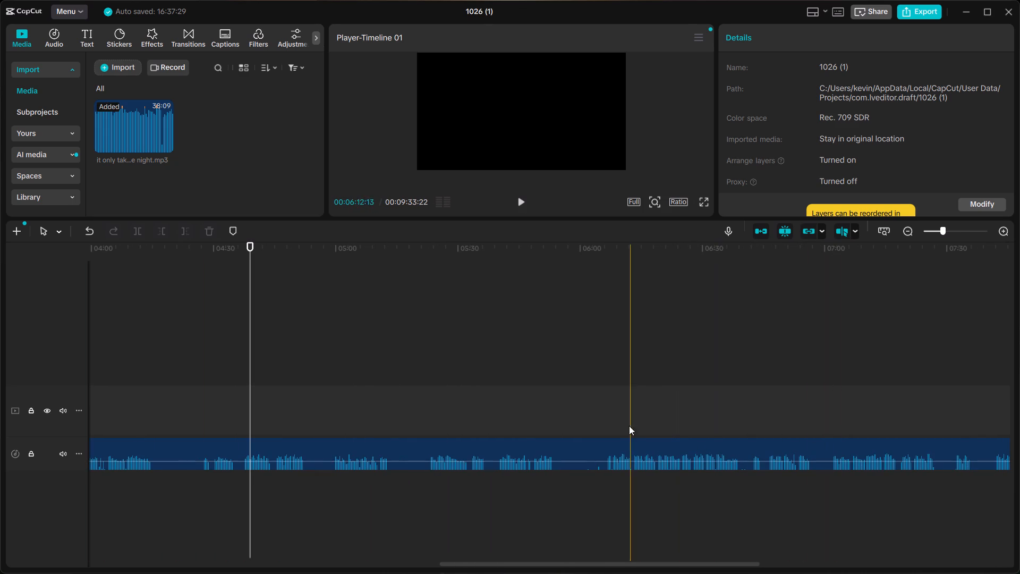
pyautogui.click(617, 419)
pyautogui.press('space')
pyautogui.press('space')
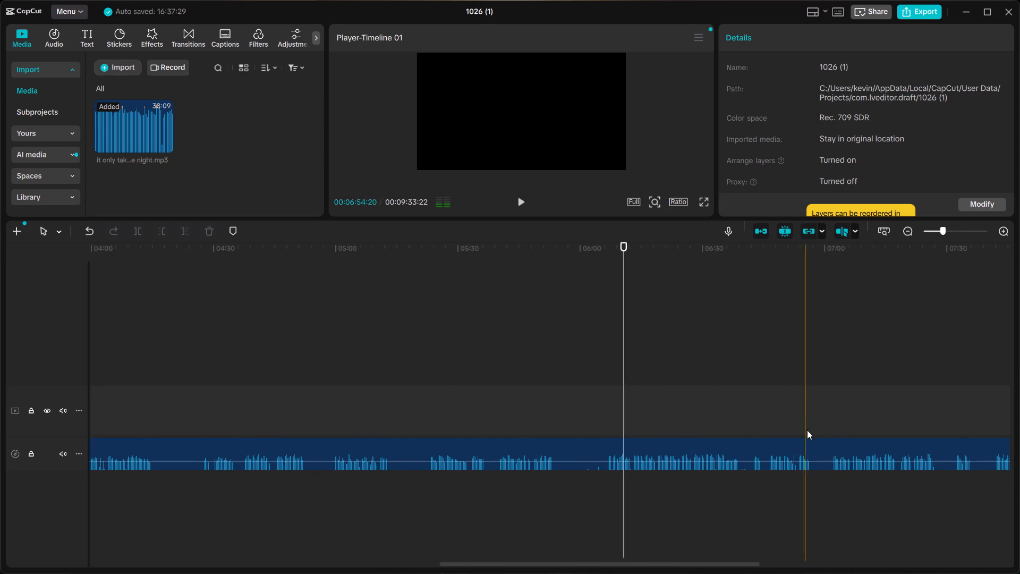
pyautogui.click(835, 420)
pyautogui.press('space')
pyautogui.press('space')
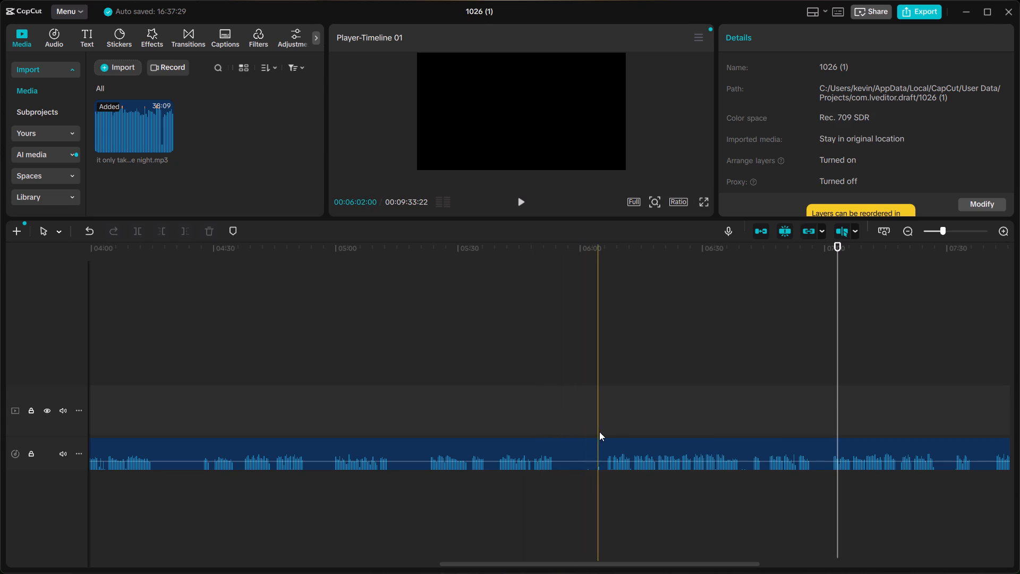
pyautogui.click(606, 430)
pyautogui.press('space')
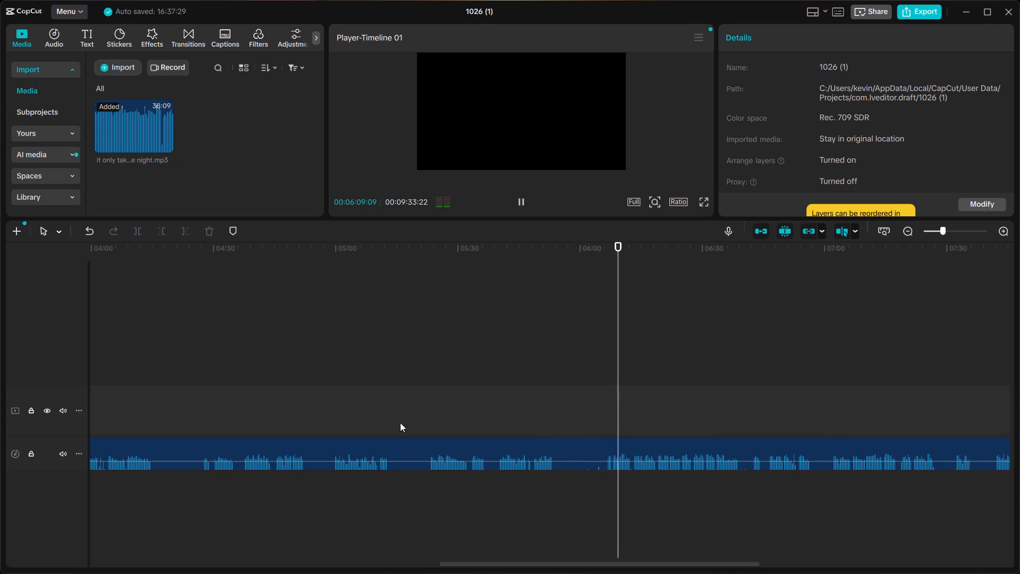
pyautogui.click(428, 420)
pyautogui.press('space')
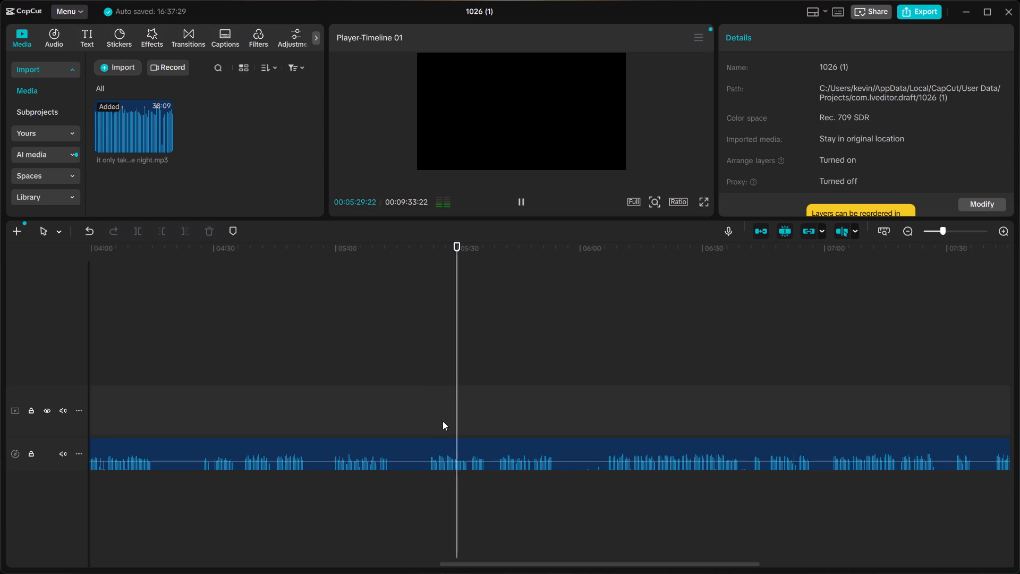
# Look for the next wanted take by playing the remaining clip from about 07:01, 08:21 and 09:05.
pyautogui.click(829, 425)
pyautogui.press('space')
pyautogui.hscroll(-1, 839, 435)
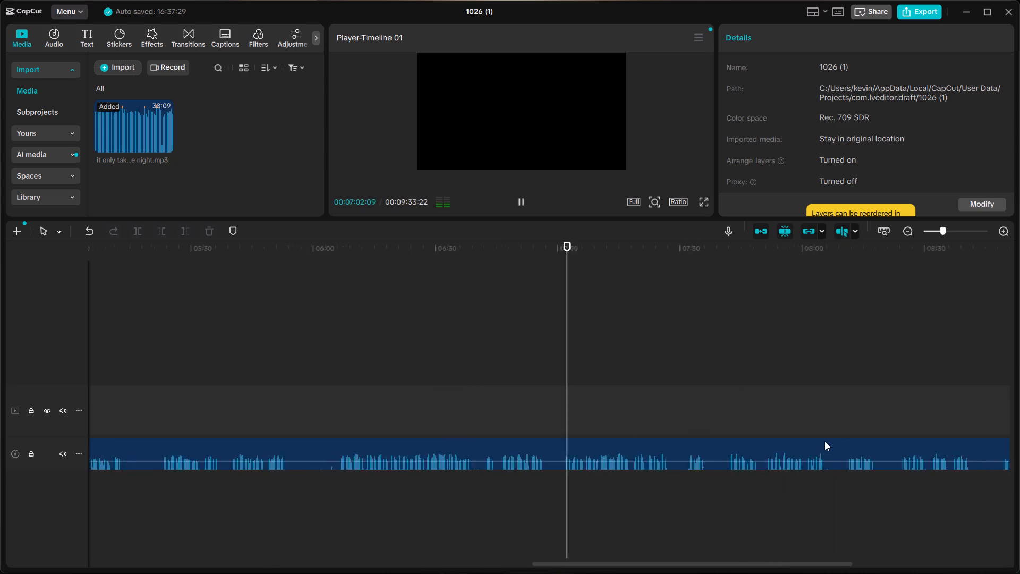
pyautogui.hscroll(-1, 824, 441)
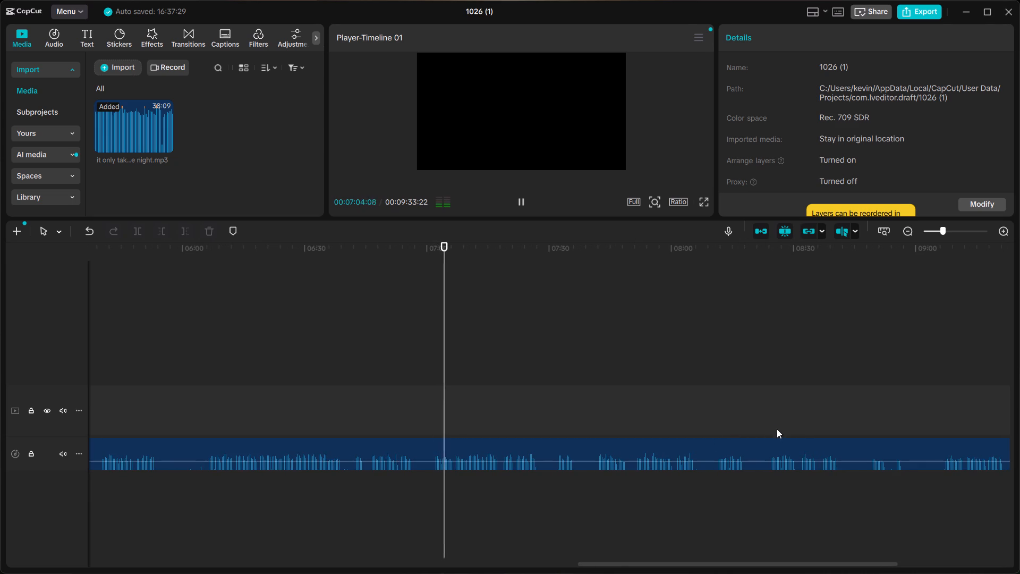
pyautogui.click(764, 423)
pyautogui.press('space')
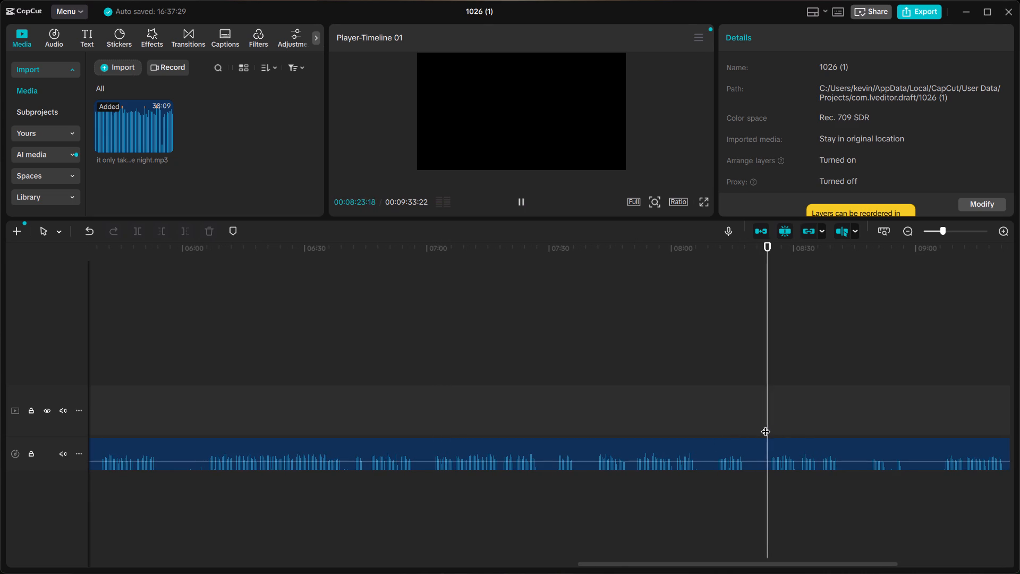
pyautogui.press('space')
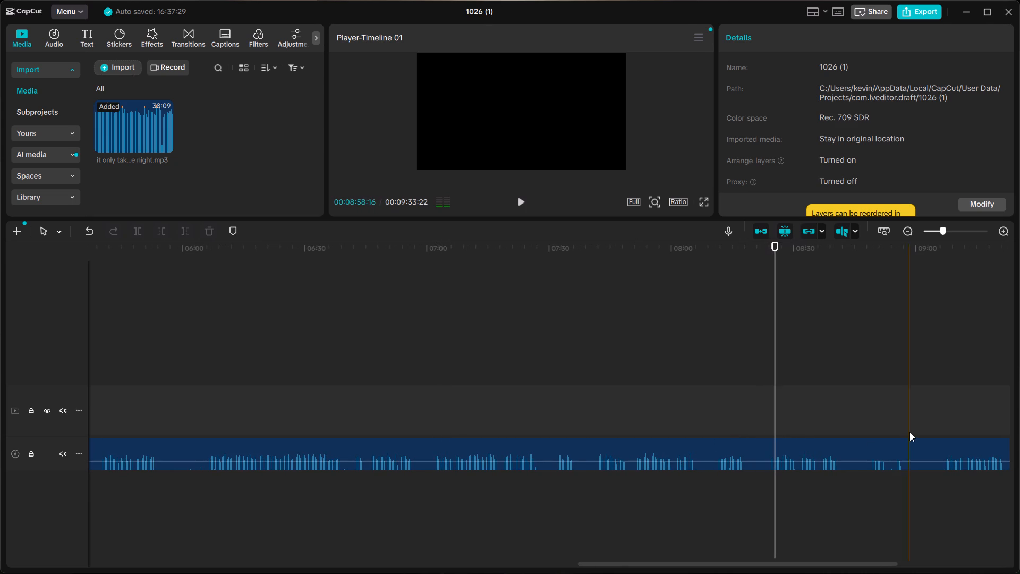
pyautogui.hscroll(-3, 909, 432)
pyautogui.click(628, 434)
pyautogui.press('space')
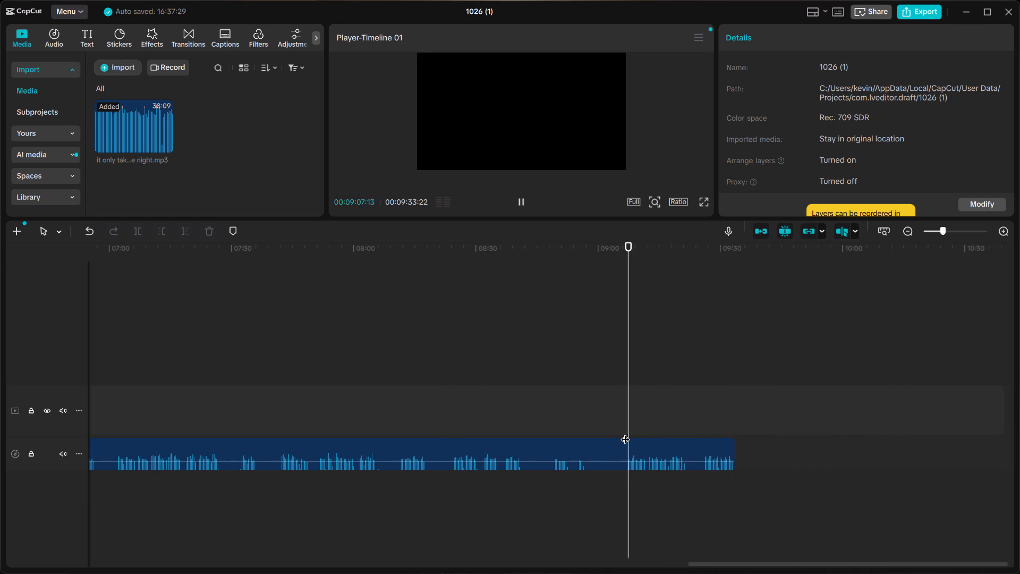
pyautogui.click(625, 433)
pyautogui.press('space')
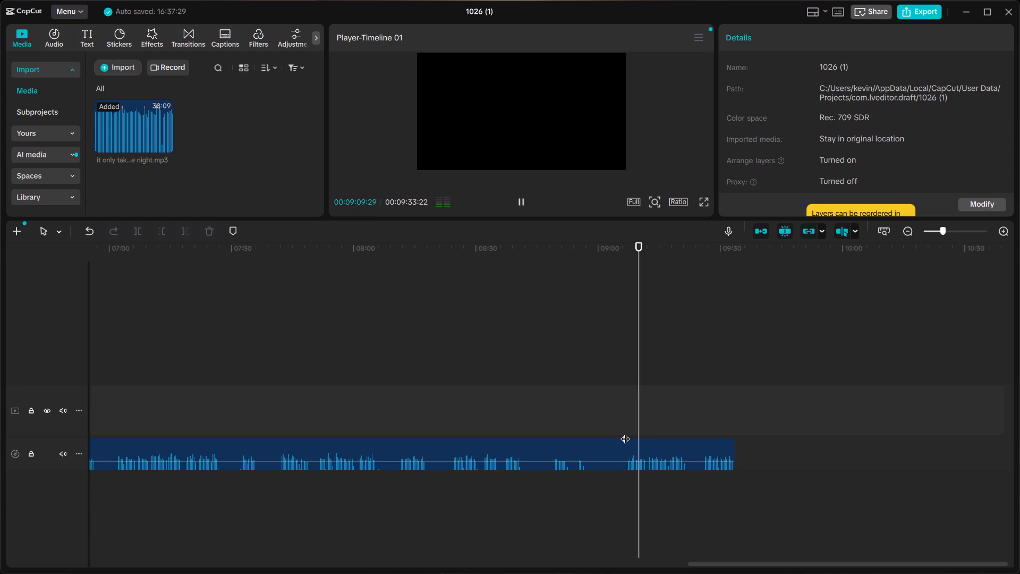
pyautogui.press('space')
# Compare the phrases between about 08:24 and 08:40 by playing from about 08:24, 08:26, 08:31 and 08:37.
pyautogui.keyDown('ctrl'); pyautogui.scroll(11, 625, 432); pyautogui.keyUp('ctrl')
pyautogui.hscroll(1, 623, 432)
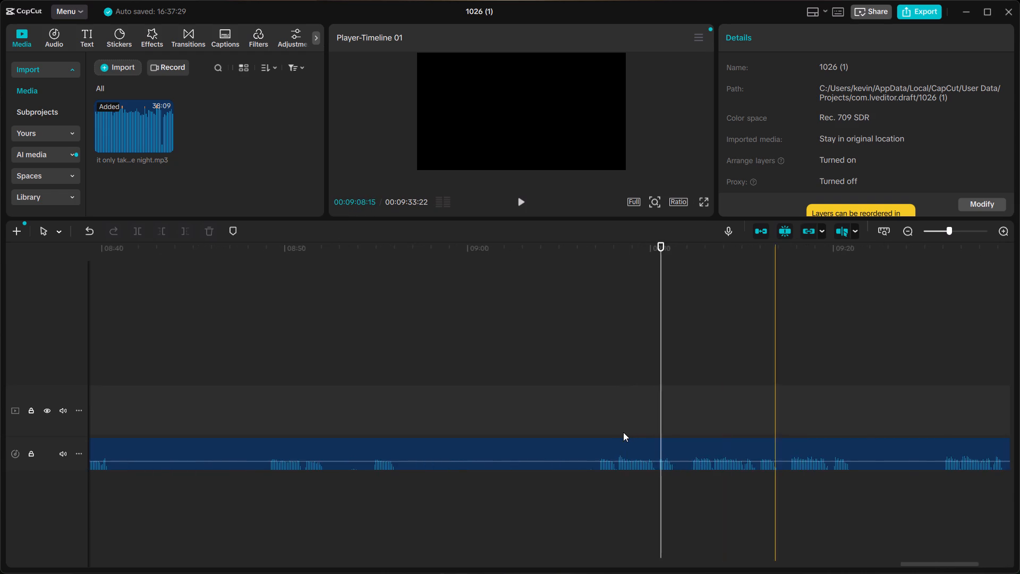
pyautogui.hscroll(1, 623, 432)
pyautogui.click(441, 412)
pyautogui.press('space')
pyautogui.press('space')
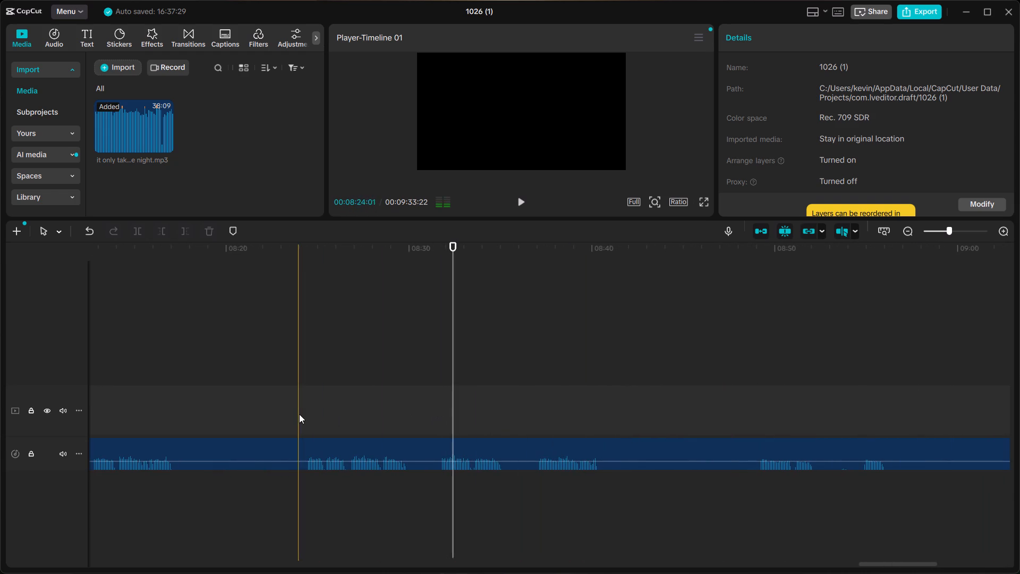
pyautogui.click(299, 414)
pyautogui.press('space')
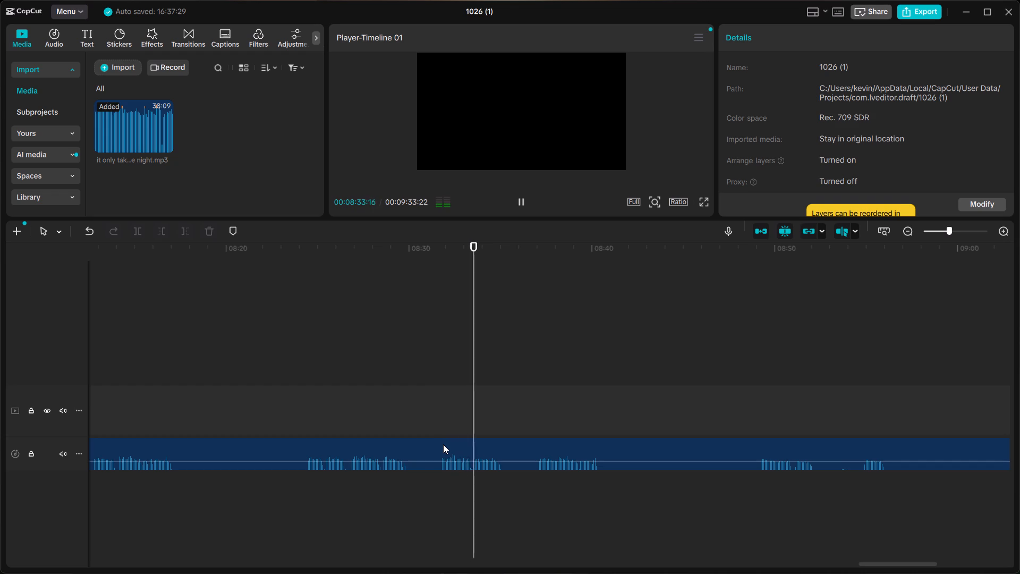
pyautogui.click(540, 437)
pyautogui.press('space')
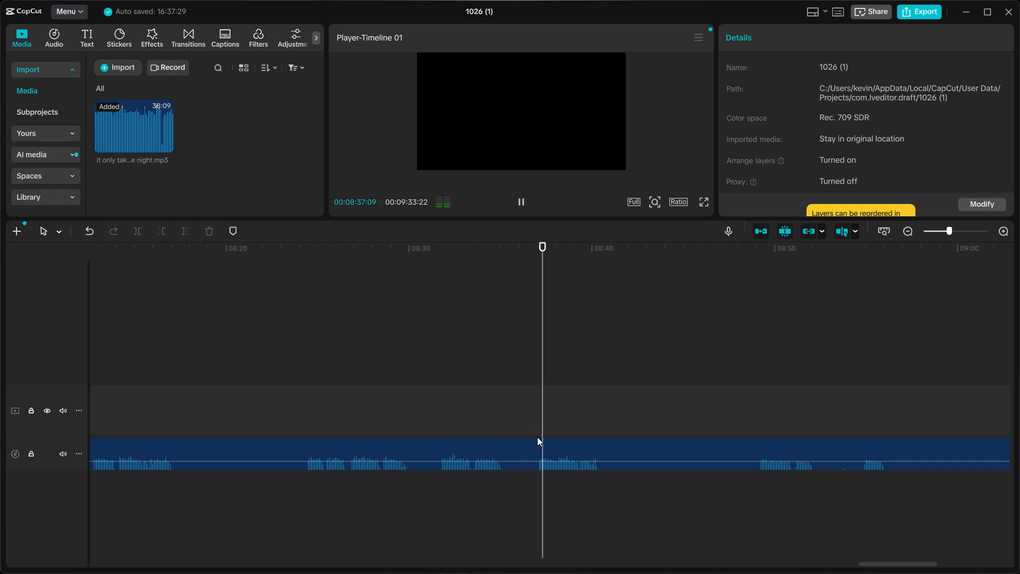
pyautogui.click(537, 437)
pyautogui.press('space')
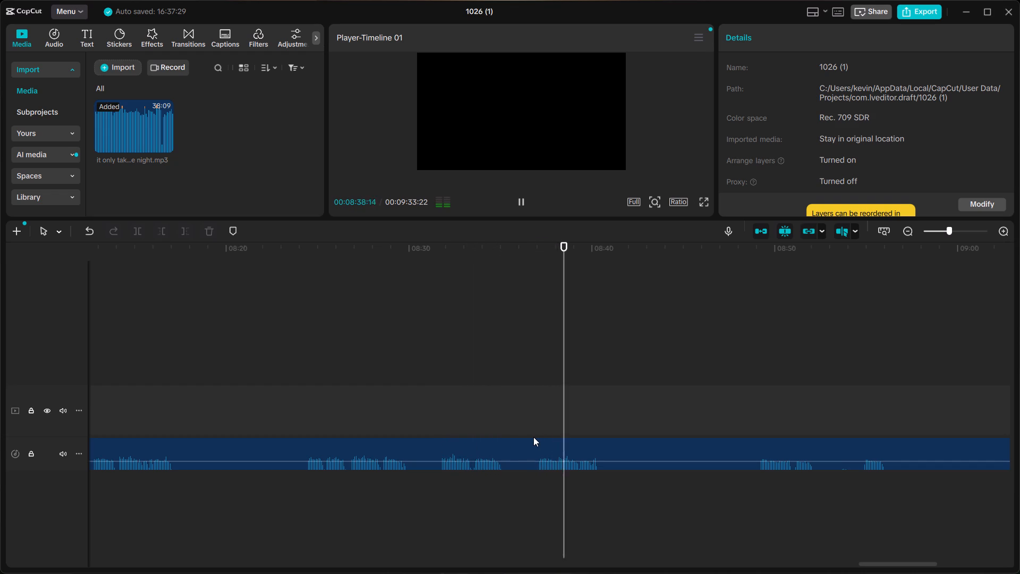
pyautogui.press('space')
pyautogui.click(432, 444)
pyautogui.press('space')
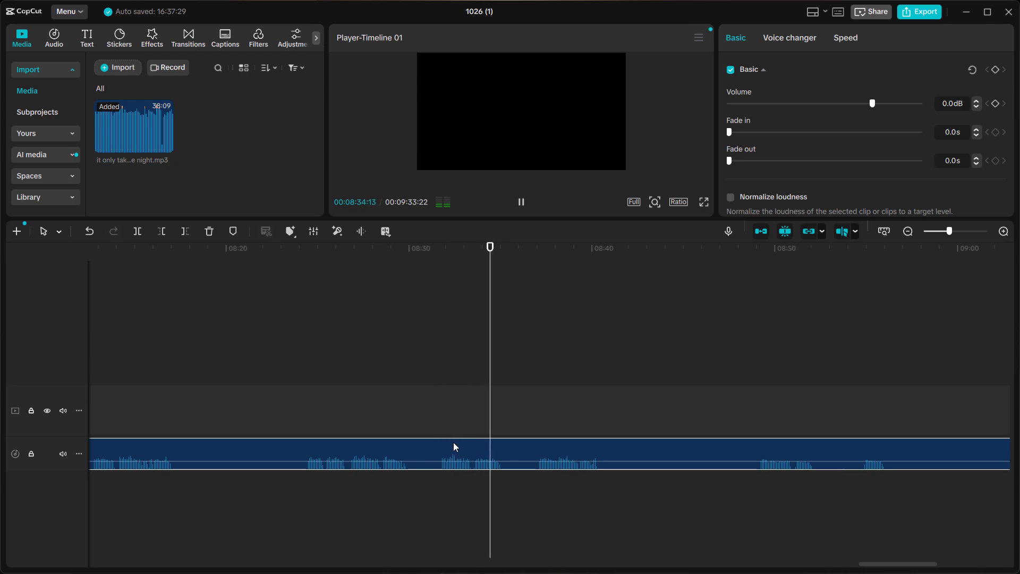
pyautogui.press('space')
pyautogui.click(348, 419)
pyautogui.press('space')
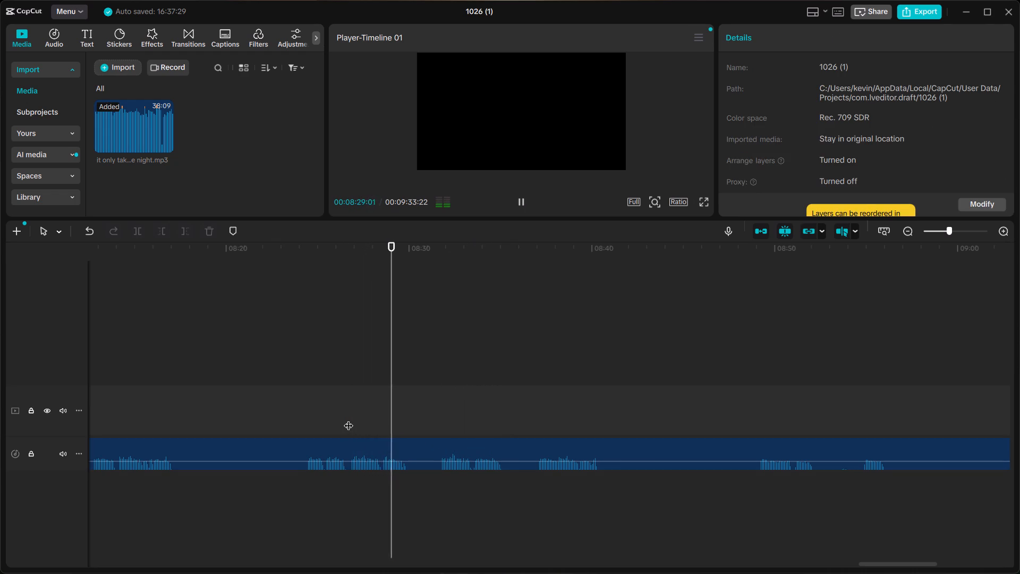
pyautogui.press('space')
# Split the long remaining clip just before the phrase starting at about 08:31, and replay the take preceding the cut.
pyautogui.keyDown('ctrl'); pyautogui.scroll(8, 355, 421); pyautogui.keyUp('ctrl')
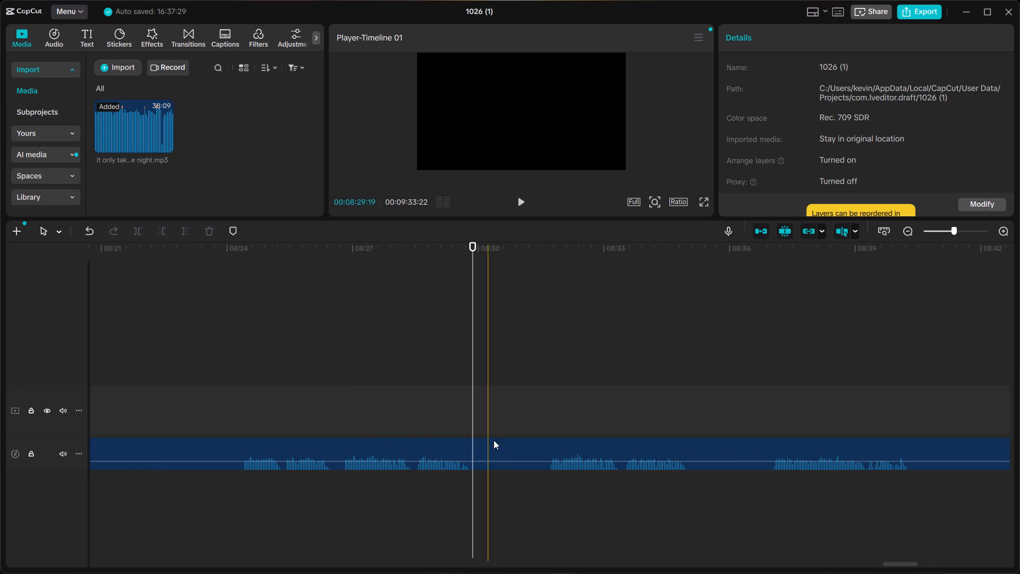
pyautogui.click(547, 444)
pyautogui.hotkey('ctrl', 'b')
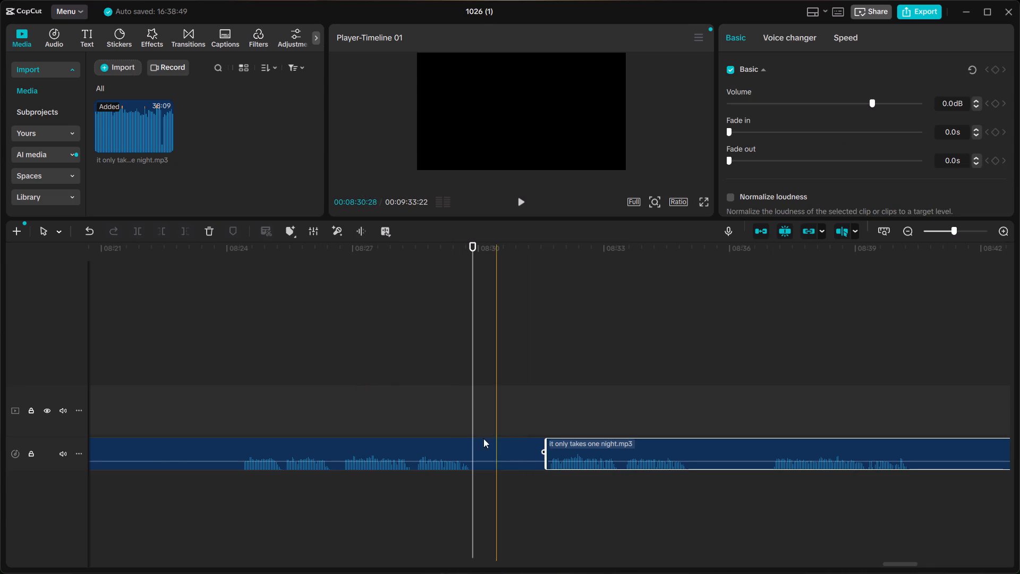
pyautogui.click(272, 391)
pyautogui.press('space')
pyautogui.press('space')
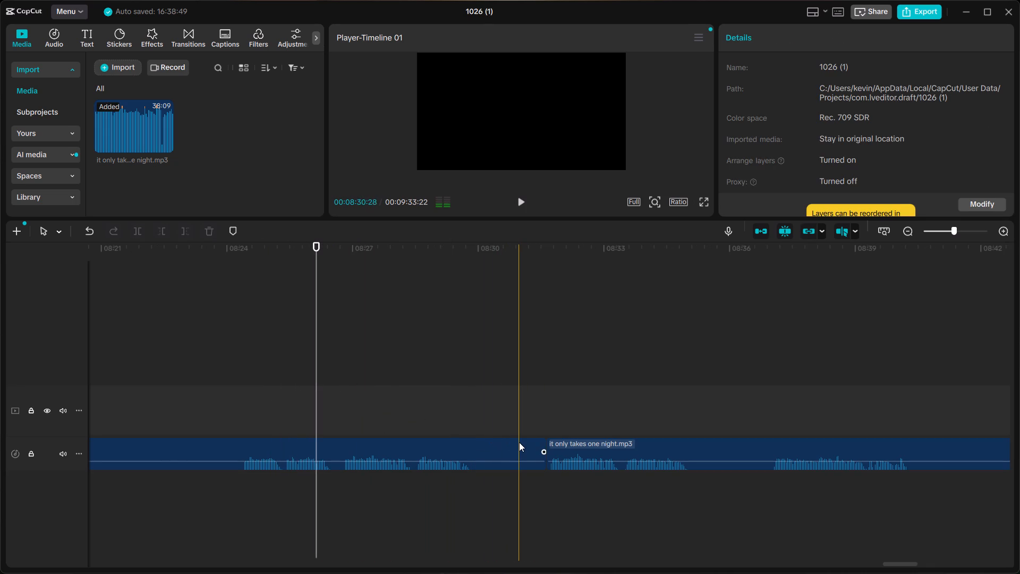
# Delete the unwanted clip spanning about 02:58 to 08:31, checking its start by playback first.
pyautogui.click(519, 442)
pyautogui.keyDown('ctrl'); pyautogui.scroll(-14, 519, 442); pyautogui.keyUp('ctrl')
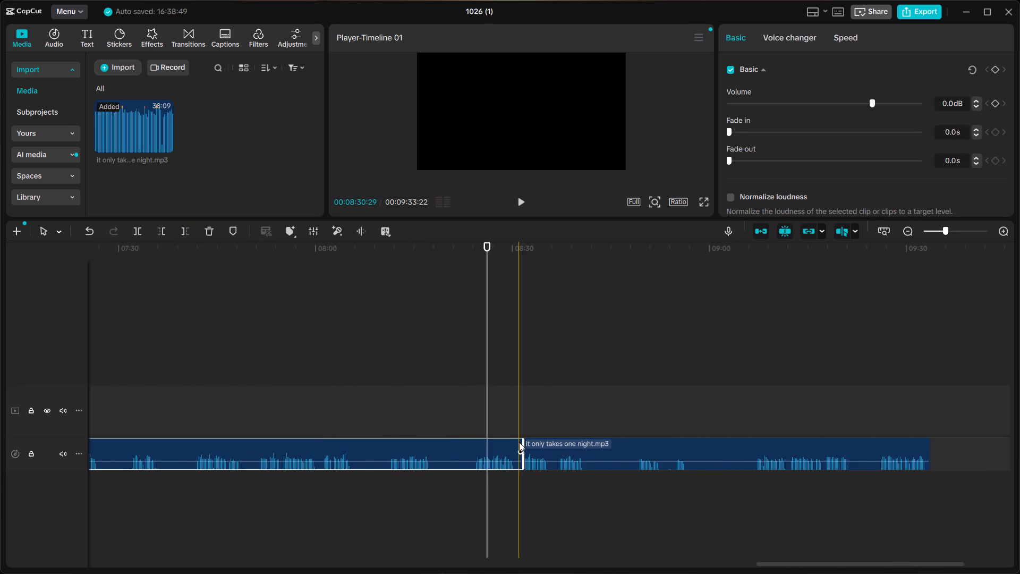
pyautogui.hscroll(1, 518, 442)
pyautogui.keyDown('ctrl'); pyautogui.scroll(-19, 509, 442); pyautogui.keyUp('ctrl')
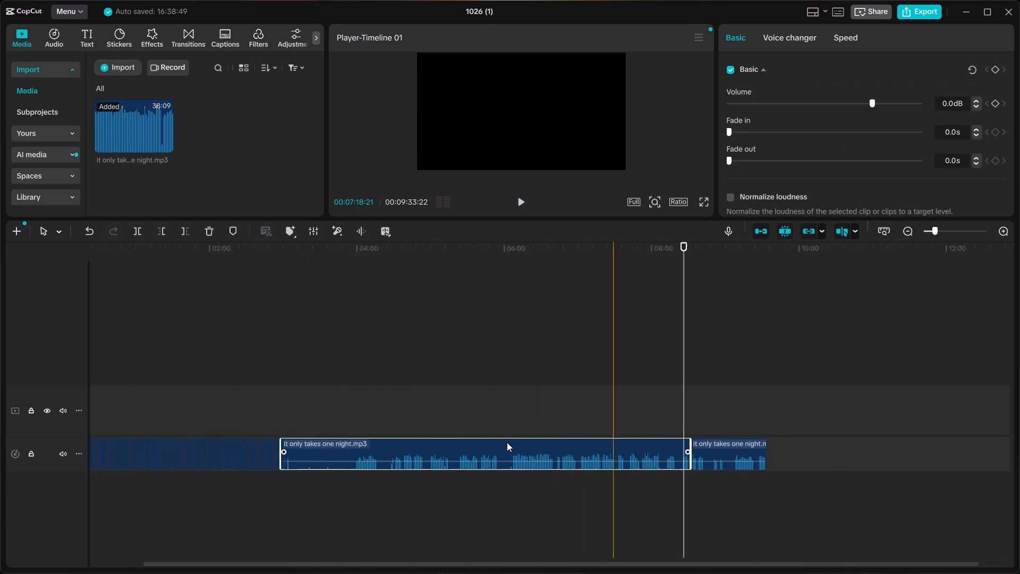
pyautogui.keyDown('ctrl'); pyautogui.scroll(-3, 507, 442); pyautogui.keyUp('ctrl')
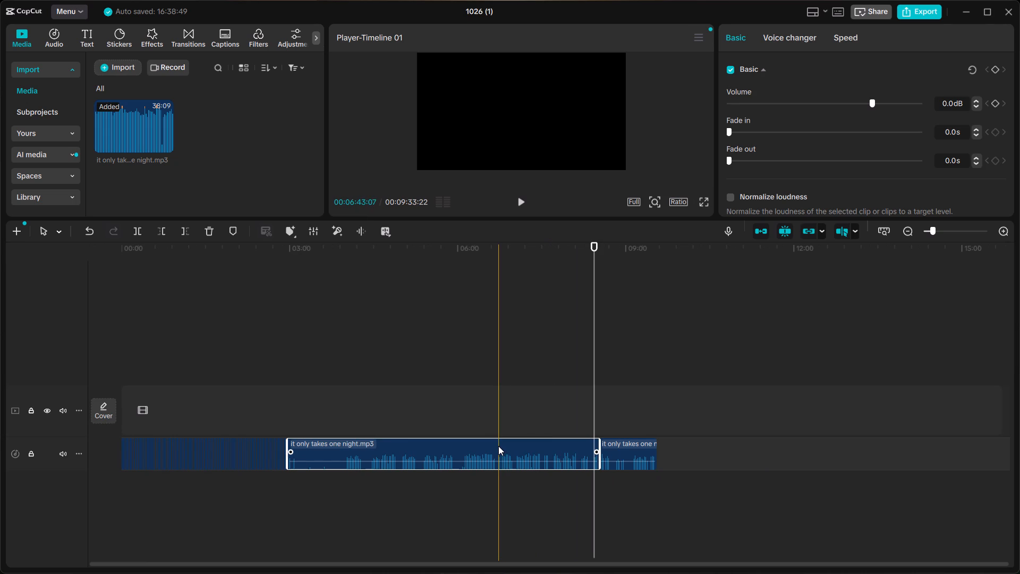
pyautogui.keyDown('ctrl'); pyautogui.scroll(4, 279, 139); pyautogui.keyUp('ctrl')
pyautogui.keyDown('ctrl'); pyautogui.scroll(7, 310, 380); pyautogui.keyUp('ctrl')
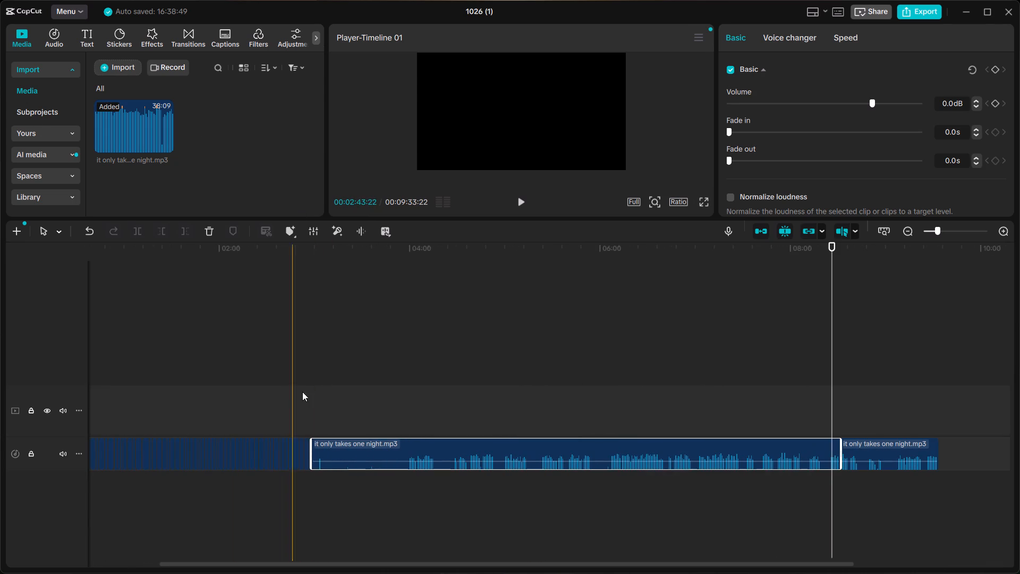
pyautogui.click(309, 390)
pyautogui.press('space')
pyautogui.keyDown('ctrl'); pyautogui.scroll(4, 317, 392); pyautogui.keyUp('ctrl')
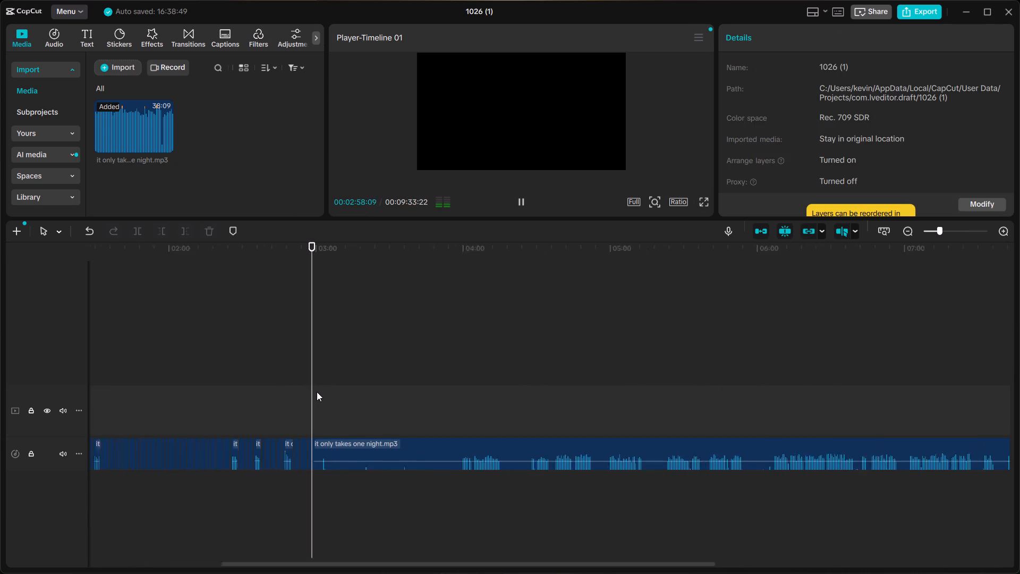
pyautogui.keyDown('ctrl'); pyautogui.scroll(10, 317, 392); pyautogui.keyUp('ctrl')
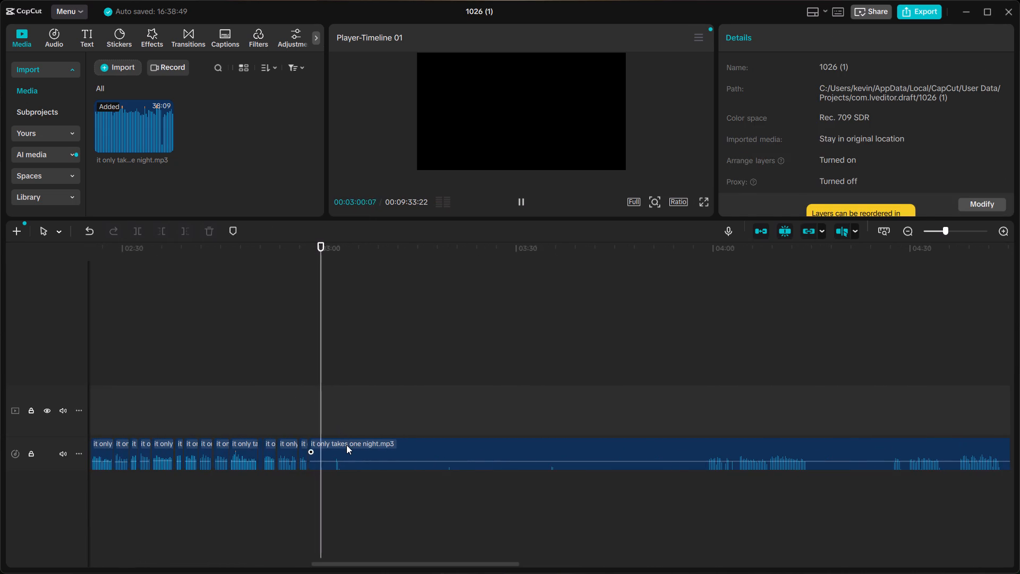
pyautogui.click(346, 445)
pyautogui.press('space')
pyautogui.press('Delete')
# Close the gap left after the clip ending at about 02:58, and check the new join by playback.
pyautogui.rightClick(318, 467)
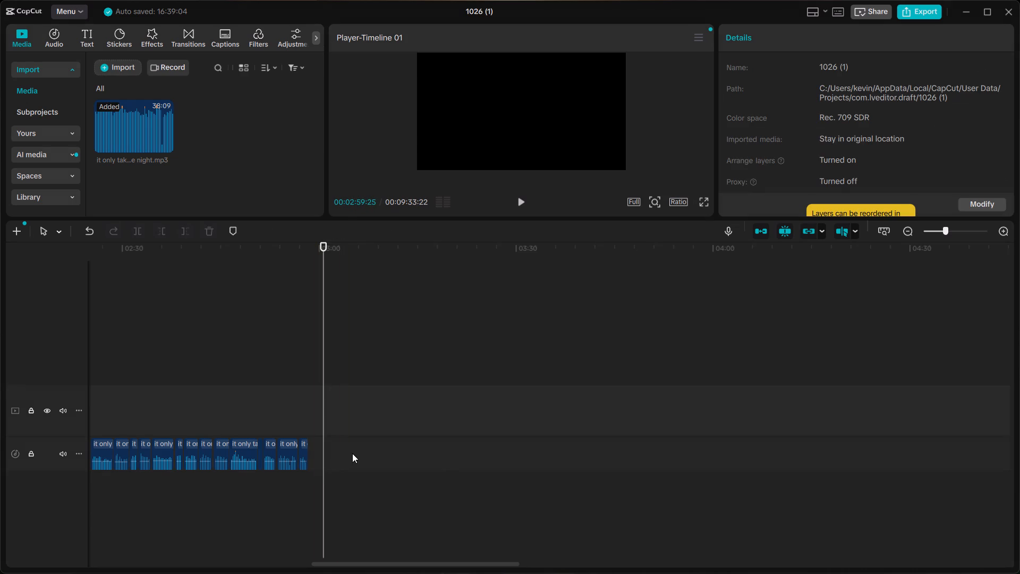
pyautogui.rightClick(352, 453)
pyautogui.rightClick(352, 453)
pyautogui.click(370, 463)
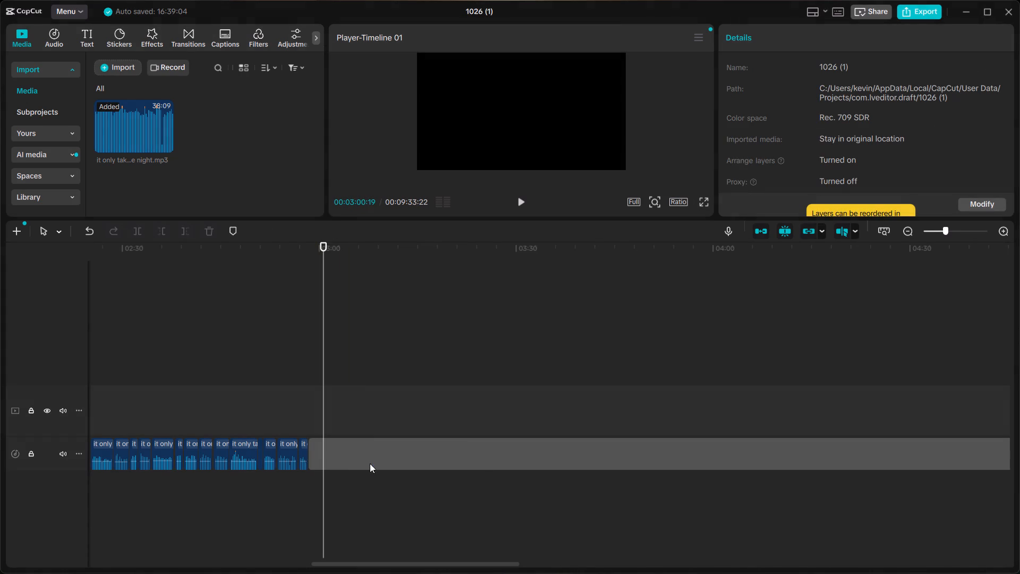
pyautogui.click(325, 425)
pyautogui.click(315, 416)
pyautogui.keyDown('ctrl'); pyautogui.scroll(6, 317, 416); pyautogui.keyUp('ctrl')
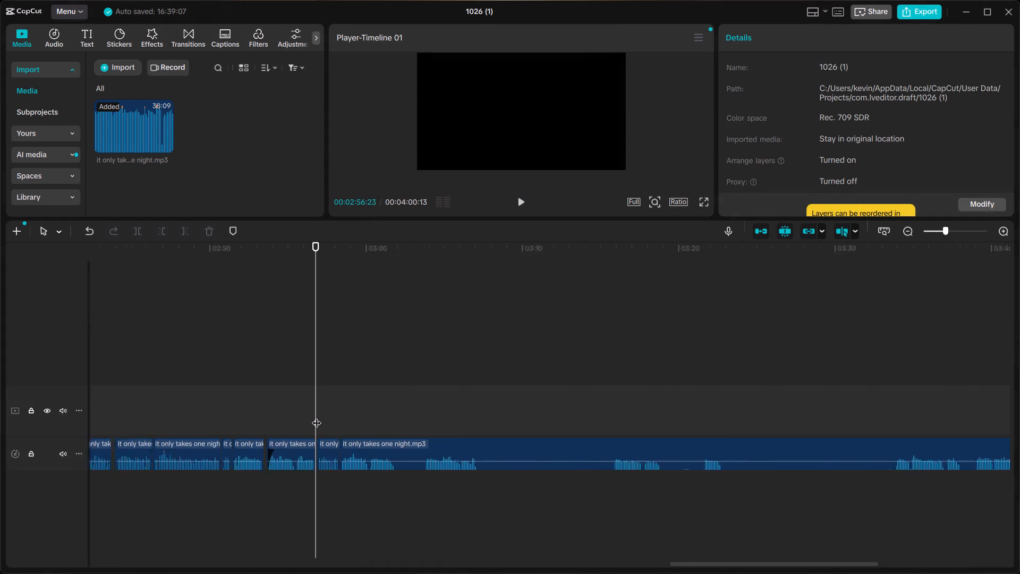
pyautogui.keyDown('ctrl'); pyautogui.scroll(5, 317, 416); pyautogui.keyUp('ctrl')
pyautogui.click(337, 404)
pyautogui.press('space')
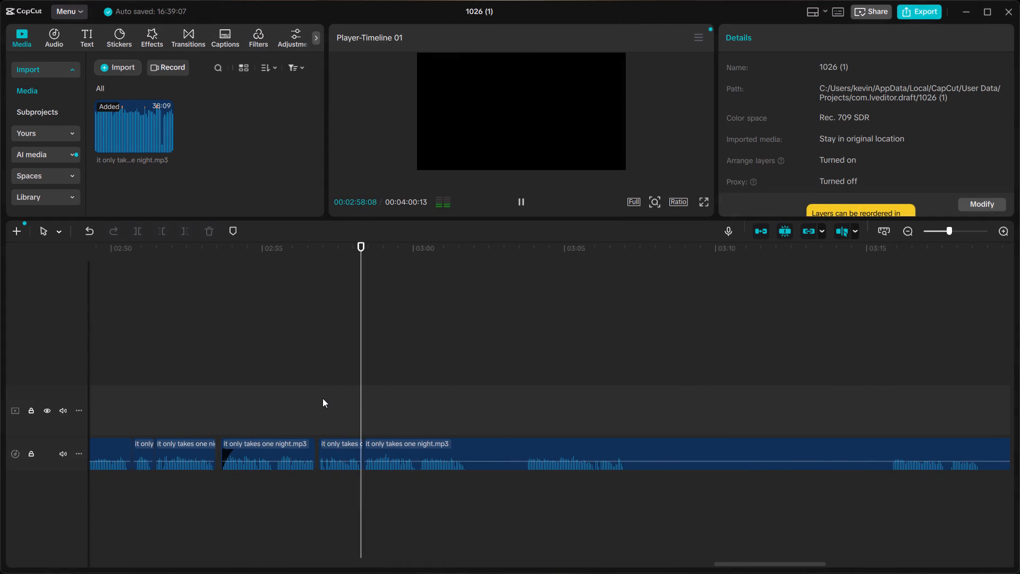
pyautogui.click(320, 393)
pyautogui.press('space')
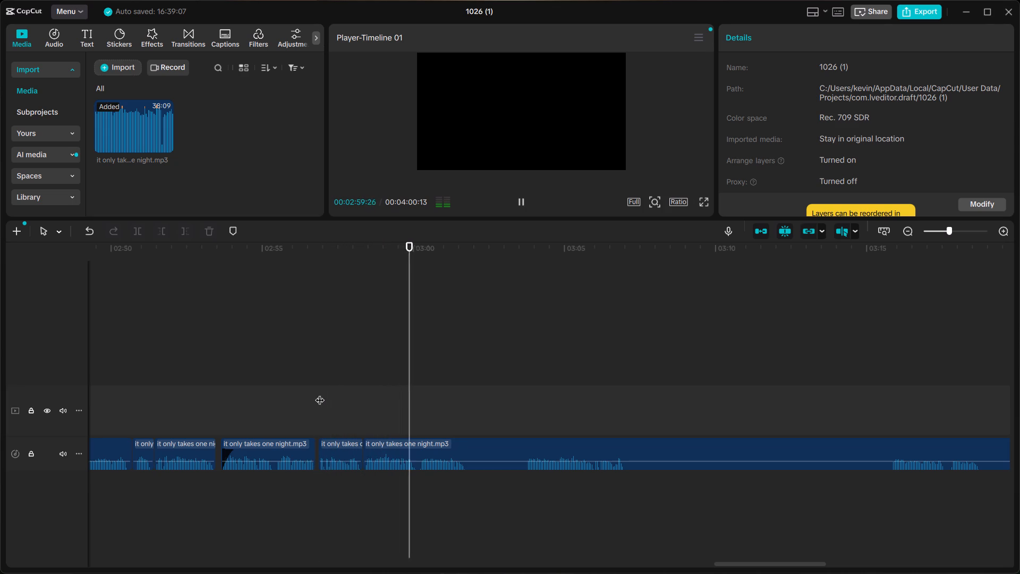
pyautogui.press('space')
# Move the long clip starting at about 02:58 roughly three frames later, and check the pause before it by playback.
pyautogui.keyDown('ctrl'); pyautogui.scroll(3, 403, 402); pyautogui.keyUp('ctrl')
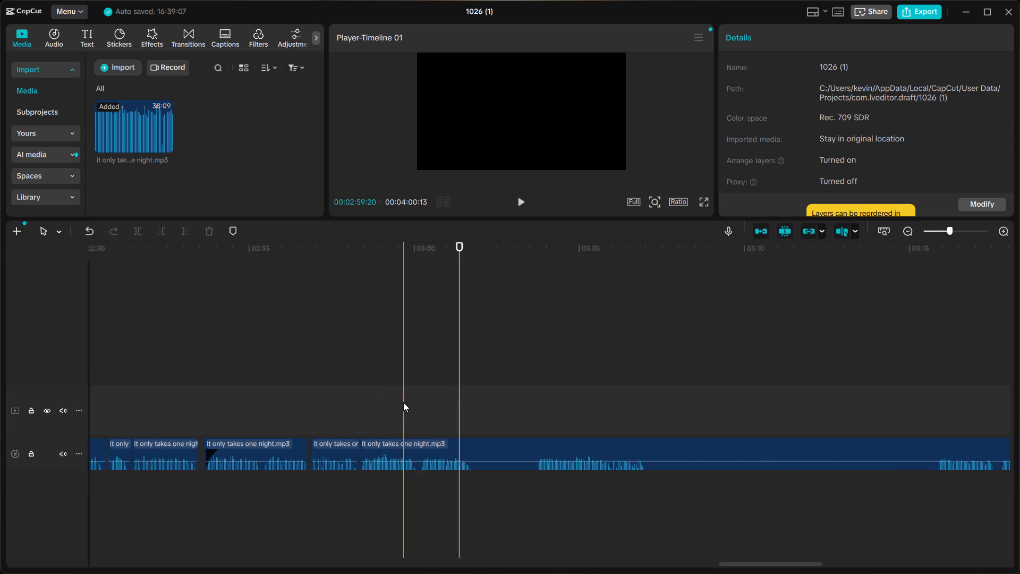
pyautogui.keyDown('ctrl'); pyautogui.scroll(8, 403, 402); pyautogui.keyUp('ctrl')
pyautogui.doubleClick(344, 446)
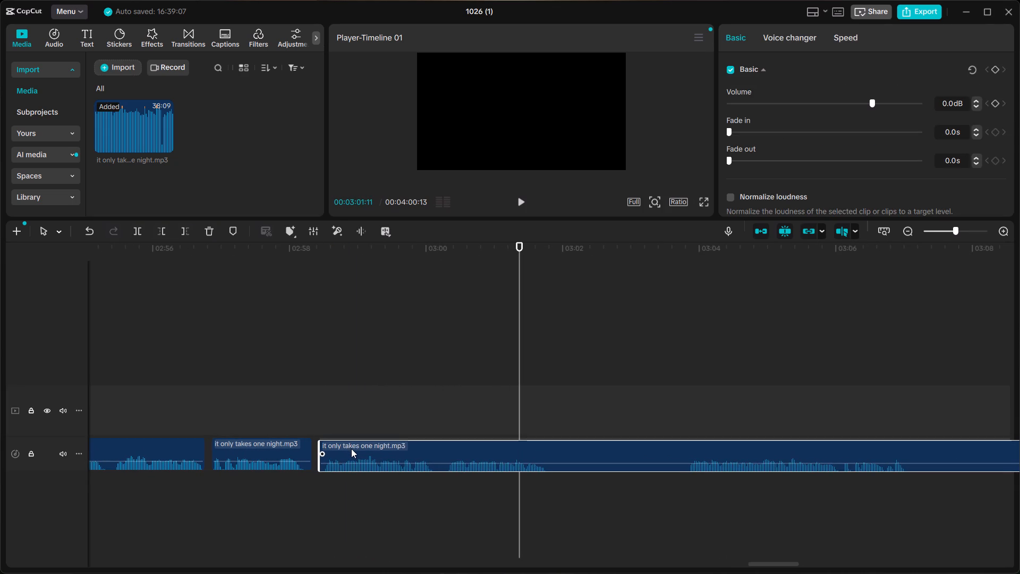
pyautogui.moveTo(343, 444); pyautogui.dragTo(351, 445)
pyautogui.click(215, 395)
pyautogui.press('space')
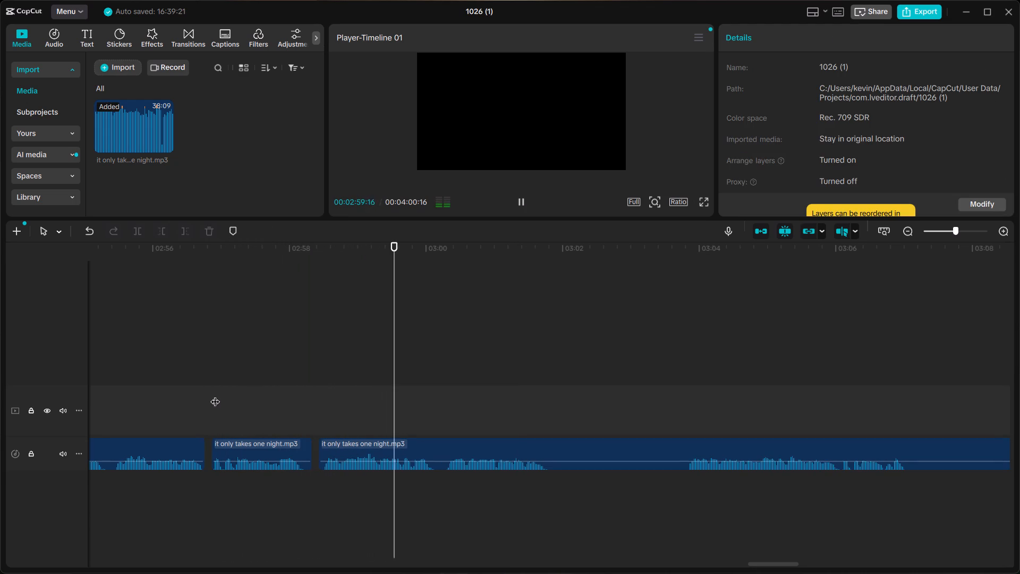
pyautogui.click(287, 369)
pyautogui.click(238, 402)
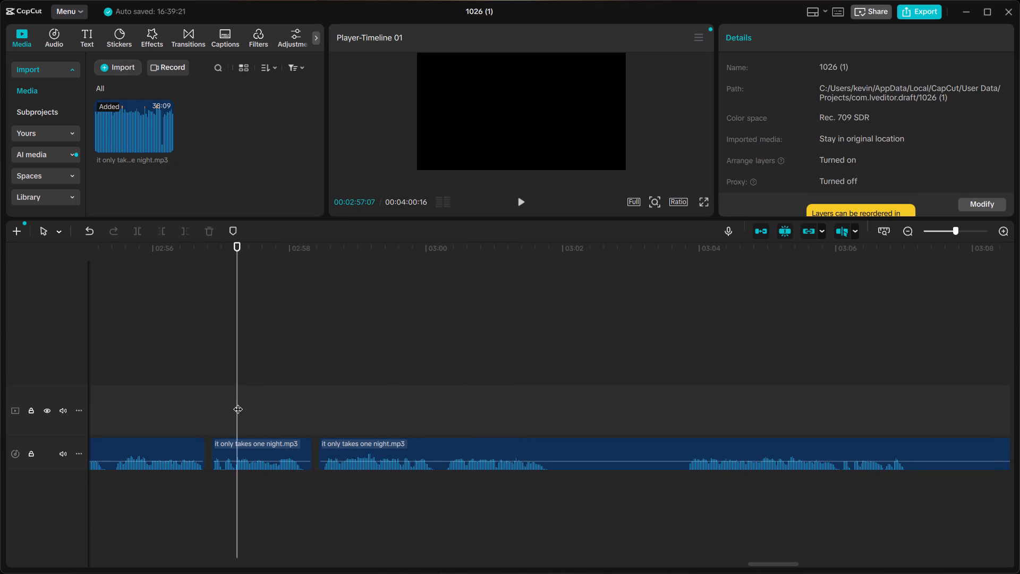
pyautogui.press('space')
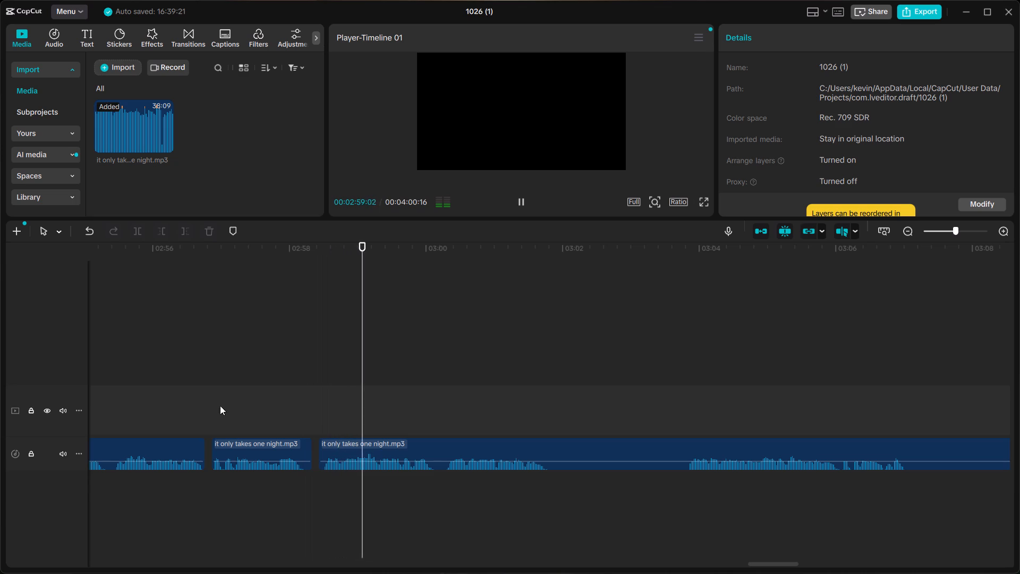
pyautogui.click(206, 405)
pyautogui.press('space')
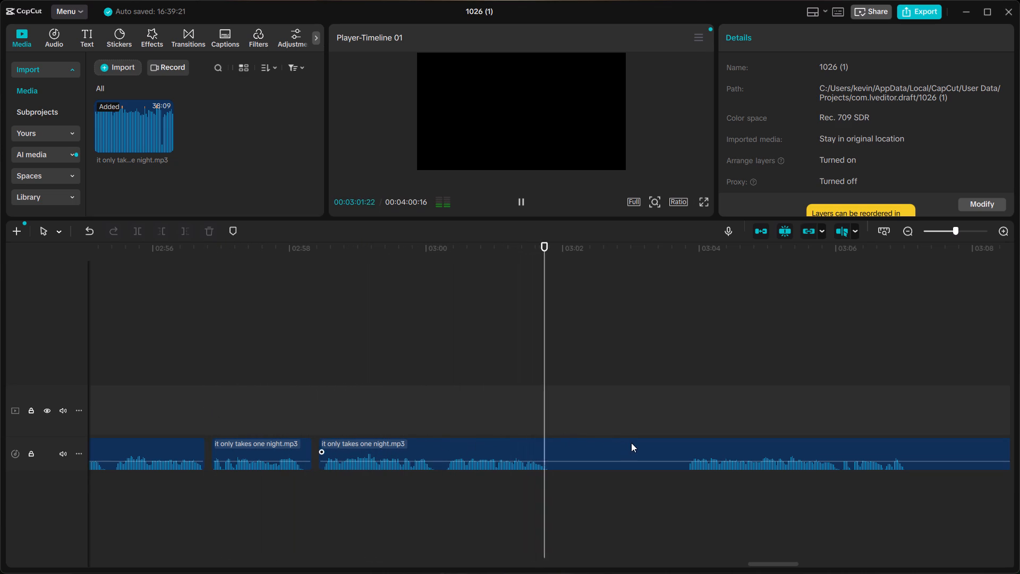
# Split the long remaining clip just after its first spoken passage, at about 03:01:28.
pyautogui.press('space')
pyautogui.keyDown('ctrl'); pyautogui.click(558, 444); pyautogui.keyUp('ctrl')
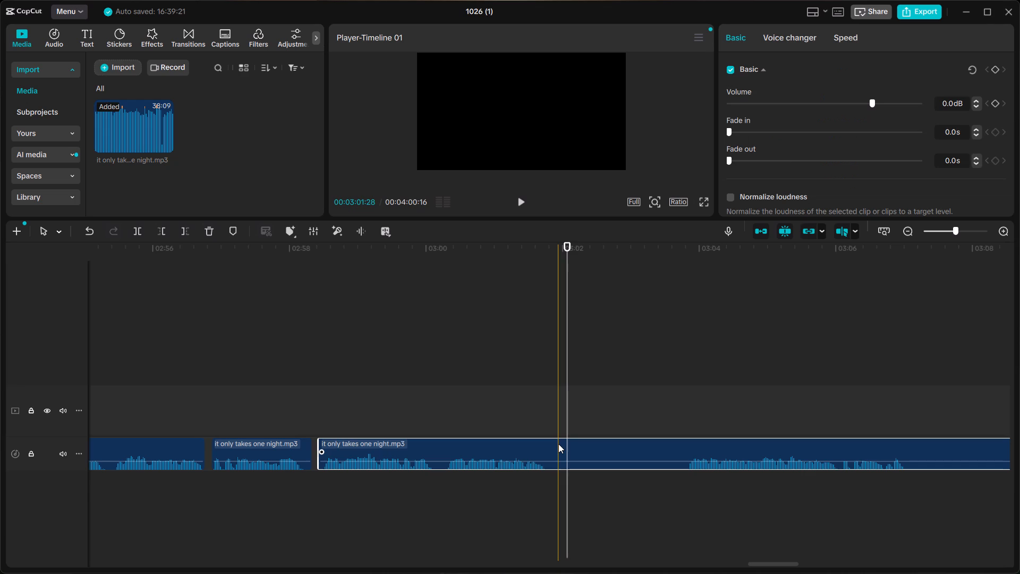
pyautogui.hotkey('ctrl', 'b')
# Listen to the spoken passages of the remaining long clip, from about 03:04 to its end, comparing the takes.
pyautogui.click(685, 402)
pyautogui.press('space')
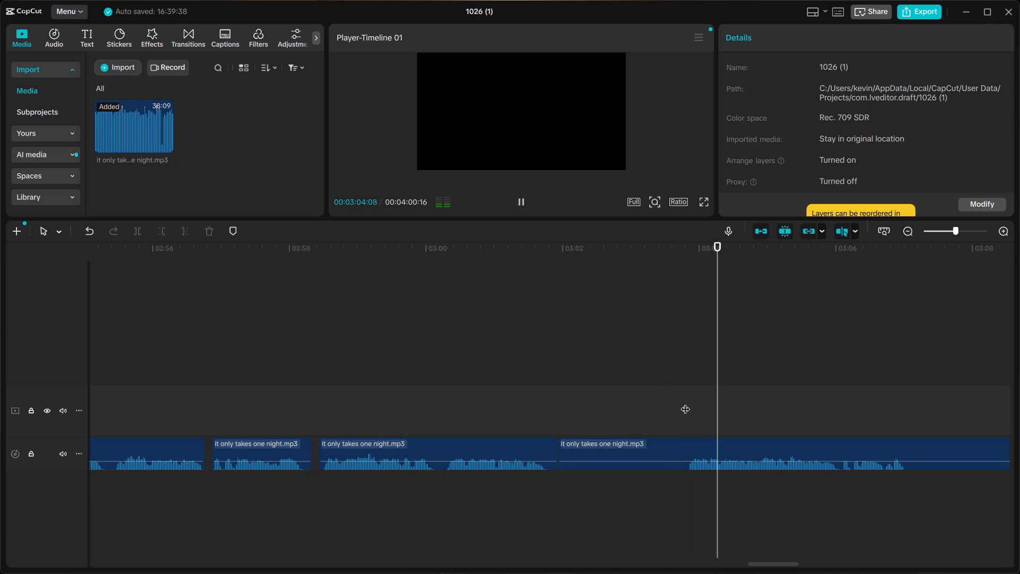
pyautogui.keyDown('ctrl'); pyautogui.scroll(-6, 685, 402); pyautogui.keyUp('ctrl')
pyautogui.press('space')
pyautogui.hscroll(-2, 709, 406)
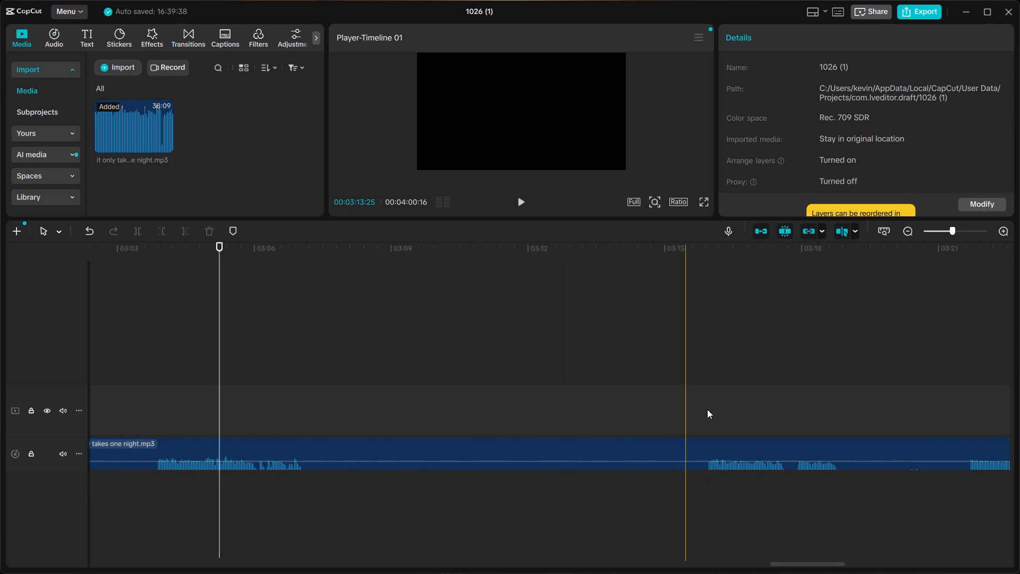
pyautogui.hscroll(-1, 707, 409)
pyautogui.click(627, 429)
pyautogui.press('space')
pyautogui.press('space')
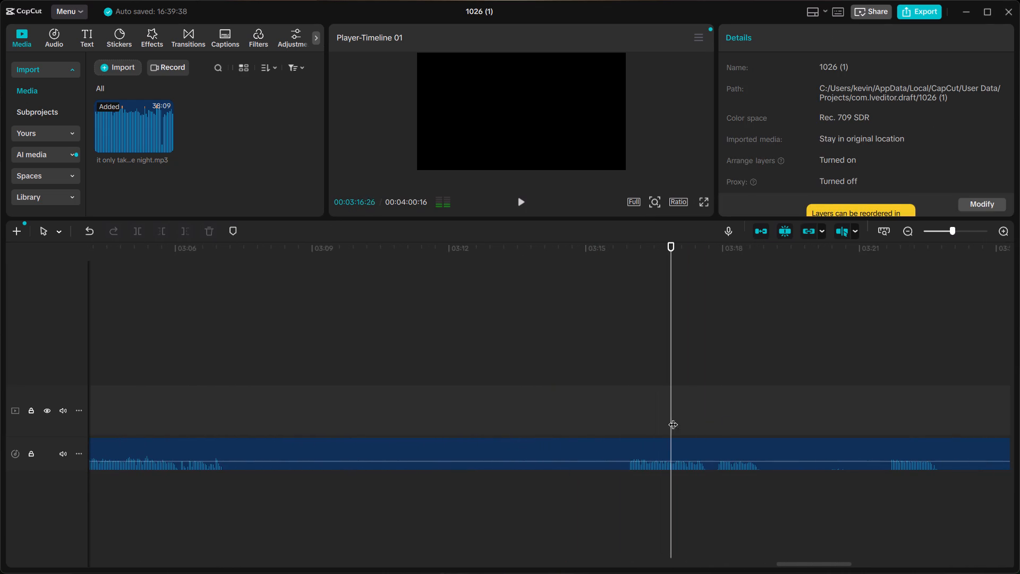
pyautogui.keyDown('ctrl'); pyautogui.scroll(-7, 730, 418); pyautogui.keyUp('ctrl')
pyautogui.hscroll(-2, 750, 418)
pyautogui.keyDown('ctrl'); pyautogui.scroll(-5, 736, 427); pyautogui.keyUp('ctrl')
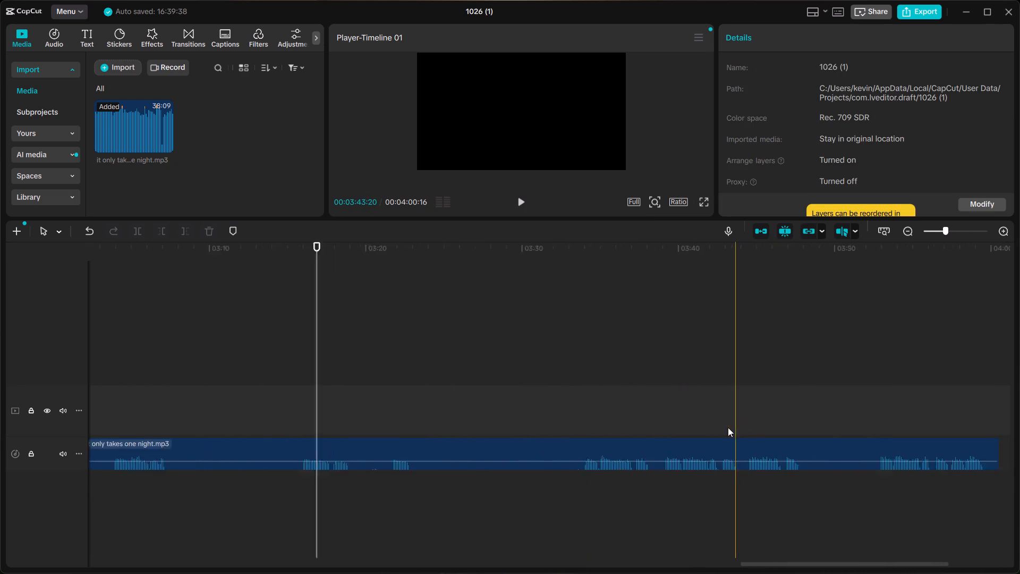
pyautogui.keyDown('ctrl'); pyautogui.scroll(-1, 728, 427); pyautogui.keyUp('ctrl')
pyautogui.click(681, 432)
pyautogui.press('space')
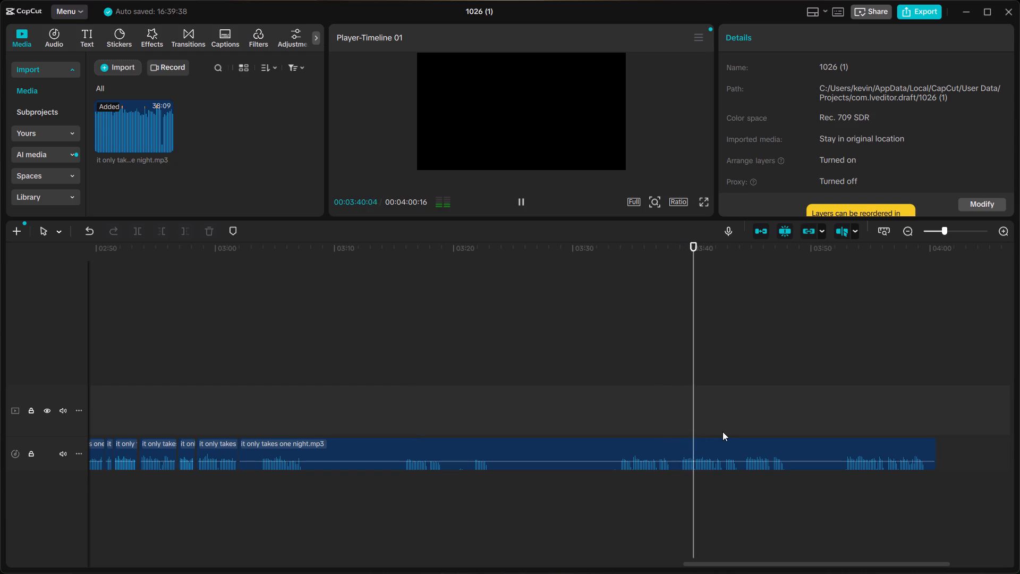
pyautogui.click(628, 442)
pyautogui.press('space')
pyautogui.press('space')
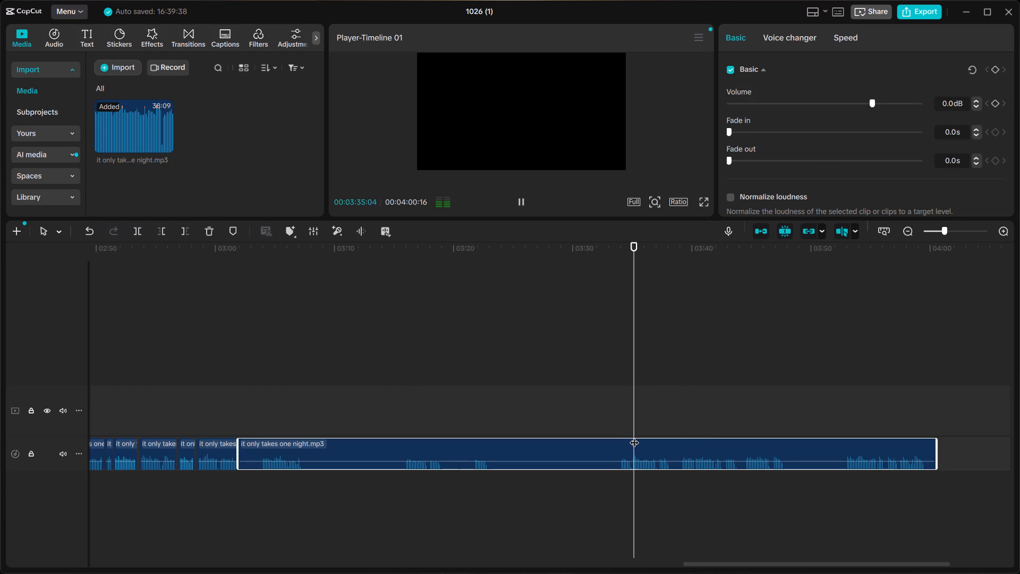
pyautogui.press('space')
pyautogui.click(741, 424)
pyautogui.press('space')
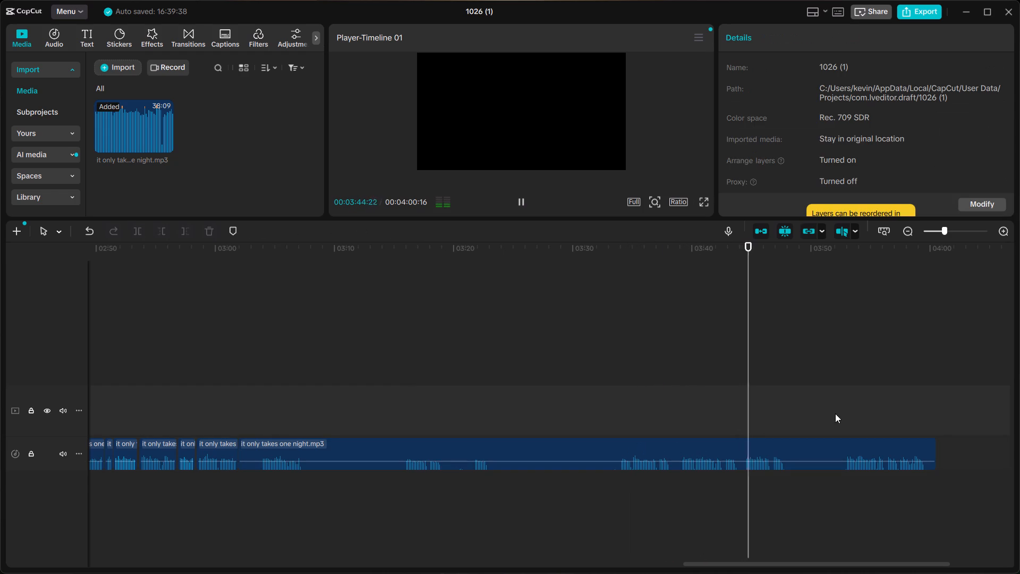
pyautogui.click(848, 421)
pyautogui.press('space')
pyautogui.click(844, 421)
pyautogui.press('space')
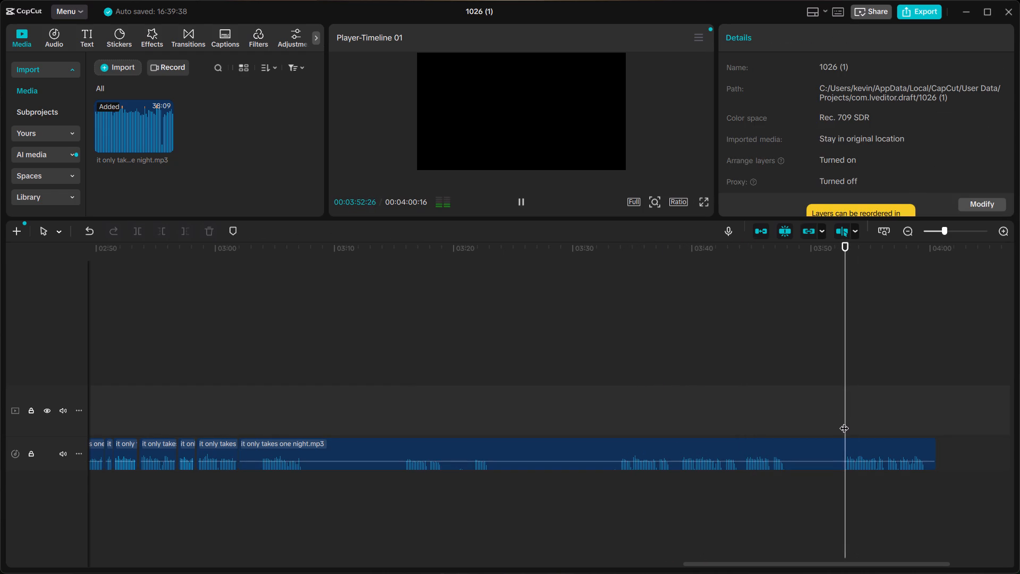
pyautogui.keyDown('ctrl'); pyautogui.scroll(8, 844, 421); pyautogui.keyUp('ctrl')
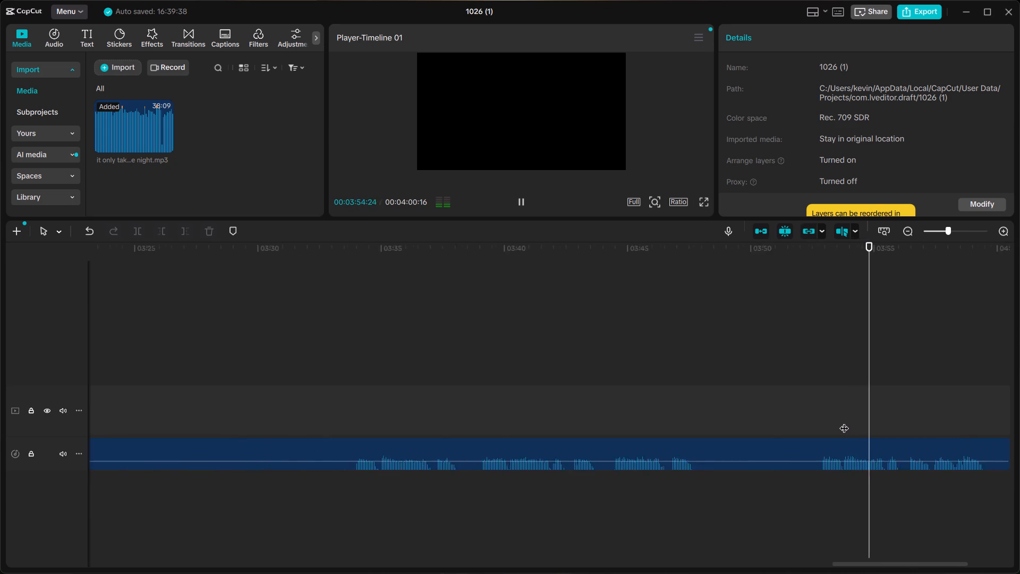
pyautogui.keyDown('ctrl'); pyautogui.scroll(5, 844, 421); pyautogui.keyUp('ctrl')
pyautogui.hscroll(-1, 872, 421)
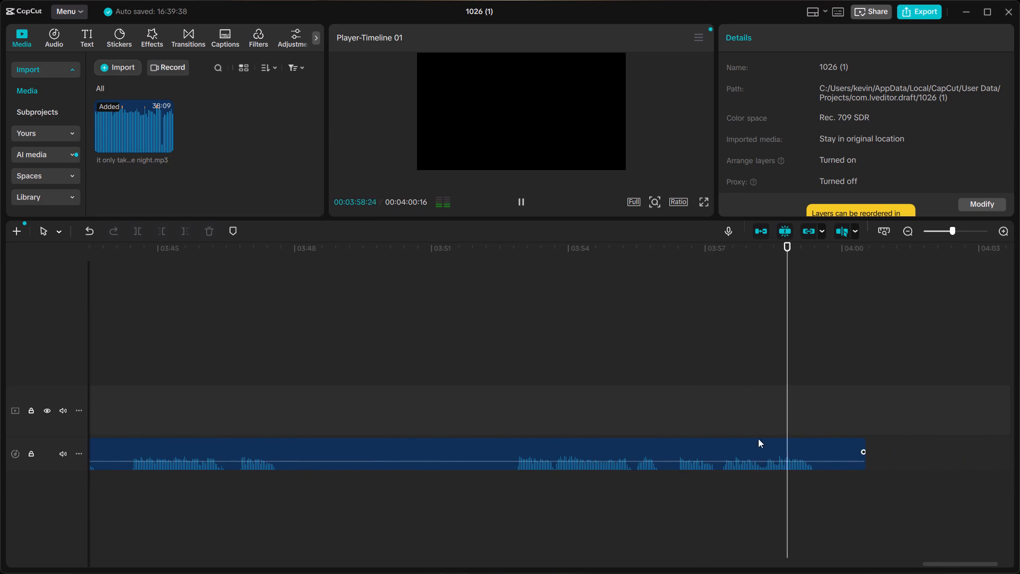
pyautogui.press('space')
pyautogui.click(552, 428)
pyautogui.press('space')
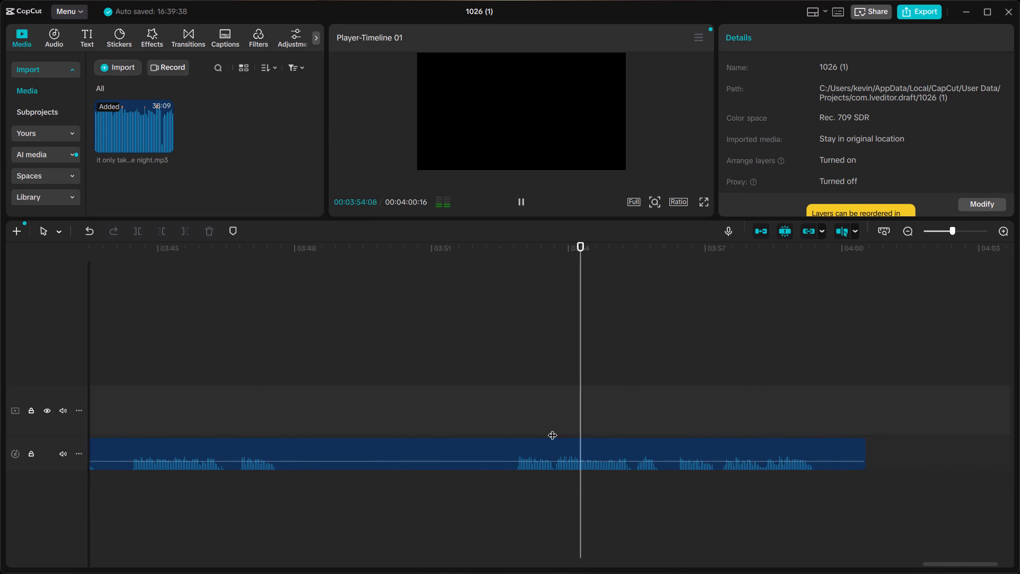
pyautogui.press('space')
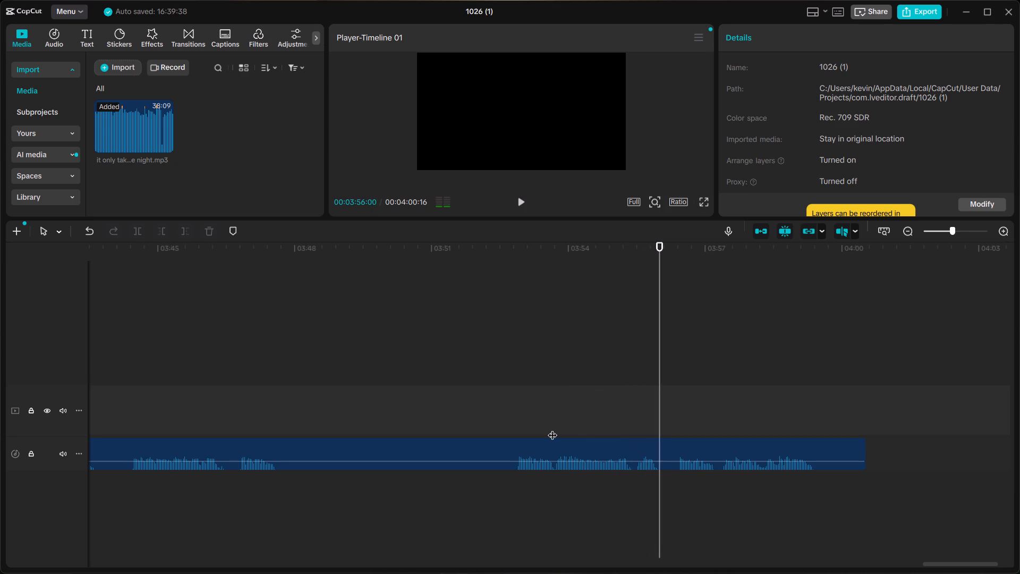
# Split the long clip at about 03:53:20, between two spoken passages, and delete the part before the split.
pyautogui.keyDown('ctrl'); pyautogui.scroll(12, 552, 428); pyautogui.keyUp('ctrl')
pyautogui.keyDown('ctrl'); pyautogui.scroll(10, 552, 428); pyautogui.keyUp('ctrl')
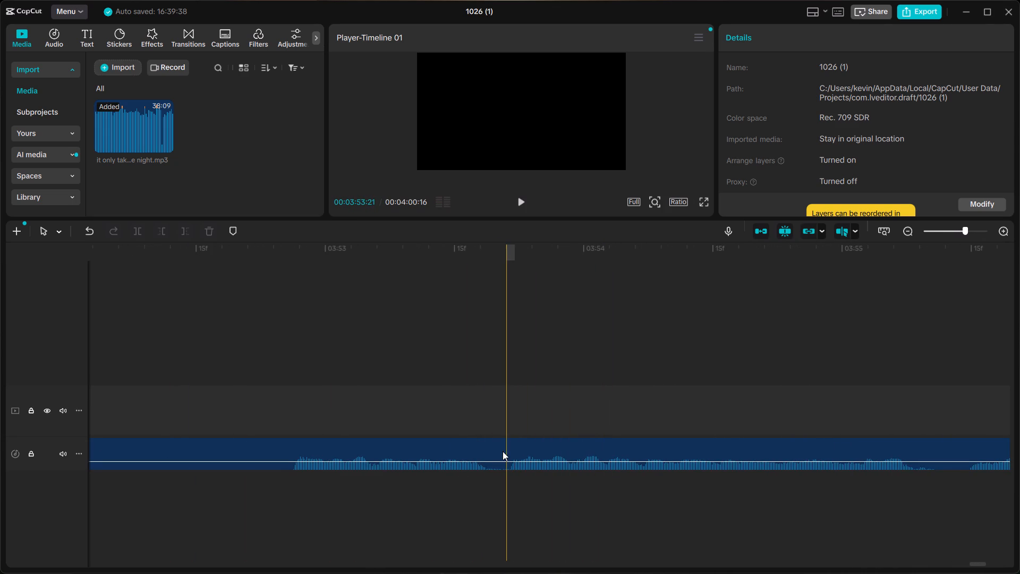
pyautogui.click(500, 450)
pyautogui.hotkey('ctrl', 'b')
pyautogui.click(473, 448)
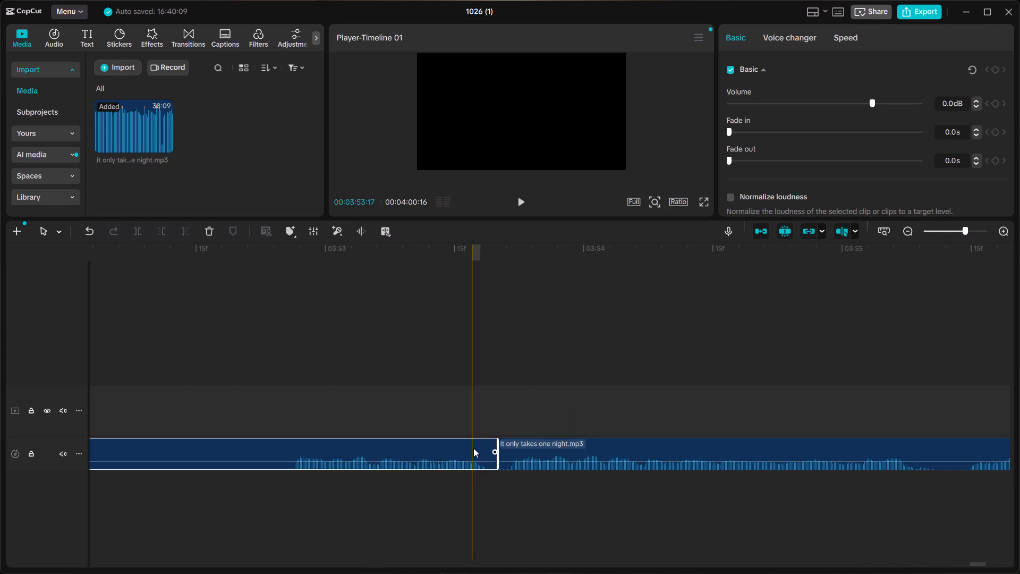
pyautogui.keyDown('ctrl'); pyautogui.scroll(-9, 473, 448); pyautogui.keyUp('ctrl')
pyautogui.press('BackSpace')
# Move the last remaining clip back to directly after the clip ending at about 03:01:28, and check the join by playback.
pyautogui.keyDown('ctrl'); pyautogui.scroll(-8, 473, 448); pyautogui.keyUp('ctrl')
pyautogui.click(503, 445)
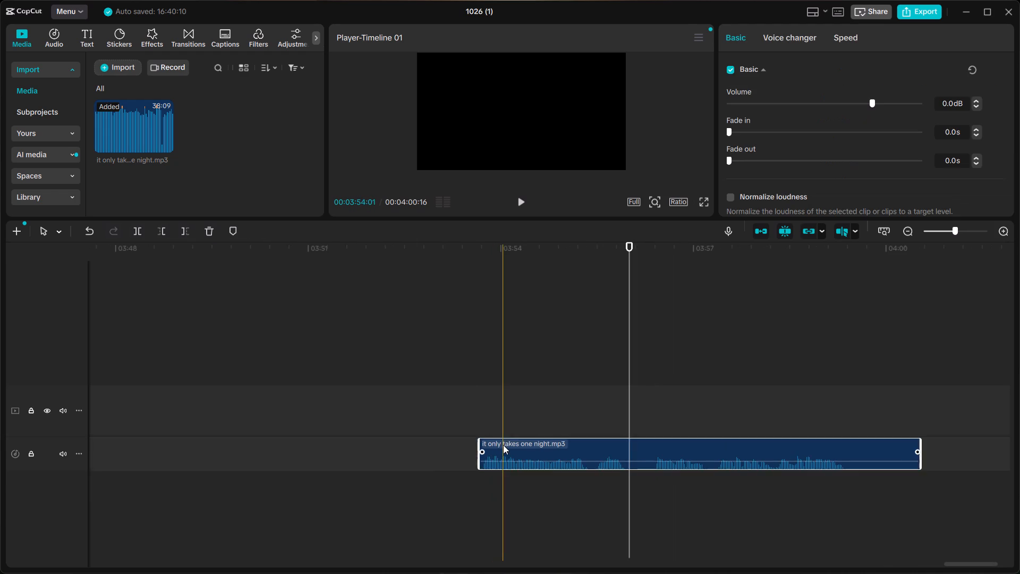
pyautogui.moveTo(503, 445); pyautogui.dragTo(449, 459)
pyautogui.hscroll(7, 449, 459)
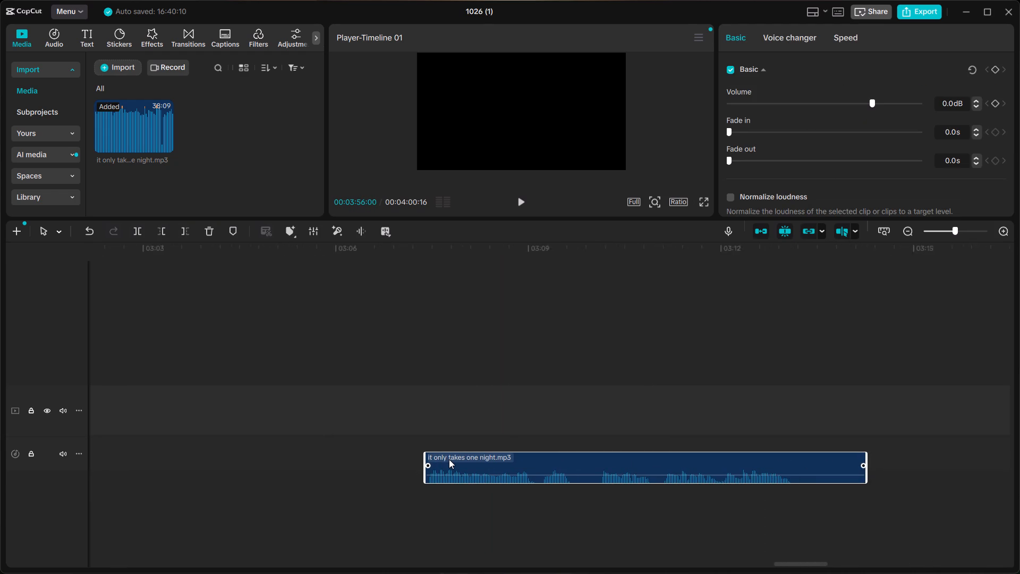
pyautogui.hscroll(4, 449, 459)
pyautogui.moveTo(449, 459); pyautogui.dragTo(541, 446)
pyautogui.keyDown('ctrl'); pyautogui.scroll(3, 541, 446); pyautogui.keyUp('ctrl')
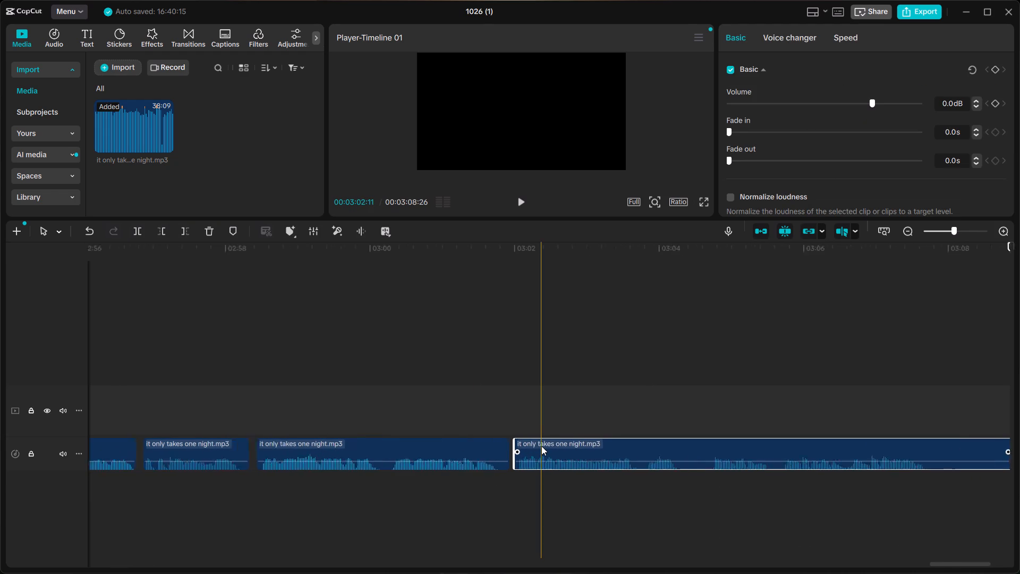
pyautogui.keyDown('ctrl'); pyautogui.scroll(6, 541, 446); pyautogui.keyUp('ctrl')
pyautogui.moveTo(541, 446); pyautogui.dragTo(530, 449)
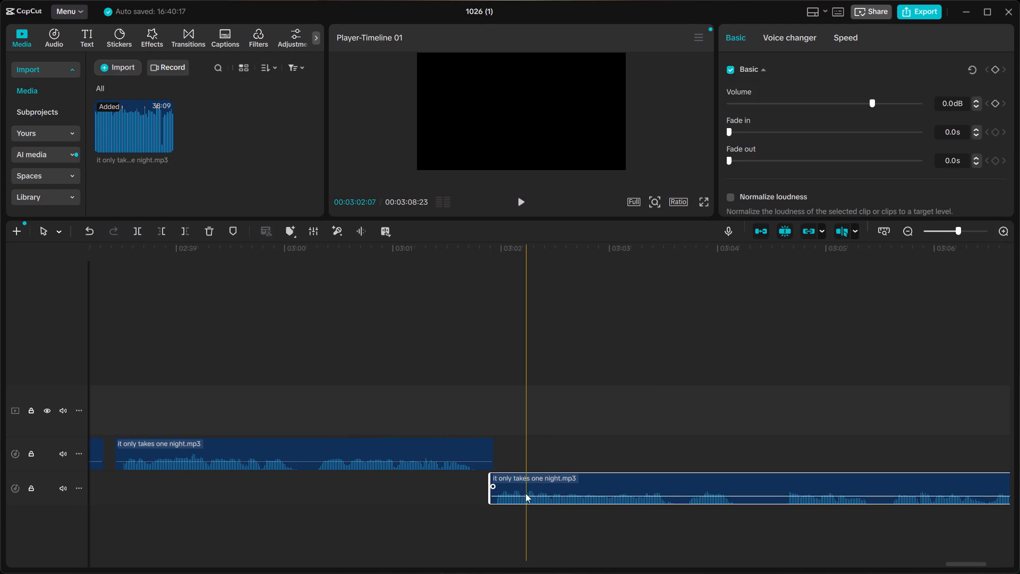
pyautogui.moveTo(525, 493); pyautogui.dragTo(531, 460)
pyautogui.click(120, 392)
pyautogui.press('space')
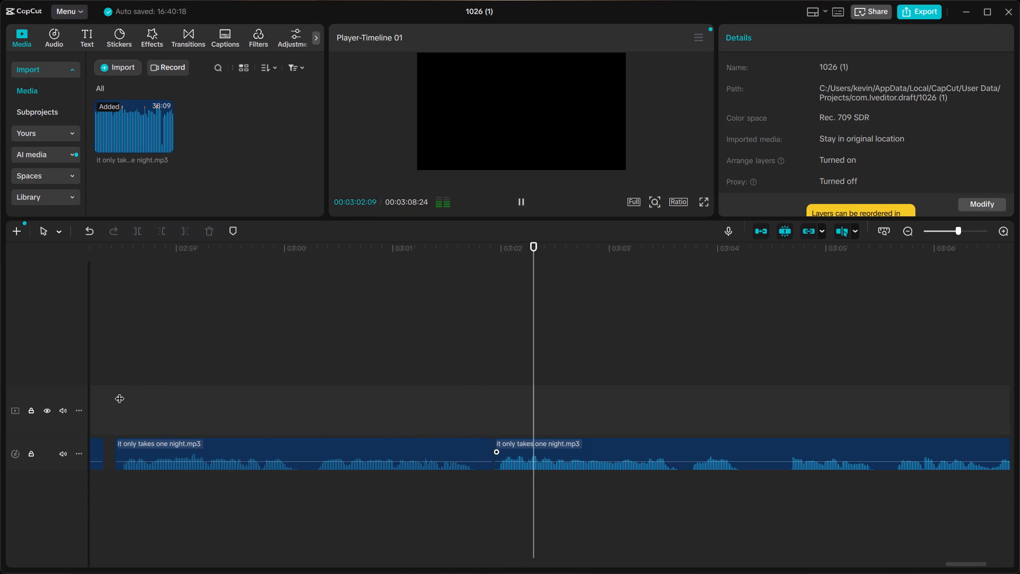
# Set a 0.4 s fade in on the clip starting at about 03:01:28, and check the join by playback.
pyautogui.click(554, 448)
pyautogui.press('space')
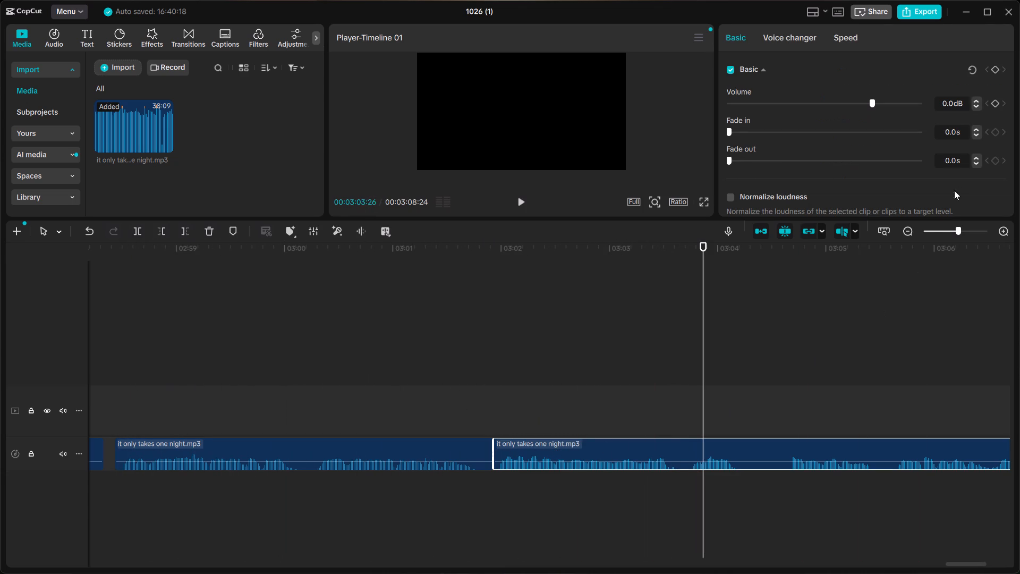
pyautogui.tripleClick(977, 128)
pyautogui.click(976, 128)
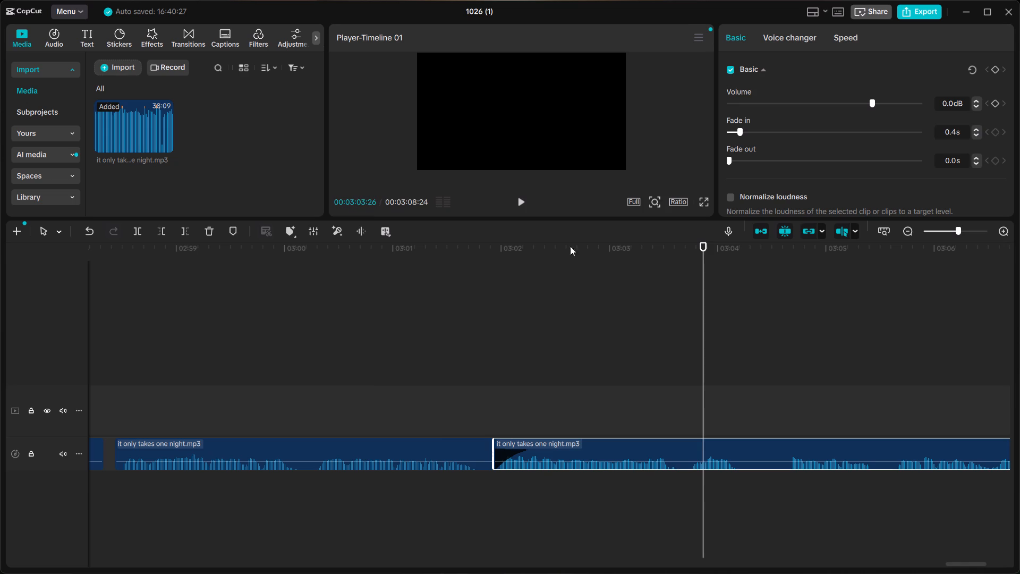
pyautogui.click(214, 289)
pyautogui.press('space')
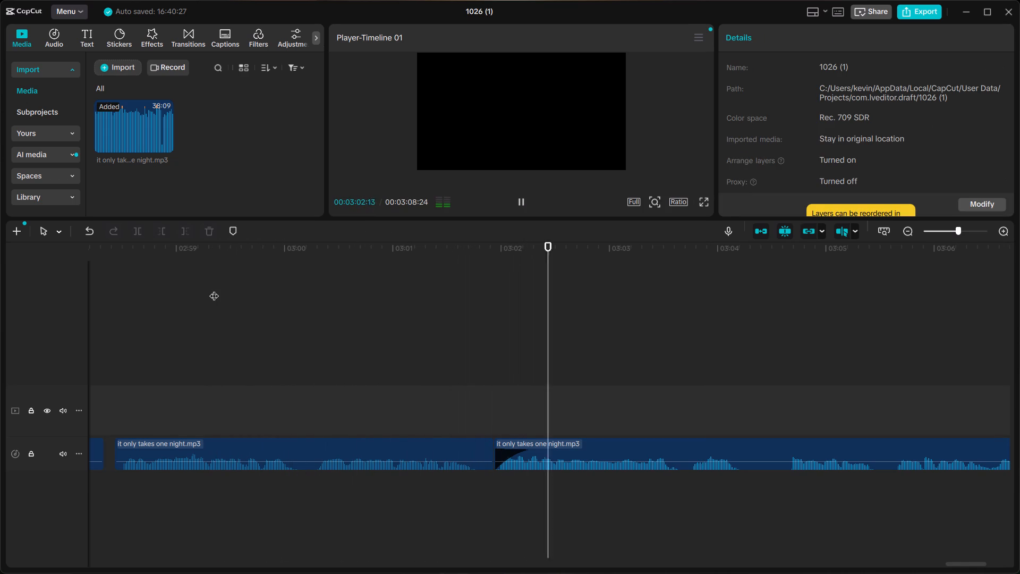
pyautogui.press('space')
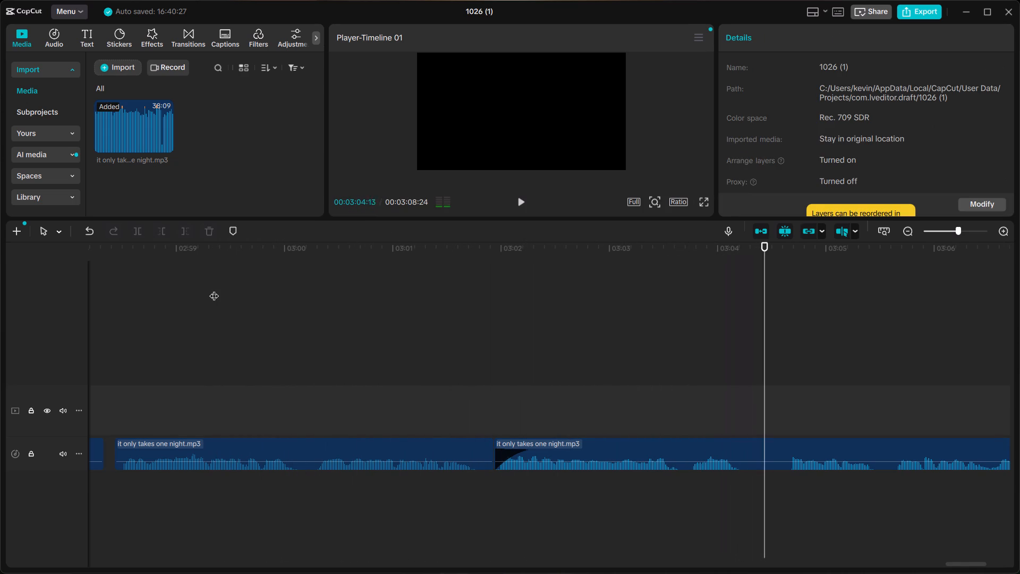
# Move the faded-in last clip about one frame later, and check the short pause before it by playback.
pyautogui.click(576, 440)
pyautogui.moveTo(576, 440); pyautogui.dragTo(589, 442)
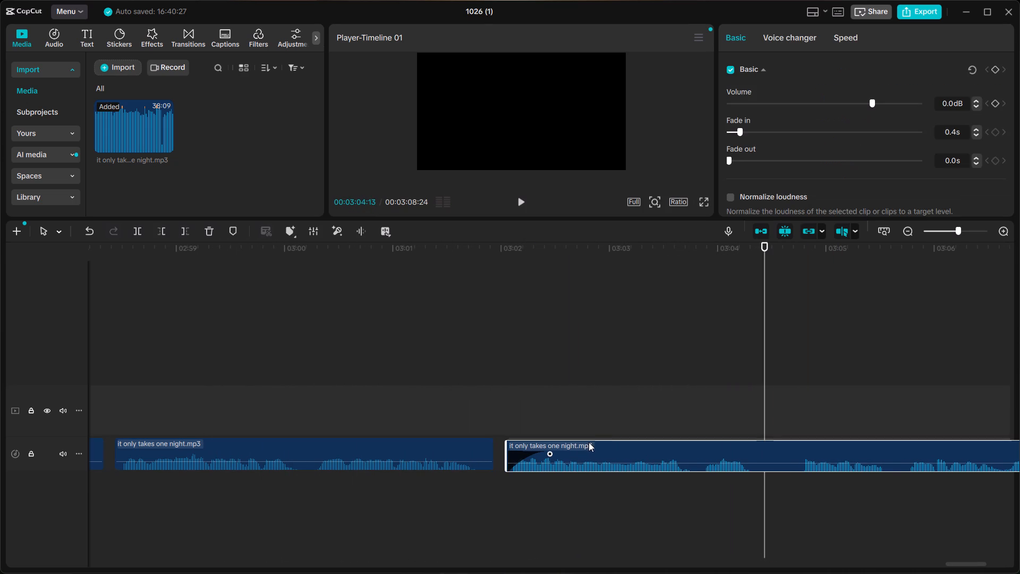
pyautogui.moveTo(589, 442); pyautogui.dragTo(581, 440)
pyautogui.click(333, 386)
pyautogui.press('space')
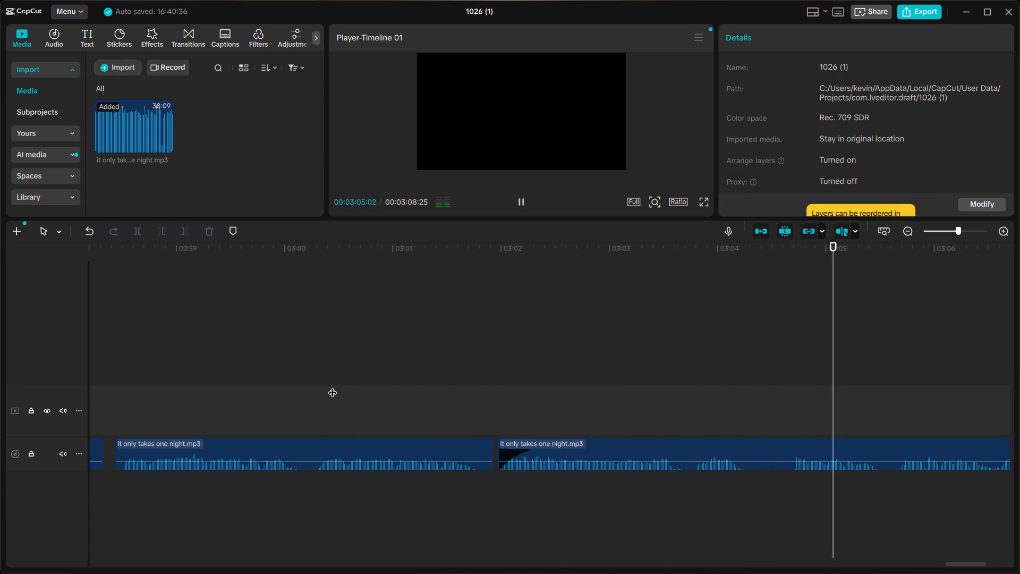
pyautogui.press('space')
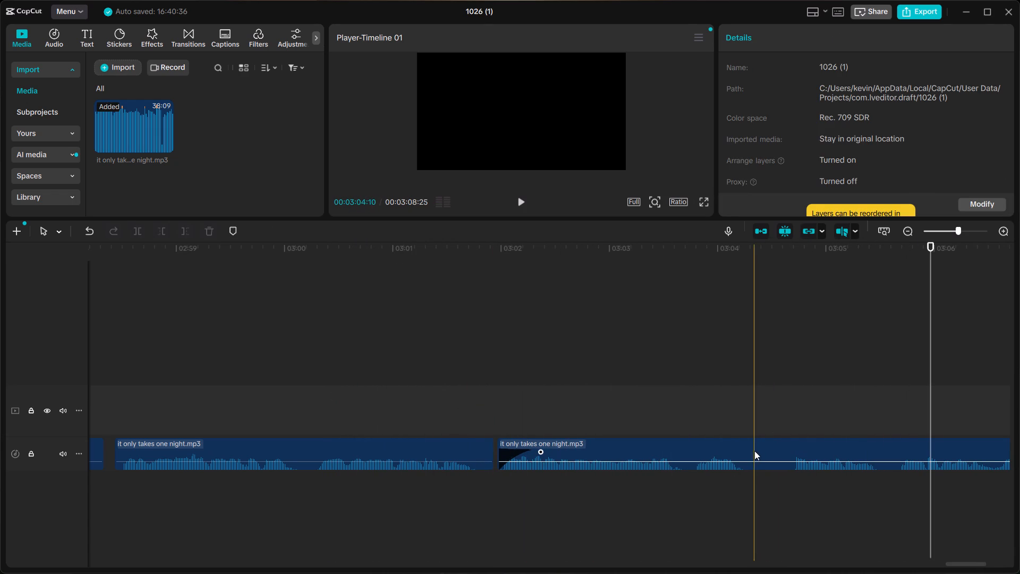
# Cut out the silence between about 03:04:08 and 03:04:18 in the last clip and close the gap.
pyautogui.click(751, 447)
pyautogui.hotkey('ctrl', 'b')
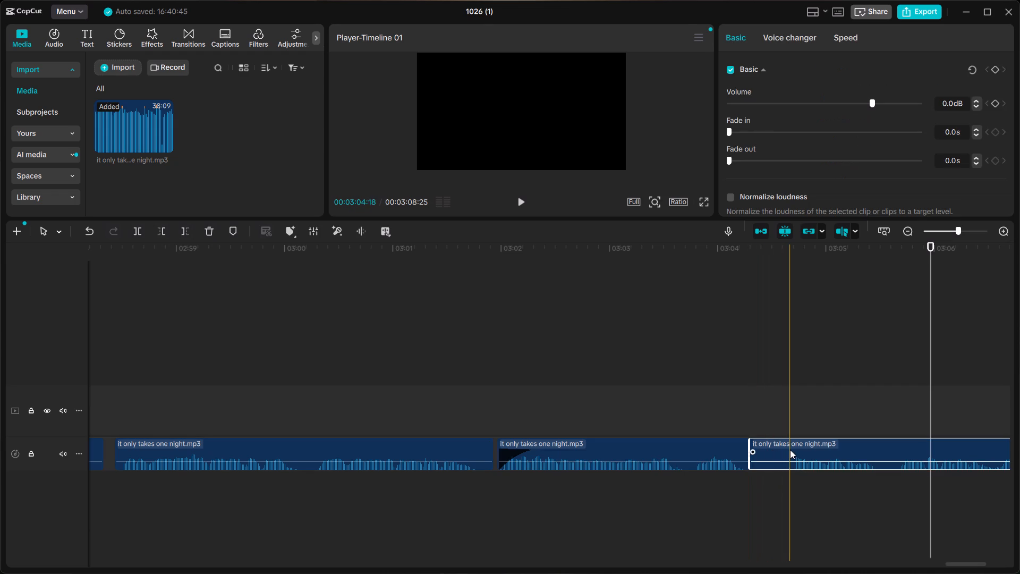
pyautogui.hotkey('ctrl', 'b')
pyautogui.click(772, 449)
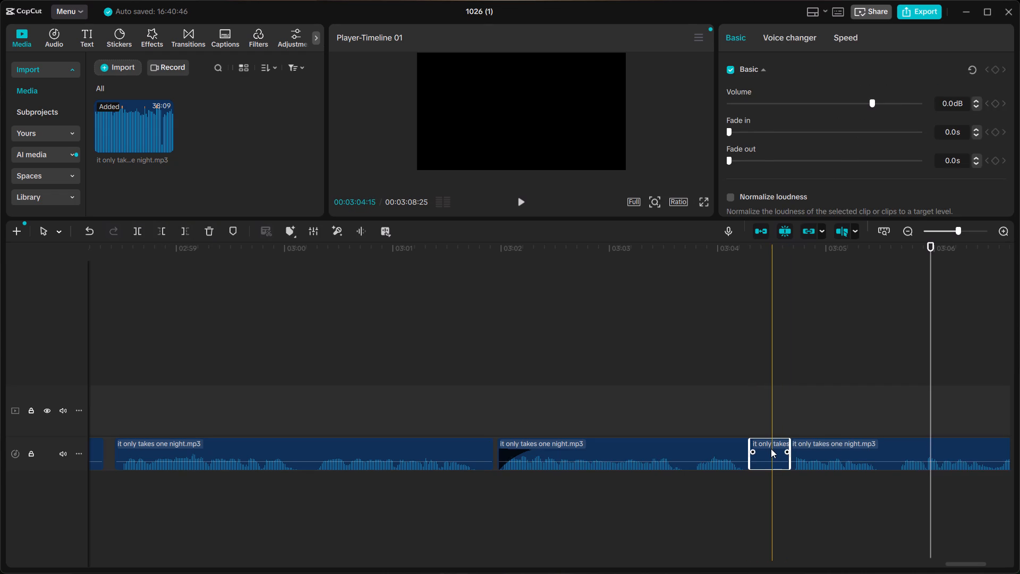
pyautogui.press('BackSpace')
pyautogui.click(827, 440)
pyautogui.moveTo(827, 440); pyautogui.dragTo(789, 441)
# Split the last clip at about 03:05:06, after its first spoken passage, and delete everything after the split.
pyautogui.click(846, 443)
pyautogui.hotkey('ctrl', 'b')
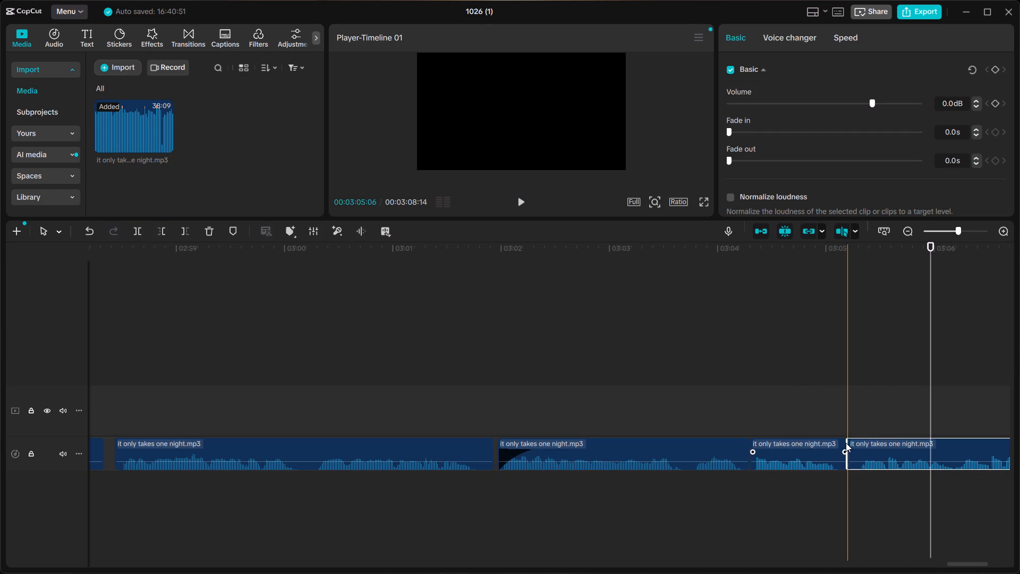
pyautogui.click(873, 445)
pyautogui.press('BackSpace')
pyautogui.keyDown('ctrl'); pyautogui.scroll(-11, 873, 445); pyautogui.keyUp('ctrl')
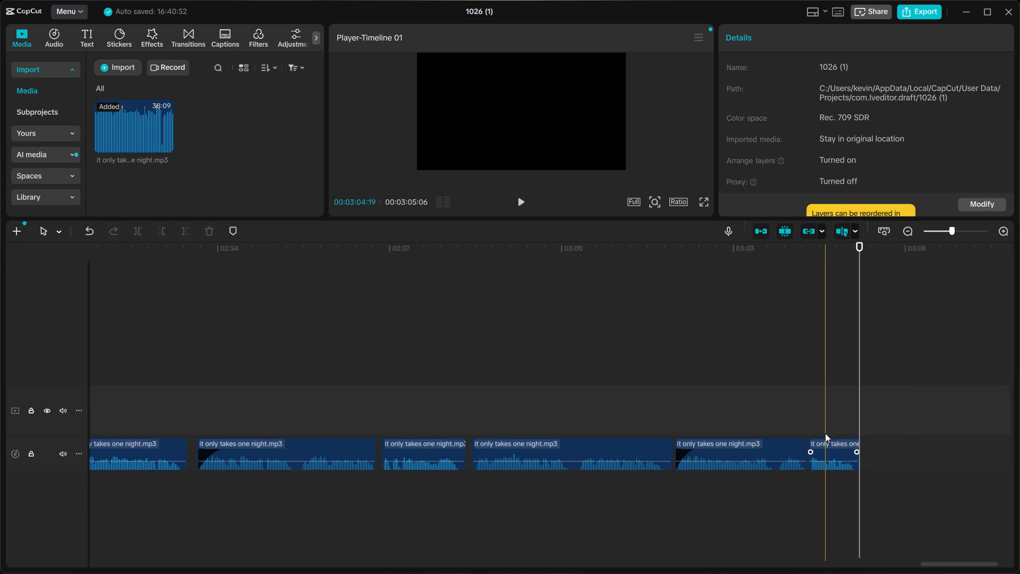
# Review the ending by playback, delete the last two clips after about 03:02, and play the new ending.
pyautogui.click(191, 374)
pyautogui.press('space')
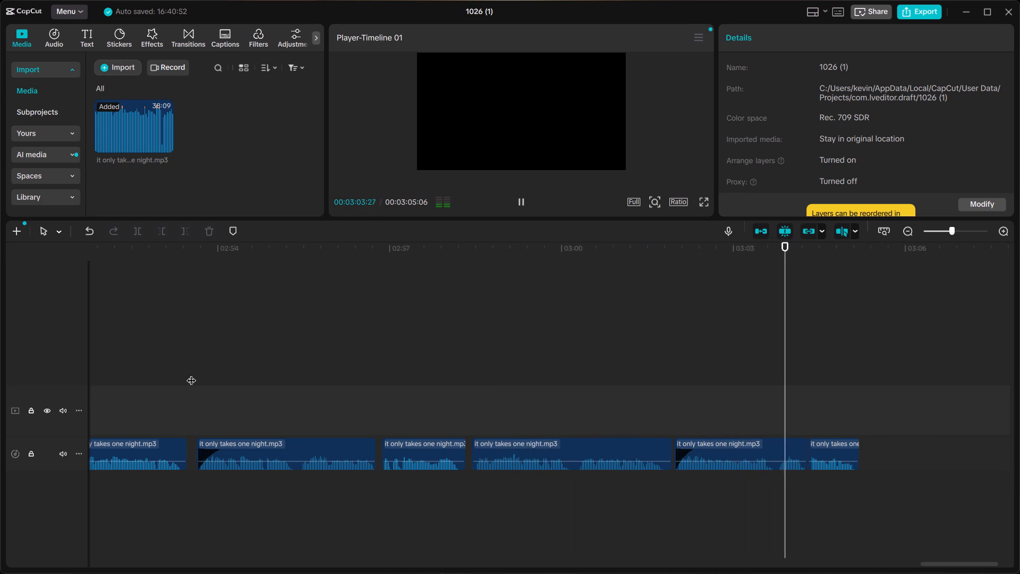
pyautogui.press('space')
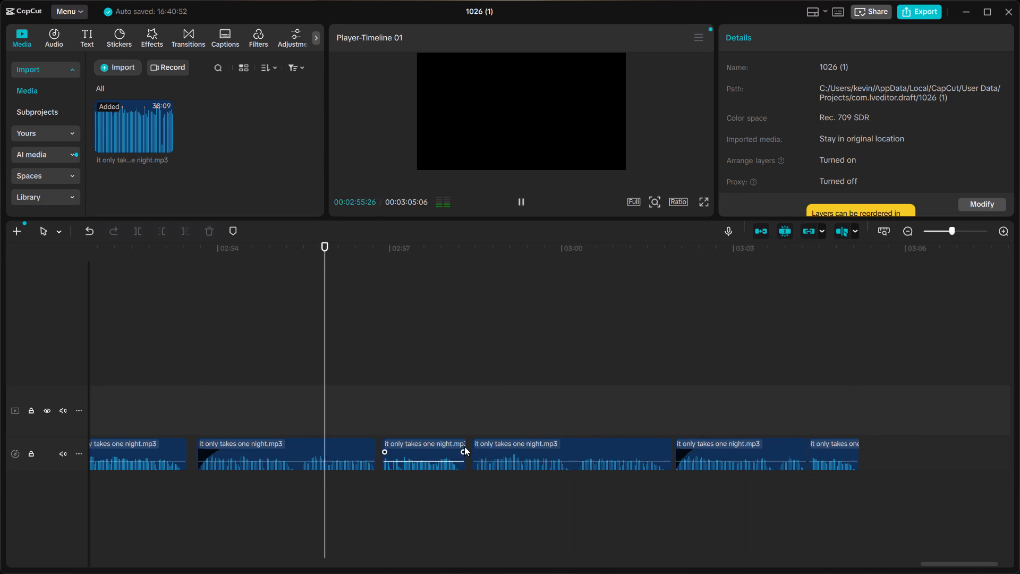
pyautogui.press('space')
pyautogui.click(710, 449)
pyautogui.press('BackSpace')
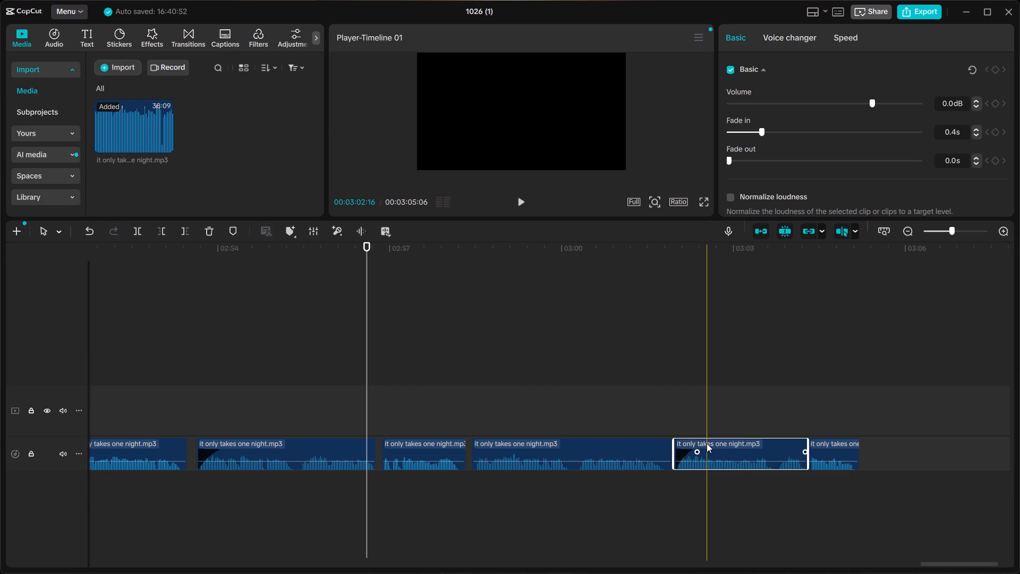
pyautogui.click(835, 455)
pyautogui.press('BackSpace')
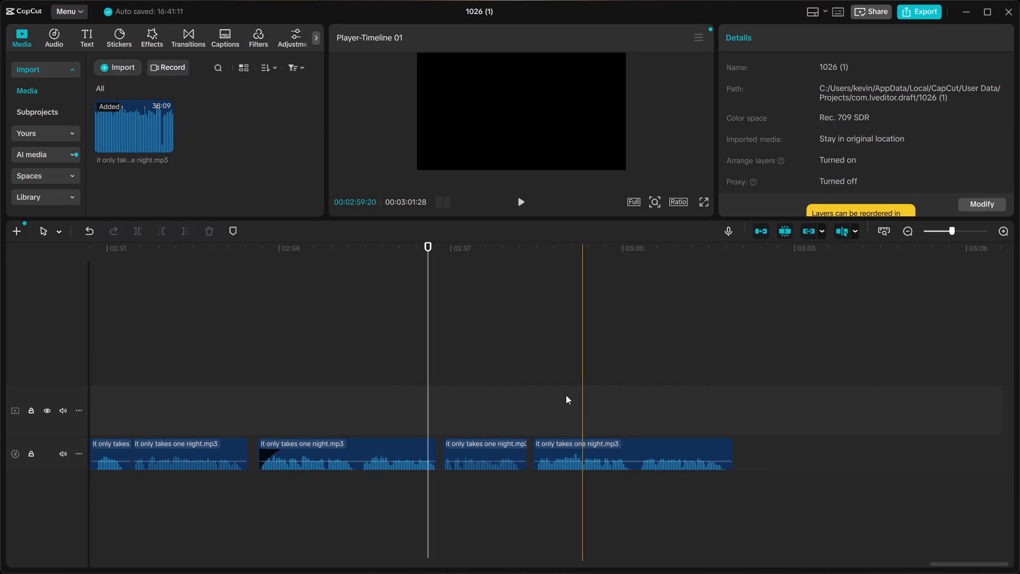
pyautogui.click(537, 393)
pyautogui.press('space')
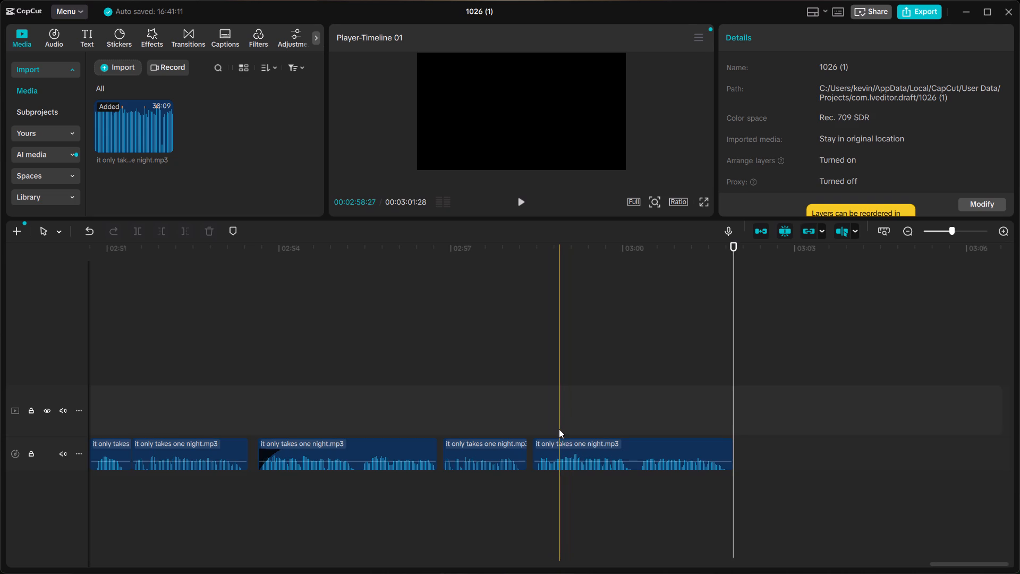
# Play the edited voice-over from the very start of the timeline and review roughly its first 28 seconds.
pyautogui.keyDown('ctrl'); pyautogui.scroll(-17, 559, 429); pyautogui.keyUp('ctrl')
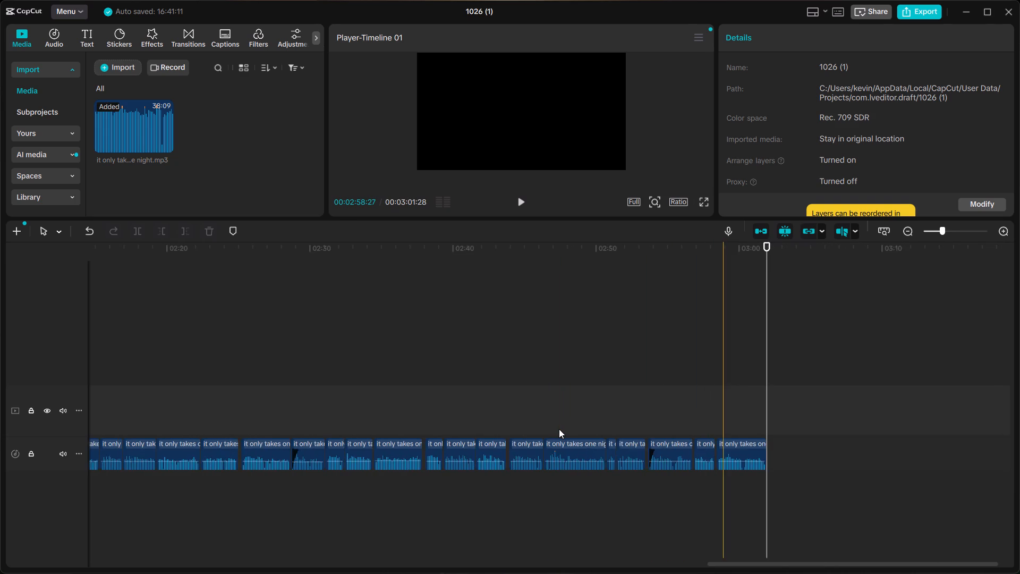
pyautogui.keyDown('ctrl'); pyautogui.scroll(-9, 559, 429); pyautogui.keyUp('ctrl')
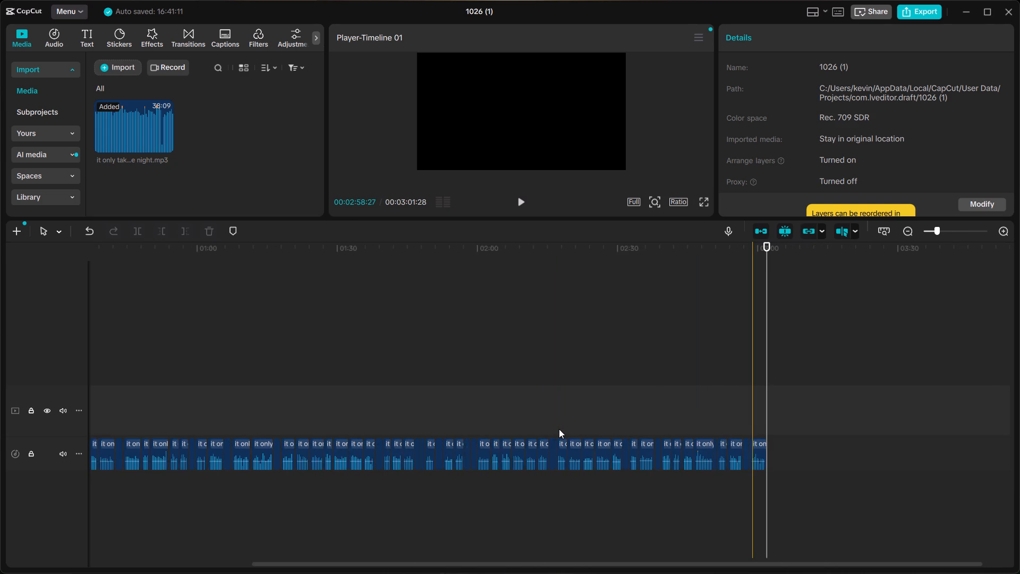
pyautogui.keyDown('ctrl'); pyautogui.scroll(-11, 559, 429); pyautogui.keyUp('ctrl')
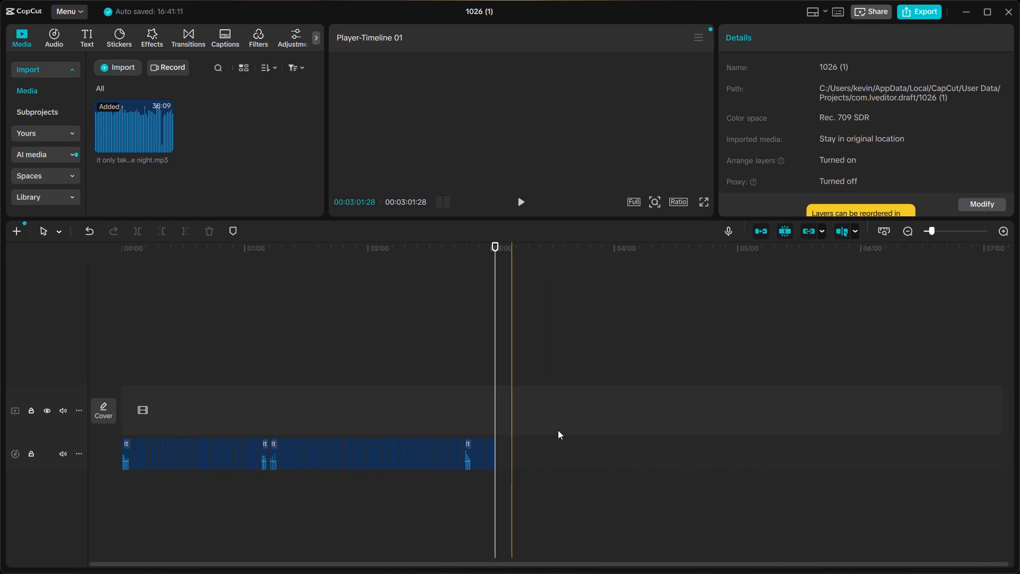
pyautogui.keyDown('ctrl'); pyautogui.scroll(-1, 558, 430); pyautogui.keyUp('ctrl')
pyautogui.click(121, 367)
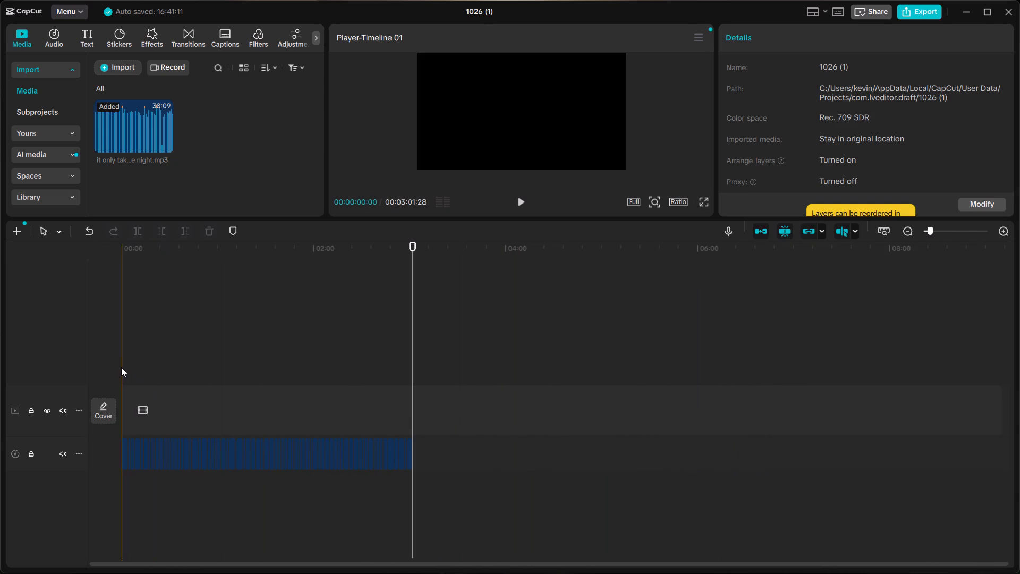
pyautogui.press('space')
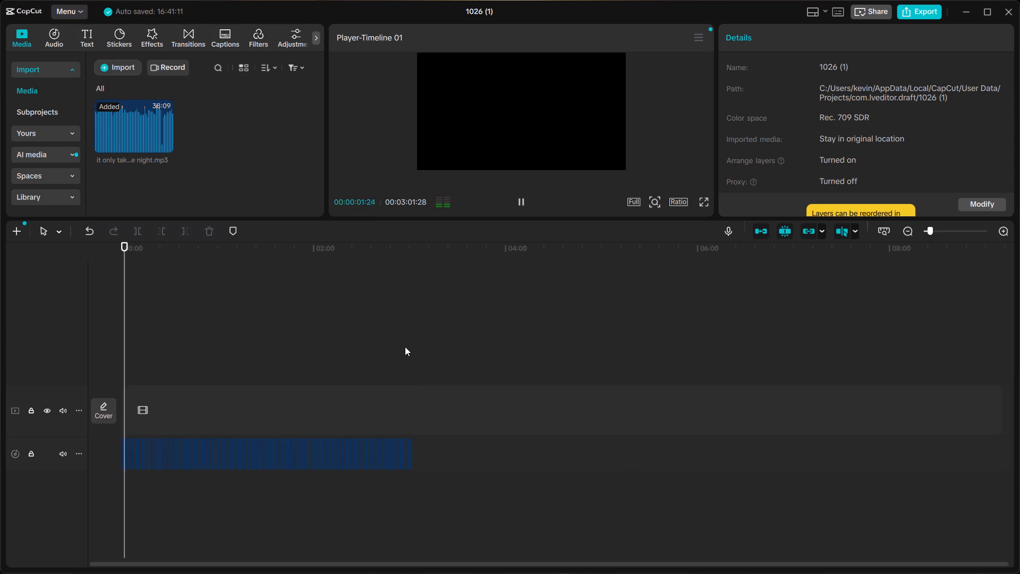
pyautogui.keyDown('ctrl'); pyautogui.scroll(11, 405, 347); pyautogui.keyUp('ctrl')
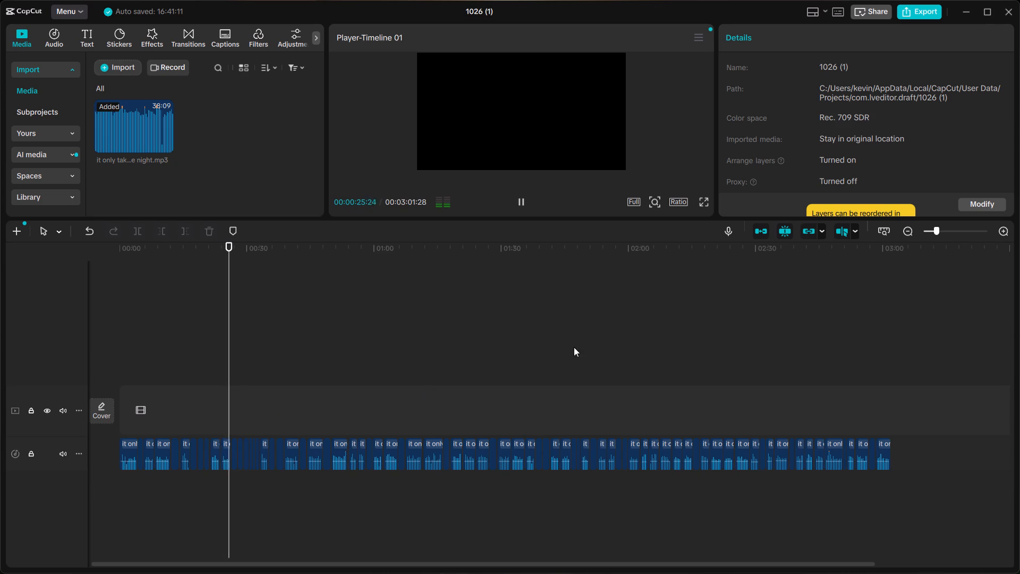
# Close the 1026 (1) project's editing window.
pyautogui.click(1009, 8)
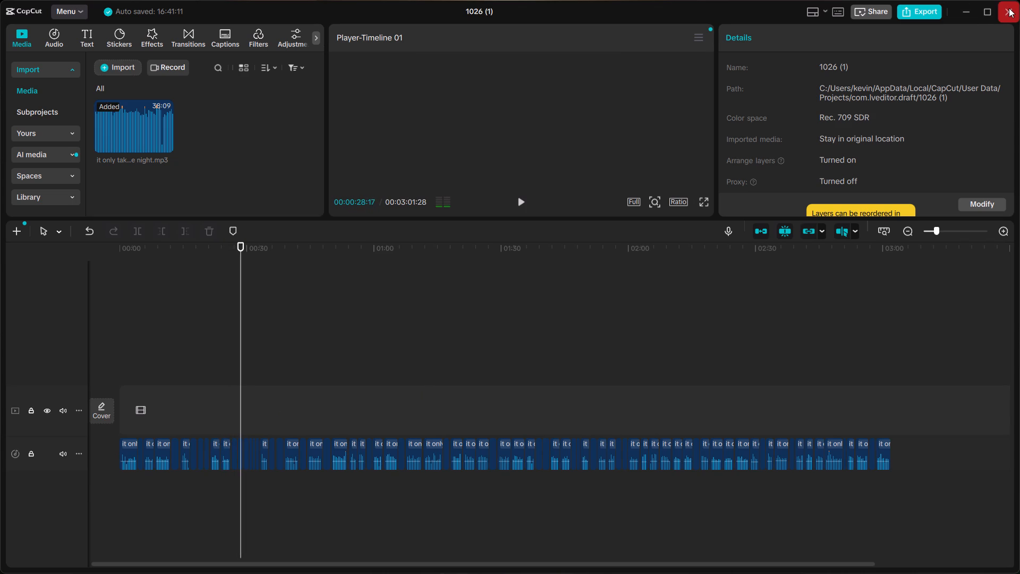